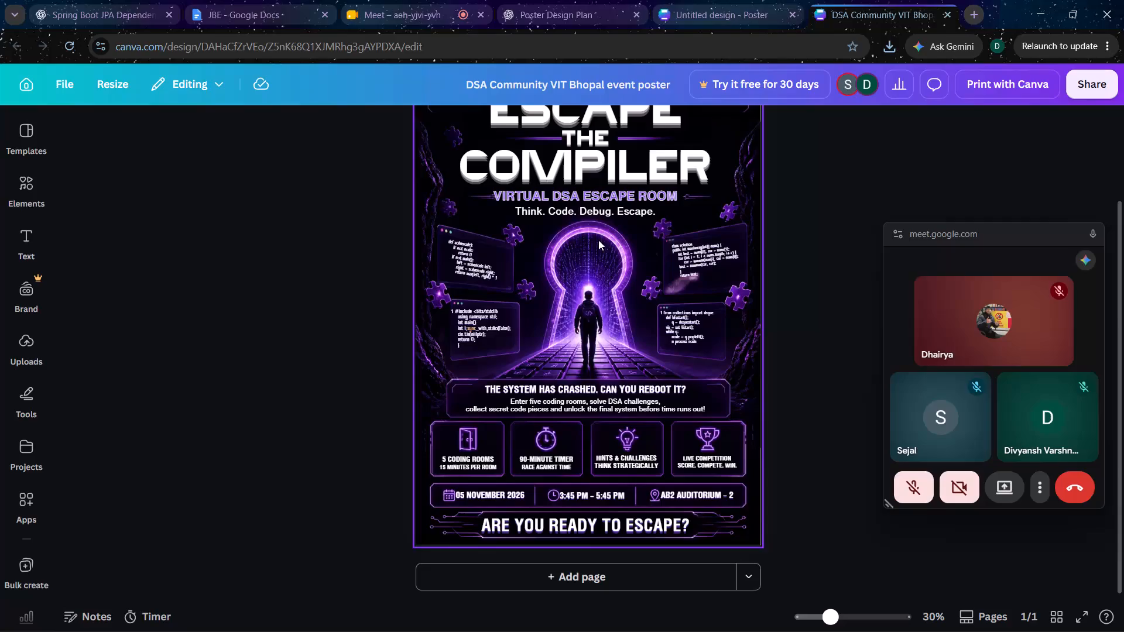
Copy all the text and graphic elements of the DSA Community VIT Bhopal event poster.
click(622, 171)
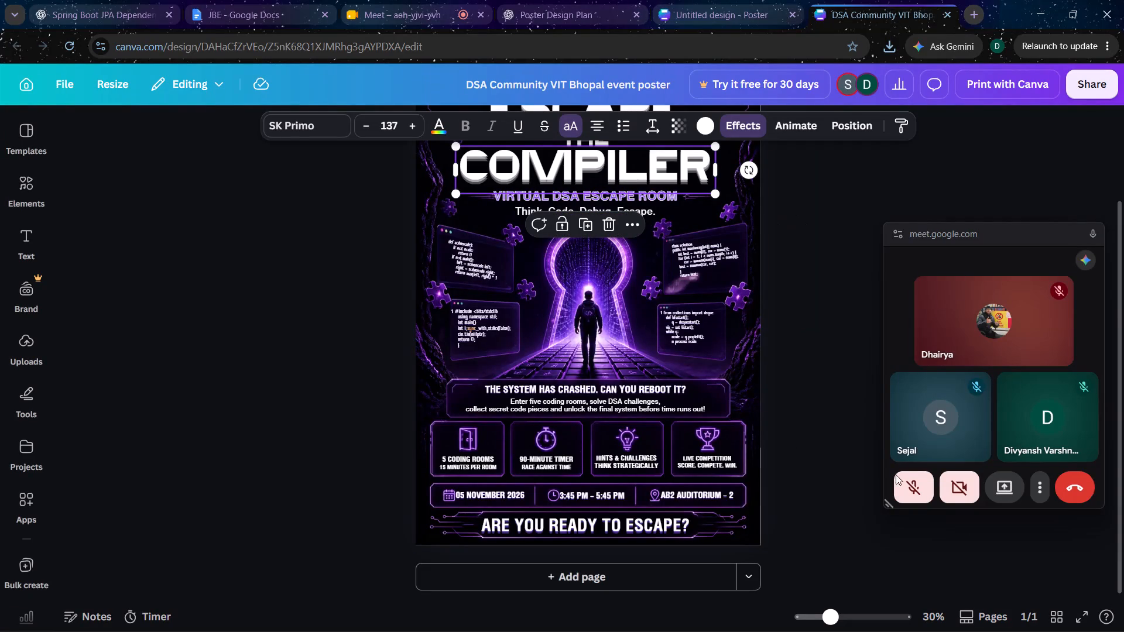
scroll(770, 220, up, 4)
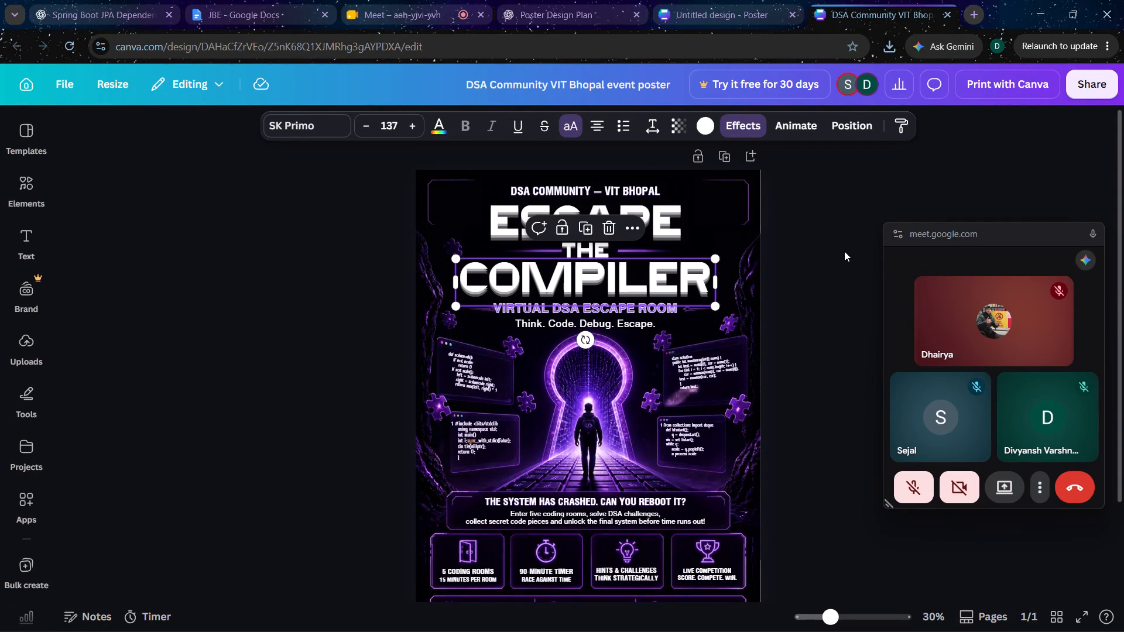
click(815, 339)
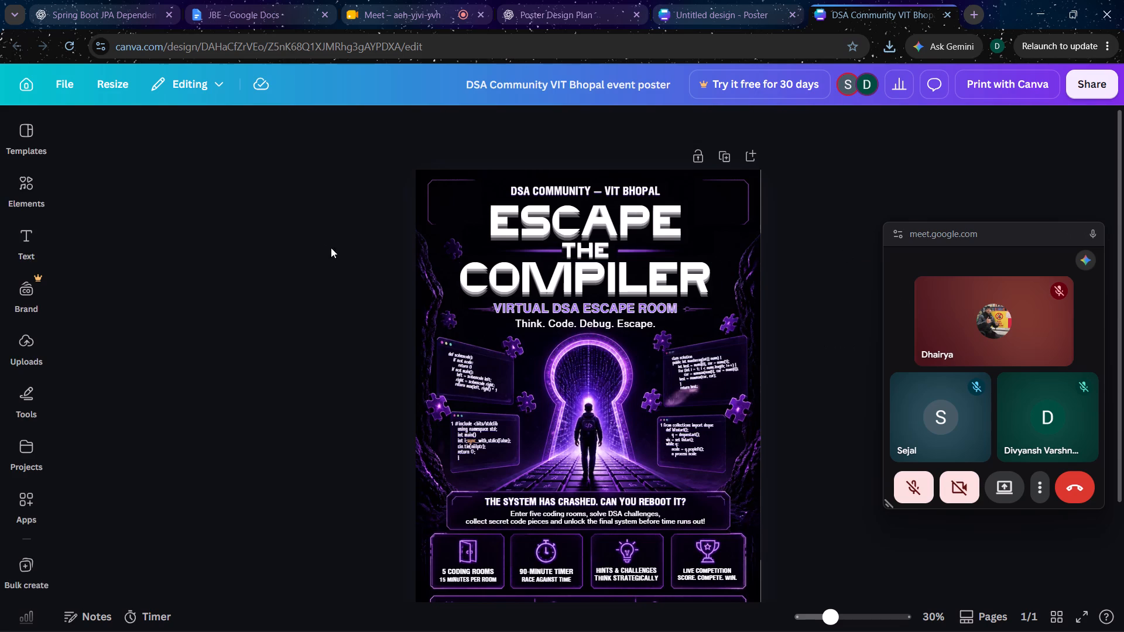
drag(352, 160, 808, 631)
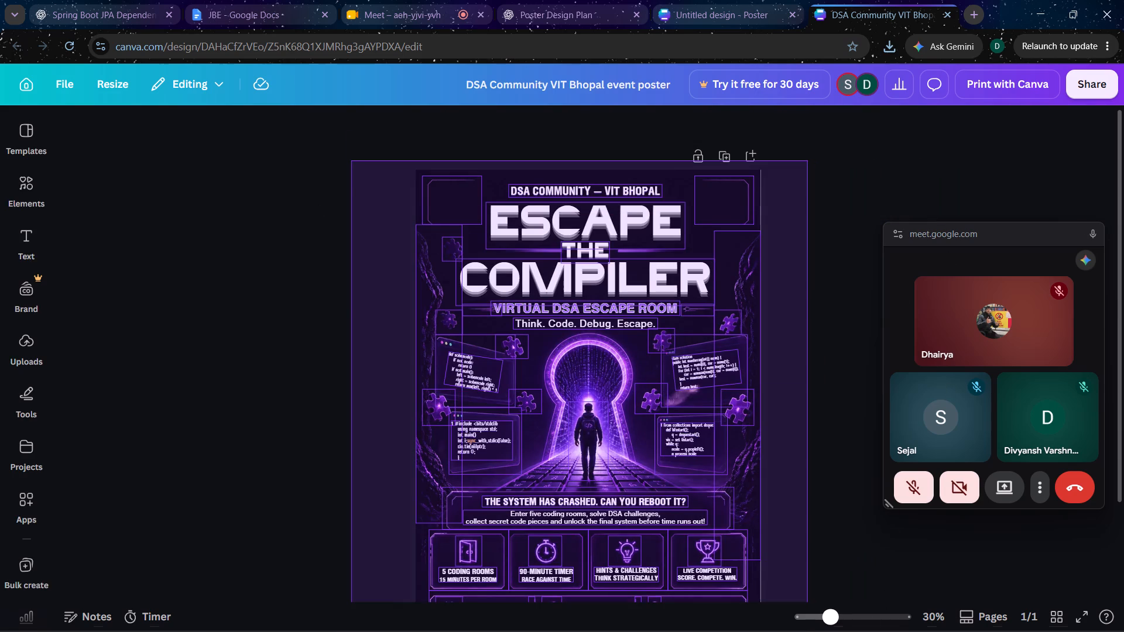
scroll(825, 555, down, 2)
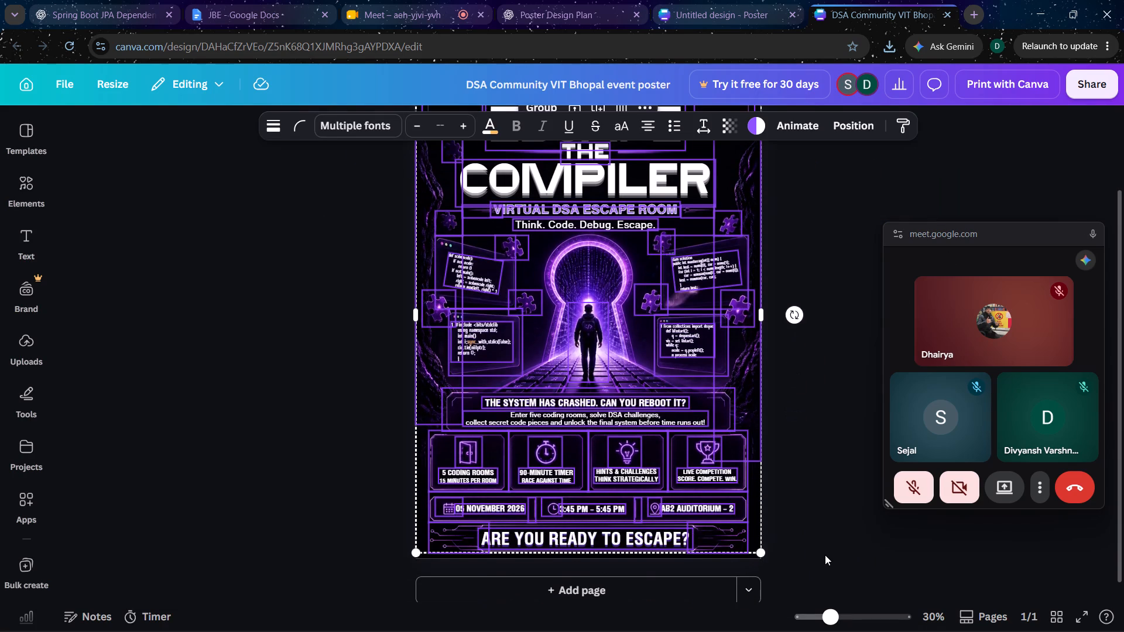
key(ctrl+c)
key(ctrl+c)
key(ctrl+c)
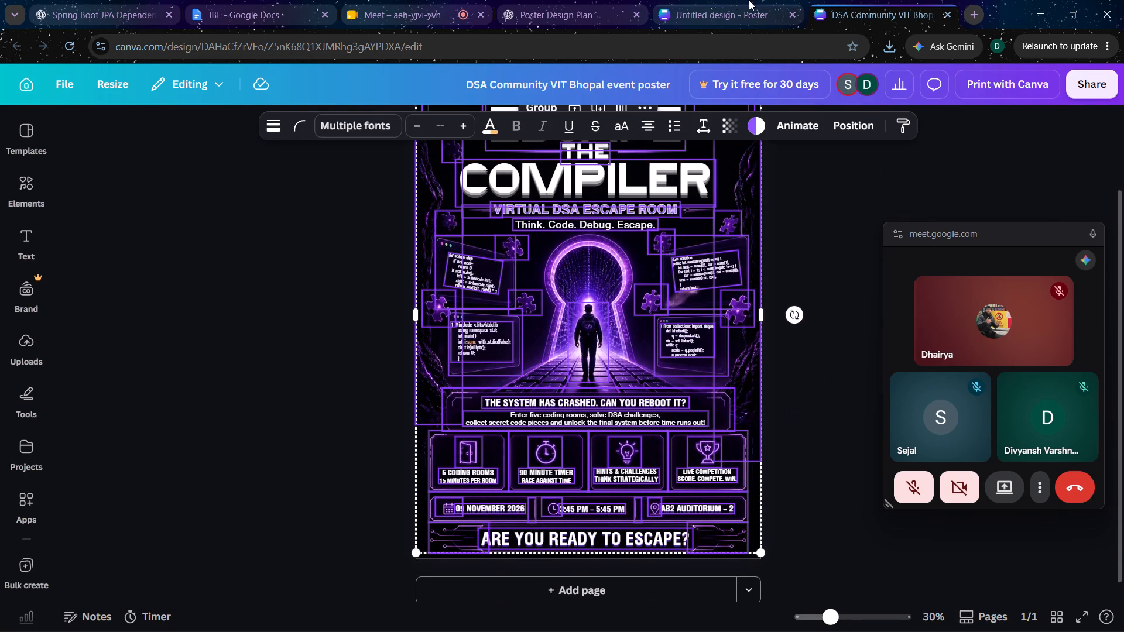
Switch to the Untitled design poster and add a blank page after page 1.
click(734, 0)
scroll(749, 304, down, 4)
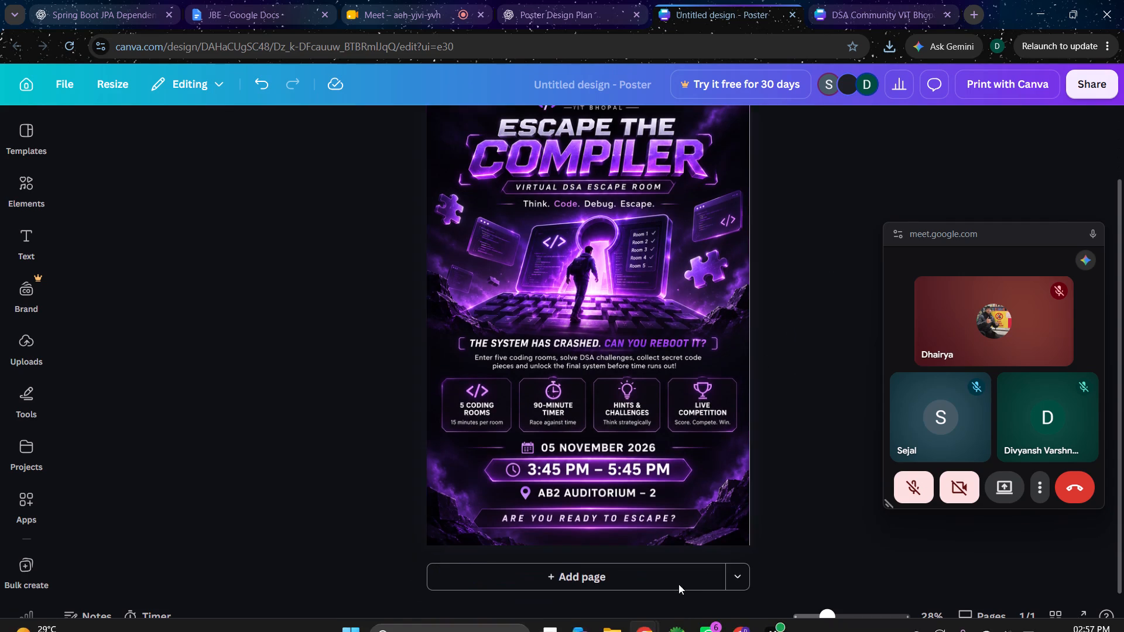
scroll(793, 155, up, 4)
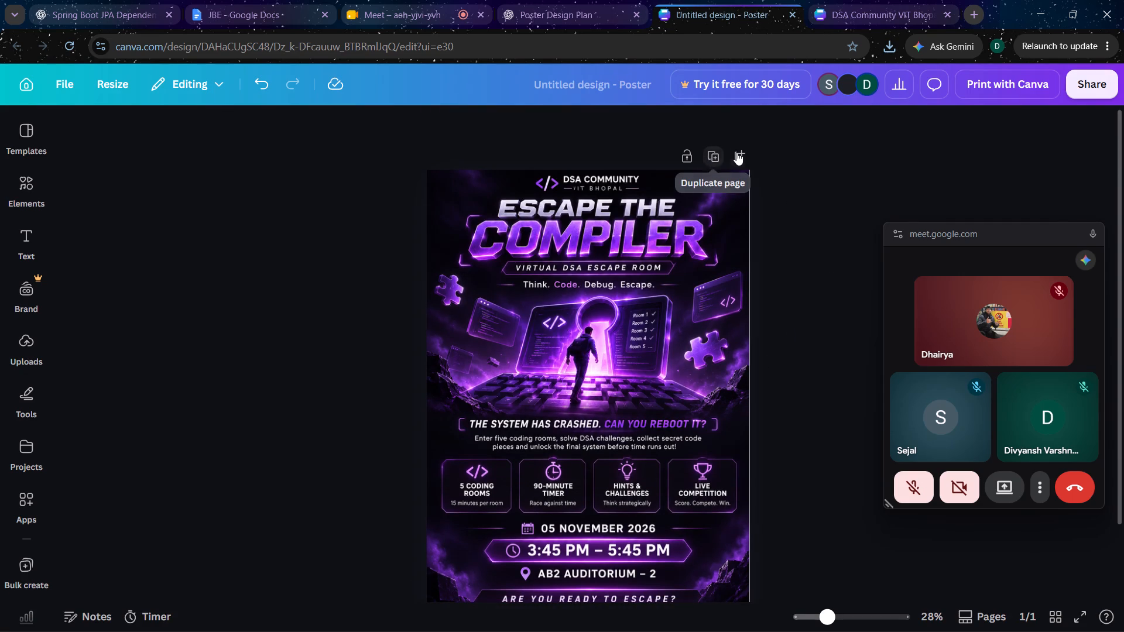
click(736, 152)
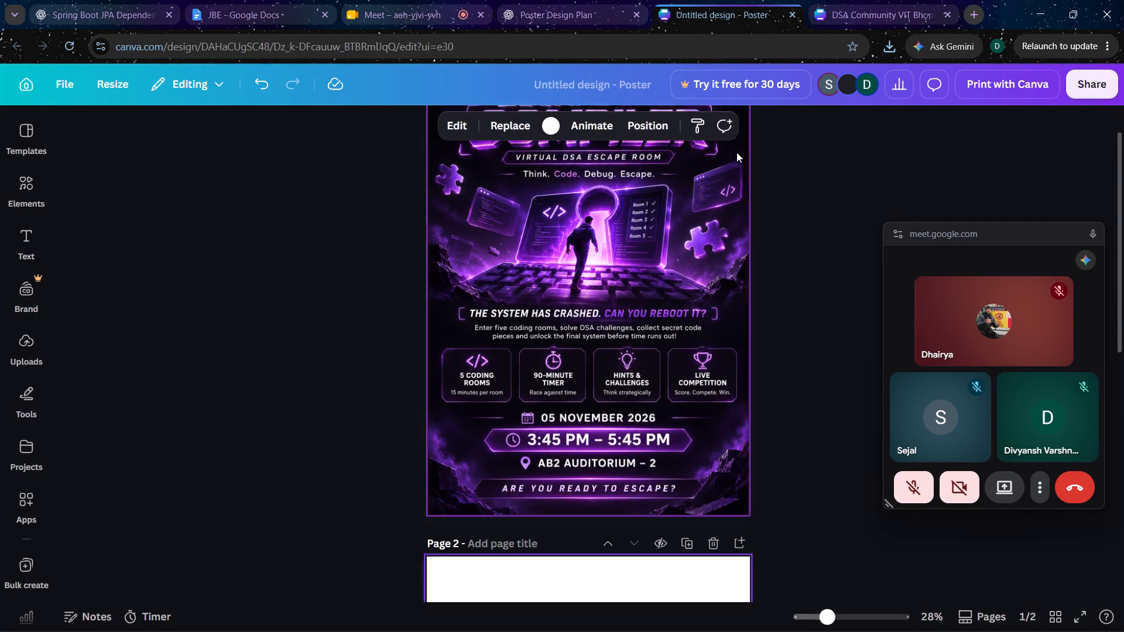
Paste the copied poster elements once onto the blank page 2, undoing any duplicate paste.
click(646, 342)
key(ctrl+v)
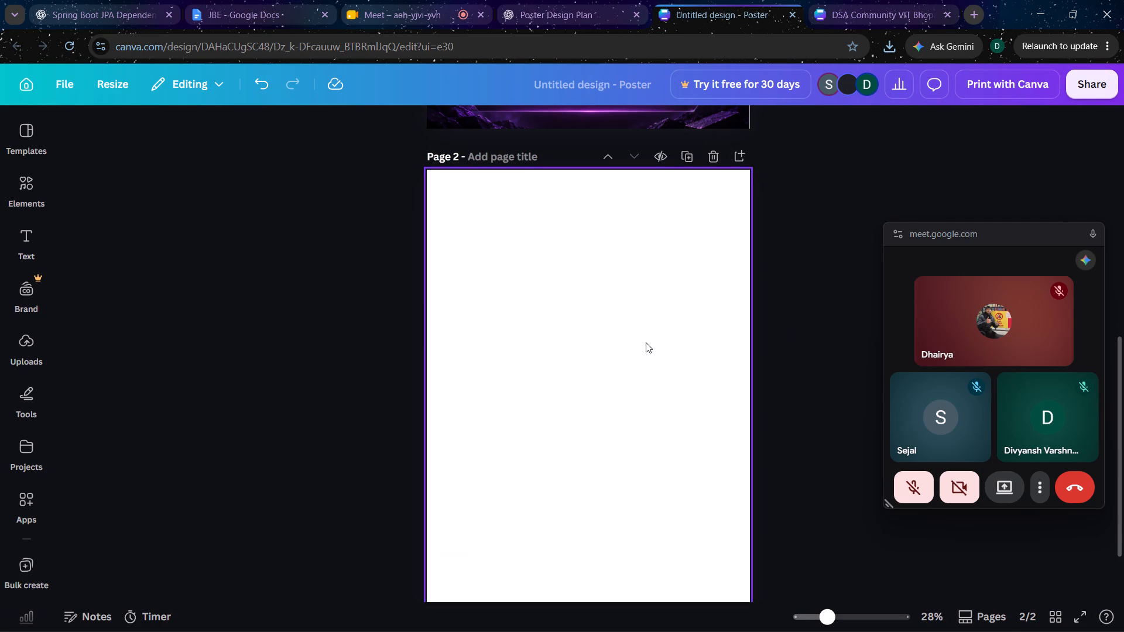
key(ctrl+v)
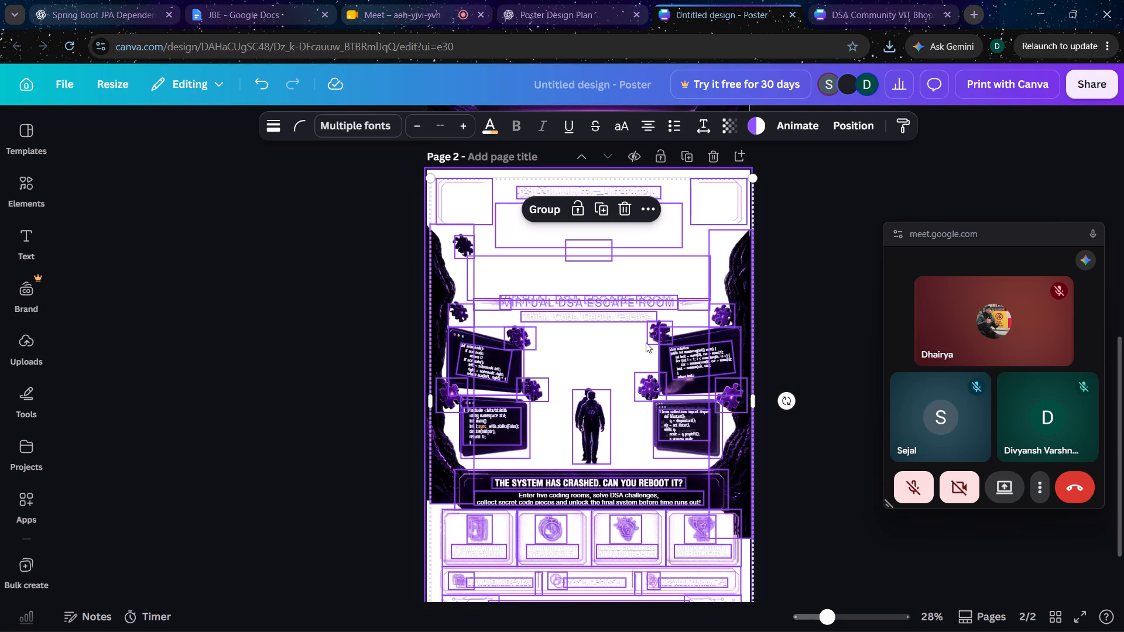
key(ctrl+z)
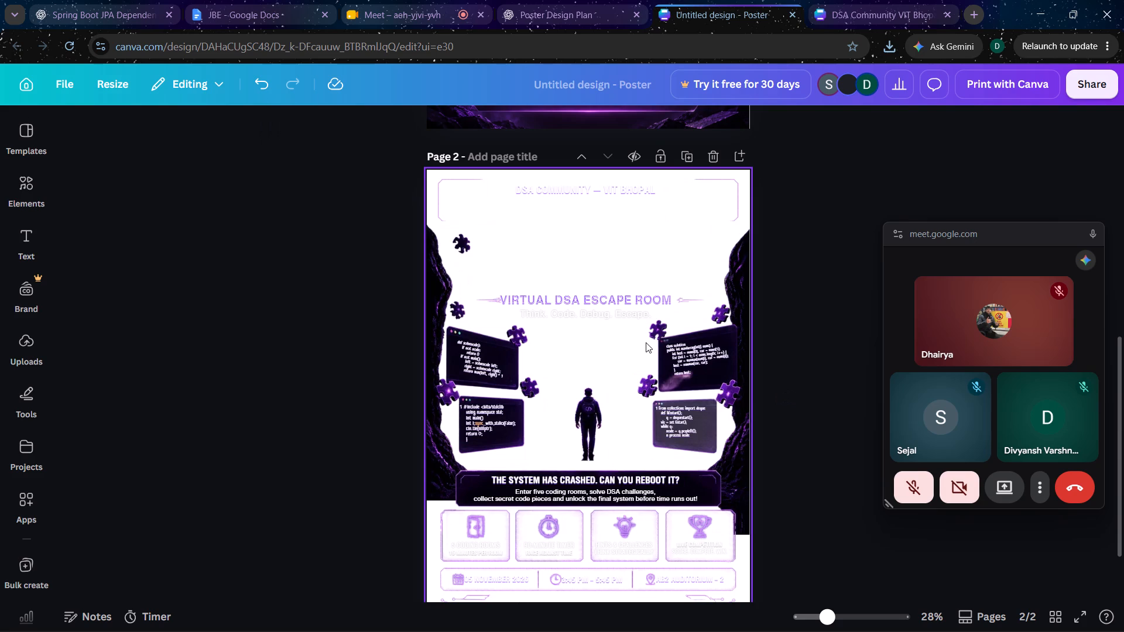
scroll(806, 399, down, 3)
scroll(806, 399, up, 3)
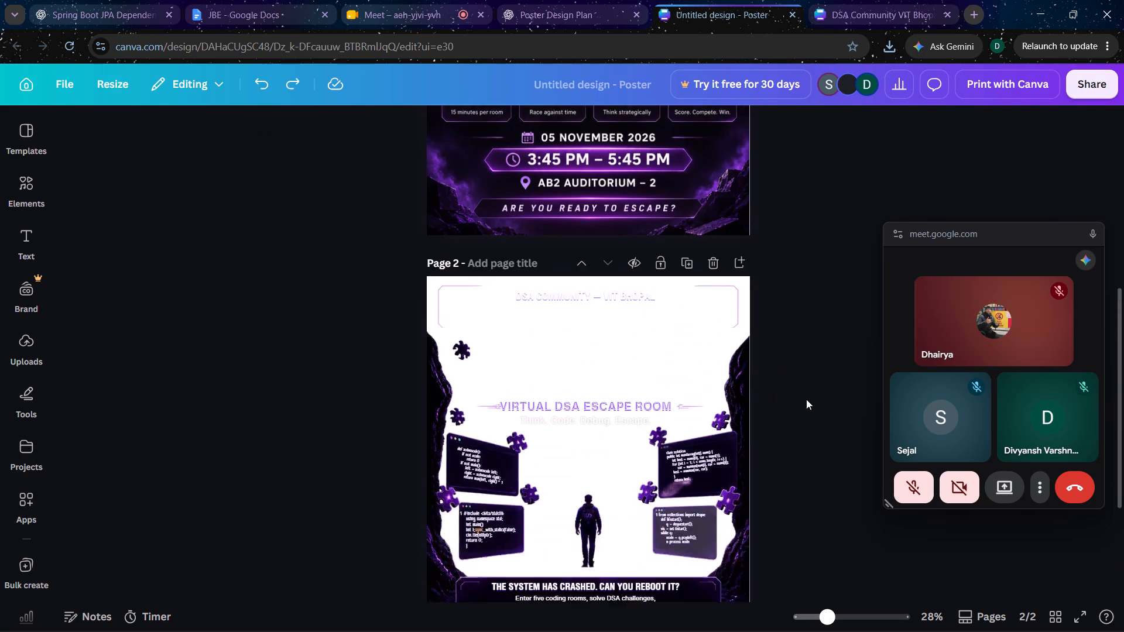
scroll(806, 399, up, 1)
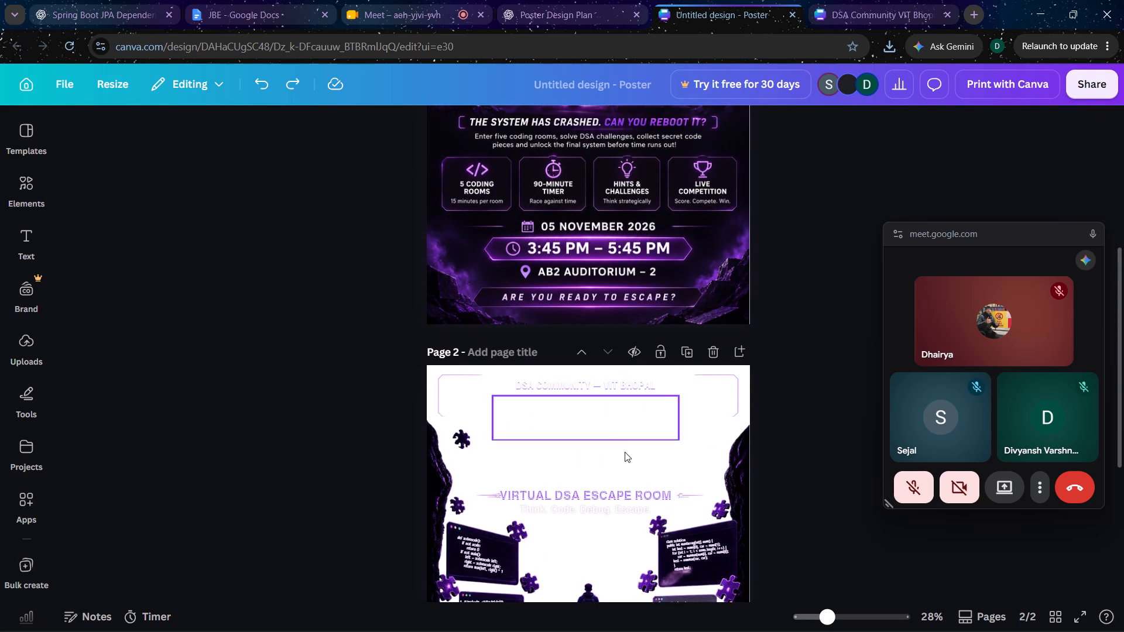
scroll(744, 396, up, 5)
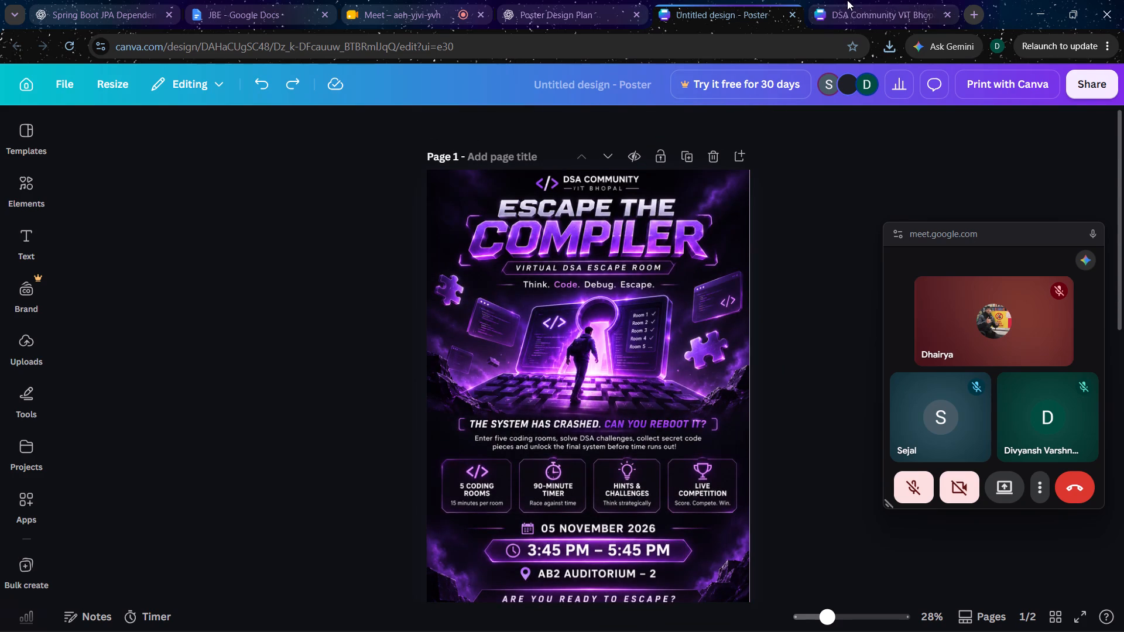
Return to the DSA Community VIT Bhopal event poster and copy only its keyhole background image.
click(850, 7)
drag(818, 209, 751, 194)
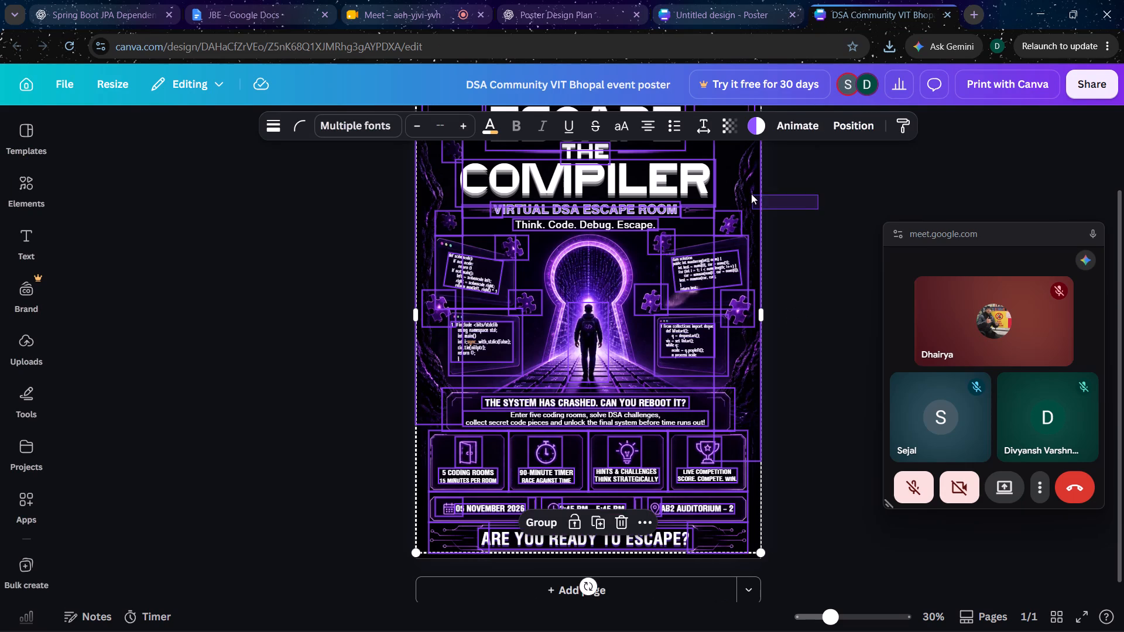
drag(751, 194, 803, 209)
click(803, 209)
drag(749, 189, 741, 178)
key(ctrl+z)
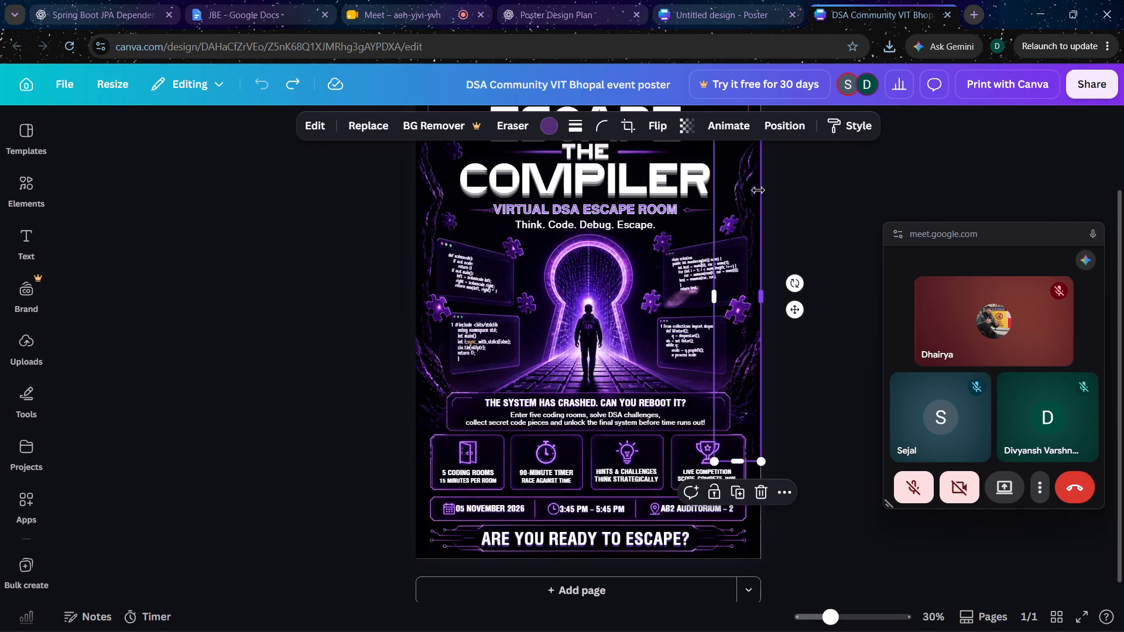
click(814, 208)
scroll(814, 208, up, 3)
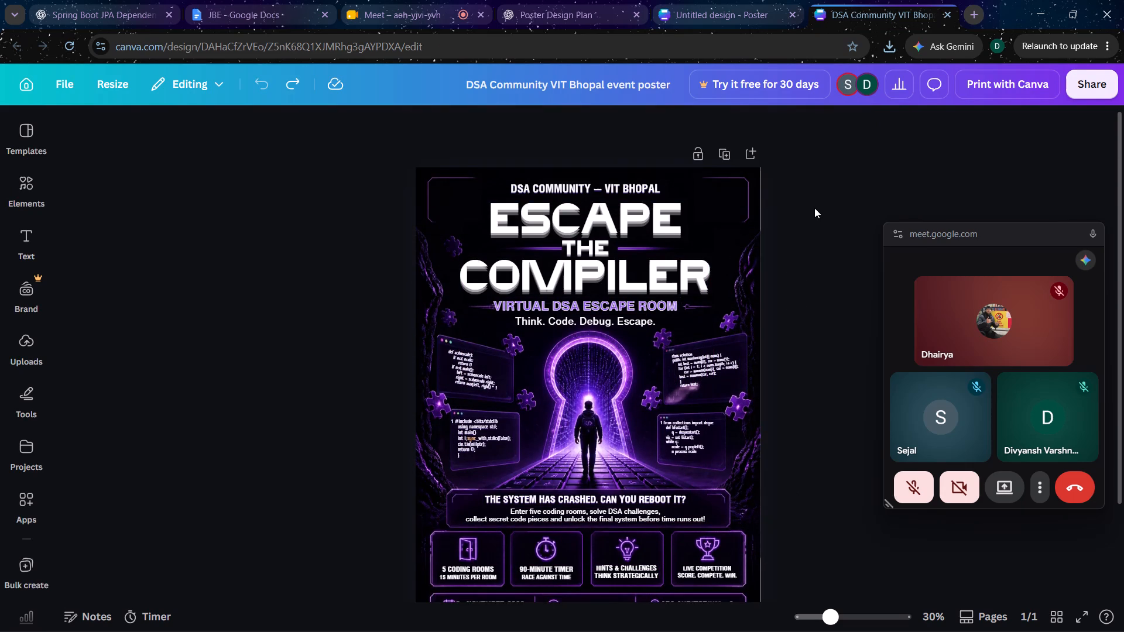
click(490, 172)
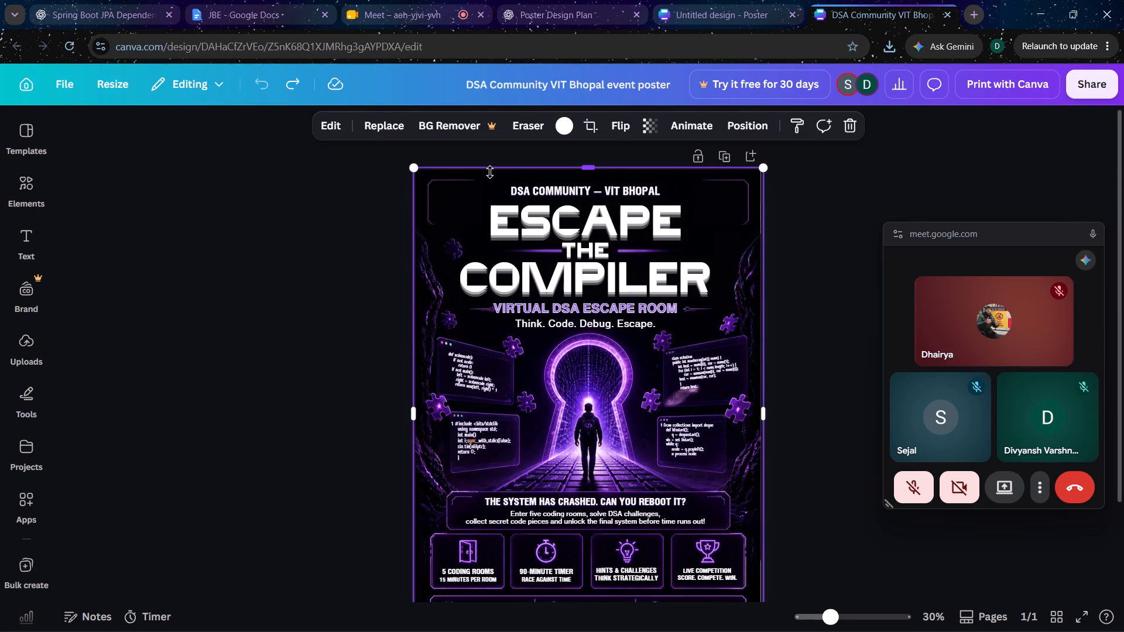
key(ctrl+c)
key(ctrl+c)
Switch to the Untitled design poster and paste the copied background image onto page 2 behind the elements.
click(712, 13)
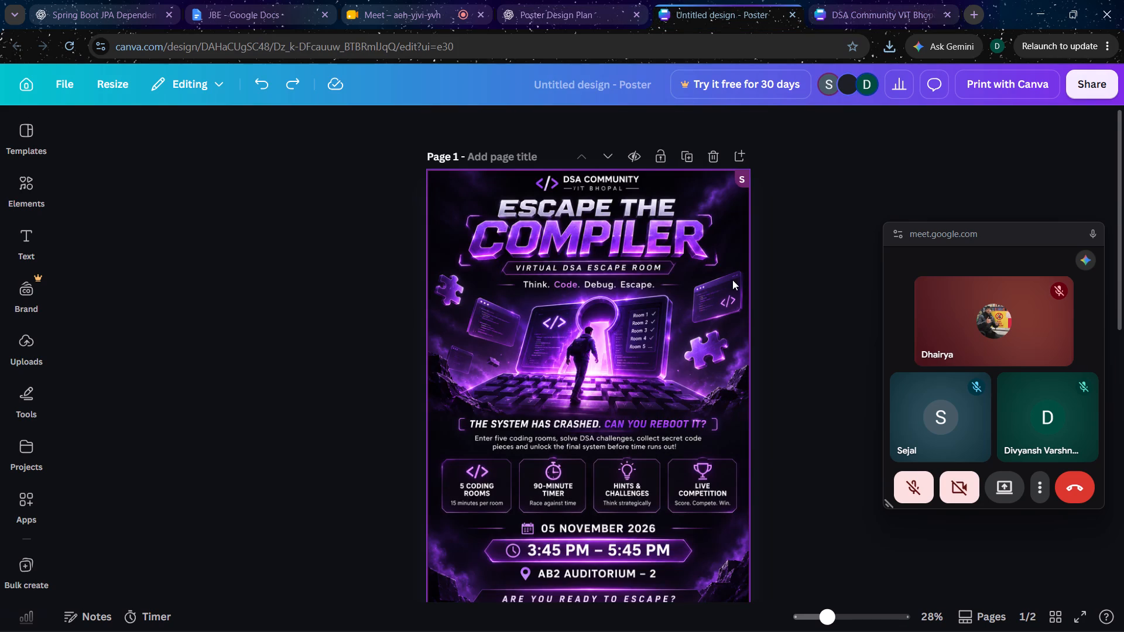
scroll(732, 280, down, 6)
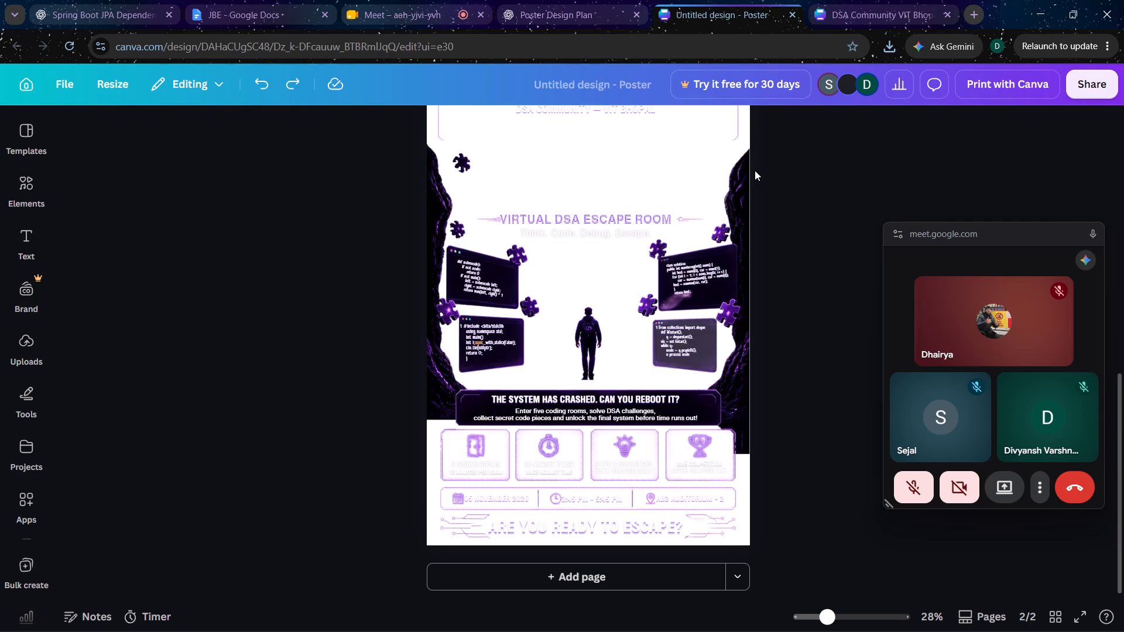
click(704, 141)
click(704, 141)
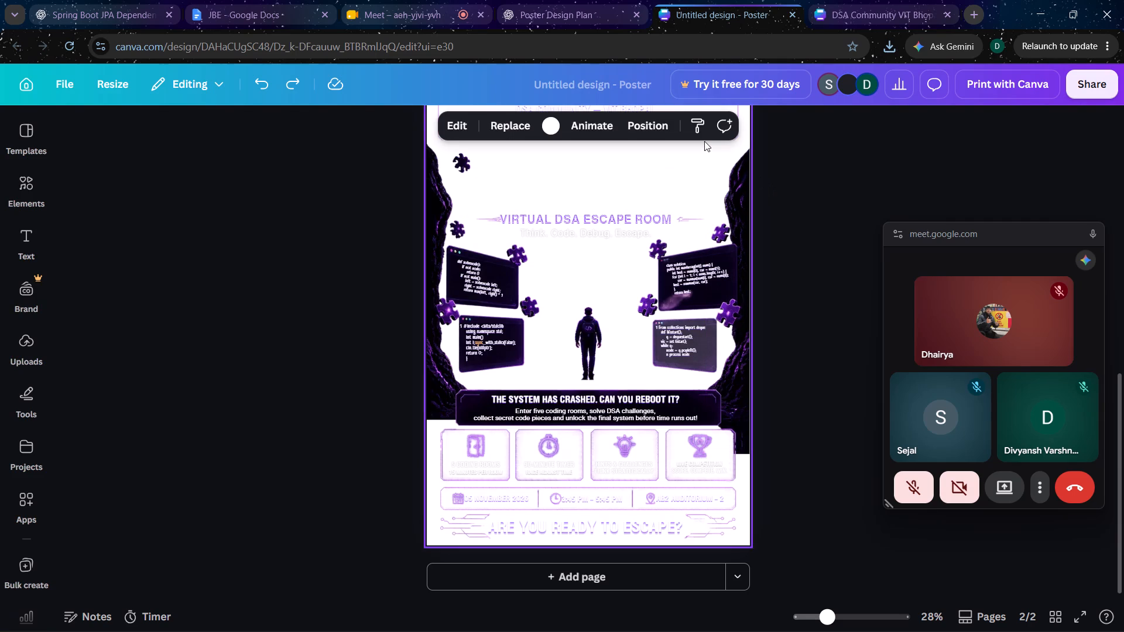
key(ctrl+v)
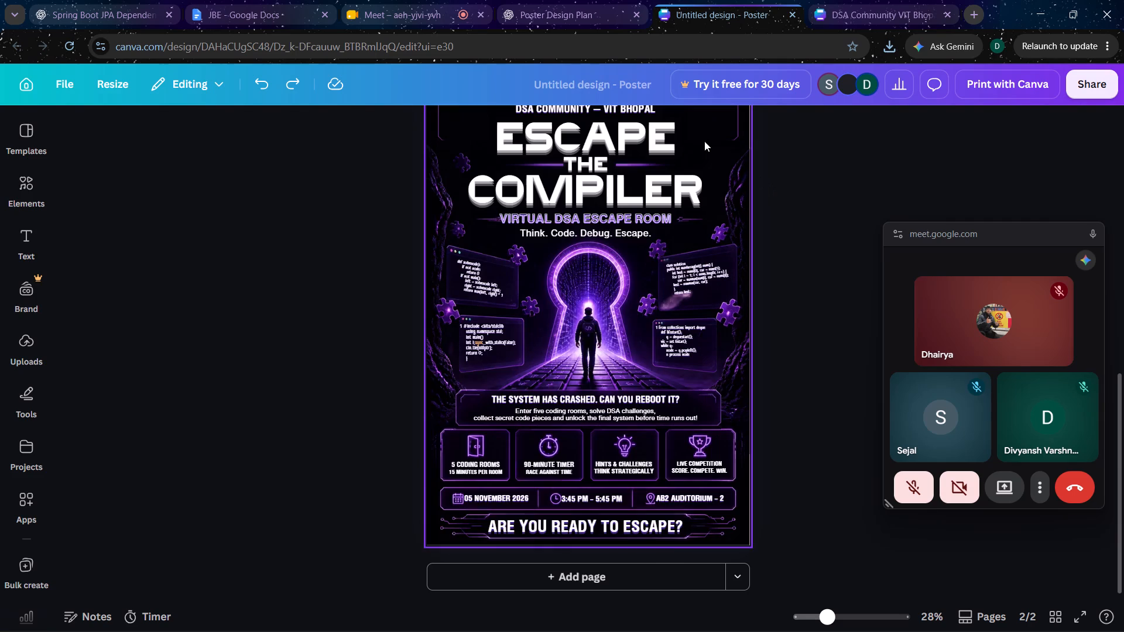
scroll(783, 260, up, 4)
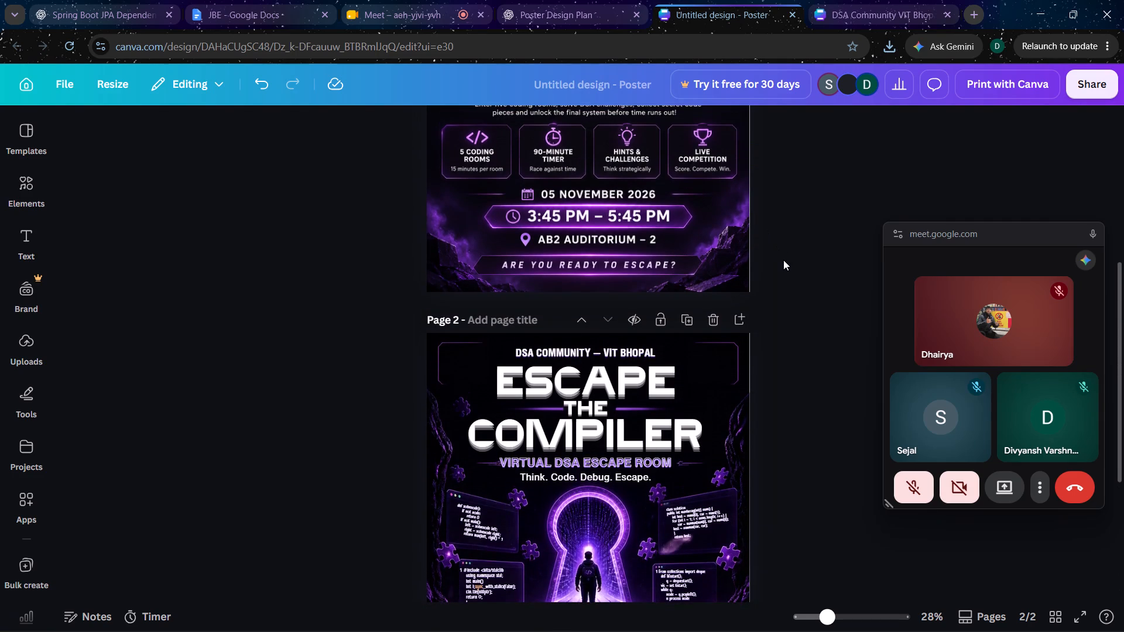
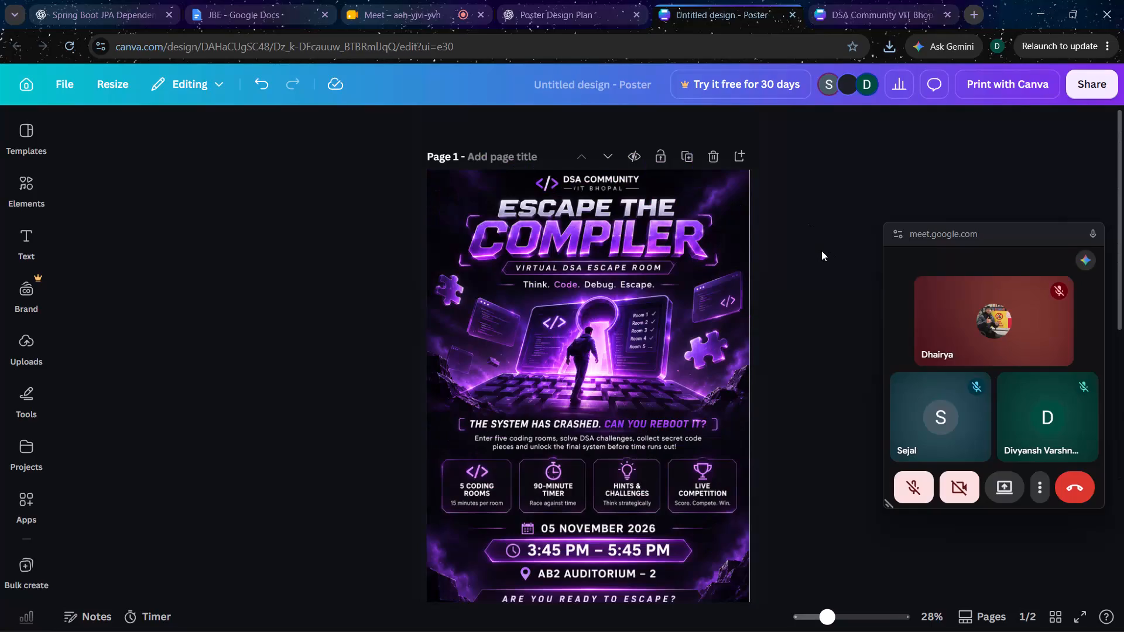
Add a blank page 3 after page 2 and paste the copied keyhole background image onto it.
scroll(813, 250, down, 7)
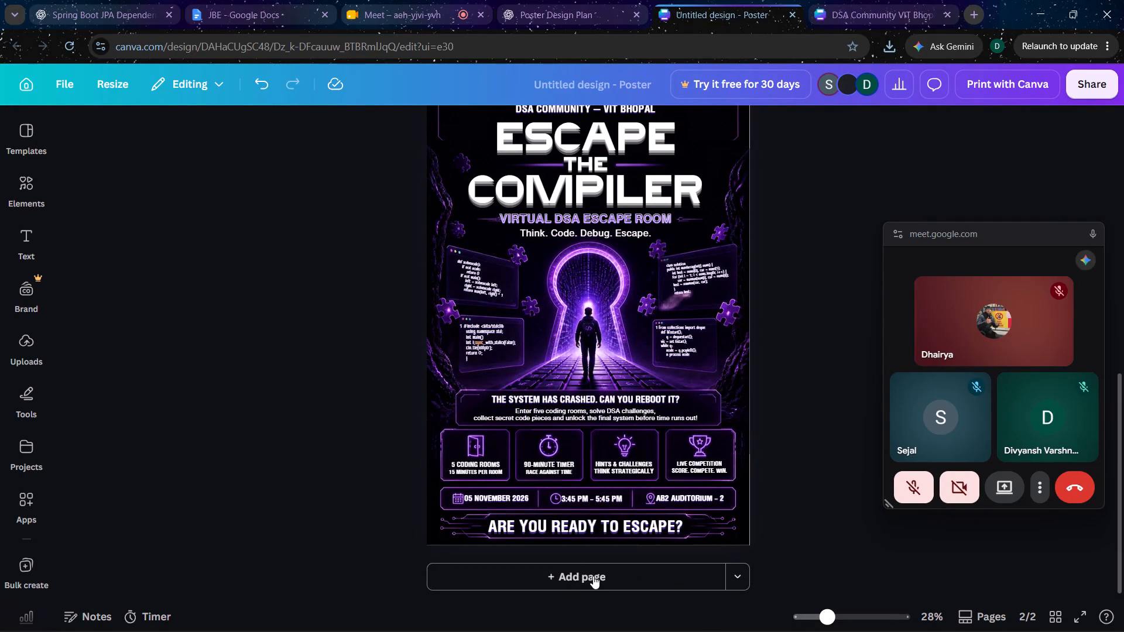
click(593, 579)
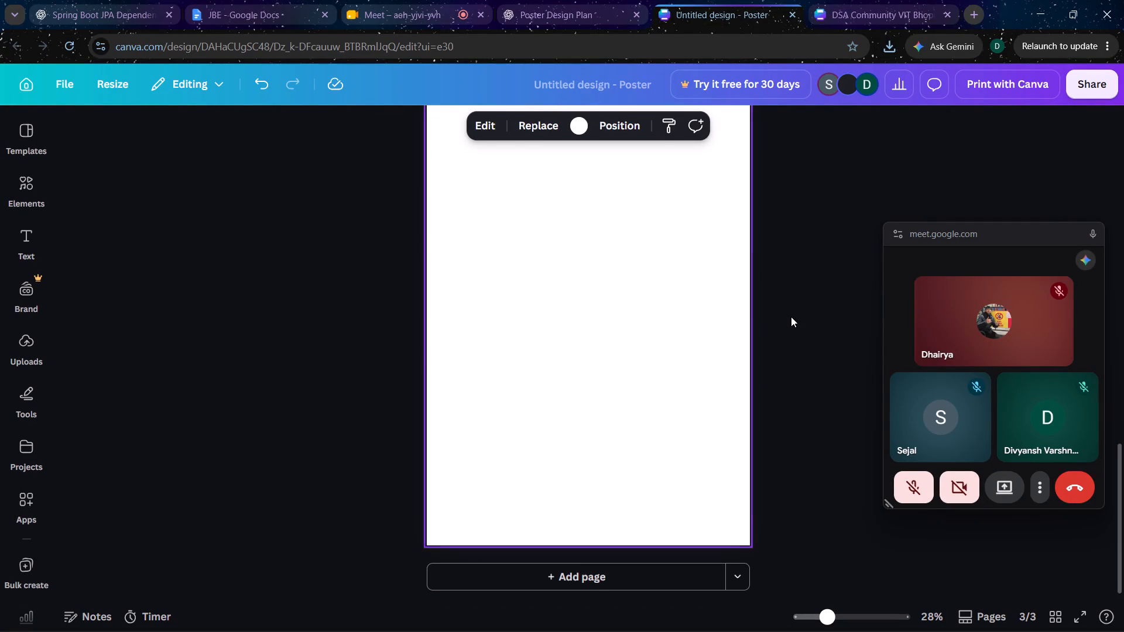
scroll(791, 317, up, 6)
scroll(791, 317, down, 4)
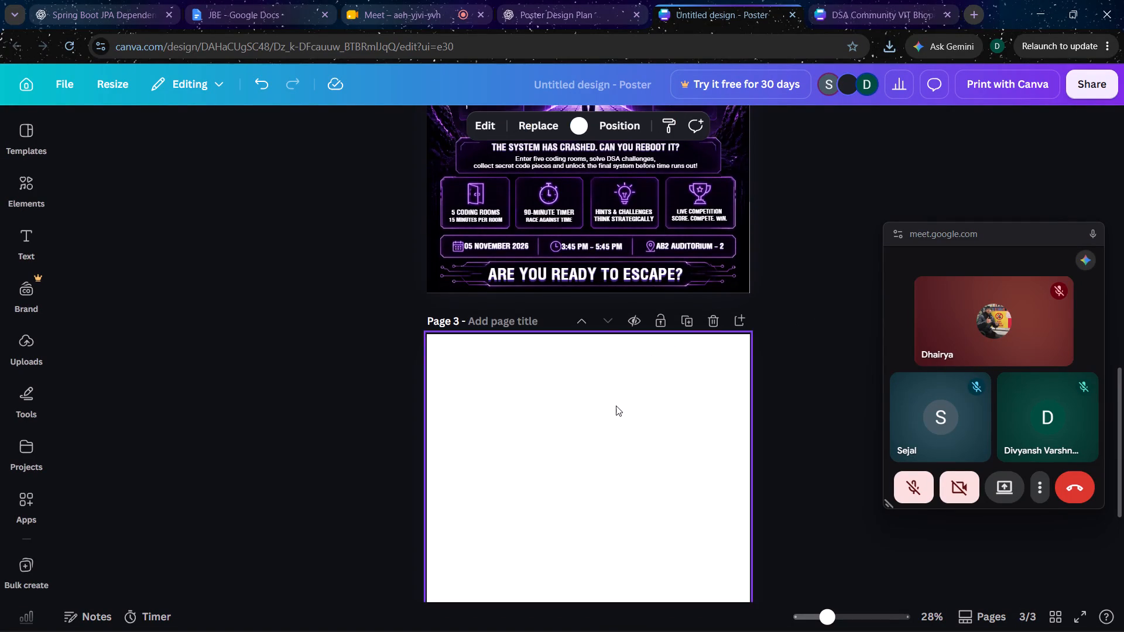
key(ctrl+v)
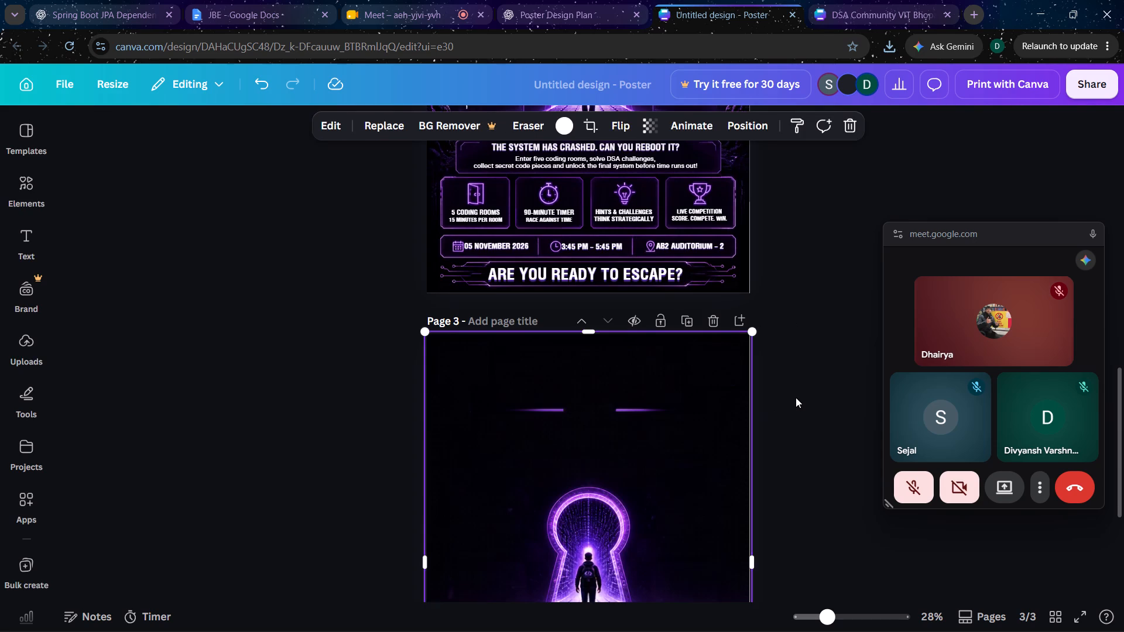
scroll(796, 397, down, 3)
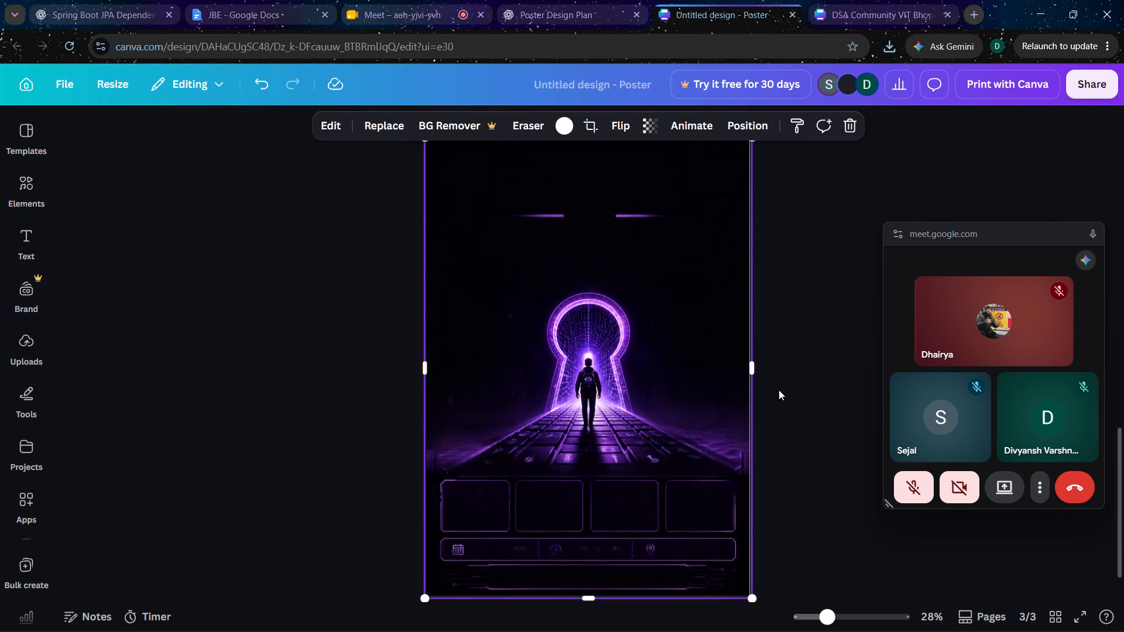
Look over the poster designs on pages 1 and 2 and the keyhole background image on page 3.
scroll(779, 390, up, 7)
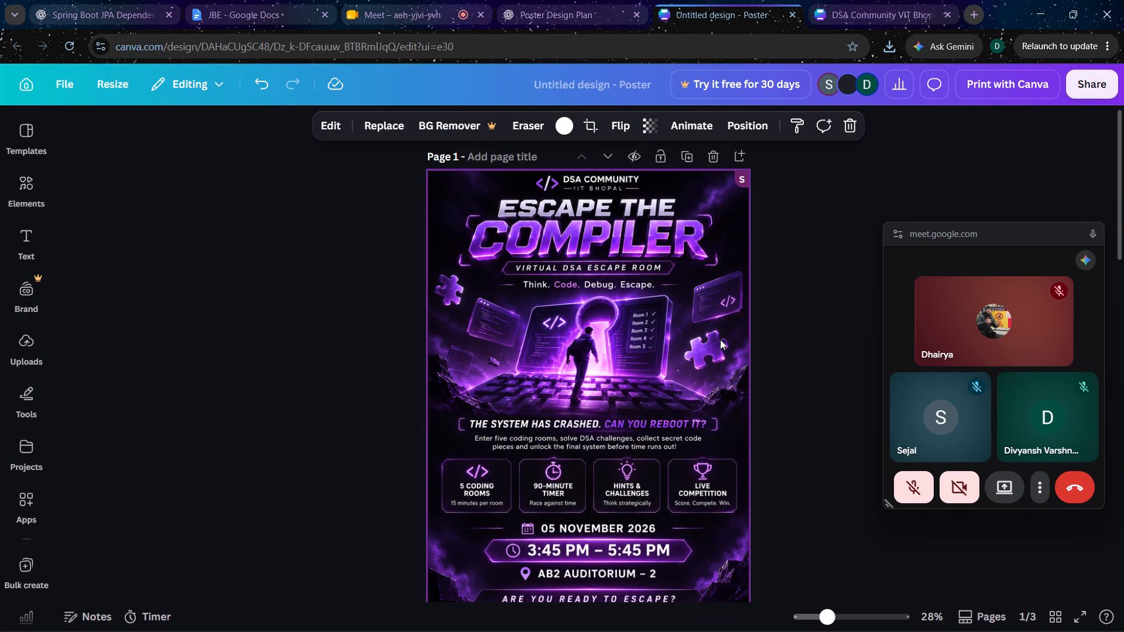
scroll(720, 339, down, 6)
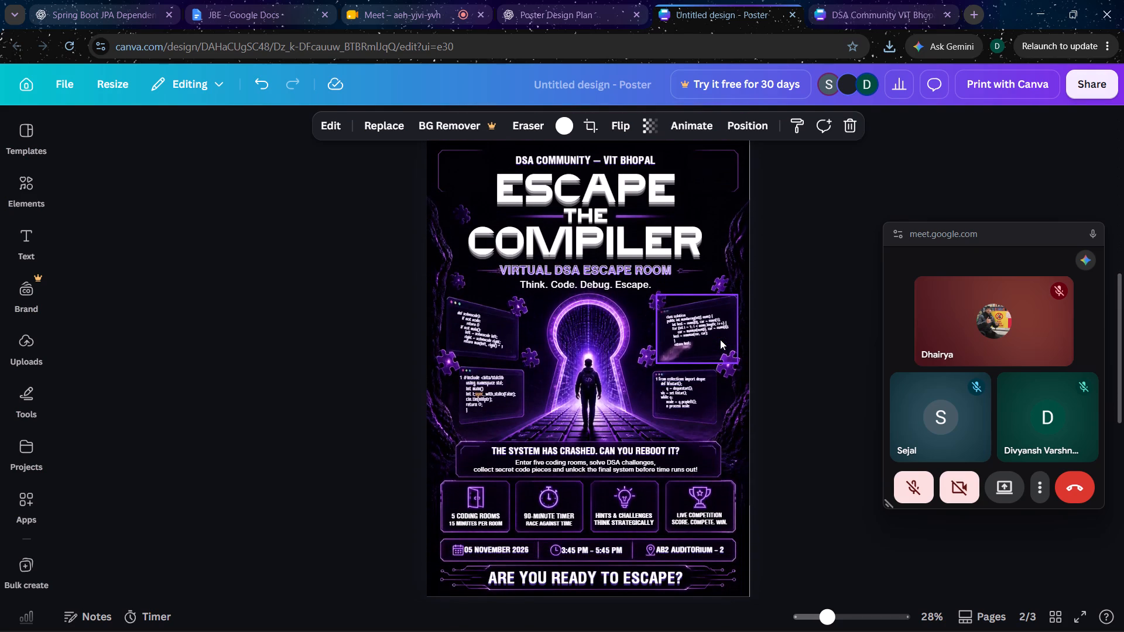
scroll(720, 339, down, 1)
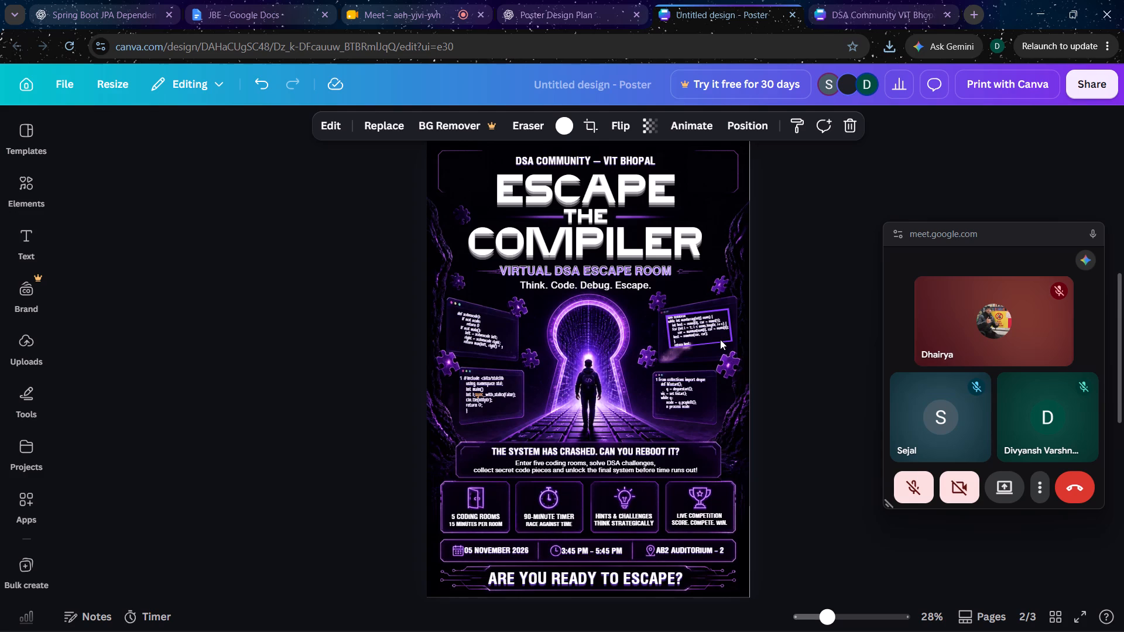
click(804, 400)
scroll(804, 400, down, 6)
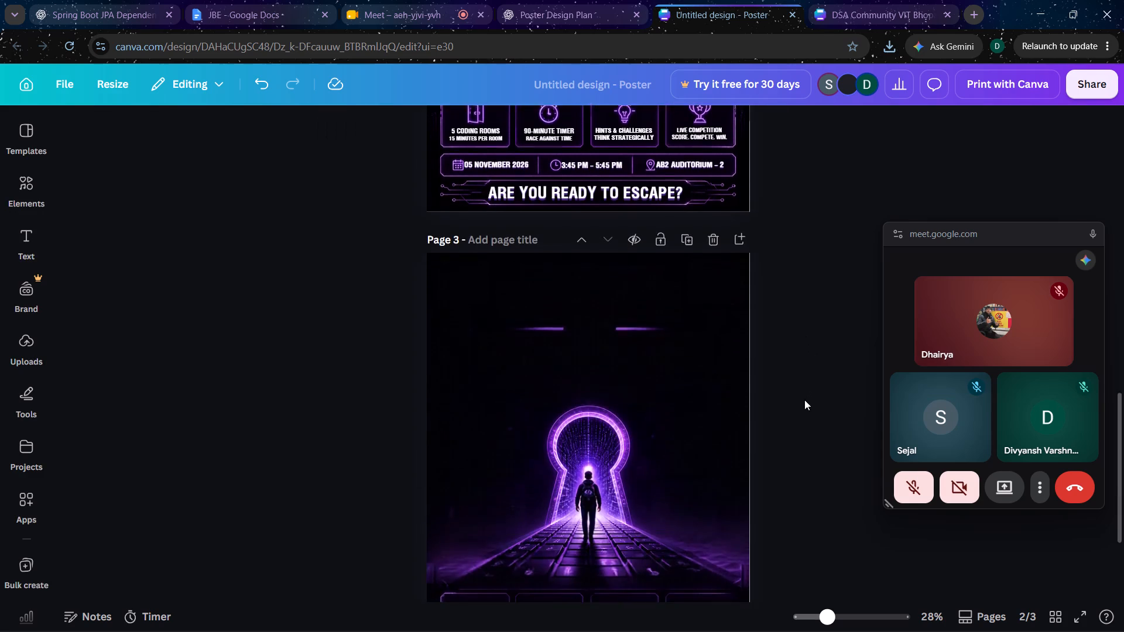
scroll(804, 400, down, 3)
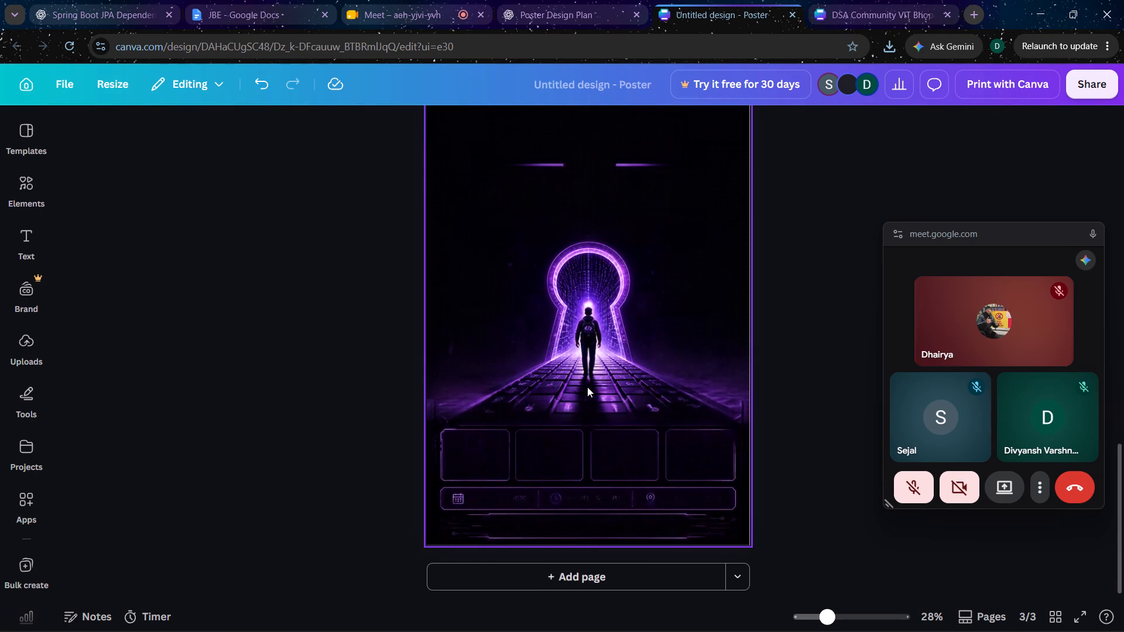
click(587, 387)
scroll(587, 387, right, 1)
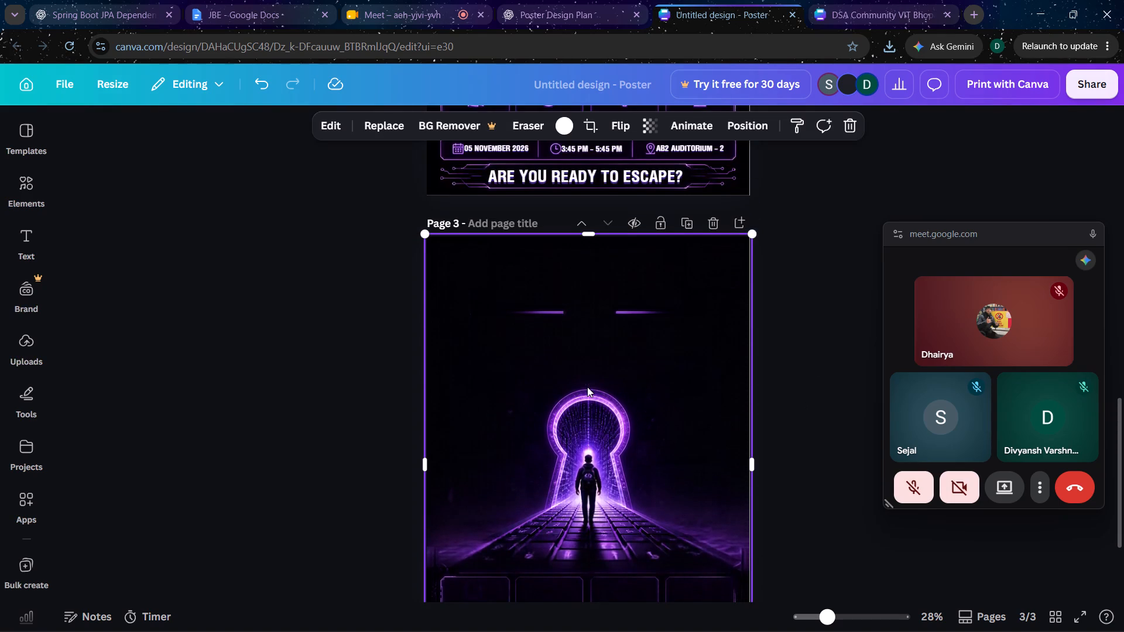
scroll(587, 387, right, 2)
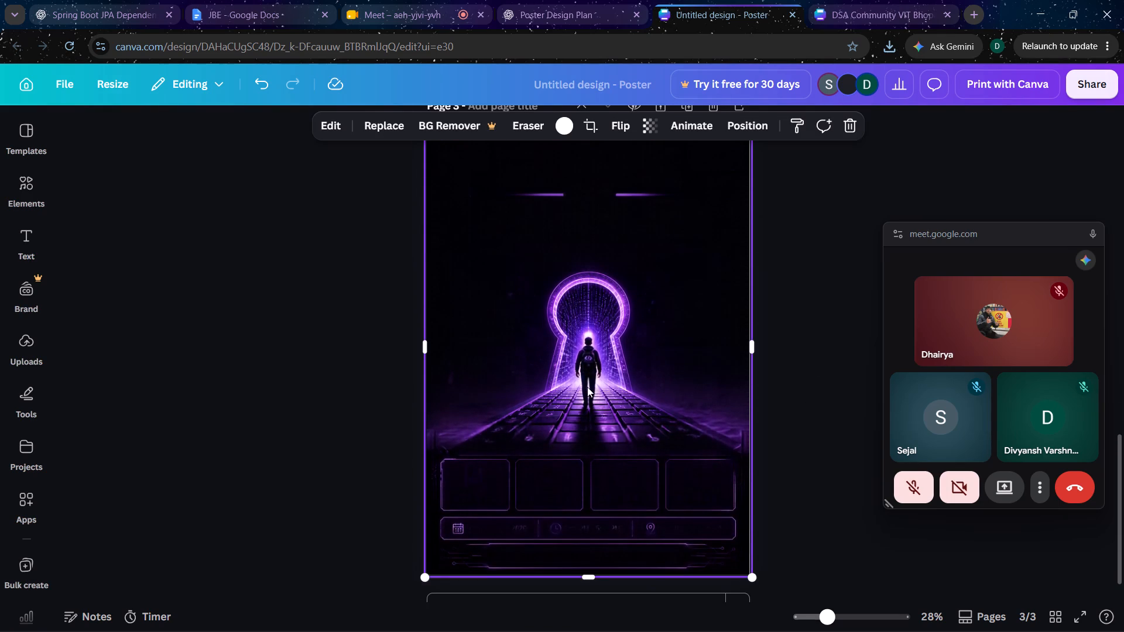
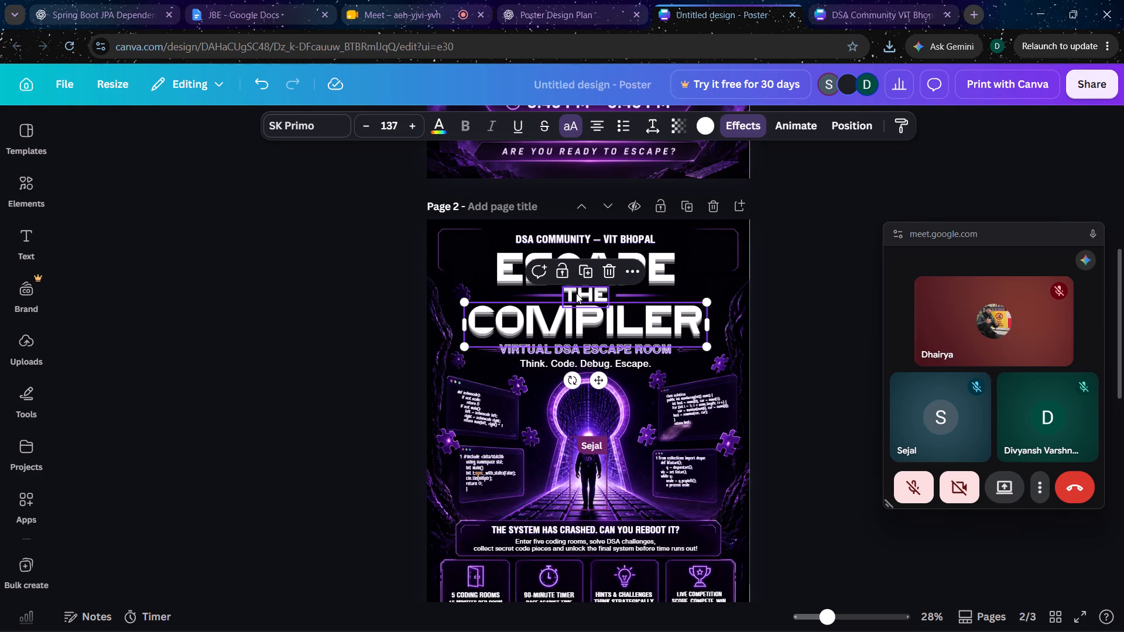
Copy the three-part ESCAPE THE COMPILER title from page 2 and paste it onto page 3.
shift+click(576, 293)
shift+click(566, 272)
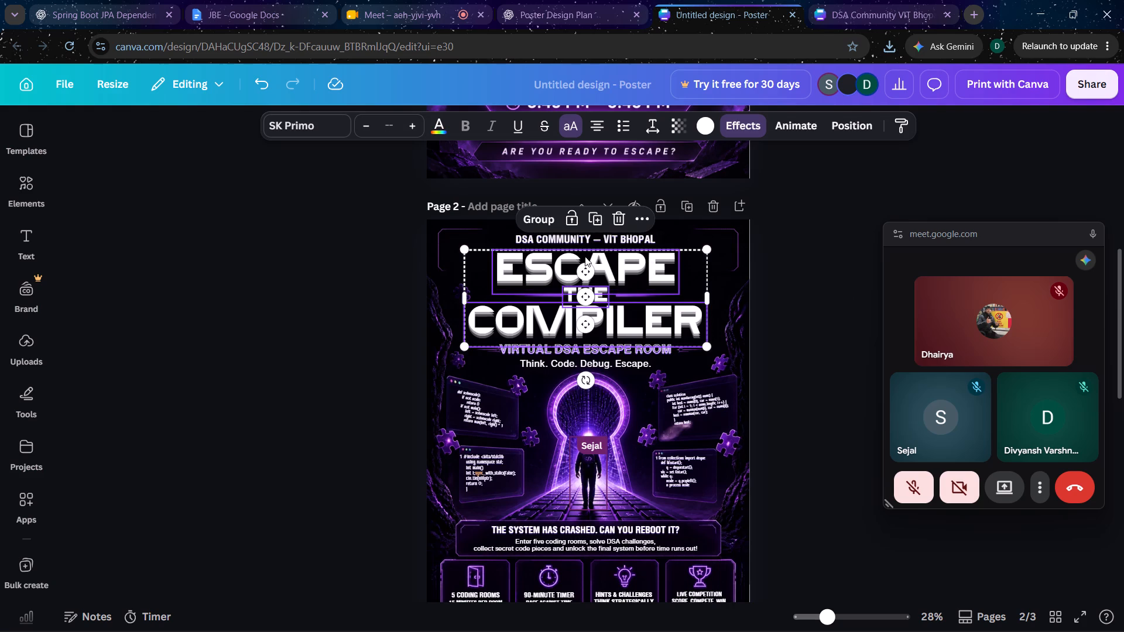
click(650, 214)
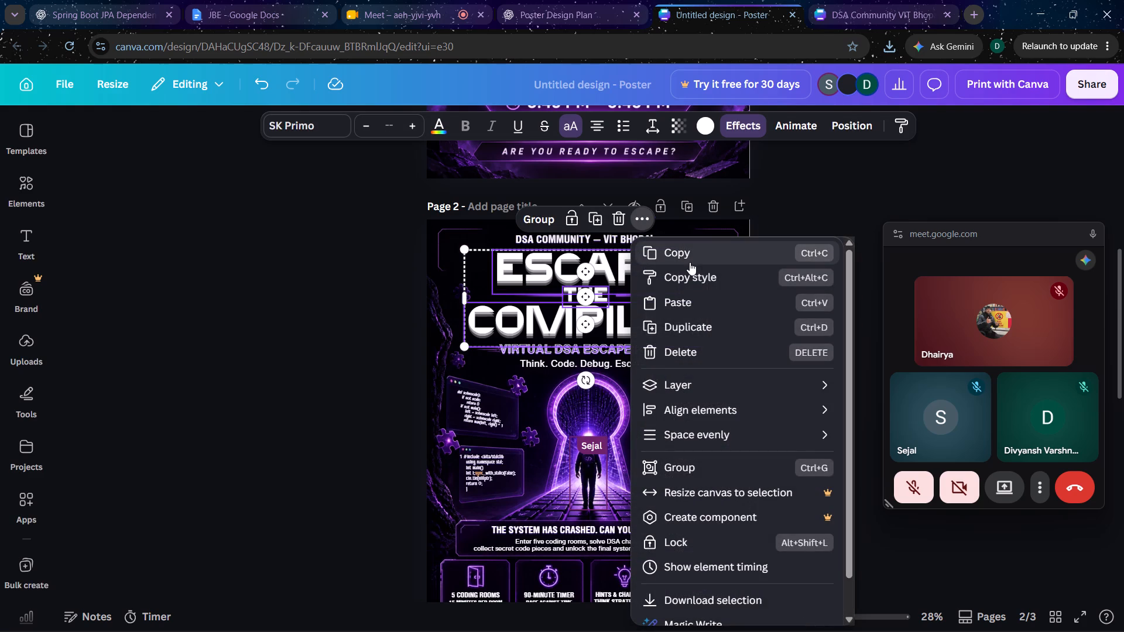
click(689, 262)
scroll(797, 301, down, 3)
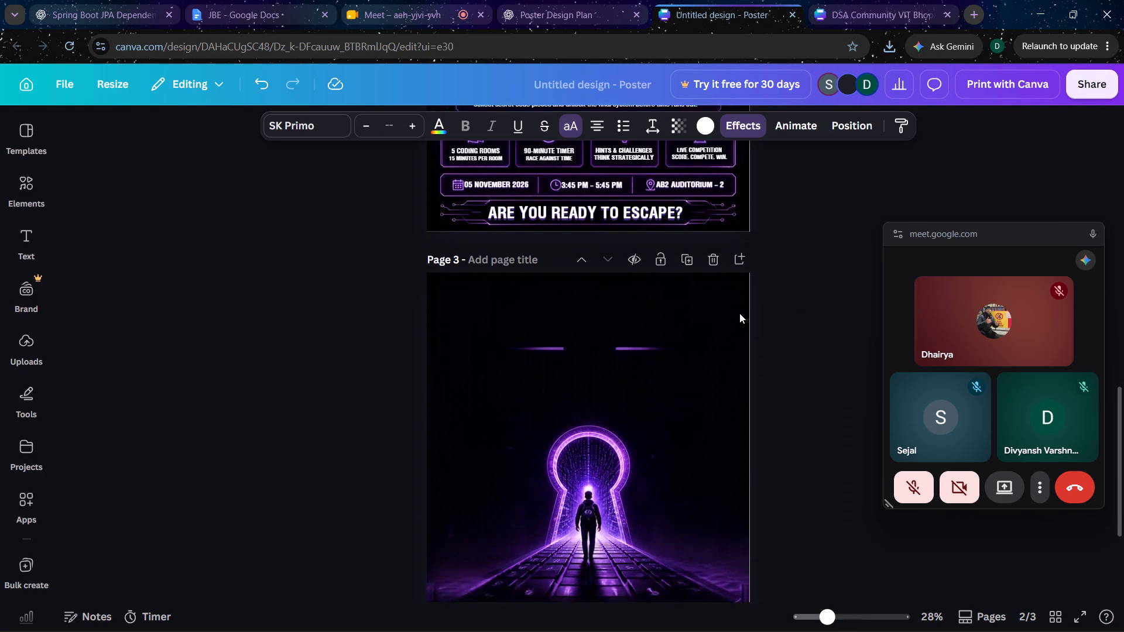
click(573, 412)
key(ctrl+v)
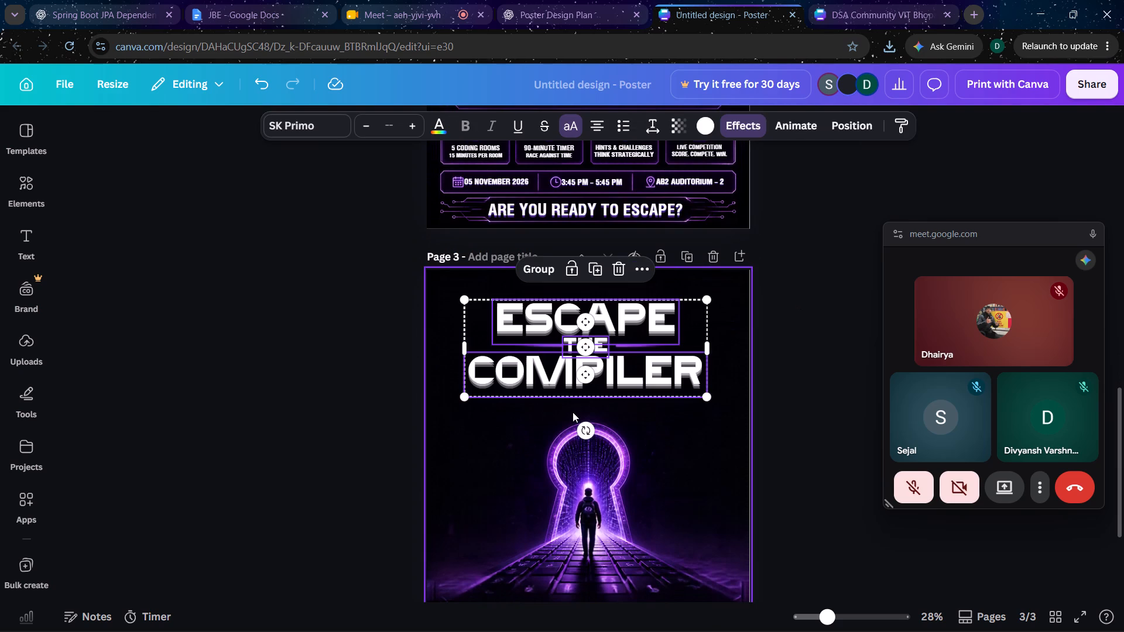
click(791, 381)
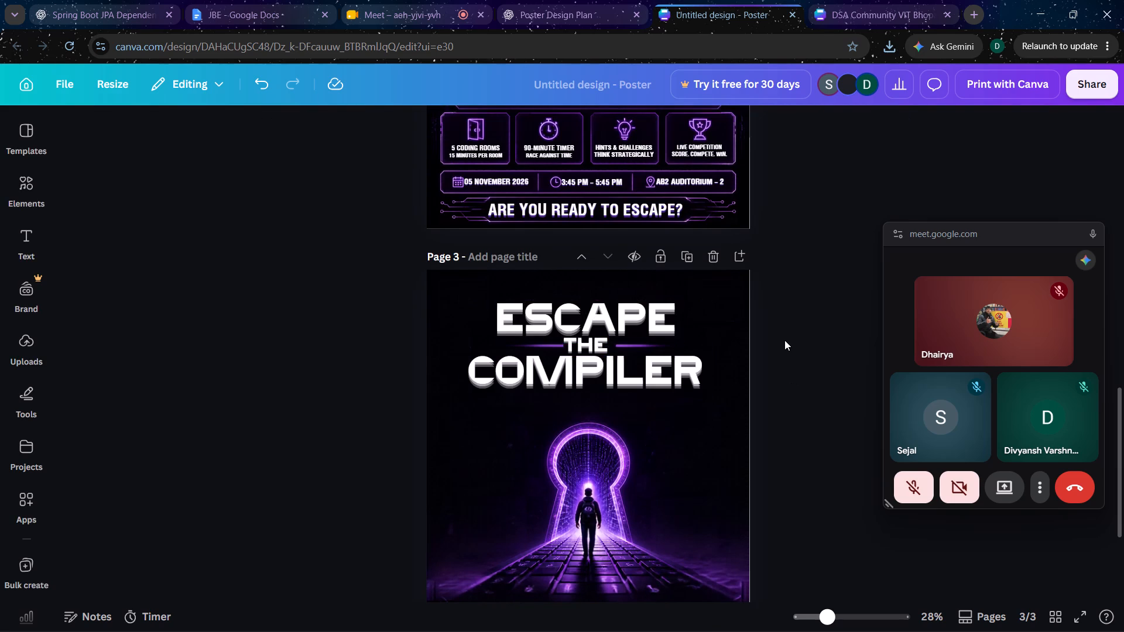
Copy the tagline "Think. Code. Debug. Escape." from page 2 and paste it onto page 3.
scroll(784, 340, up, 7)
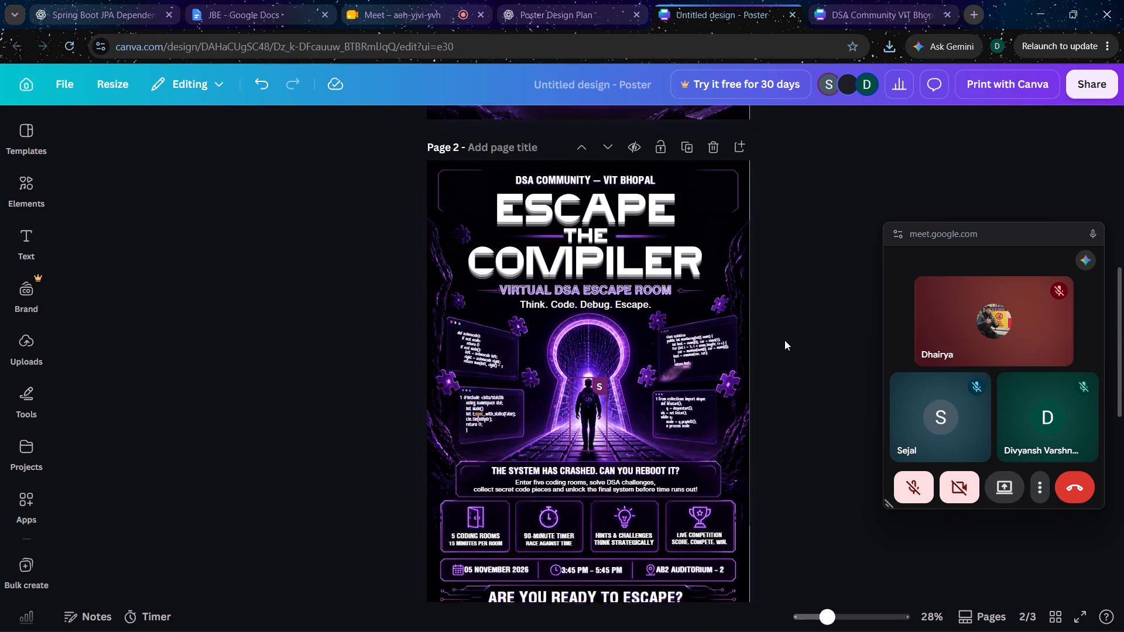
scroll(784, 340, up, 5)
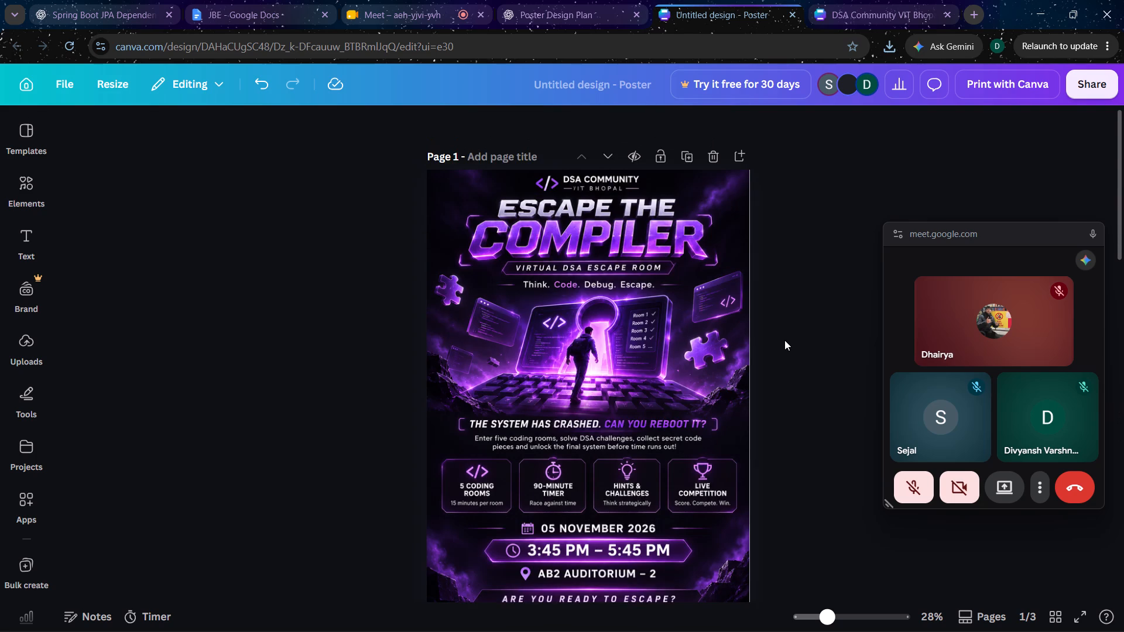
scroll(784, 340, down, 5)
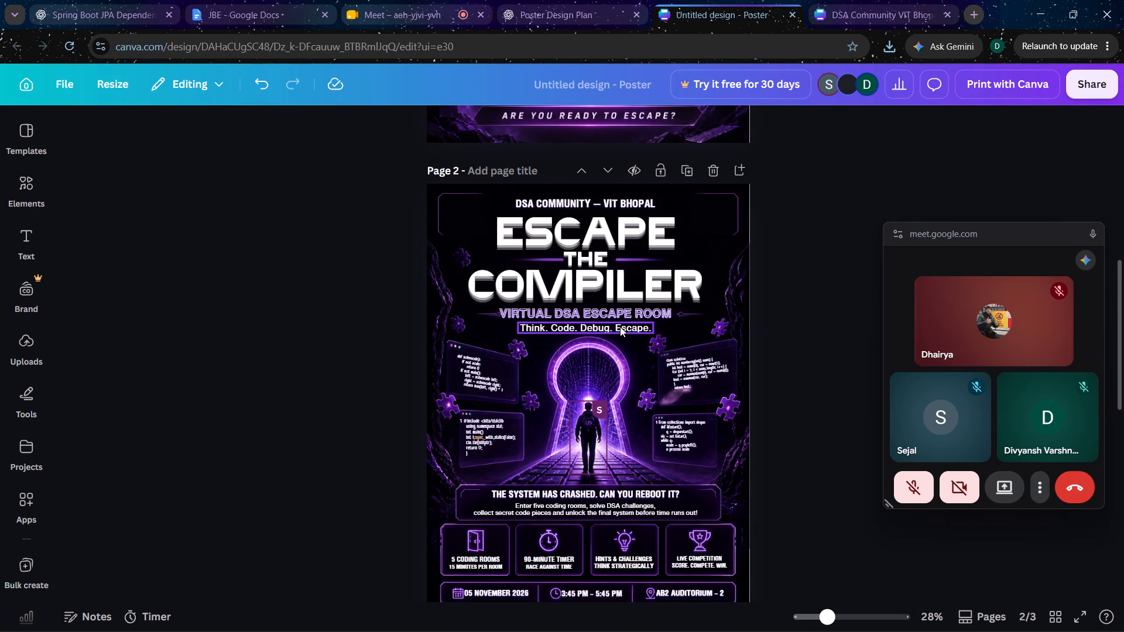
click(620, 328)
key(ctrl+c)
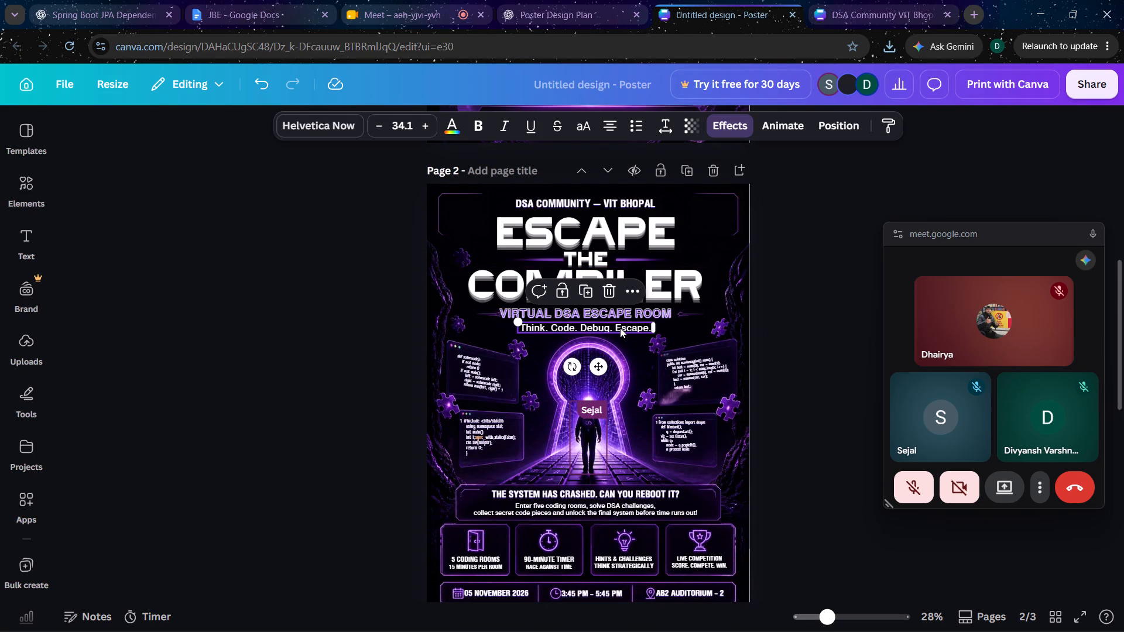
scroll(620, 328, down, 6)
scroll(701, 431, down, 1)
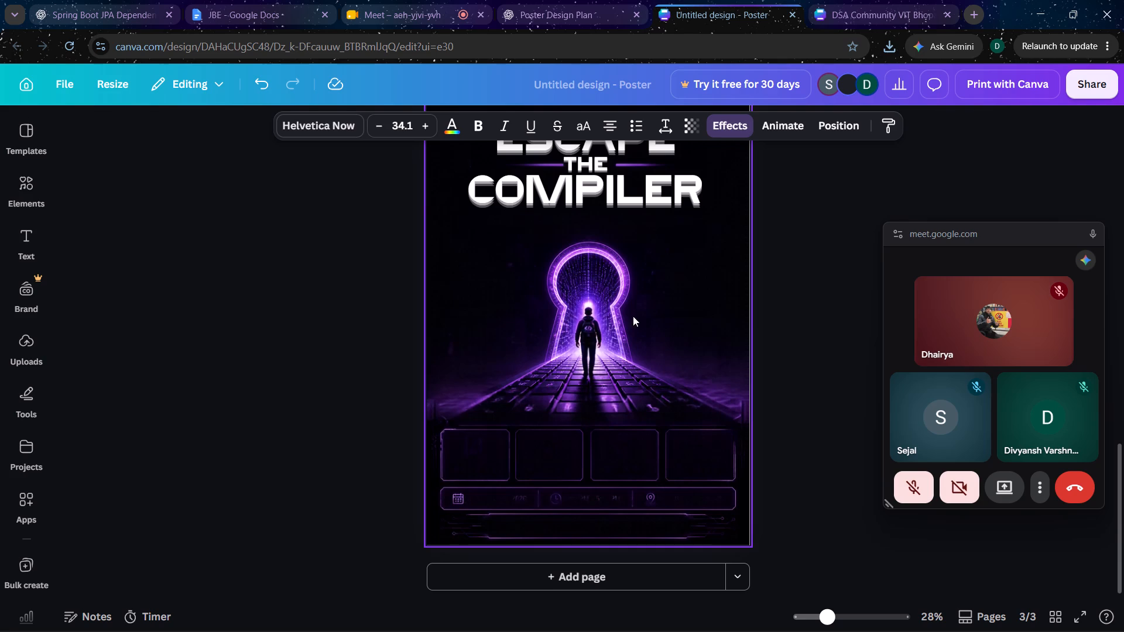
click(594, 243)
key(ctrl+v)
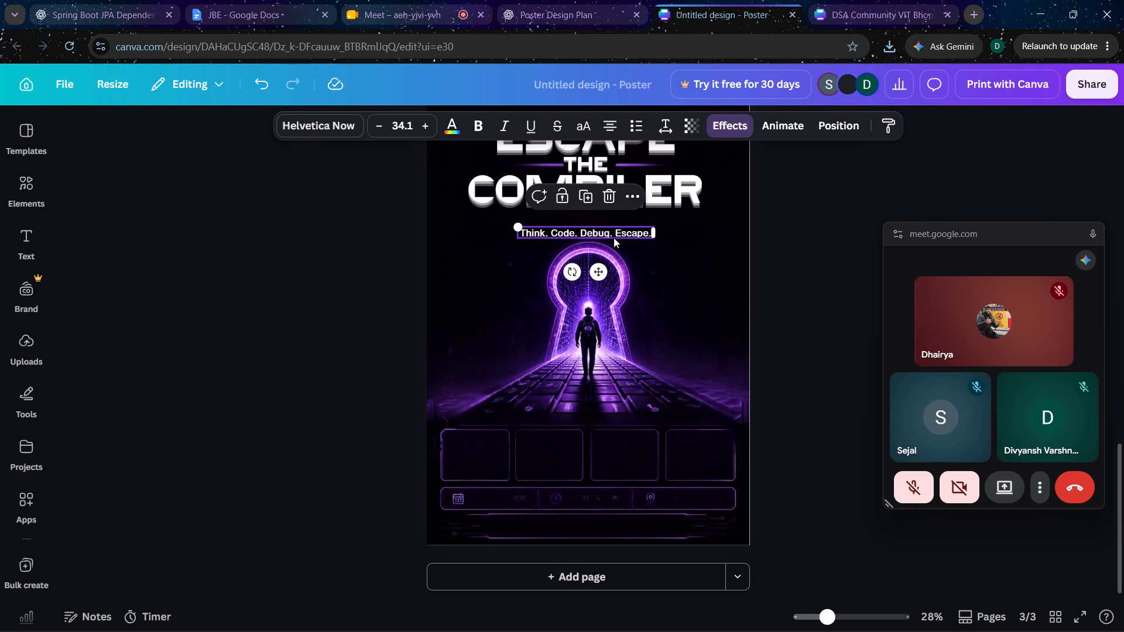
Nudge the pasted tagline on page 3 upward so it sits just beneath the COMPILER title line.
key(Up)
key(Up)
key(Up)
key(Up)
key(Up)
key(Up)
key(Up)
key(Up)
key(Up)
key(Up)
key(Up)
key(Up)
key(Up)
key(Up)
key(Up)
key(Up)
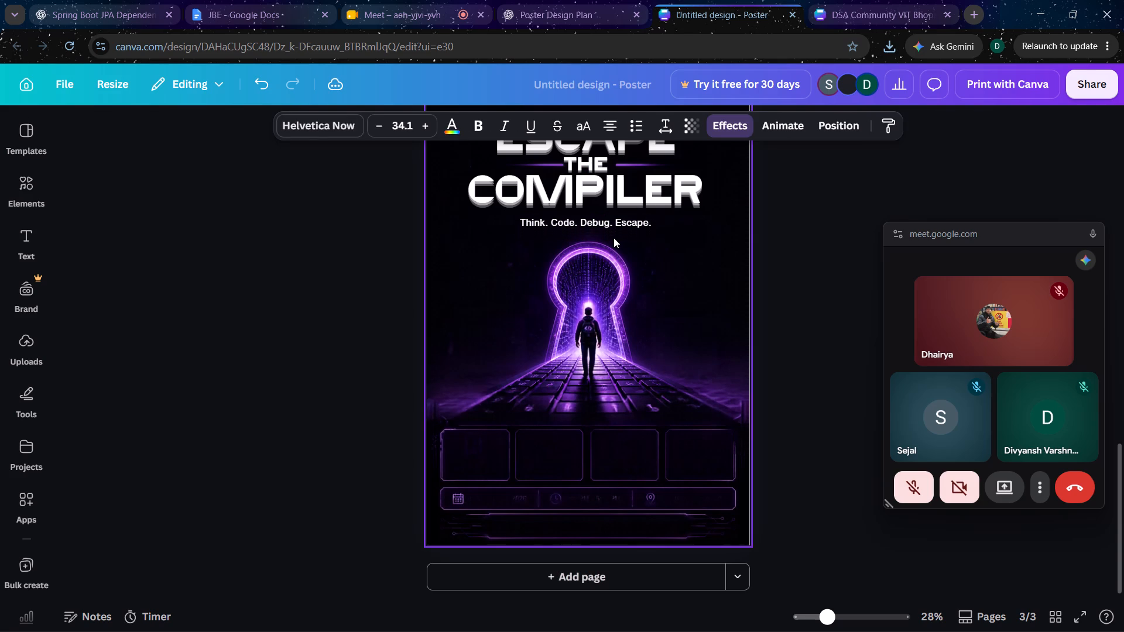
double_click(842, 214)
Change the page 3 tagline's font to SK Primo and widen its text box to fit the text on one line.
scroll(842, 214, up, 3)
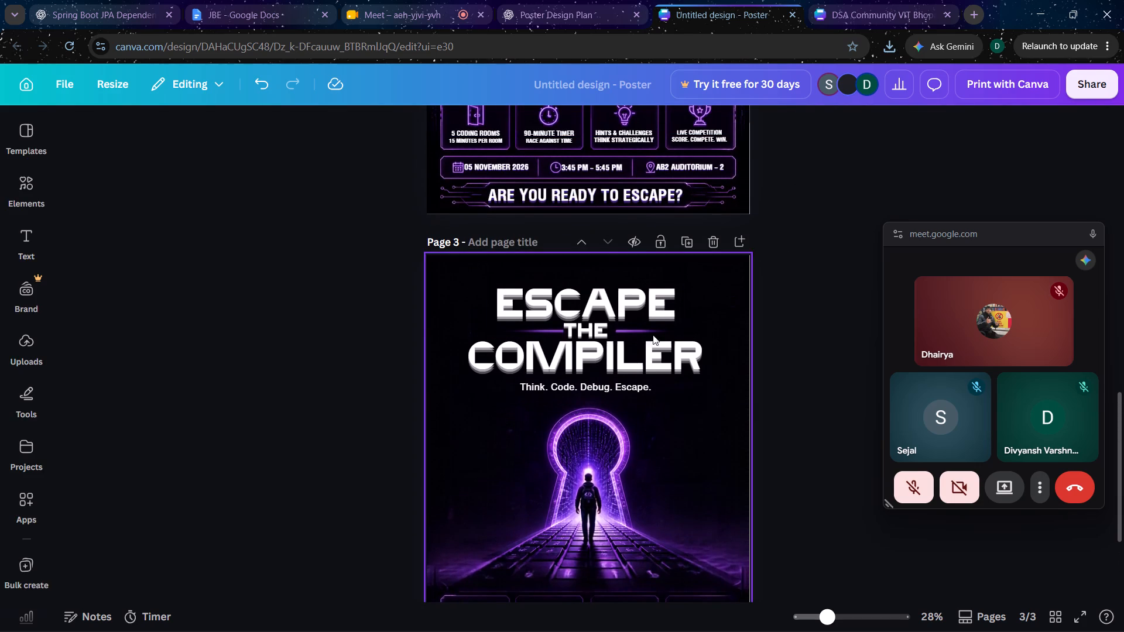
click(609, 386)
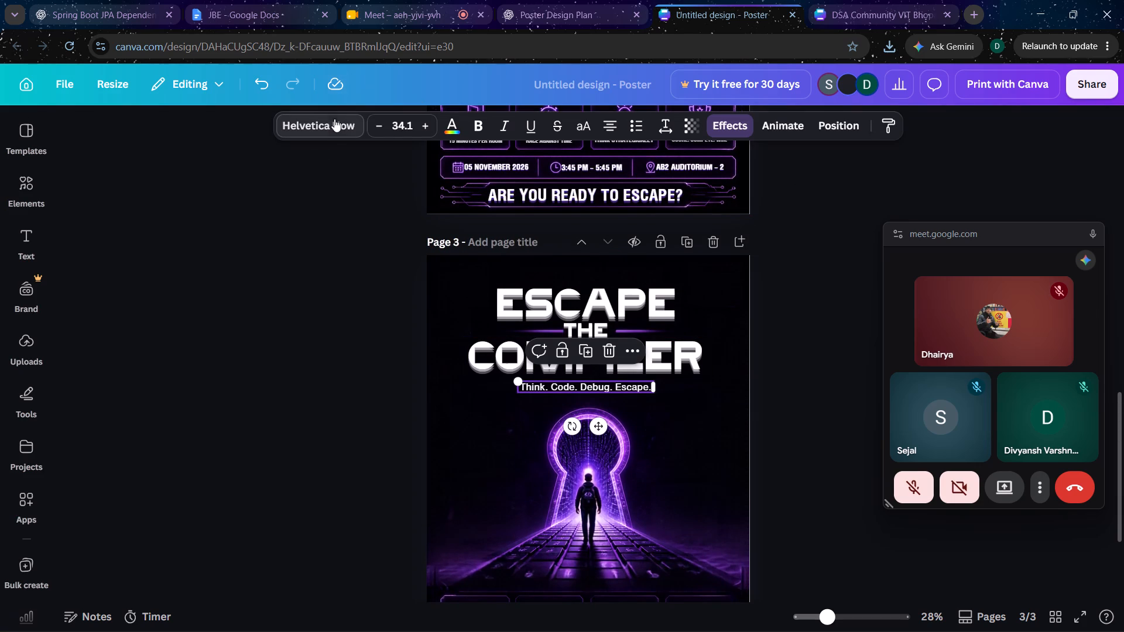
click(334, 119)
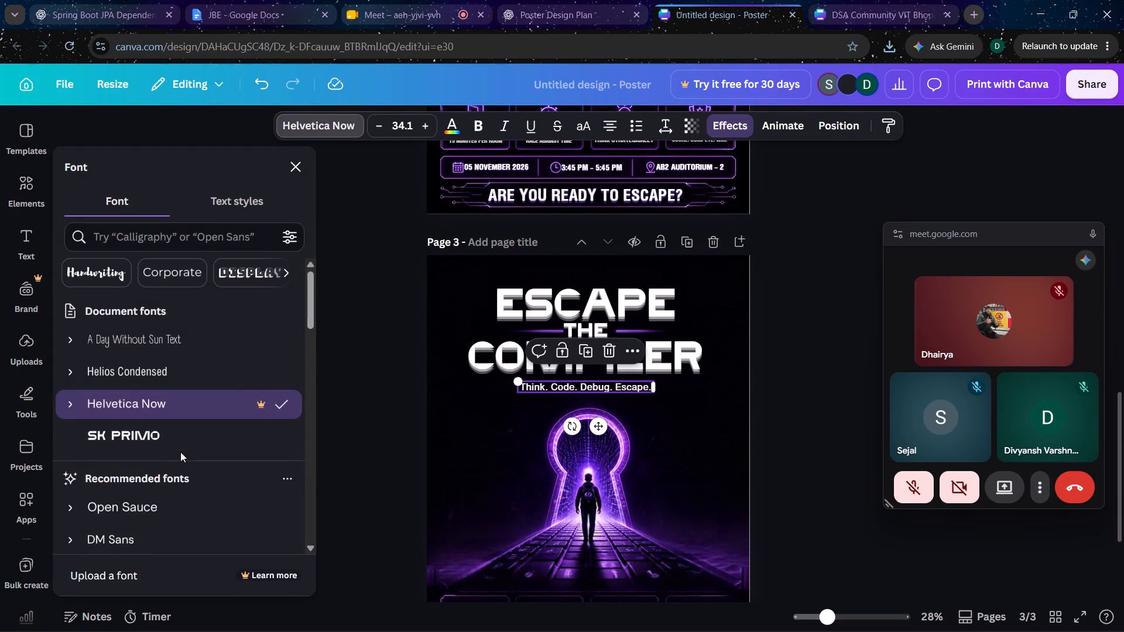
click(168, 444)
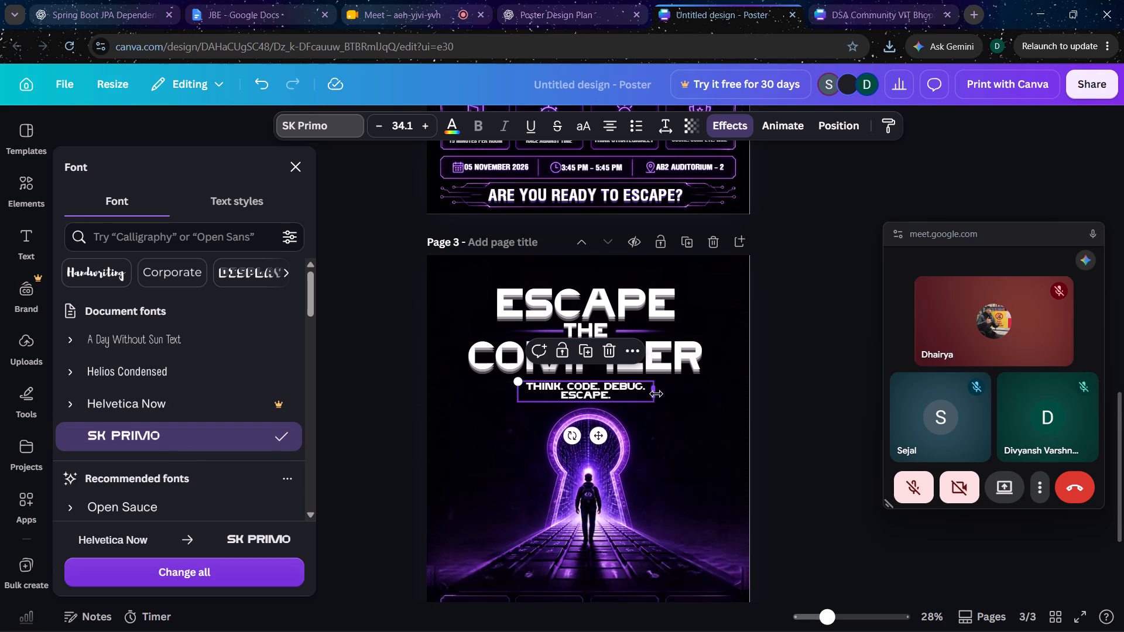
drag(656, 394, 700, 387)
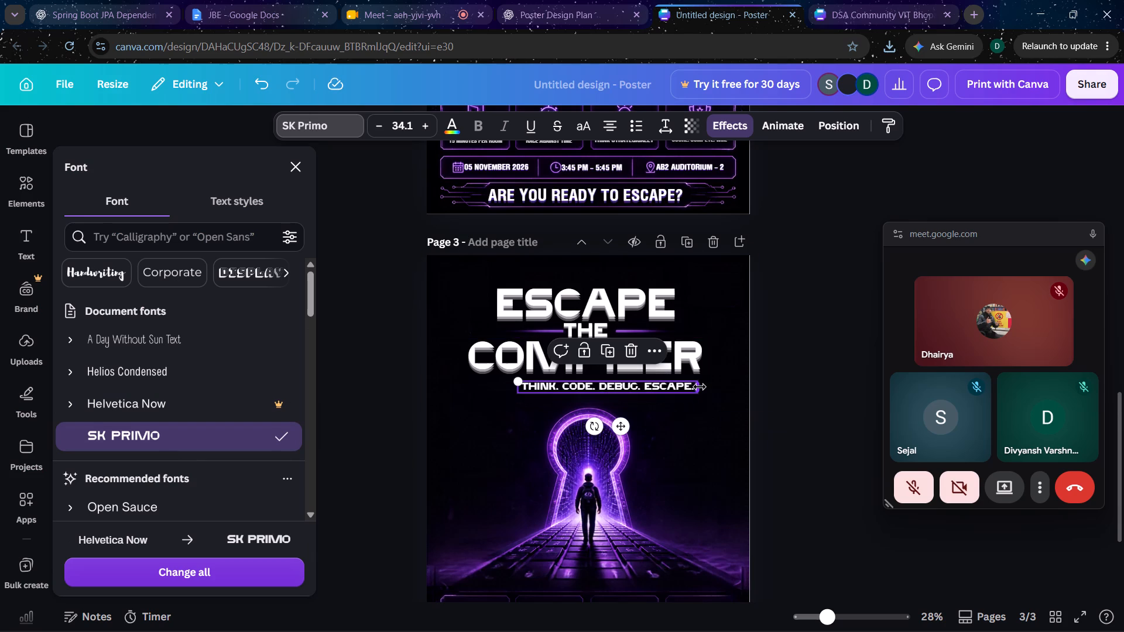
Nudge the widened tagline to the left until it is centred under the title on page 3.
key(Left)
key(Left)
key(Left)
key(Left)
key(Left)
key(Left)
key(Left)
key(Left)
key(Left)
key(Left)
key(Left)
key(Left)
key(Left)
key(Left)
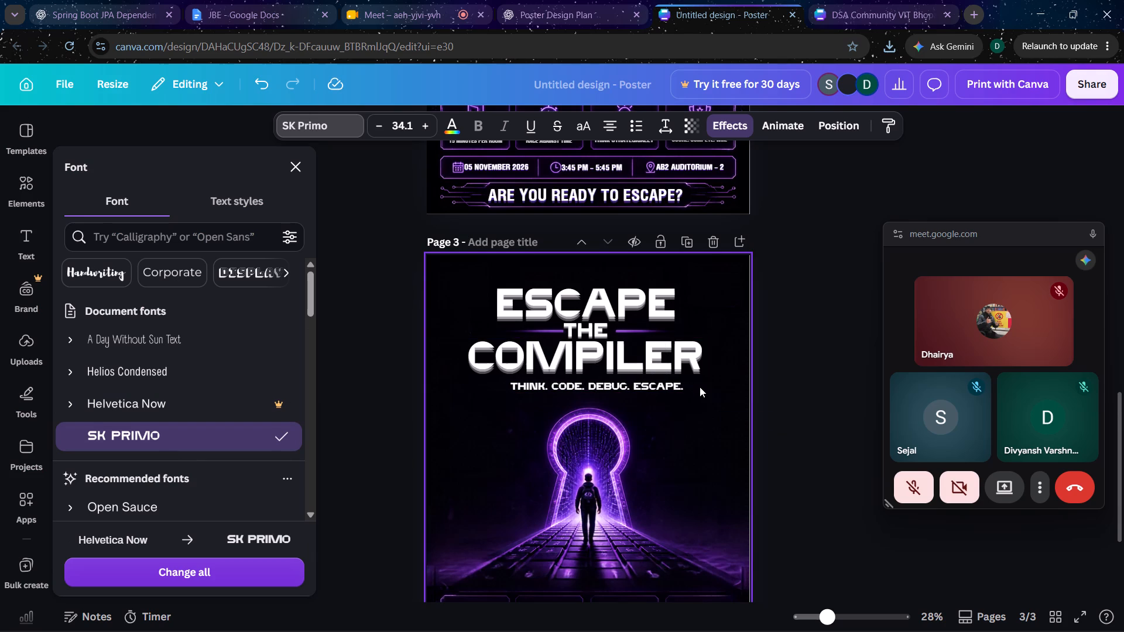
key(Left)
key(Left)
key(Left)
key(Left)
key(Left)
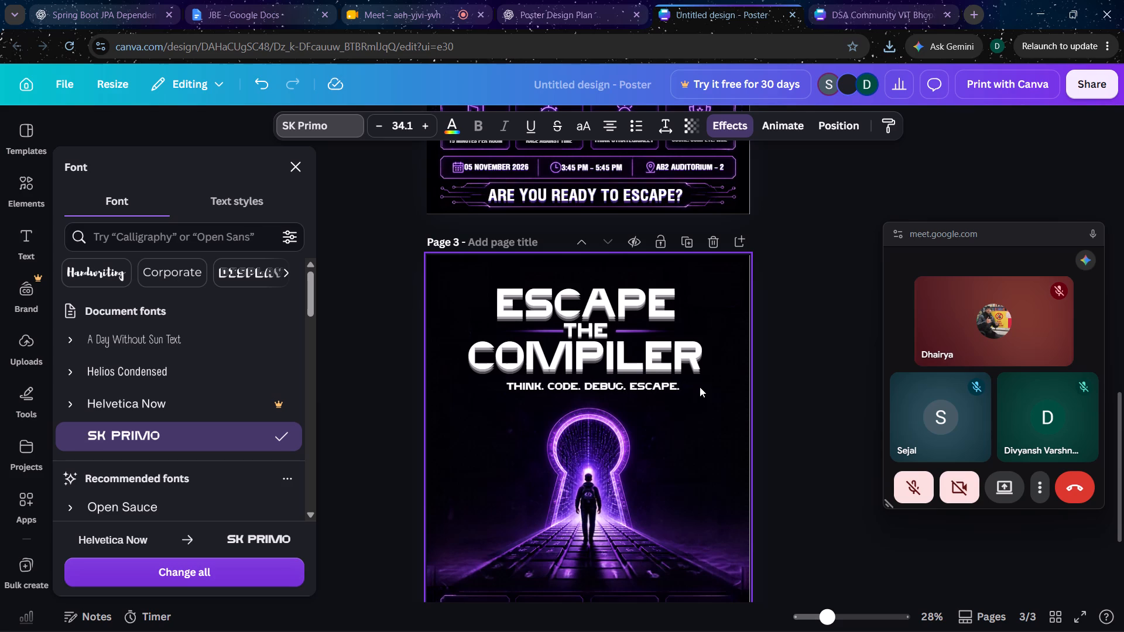
key(Left)
key(Left)
key(Left)
key(Left)
key(Left)
key(Left)
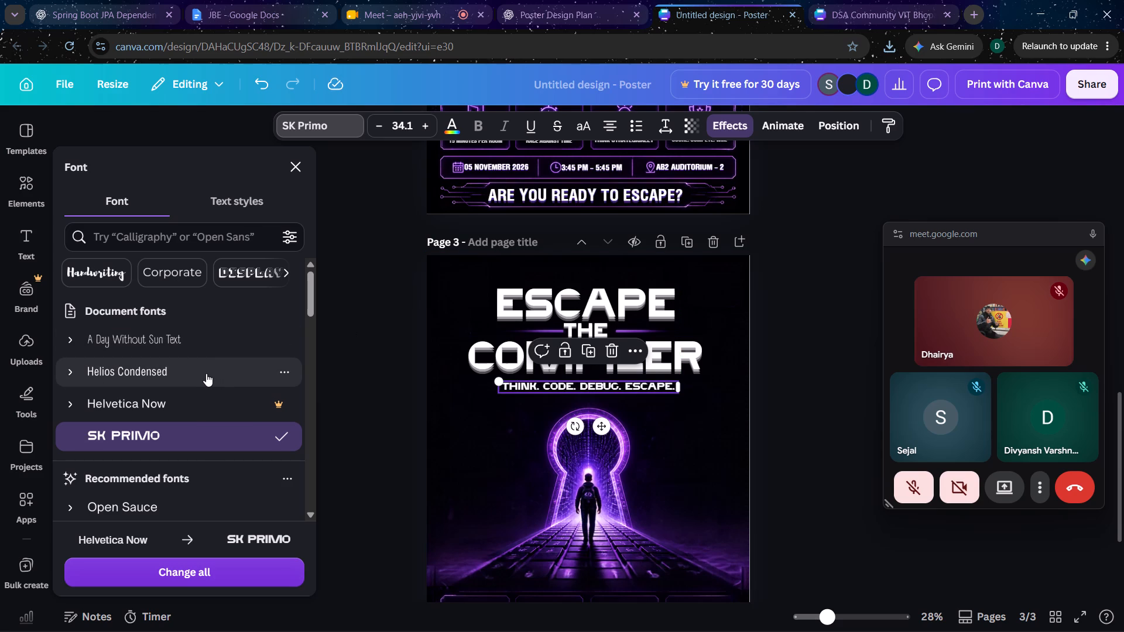
click(393, 436)
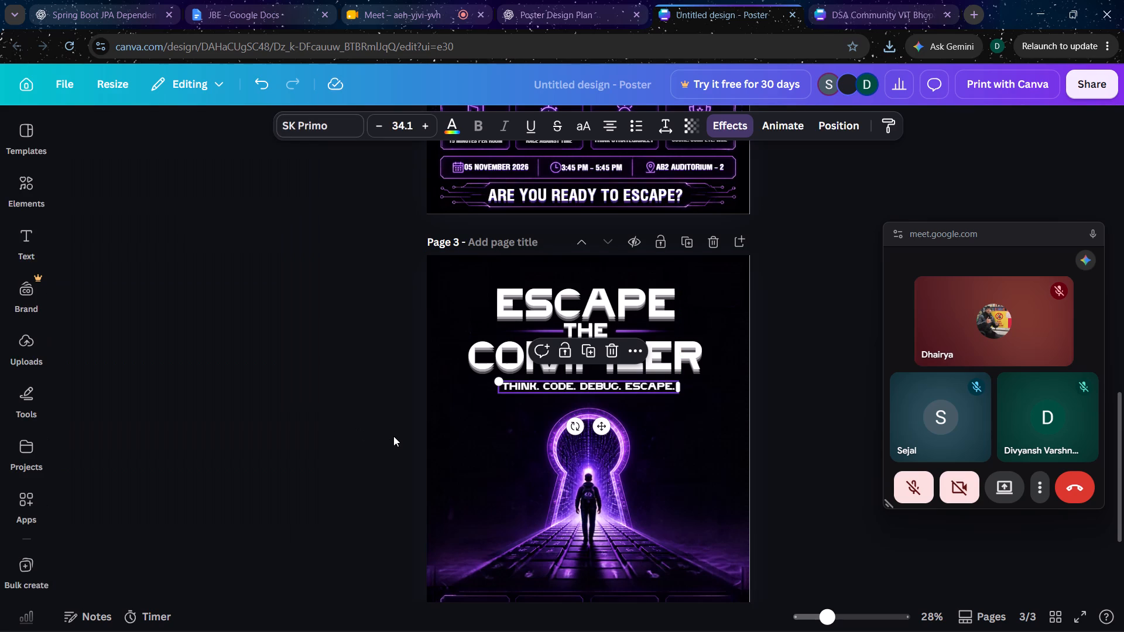
click(393, 436)
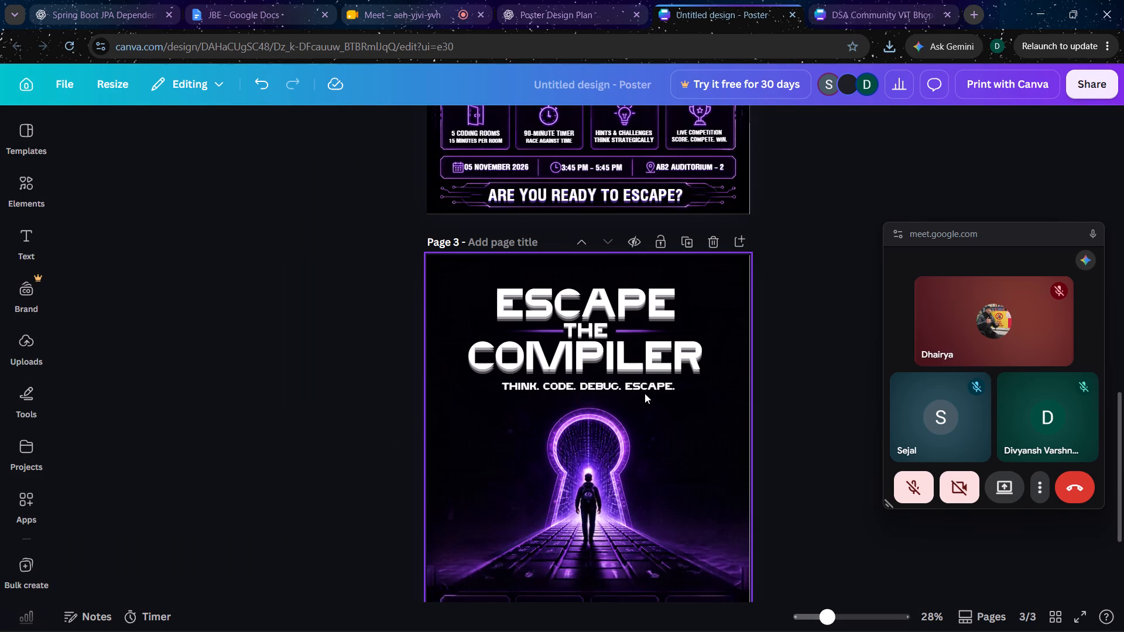
Set the page 3 tagline's font to Bicubik.
click(642, 390)
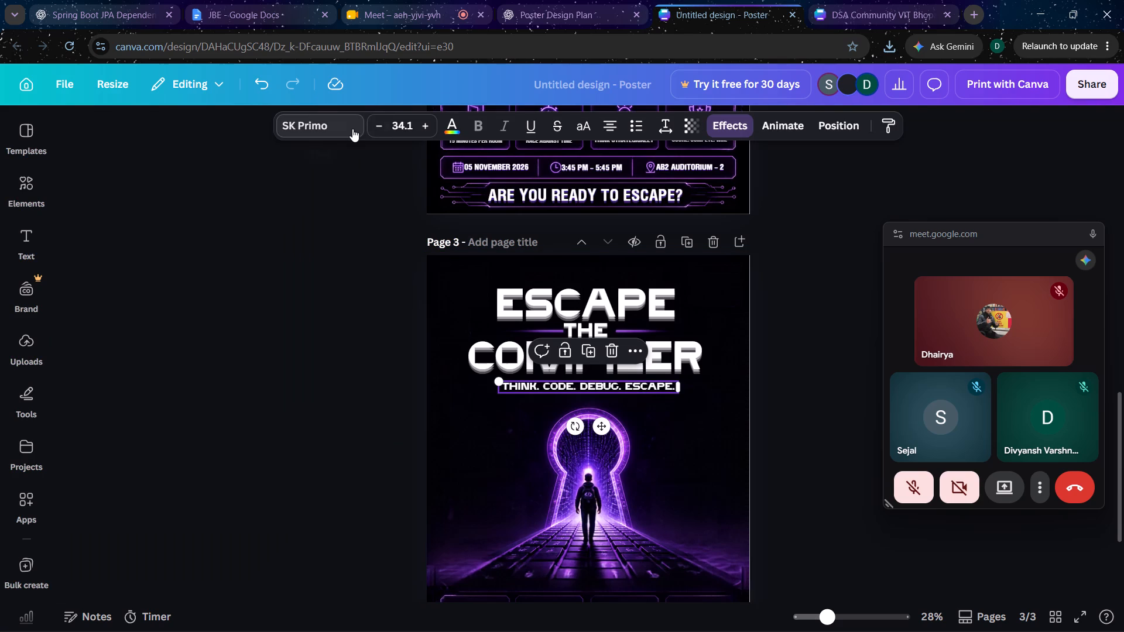
click(352, 129)
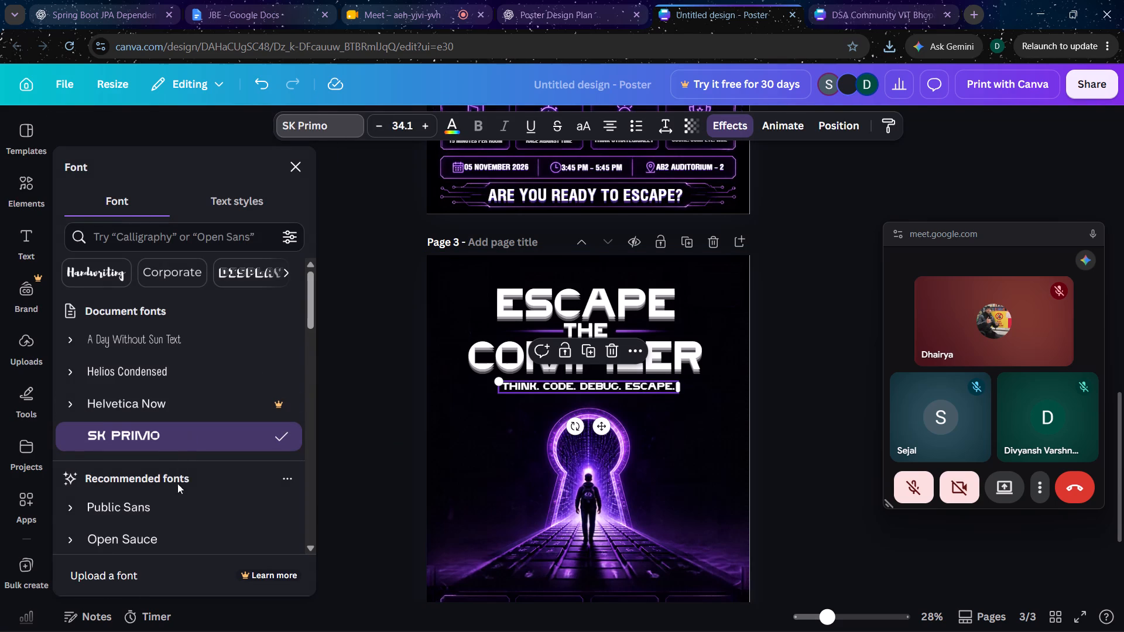
scroll(174, 524, down, 2)
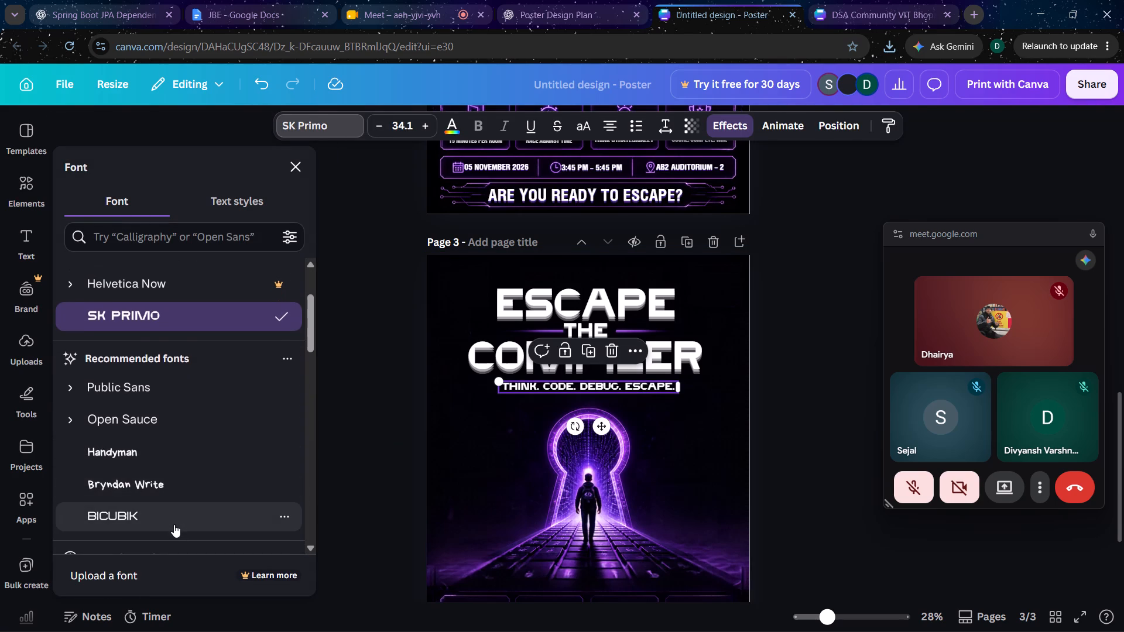
click(138, 518)
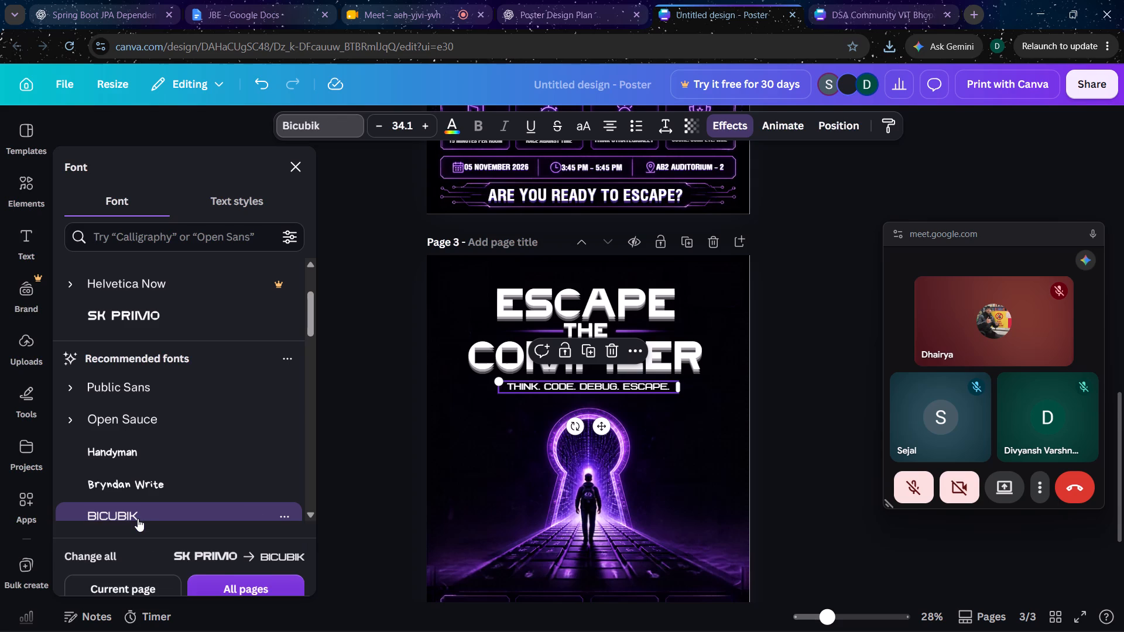
click(371, 452)
click(371, 452)
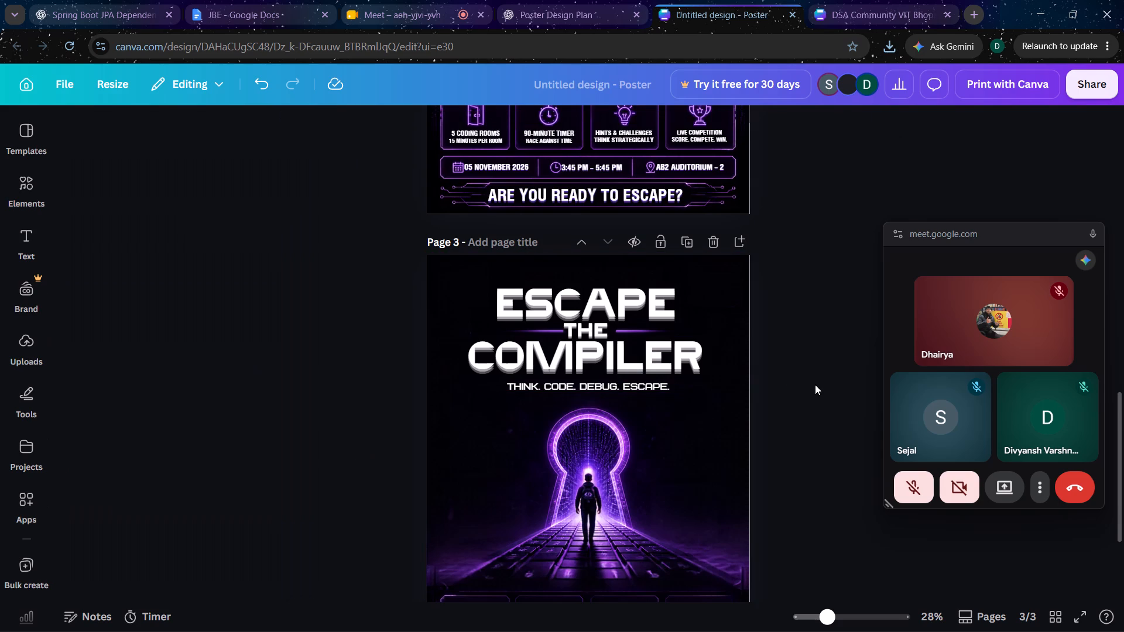
scroll(815, 384, down, 1)
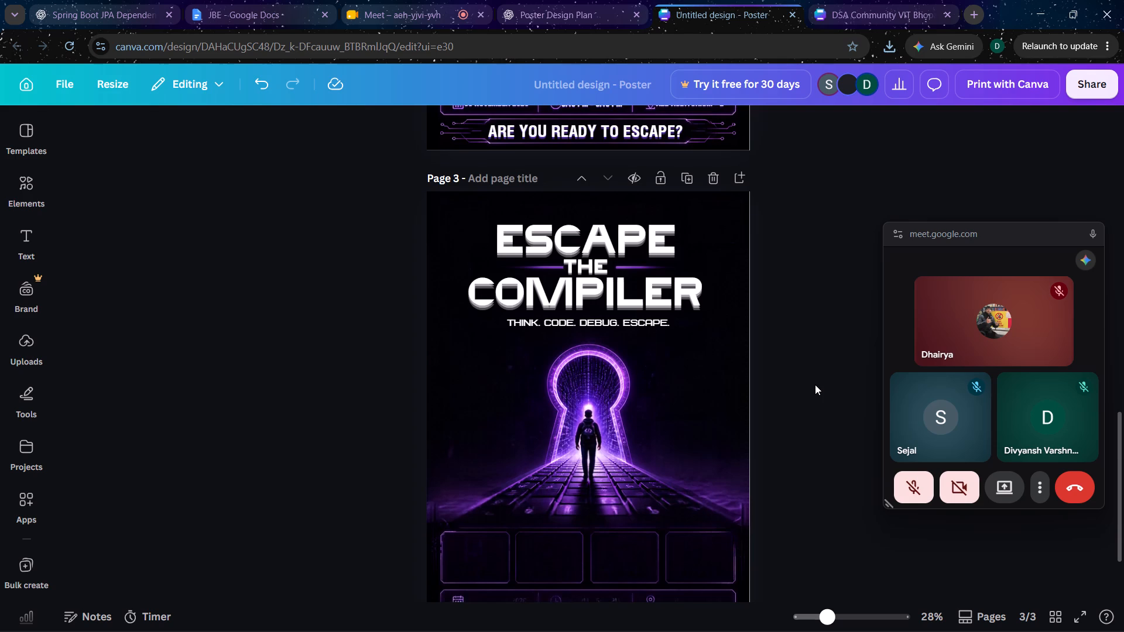
scroll(815, 384, up, 7)
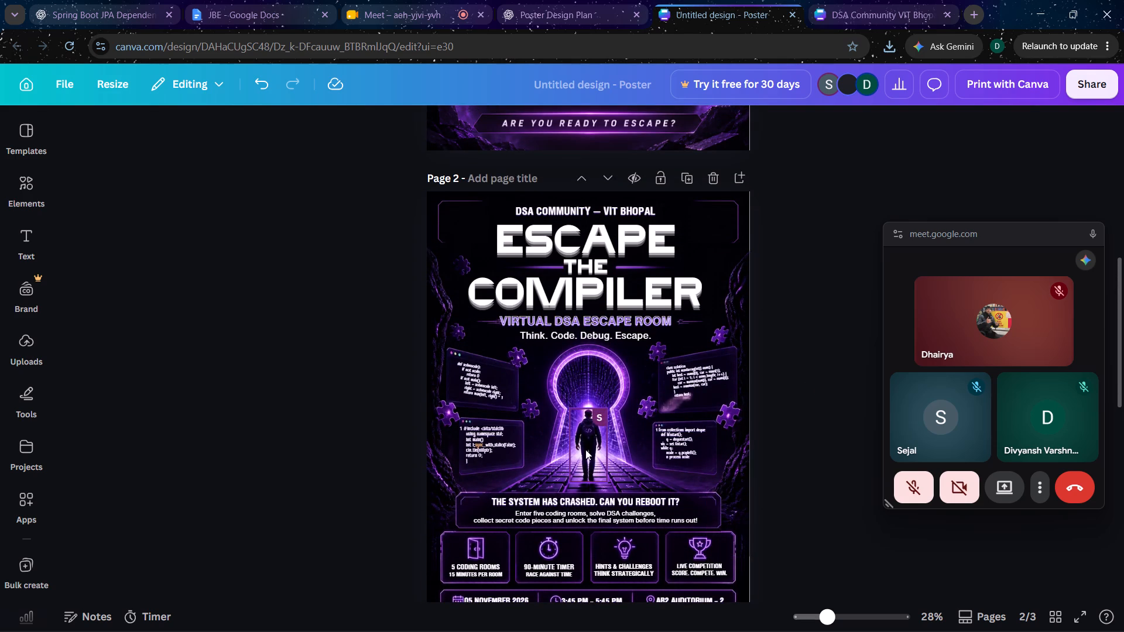
scroll(645, 365, up, 3)
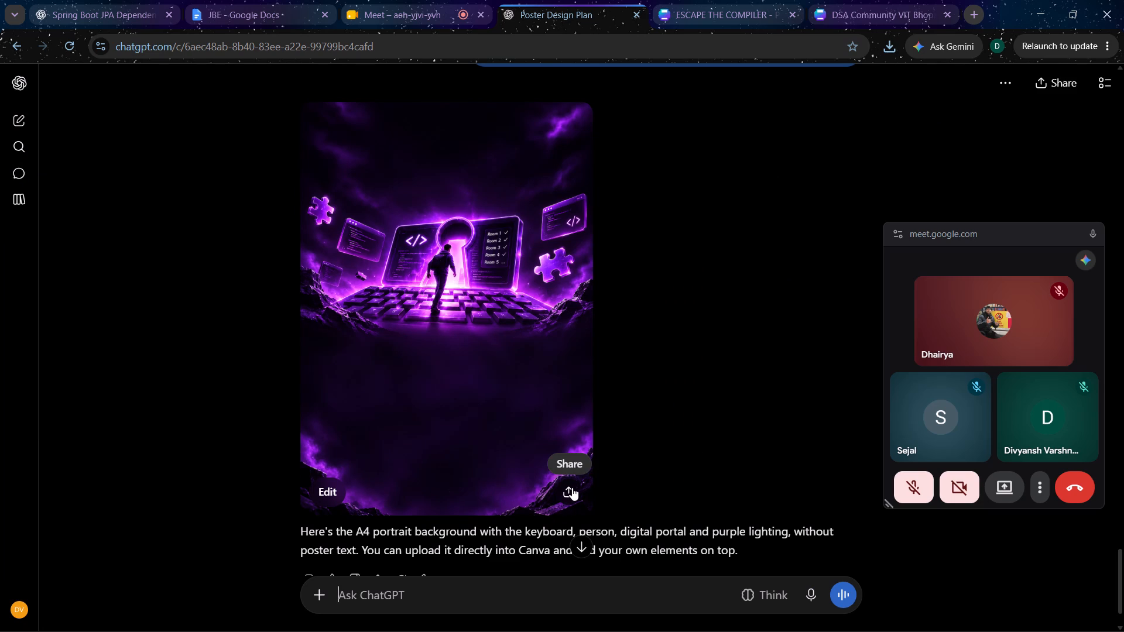
click(570, 488)
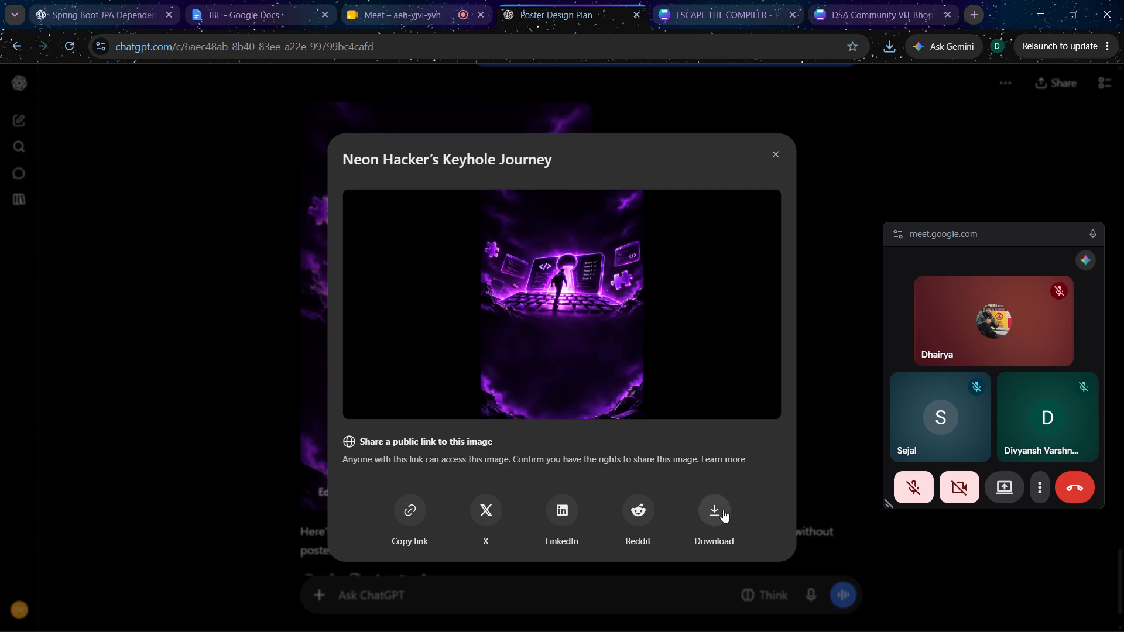
click(719, 510)
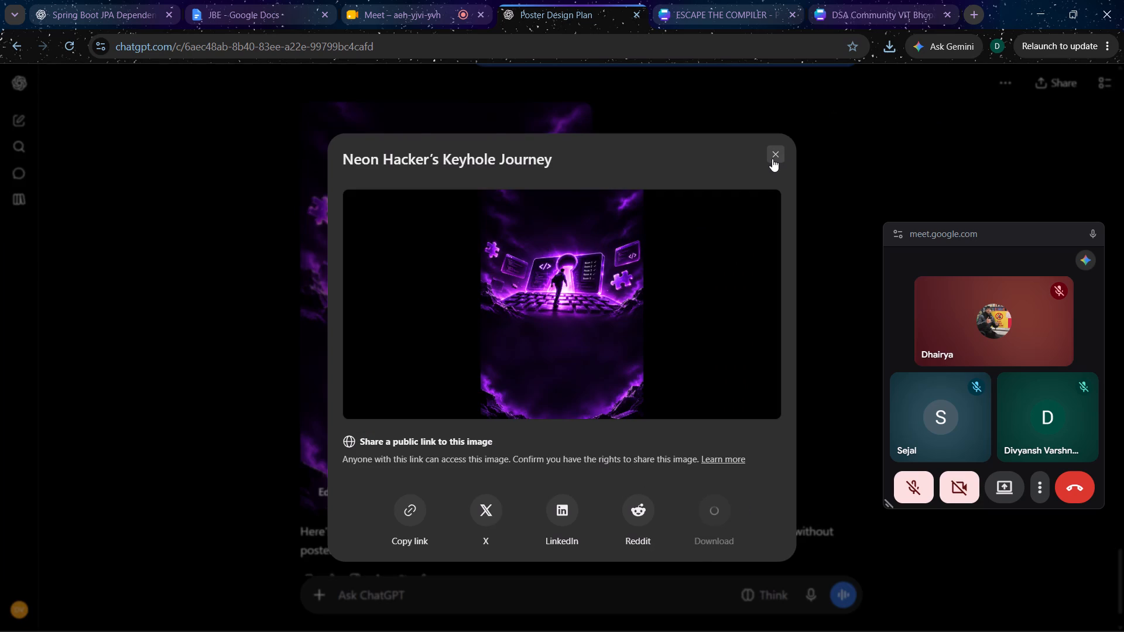
Switch to the ESCAPE THE COMPILER design in Canva and delete the old keyhole background image from page 3.
click(772, 159)
click(730, 25)
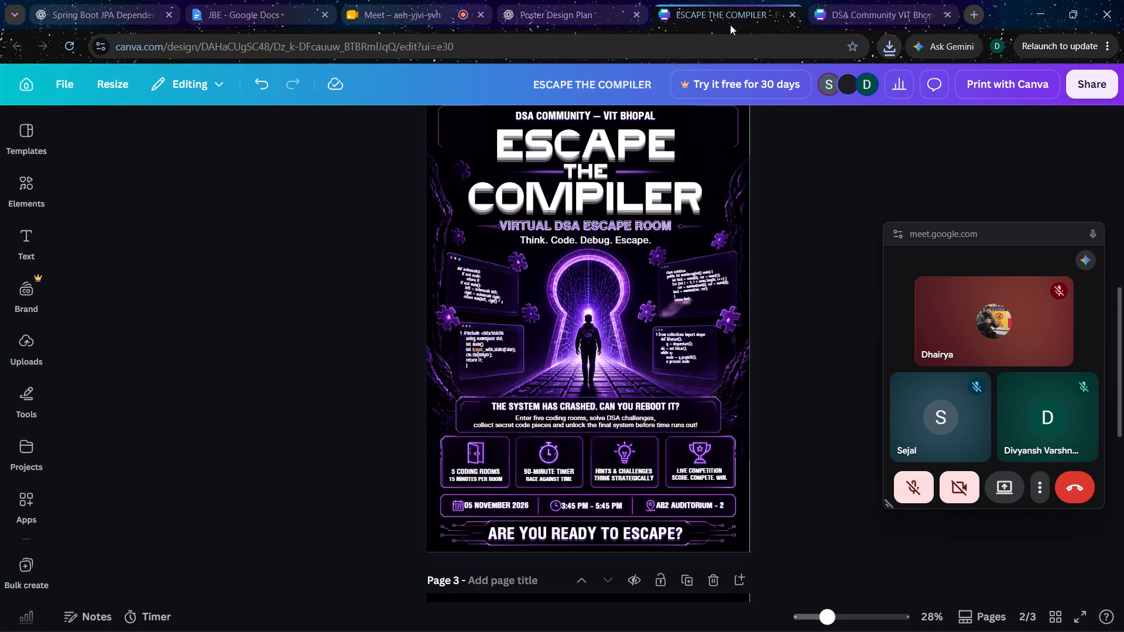
scroll(790, 295, down, 7)
click(689, 341)
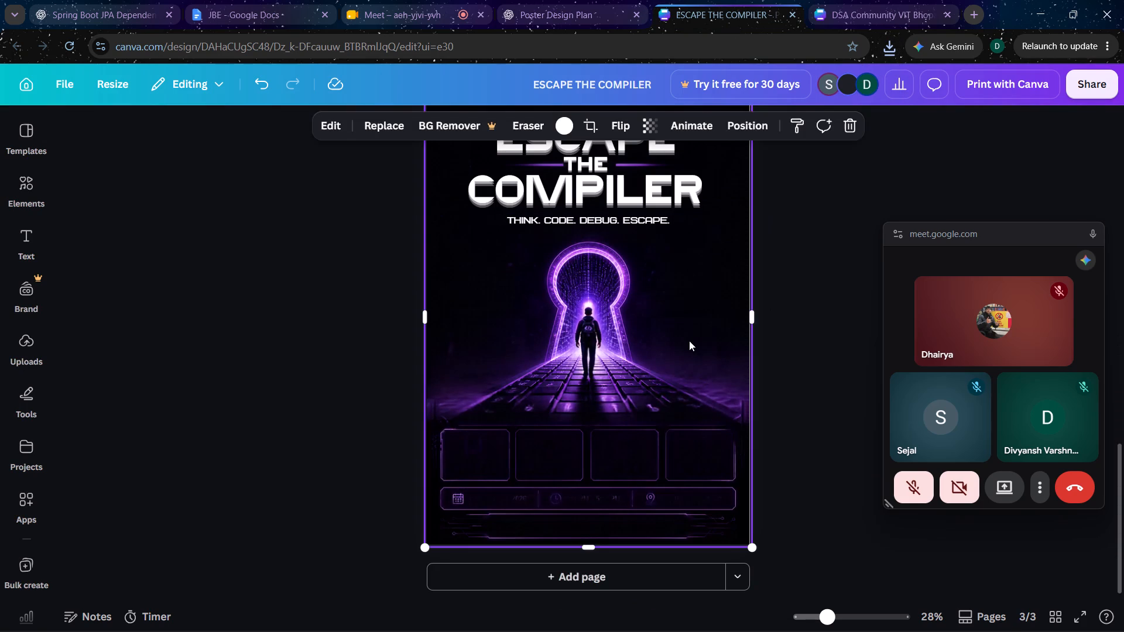
click(848, 137)
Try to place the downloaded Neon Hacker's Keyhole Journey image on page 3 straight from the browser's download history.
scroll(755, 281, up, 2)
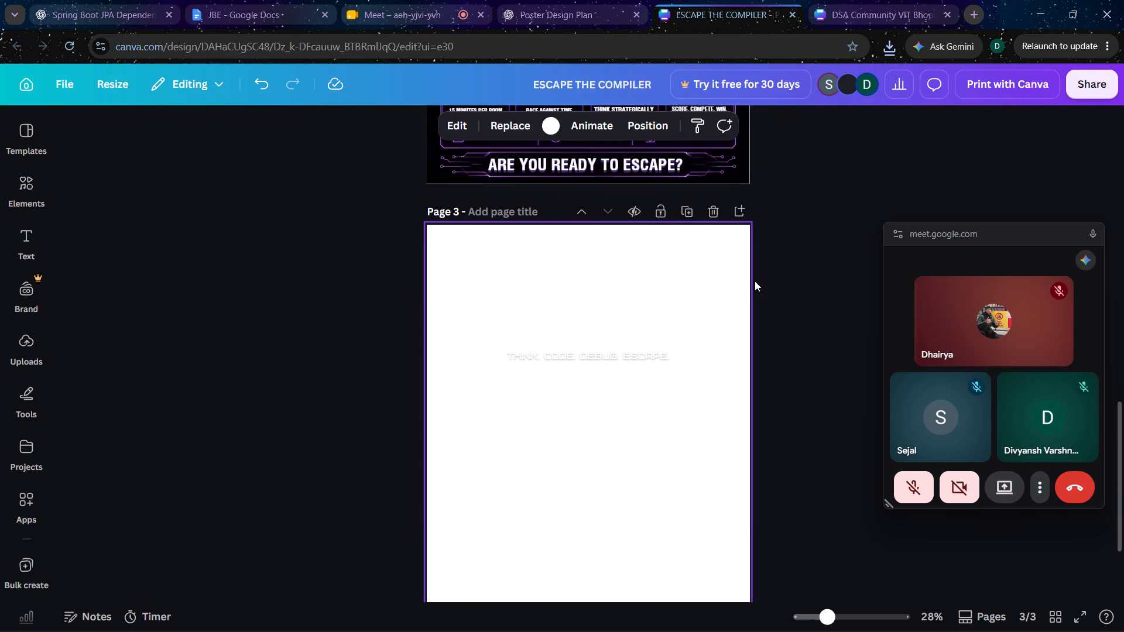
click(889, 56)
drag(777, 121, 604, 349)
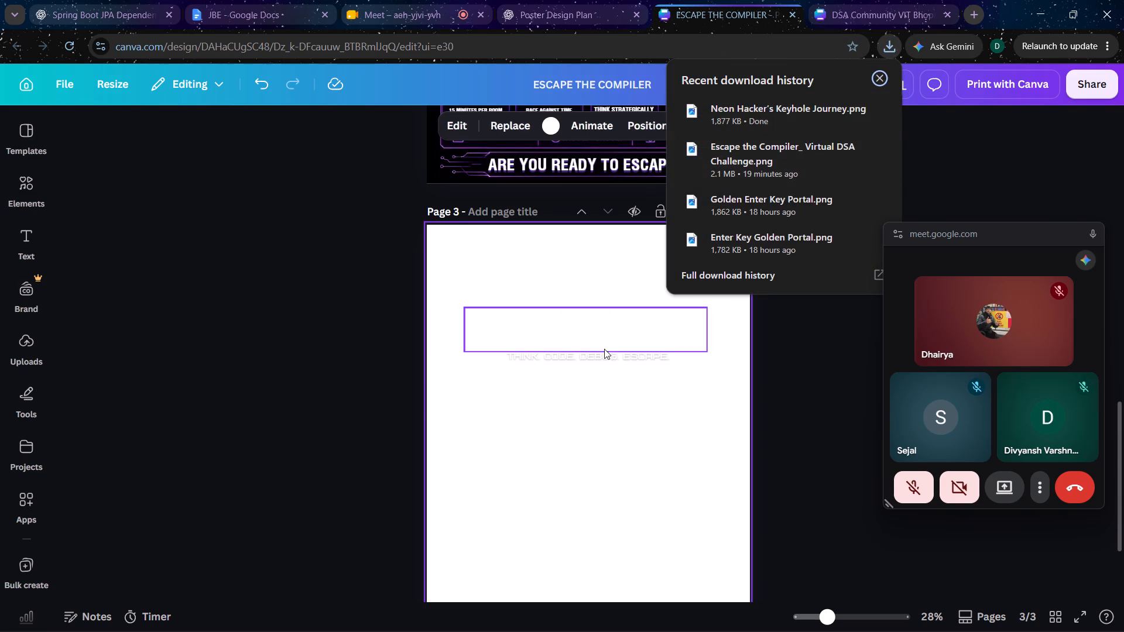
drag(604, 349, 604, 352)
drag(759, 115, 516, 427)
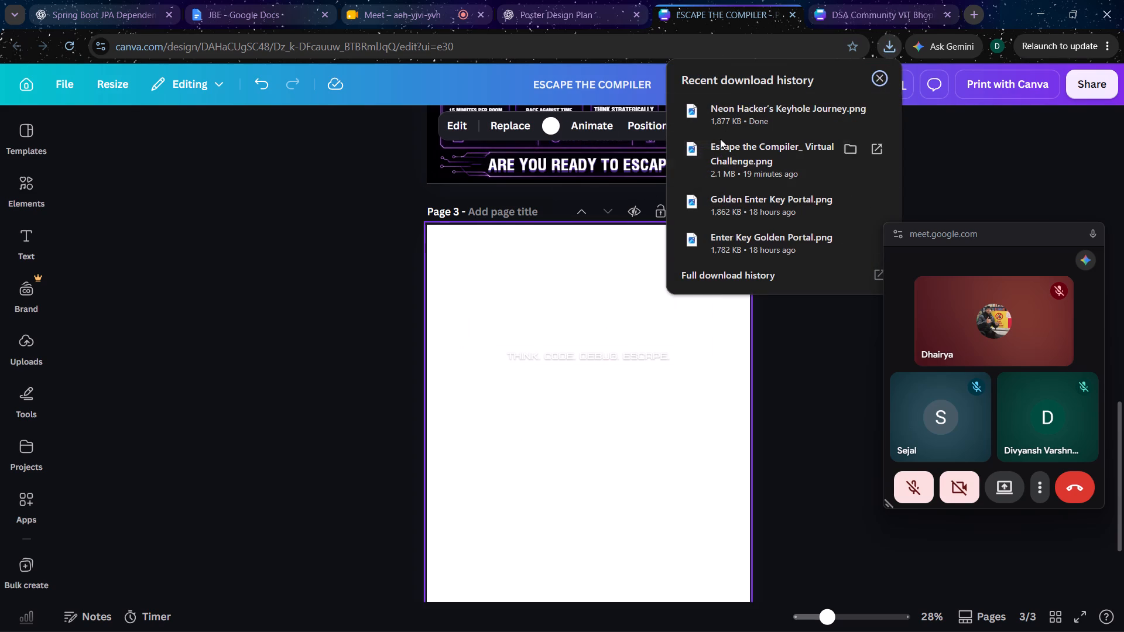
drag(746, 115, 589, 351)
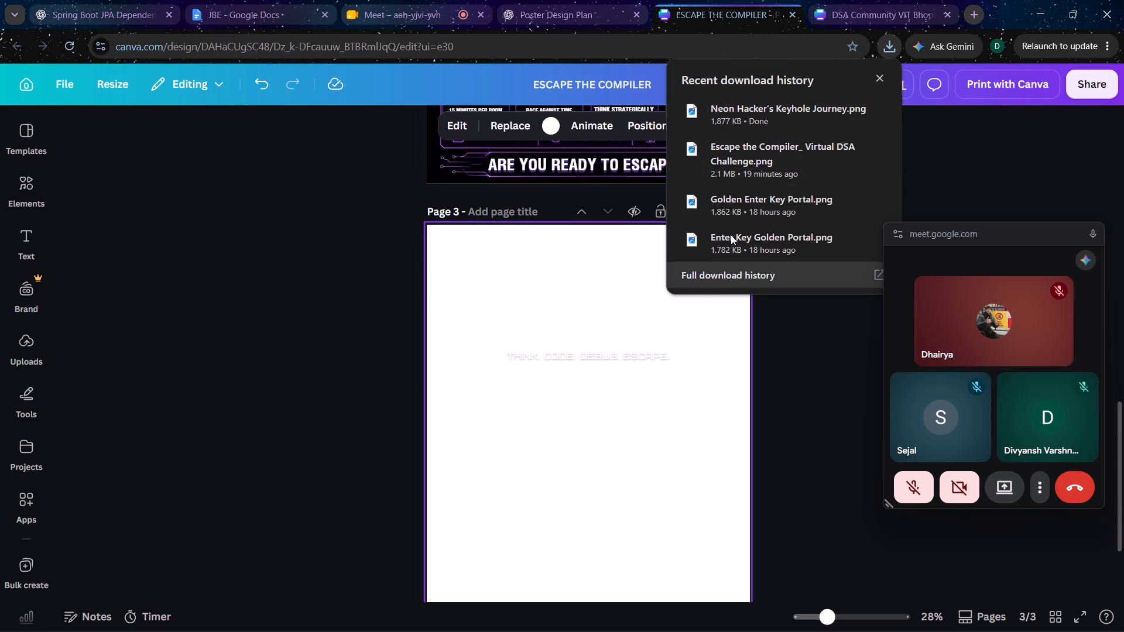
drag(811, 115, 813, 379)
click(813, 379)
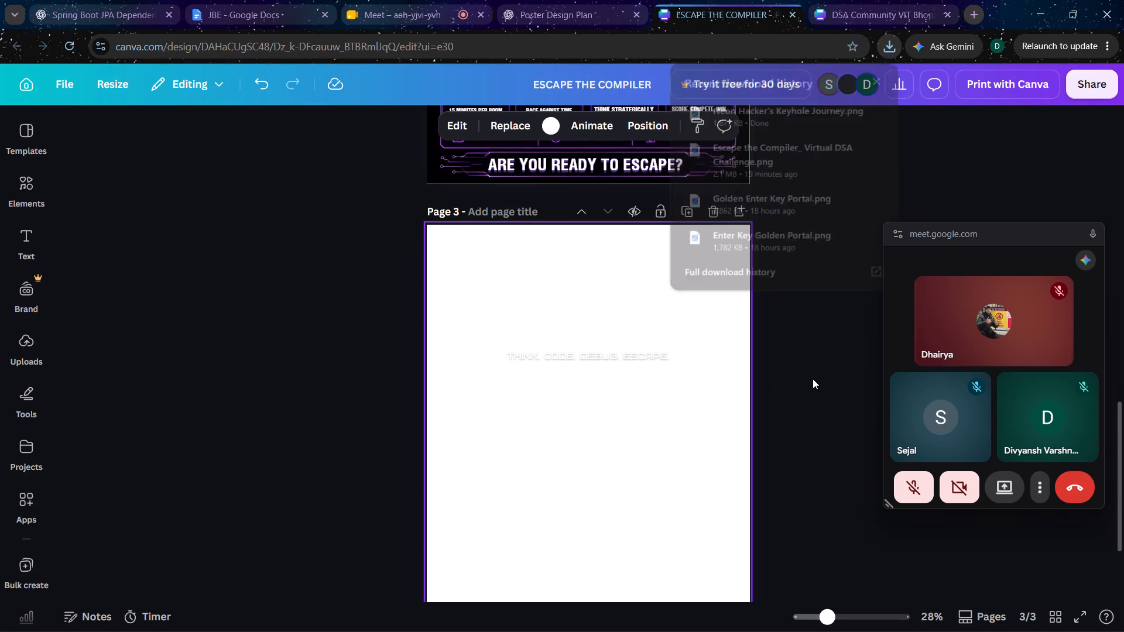
Upload Neon Hacker's Keyhole Journey from the Downloads folder to Canva and add it to page 3.
scroll(822, 322, down, 1)
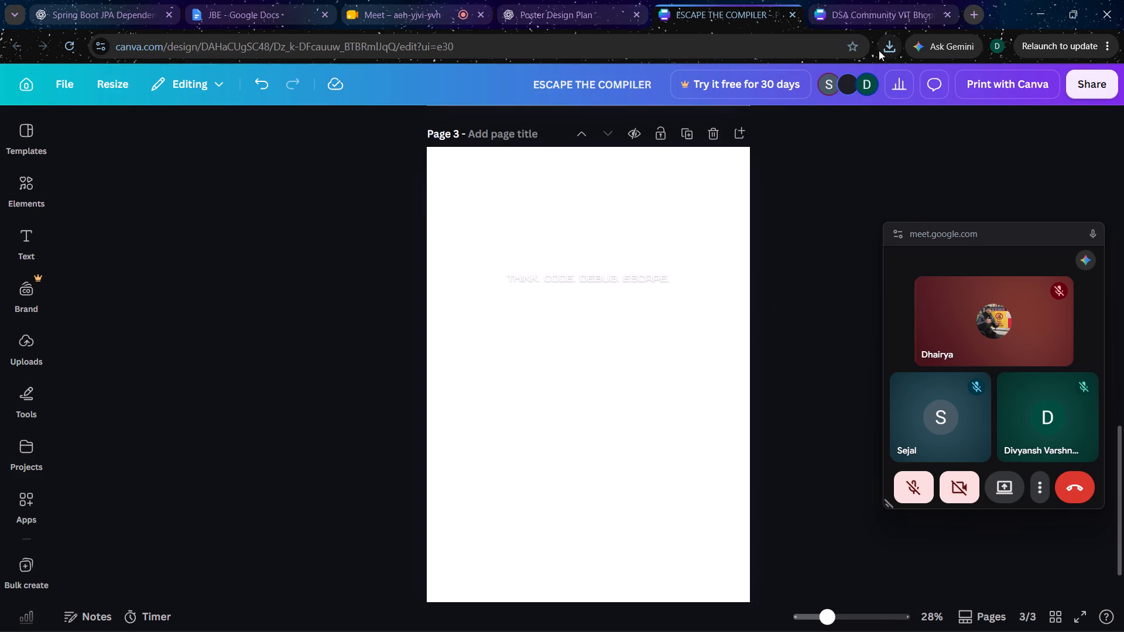
click(16, 359)
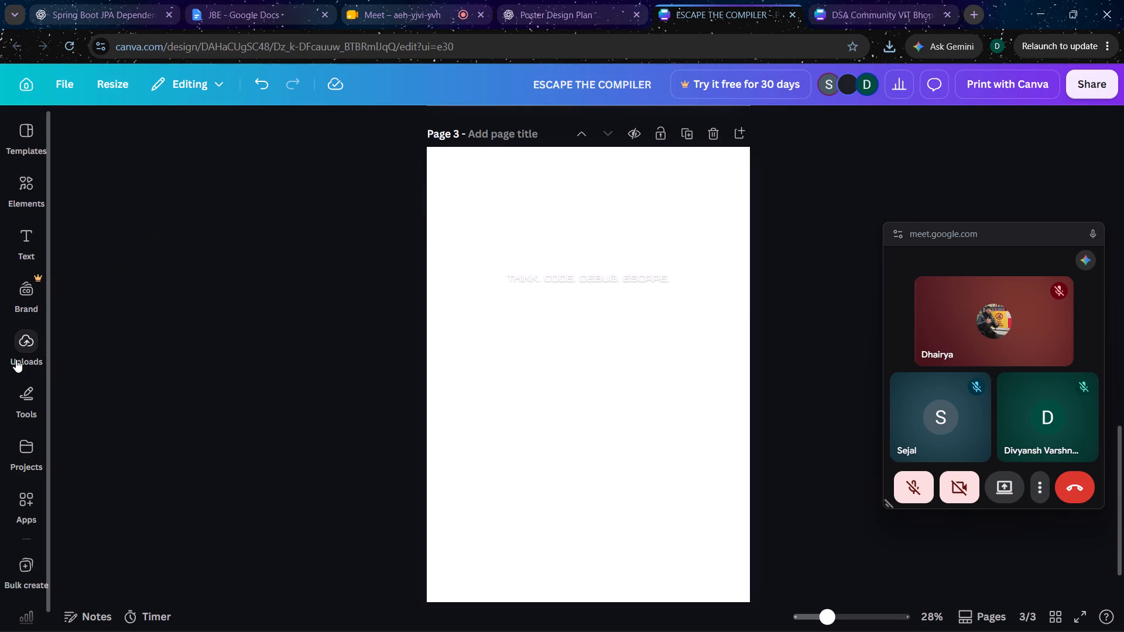
click(200, 186)
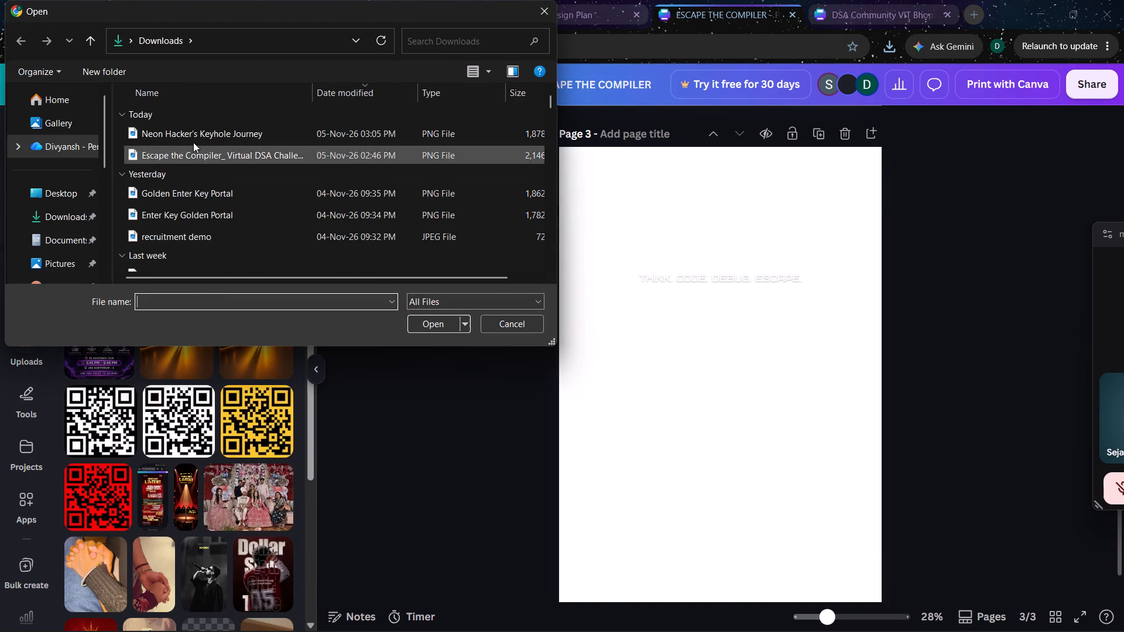
click(190, 128)
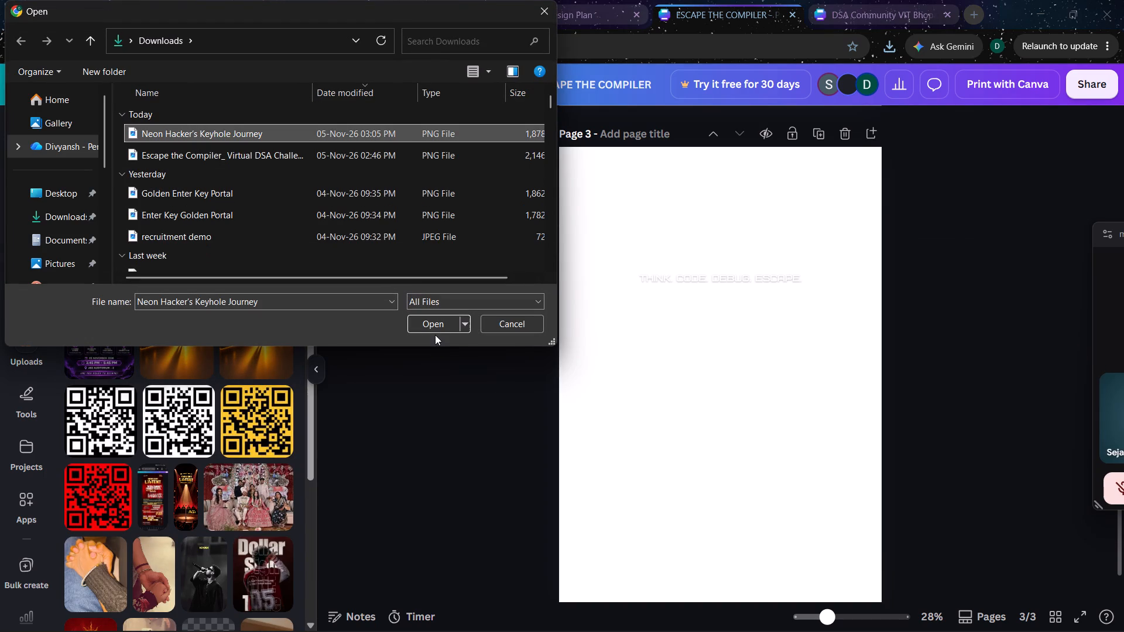
click(426, 324)
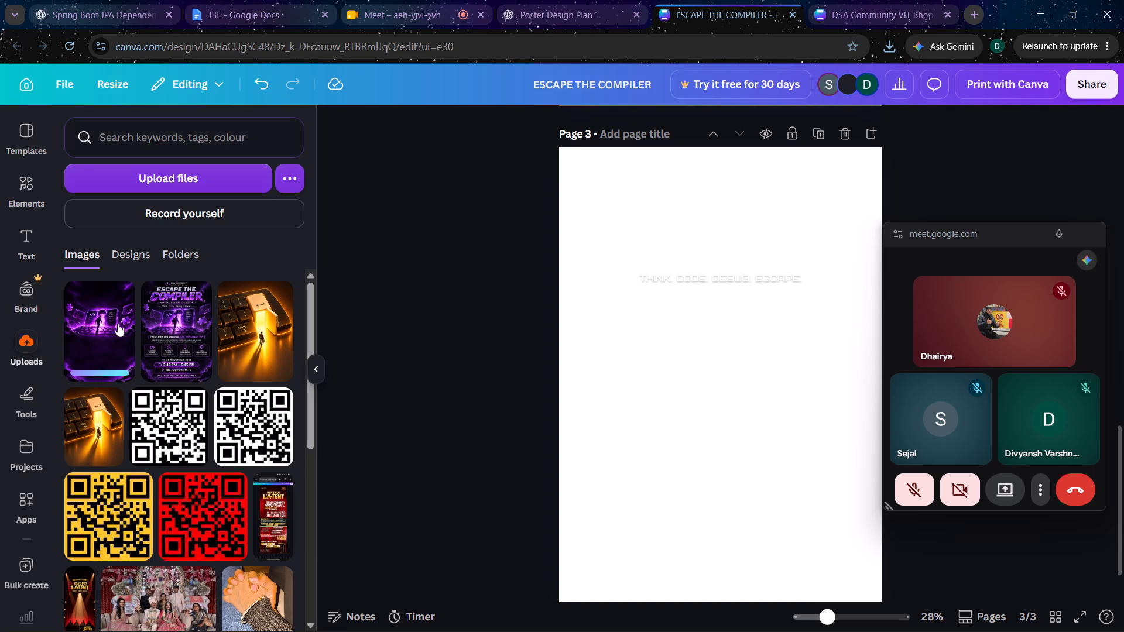
click(99, 350)
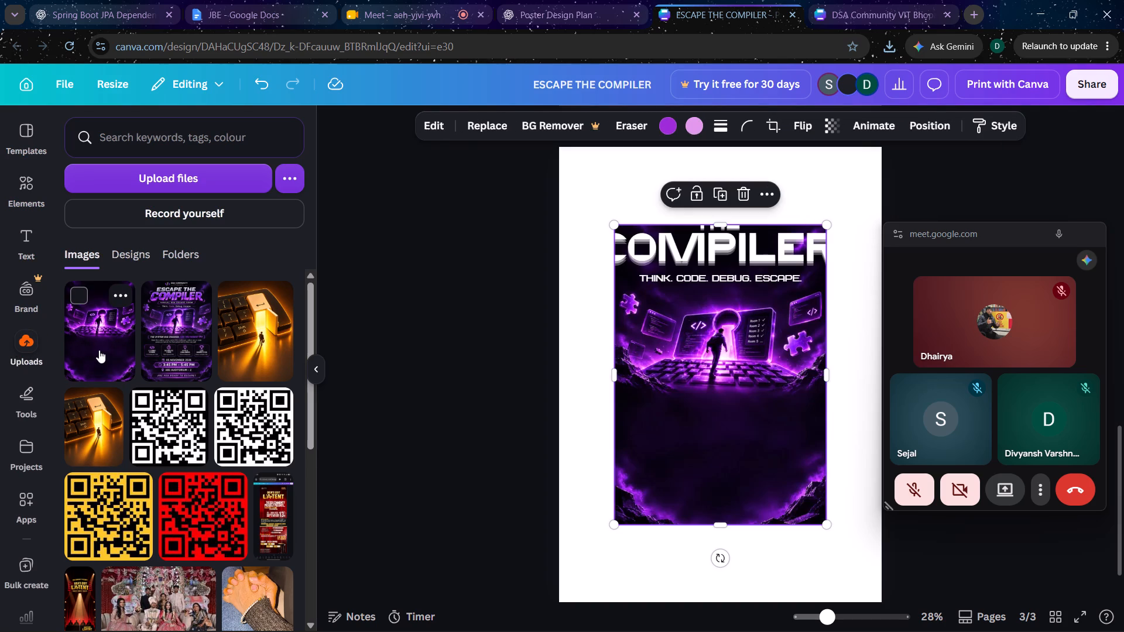
click(385, 388)
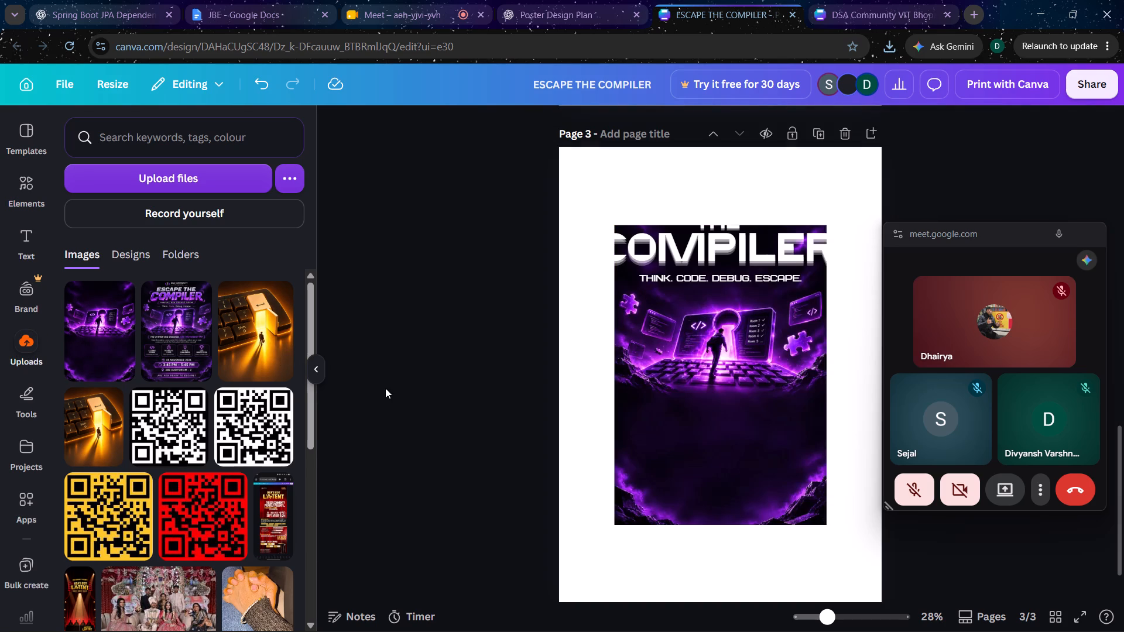
Enlarge the new keyboard-and-man background image so it covers the whole of page 3 from edge to edge.
click(749, 345)
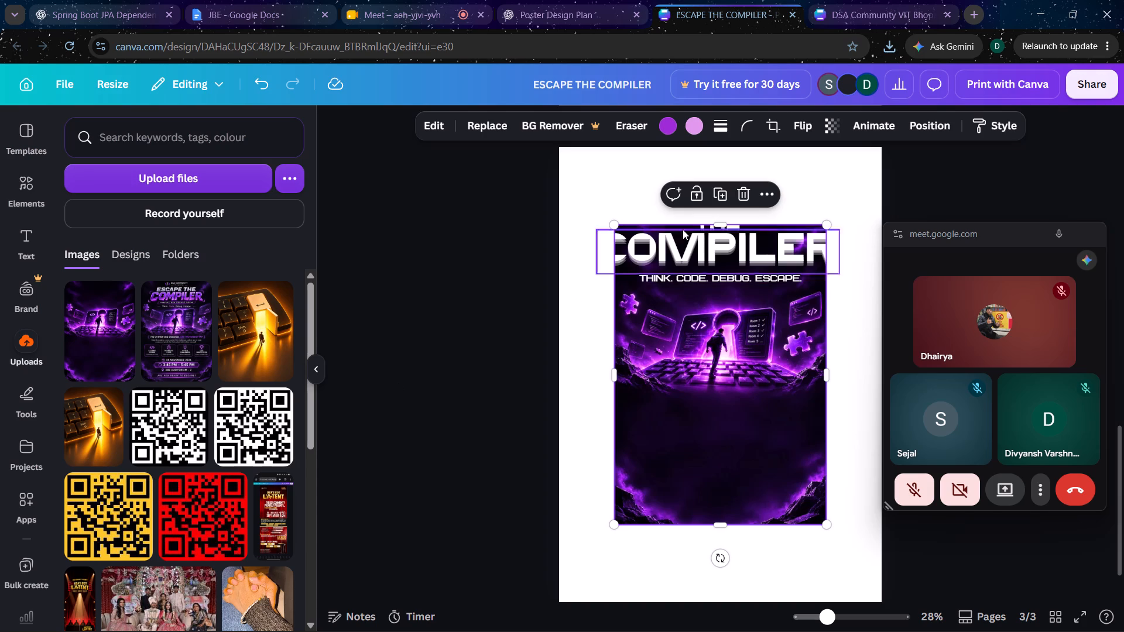
drag(618, 226, 559, 163)
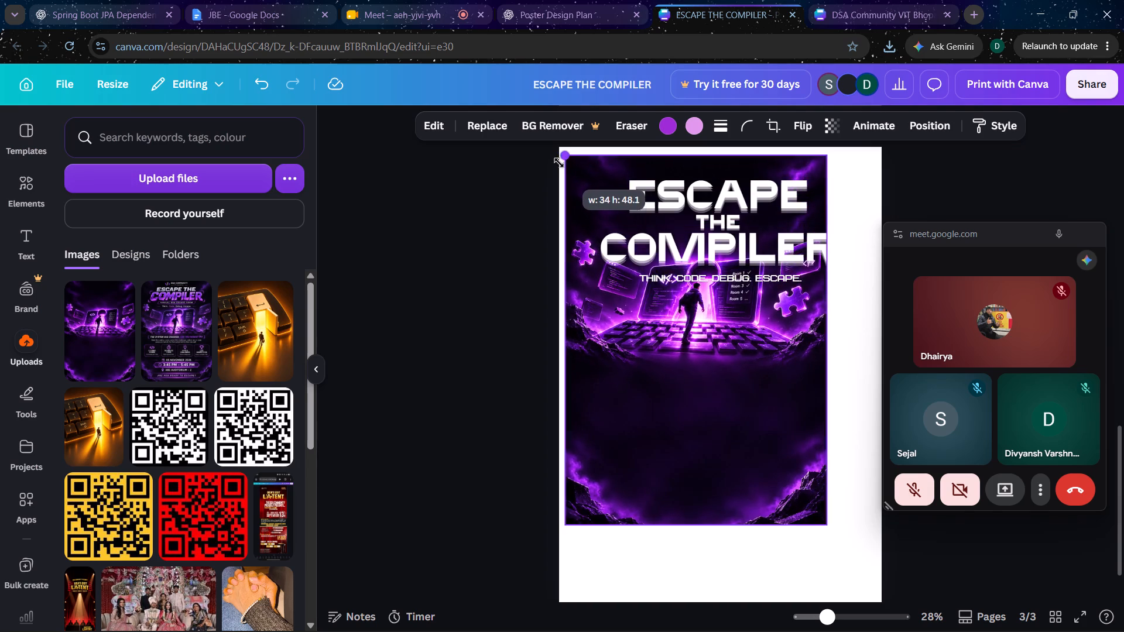
drag(559, 163, 551, 157)
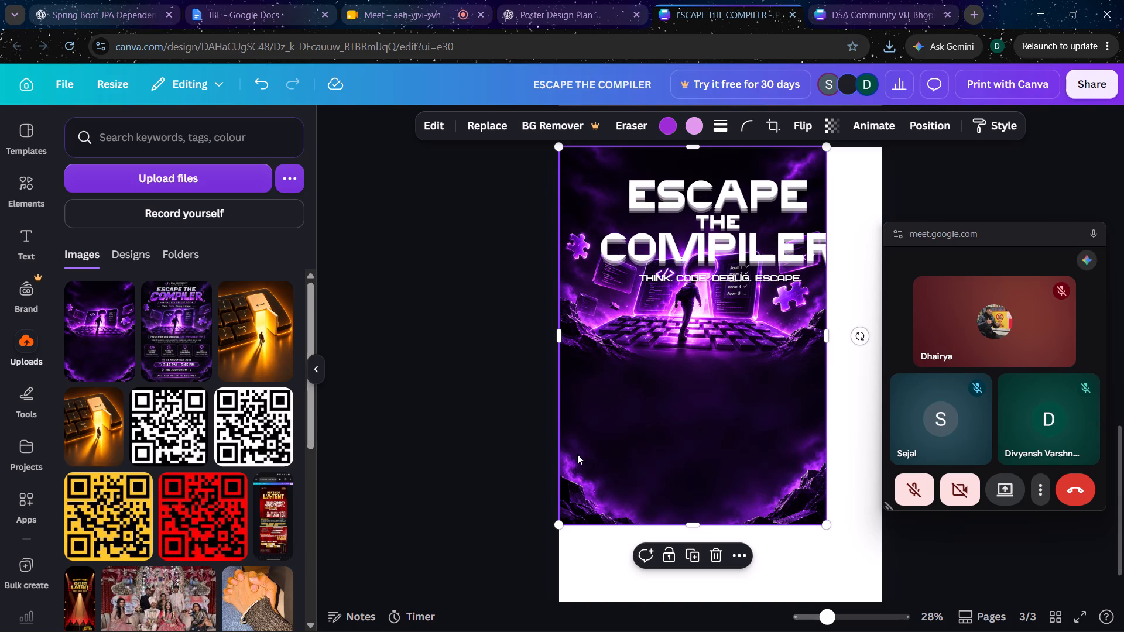
scroll(477, 456, down, 2)
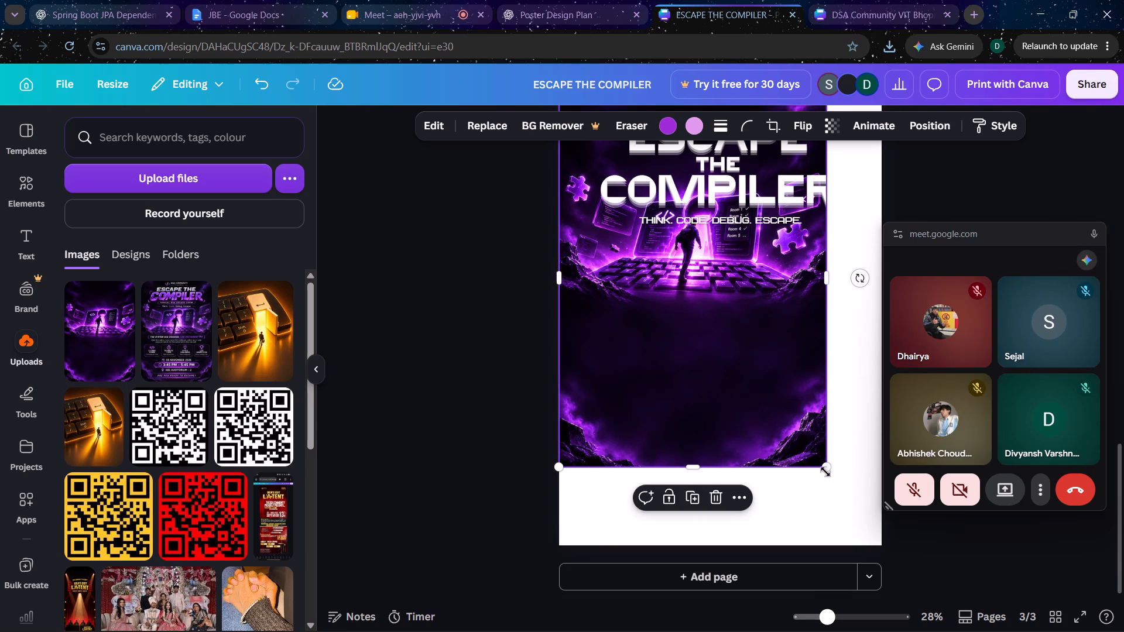
drag(826, 468, 880, 542)
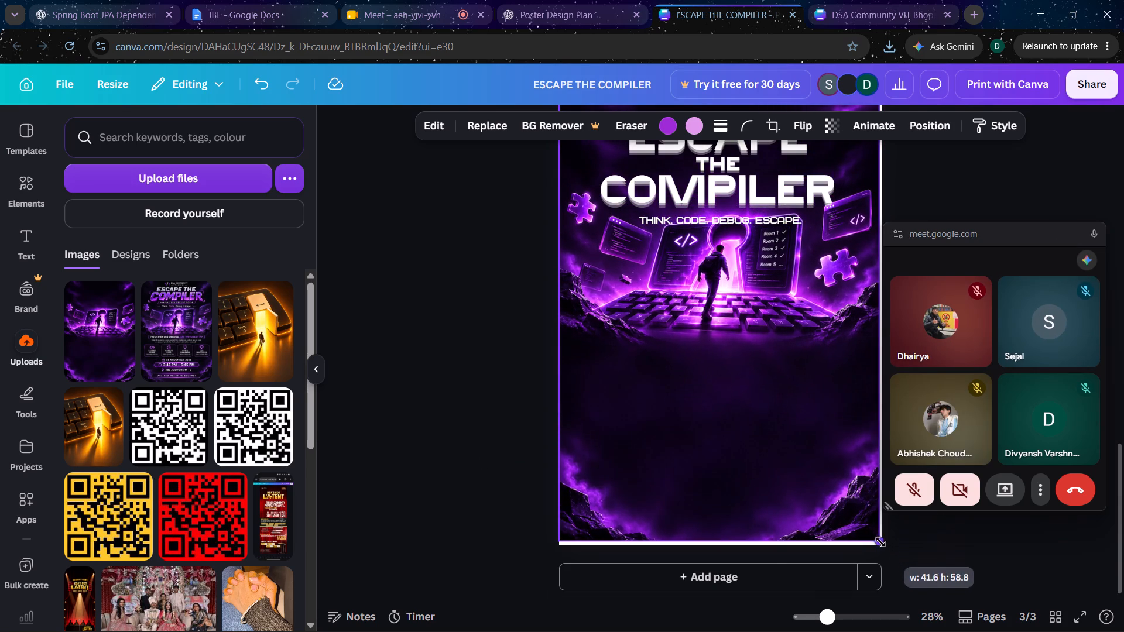
drag(880, 542, 880, 545)
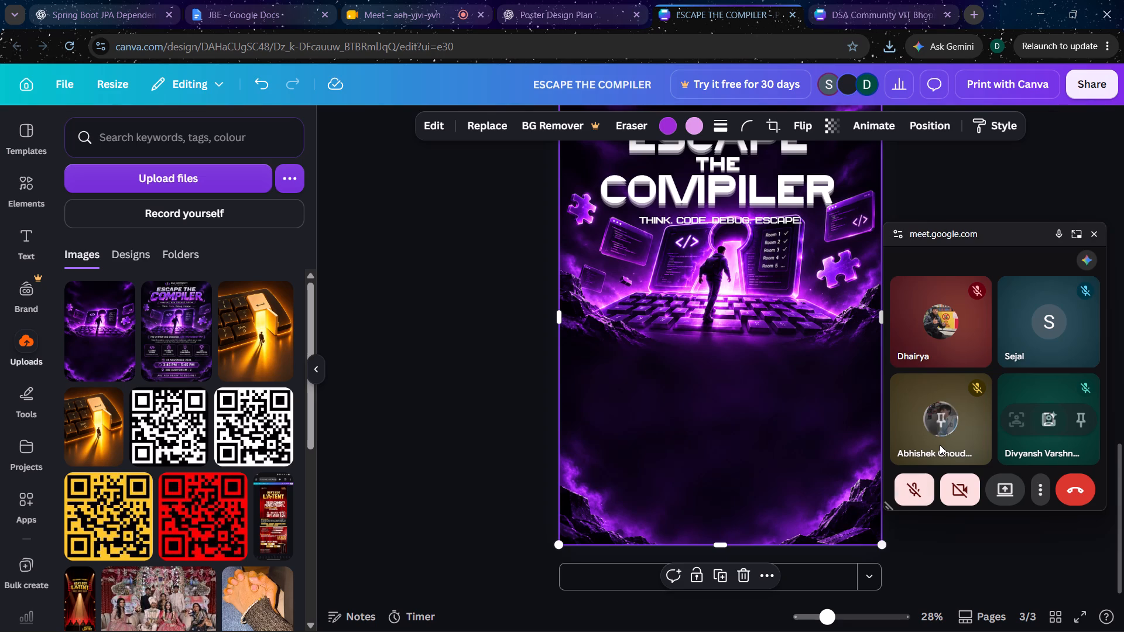
scroll(457, 446, up, 1)
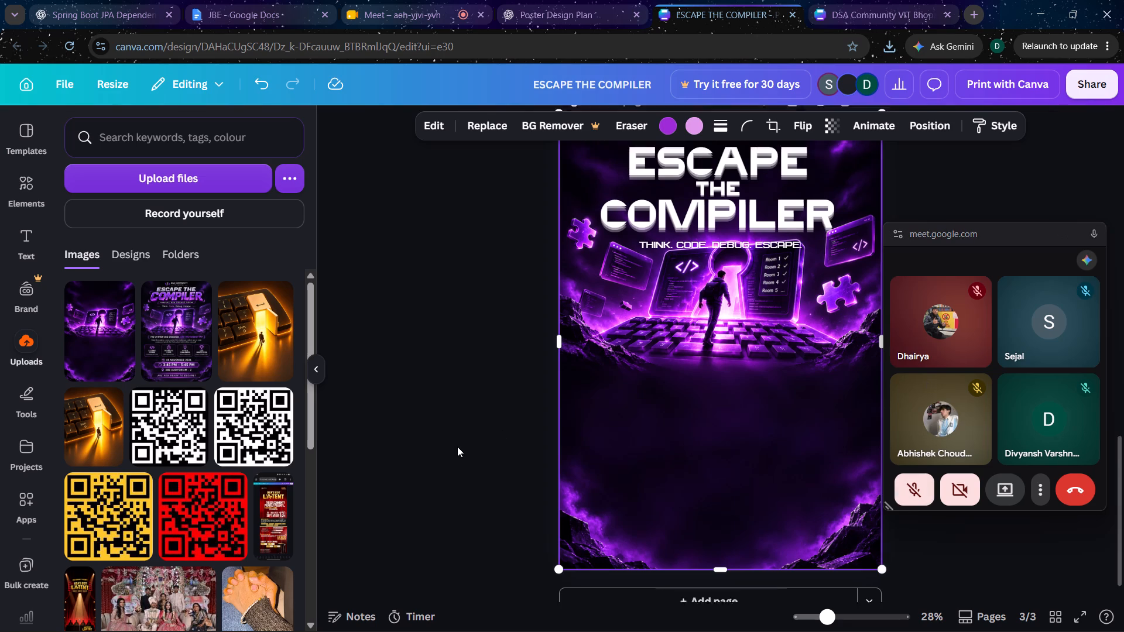
Review the finished poster layouts on pages 1 and 2 as reference for the content still missing from page 3.
scroll(457, 446, up, 1)
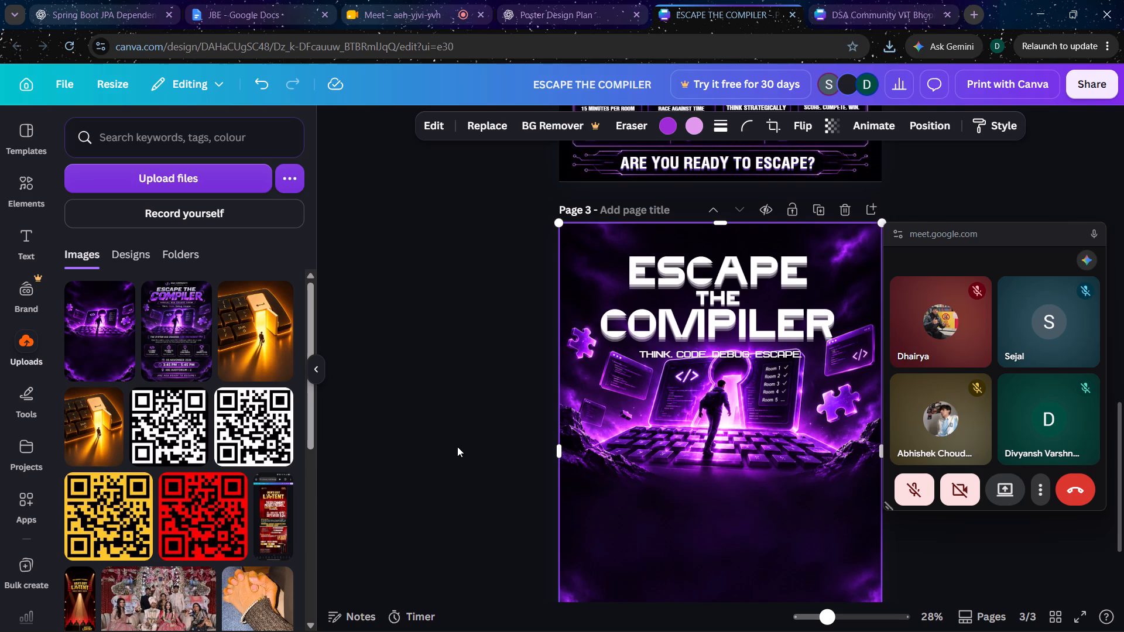
scroll(439, 329, up, 2)
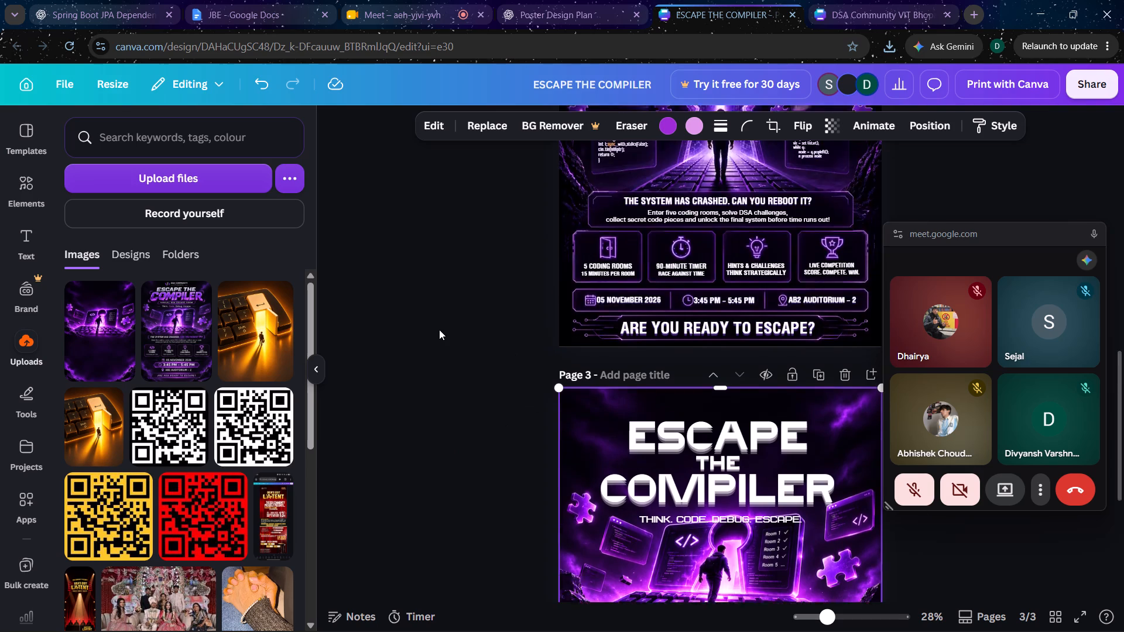
scroll(439, 329, up, 9)
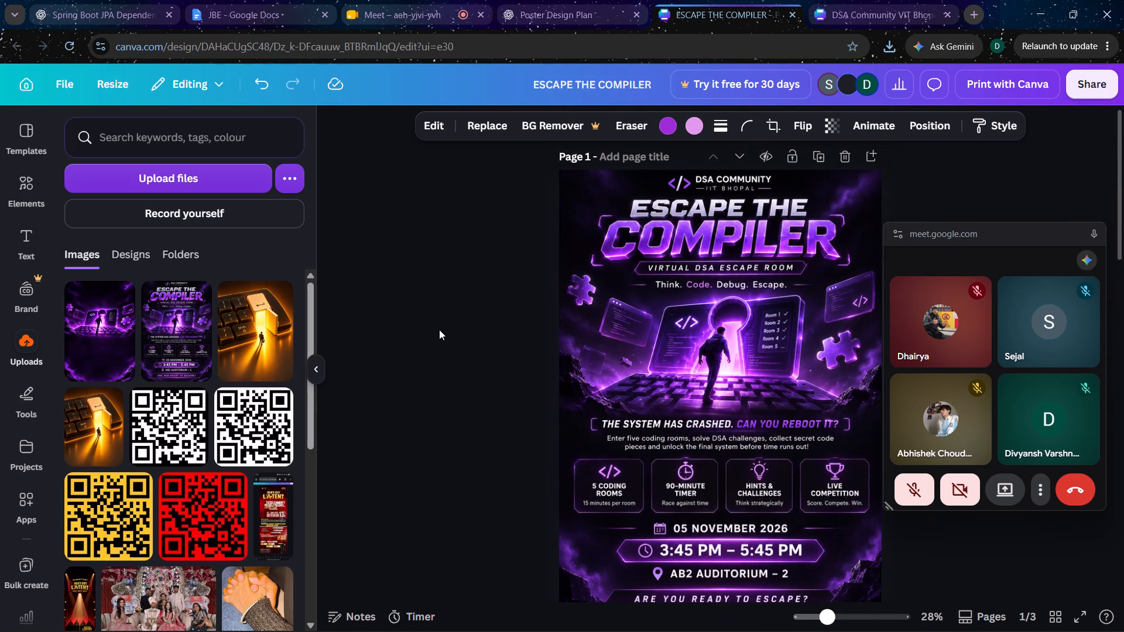
scroll(439, 329, up, 4)
scroll(439, 329, down, 2)
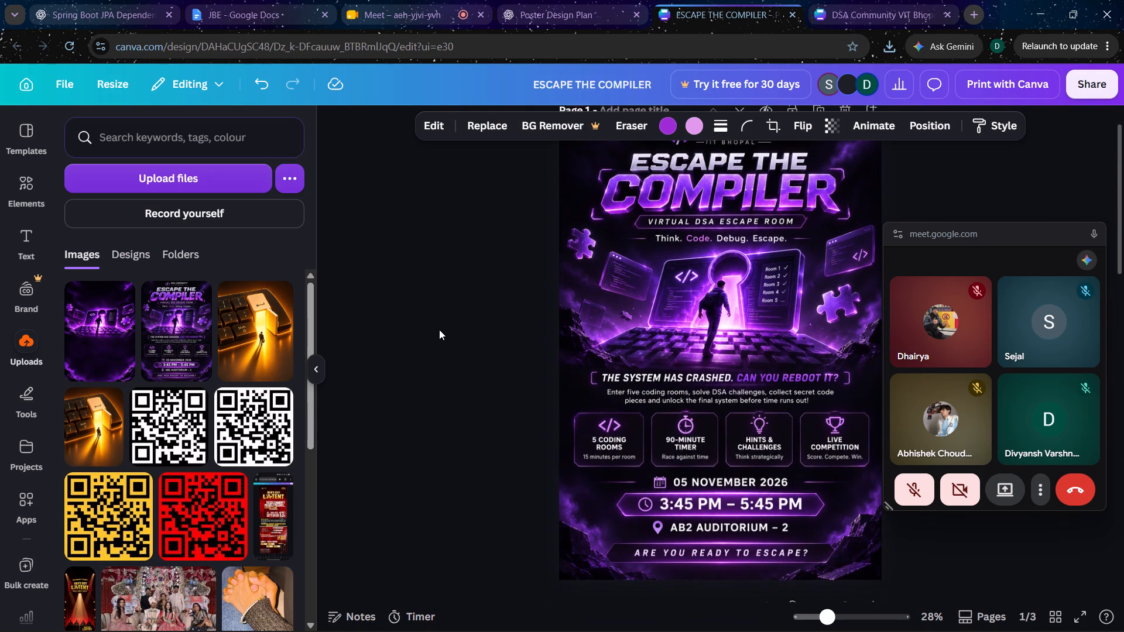
scroll(439, 329, down, 4)
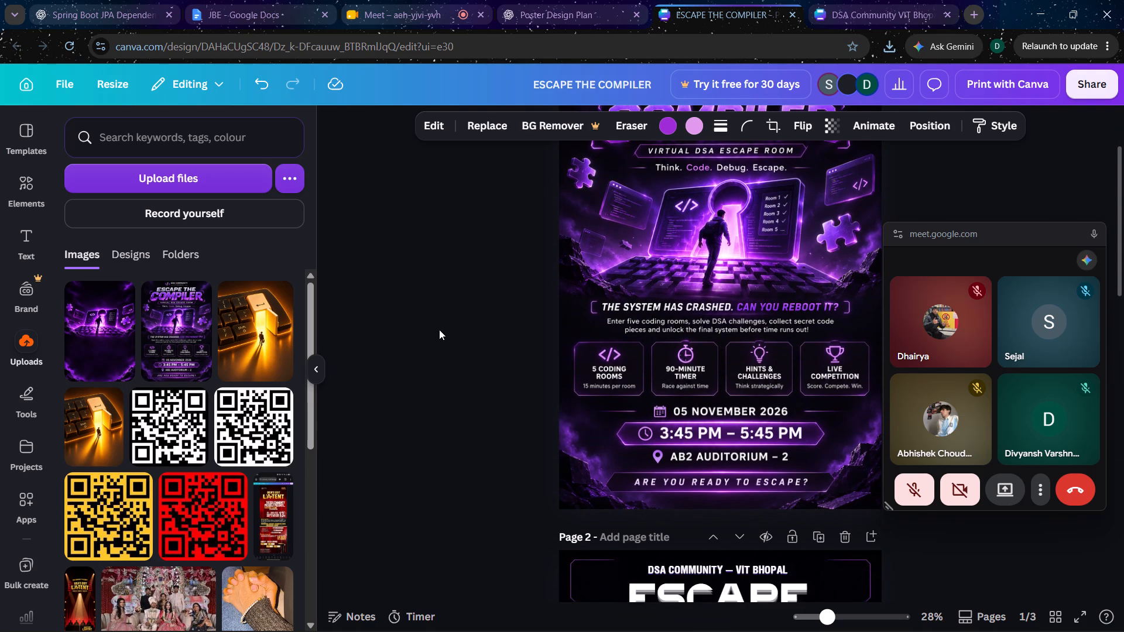
scroll(439, 329, down, 4)
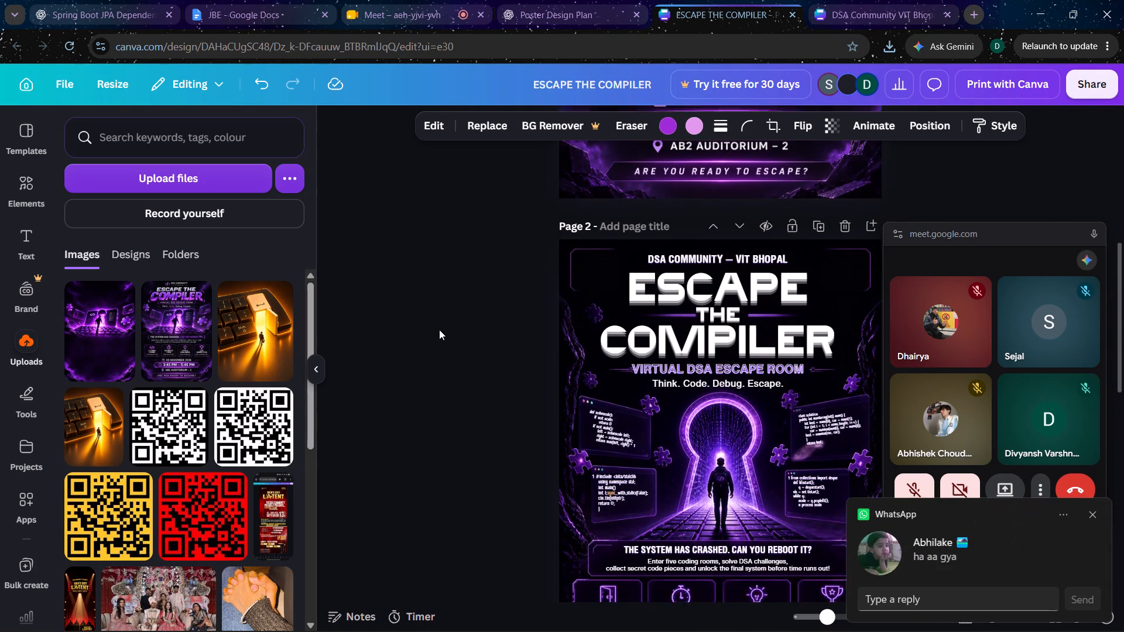
scroll(439, 329, down, 1)
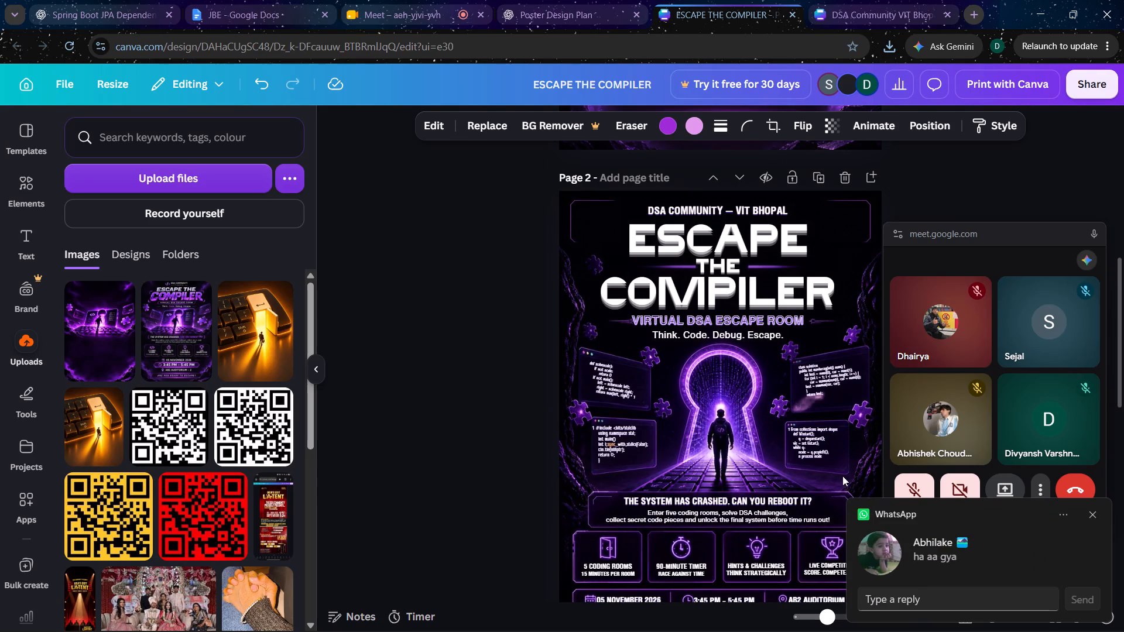
Try to unmute the microphone in the floating Google Meet call window.
click(911, 477)
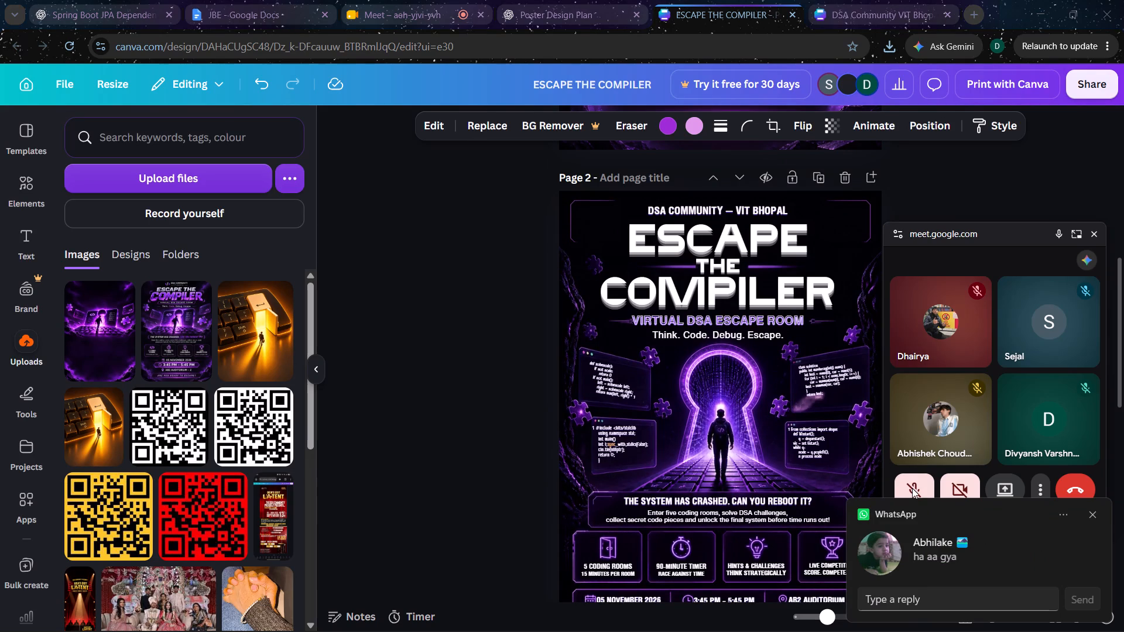
click(912, 488)
click(920, 481)
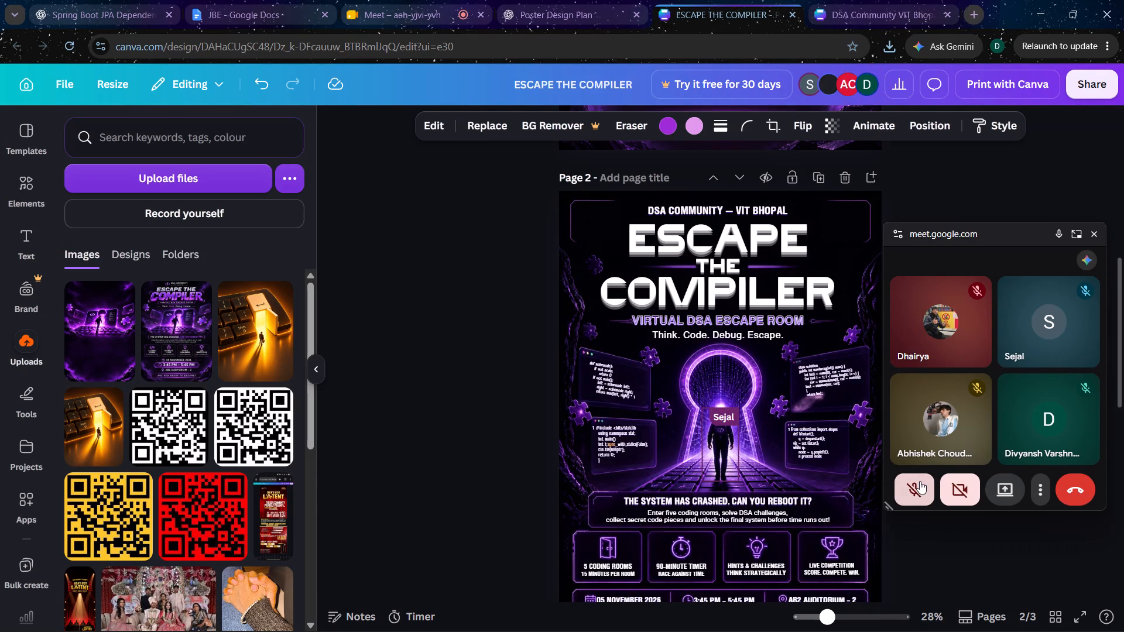
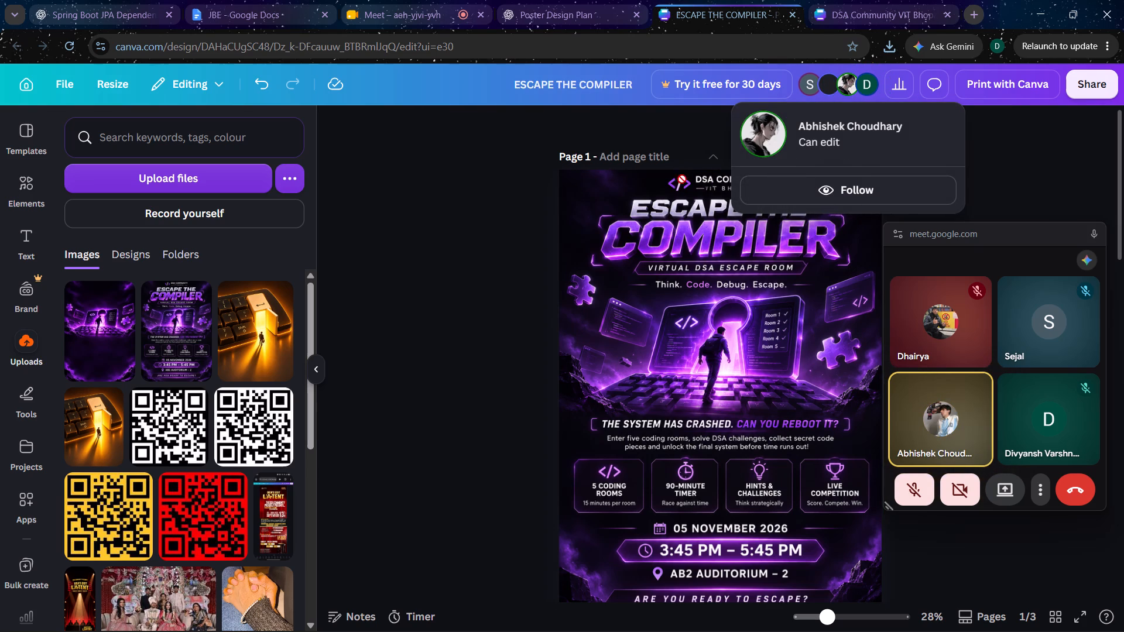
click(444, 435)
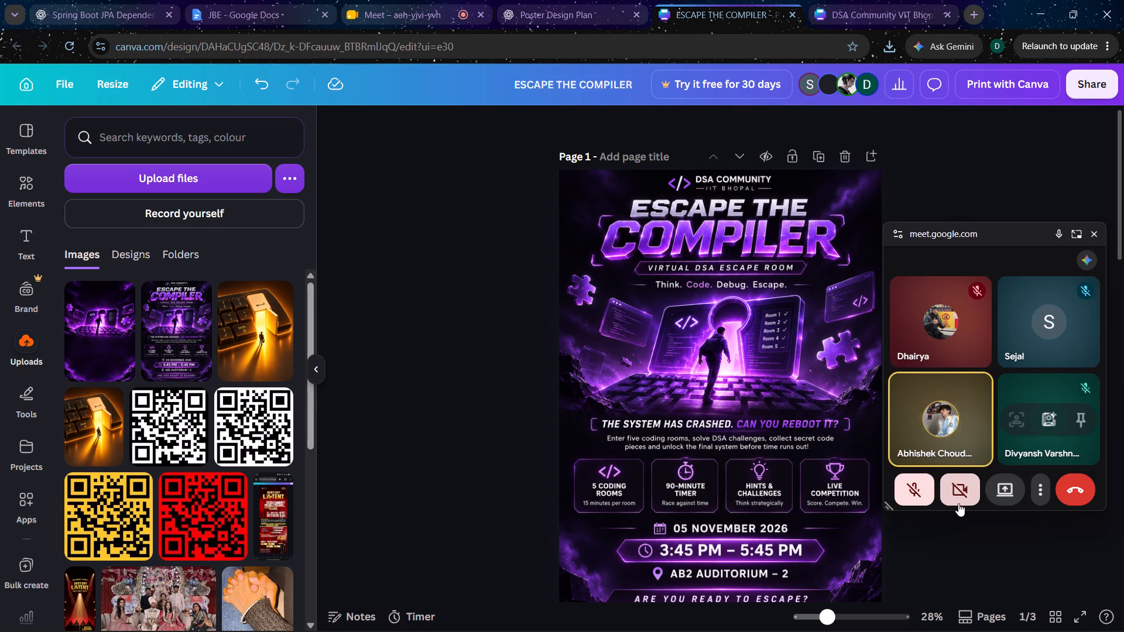
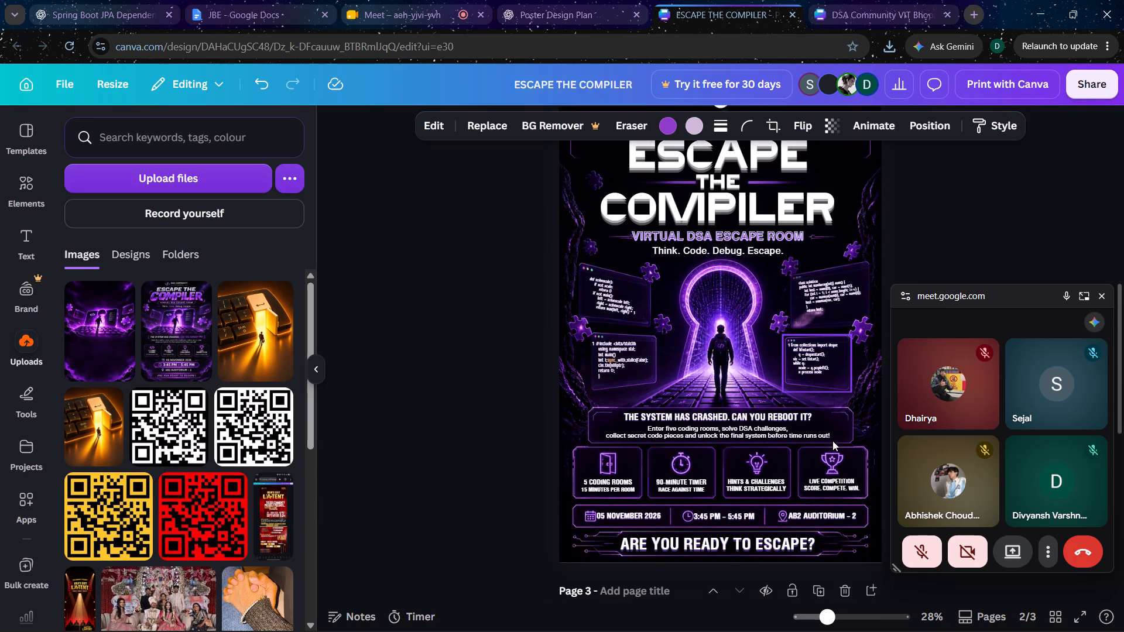
Copy page 2's row of four feature boxes, with their icons and captions, for use in page 3's empty lower area.
scroll(832, 441, down, 2)
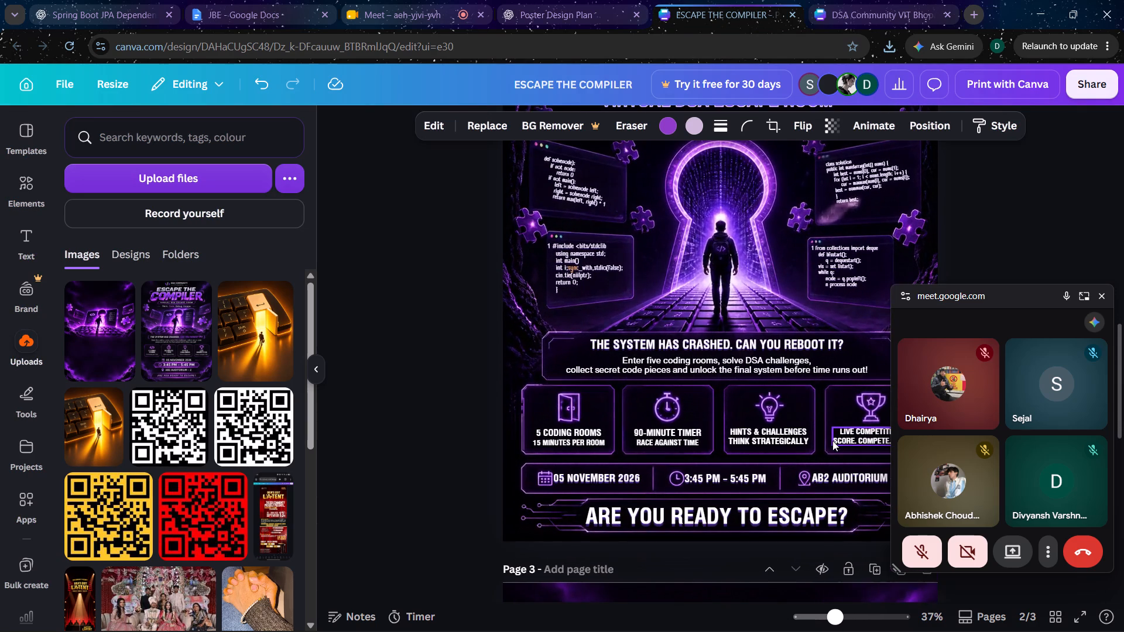
scroll(832, 441, down, 1)
drag(444, 269, 872, 278)
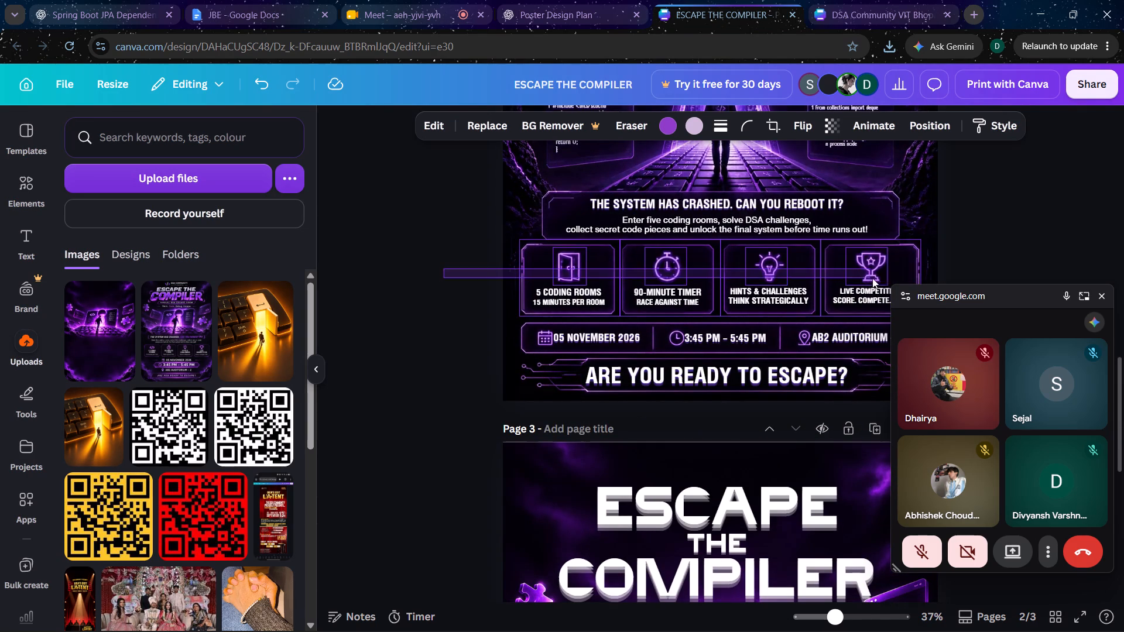
drag(872, 278, 891, 295)
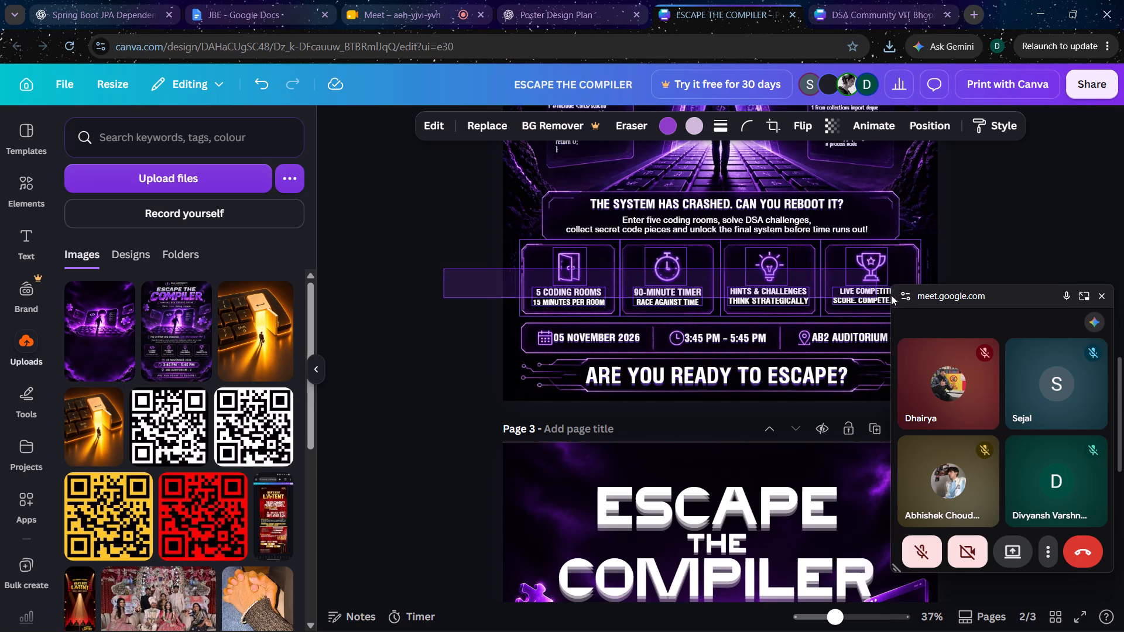
drag(891, 295, 875, 328)
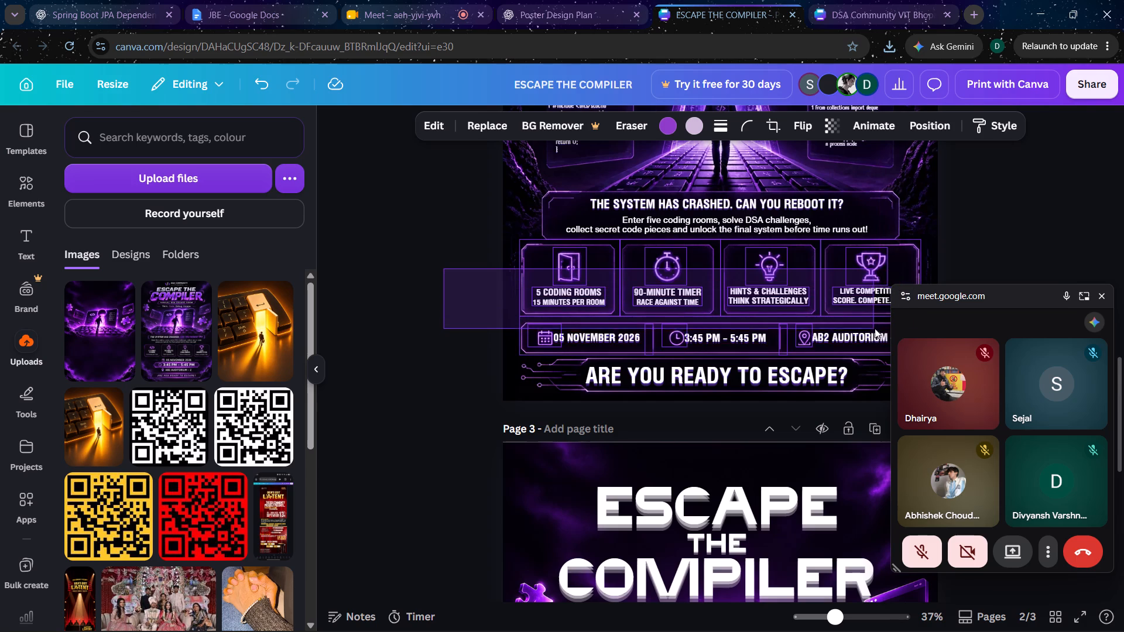
drag(875, 328, 877, 312)
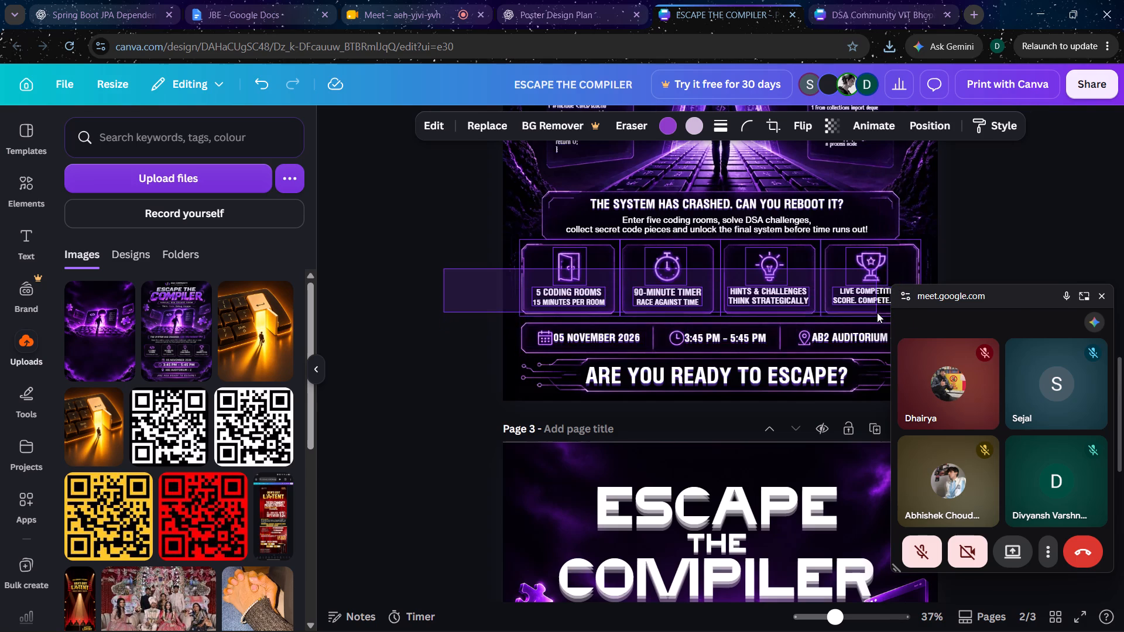
key(ctrl+c)
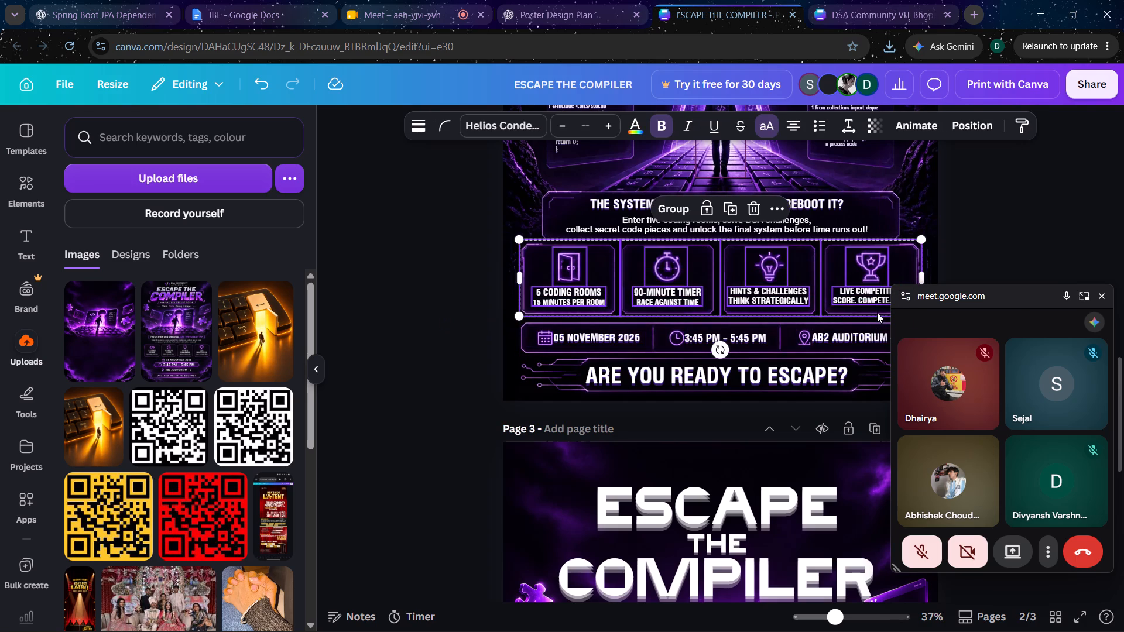
scroll(877, 312, down, 10)
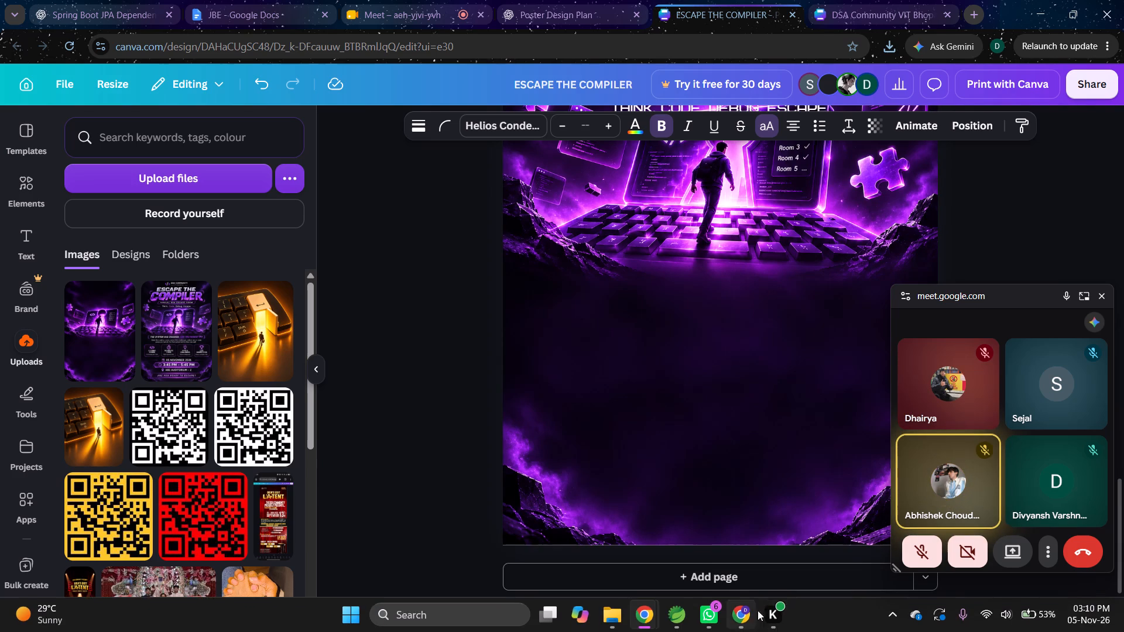
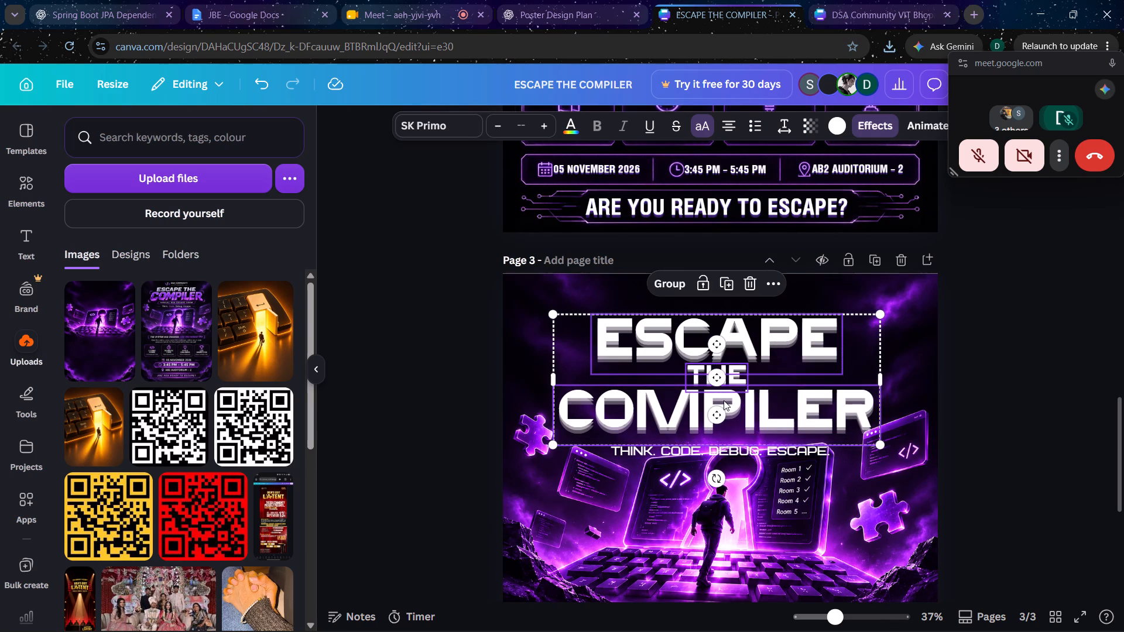
Shrink the ESCAPE, THE and COMPILER title lines together on page 3, and widen their text boxes to recentre the title.
shift+click(742, 451)
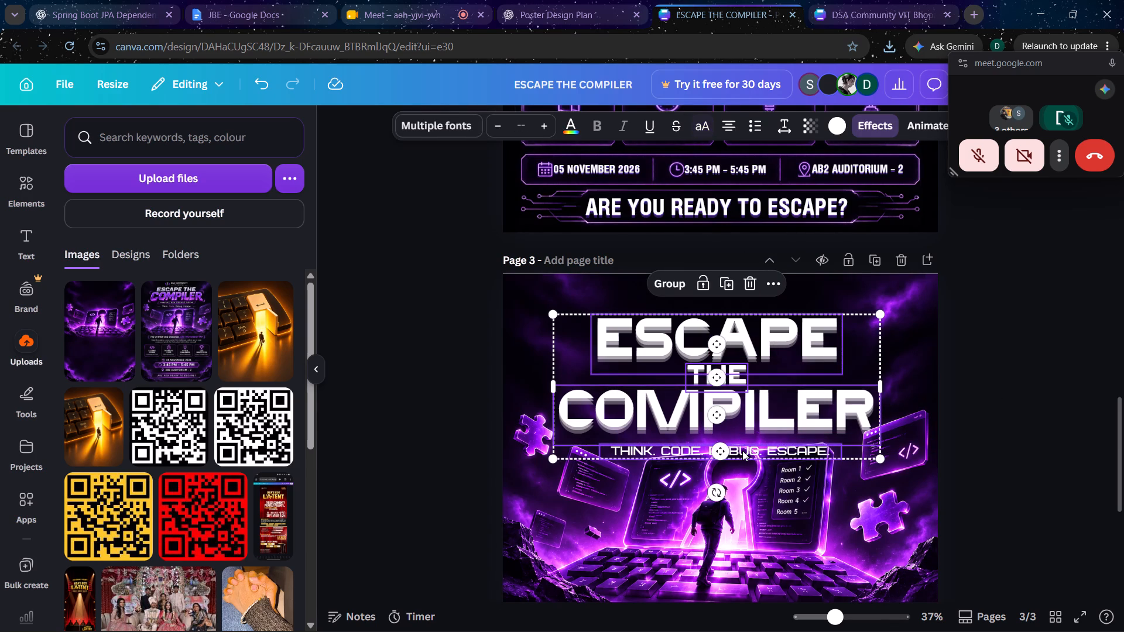
shift+click(742, 451)
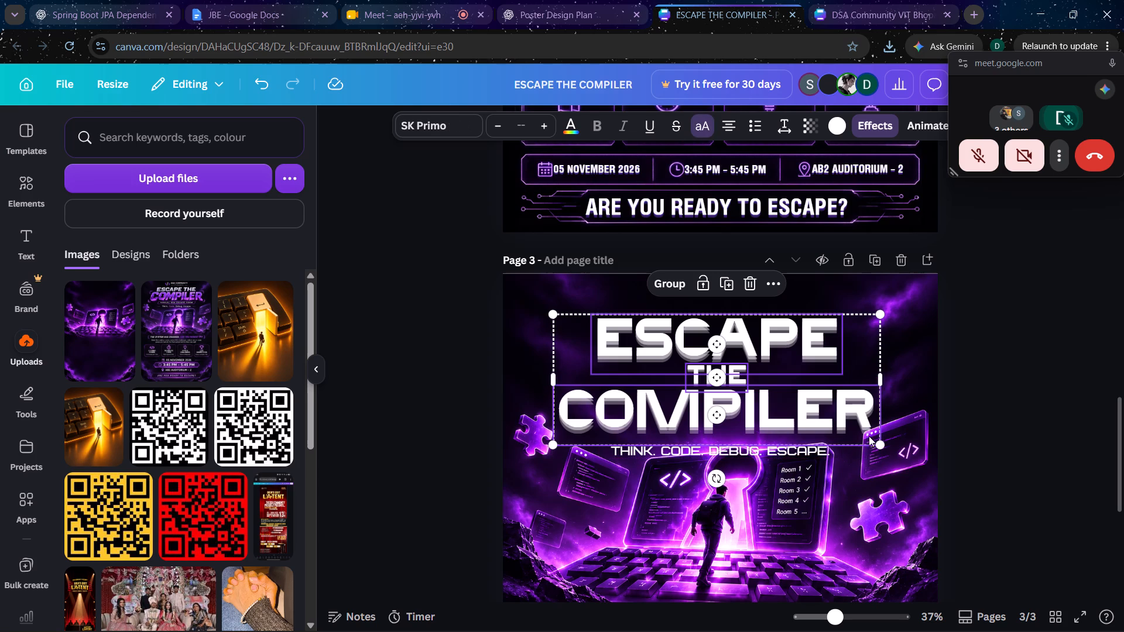
drag(882, 448, 861, 433)
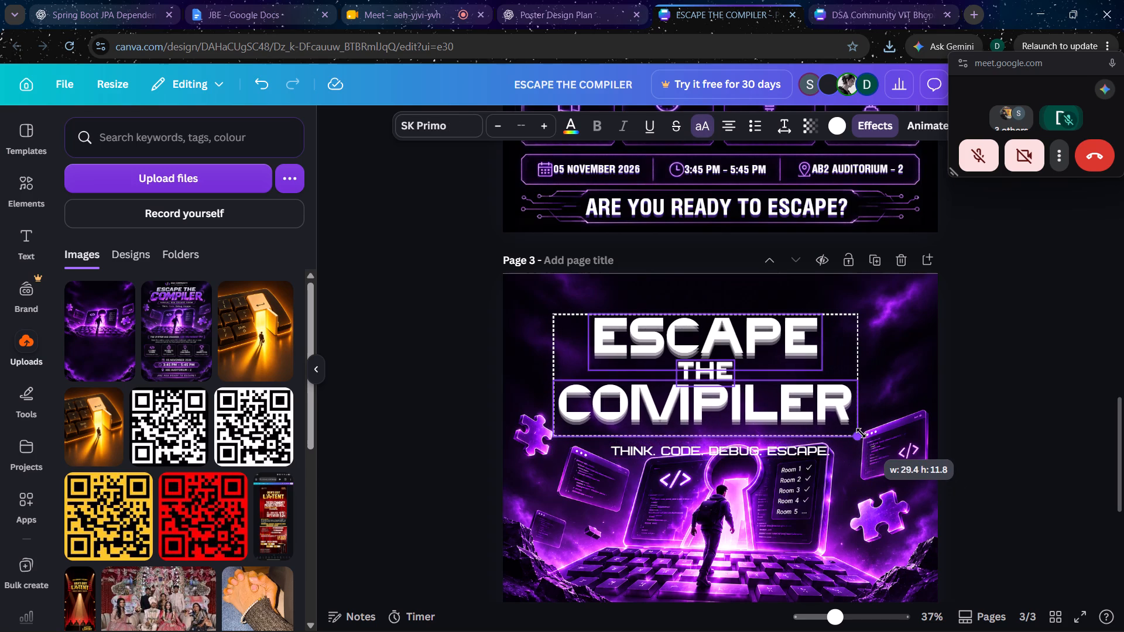
drag(861, 433, 854, 431)
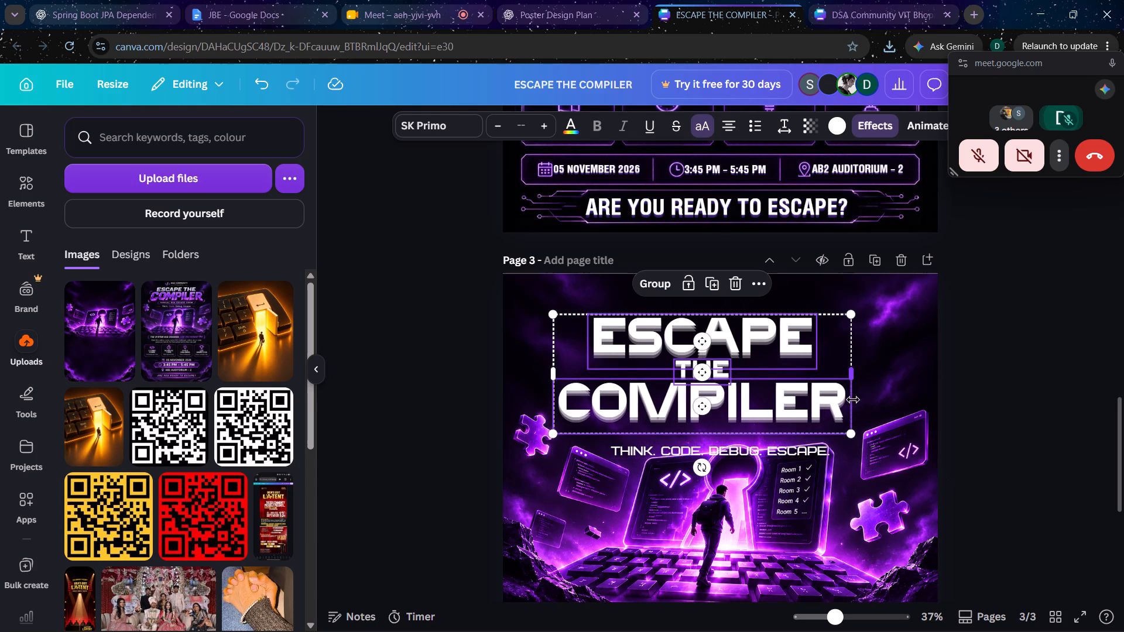
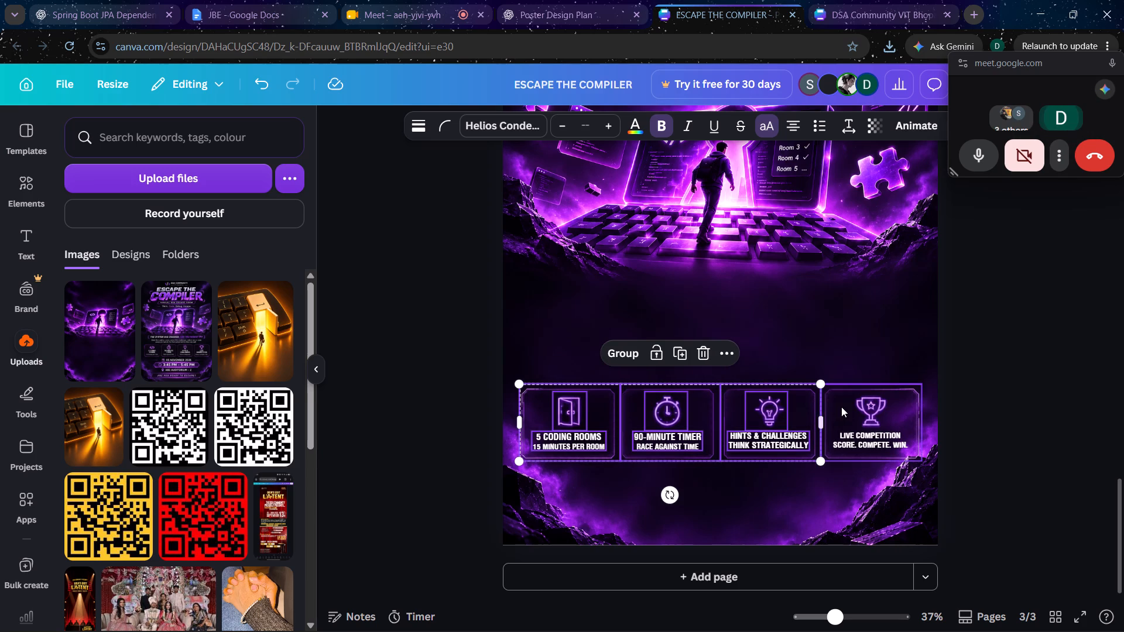
shift+click(841, 407)
shift+click(875, 411)
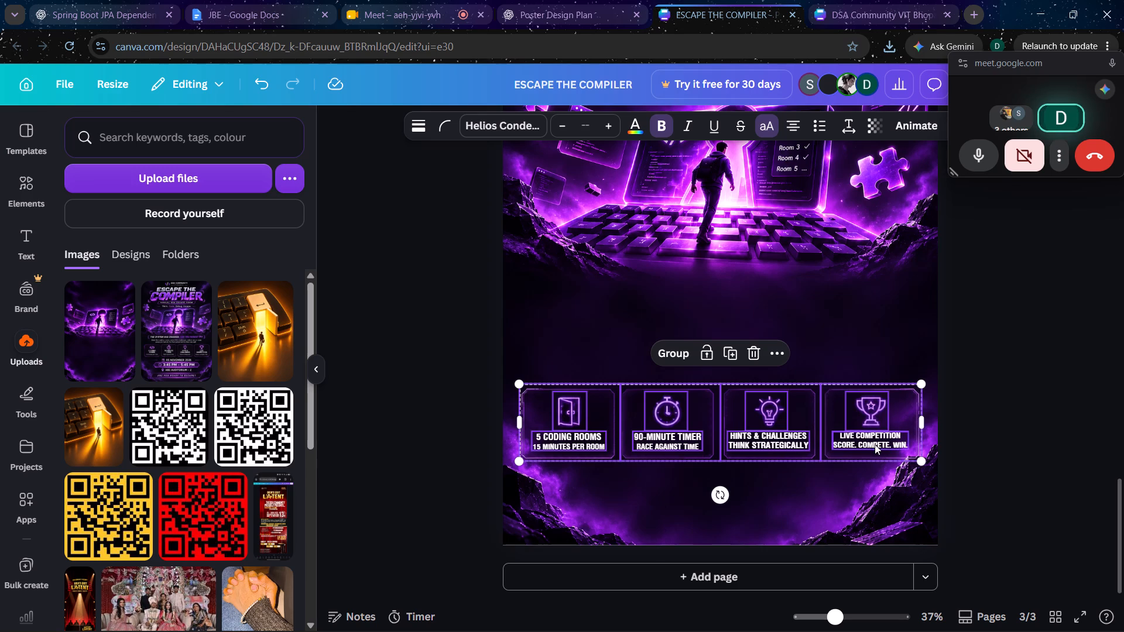
shift+click(875, 444)
key(Up)
key(Up)
key(Up)
key(Up)
key(Up)
key(Up)
key(Up)
key(Up)
key(Up)
key(Up)
key(Up)
key(Up)
key(Up)
key(Up)
key(Up)
key(Up)
key(Up)
key(Up)
key(Up)
key(Up)
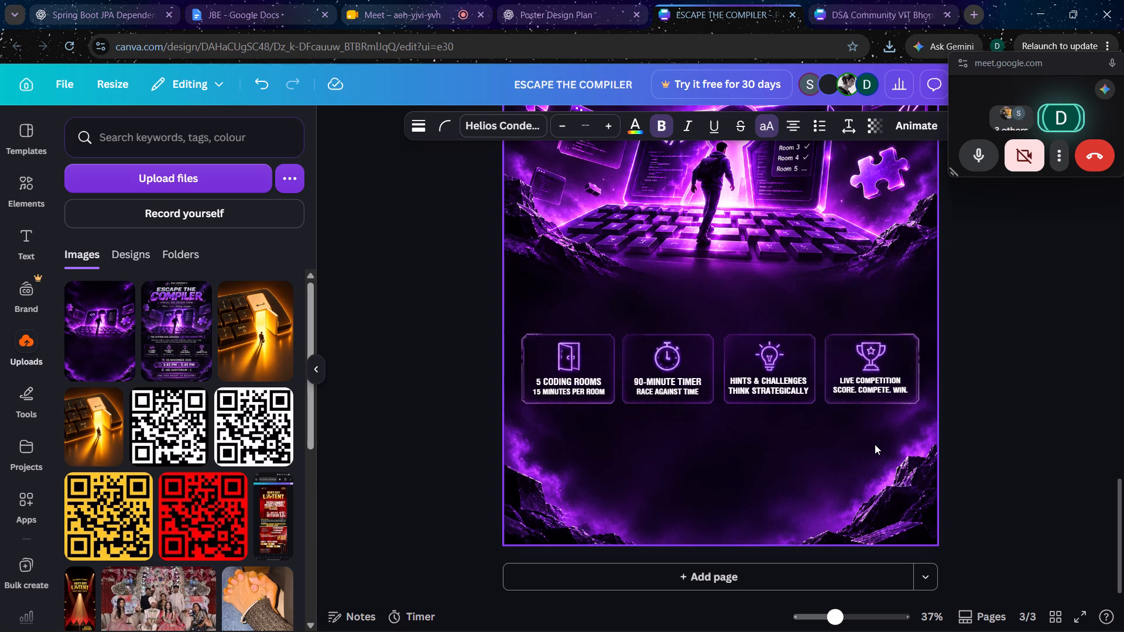
Group the frames, icons and captions of the four feature cards into one object.
click(676, 302)
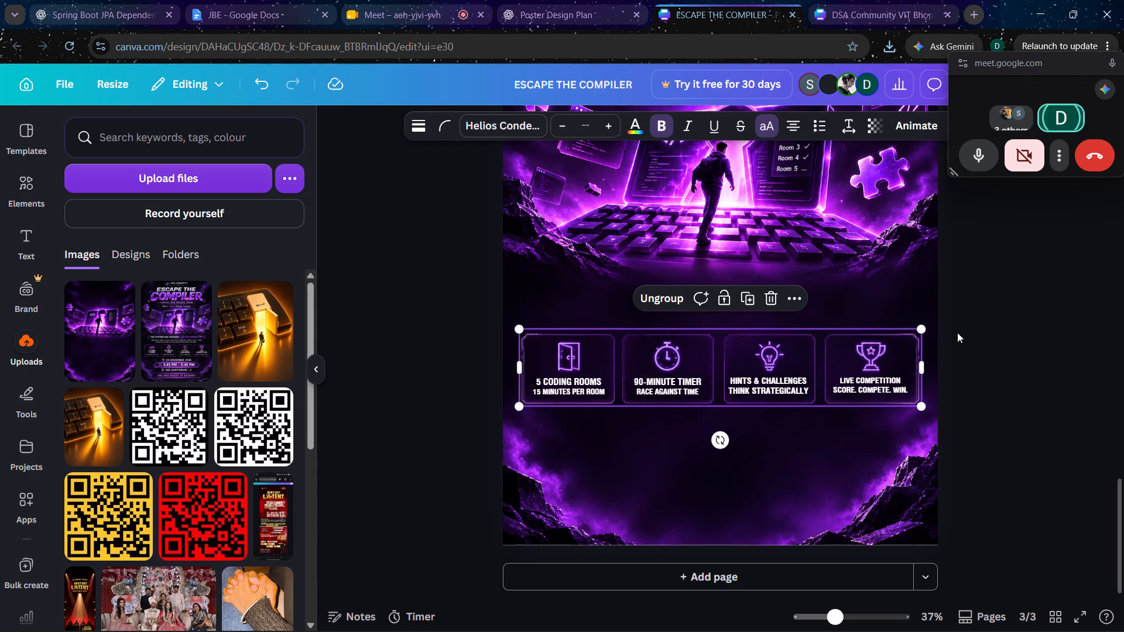
Move the grouped feature cards straight up to sit just beneath the keyboard artwork on page 3.
key(Up)
key(Up)
key(Up)
key(Up)
key(Up)
key(Up)
key(Up)
key(Up)
key(Up)
key(Up)
key(Up)
key(Up)
key(Up)
key(Up)
key(Up)
key(Up)
key(Up)
key(Up)
key(Up)
key(Up)
key(Up)
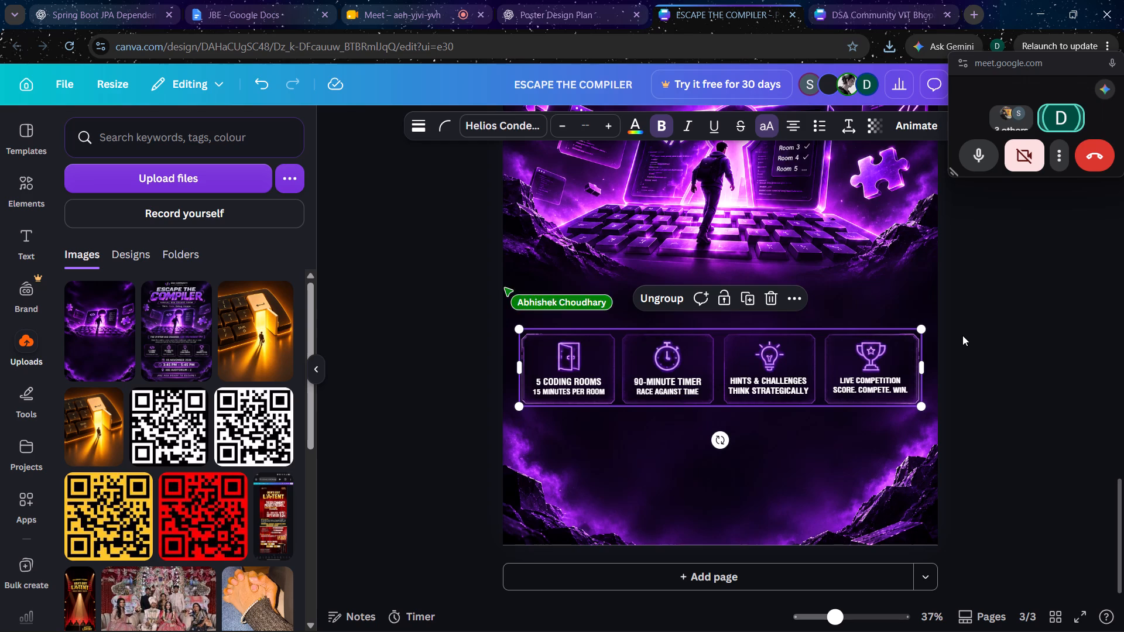
click(962, 335)
click(783, 358)
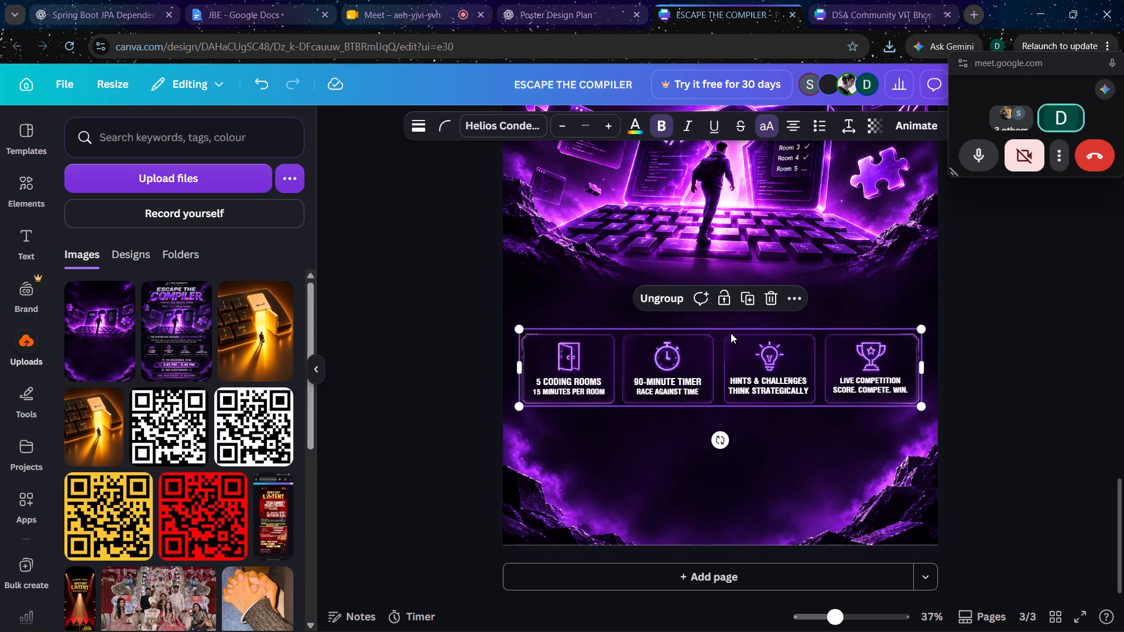
key(Up)
key(Up)
key(Up)
key(Up)
key(Up)
key(Up)
key(Up)
key(Up)
key(Up)
key(Up)
key(Up)
key(Up)
key(Up)
key(Up)
key(Up)
key(Up)
key(Up)
key(Up)
key(Up)
key(Up)
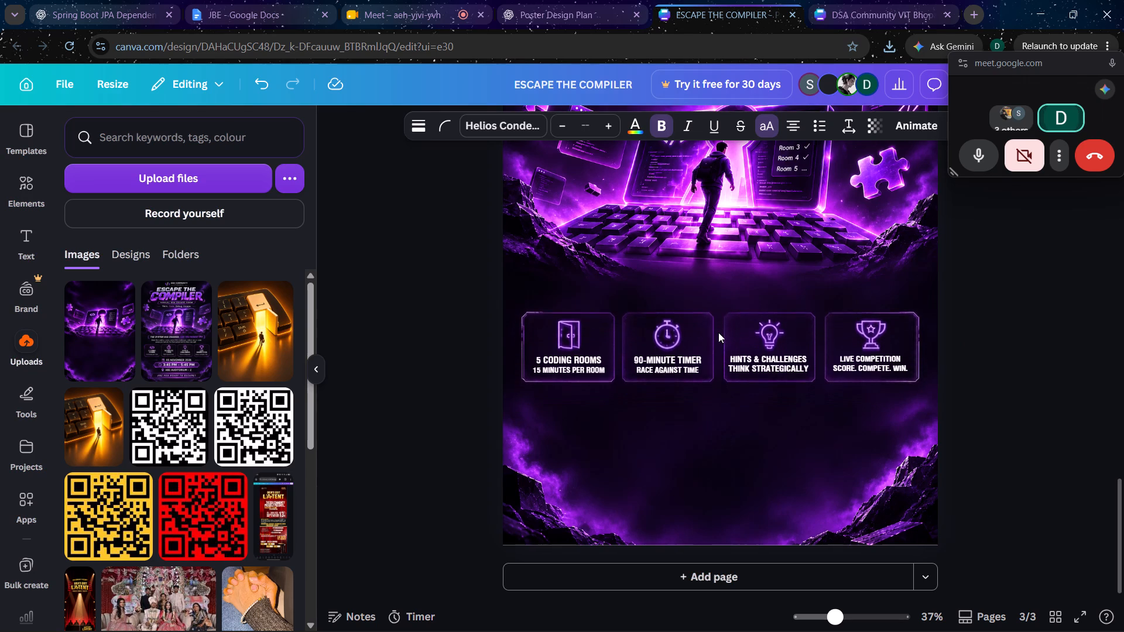
key(Up)
key(Up)
key(Up)
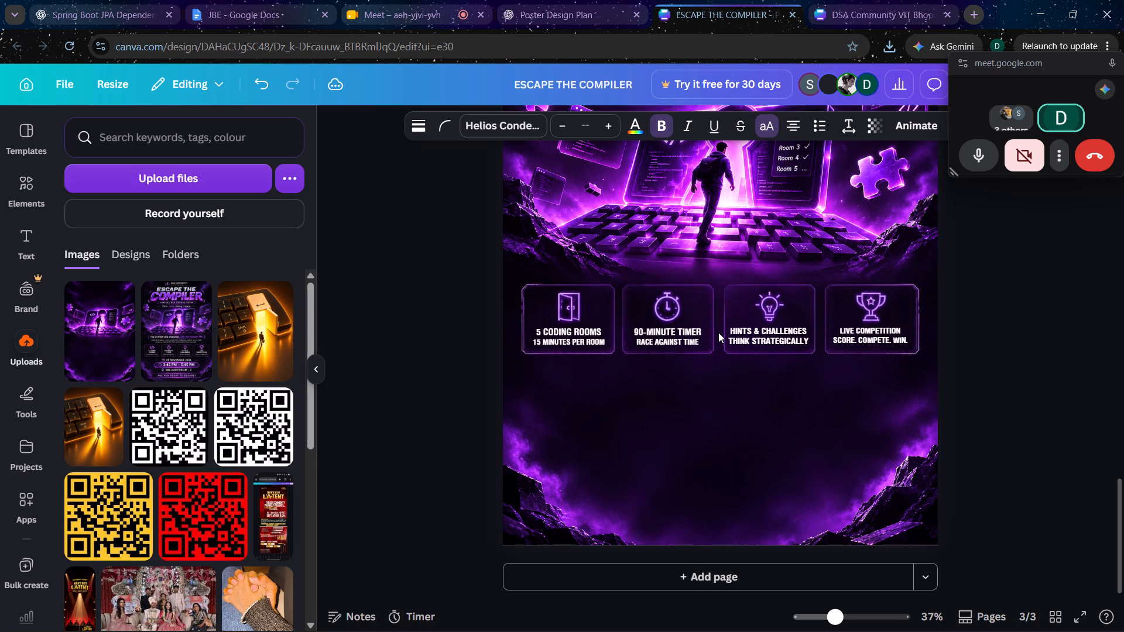
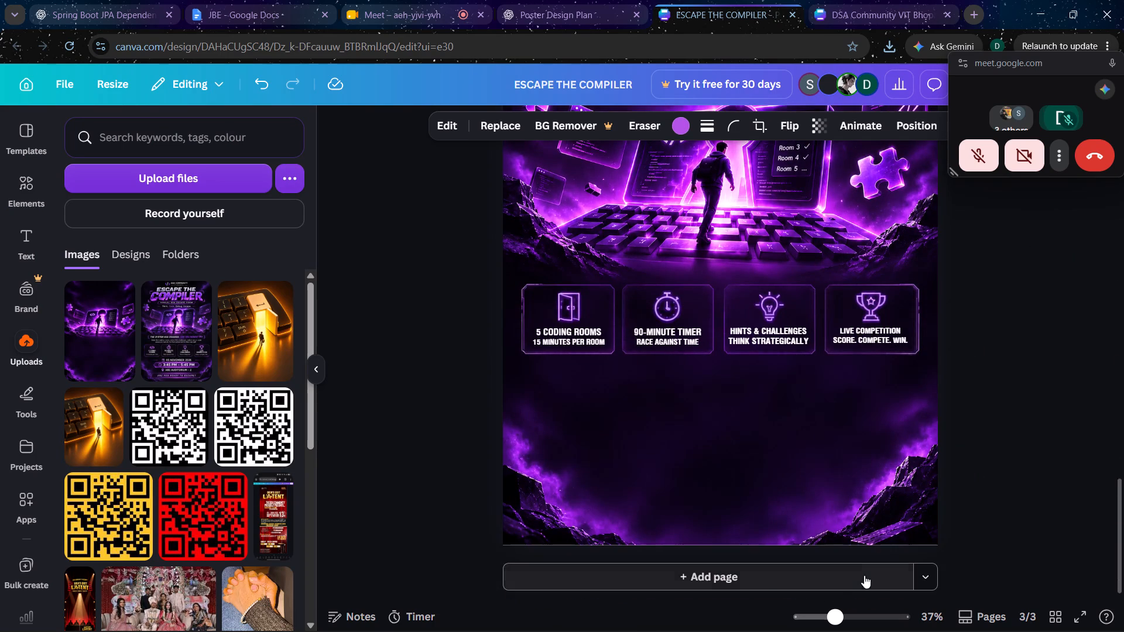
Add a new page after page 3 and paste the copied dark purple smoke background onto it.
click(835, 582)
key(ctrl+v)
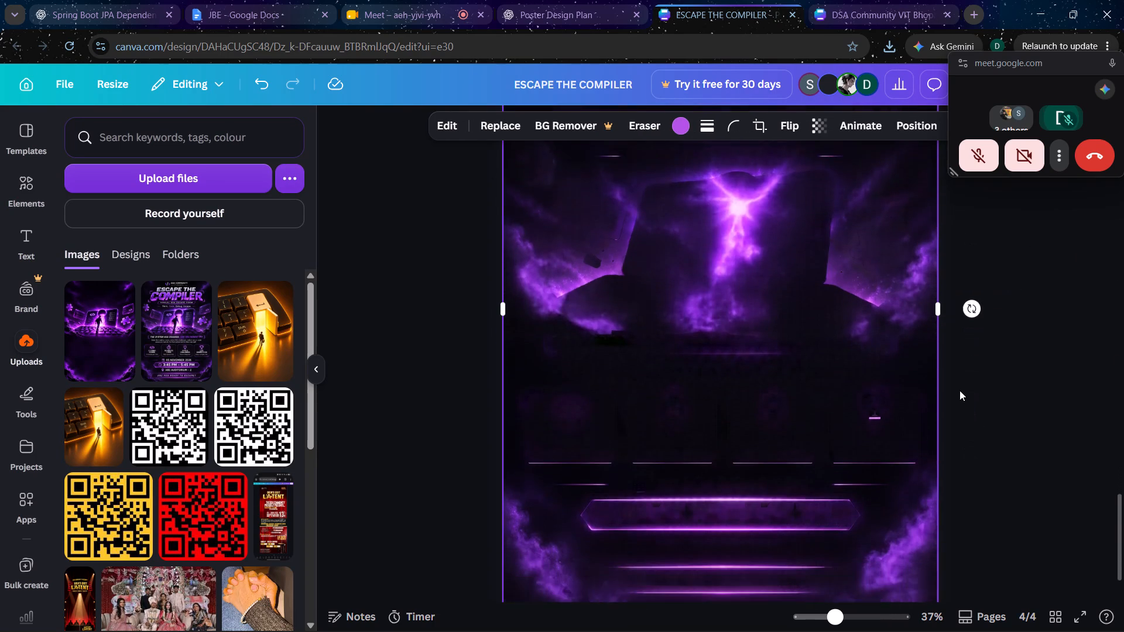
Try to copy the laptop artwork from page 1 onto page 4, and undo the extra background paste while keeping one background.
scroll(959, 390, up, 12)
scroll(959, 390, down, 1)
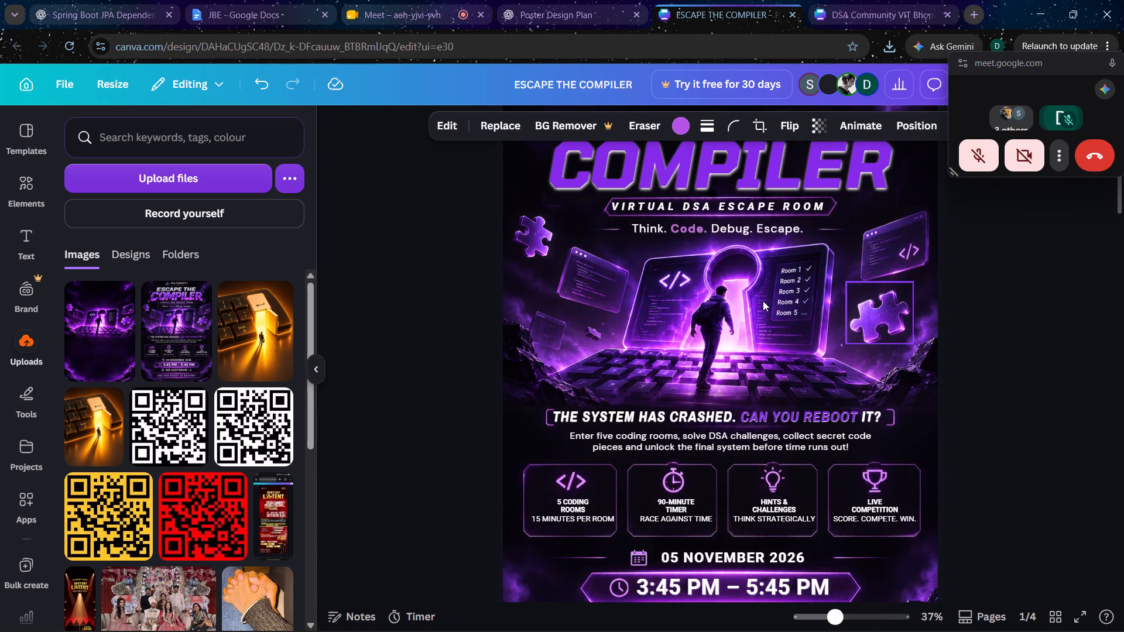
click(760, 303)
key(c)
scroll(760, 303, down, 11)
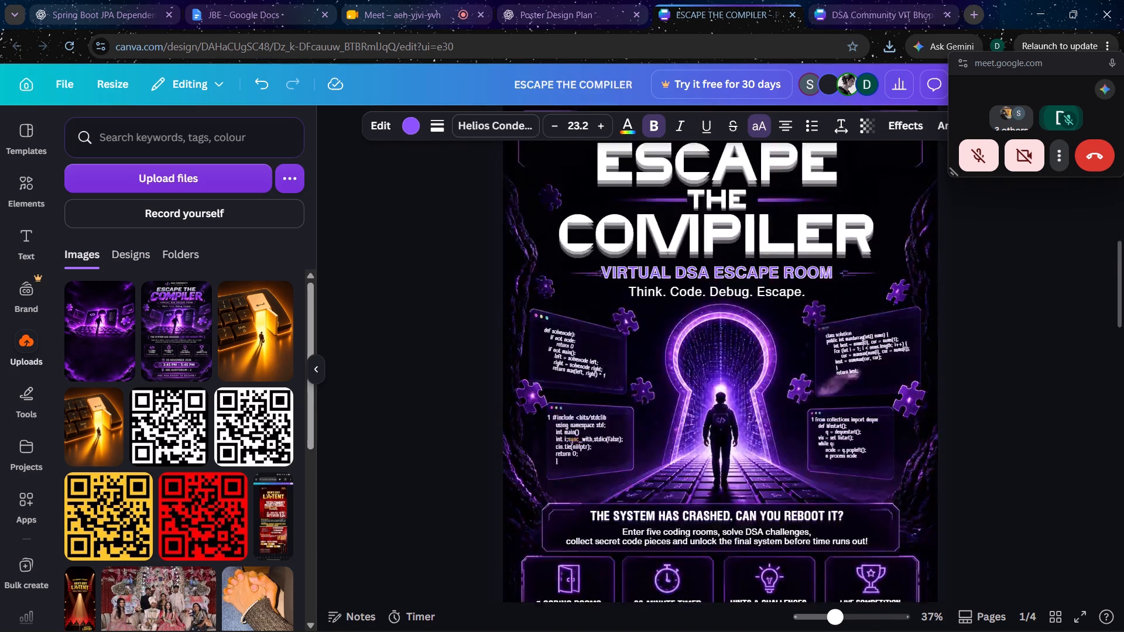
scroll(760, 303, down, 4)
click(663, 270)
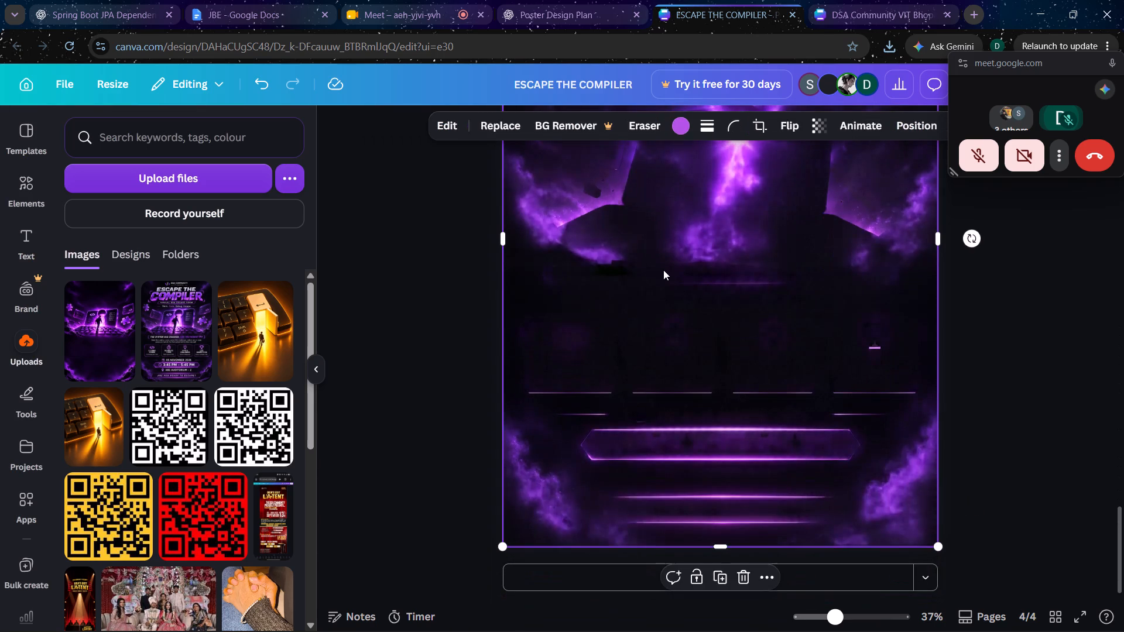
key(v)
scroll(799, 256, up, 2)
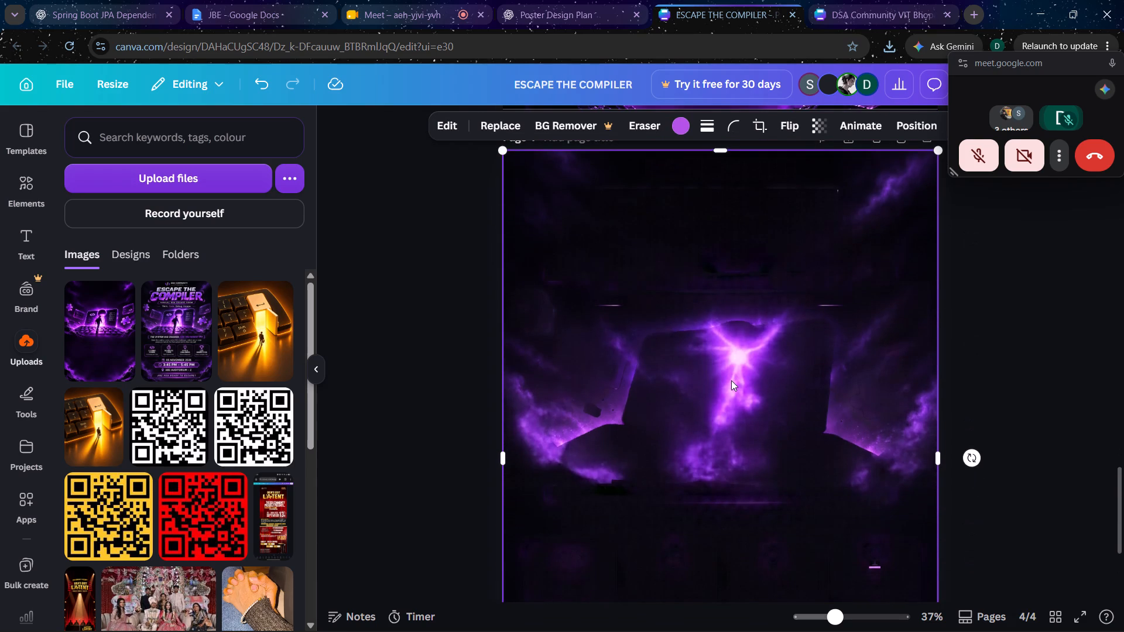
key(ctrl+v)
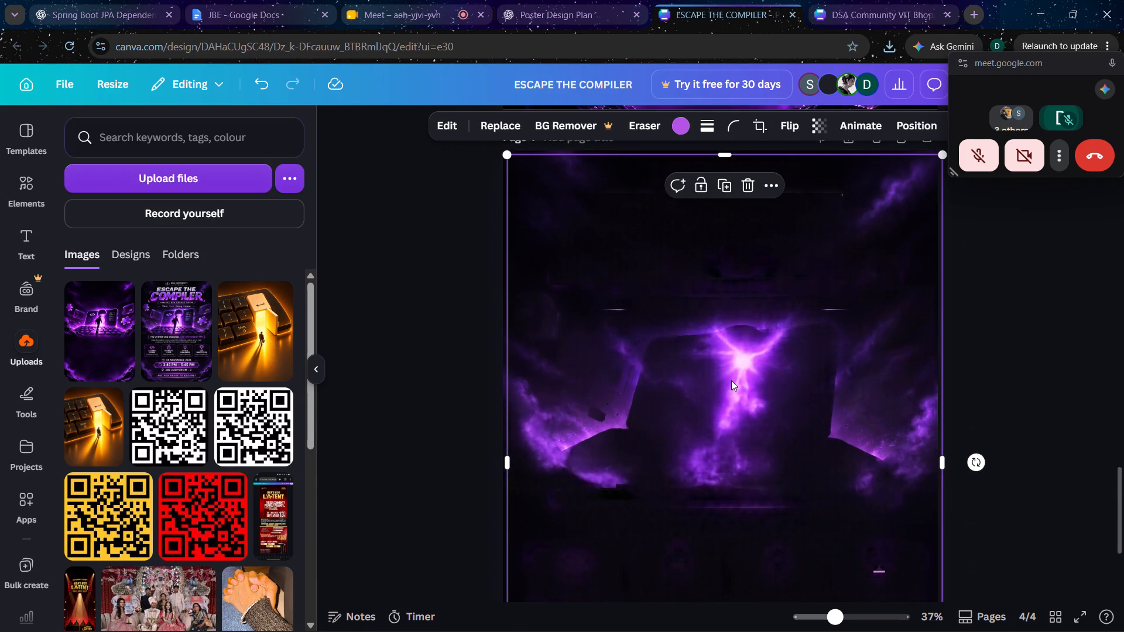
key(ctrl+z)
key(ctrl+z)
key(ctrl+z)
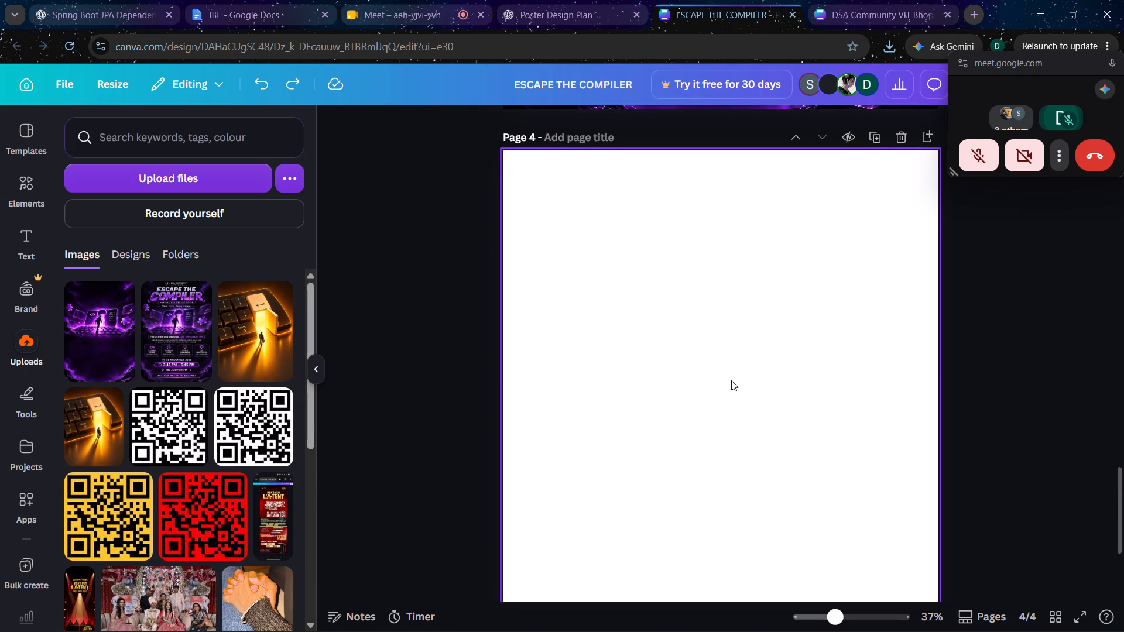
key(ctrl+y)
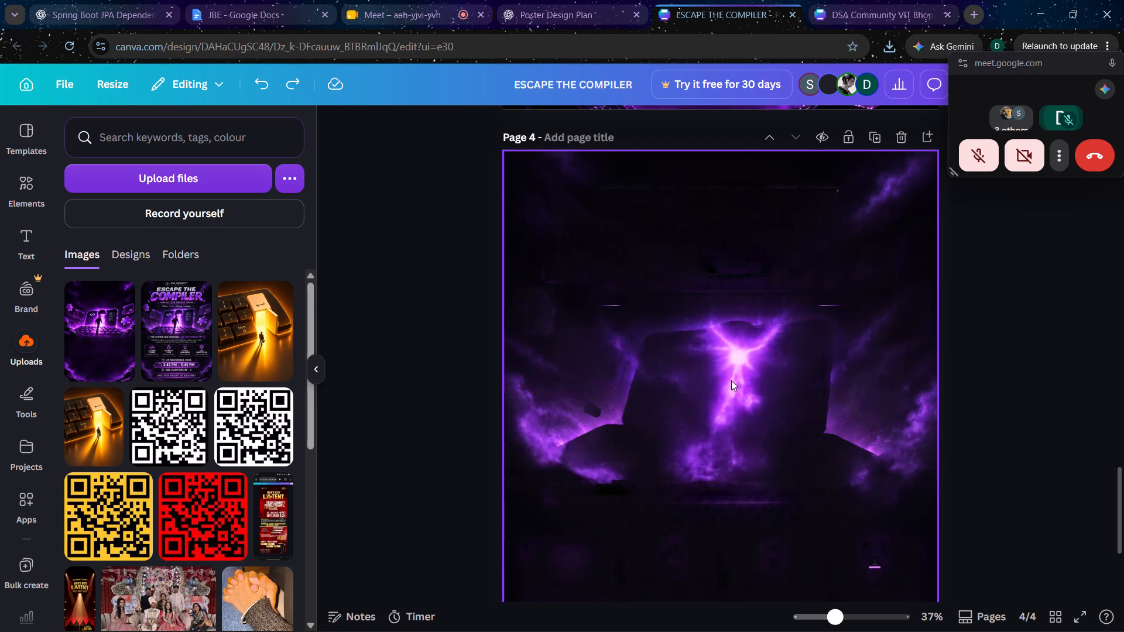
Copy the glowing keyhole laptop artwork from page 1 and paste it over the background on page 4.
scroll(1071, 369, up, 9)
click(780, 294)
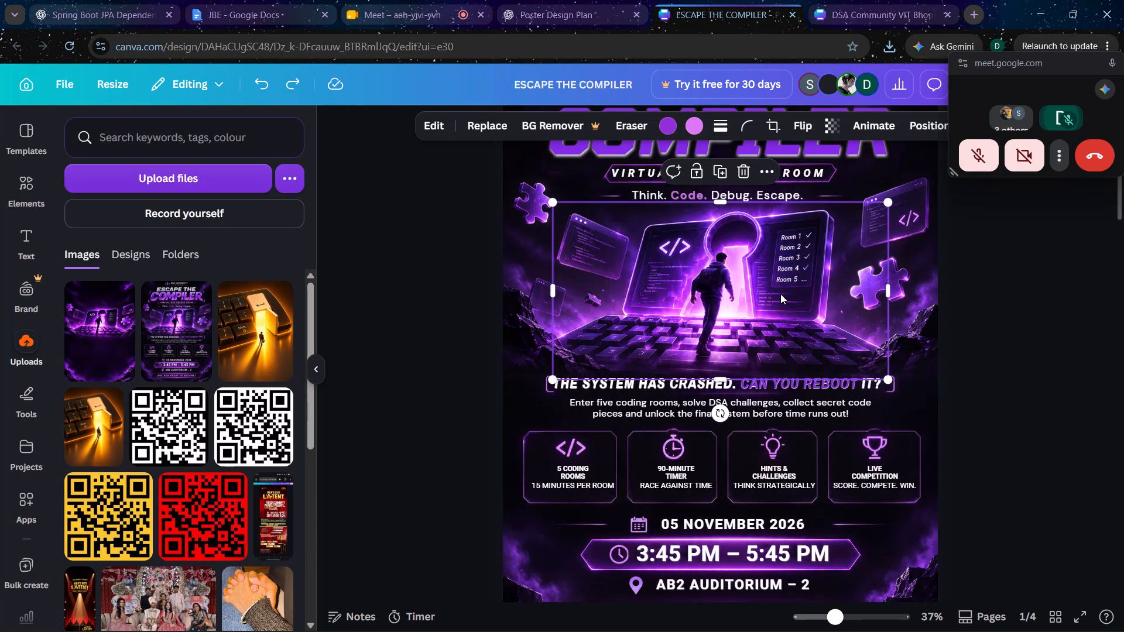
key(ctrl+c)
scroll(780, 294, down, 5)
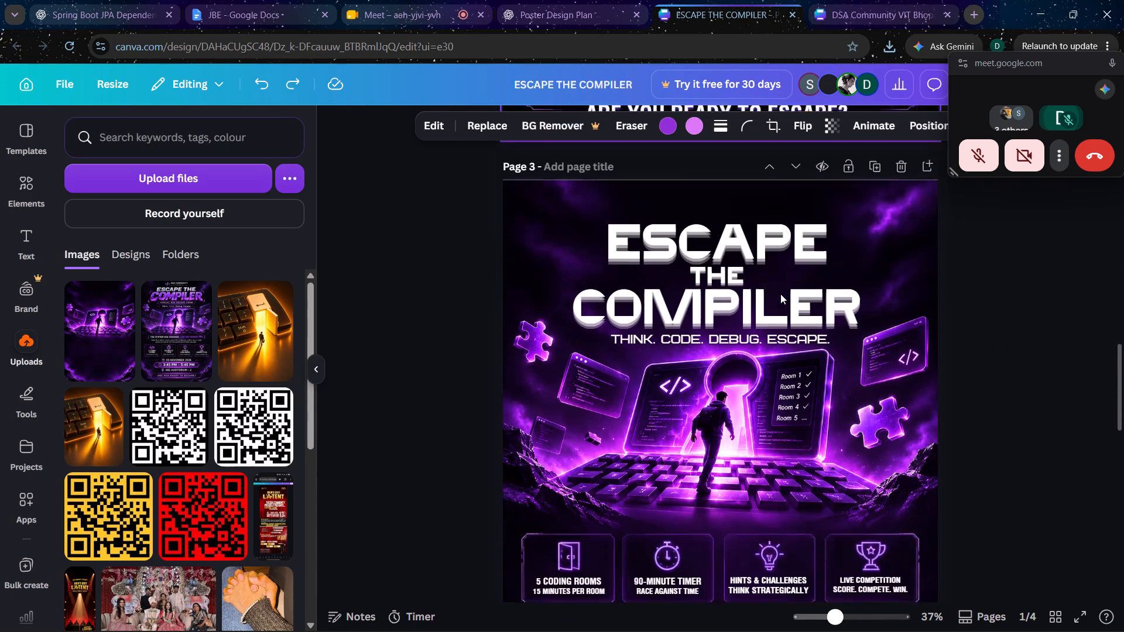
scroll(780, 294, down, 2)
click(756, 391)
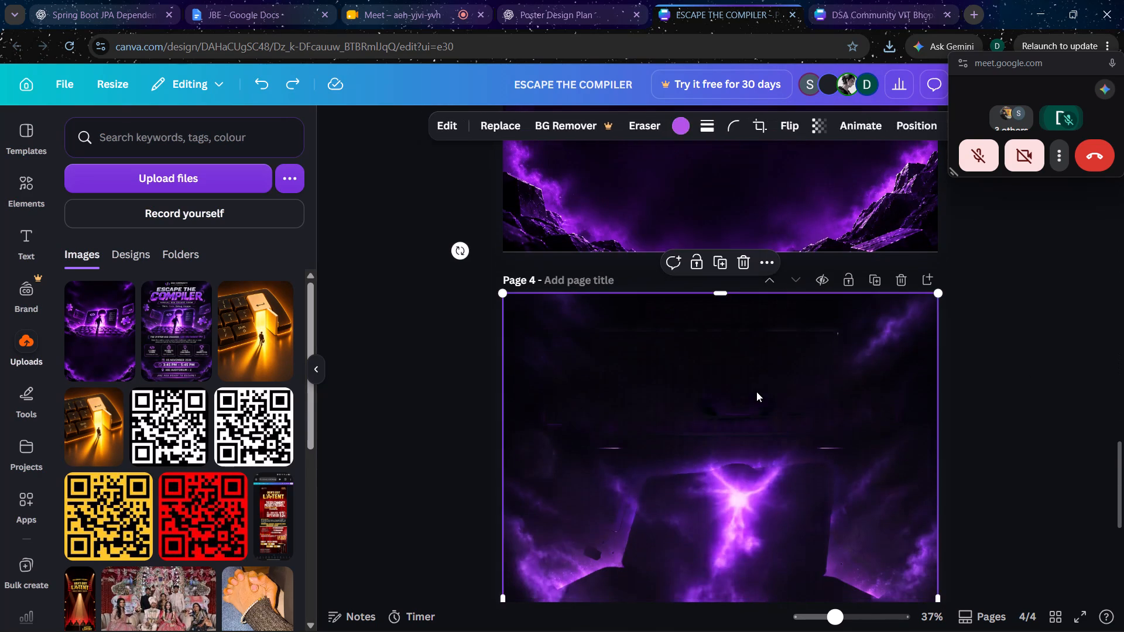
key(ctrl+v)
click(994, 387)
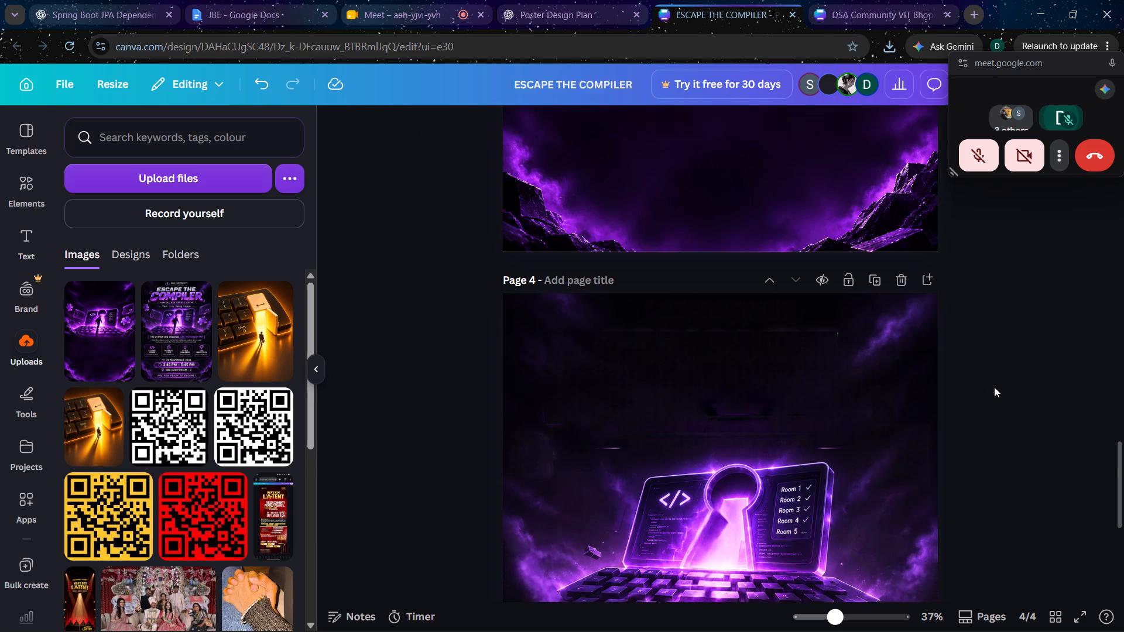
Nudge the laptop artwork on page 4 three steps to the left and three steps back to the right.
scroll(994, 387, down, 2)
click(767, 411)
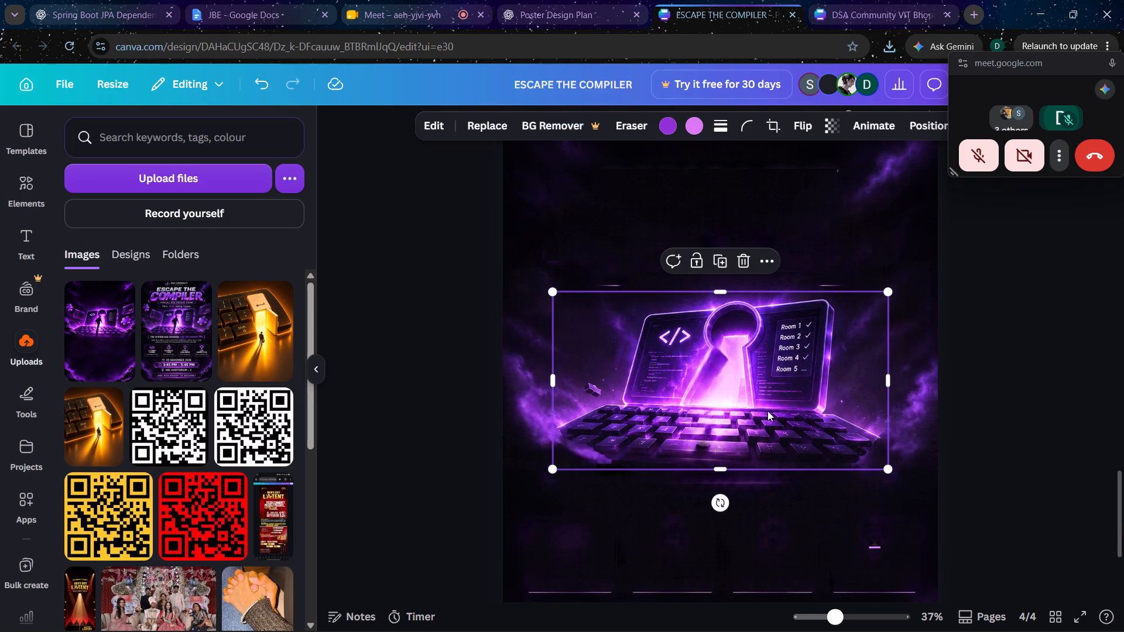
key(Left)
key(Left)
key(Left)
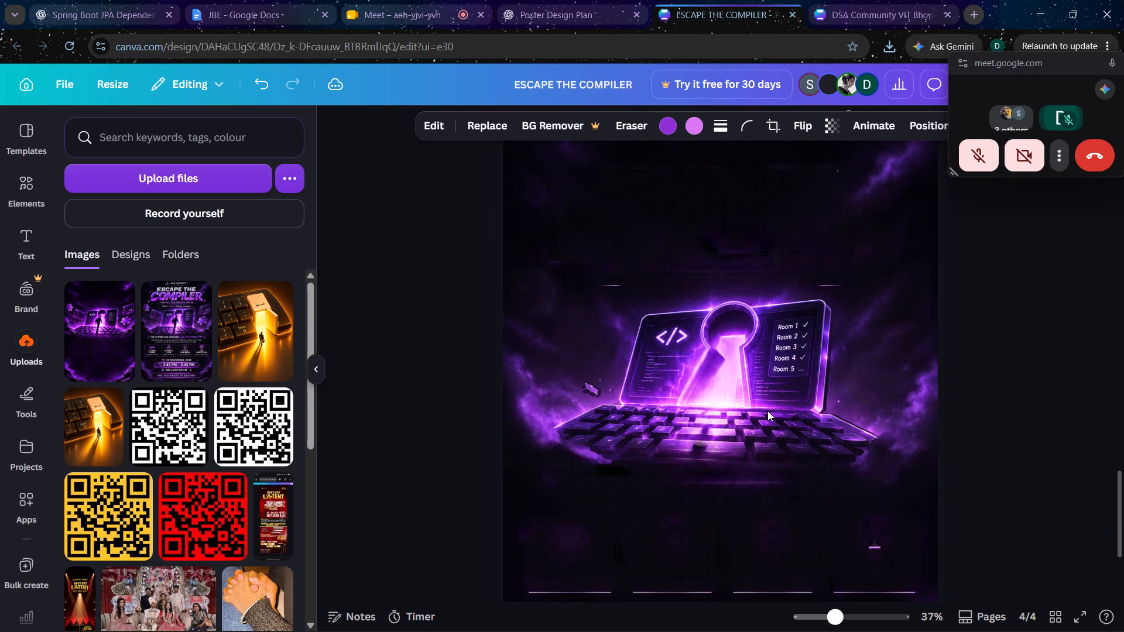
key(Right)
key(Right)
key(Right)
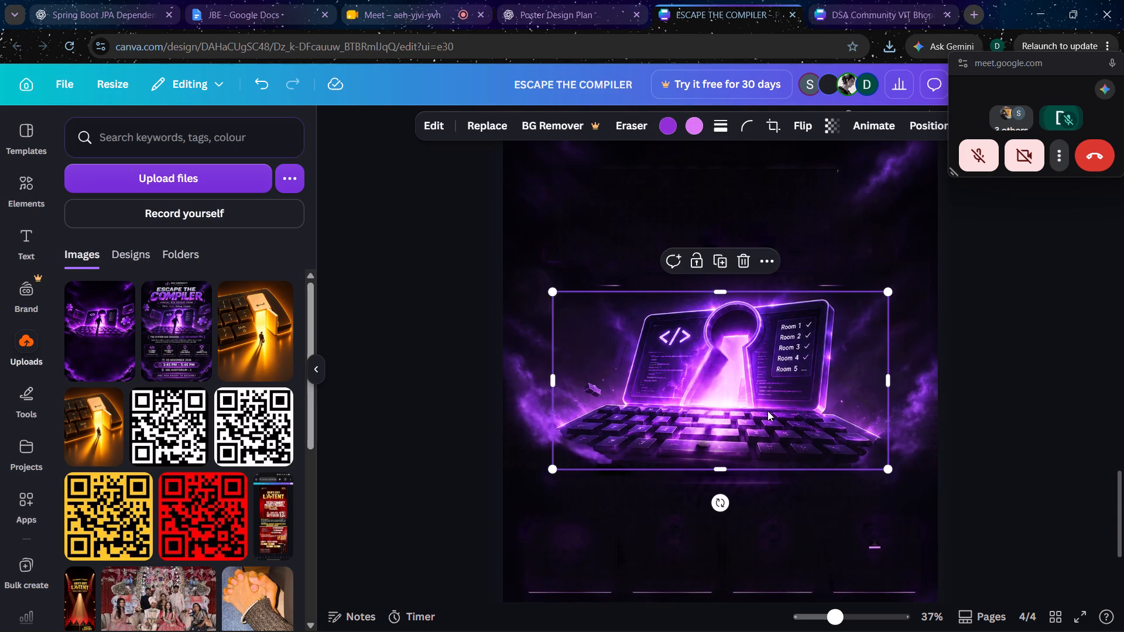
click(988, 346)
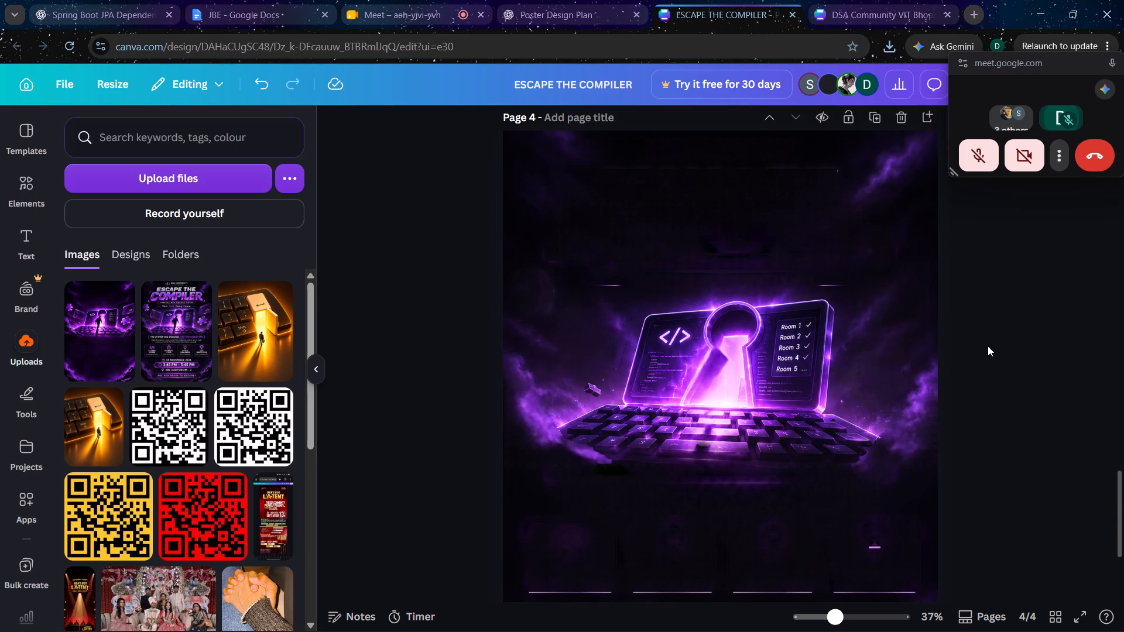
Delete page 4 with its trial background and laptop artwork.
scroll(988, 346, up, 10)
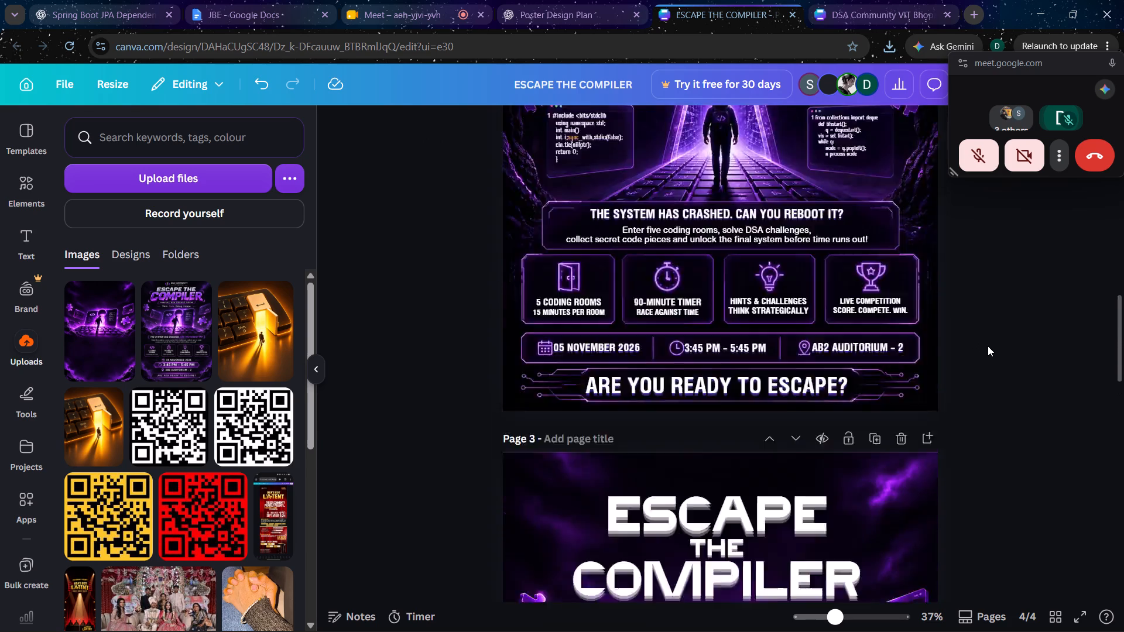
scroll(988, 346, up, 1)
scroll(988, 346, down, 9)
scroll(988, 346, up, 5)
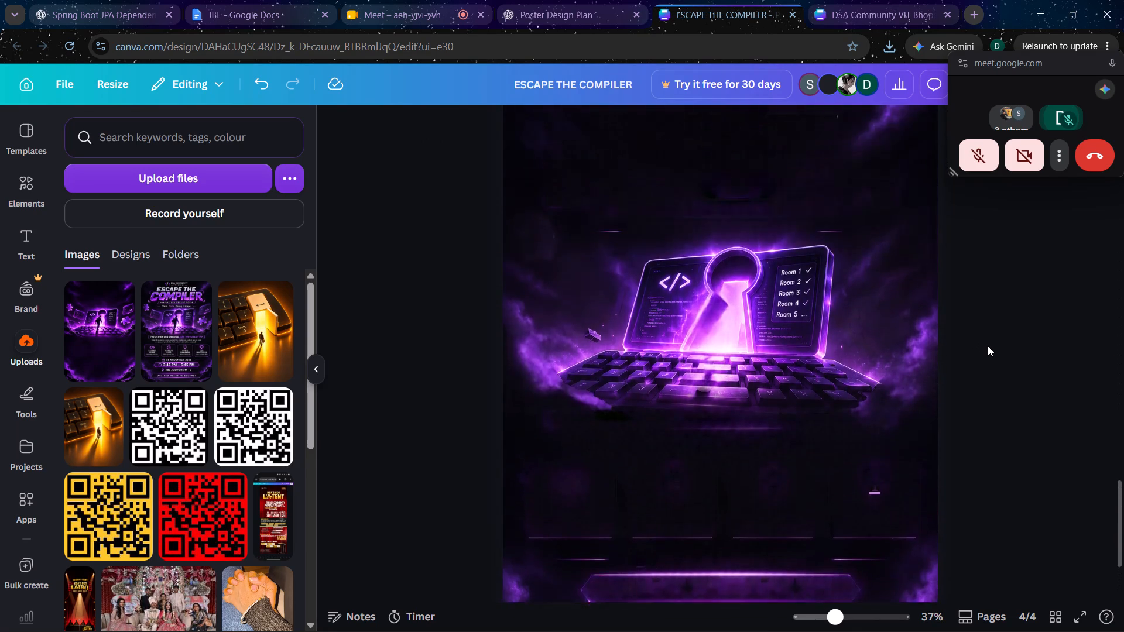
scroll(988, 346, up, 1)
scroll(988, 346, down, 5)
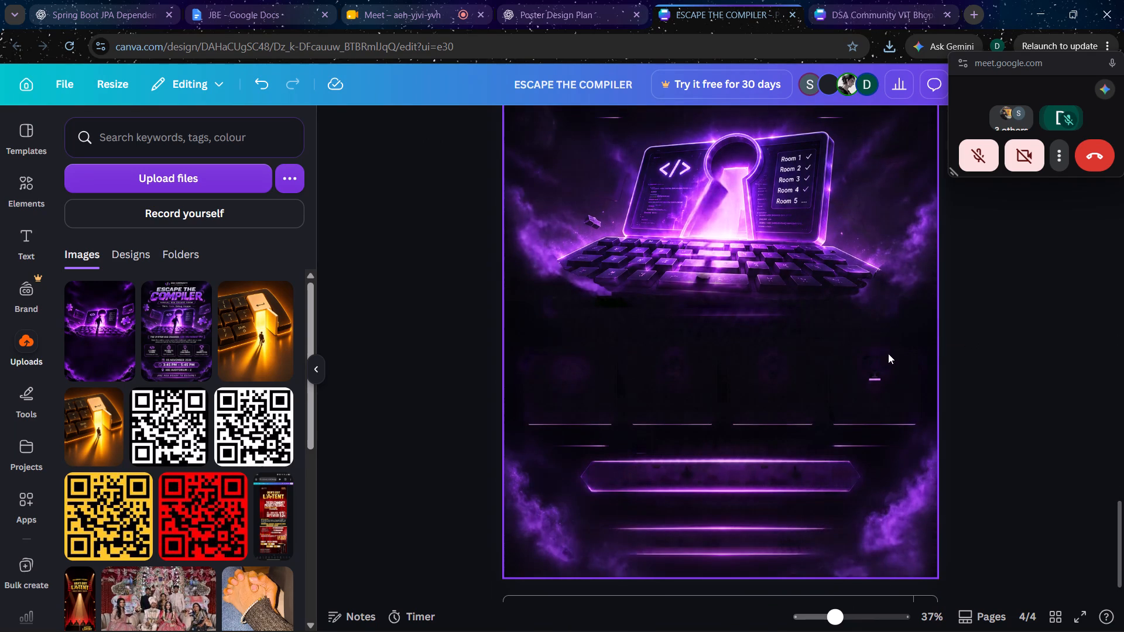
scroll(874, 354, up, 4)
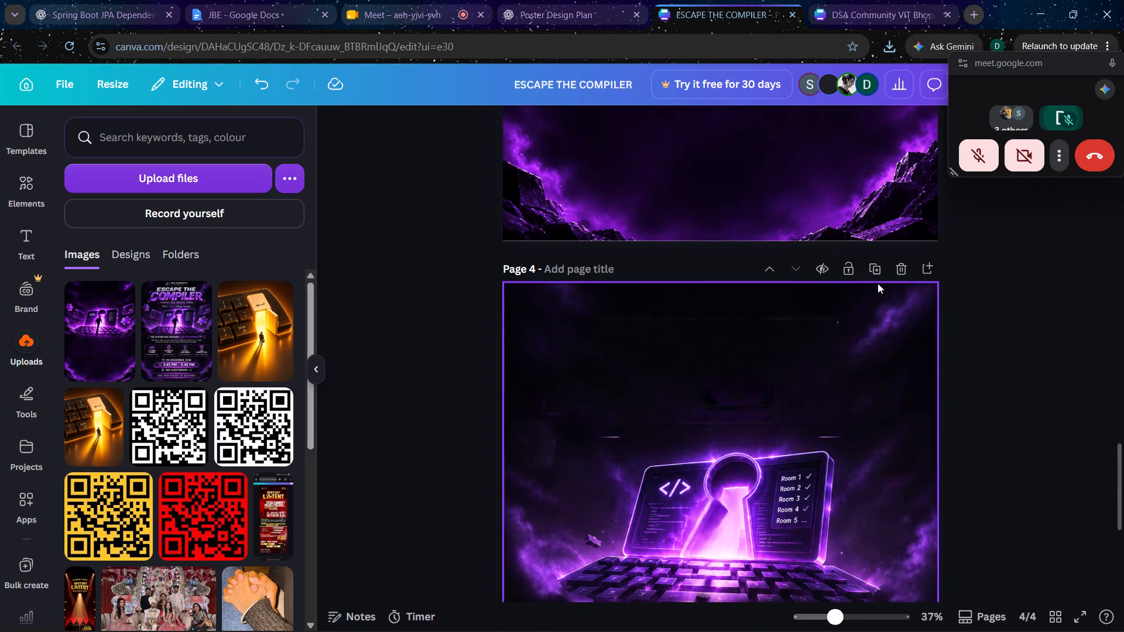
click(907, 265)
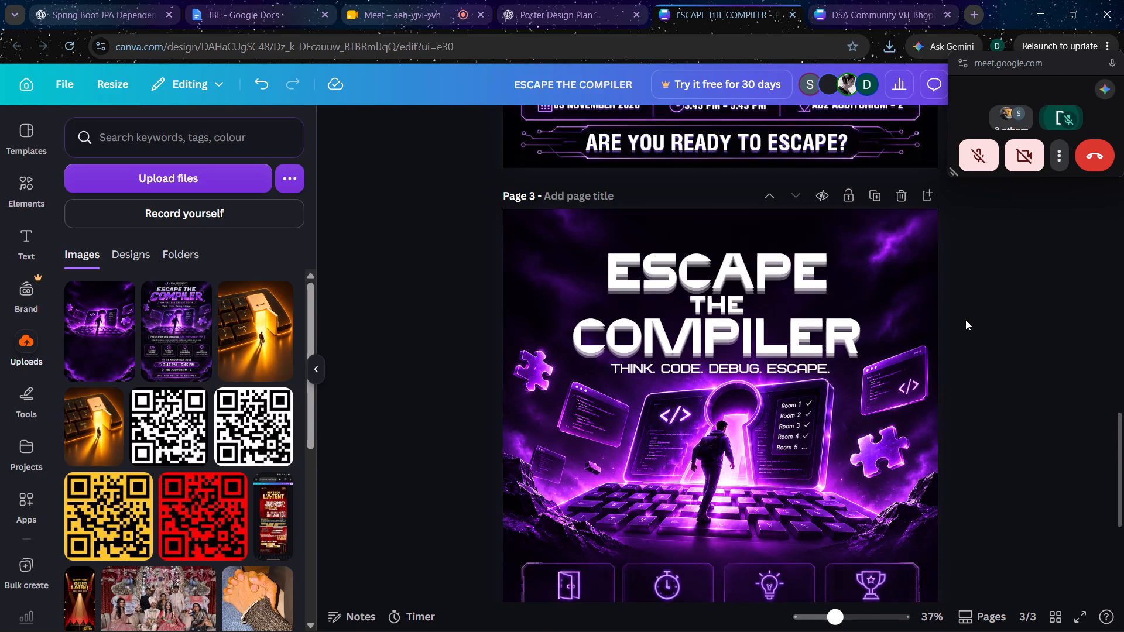
scroll(965, 320, up, 1)
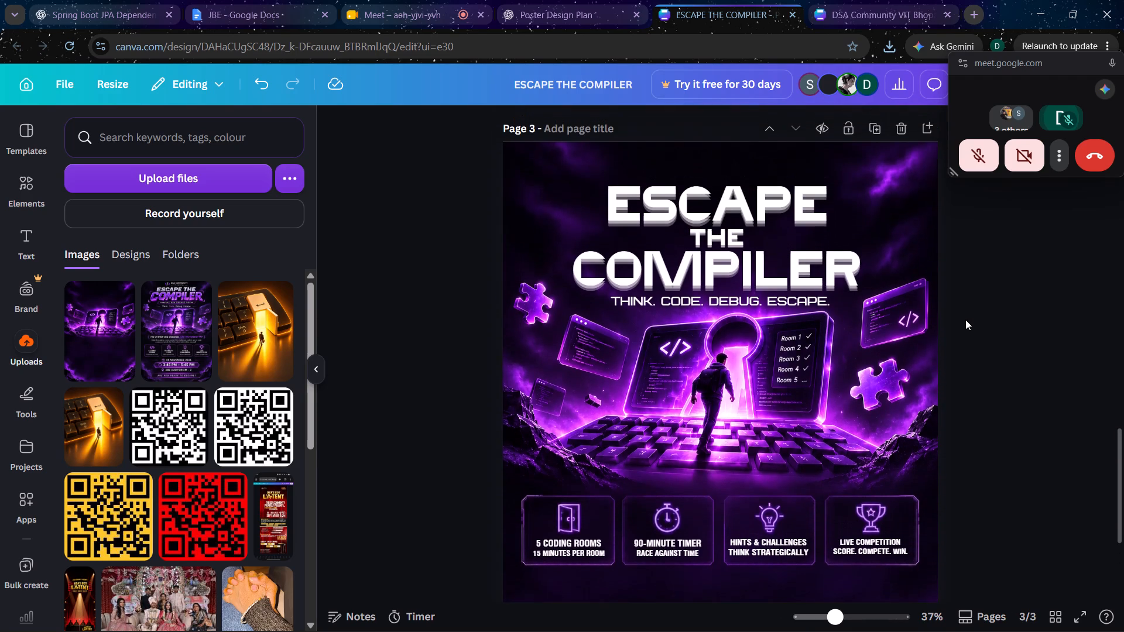
scroll(965, 320, up, 3)
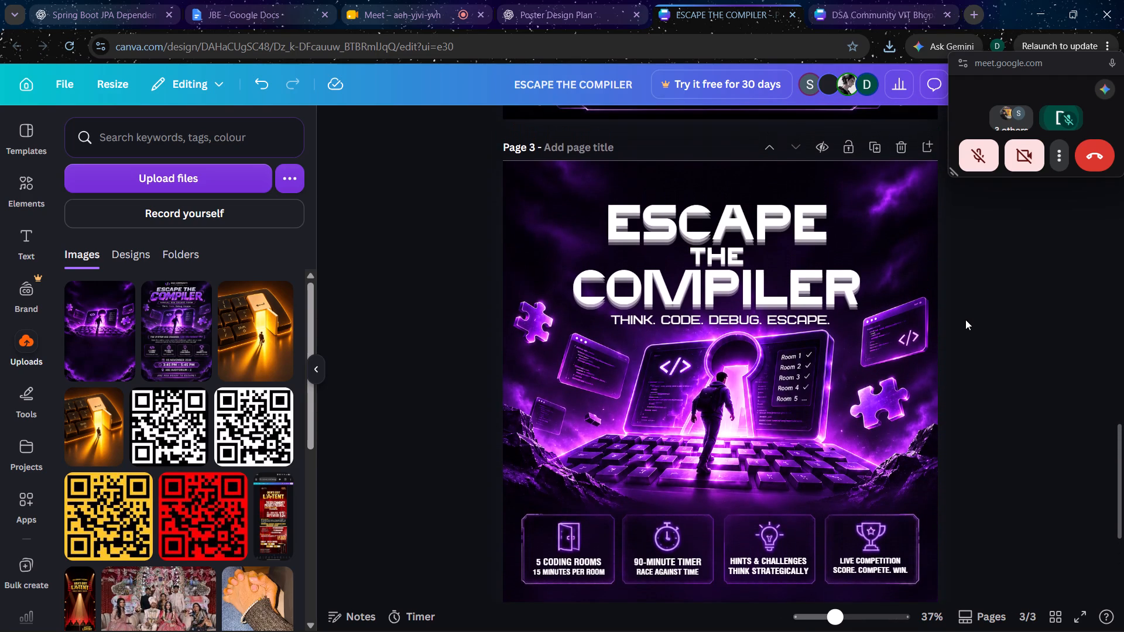
scroll(965, 320, up, 3)
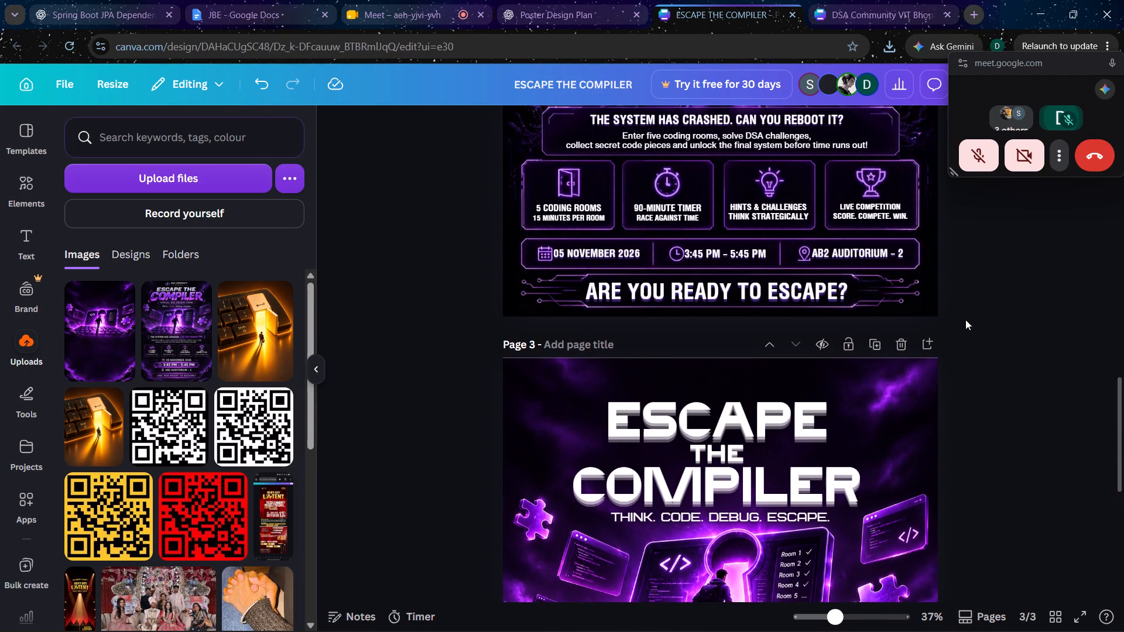
scroll(965, 320, up, 4)
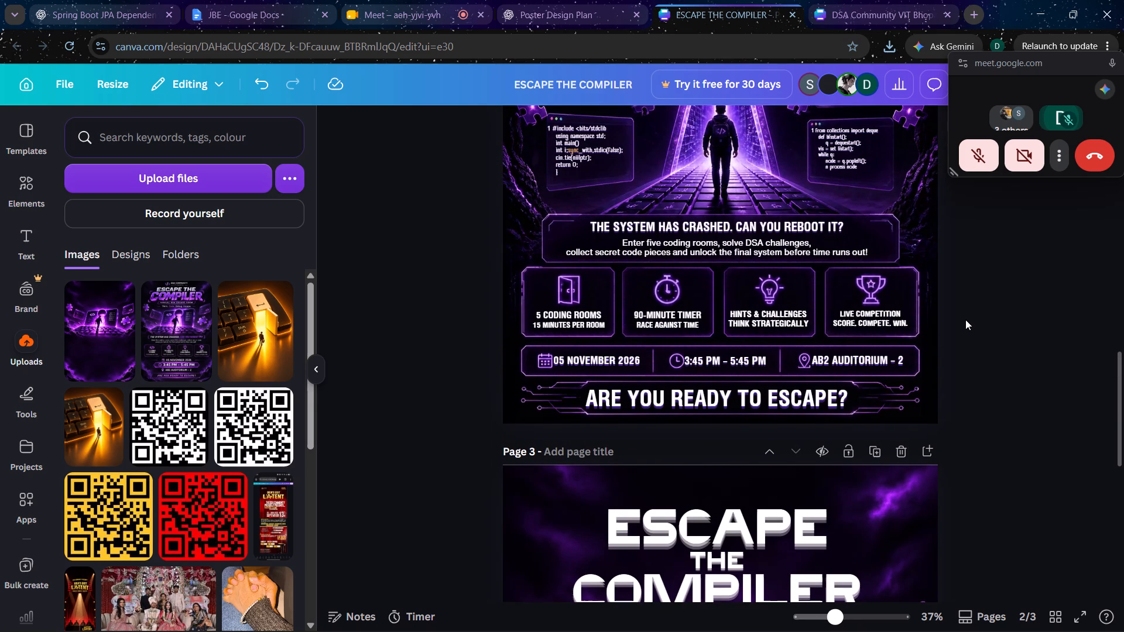
scroll(965, 320, up, 4)
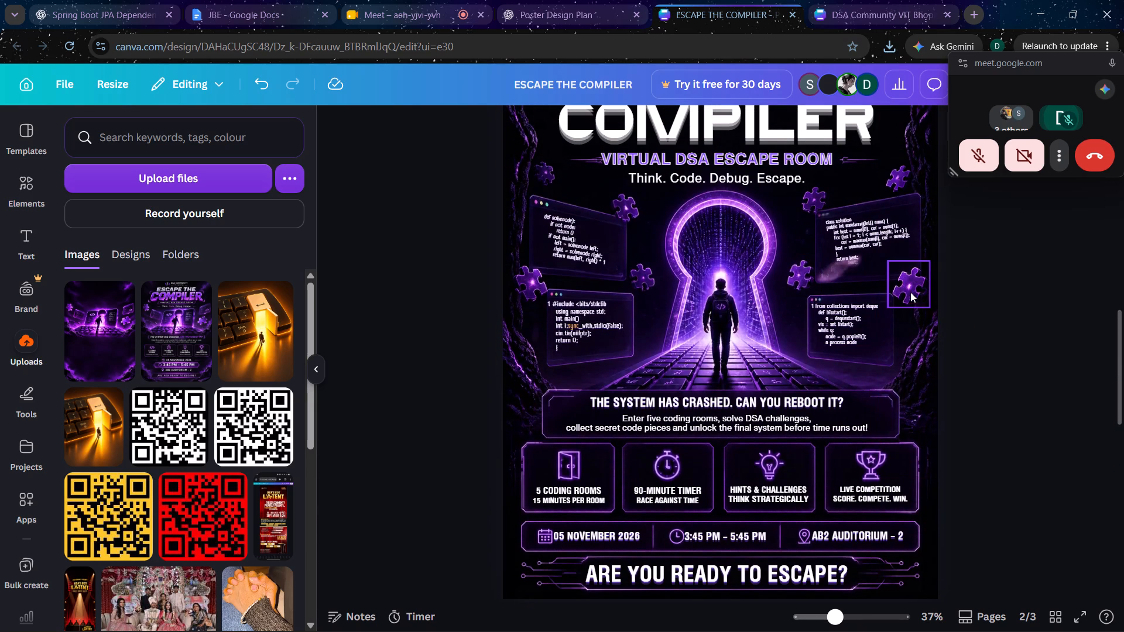
shift+click(878, 332)
shift+click(888, 351)
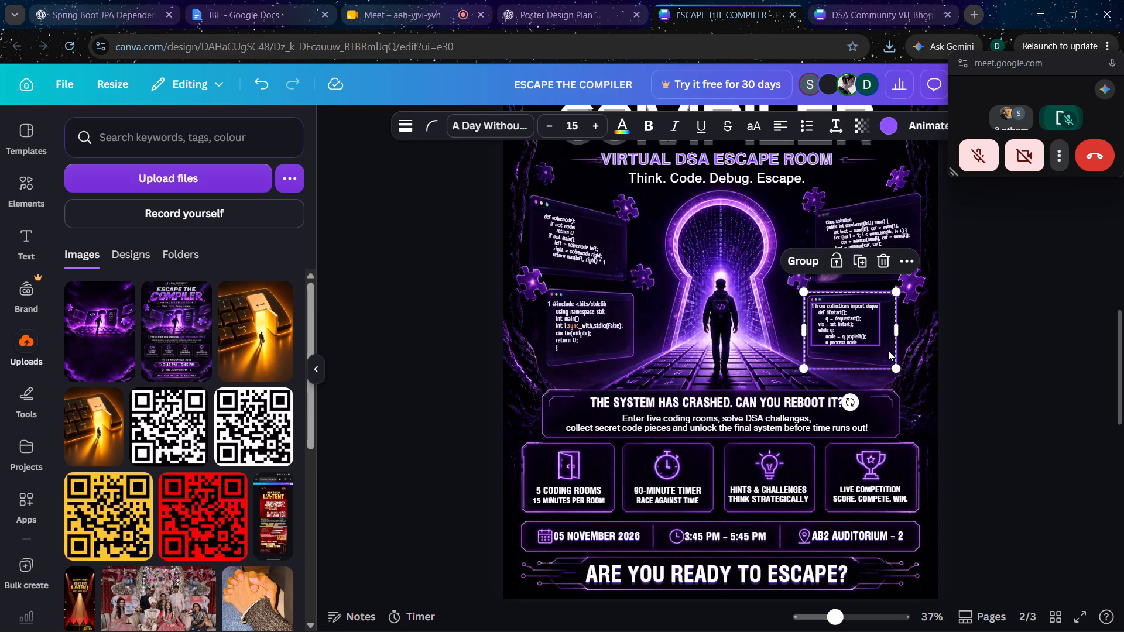
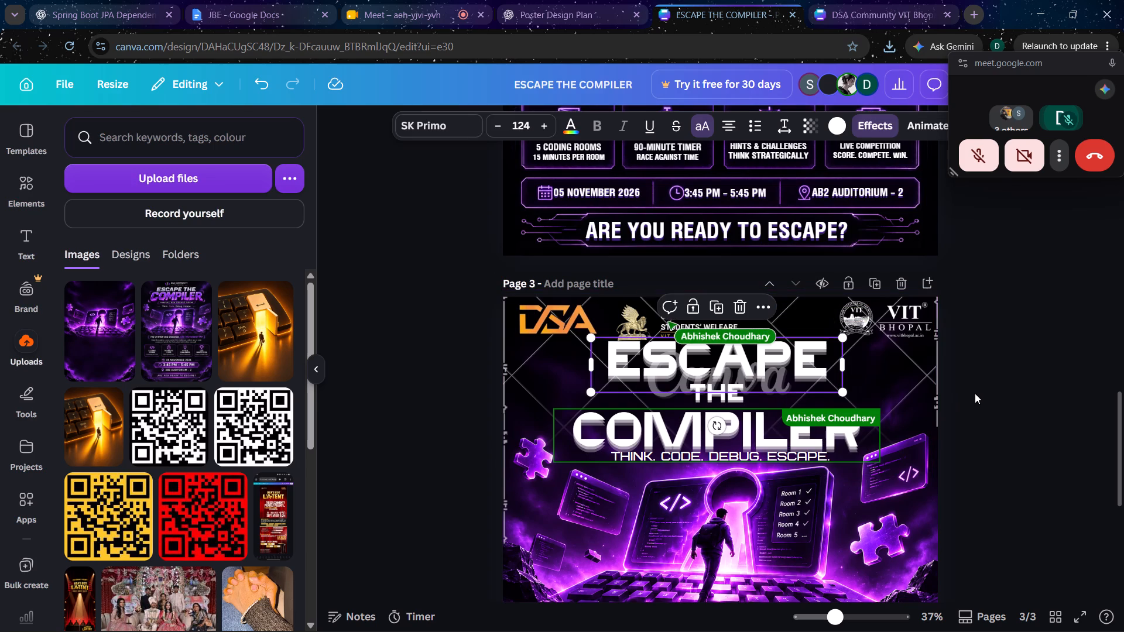
Deselect the title text and select the watermarked overlay image behind the title at the top of page 3.
click(975, 393)
click(911, 382)
click(911, 382)
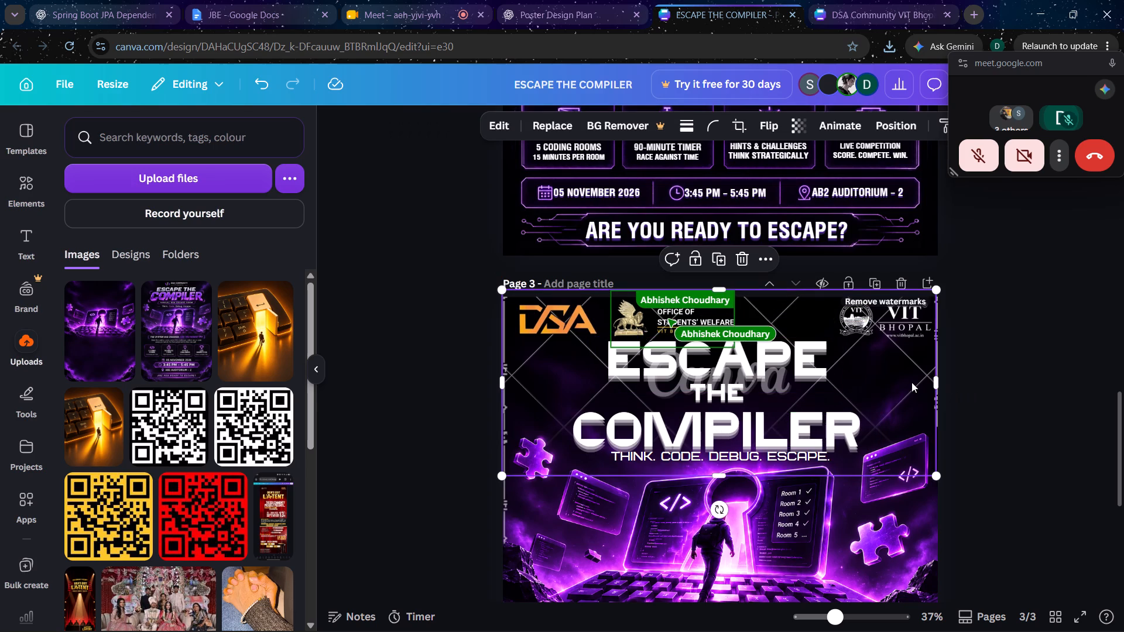
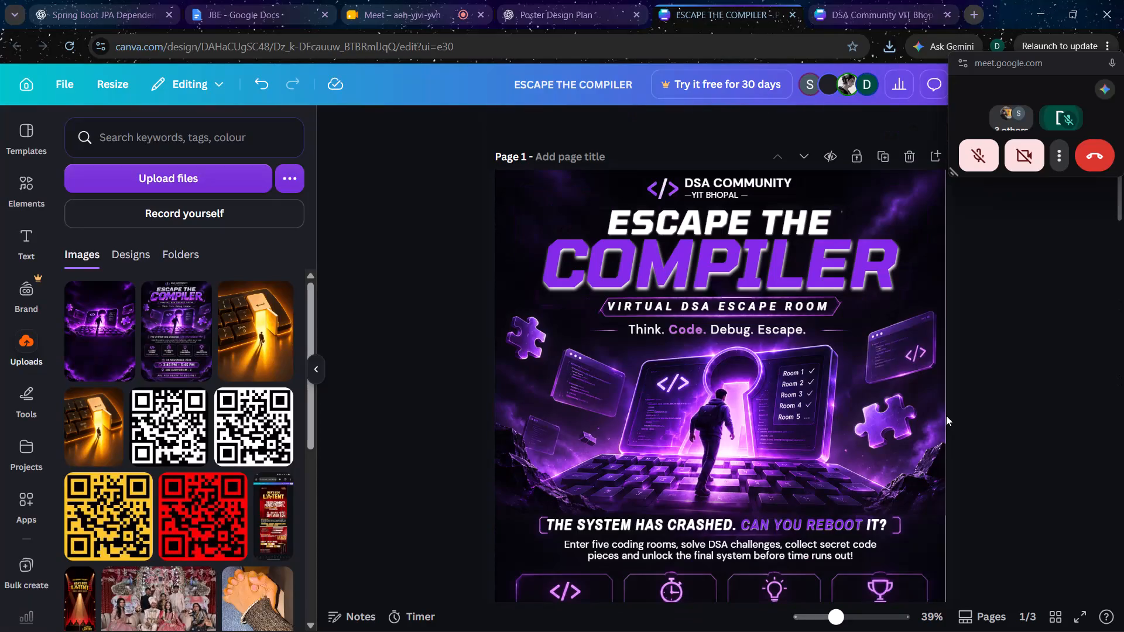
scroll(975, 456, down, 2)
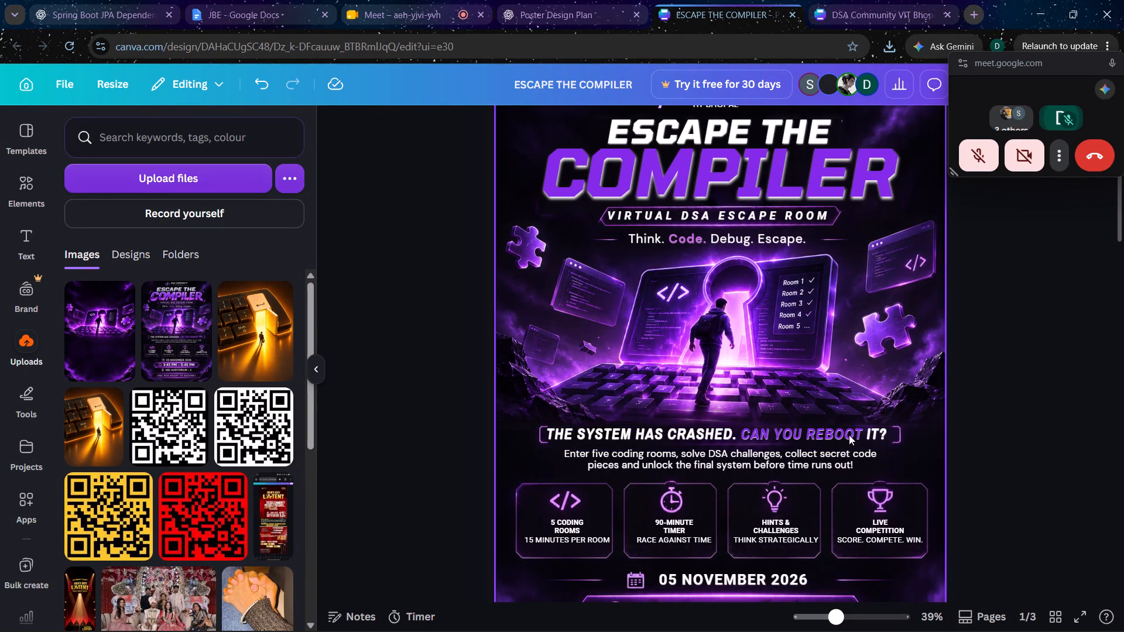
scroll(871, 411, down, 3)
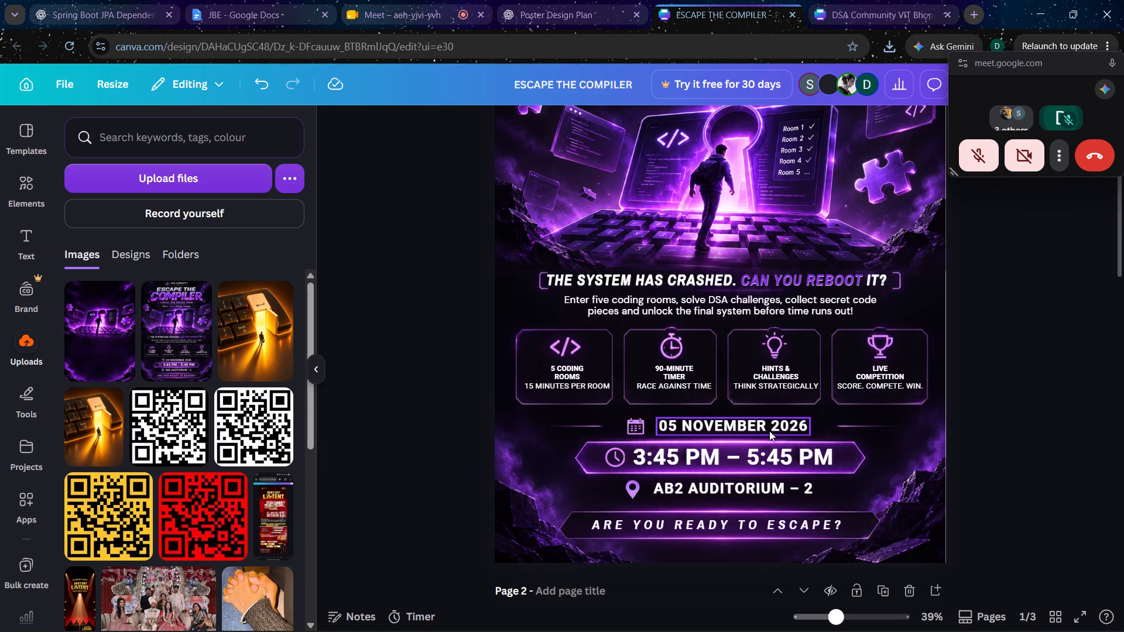
Copy the date, time and venue lines with their icons and time frame from page 1 onto page 3.
shift+click(641, 426)
shift+click(707, 426)
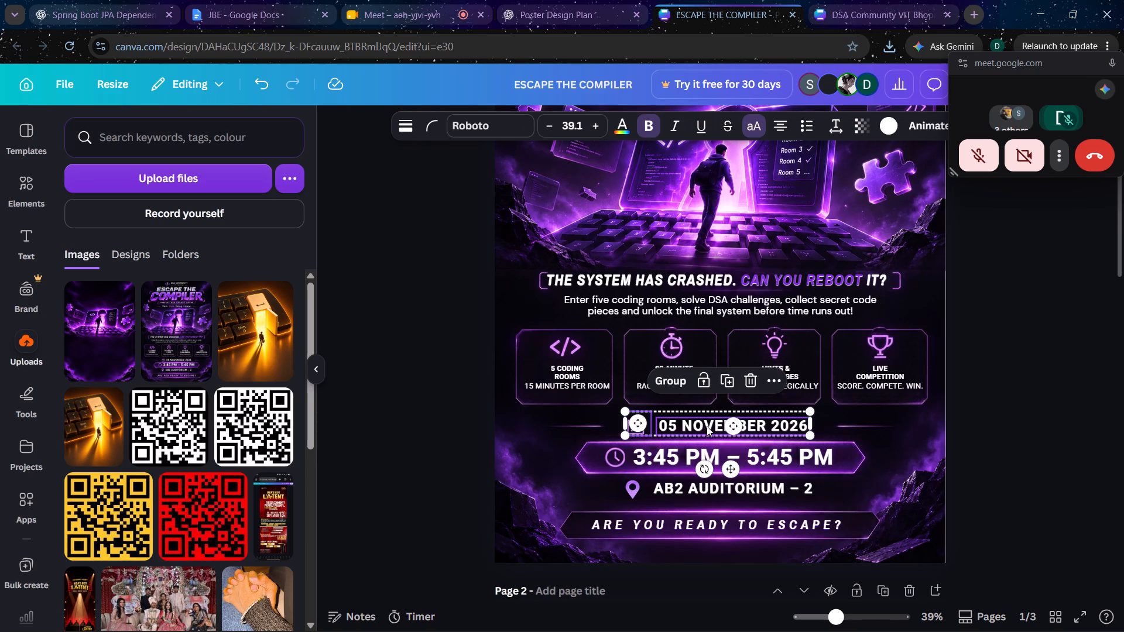
shift+click(705, 455)
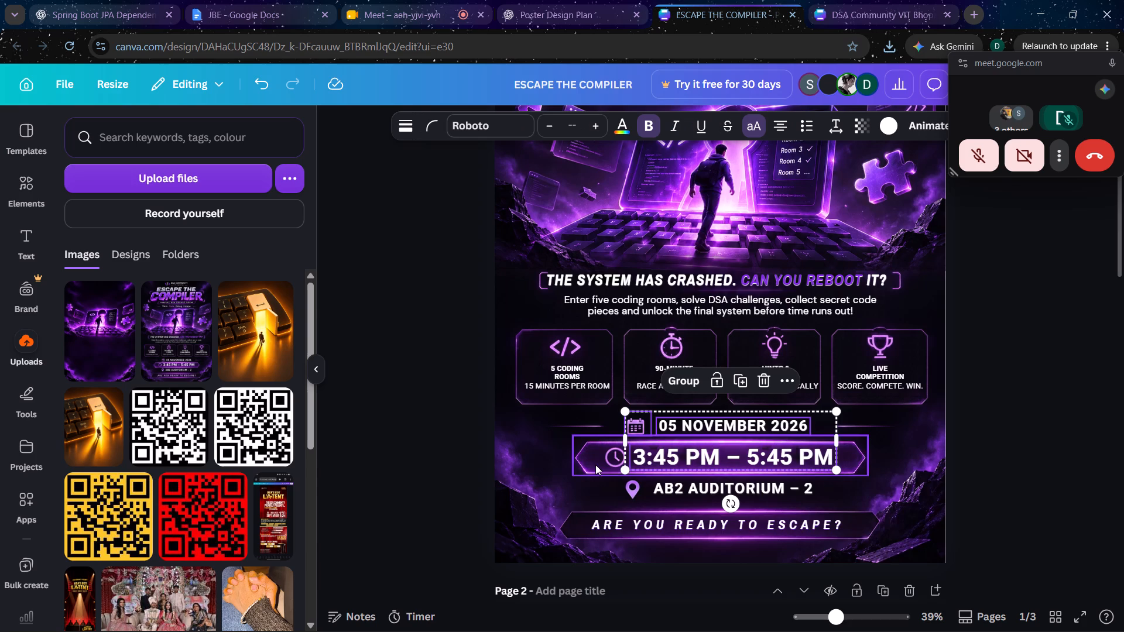
shift+click(610, 463)
shift+click(586, 462)
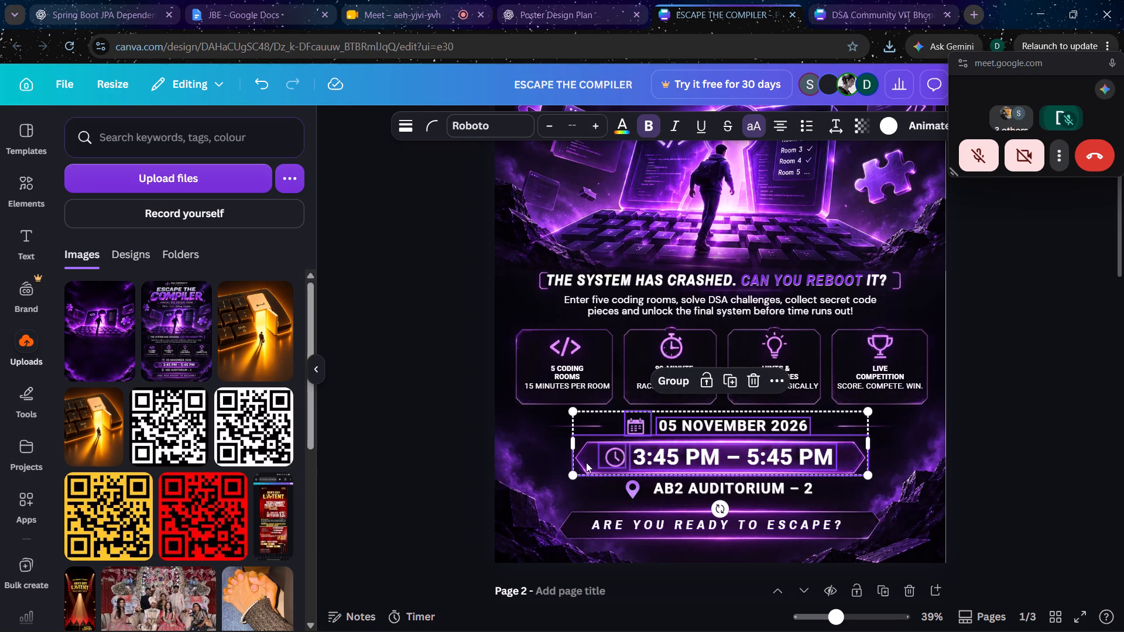
shift+click(628, 491)
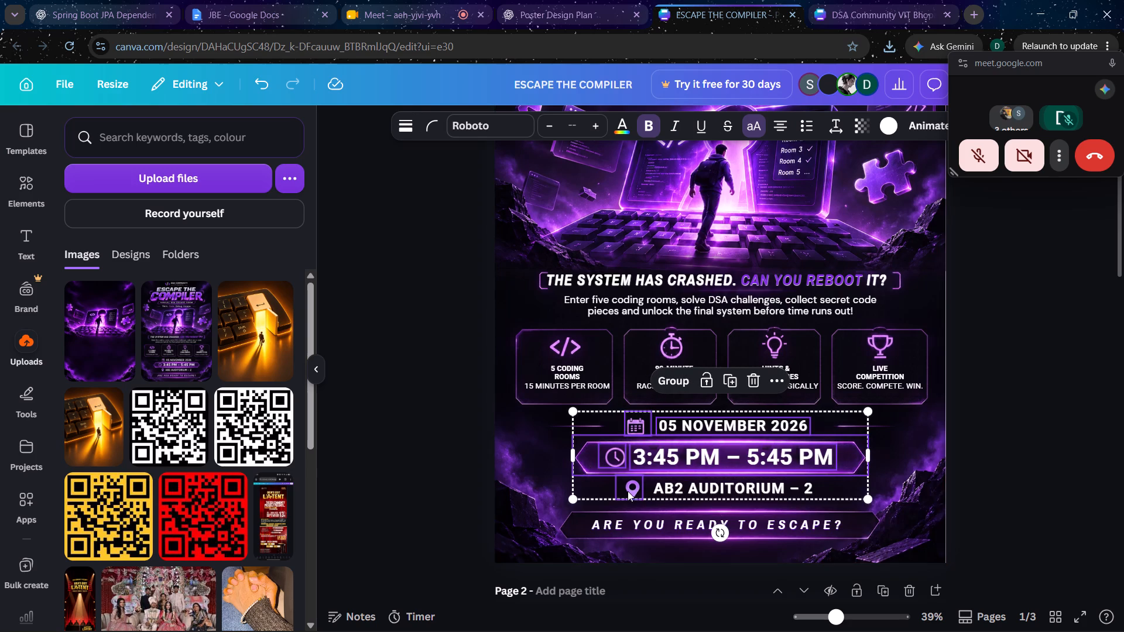
shift+click(669, 491)
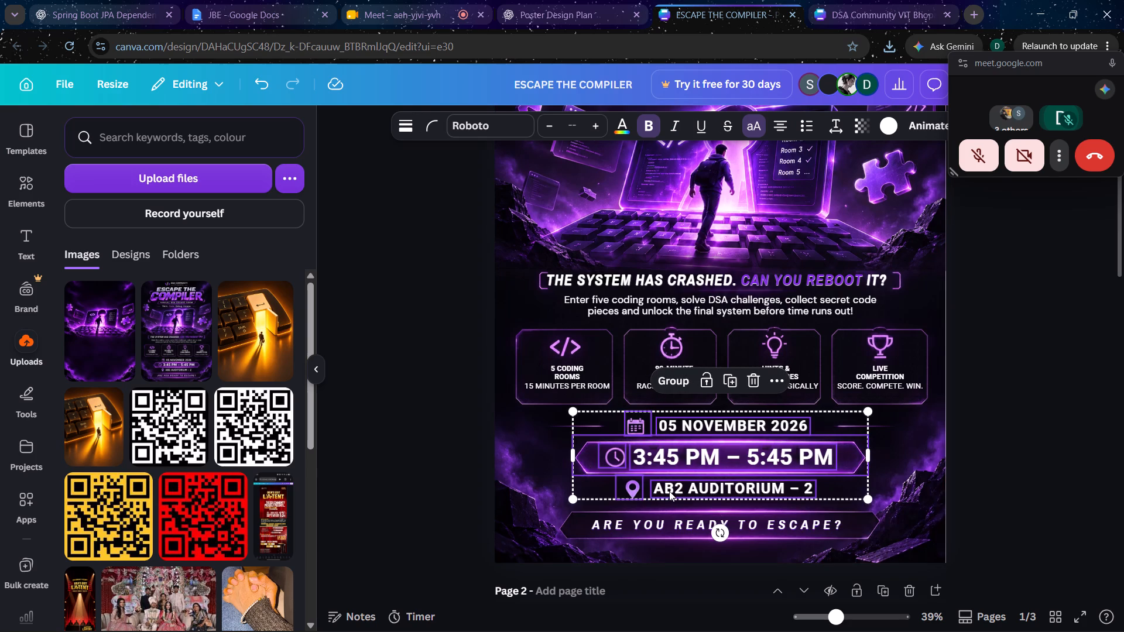
key(ctrl+c)
scroll(1053, 467, down, 6)
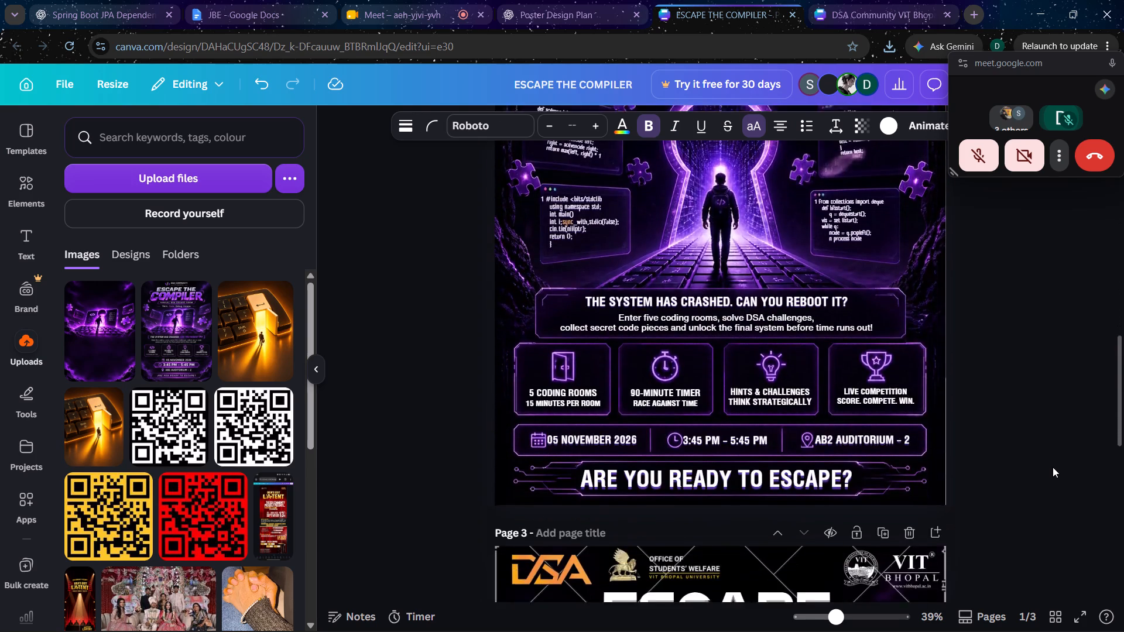
scroll(1053, 467, down, 5)
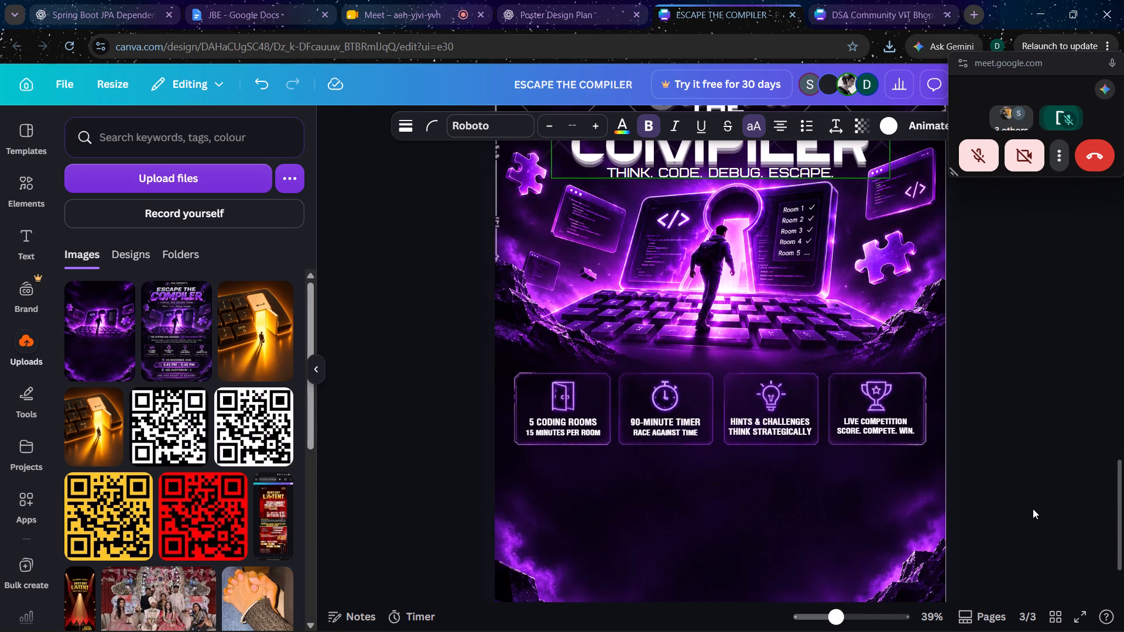
scroll(1033, 509, down, 1)
click(834, 493)
key(ctrl+v)
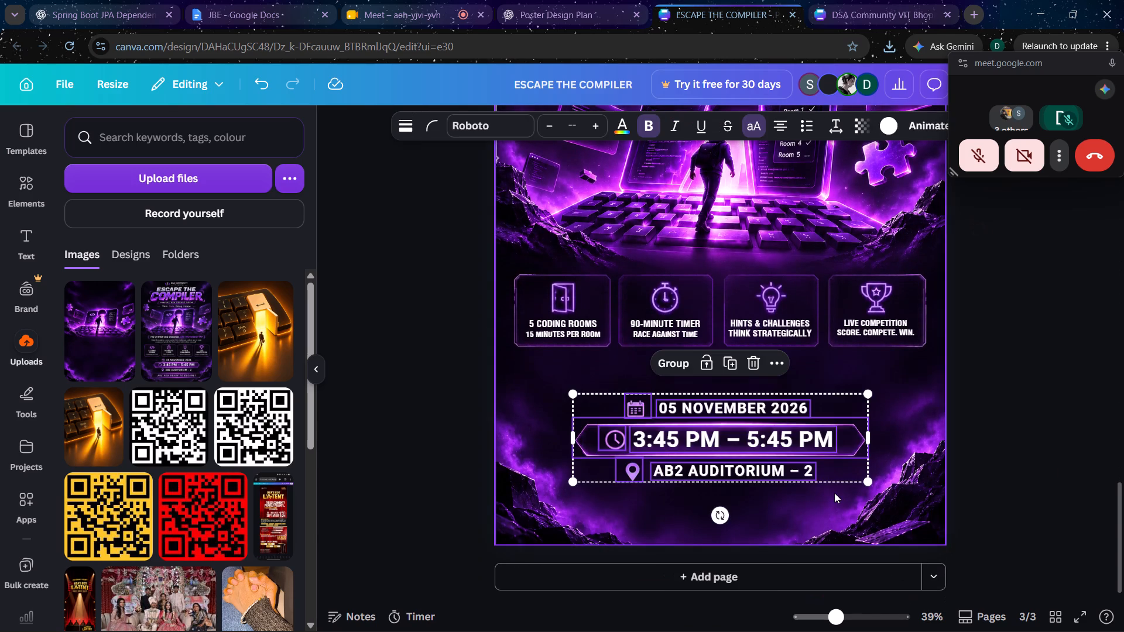
Nudge the pasted date, time and venue block up until it sits just beneath the feature cards on page 3.
key(Up)
key(Up)
key(Up)
key(Up)
key(Up)
key(Up)
key(Up)
key(Up)
key(Up)
key(Up)
key(Up)
key(Up)
key(Up)
key(Up)
key(Up)
key(Up)
key(Up)
key(Up)
key(Up)
key(Up)
key(Up)
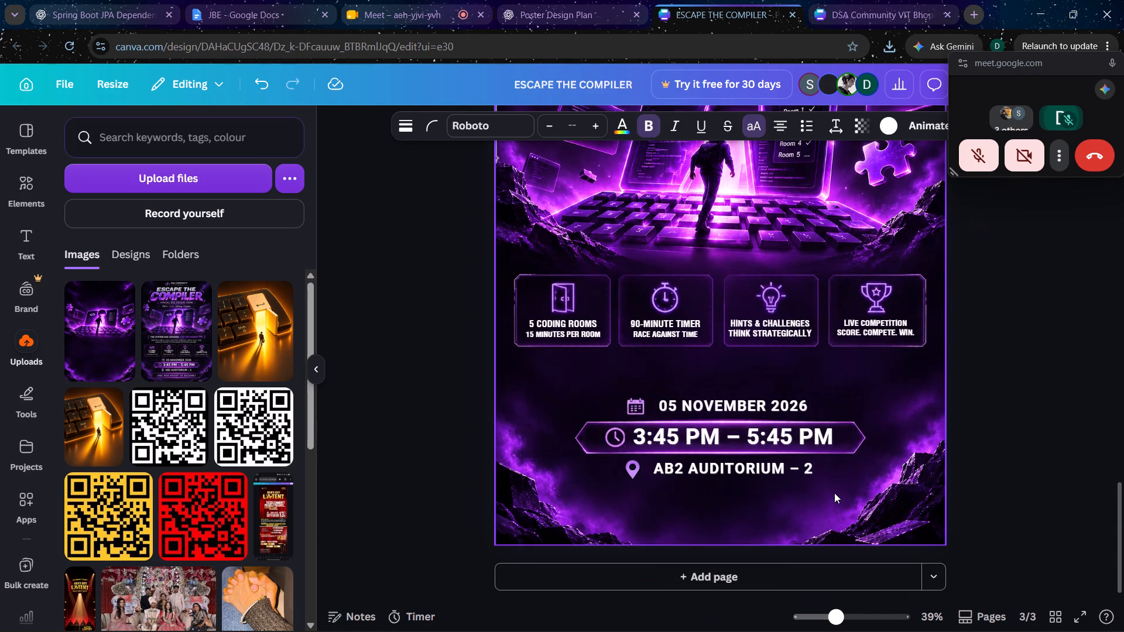
key(Up)
key(Up)
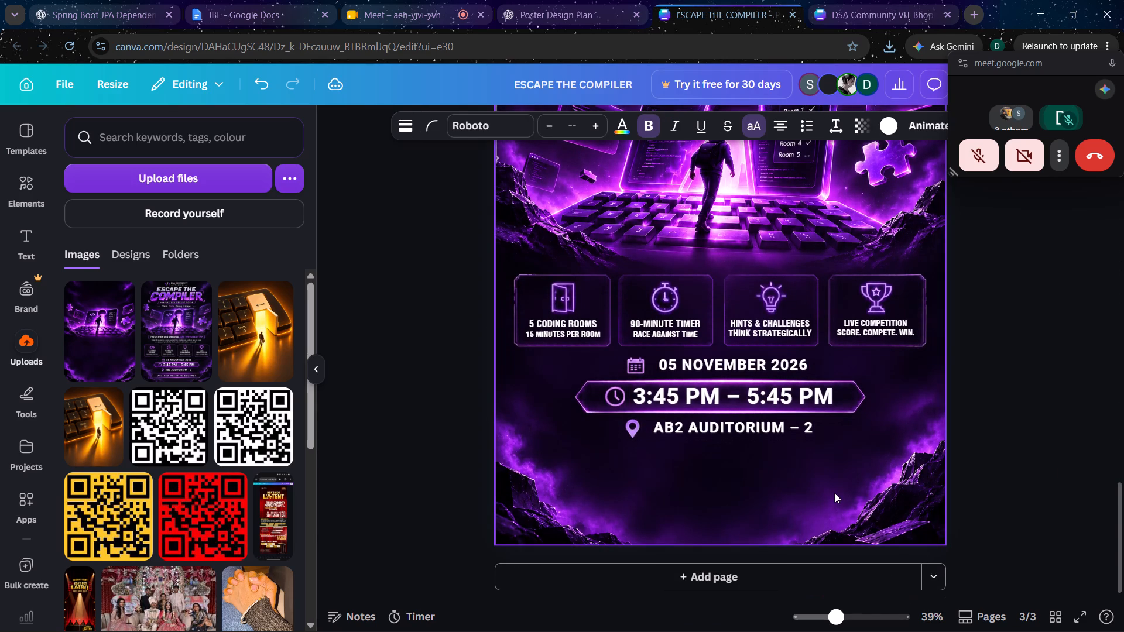
key(Up)
key(Up)
key(Up)
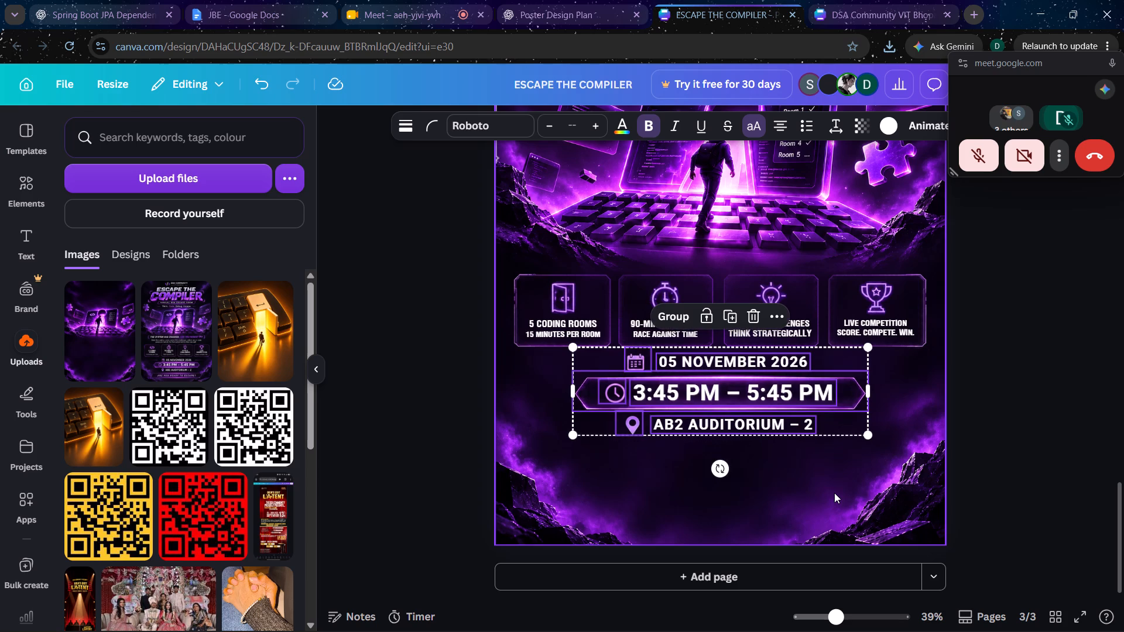
key(Down)
click(1067, 430)
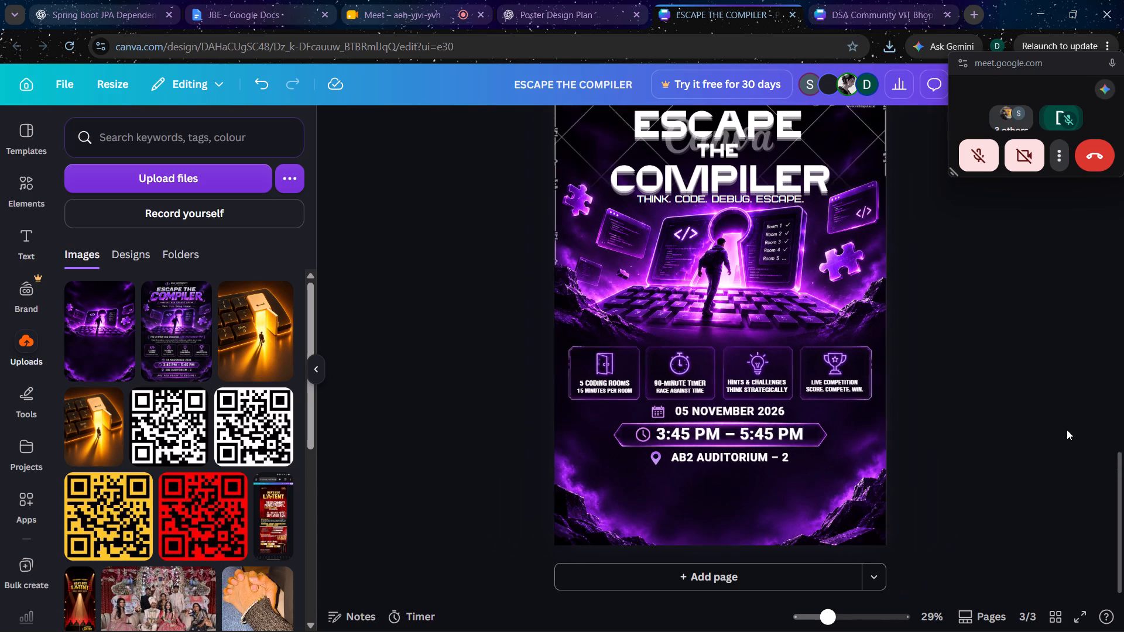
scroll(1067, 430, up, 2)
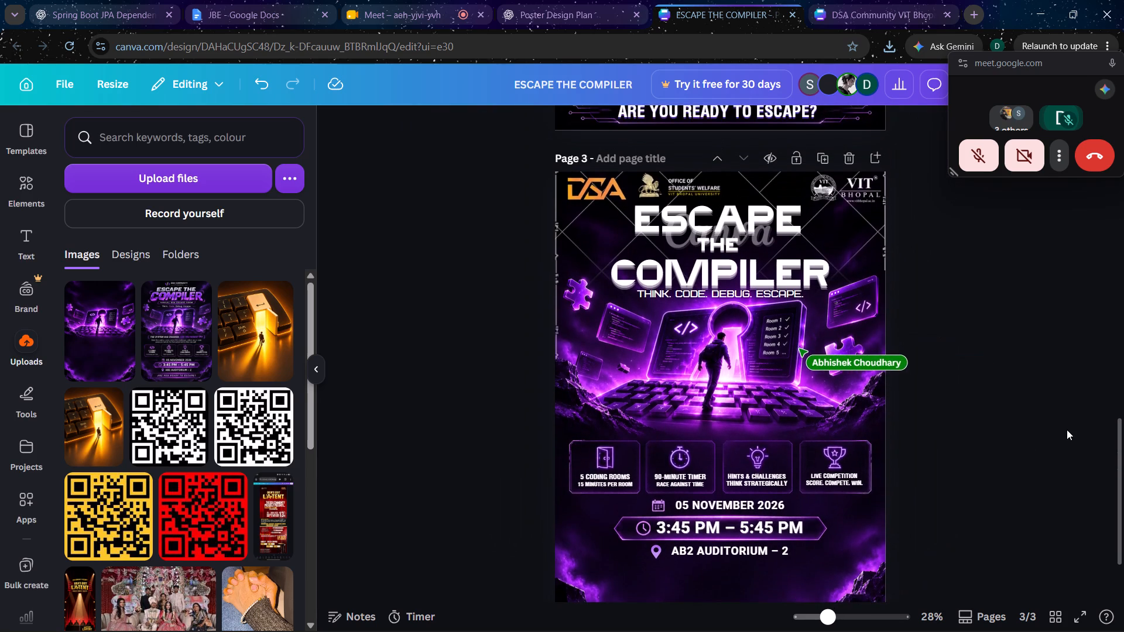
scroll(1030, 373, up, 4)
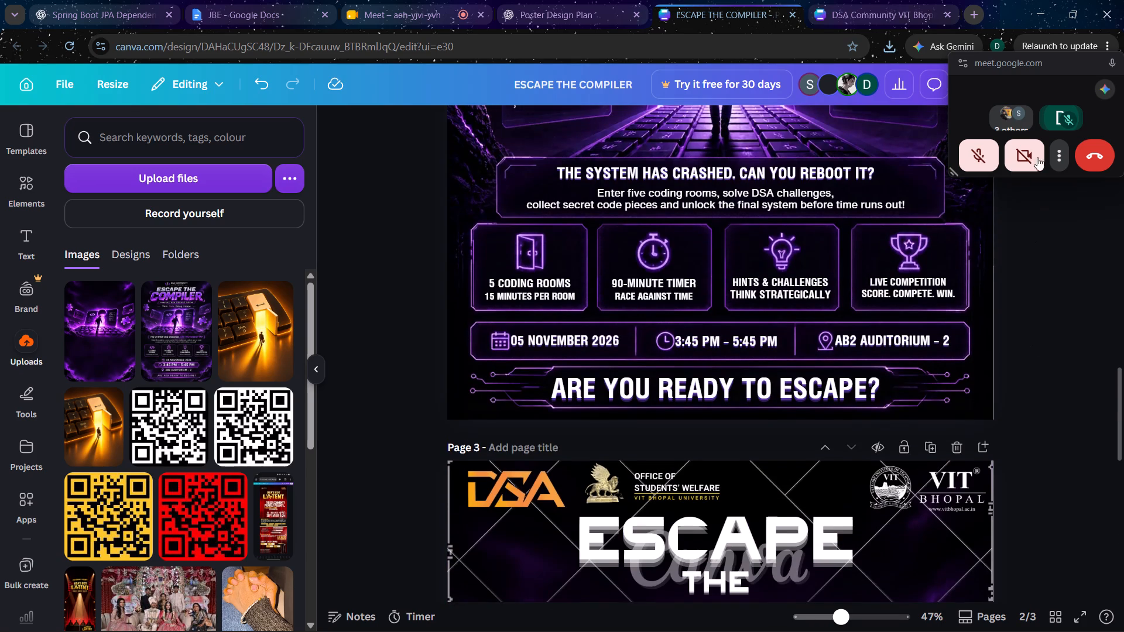
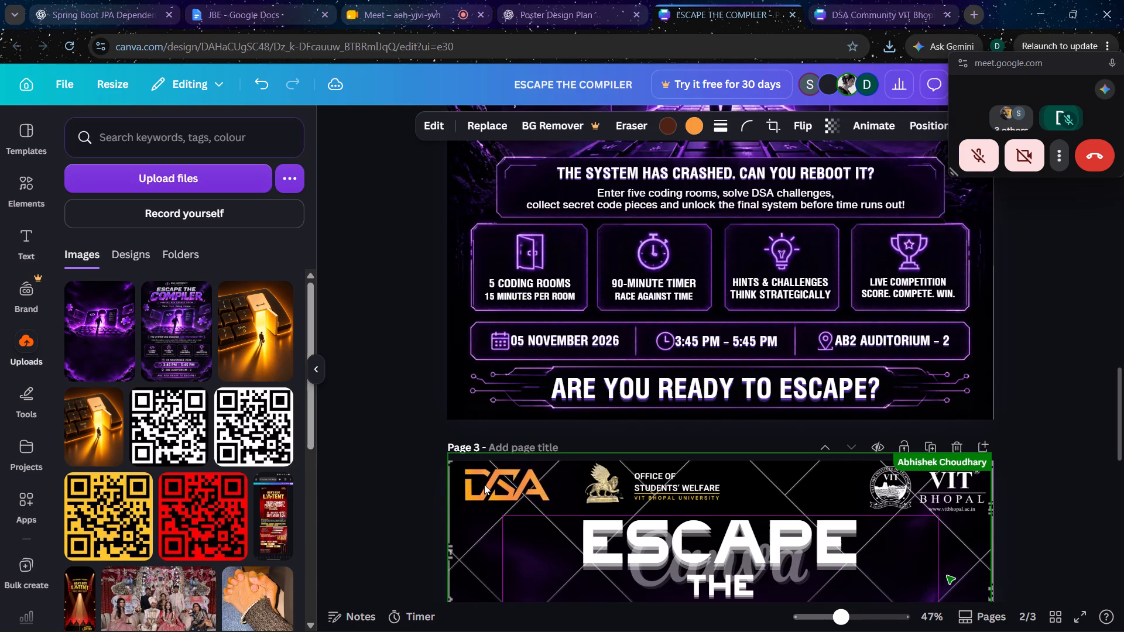
Shrink the Office of Students' Welfare logo on page 3 to about 10.4 by 4.8 and nudge it slightly left towards the DSA logo.
click(637, 487)
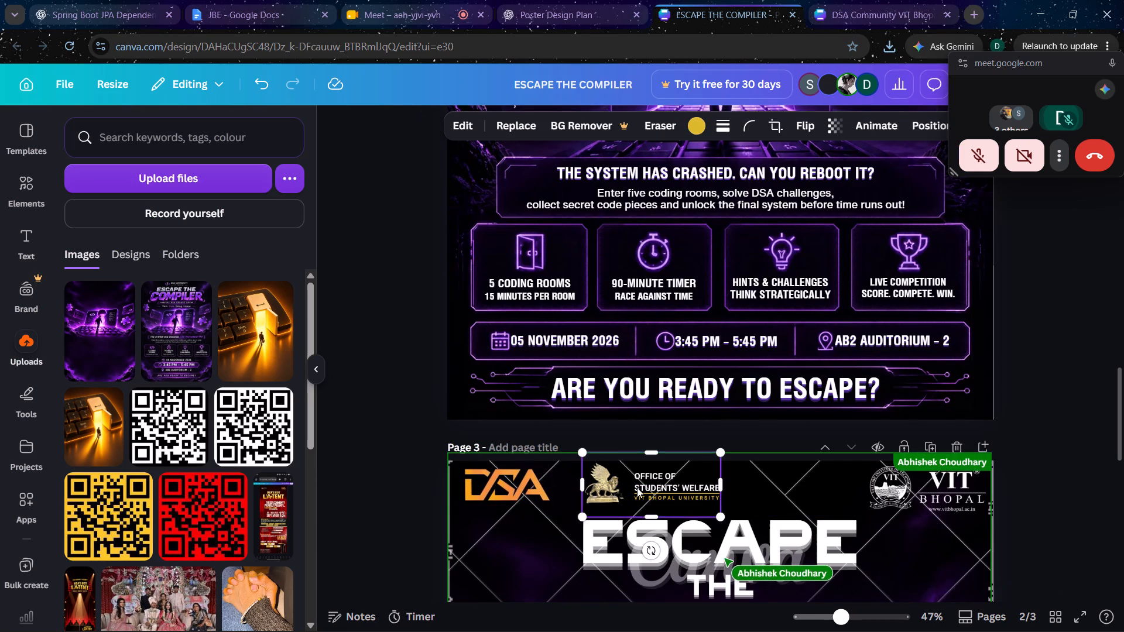
click(718, 519)
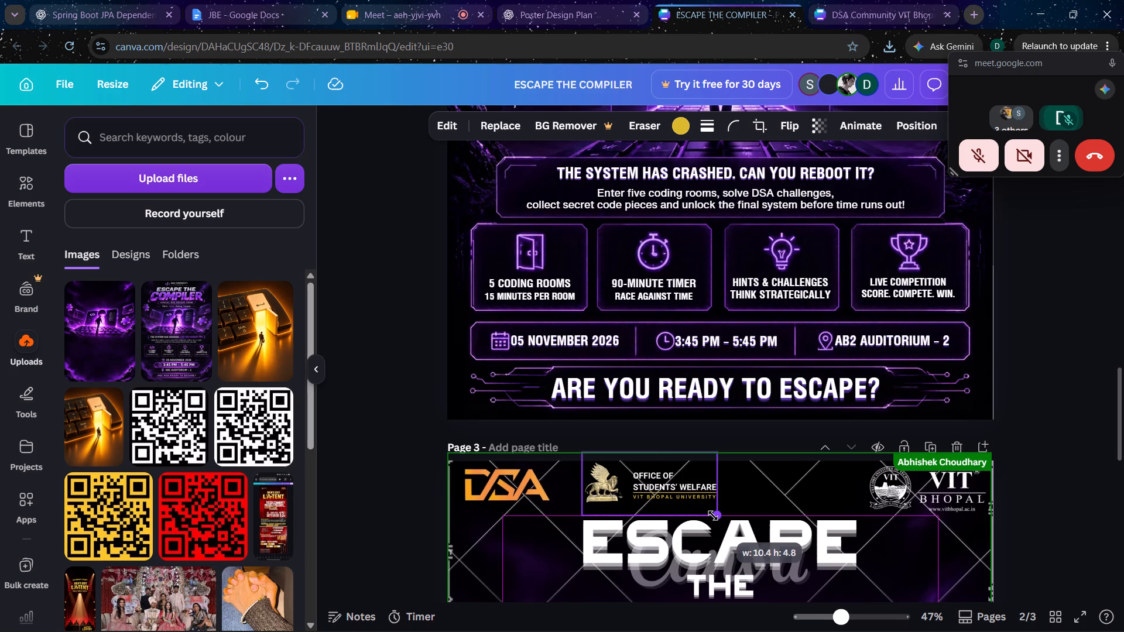
key(Down)
key(Left)
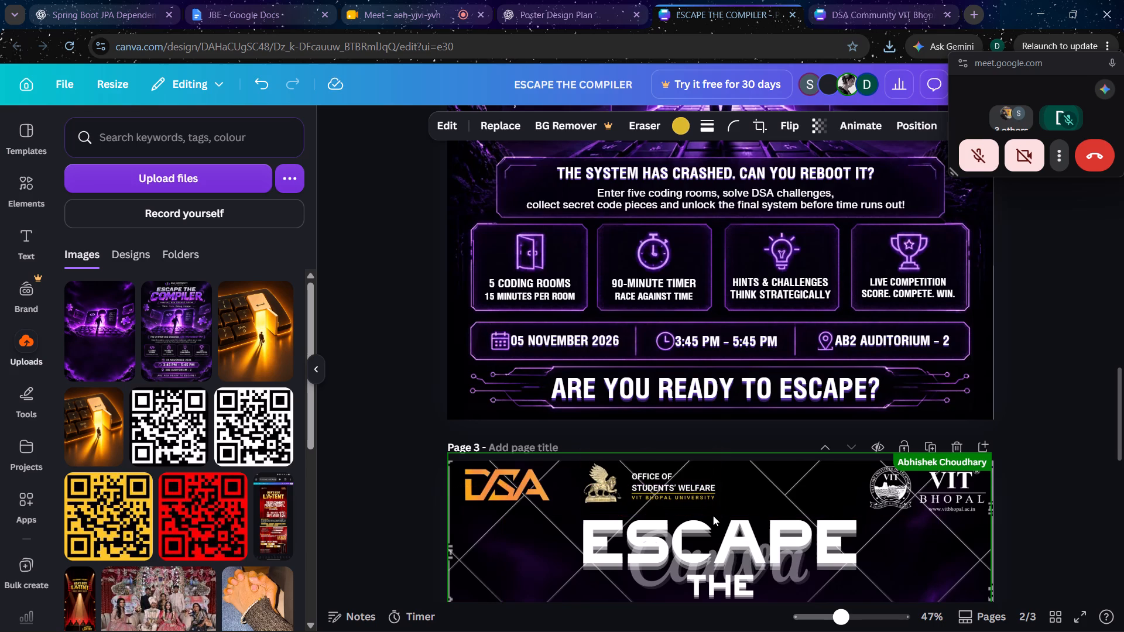
key(Left)
key(Left)
key(Left)
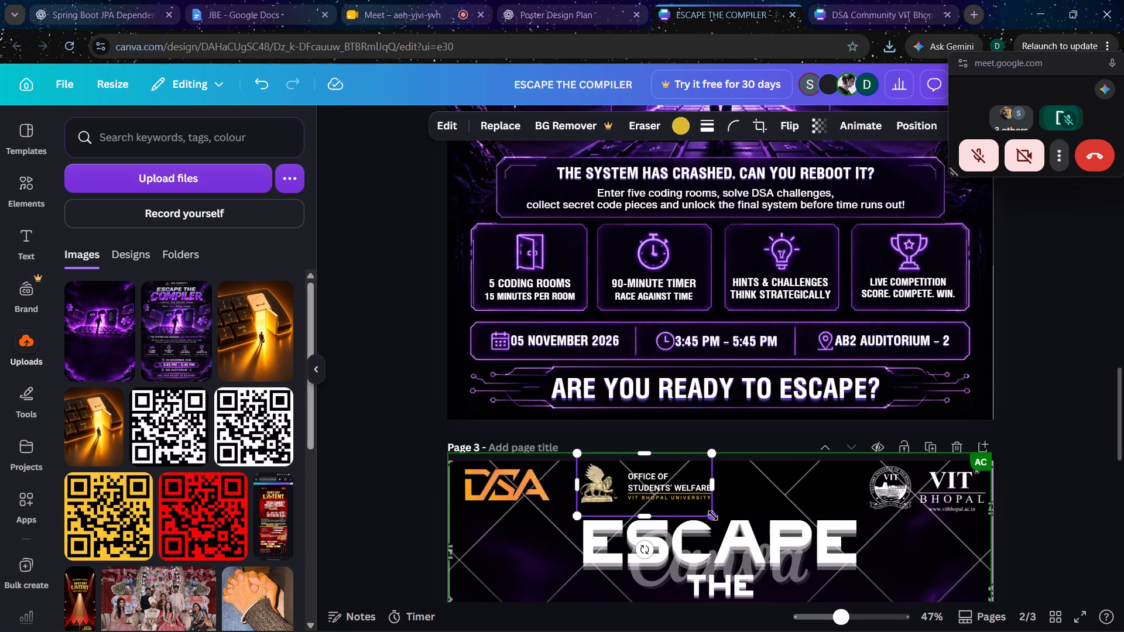
key(Right)
key(Right)
key(Right)
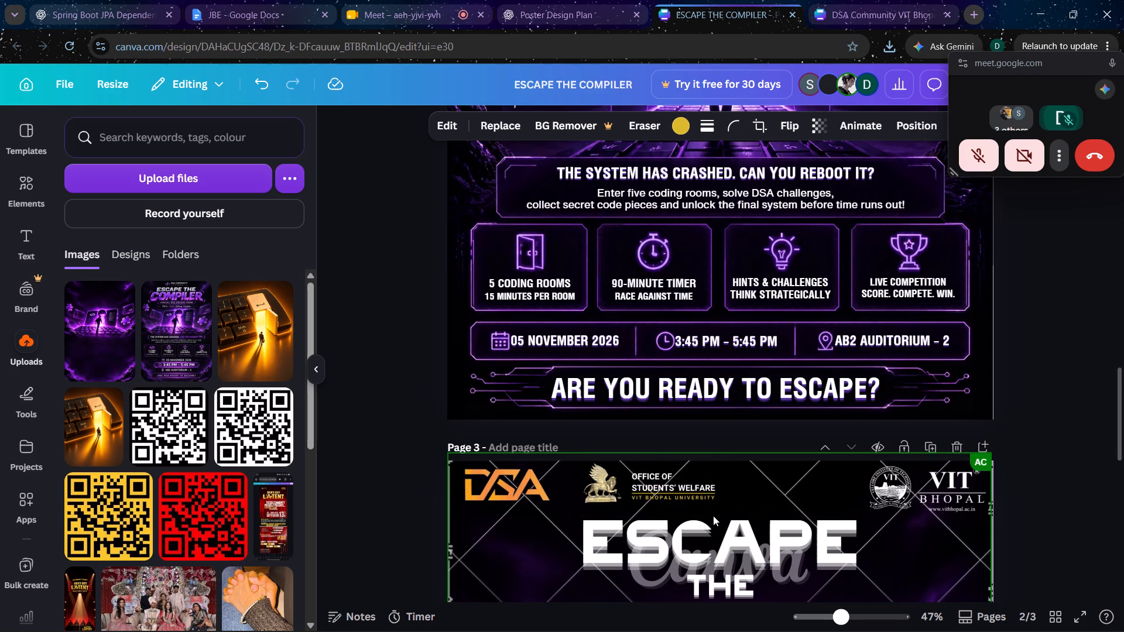
Nudge the DSA logo at the top of page 3 slightly right, away from the page edge.
click(522, 479)
key(Right)
key(Right)
key(Right)
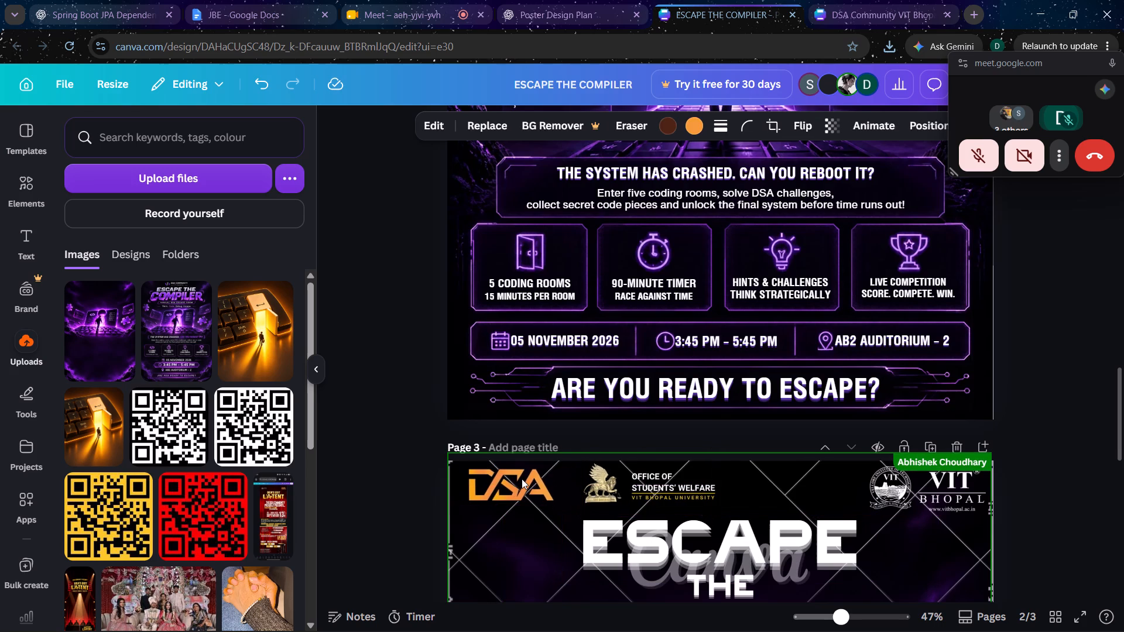
click(937, 485)
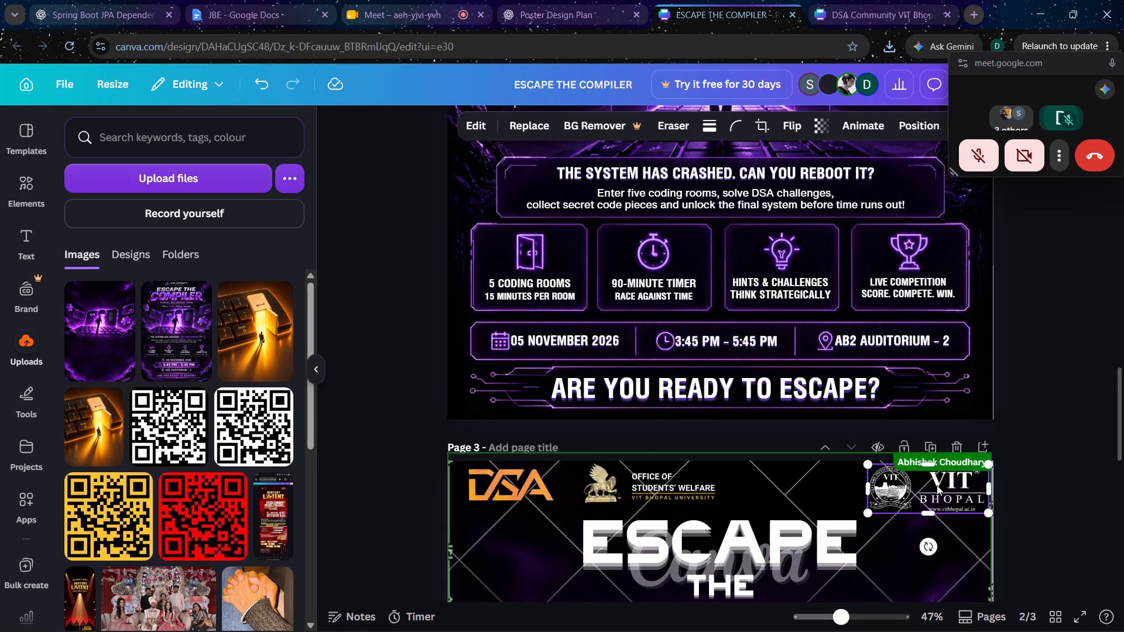
click(986, 511)
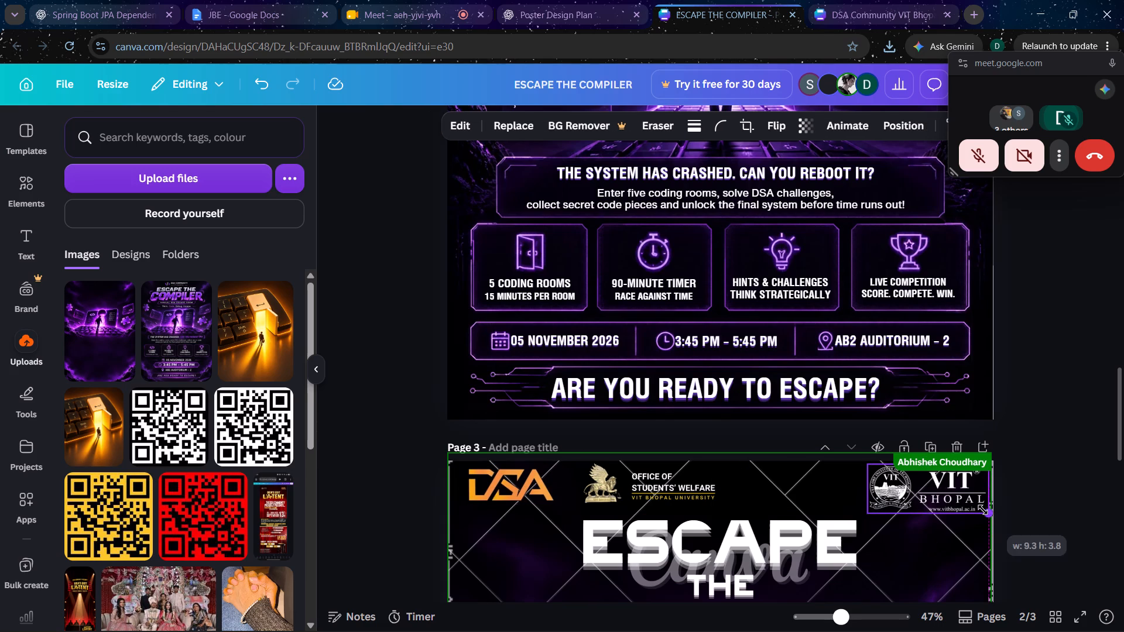
key(Left)
key(Left)
key(Left)
key(Left)
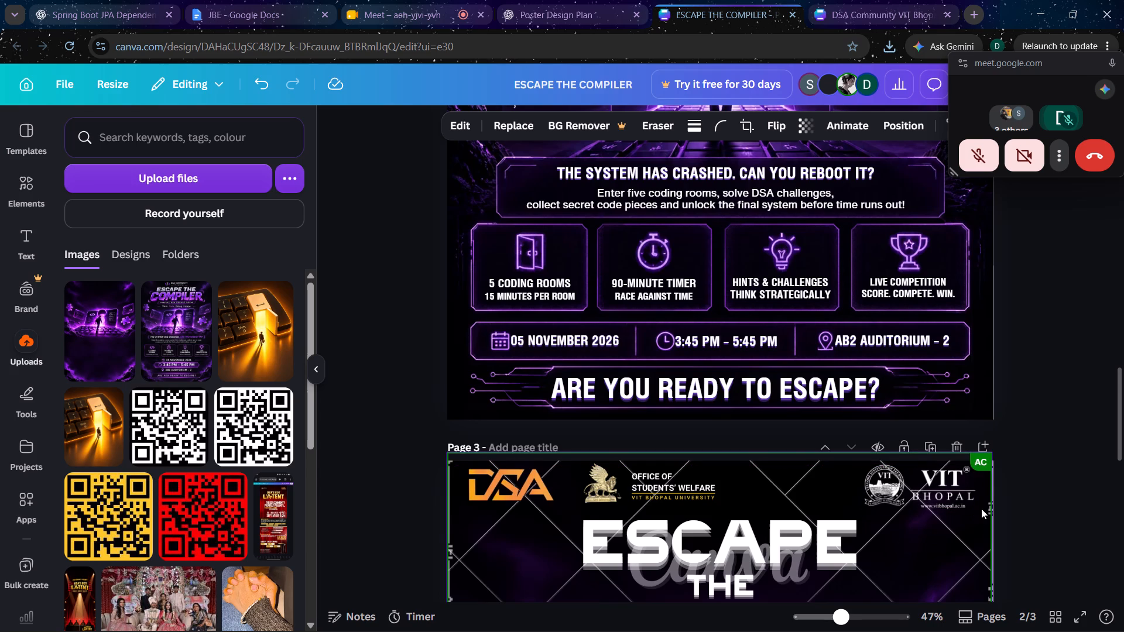
key(Left)
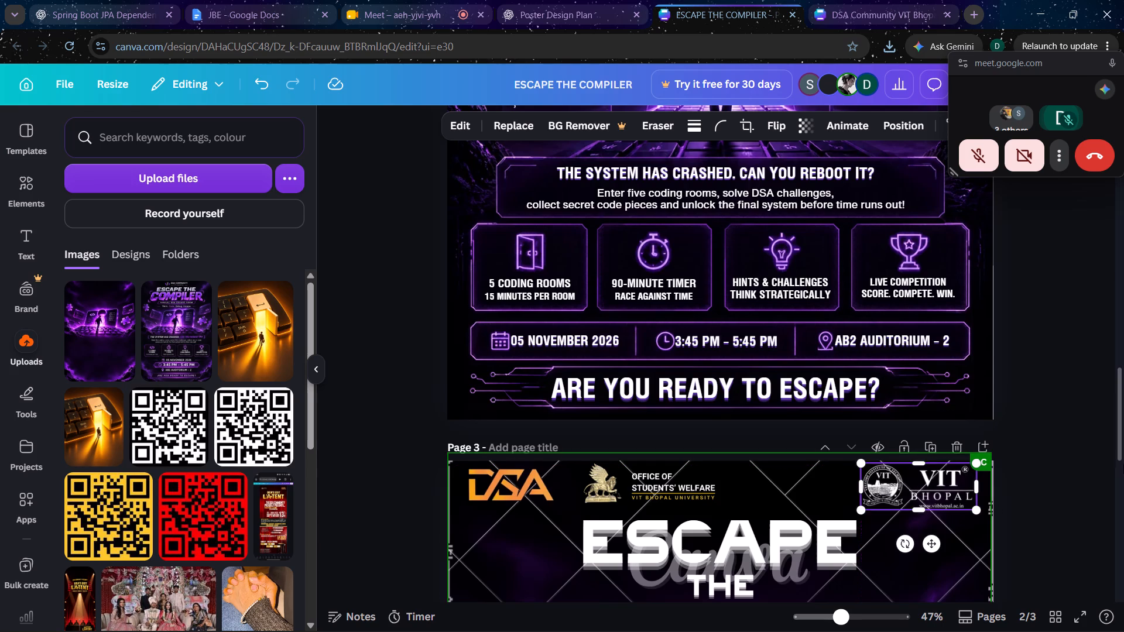
click(1065, 462)
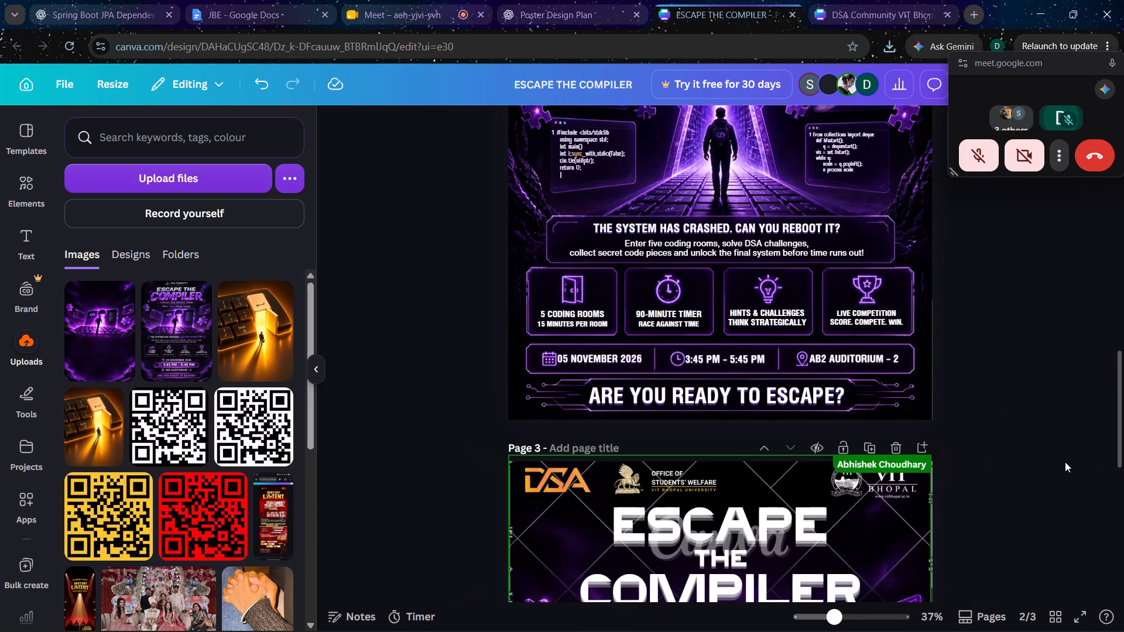
Review page 3's overall layout from the logos down to the event details, with the uploads area collapsed.
scroll(1065, 462, down, 4)
scroll(1053, 414, down, 1)
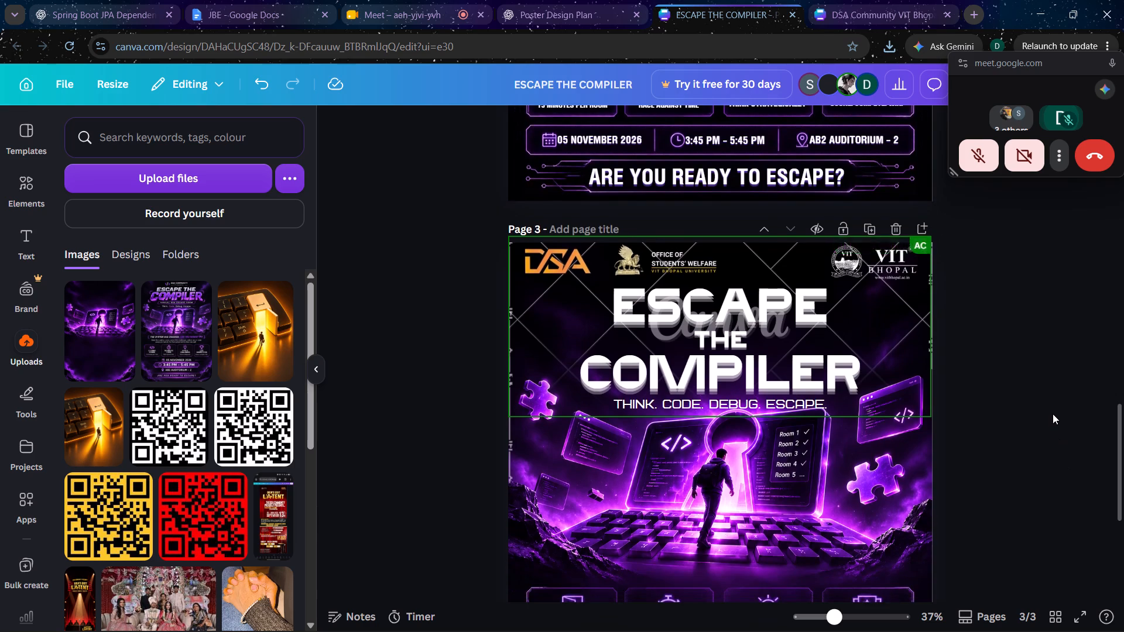
scroll(1053, 414, down, 4)
scroll(1053, 414, up, 1)
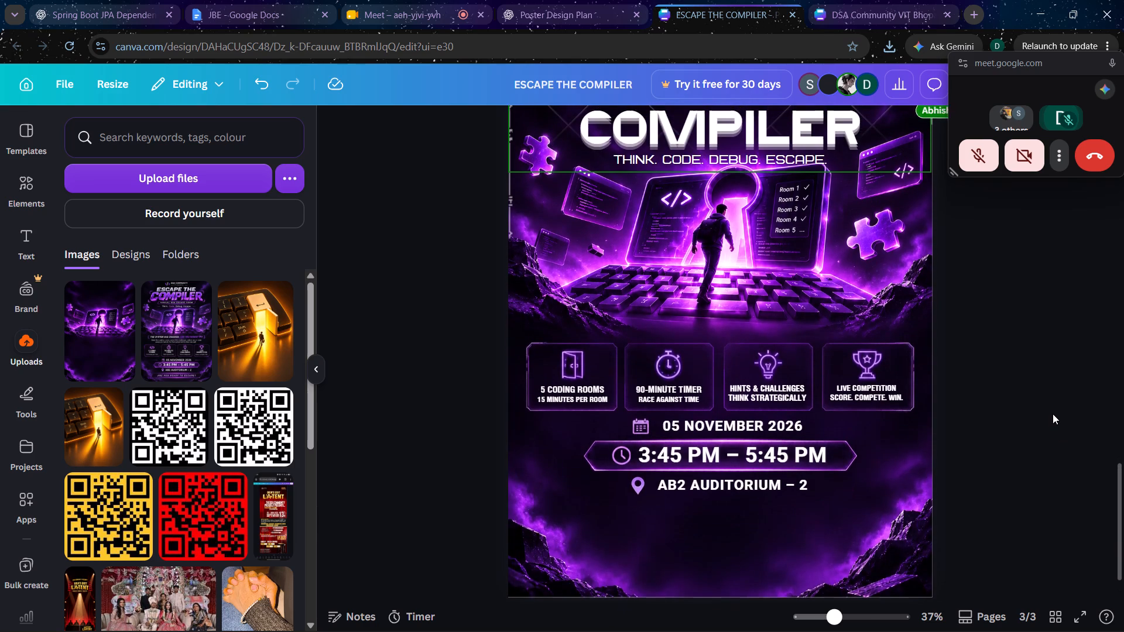
scroll(1053, 414, up, 1)
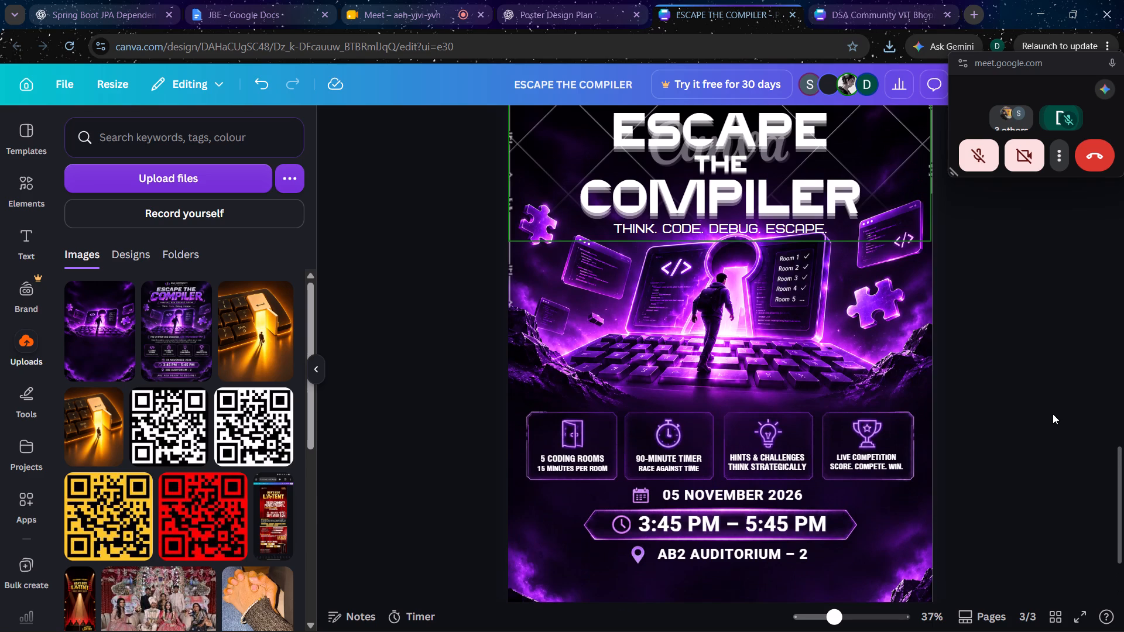
click(321, 362)
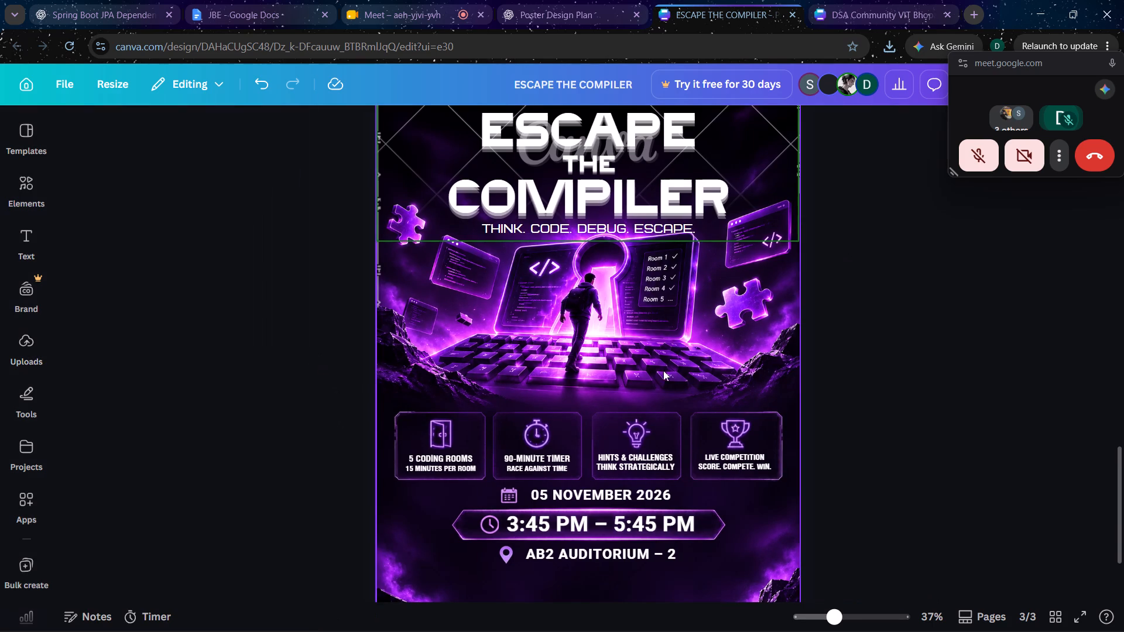
scroll(742, 379, up, 2)
click(873, 352)
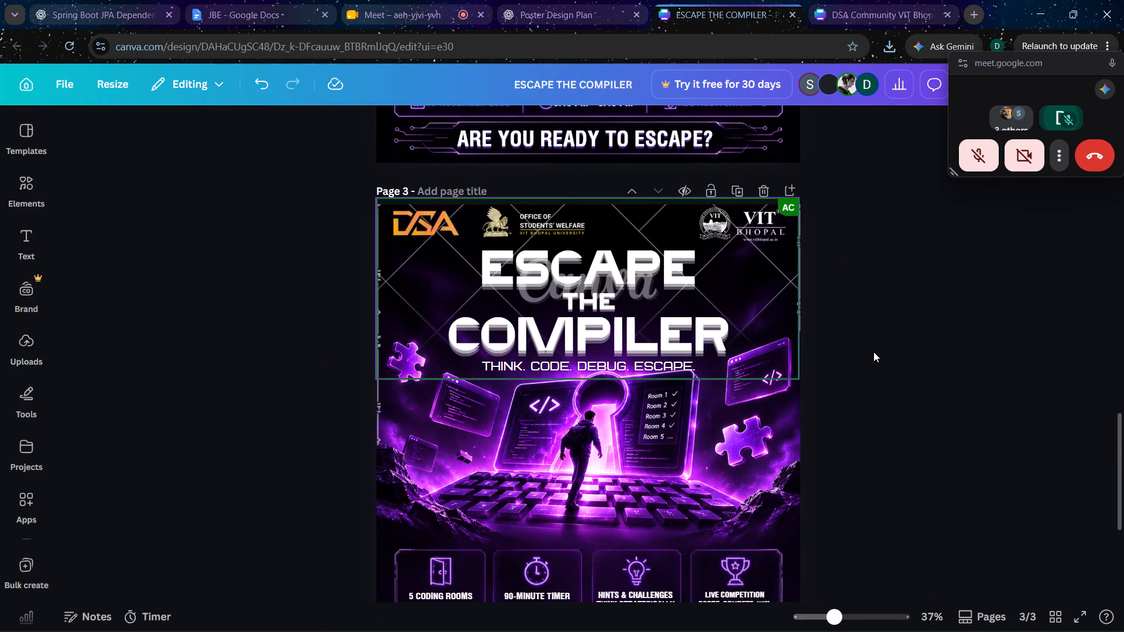
Copy the tall rocky border graphic from page 2's right edge and paste it onto page 3.
scroll(873, 352, down, 1)
scroll(873, 352, up, 7)
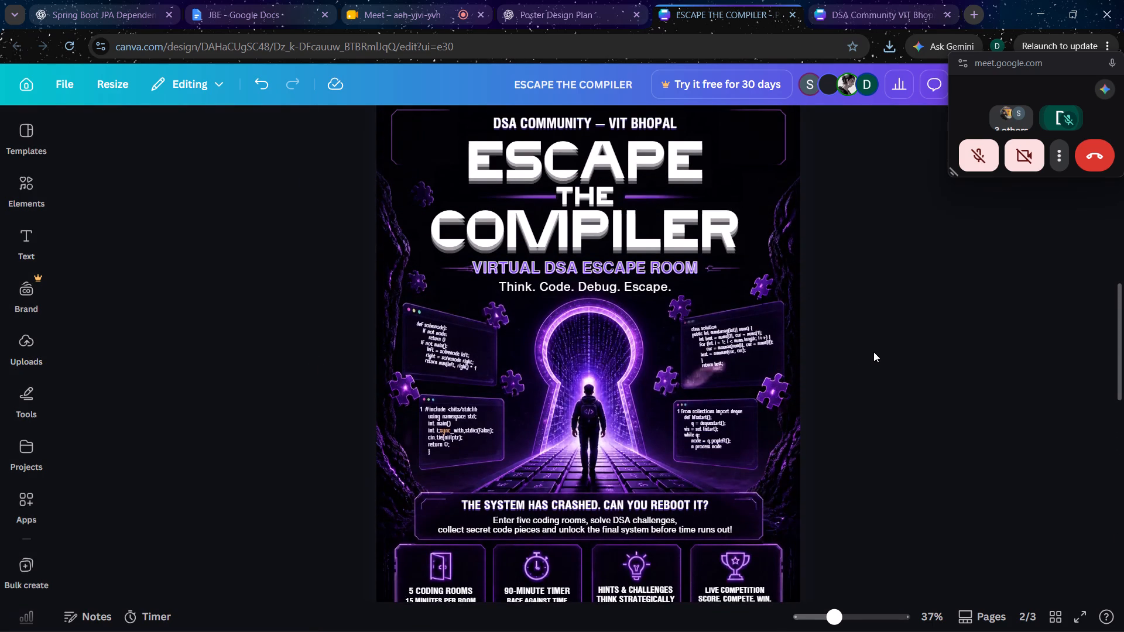
click(396, 396)
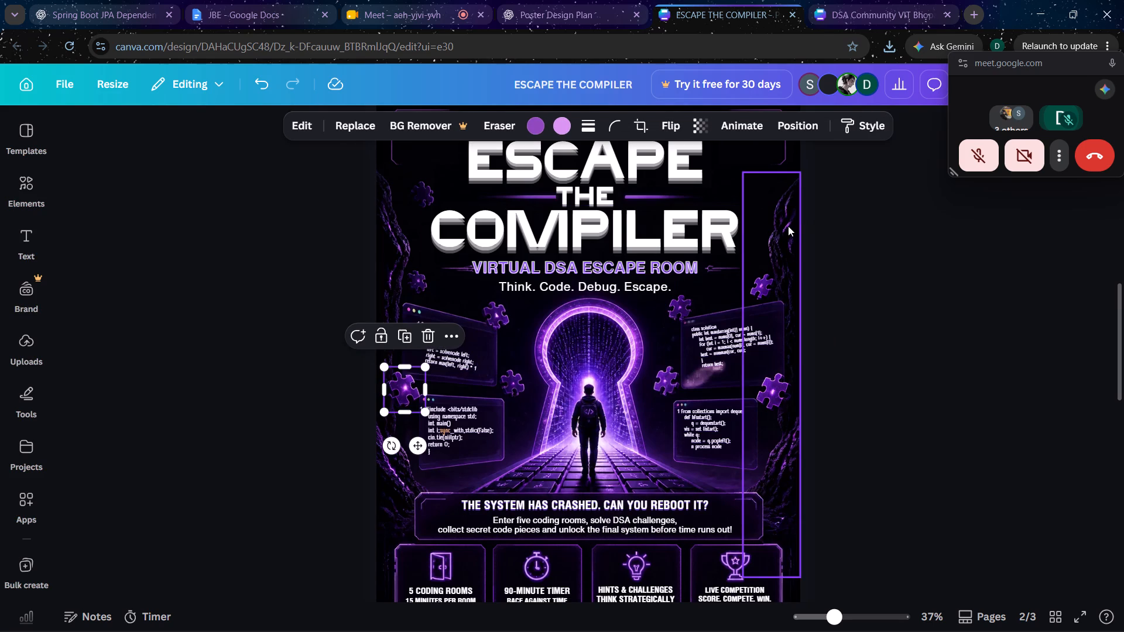
click(786, 226)
key(ctrl+c)
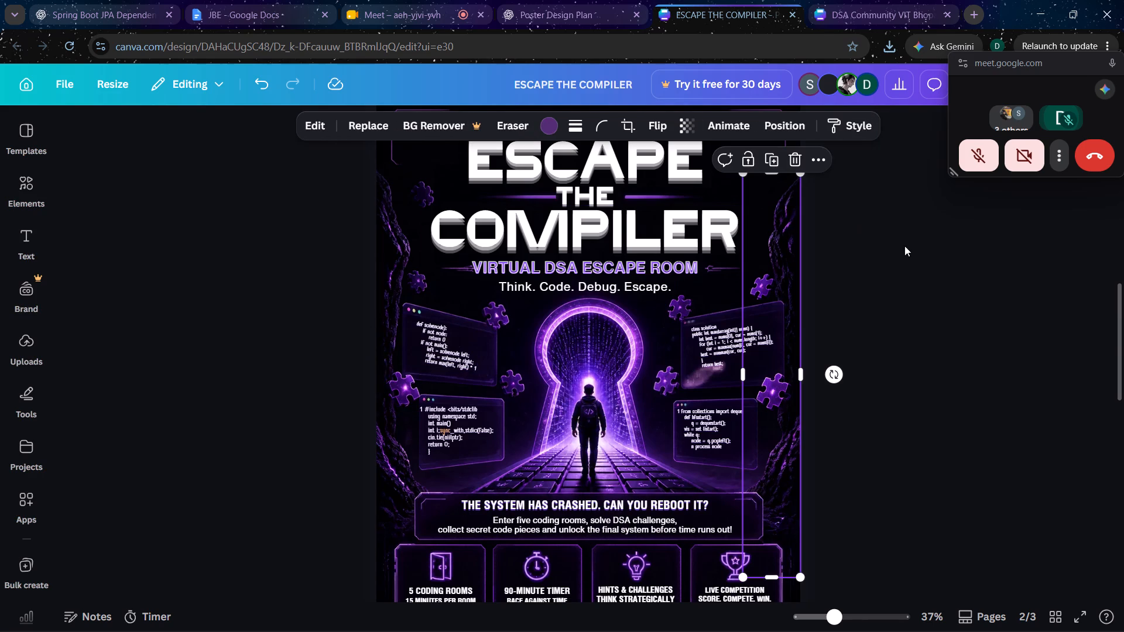
scroll(924, 257, down, 8)
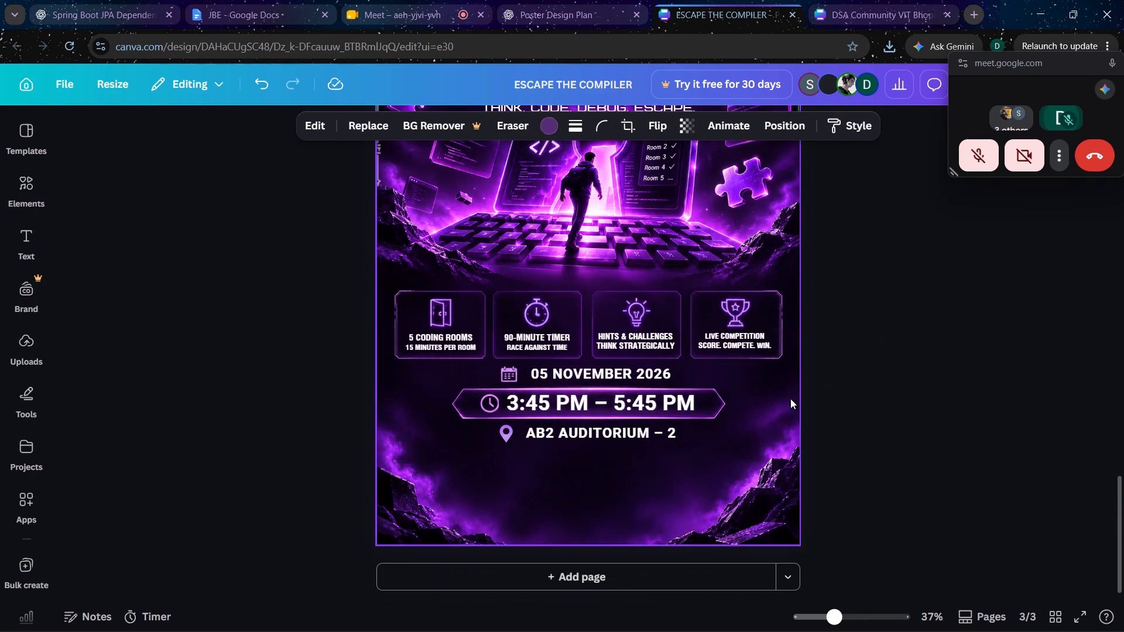
click(755, 439)
key(v)
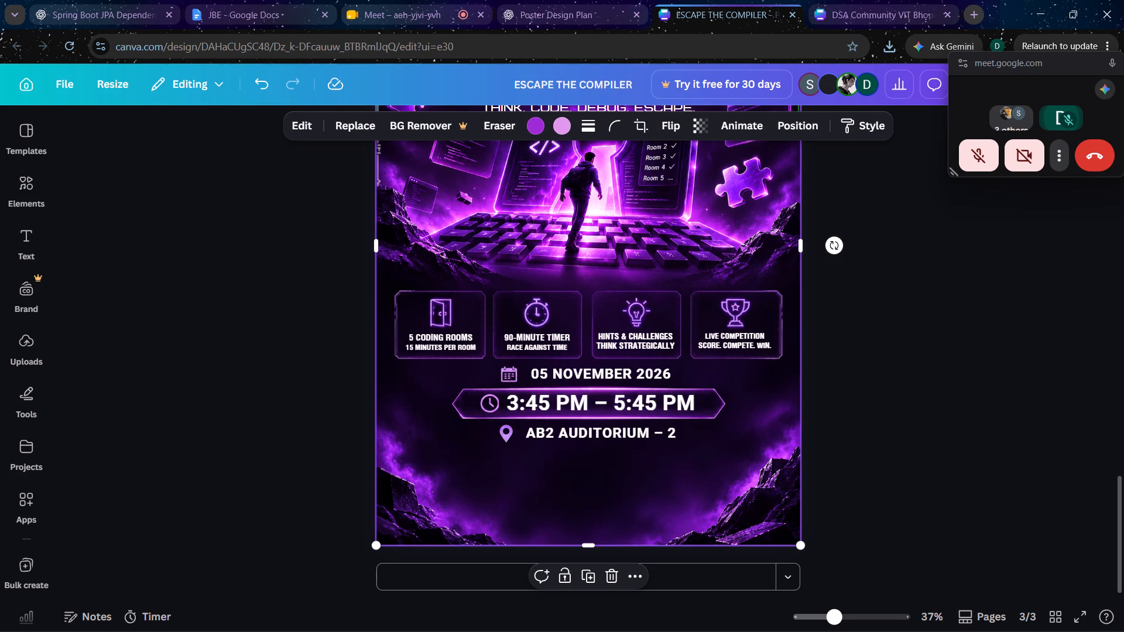
scroll(904, 385, up, 1)
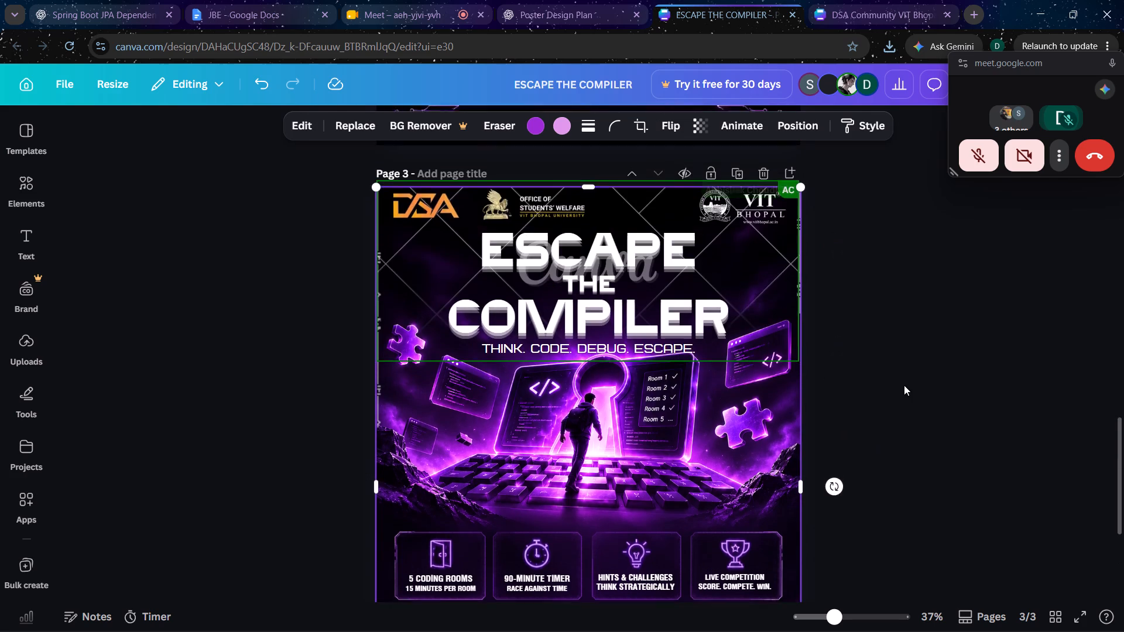
scroll(904, 385, up, 1)
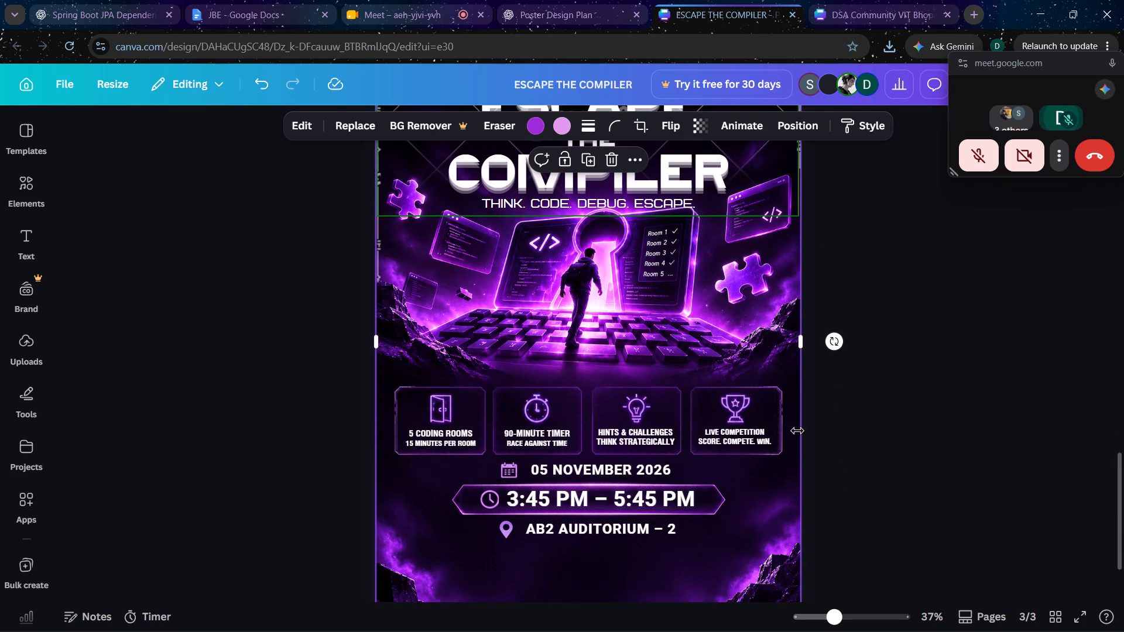
click(751, 517)
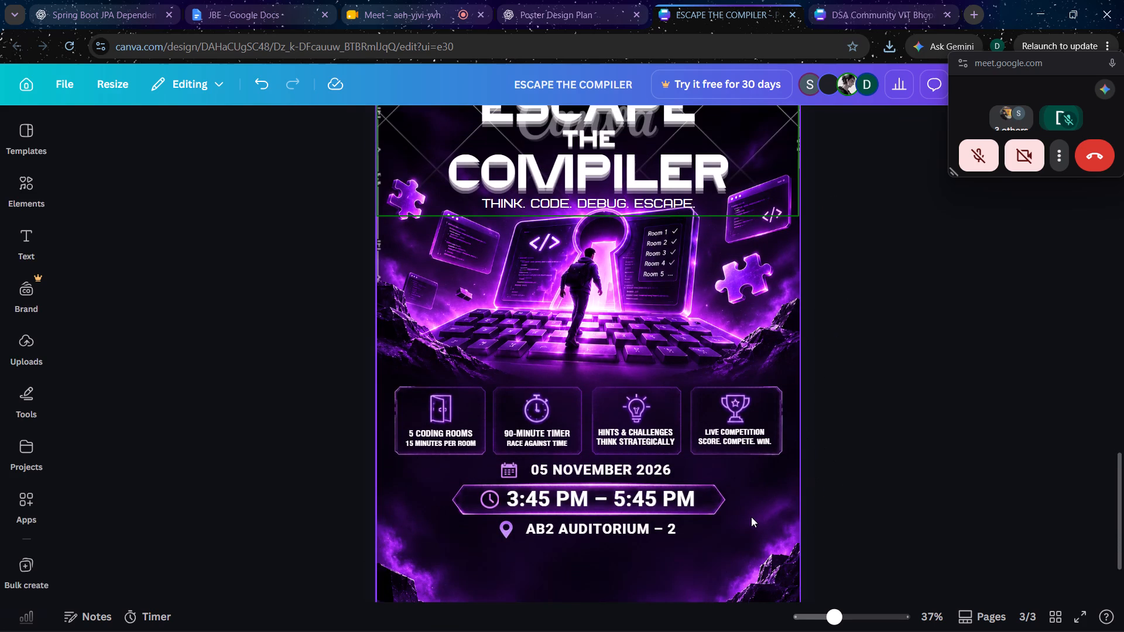
key(ctrl+v)
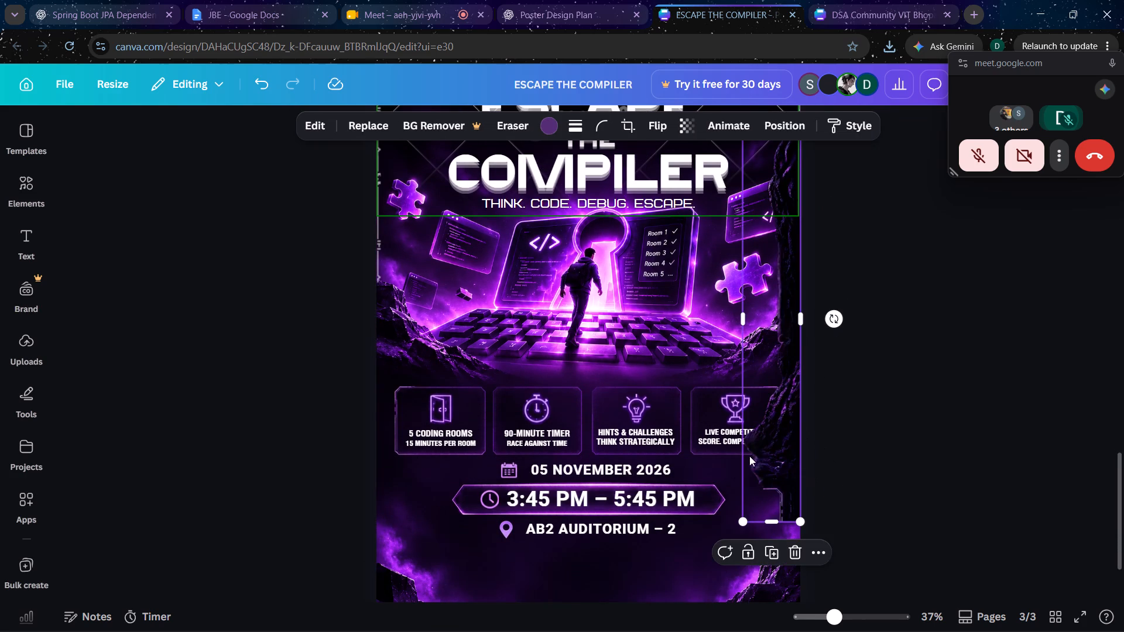
Shrink the pasted rocky border and move it down to page 3's right edge beside the feature cards and event details.
drag(801, 517, 745, 362)
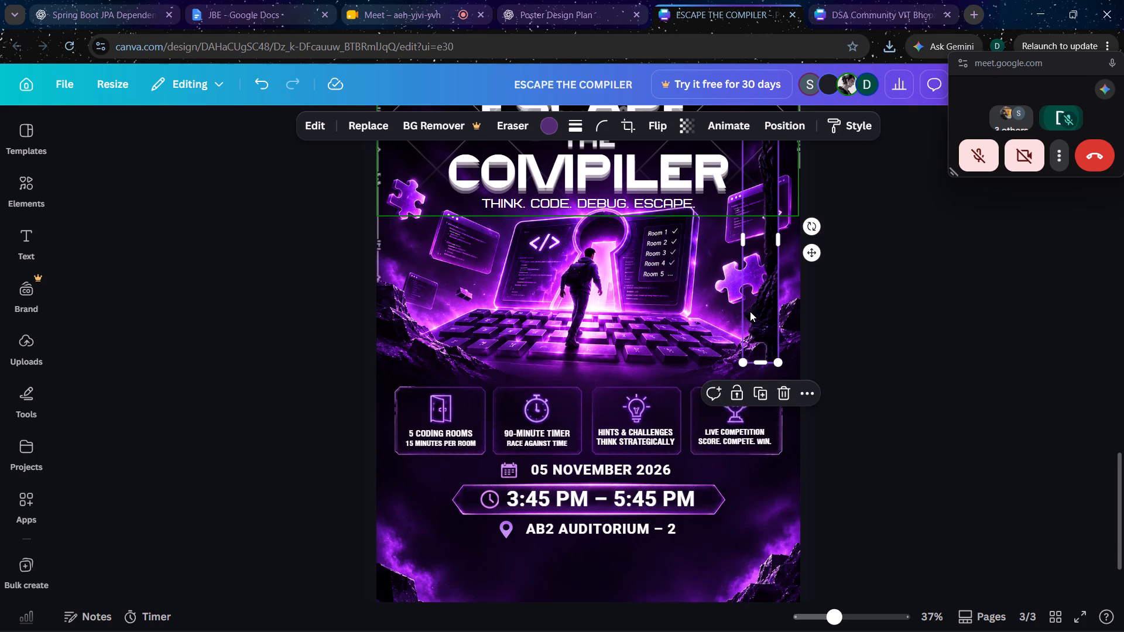
drag(756, 308, 783, 507)
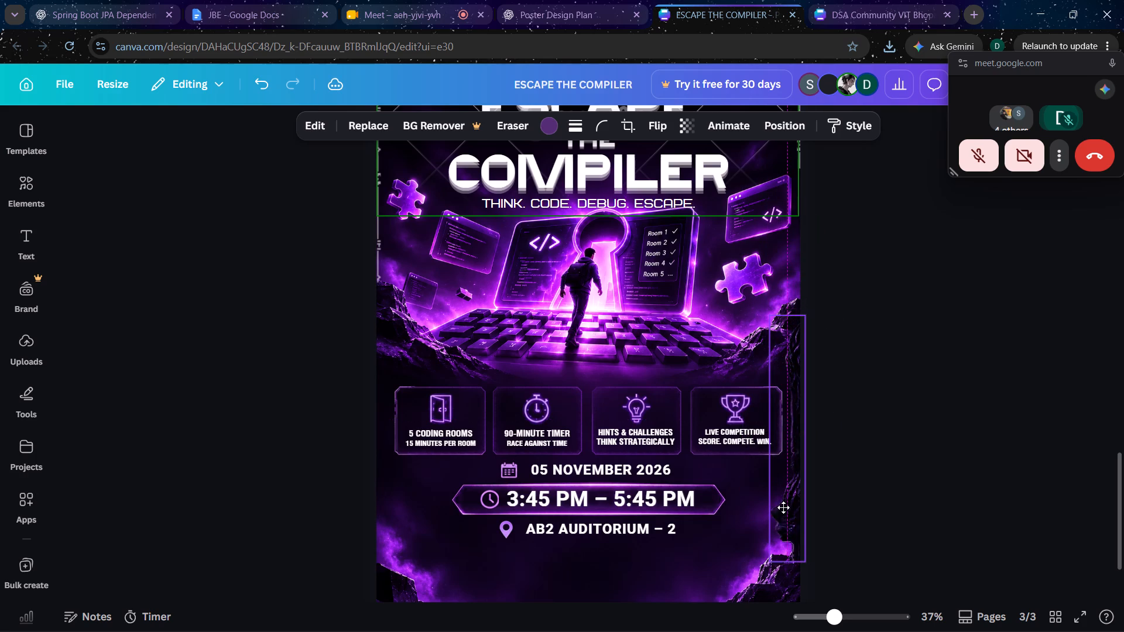
drag(783, 507, 784, 517)
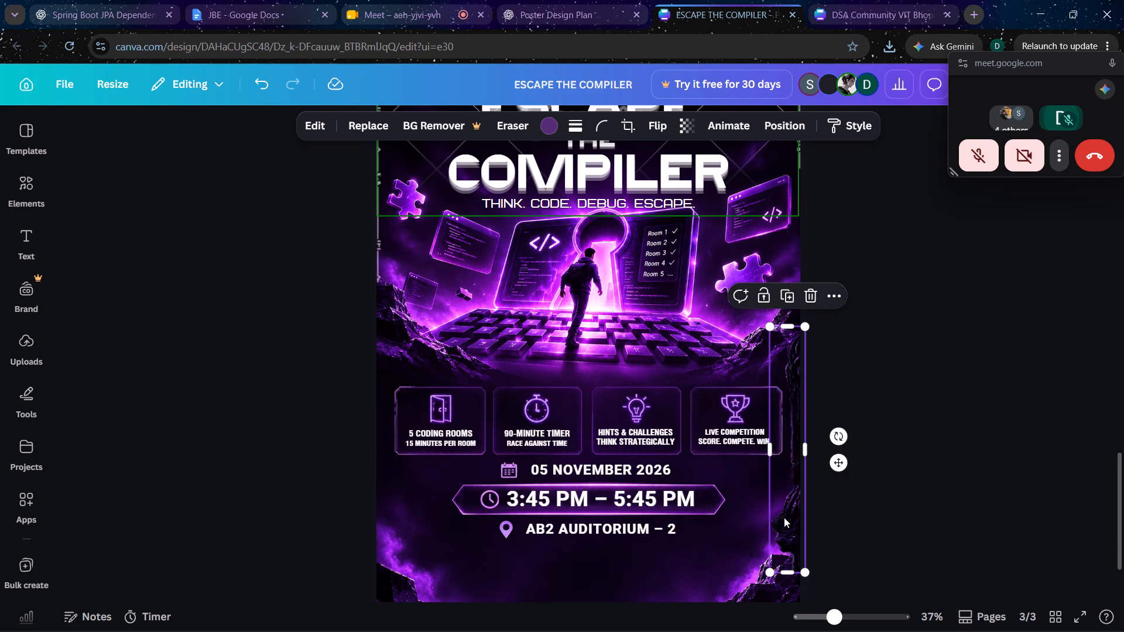
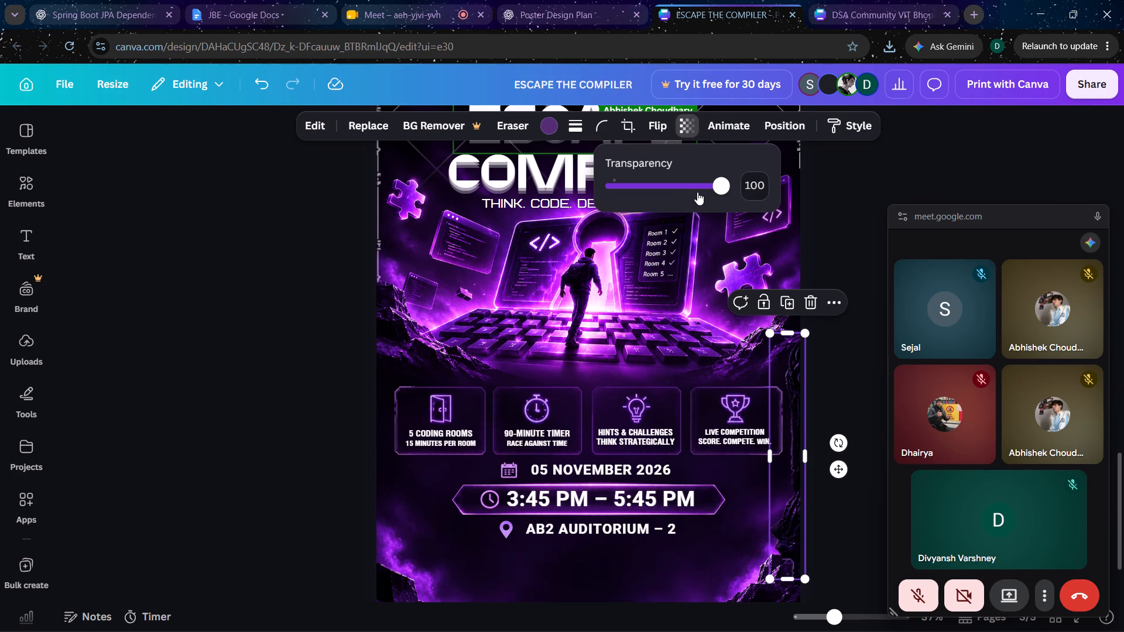
Set the transparency of the rocky border along page 3's right edge to 93.
click(697, 192)
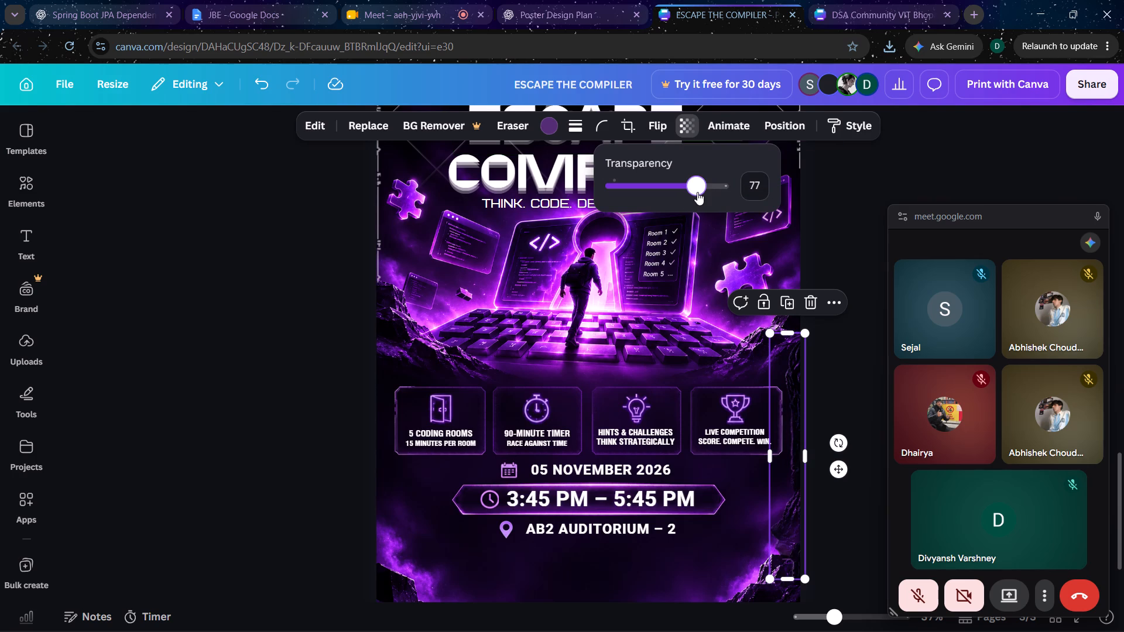
click(697, 192)
drag(697, 192, 707, 195)
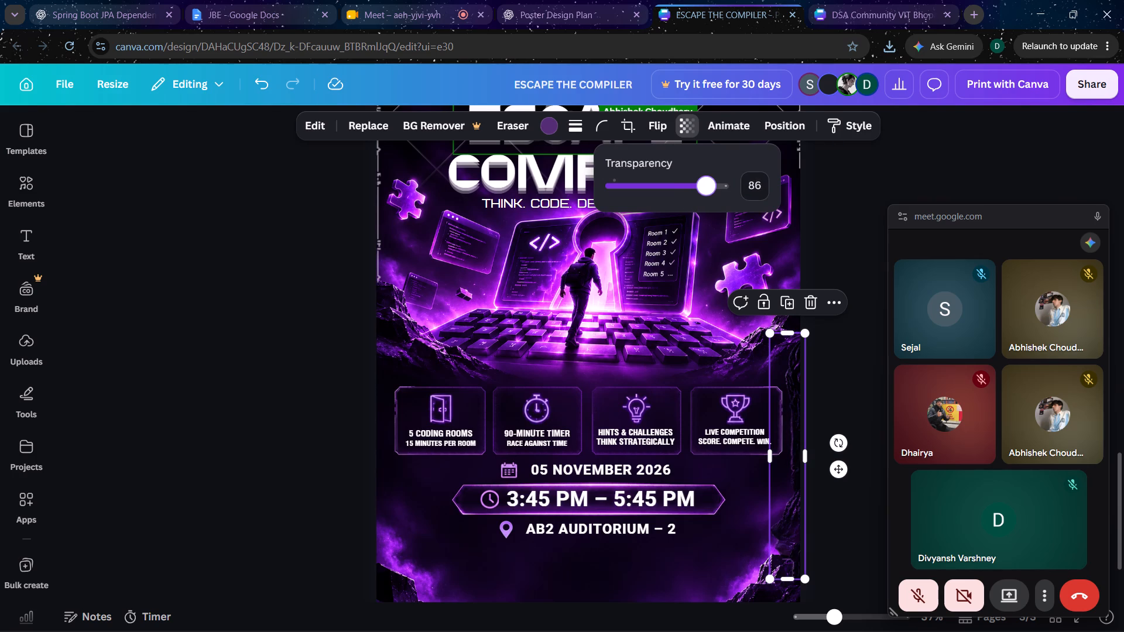
drag(707, 195, 715, 197)
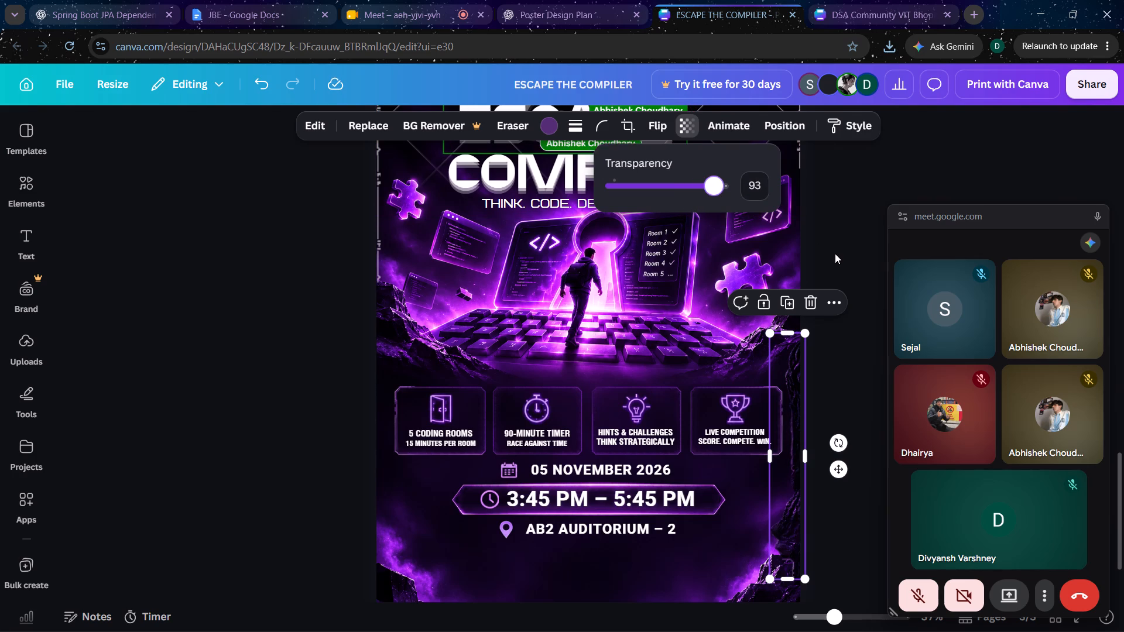
click(835, 253)
click(835, 253)
scroll(835, 253, down, 2)
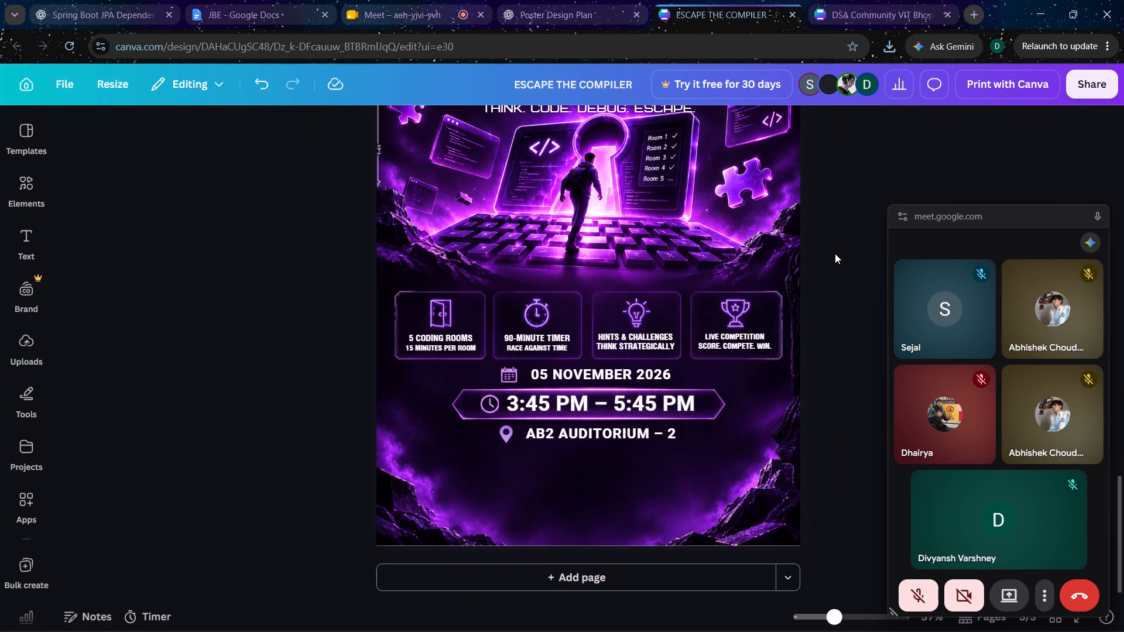
click(794, 410)
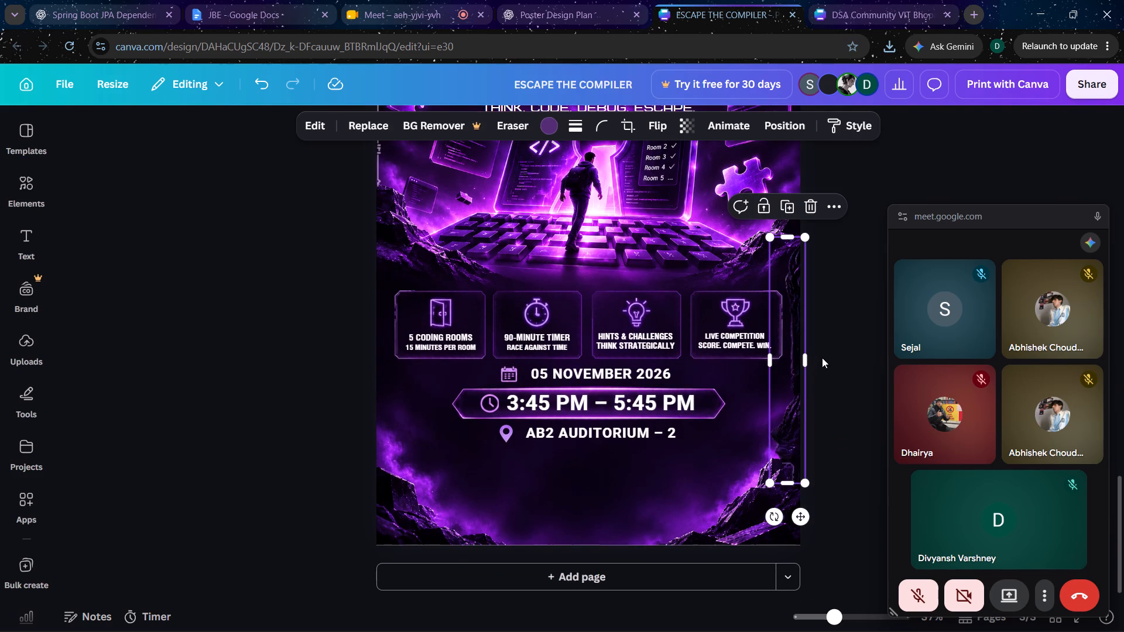
click(845, 344)
Copy the tall rocky border graphic from page 2's left edge and paste it onto page 3.
scroll(845, 344, up, 6)
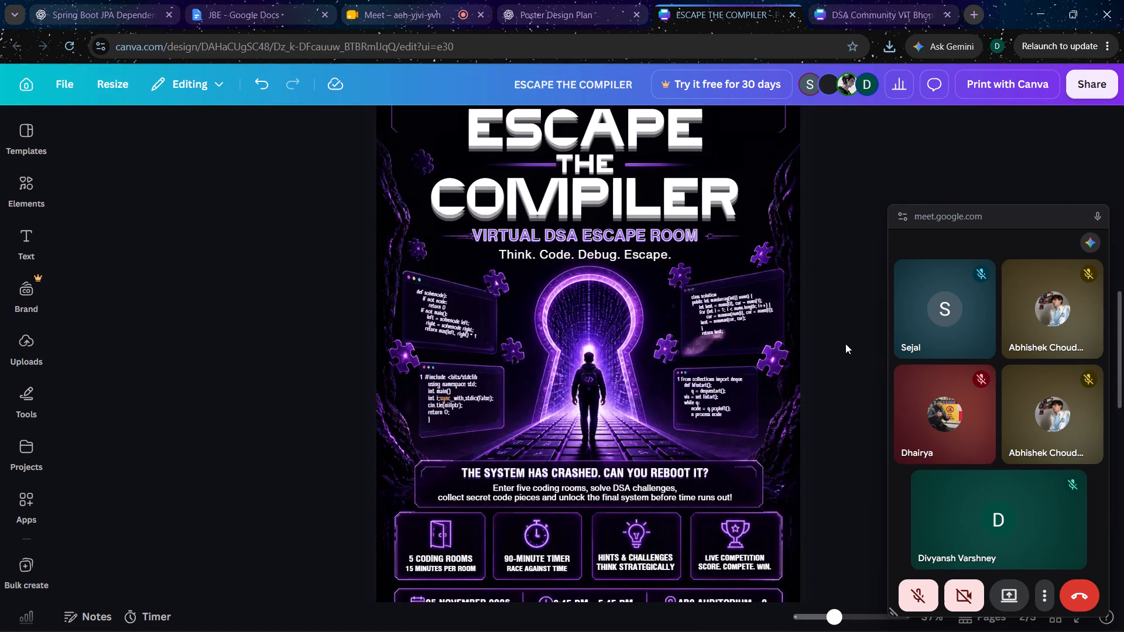
scroll(845, 344, up, 1)
click(389, 268)
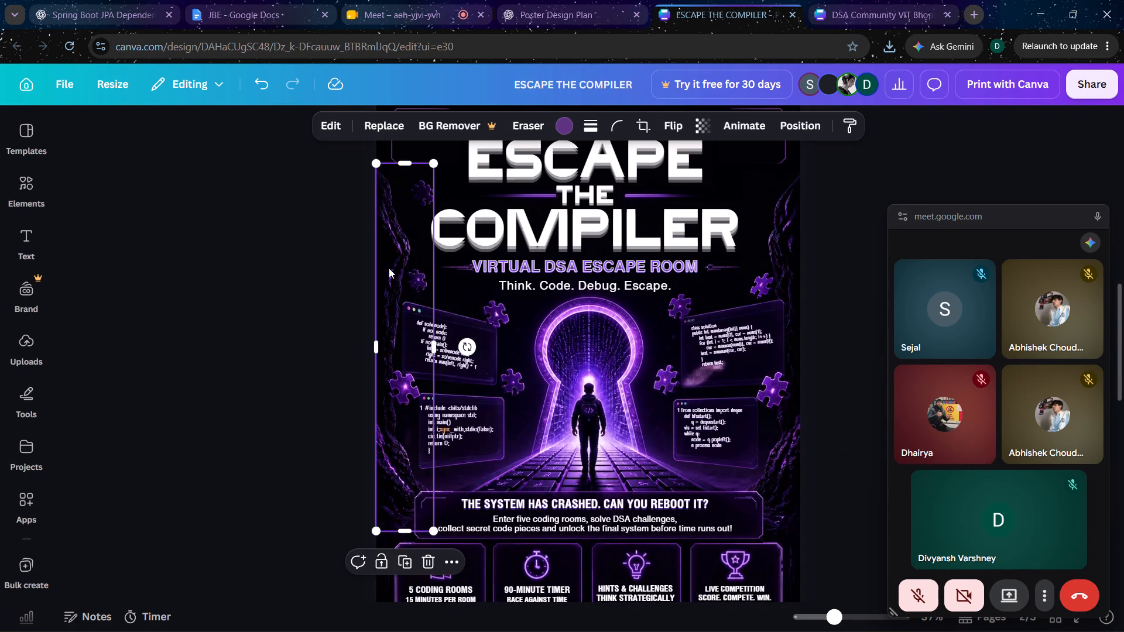
key(ctrl+c)
scroll(389, 268, down, 5)
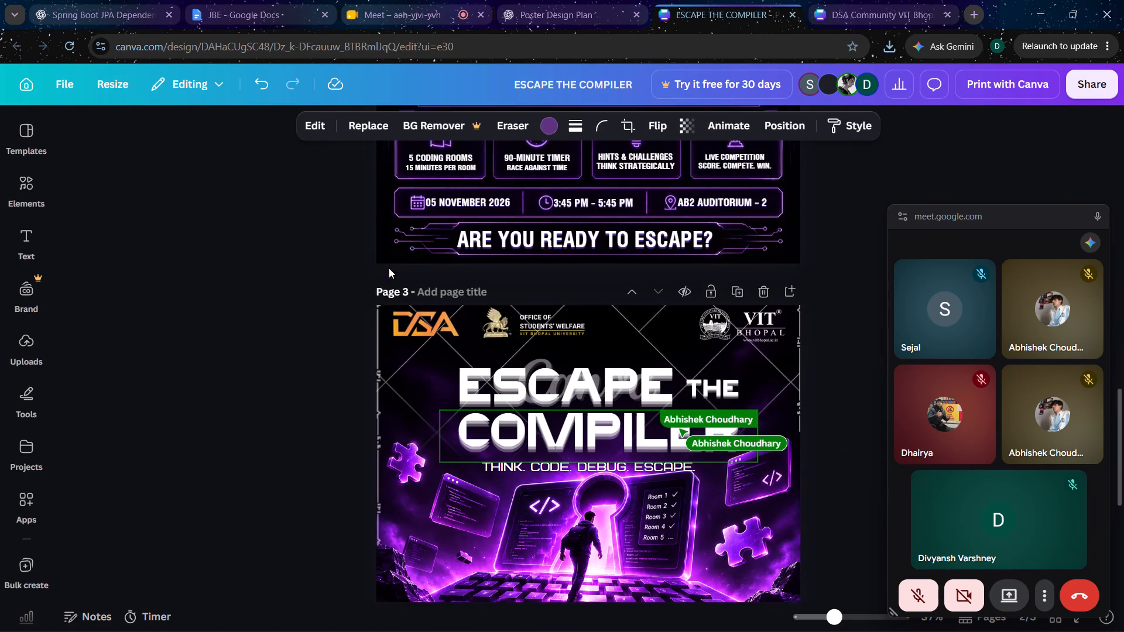
scroll(447, 485, down, 3)
scroll(427, 555, down, 1)
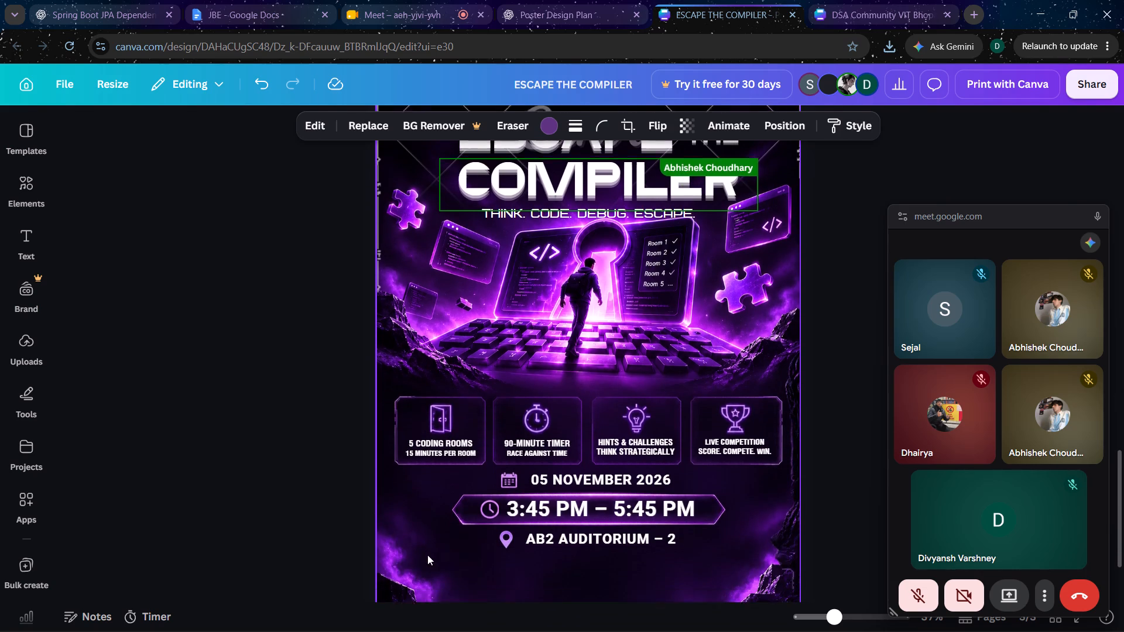
scroll(427, 555, down, 1)
click(433, 541)
key(ctrl+v)
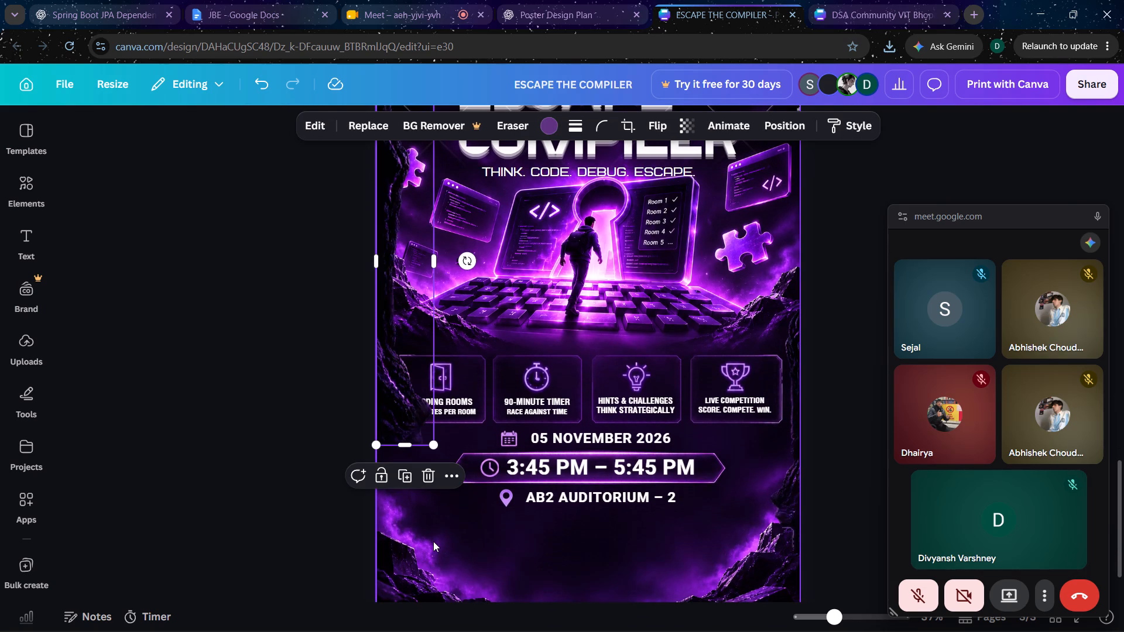
Shrink the pasted rocky border and move it down page 3's left edge beside the feature cards and event details.
drag(434, 444, 407, 393)
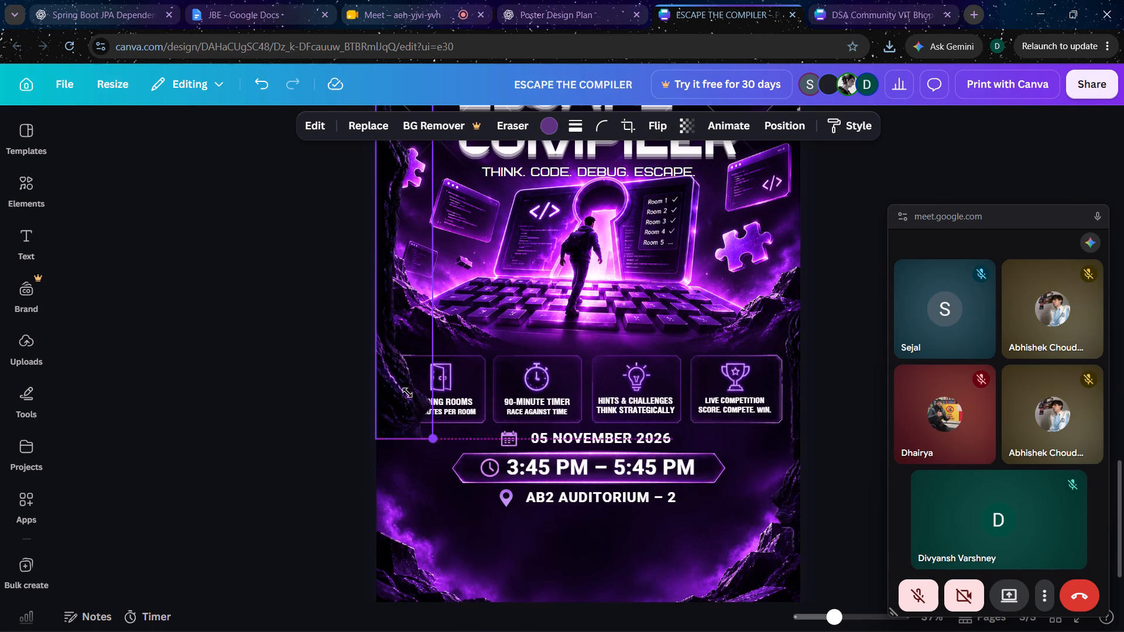
drag(407, 393, 403, 379)
drag(382, 301, 383, 490)
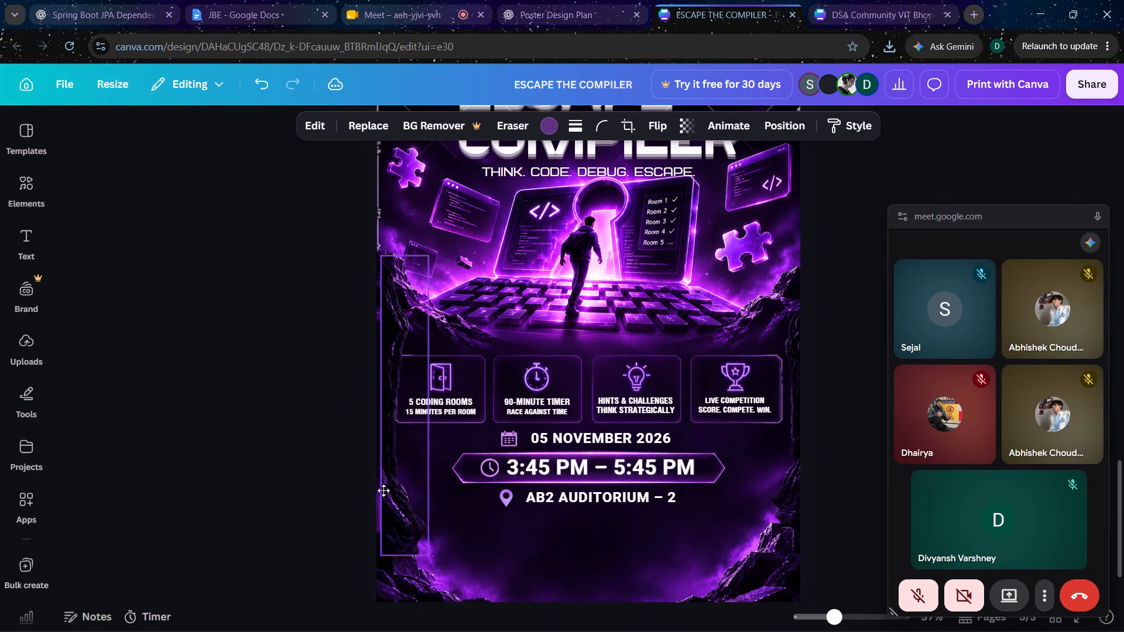
drag(383, 490, 381, 507)
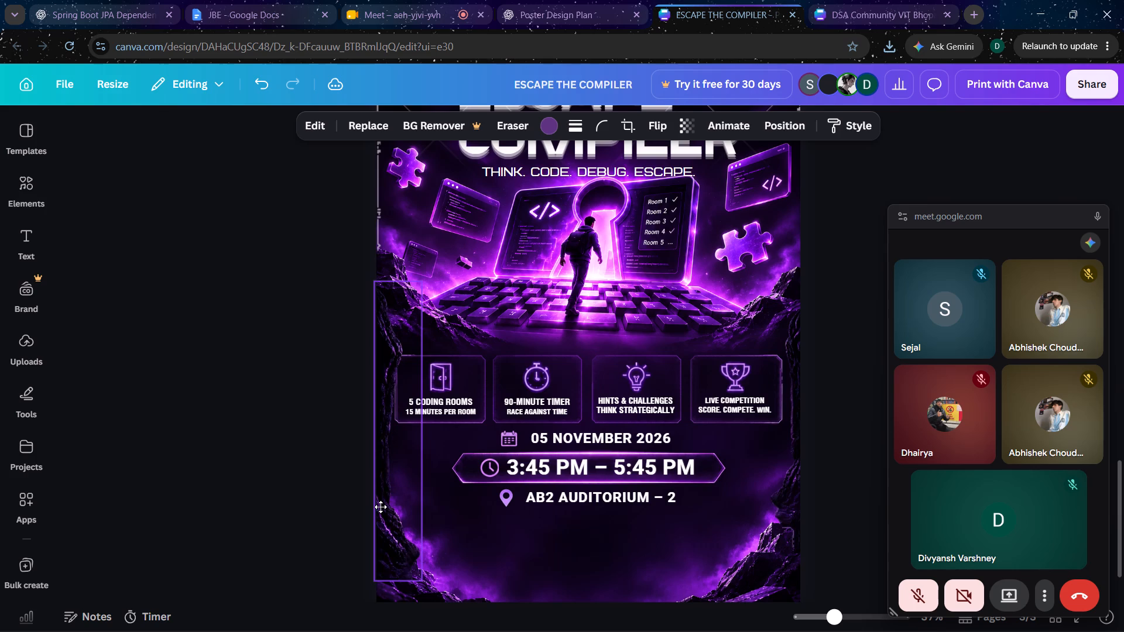
drag(381, 507, 381, 508)
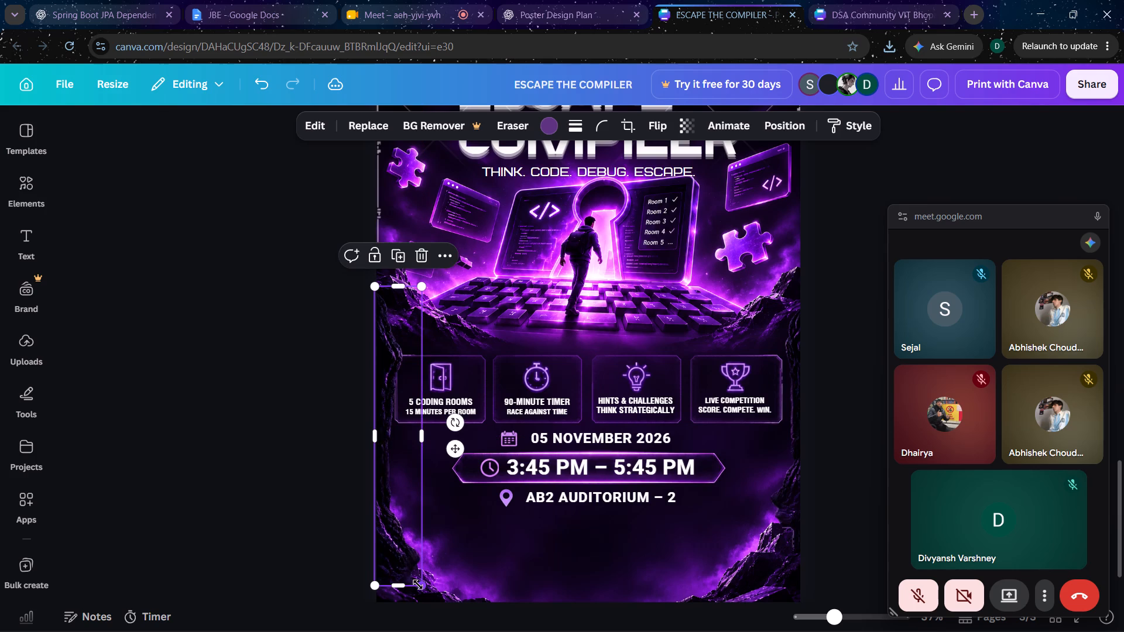
drag(418, 585, 405, 568)
drag(396, 521, 396, 547)
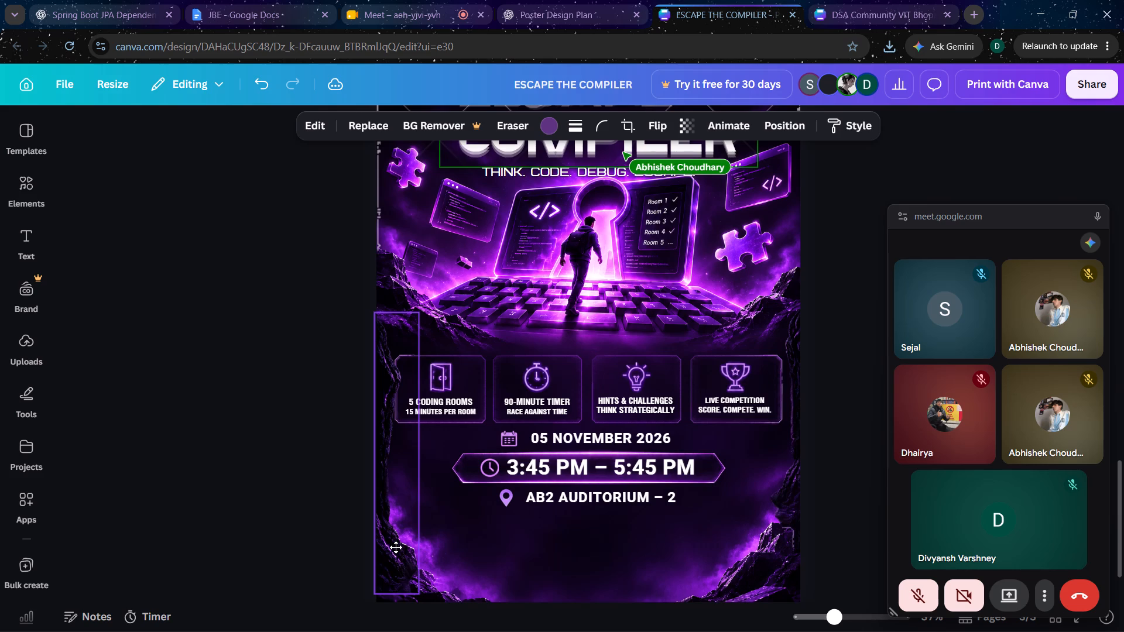
drag(396, 547, 398, 533)
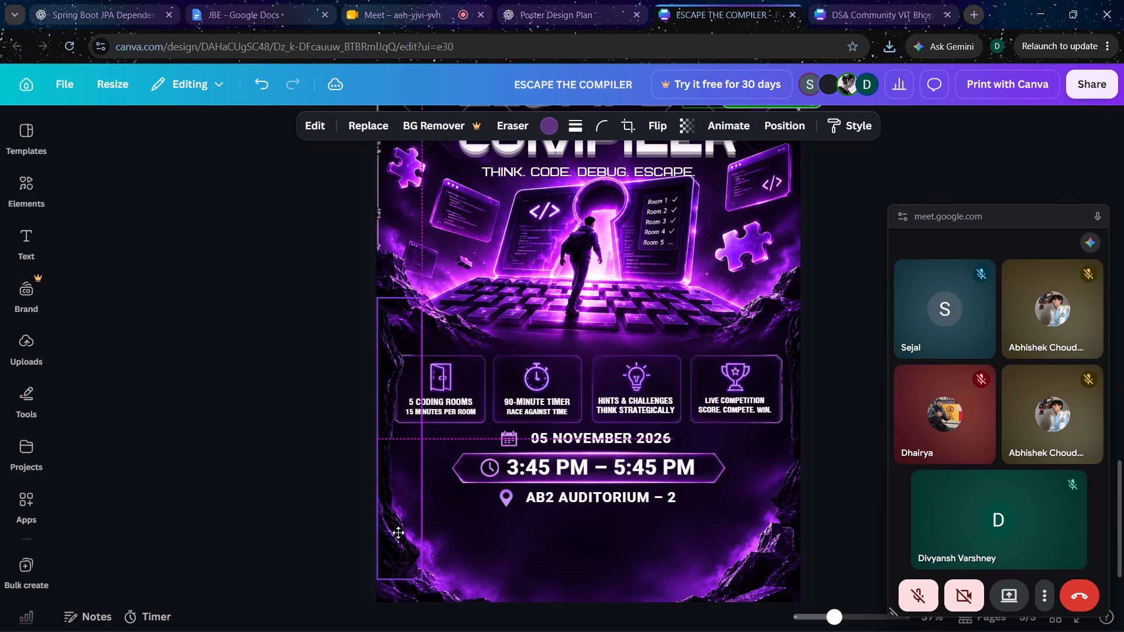
drag(398, 533, 391, 533)
click(299, 500)
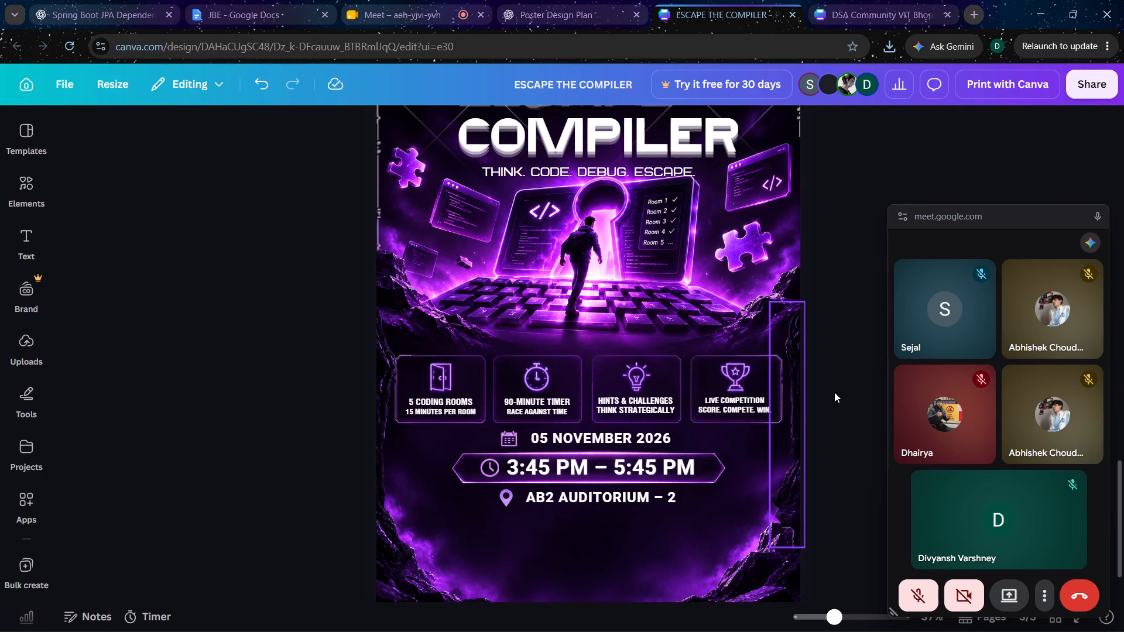
Duplicate page 3's left rocky border and rotate the copy counterclockwise until it lies horizontal.
scroll(834, 392, down, 2)
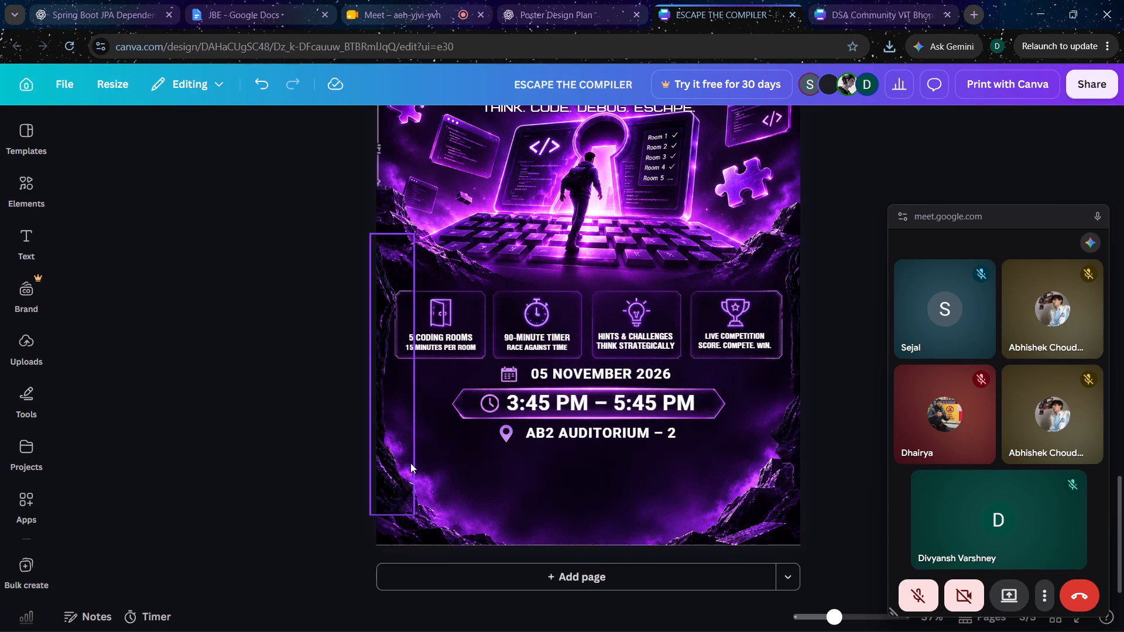
click(400, 465)
key(ctrl+c)
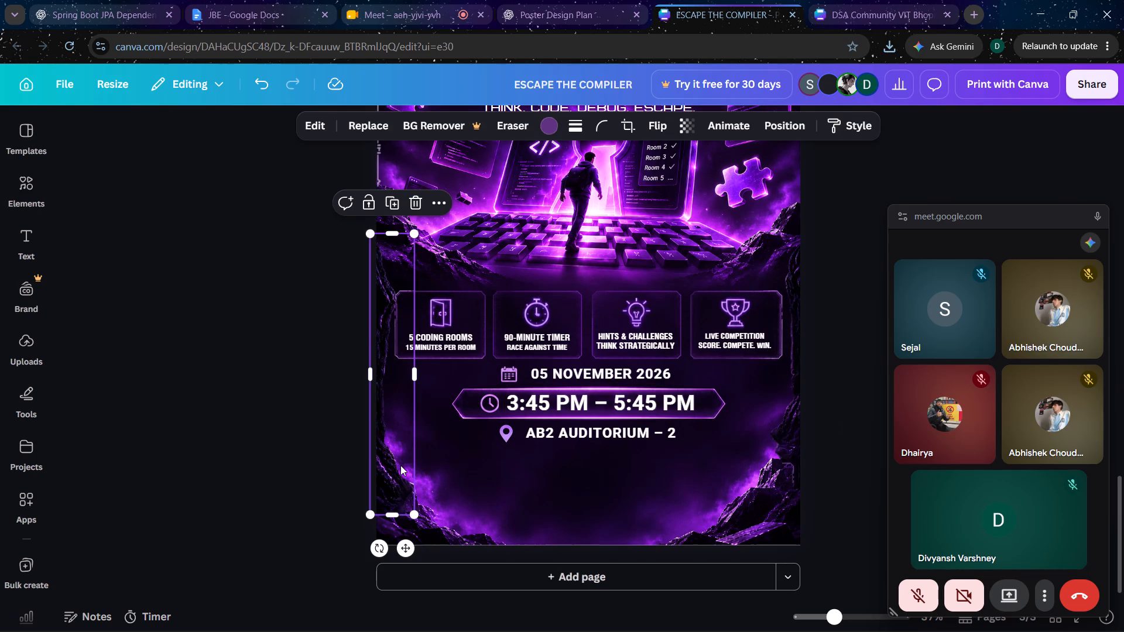
click(832, 459)
click(657, 493)
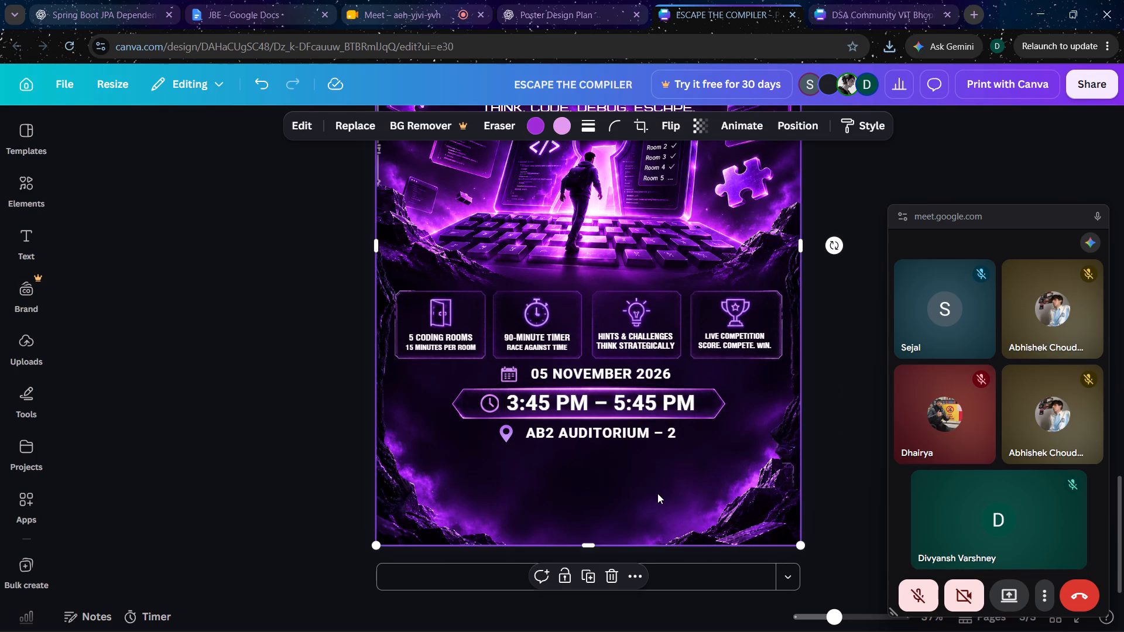
key(ctrl+v)
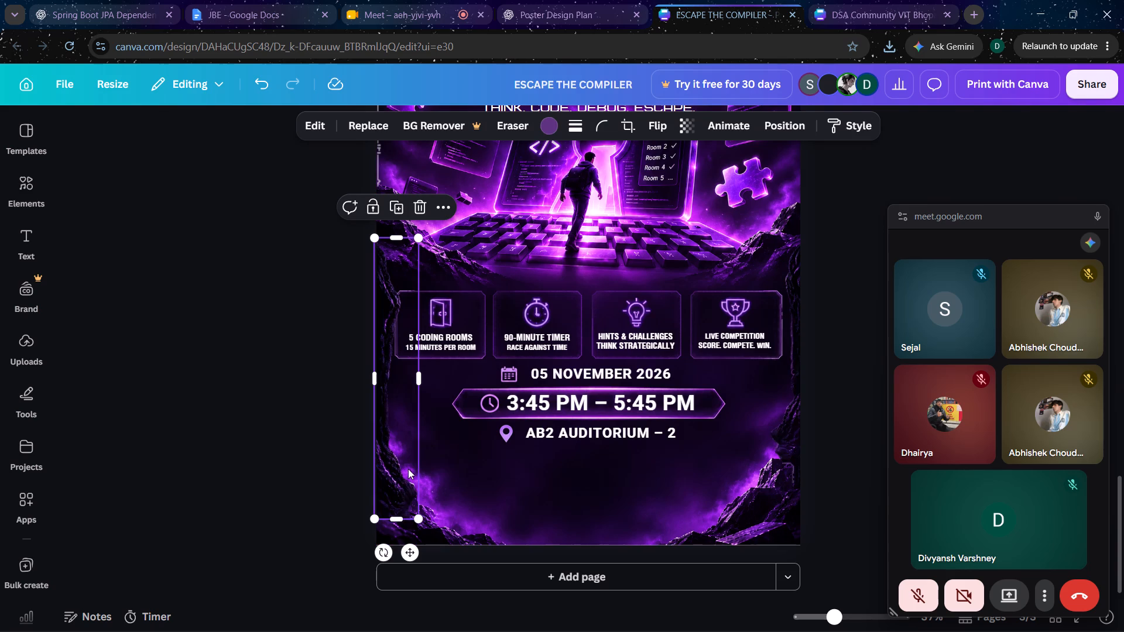
drag(383, 555, 461, 536)
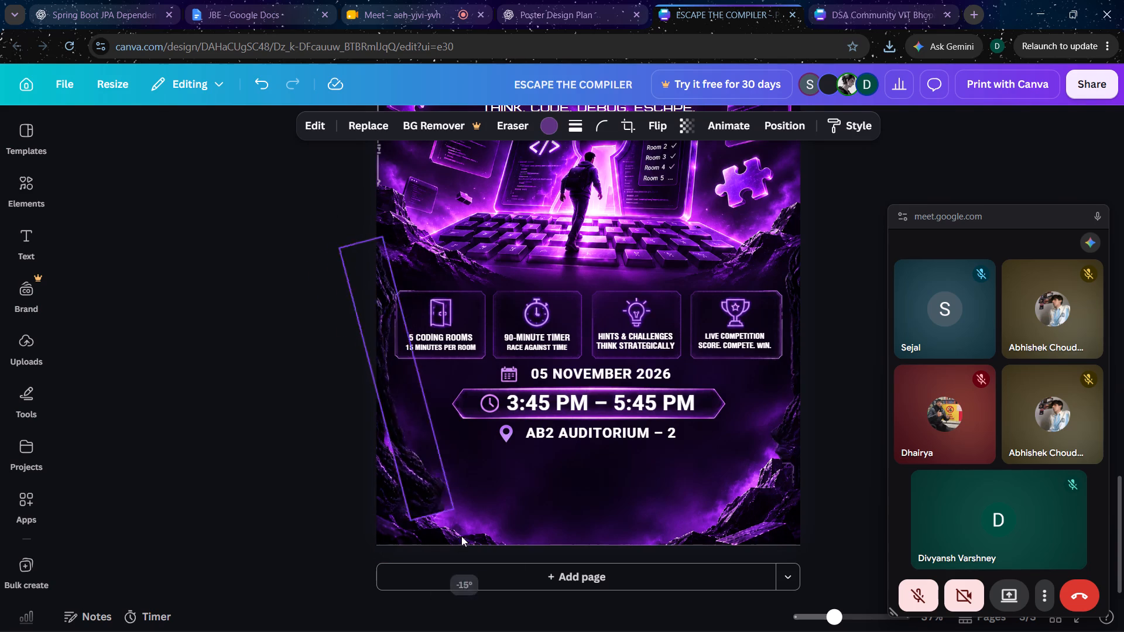
drag(461, 536, 546, 396)
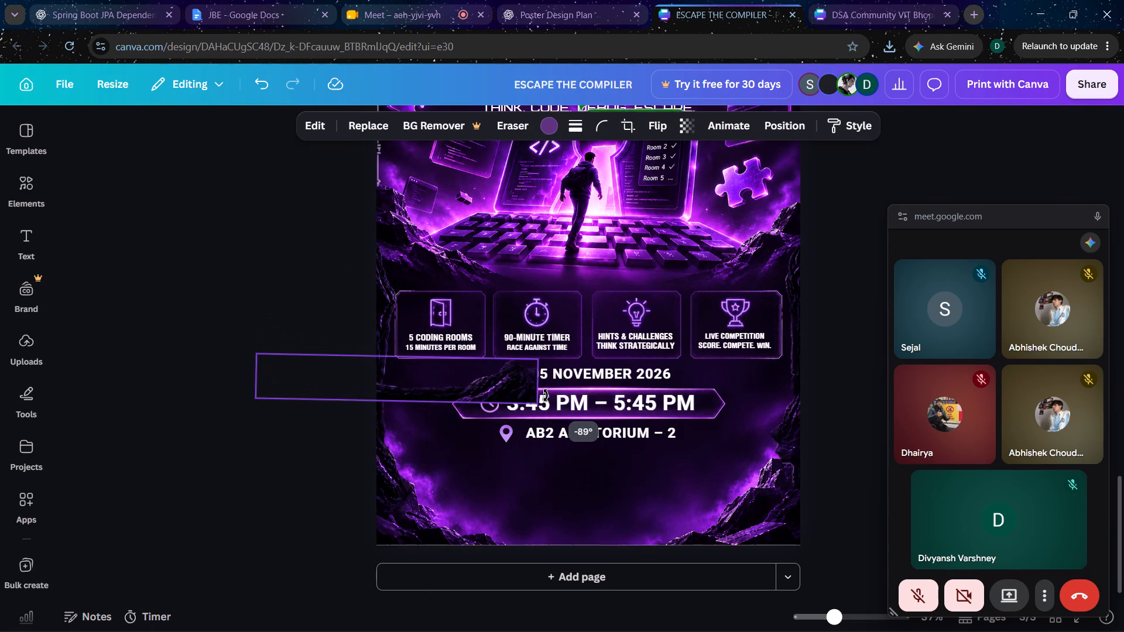
drag(546, 396, 546, 393)
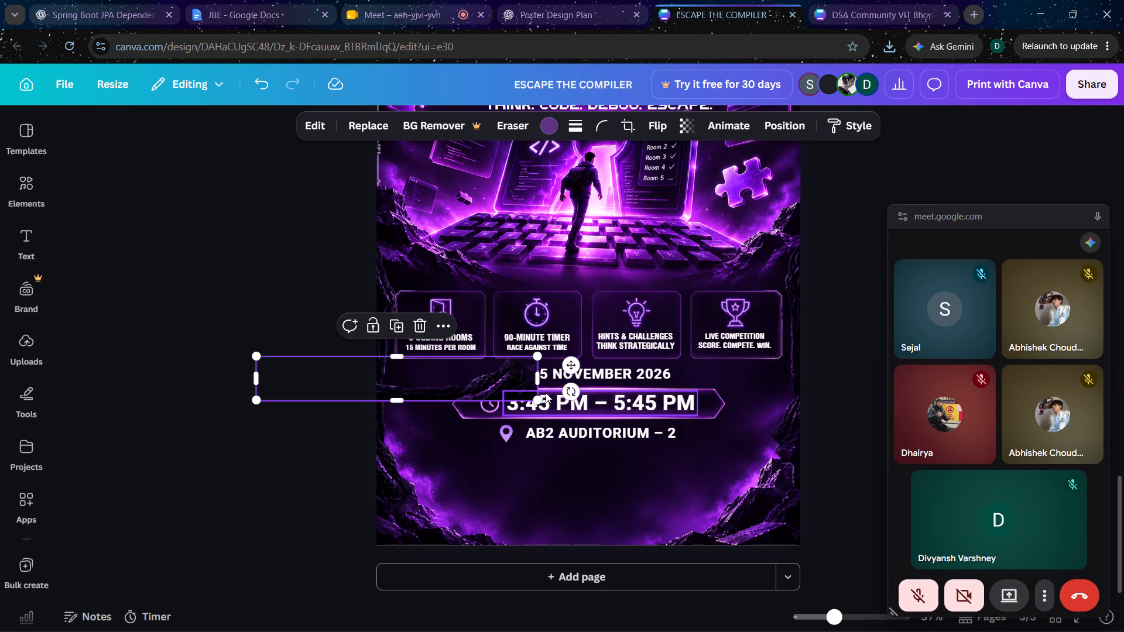
Move the horizontal rocky border to page 3's bottom edge, between the two lower corner rocks.
drag(446, 377, 621, 504)
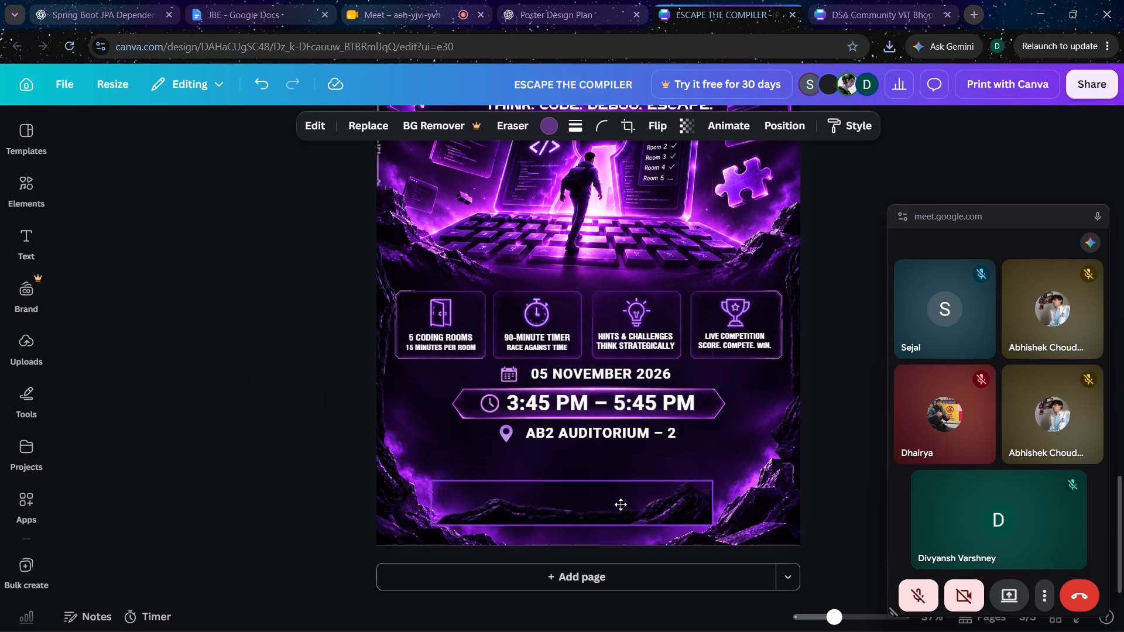
drag(621, 504, 647, 524)
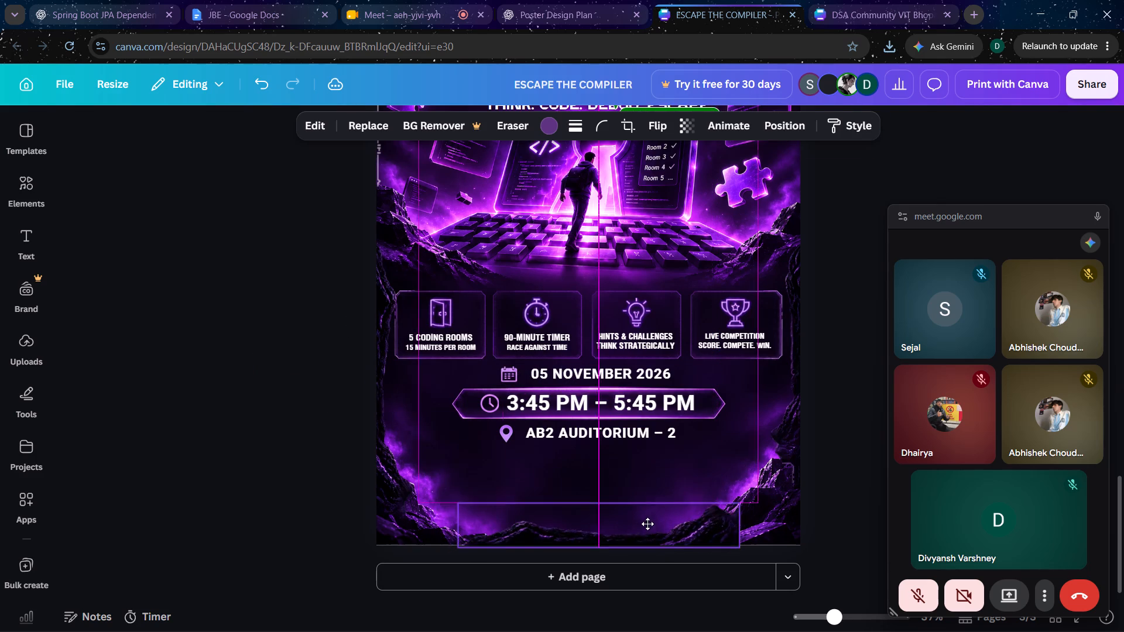
drag(647, 524, 664, 518)
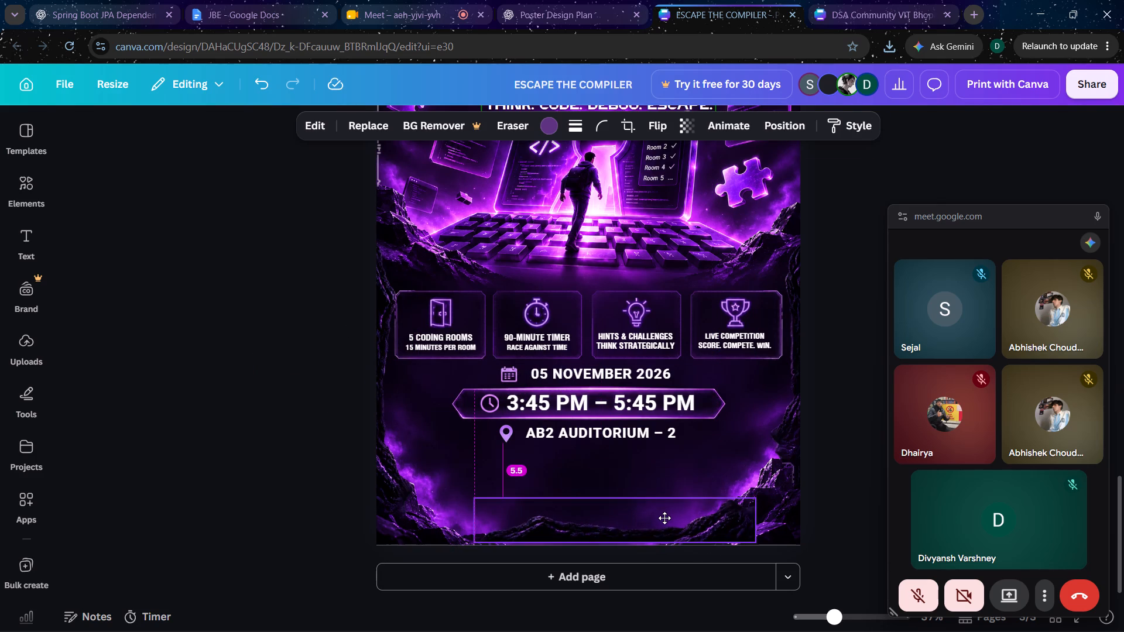
drag(664, 518, 665, 521)
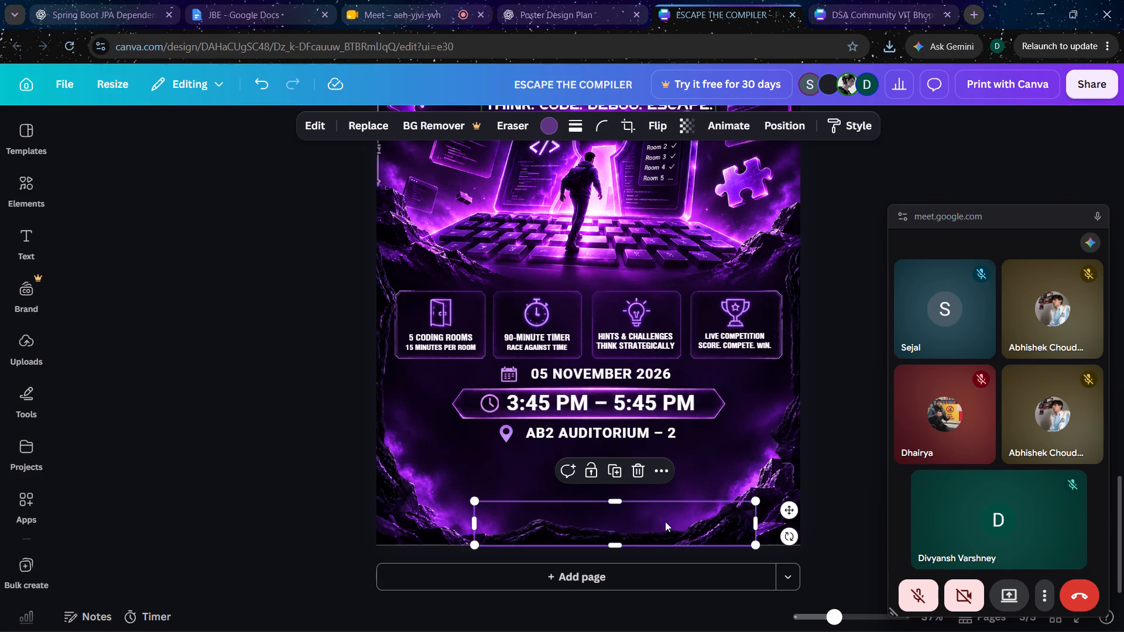
key(Down)
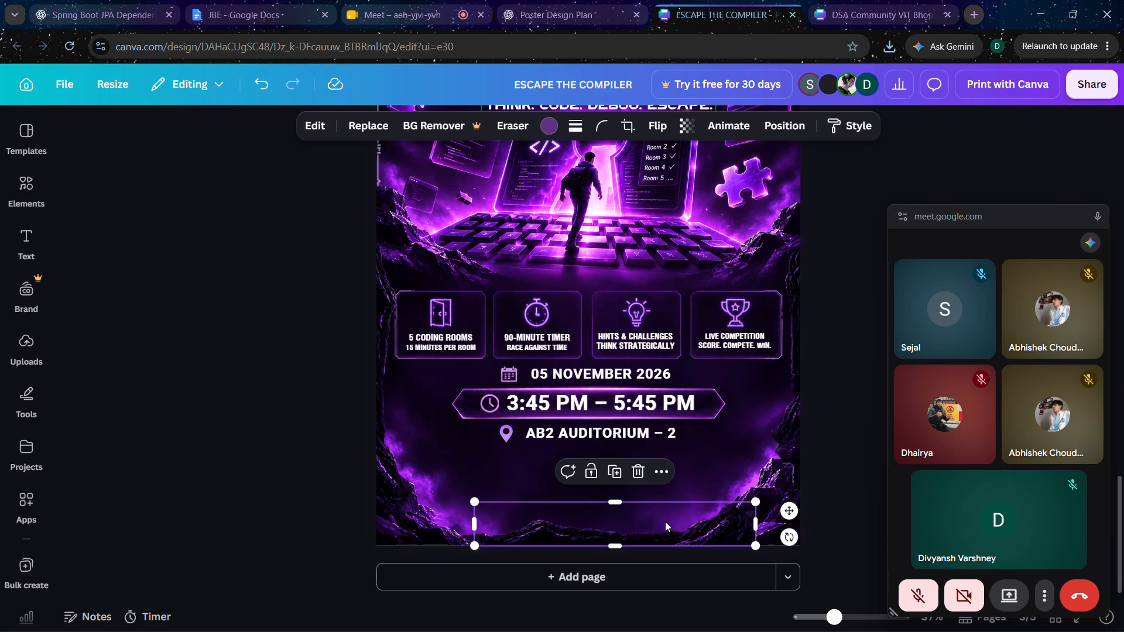
click(852, 471)
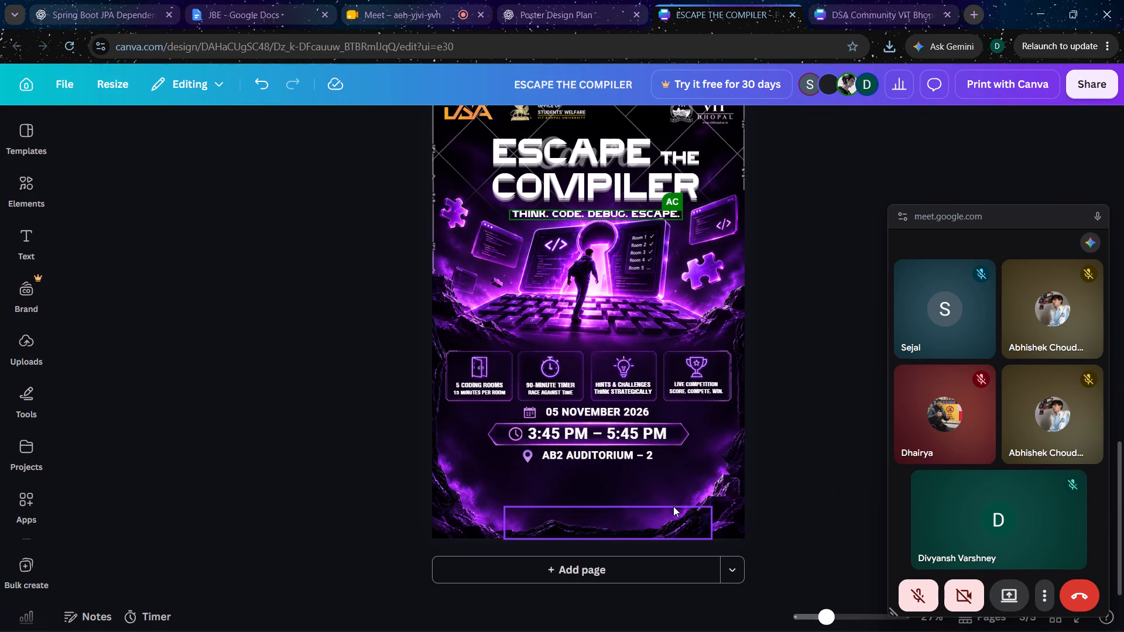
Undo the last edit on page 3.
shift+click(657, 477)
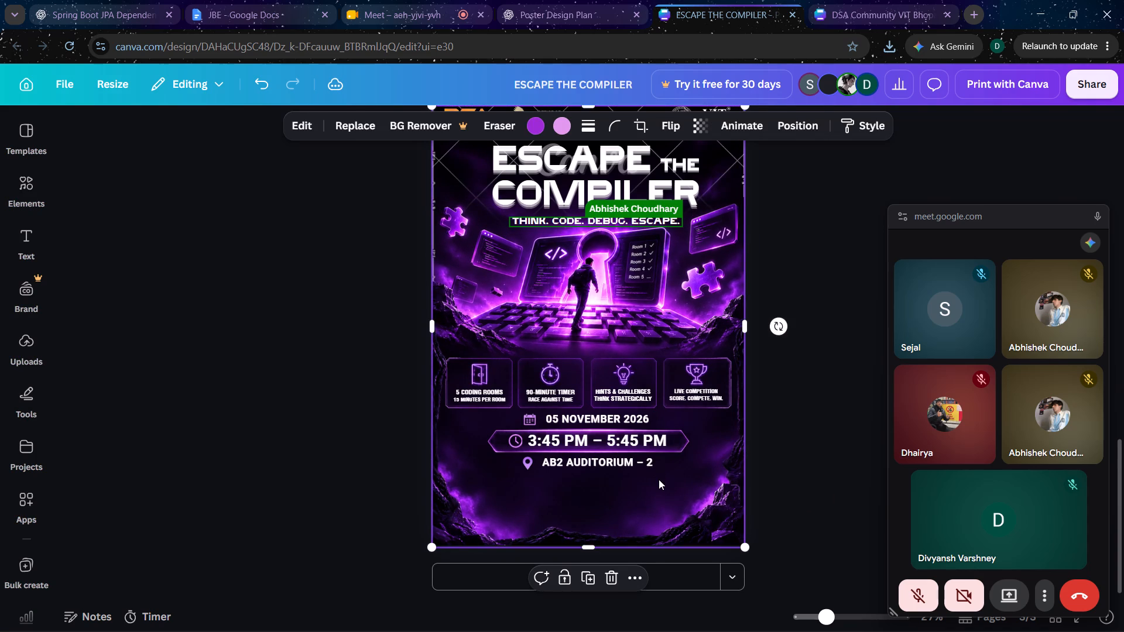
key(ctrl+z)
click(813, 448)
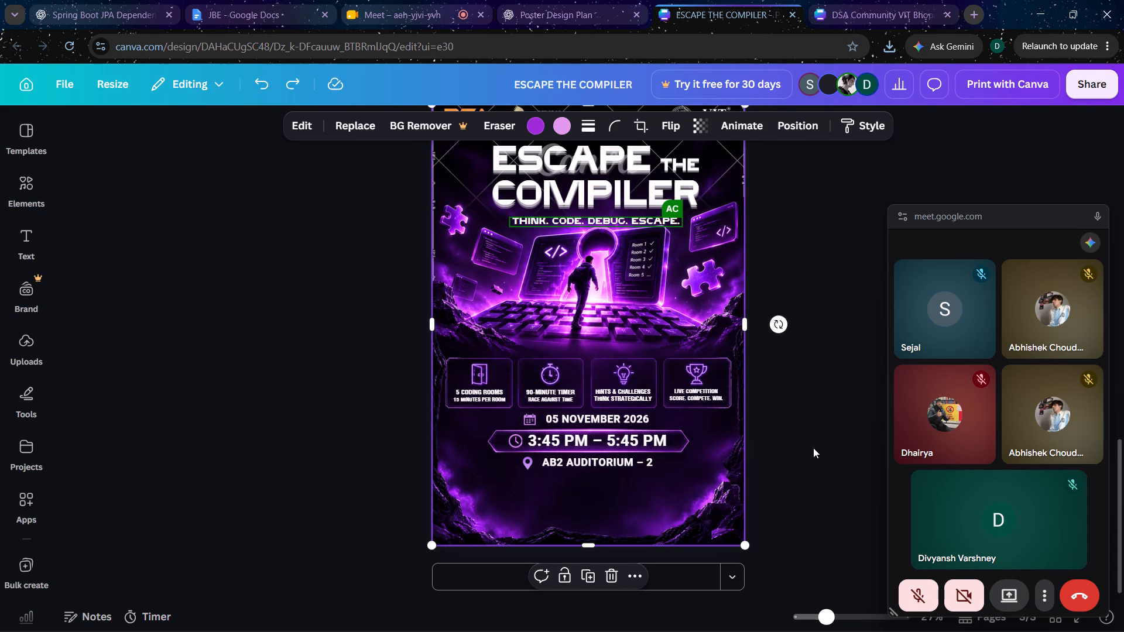
Group the date, time and venue texts with their icons and the time frame into one event-details block on page 3.
shift+click(570, 461)
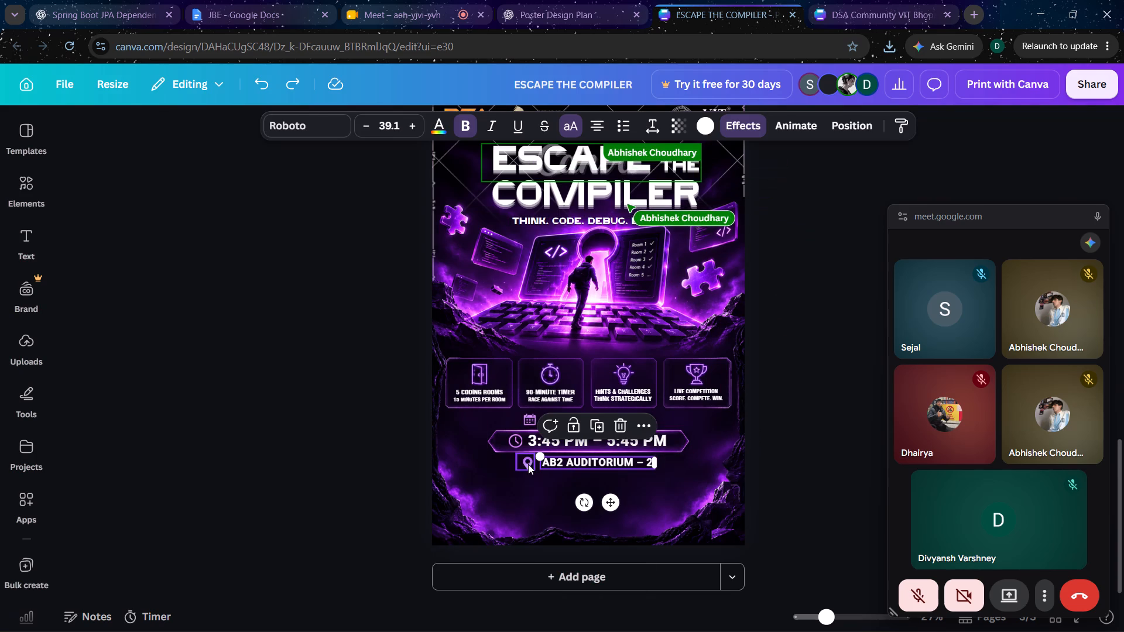
shift+click(528, 464)
shift+click(501, 445)
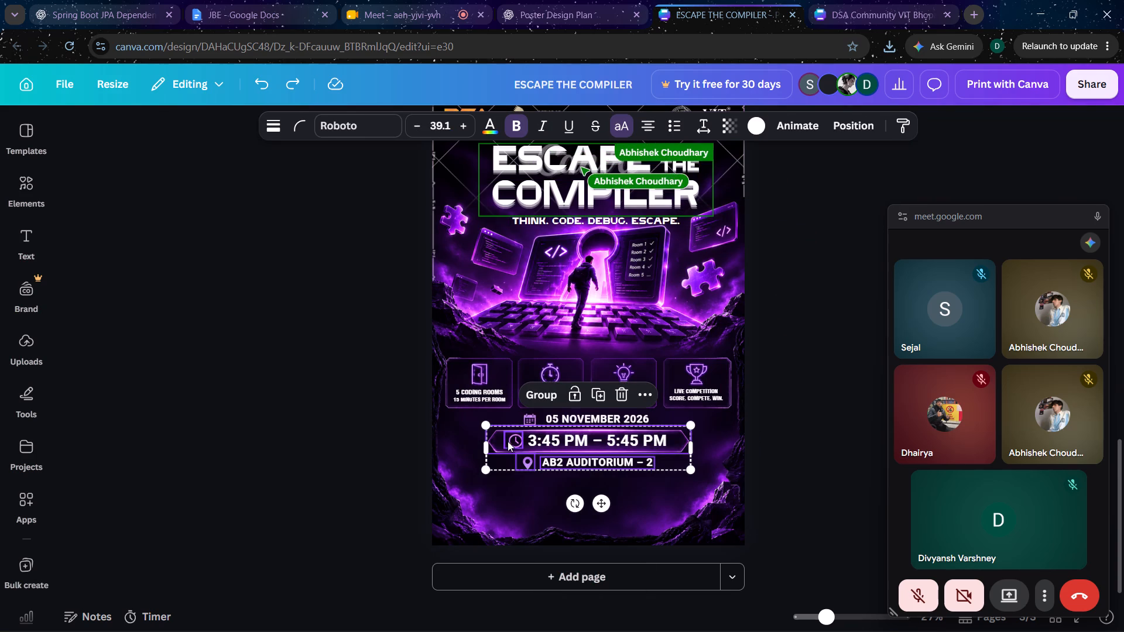
shift+click(512, 441)
shift+click(536, 443)
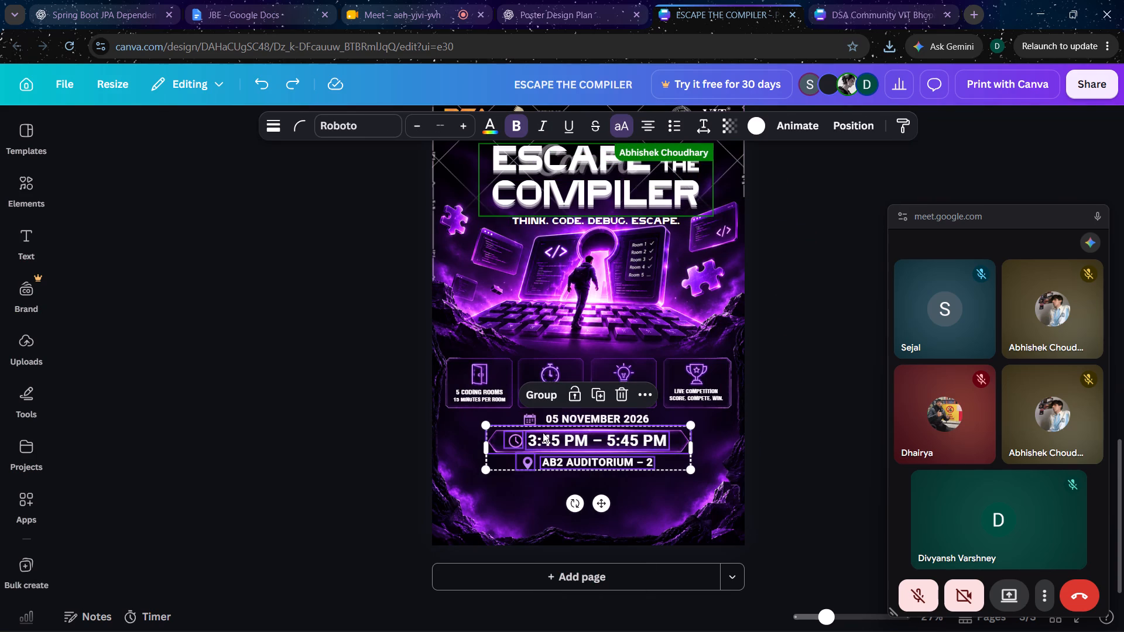
shift+click(531, 421)
shift+click(572, 419)
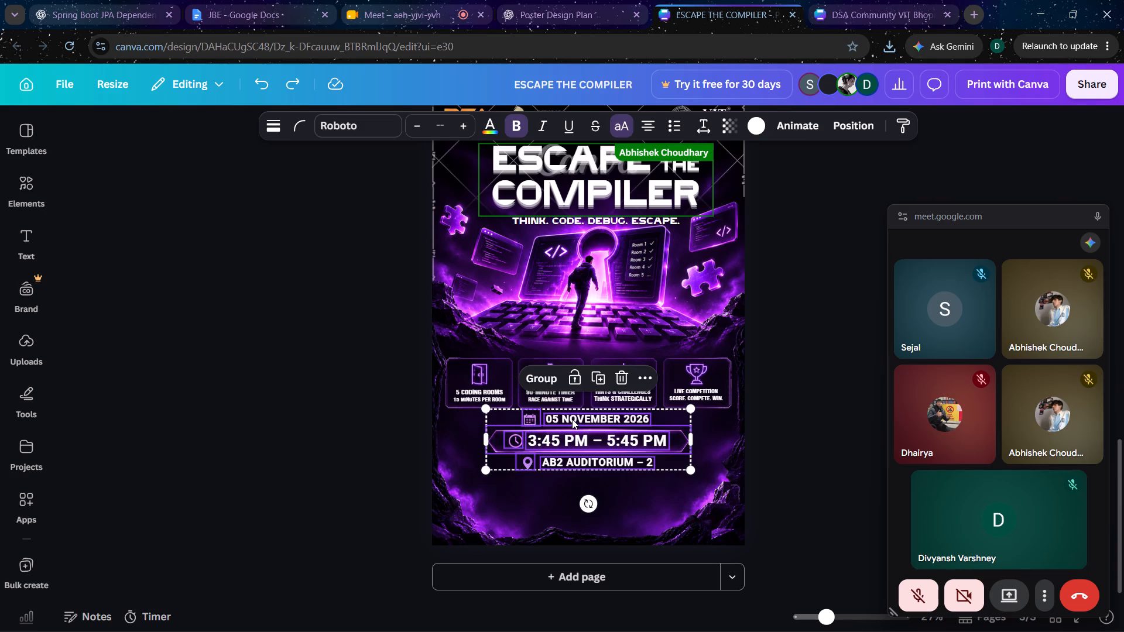
click(548, 377)
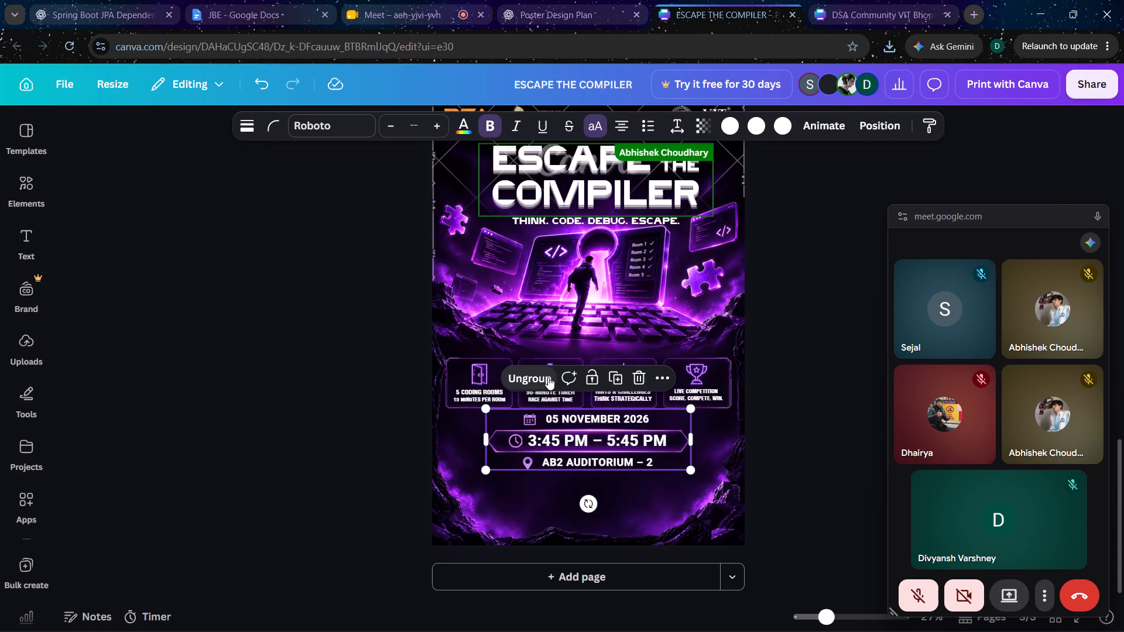
Move the grouped event details to page 3's left side, slightly lower, lining the block up under the first feature card's left edge.
key(Left)
key(Left)
key(Left)
key(Left)
key(Left)
key(Left)
key(Left)
key(Left)
key(Left)
key(Left)
key(Left)
click(788, 441)
click(684, 458)
key(Left)
key(Left)
key(Left)
key(Left)
key(Left)
key(Left)
key(Left)
key(Left)
key(Left)
key(Left)
key(Left)
key(Left)
key(Left)
key(Left)
key(Left)
key(Left)
key(Left)
key(Left)
key(Left)
key(Left)
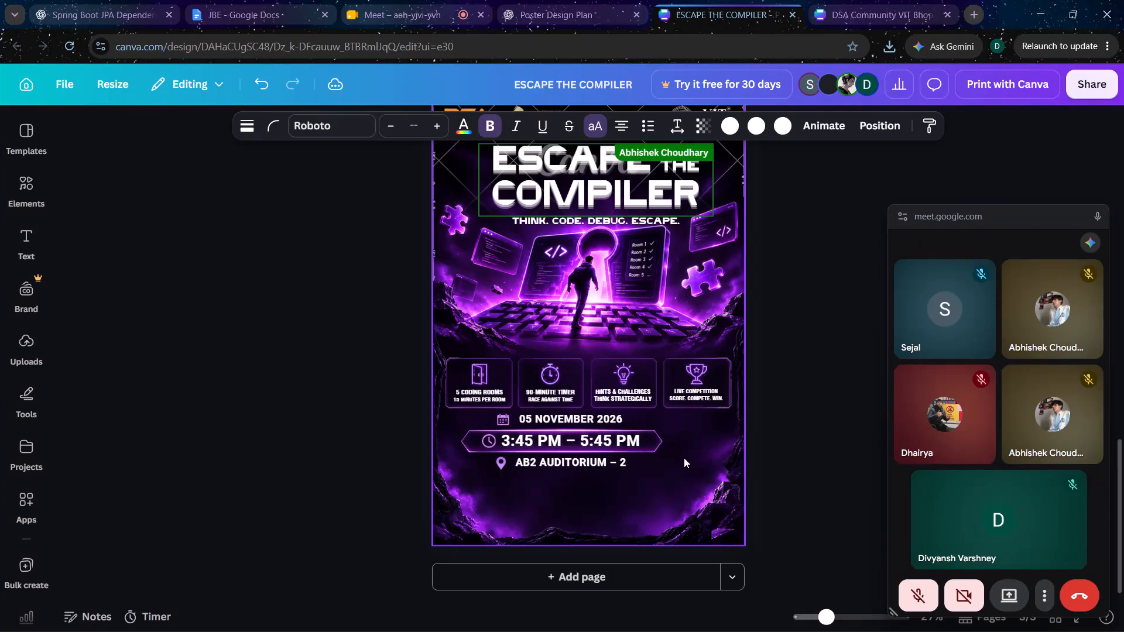
key(Down)
key(Down)
key(Down)
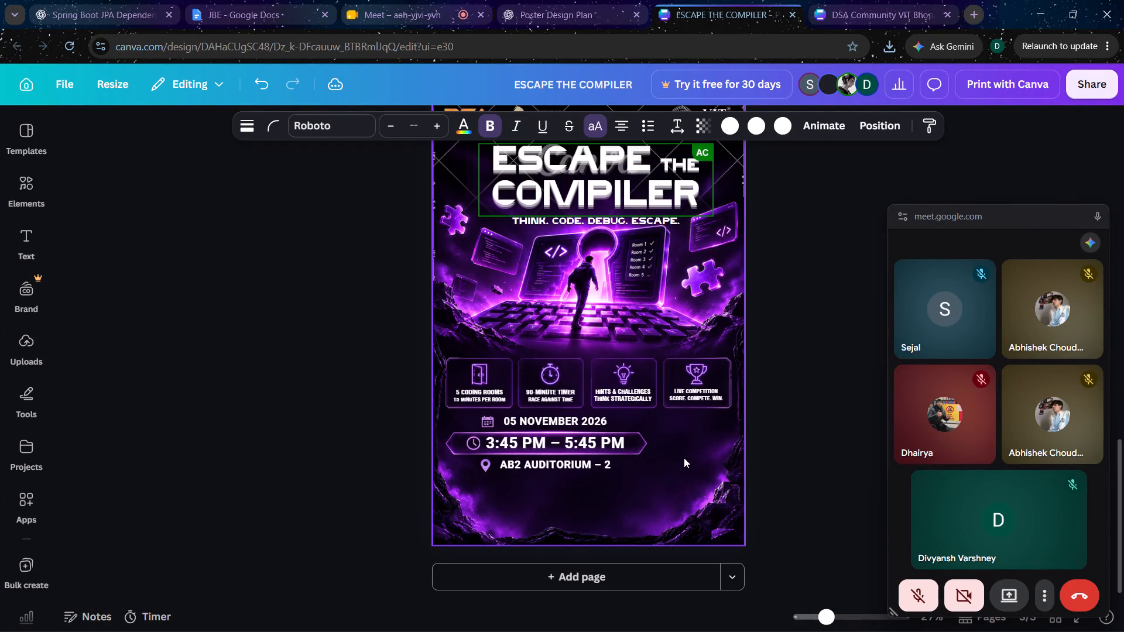
key(Left)
key(Left)
key(Left)
key(Left)
key(Left)
key(Left)
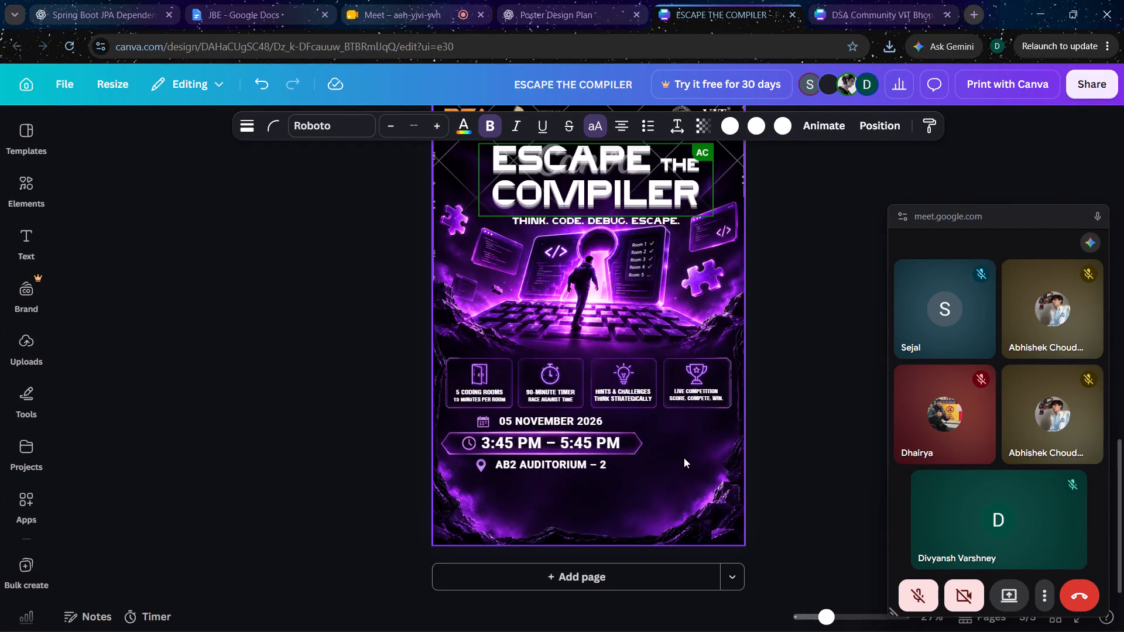
key(Right)
key(Right)
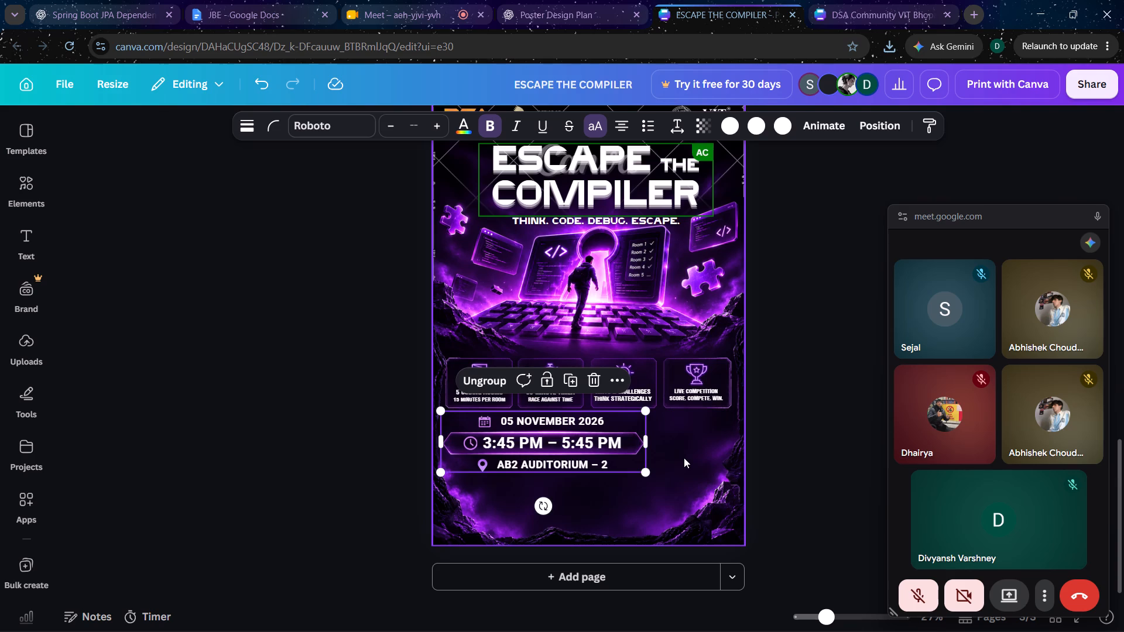
key(Down)
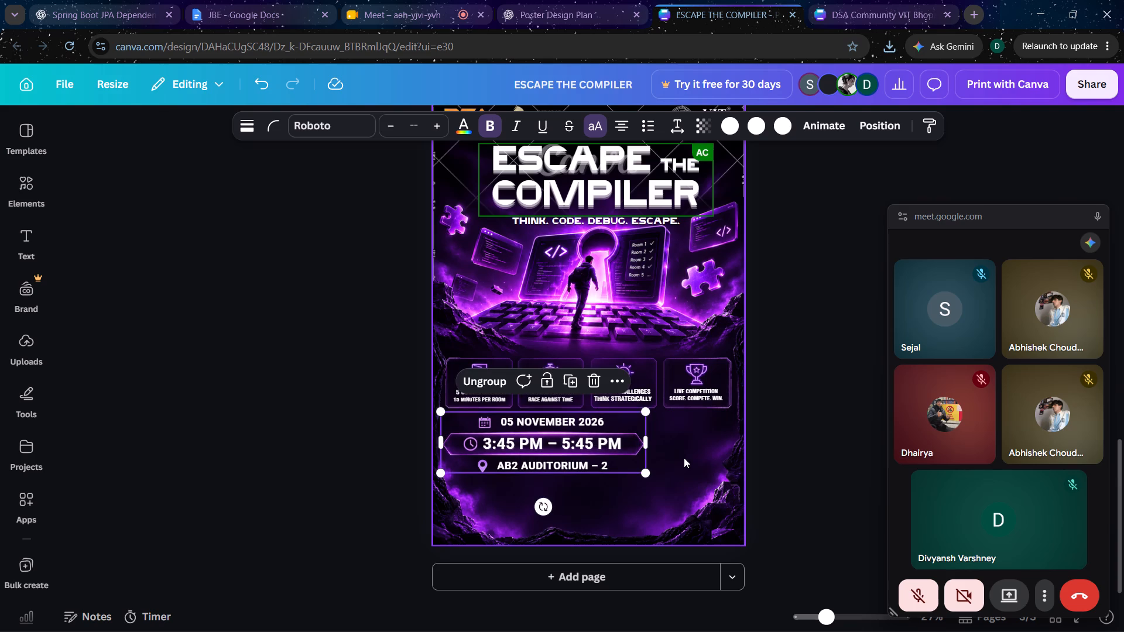
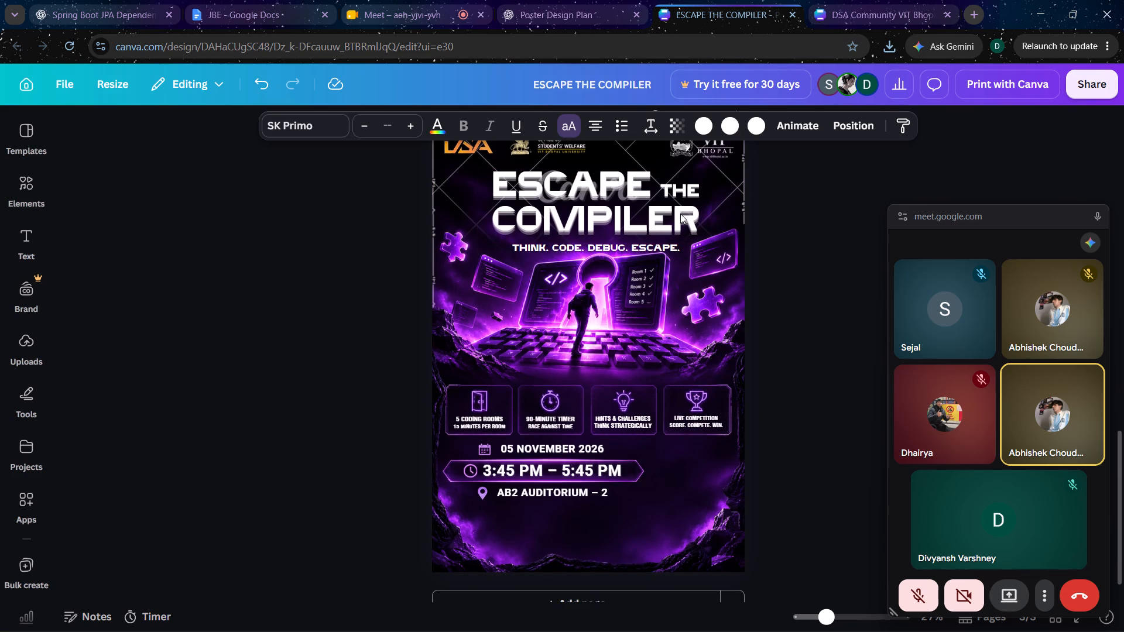
Nudge the Escape the Compiler title up slightly on page 3.
key(Up)
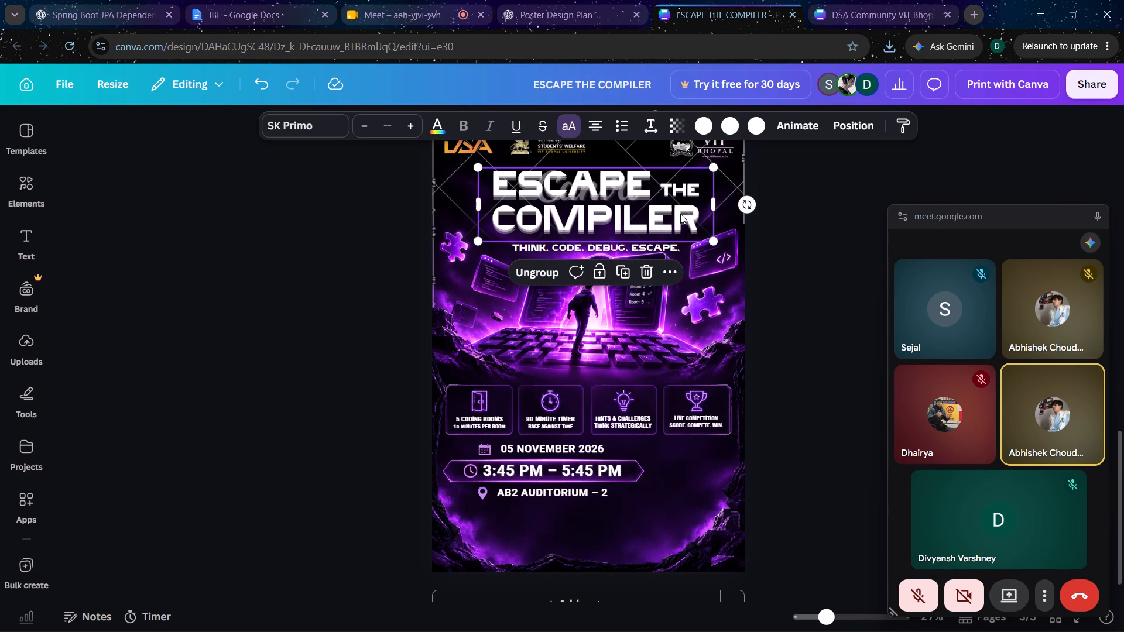
Nudge the tagline Think. Code. Debug. Escape. slightly up towards the title and a little to the left on page 3.
click(606, 249)
key(Up)
key(Up)
key(Up)
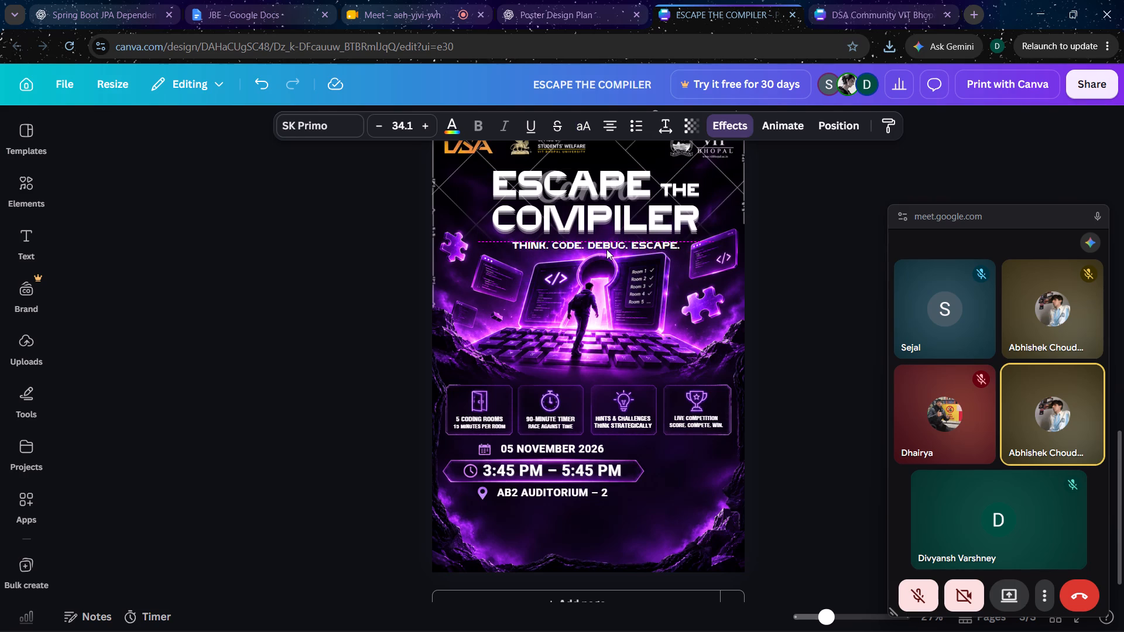
key(Left)
key(Left)
key(Left)
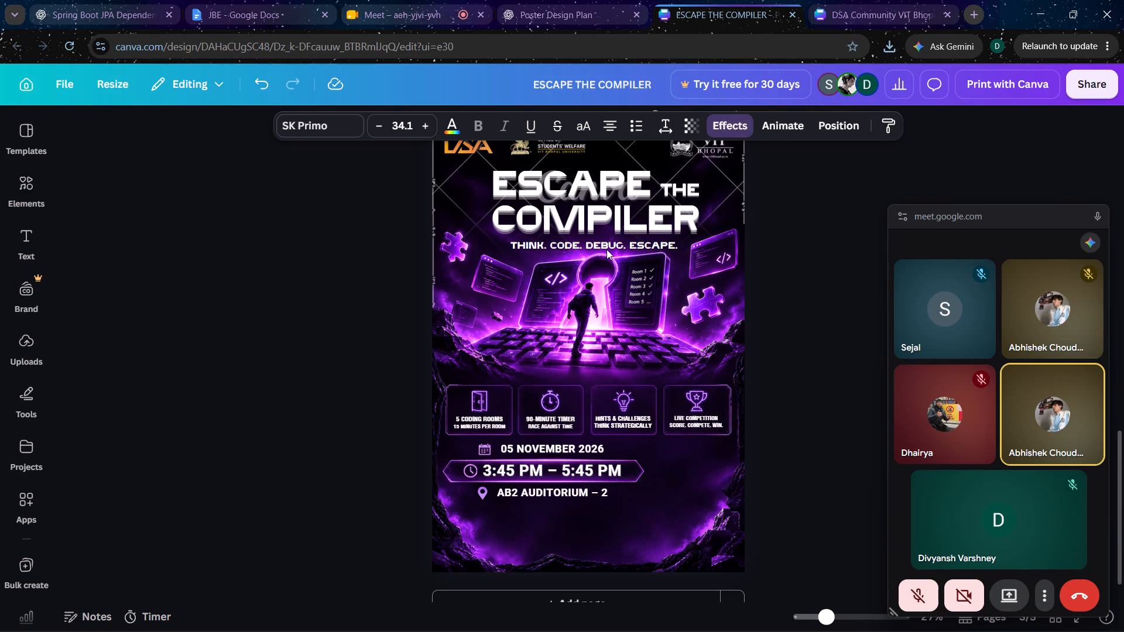
key(Left)
key(Left)
key(Left)
key(Left)
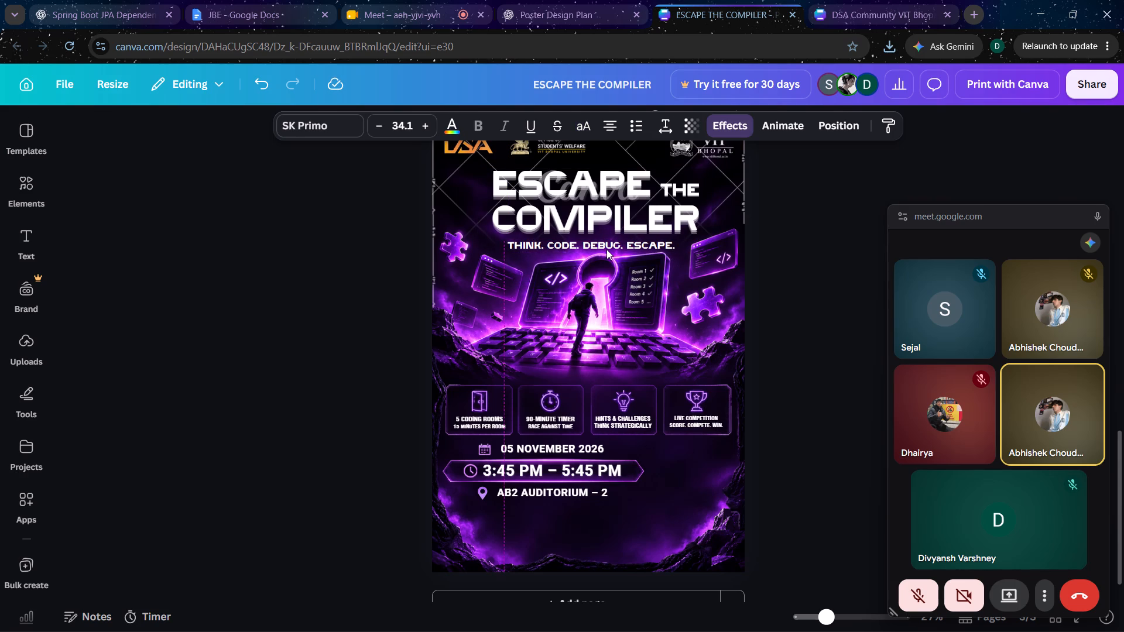
key(Left)
key(Left)
key(Left)
key(Left)
key(Left)
key(Left)
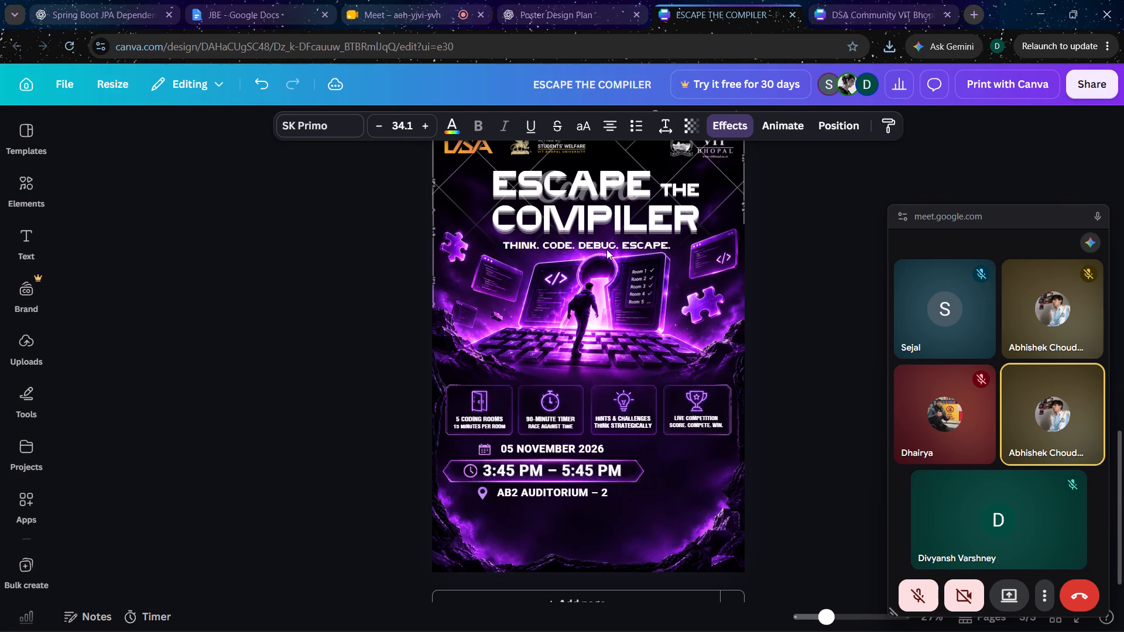
key(Right)
key(Right)
key(Right)
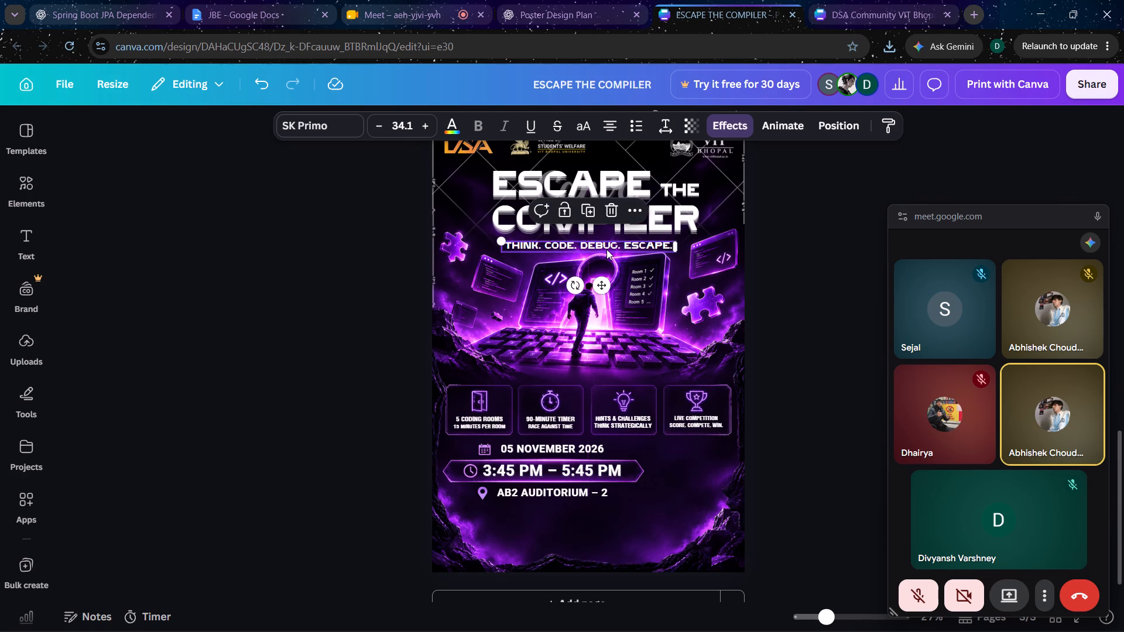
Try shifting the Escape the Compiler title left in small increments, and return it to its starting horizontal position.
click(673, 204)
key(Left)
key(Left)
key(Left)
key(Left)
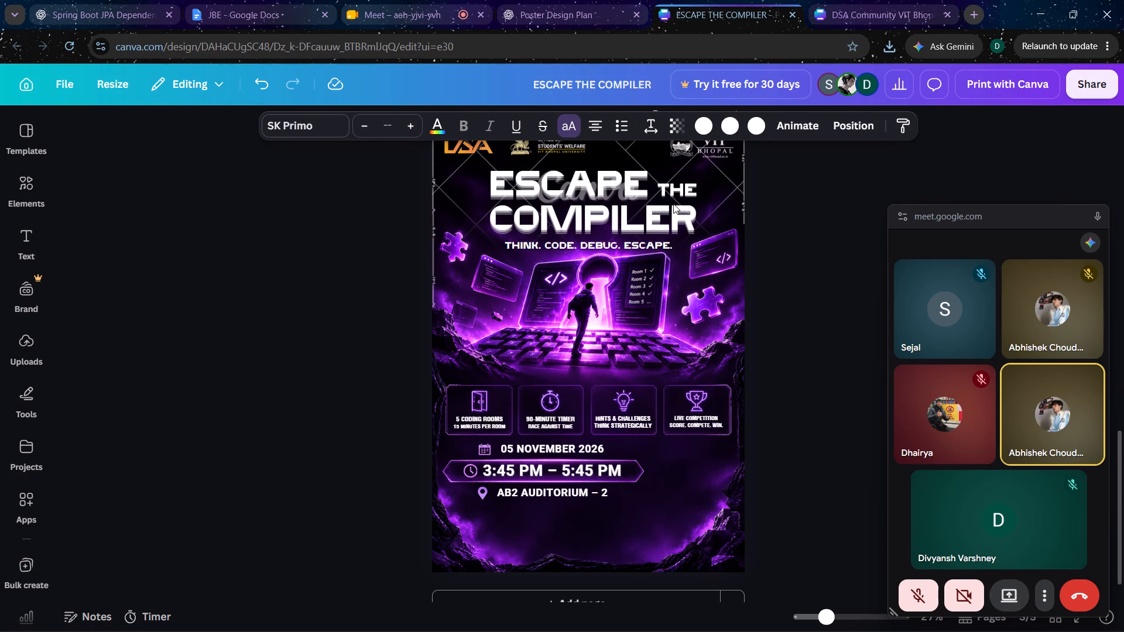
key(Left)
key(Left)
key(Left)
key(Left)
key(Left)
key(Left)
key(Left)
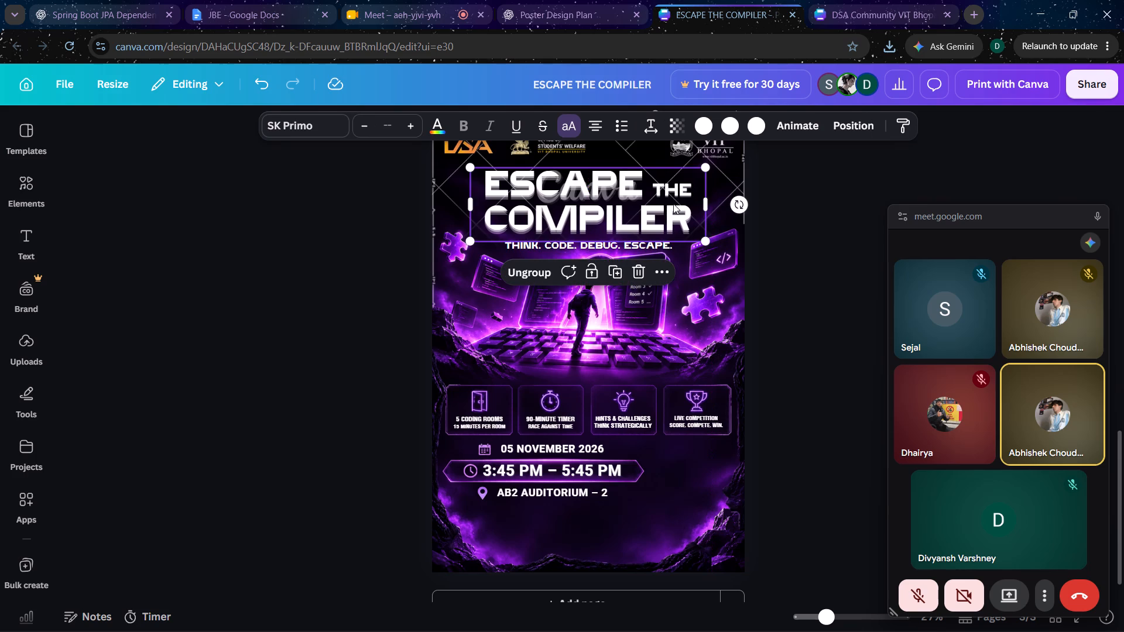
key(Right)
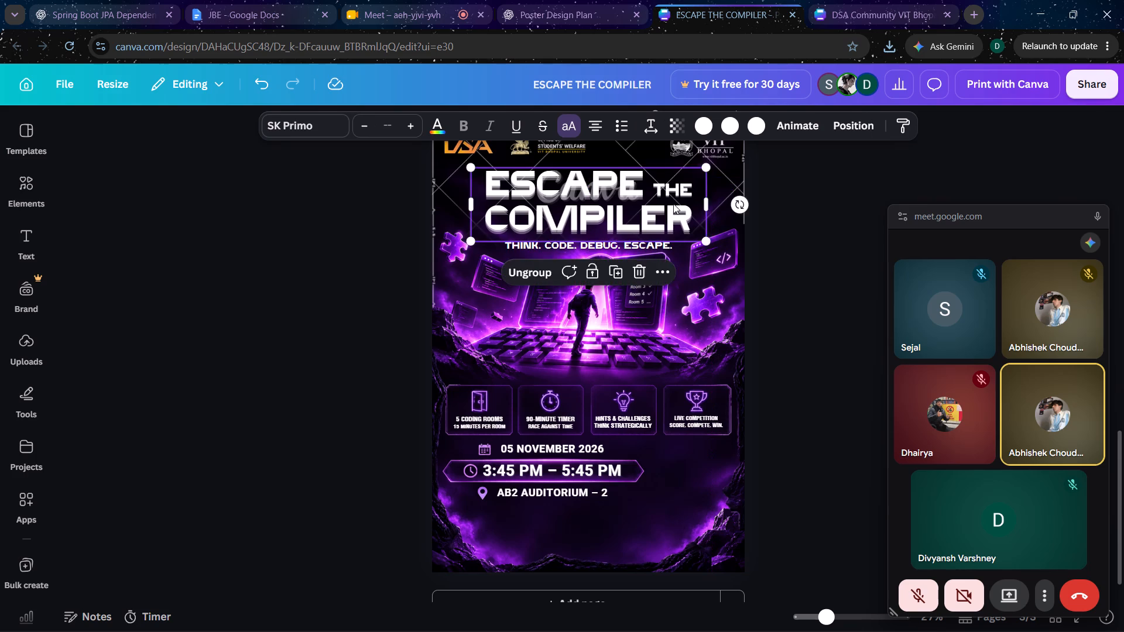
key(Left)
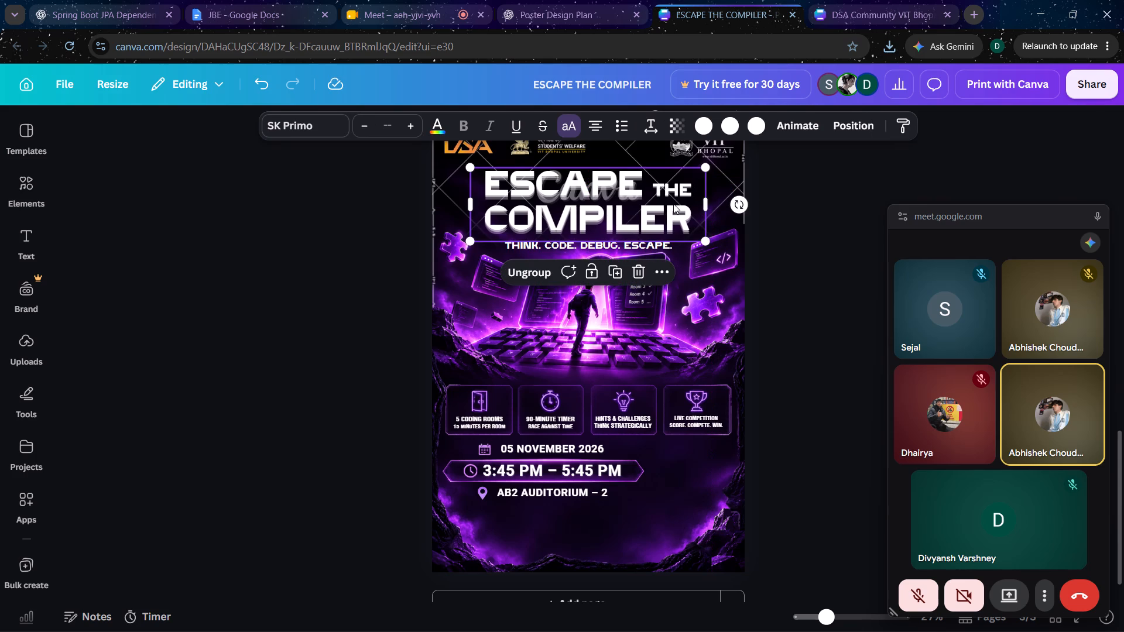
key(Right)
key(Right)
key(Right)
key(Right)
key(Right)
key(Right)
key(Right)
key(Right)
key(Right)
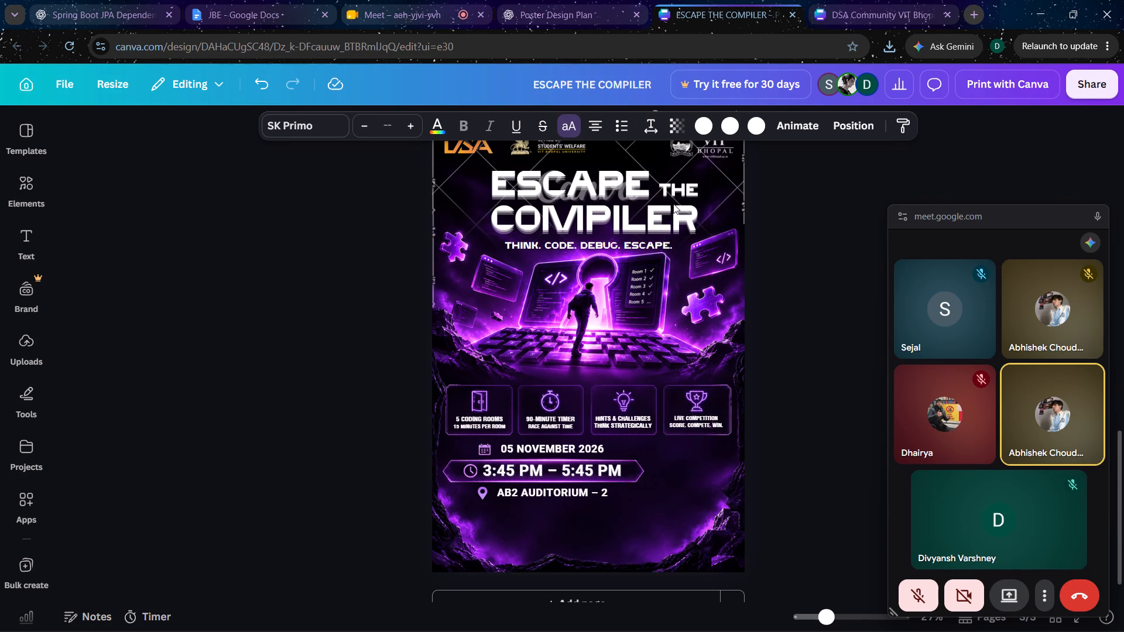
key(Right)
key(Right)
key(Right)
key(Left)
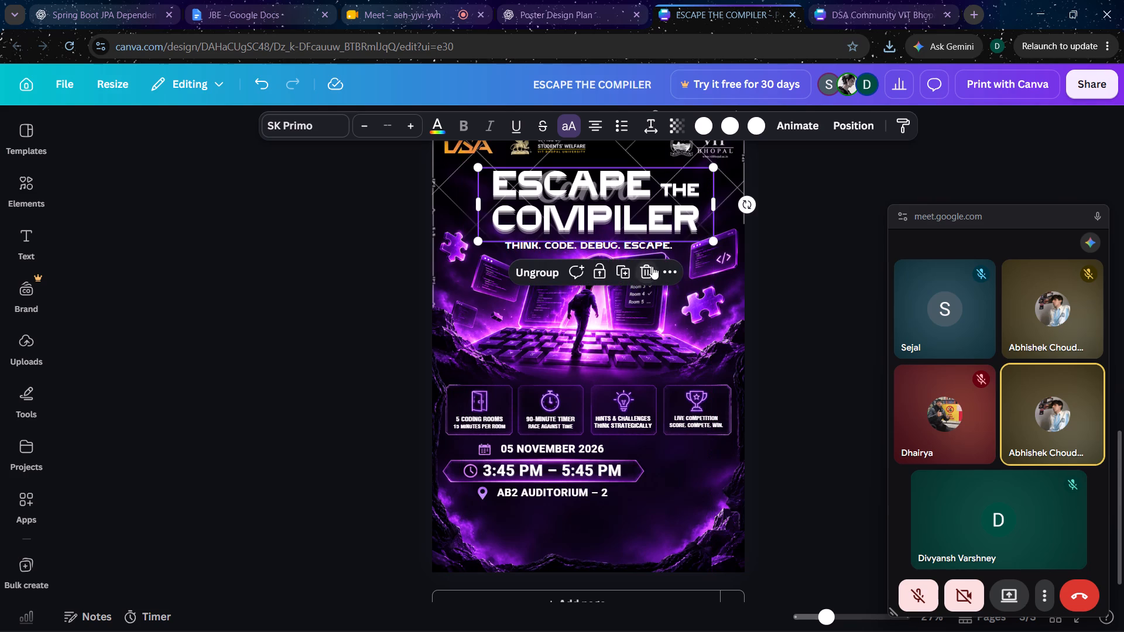
Nudge the tagline right until it sits nearly centred beneath the Escape the Compiler title.
click(638, 244)
key(Right)
key(Right)
key(Right)
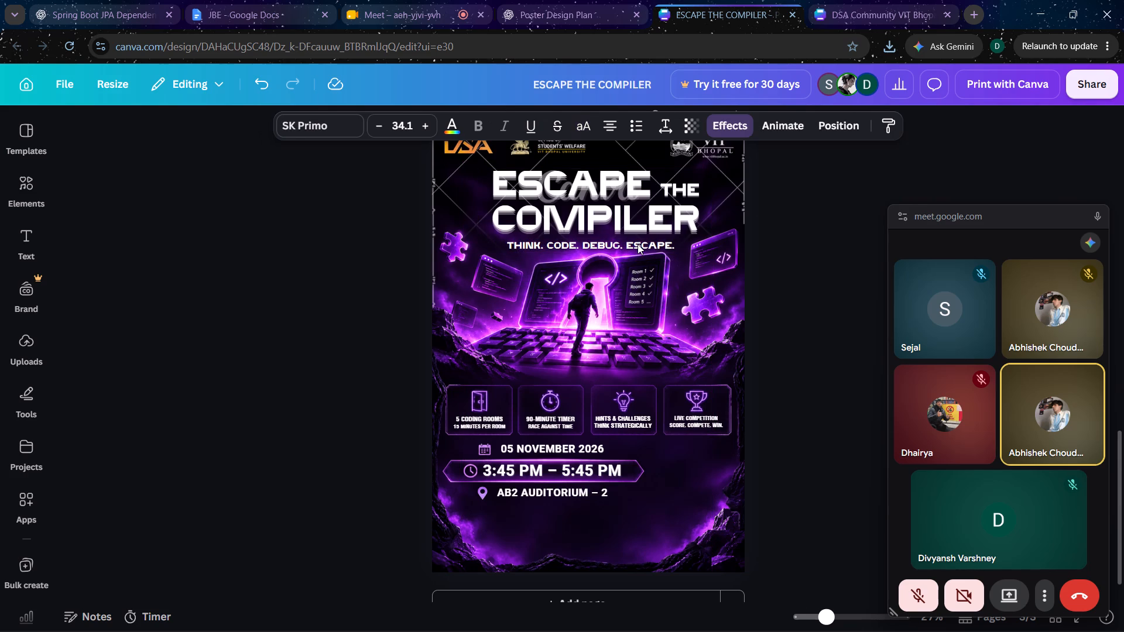
key(Right)
key(Right)
key(Right)
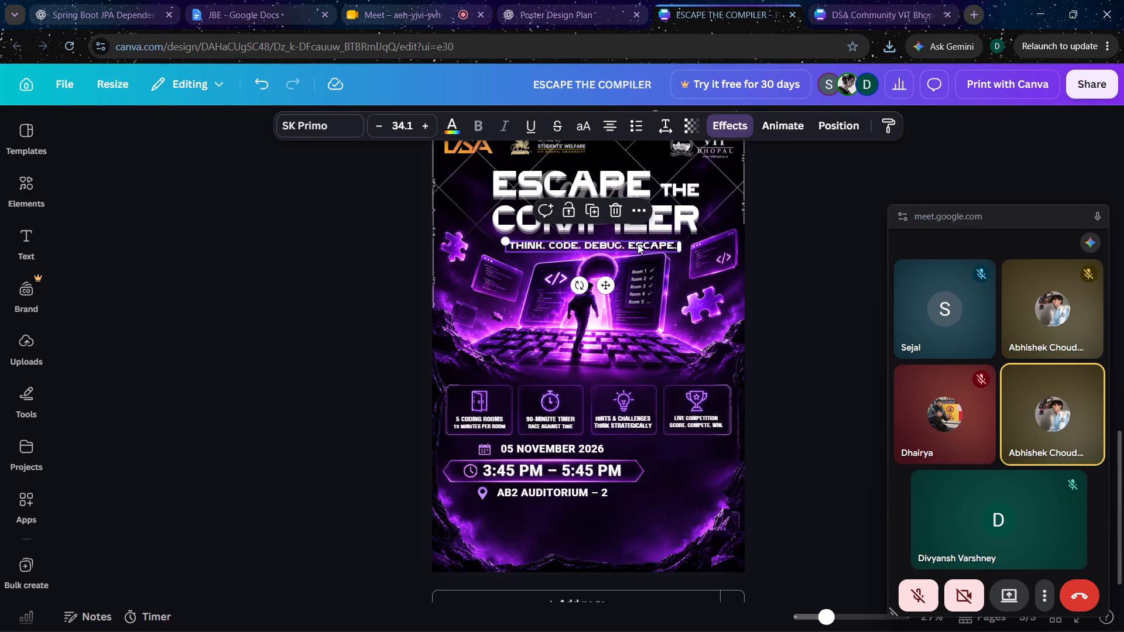
key(Right)
key(Right)
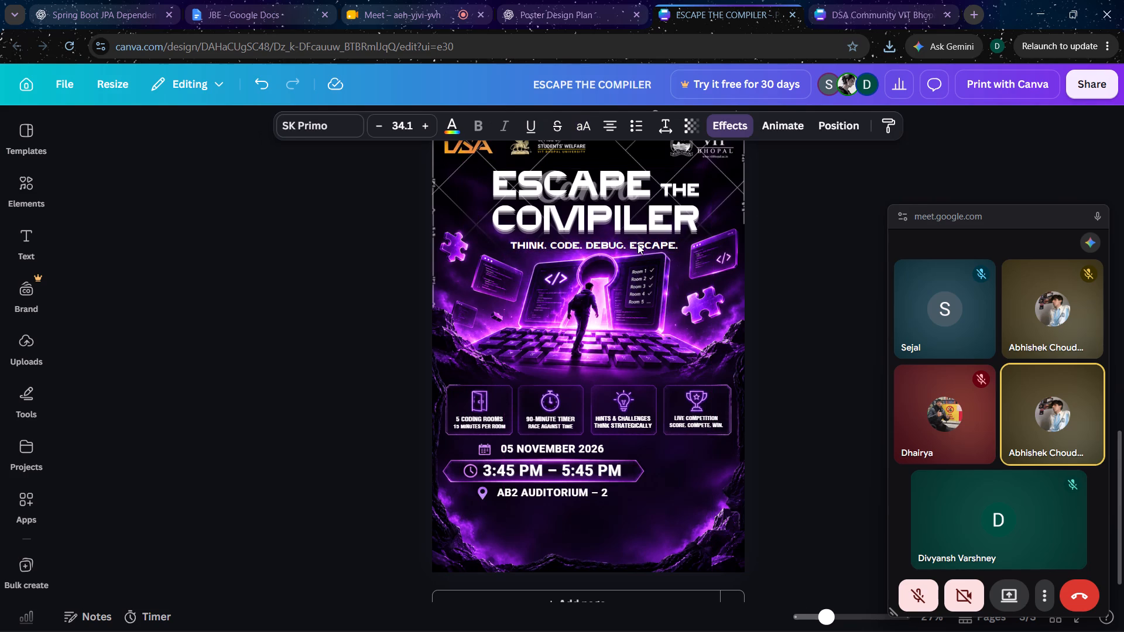
click(848, 264)
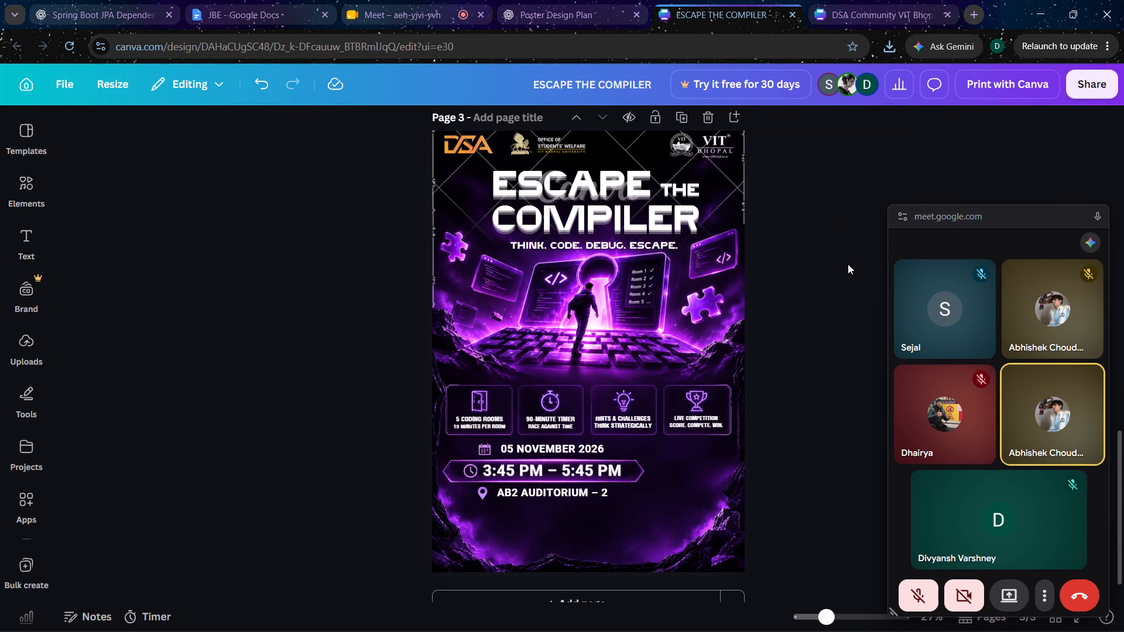
Fine-tune the tagline's horizontal position beneath the title, leaving it slightly further left than before.
click(647, 249)
key(Left)
key(Left)
key(Left)
key(Left)
key(Left)
key(Left)
key(Left)
key(Left)
key(Left)
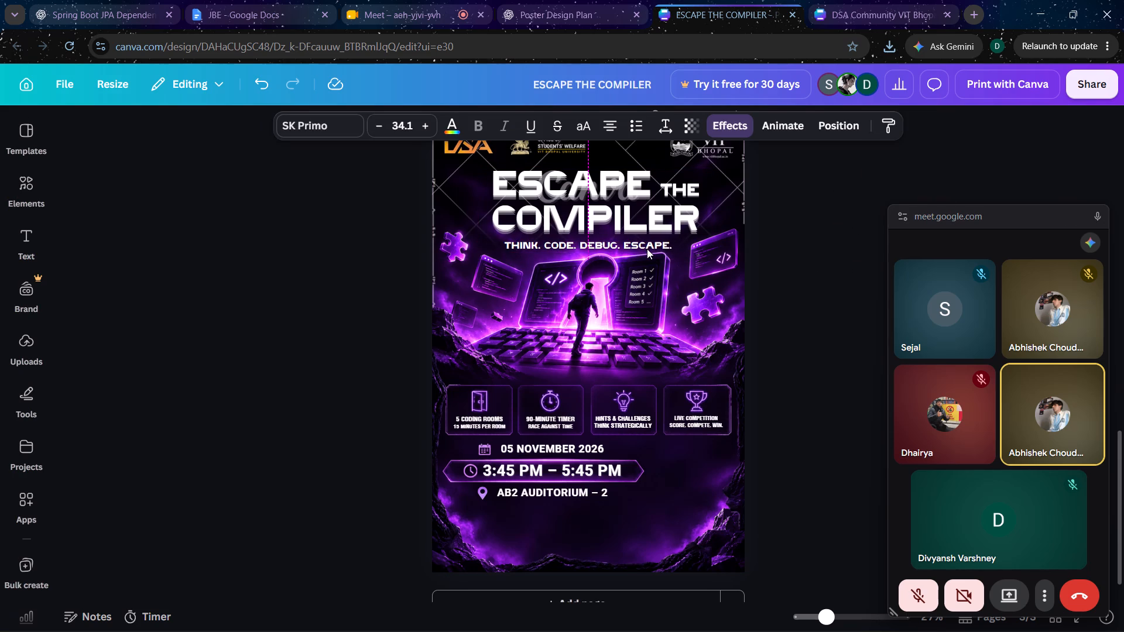
key(Left)
key(Left)
key(Left)
key(Left)
key(Left)
key(Right)
key(Right)
key(Right)
key(Right)
key(Right)
key(Right)
key(Right)
key(Right)
key(Right)
key(Right)
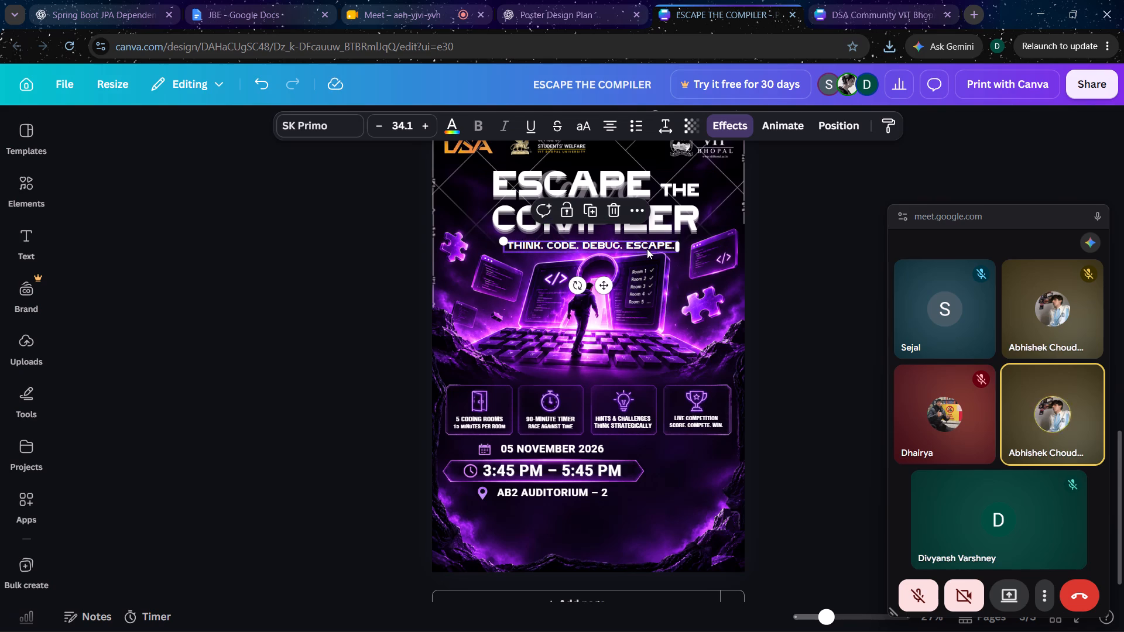
key(Right)
key(Right)
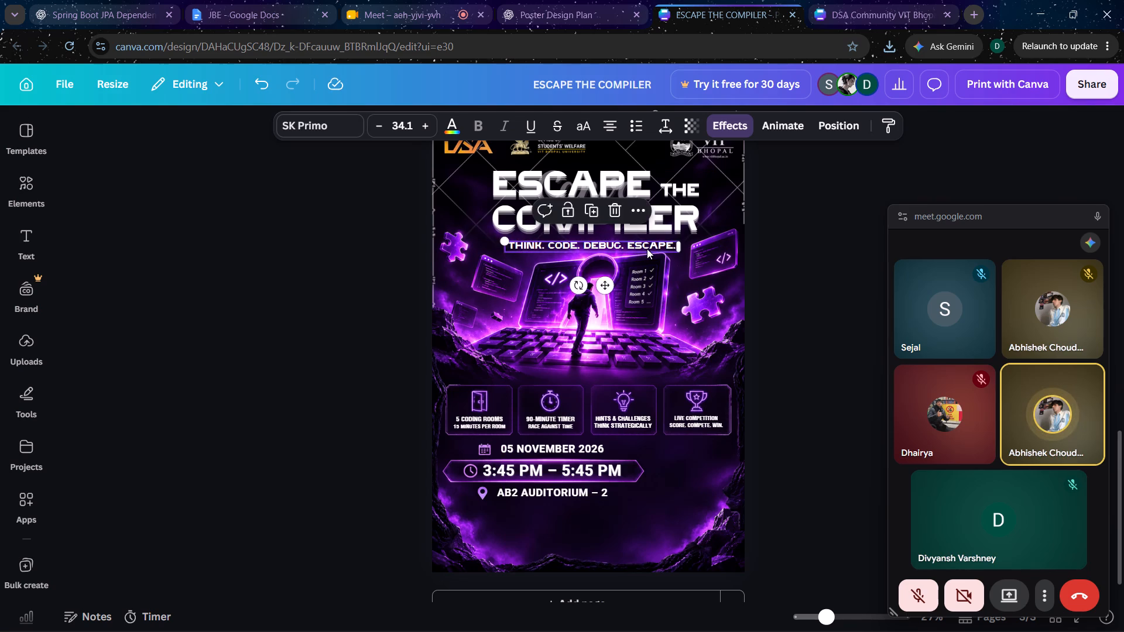
key(Left)
click(816, 293)
Copy the purple frame around 3:45 PM – 5:45 PM from the event-details group and paste it on page 3.
scroll(816, 293, up, 1)
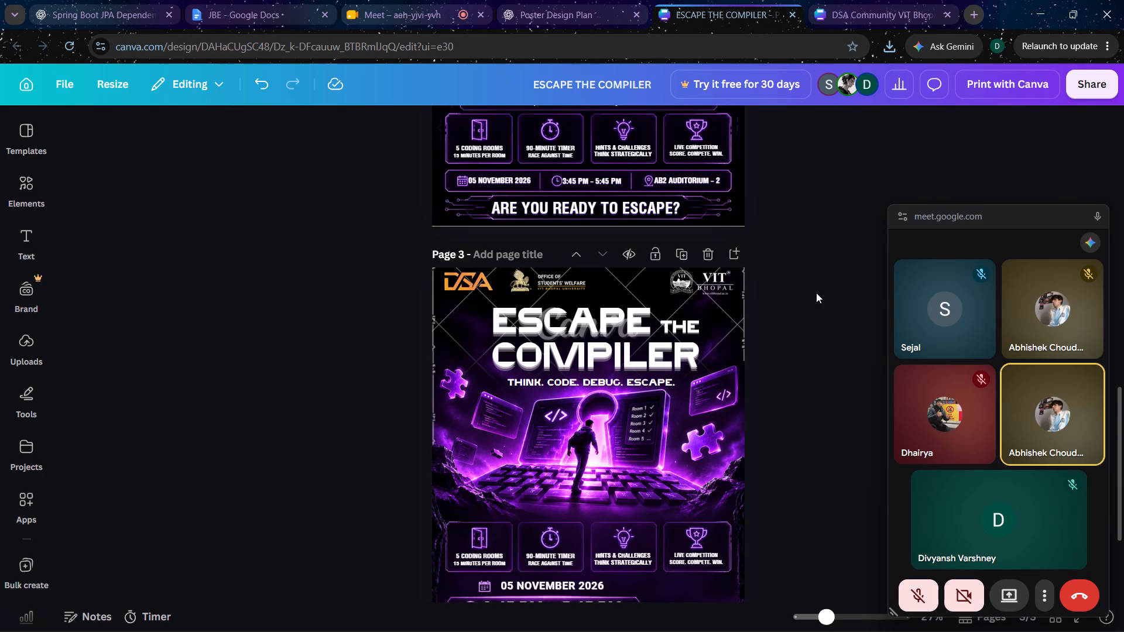
click(816, 293)
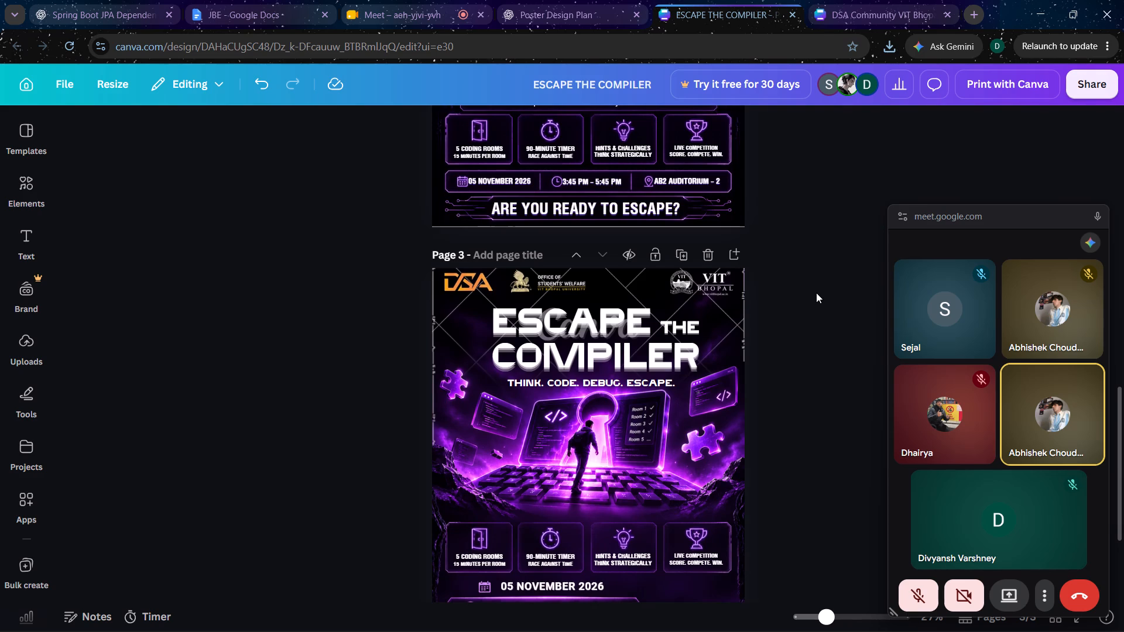
scroll(793, 413, down, 3)
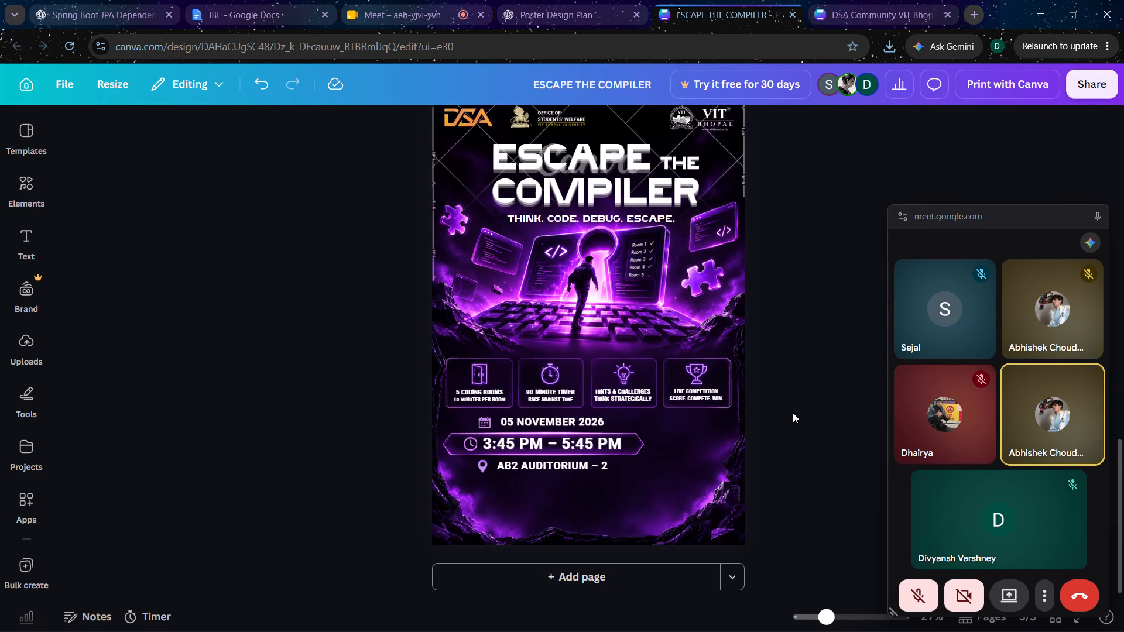
click(810, 431)
click(810, 431)
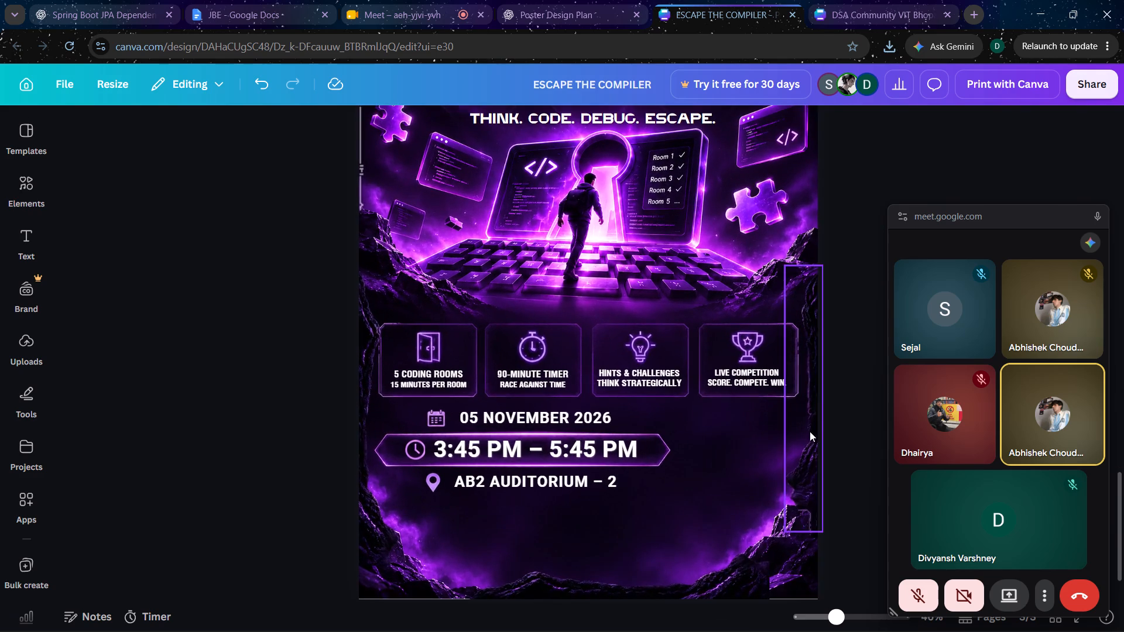
click(661, 458)
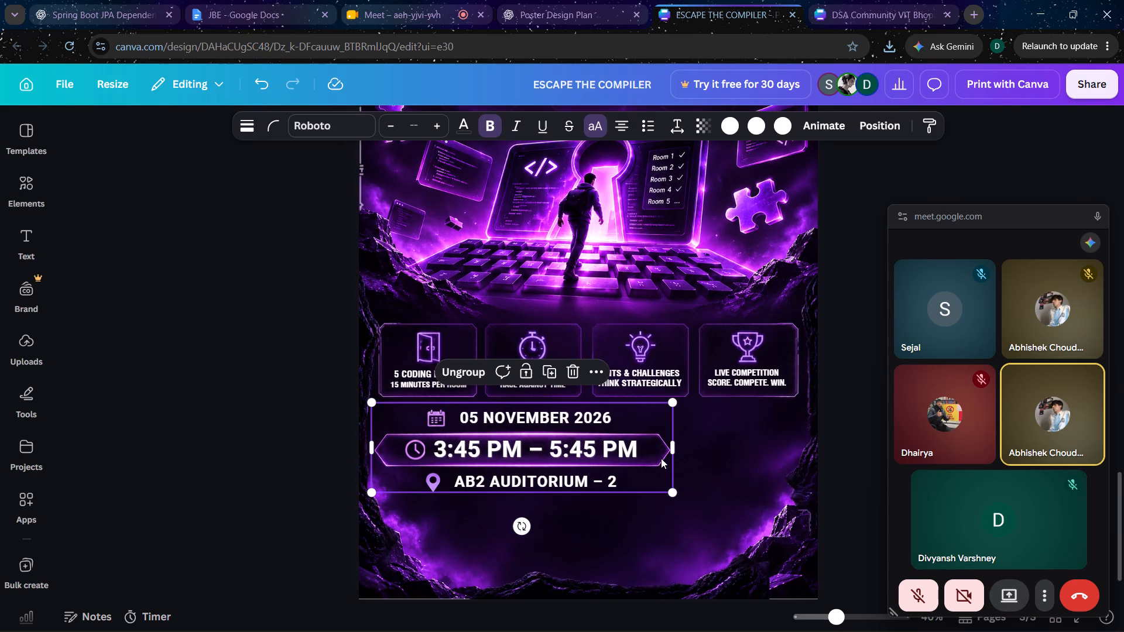
click(638, 451)
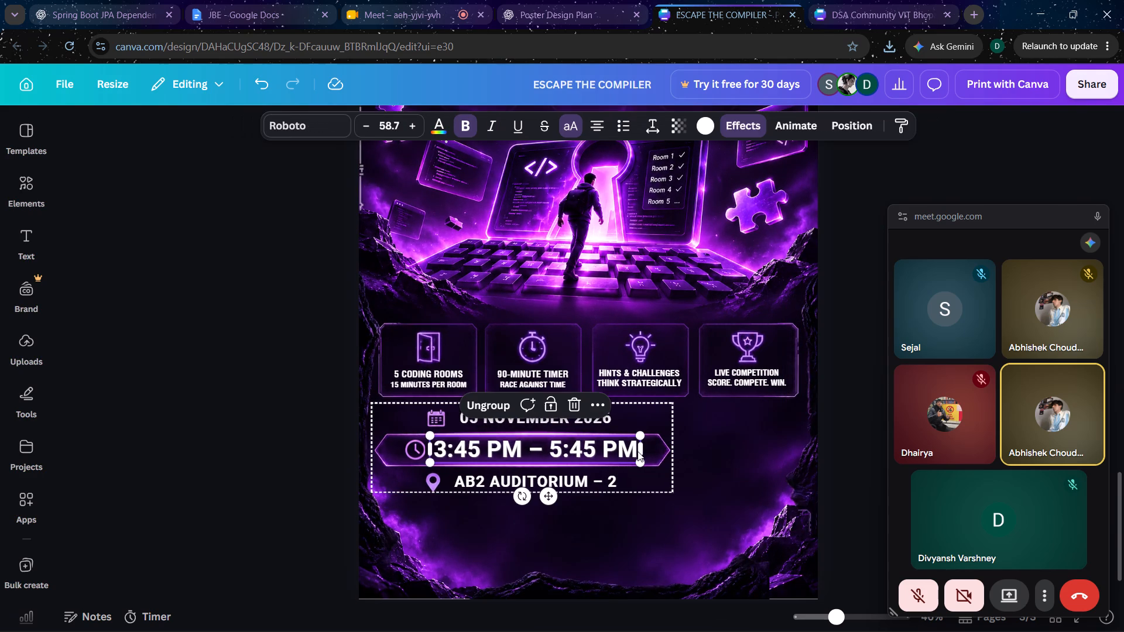
click(660, 451)
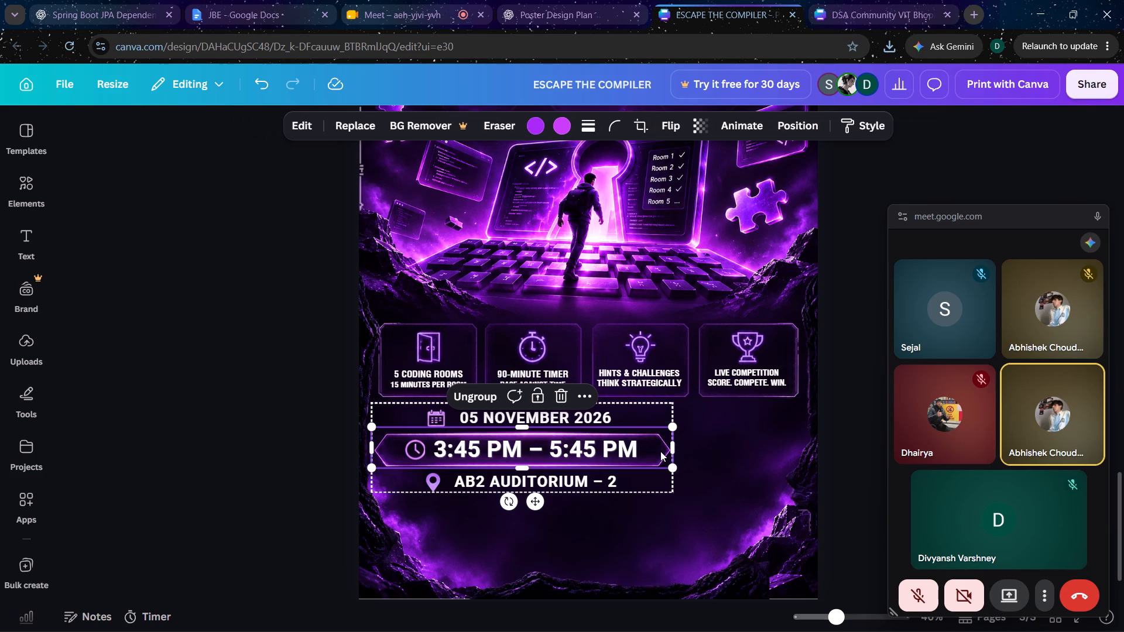
key(ctrl+c)
click(725, 458)
key(ctrl+v)
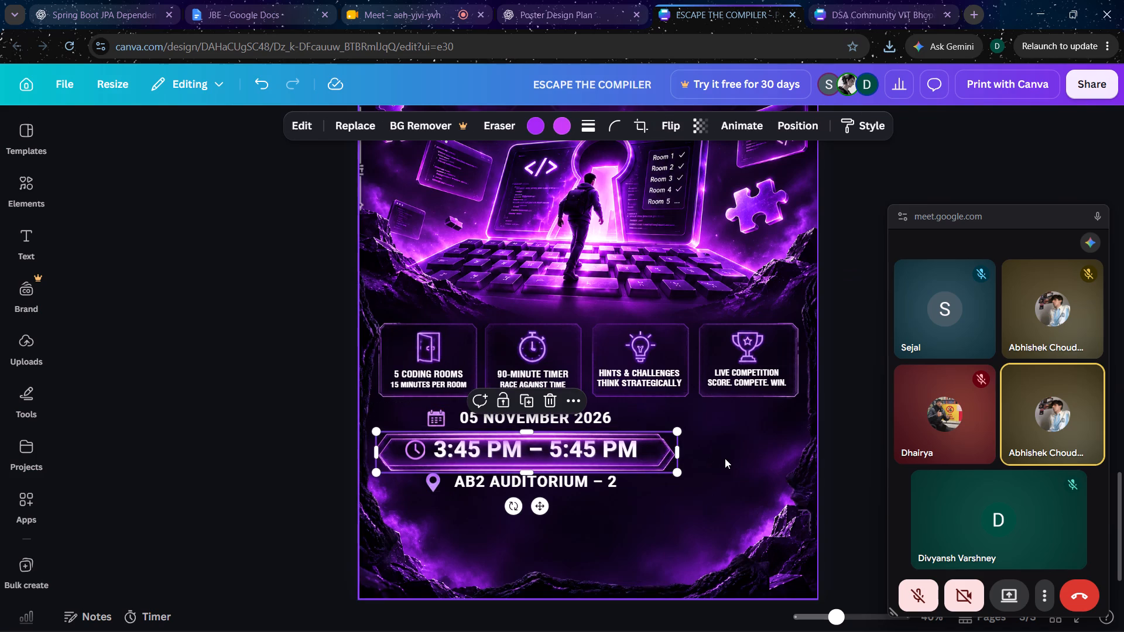
Shrink the copied purple frame and position it around the AB2 Auditorium – 2 text.
drag(653, 466, 731, 541)
drag(760, 547, 664, 520)
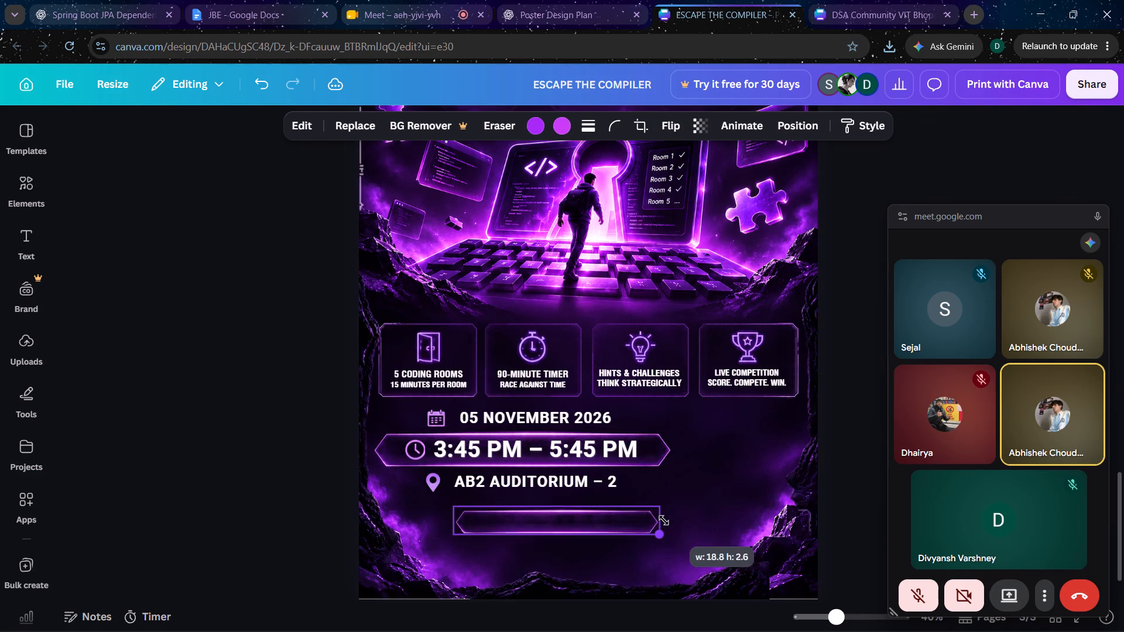
drag(664, 520, 653, 518)
drag(588, 518, 562, 486)
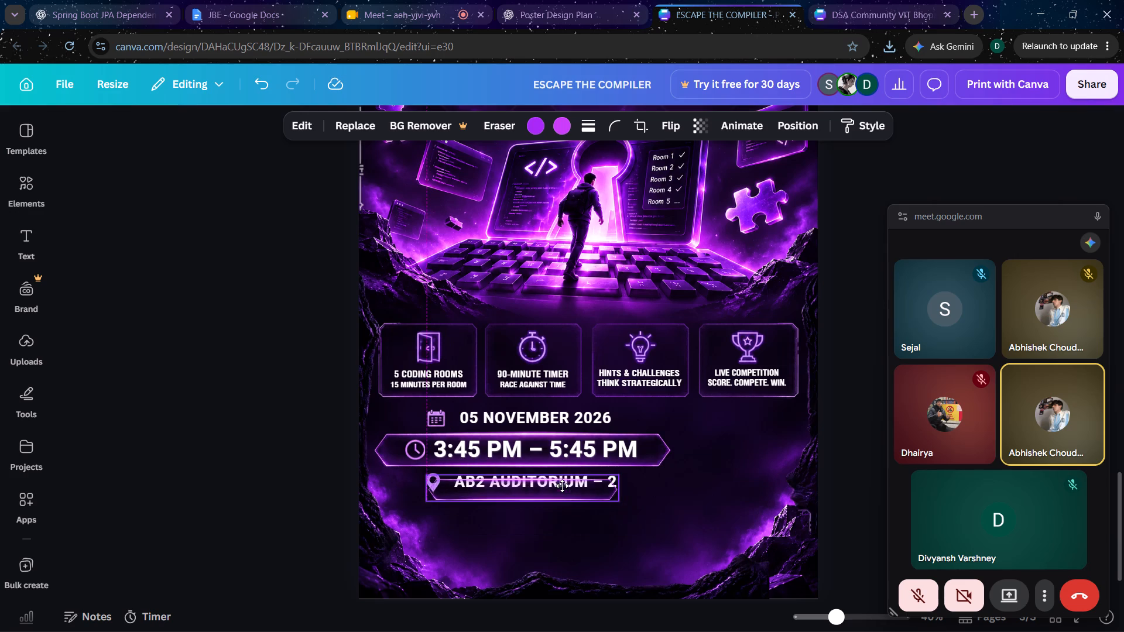
drag(562, 486, 573, 476)
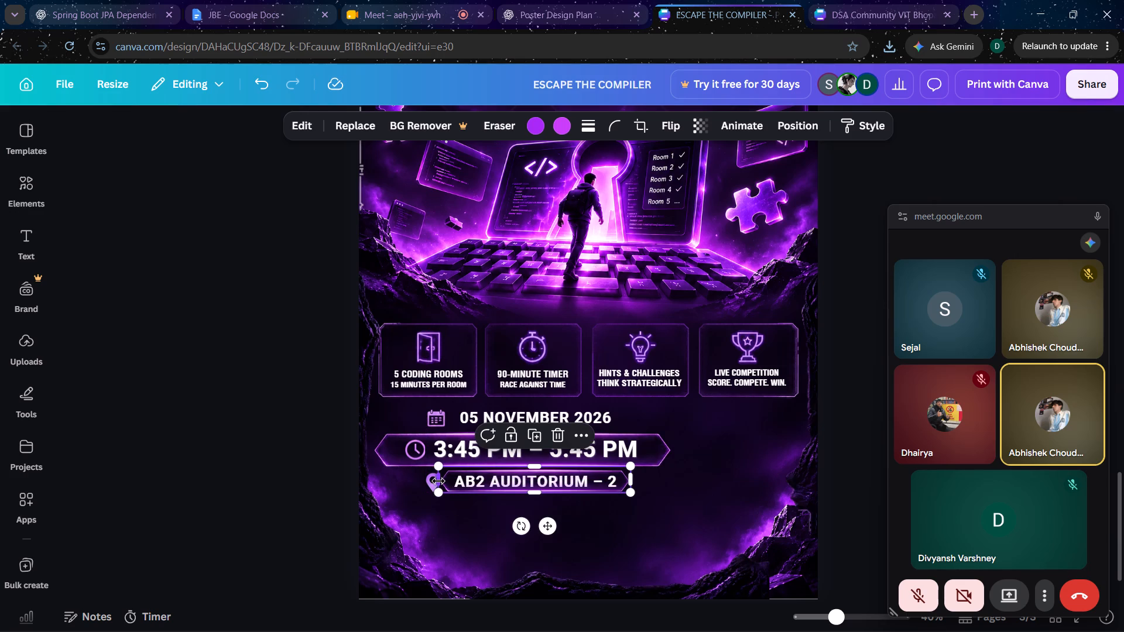
Extend the venue frame leftward to enclose the location pin, about 19.8 wide, and stretch its bottom edge slightly down.
drag(438, 481, 414, 482)
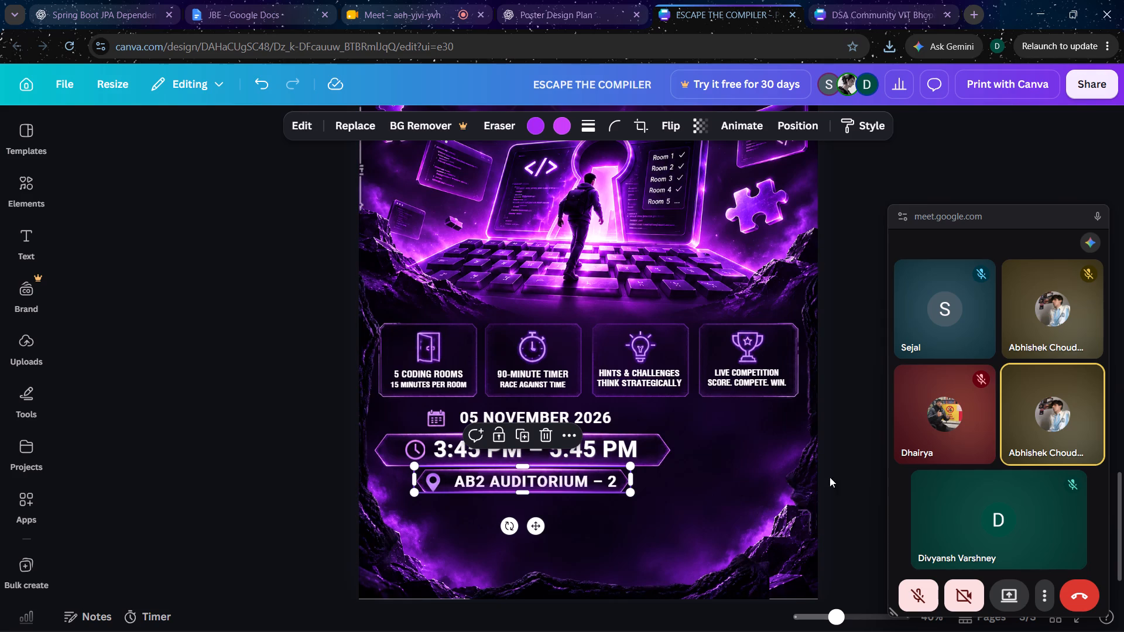
click(842, 473)
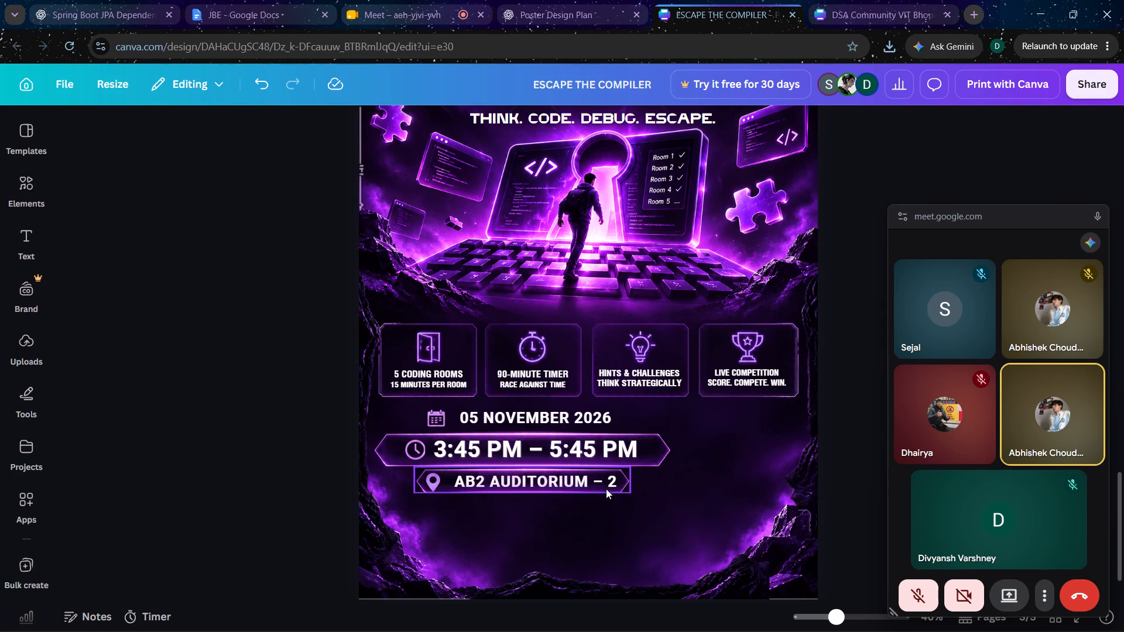
click(606, 489)
drag(520, 497, 520, 499)
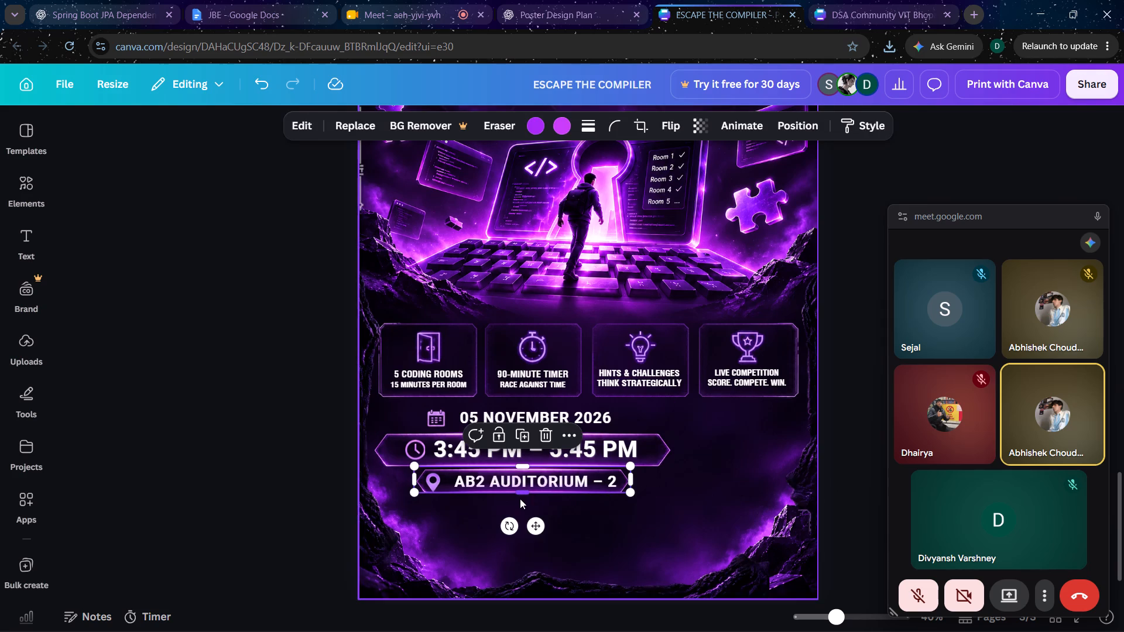
drag(520, 499, 522, 500)
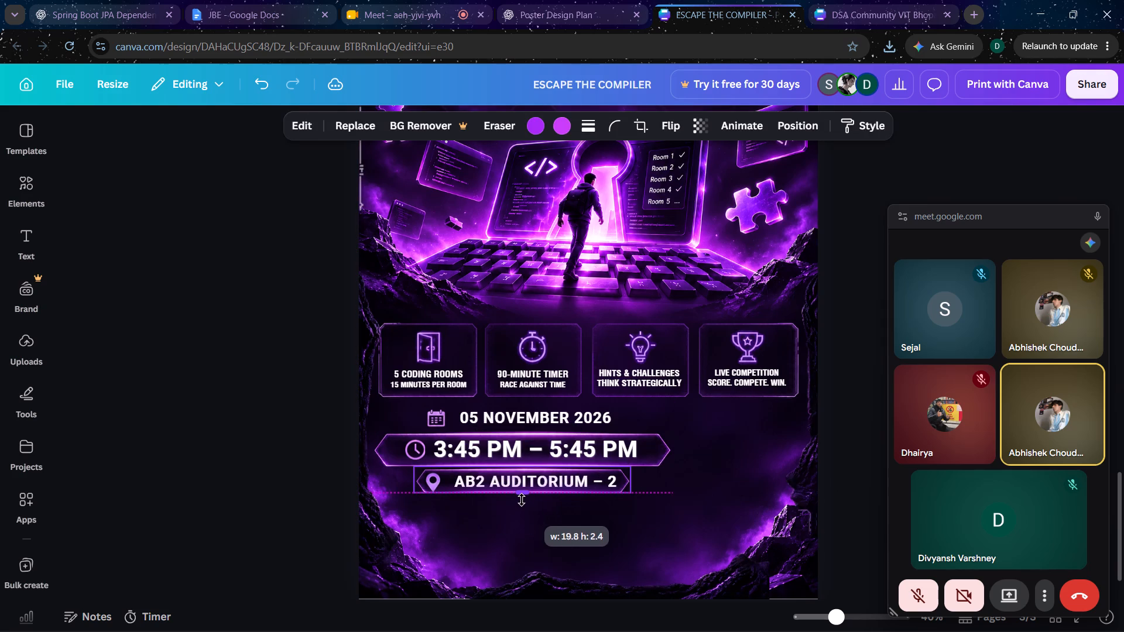
drag(522, 500, 522, 503)
click(692, 497)
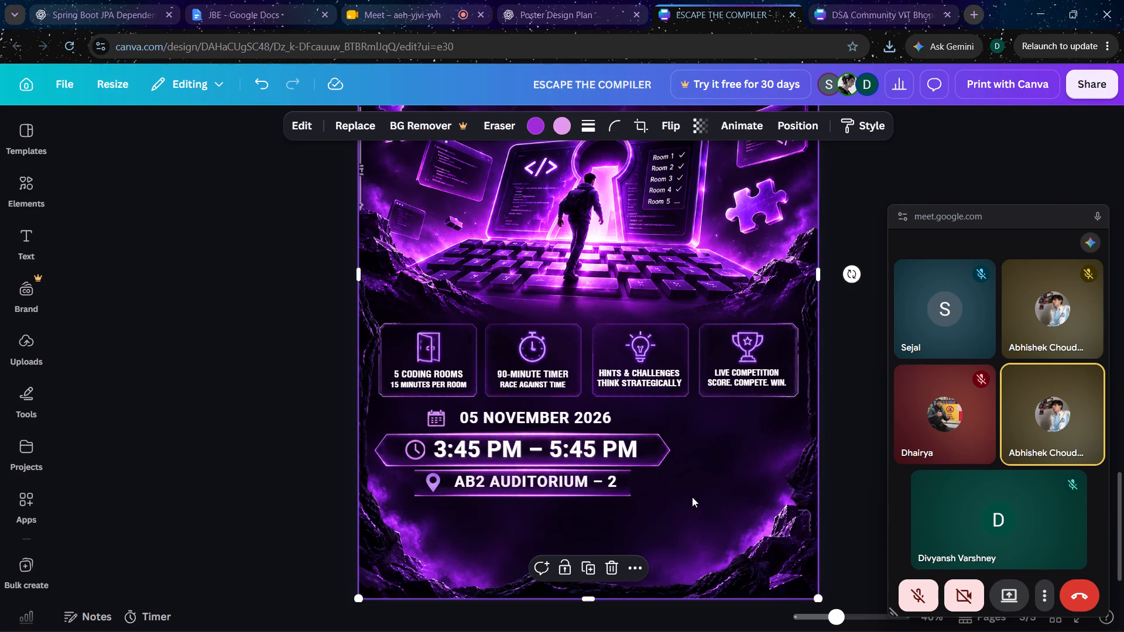
Widen the purple frame around AB2 Auditorium – 2 on both sides, leaving space beyond the location pin and the text.
click(624, 497)
drag(410, 490, 391, 490)
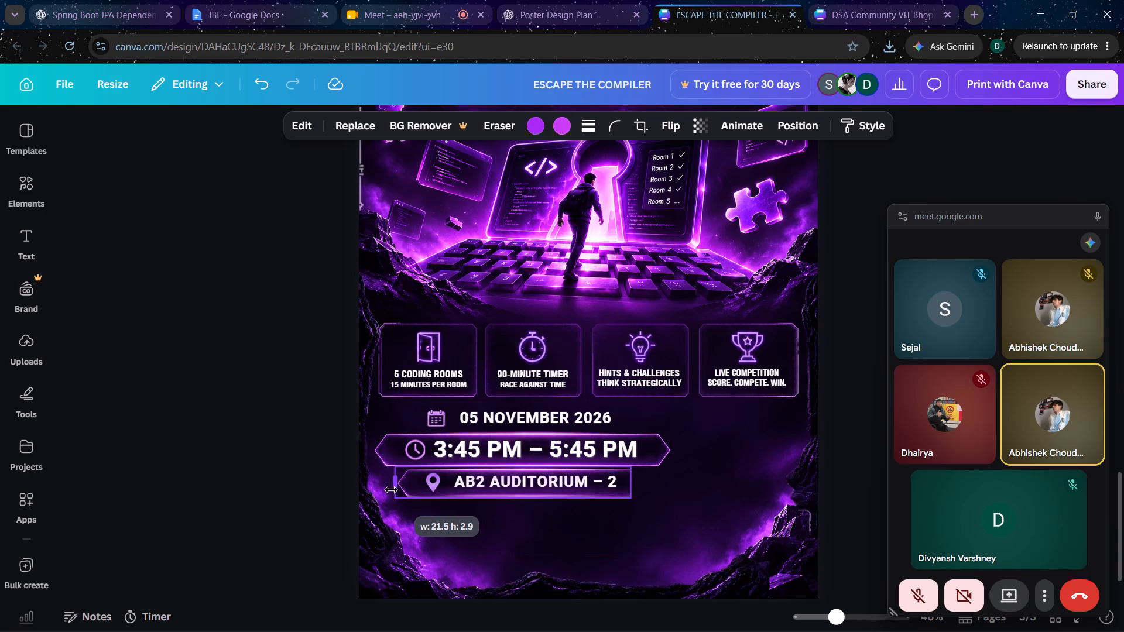
drag(391, 490, 406, 490)
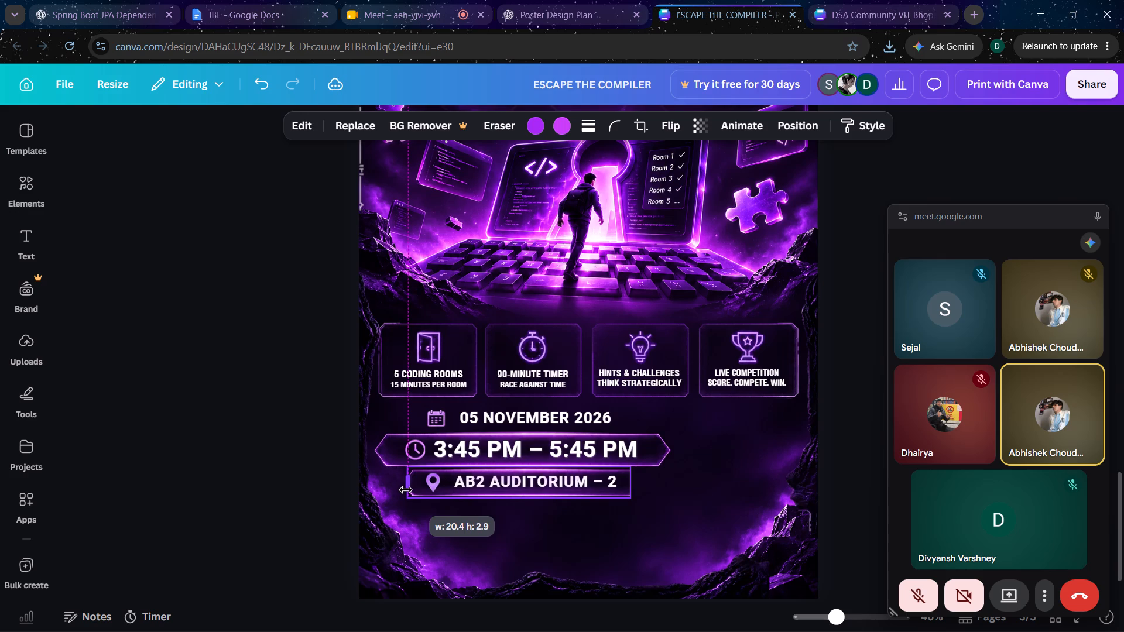
drag(406, 490, 400, 490)
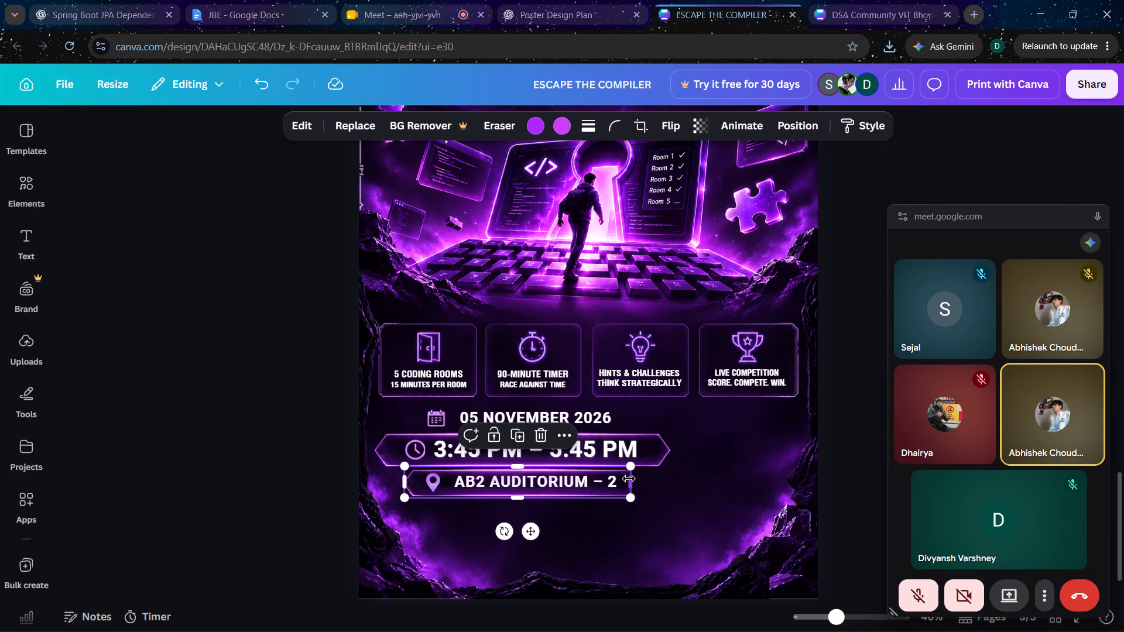
drag(629, 482, 646, 485)
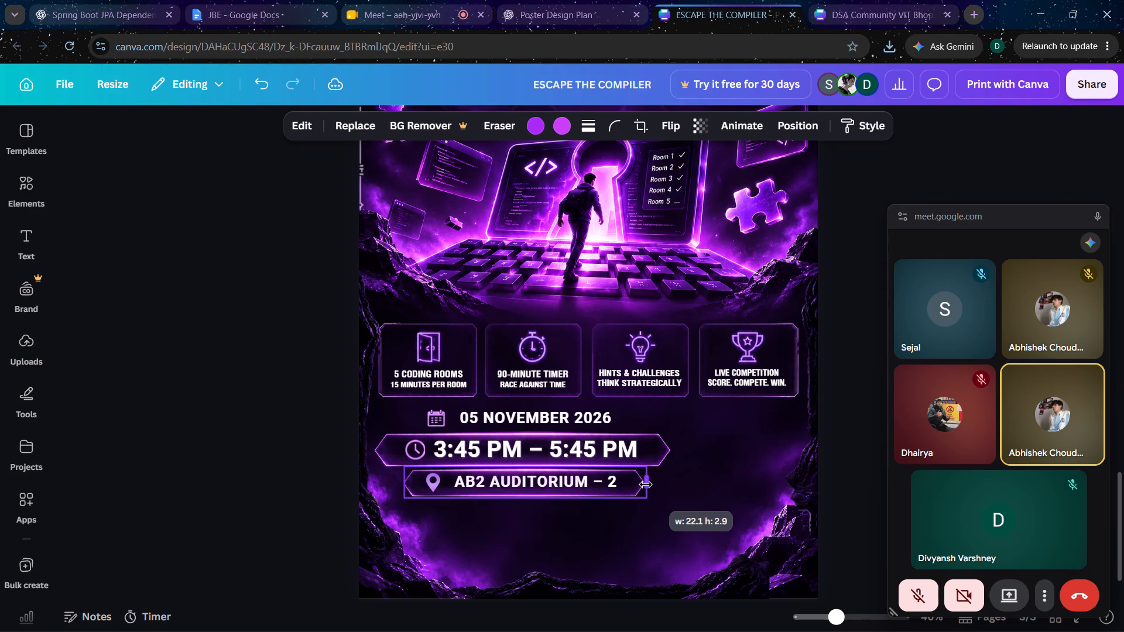
drag(646, 485, 639, 485)
click(701, 494)
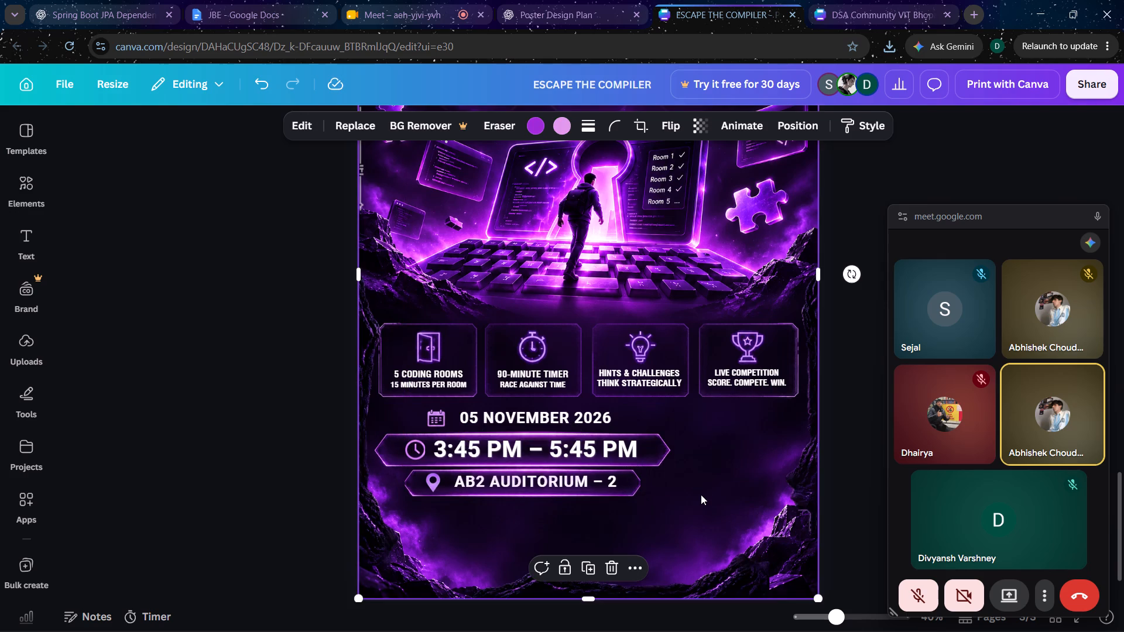
click(635, 494)
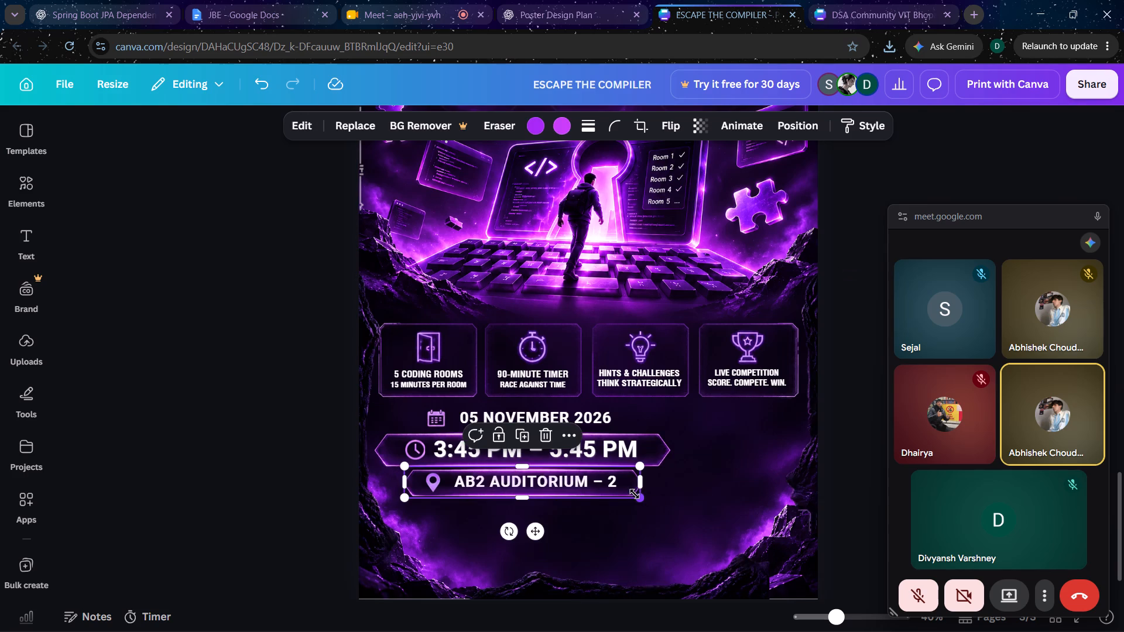
click(645, 487)
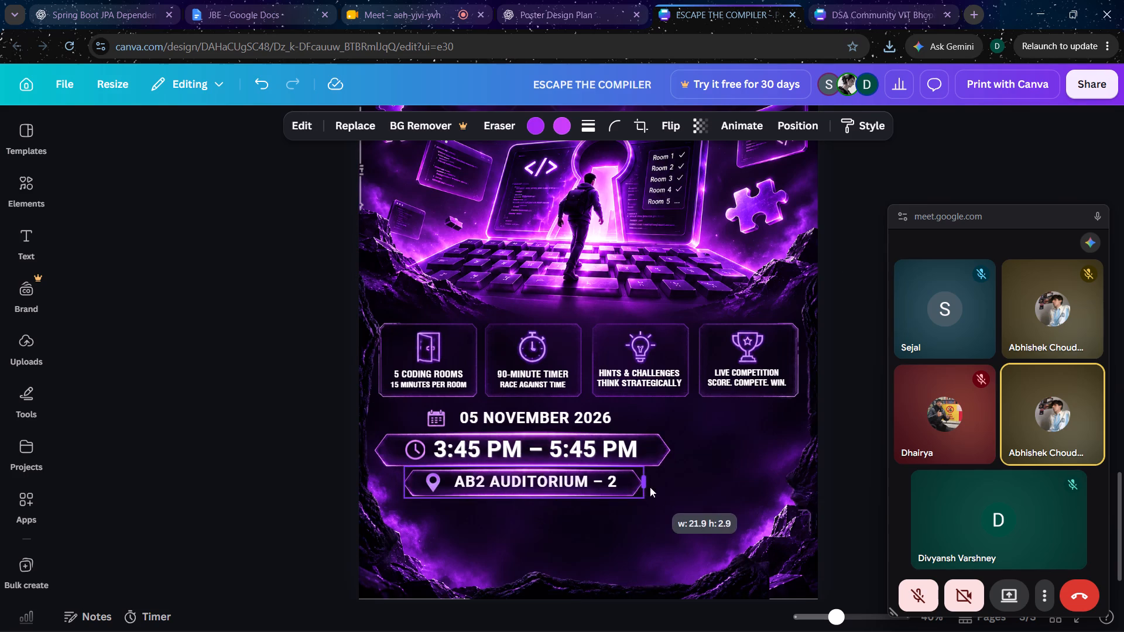
drag(408, 486, 403, 486)
click(599, 547)
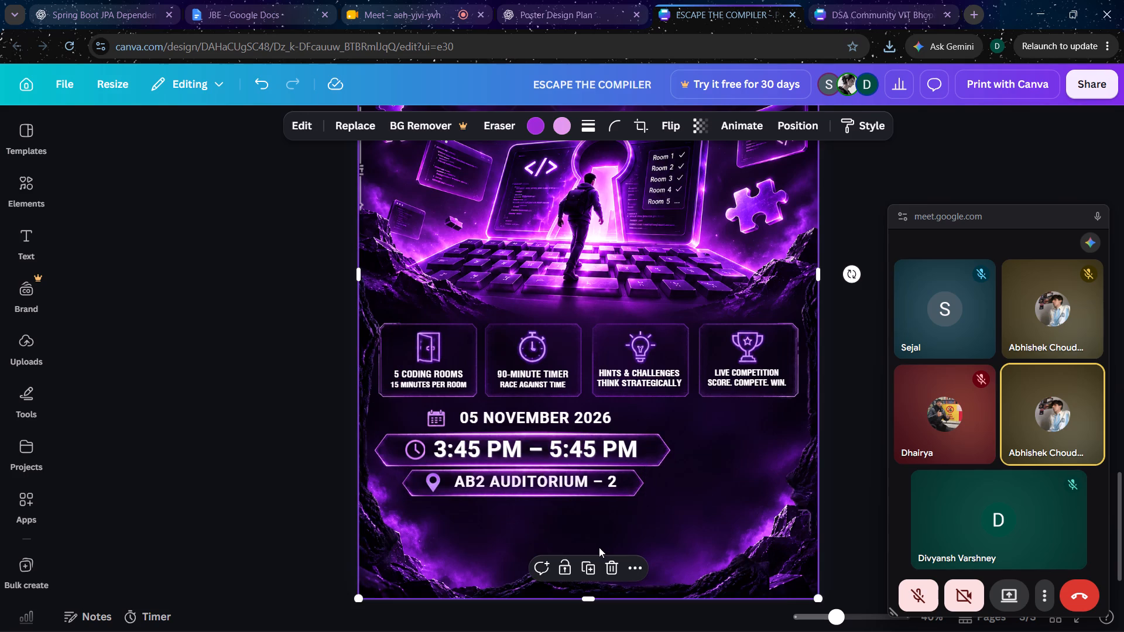
Duplicate the venue frame, position the copy around 05 November 2026 in line with the venue frame, and nudge it slightly up.
click(623, 492)
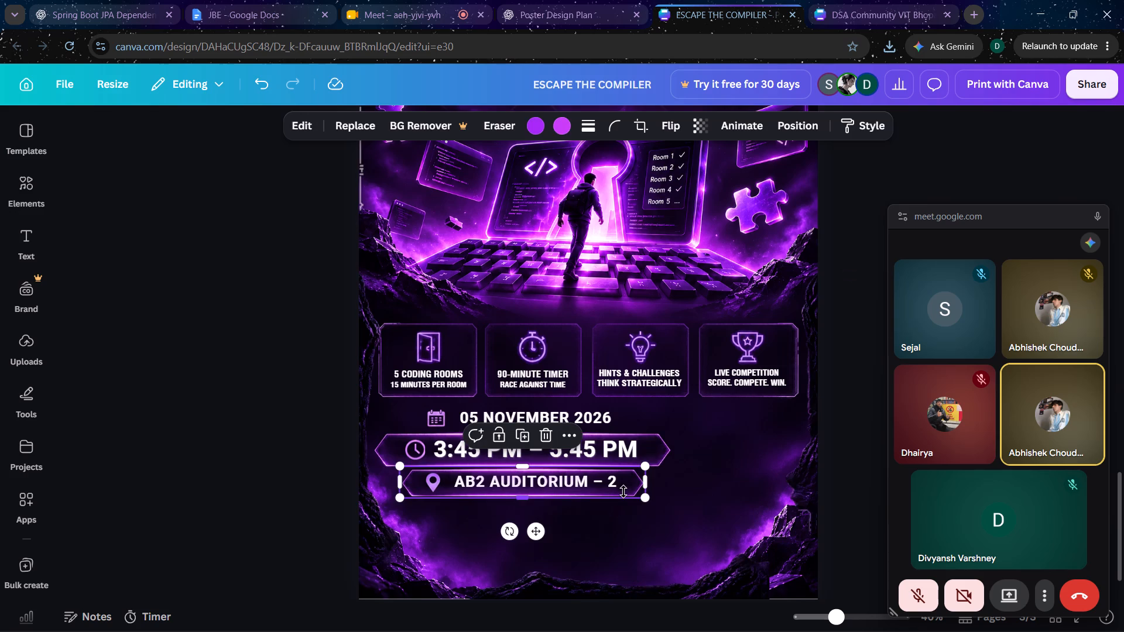
key(ctrl+c)
key(ctrl+v)
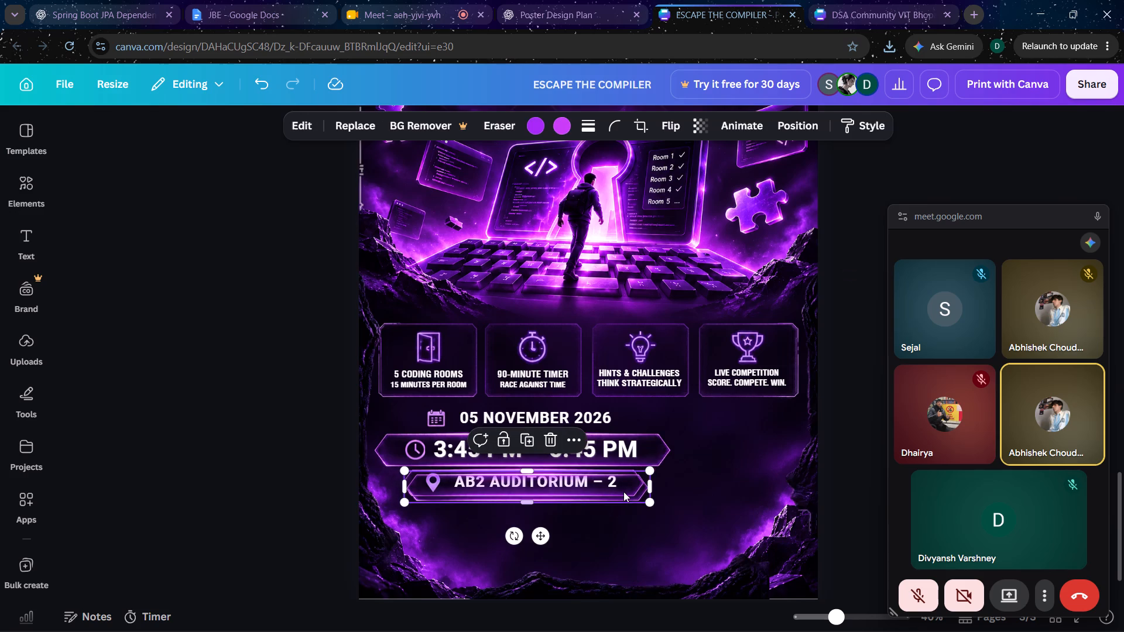
drag(637, 488, 623, 417)
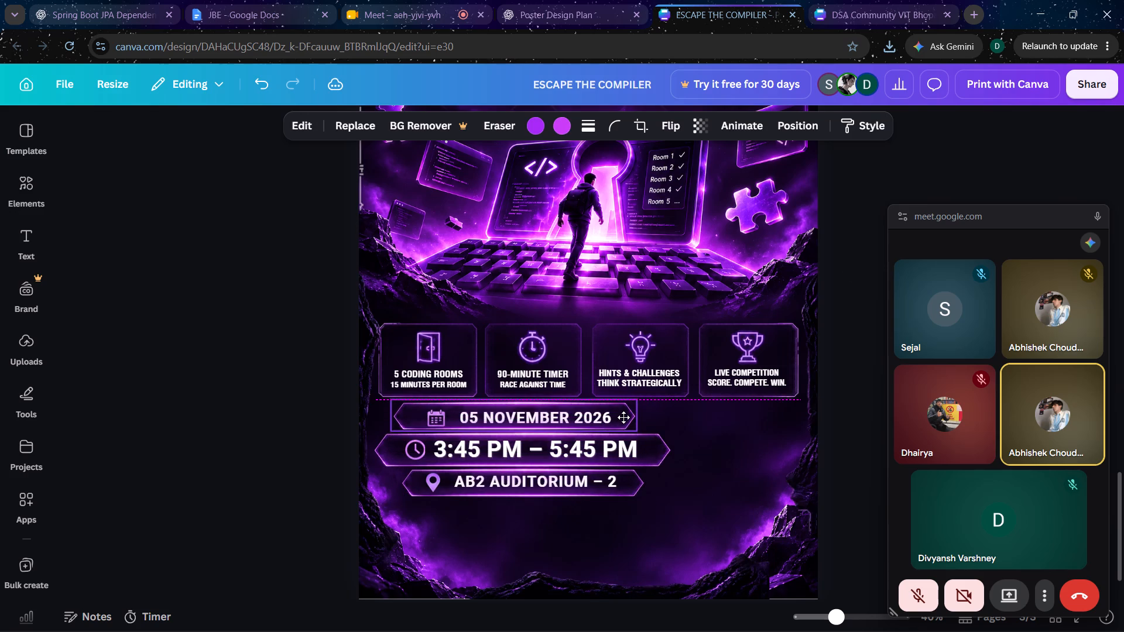
drag(623, 417, 632, 419)
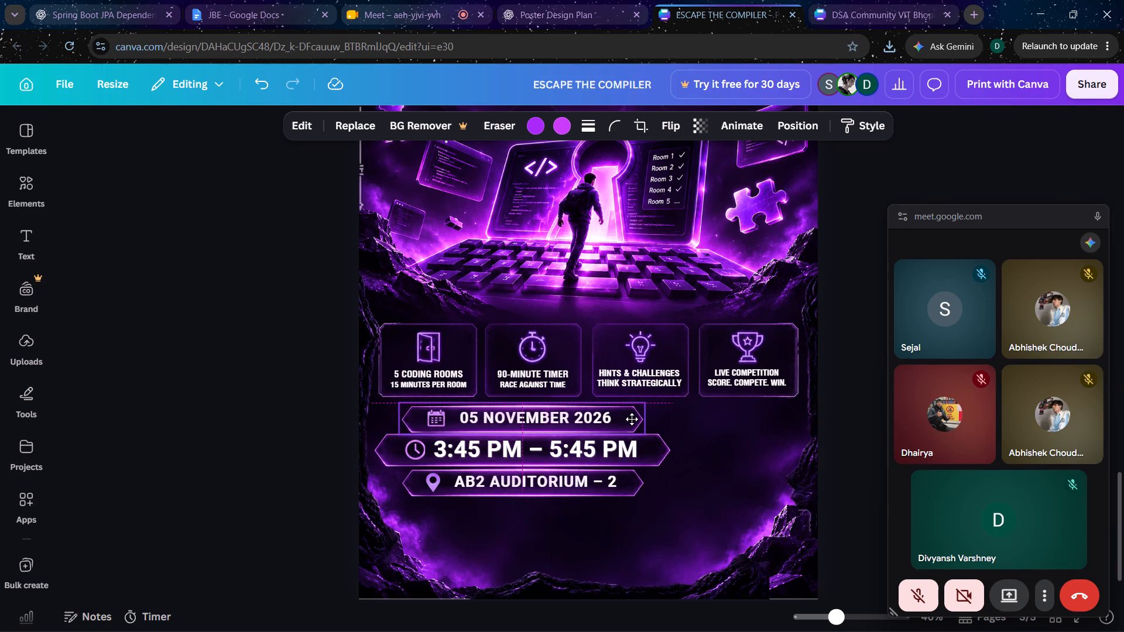
drag(632, 419, 632, 420)
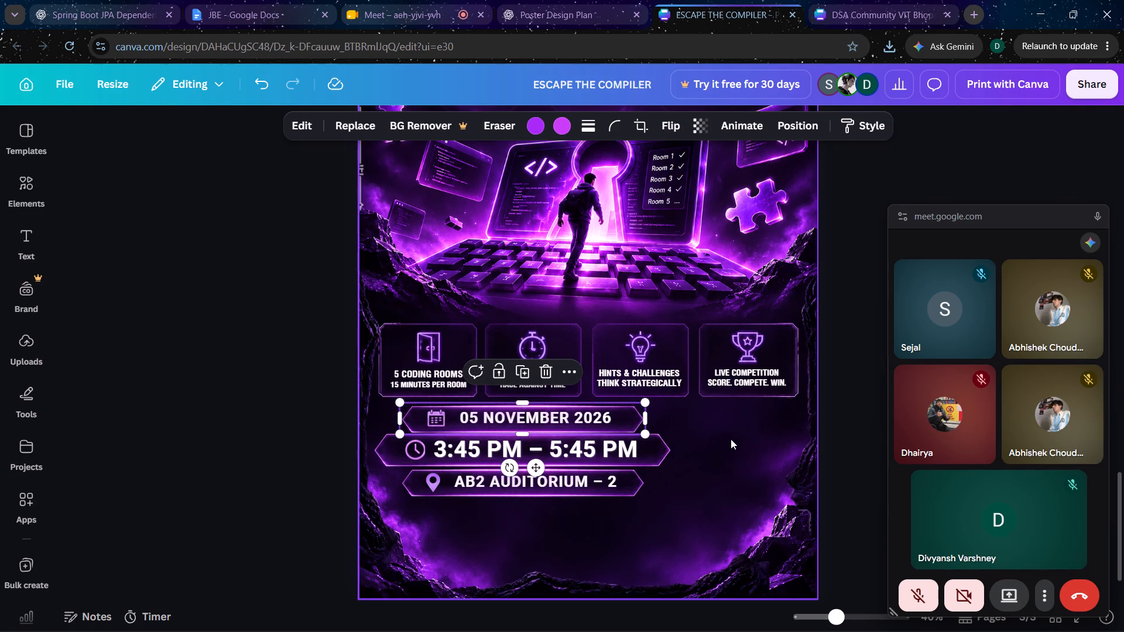
key(Up)
key(Up)
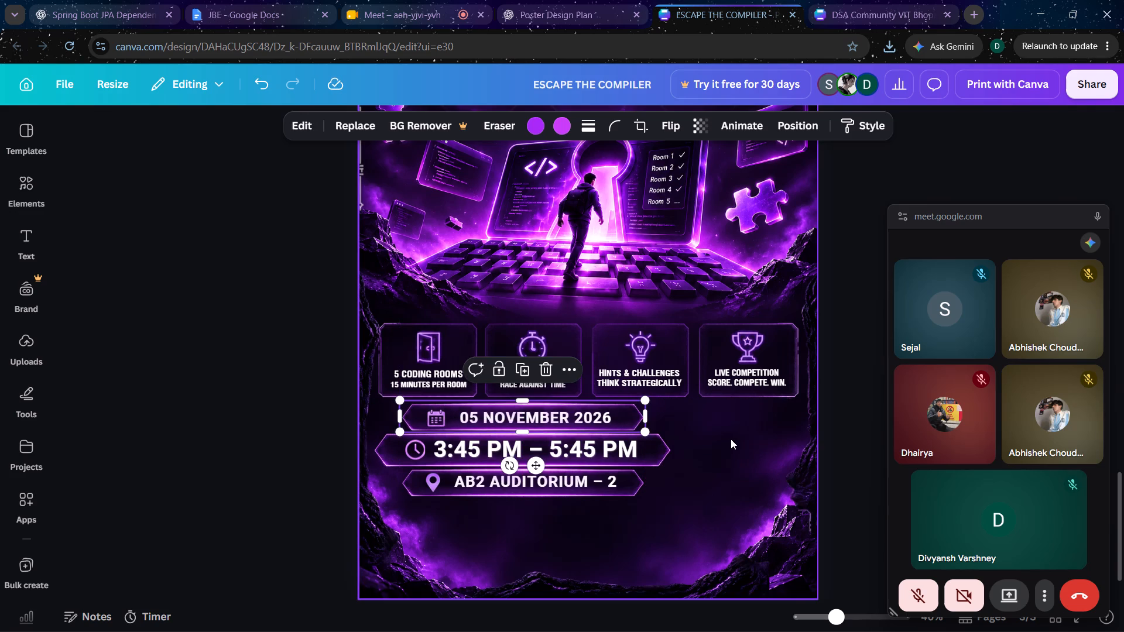
key(Up)
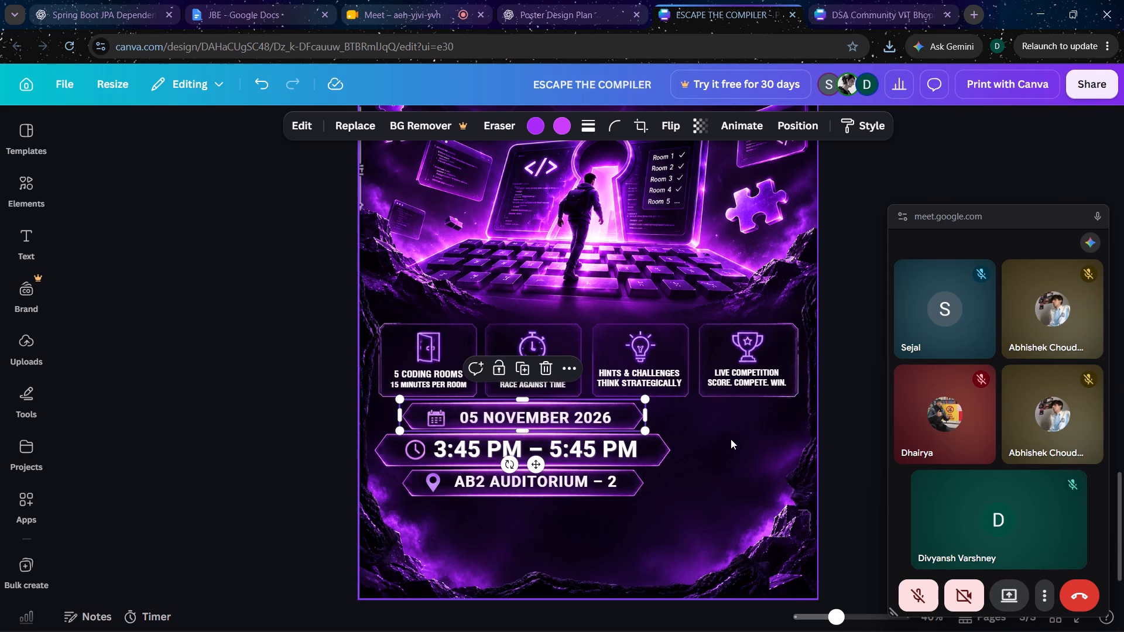
click(731, 439)
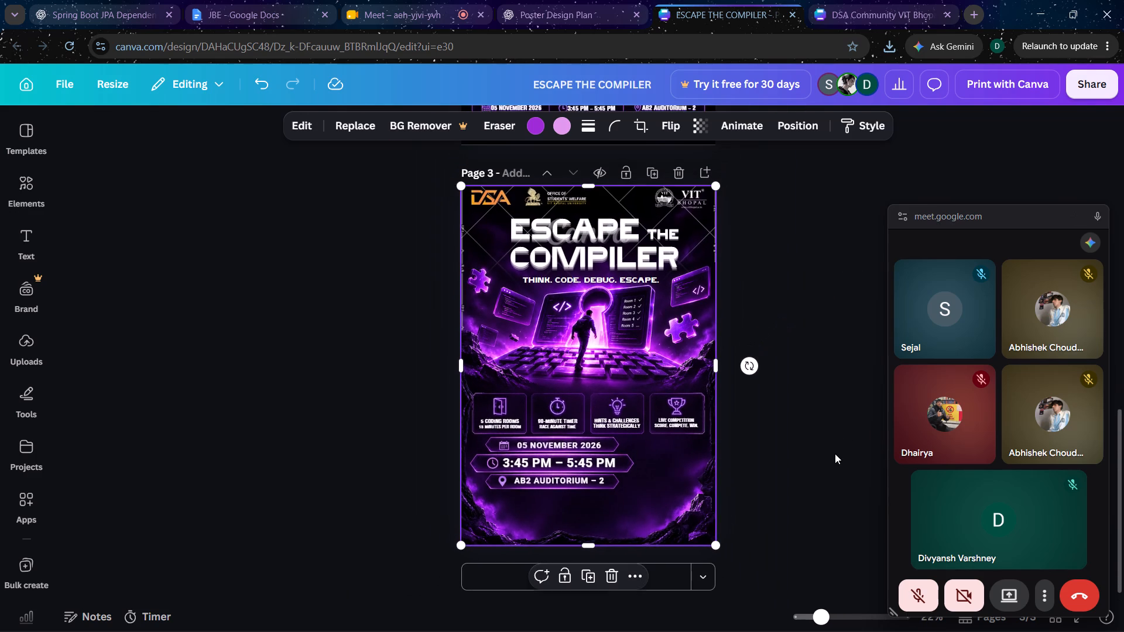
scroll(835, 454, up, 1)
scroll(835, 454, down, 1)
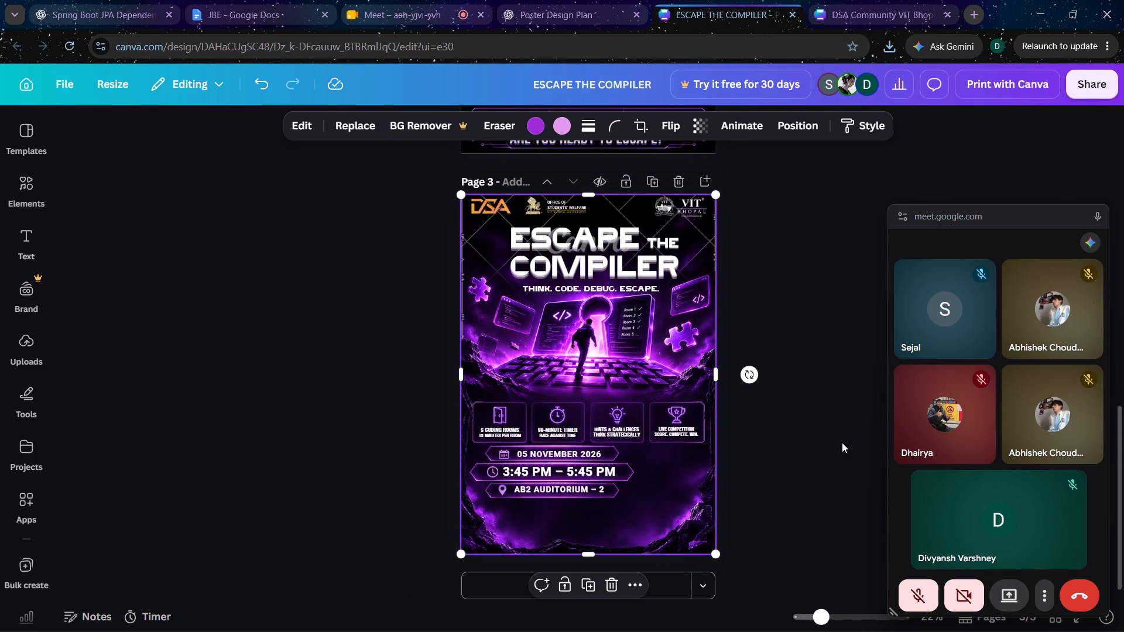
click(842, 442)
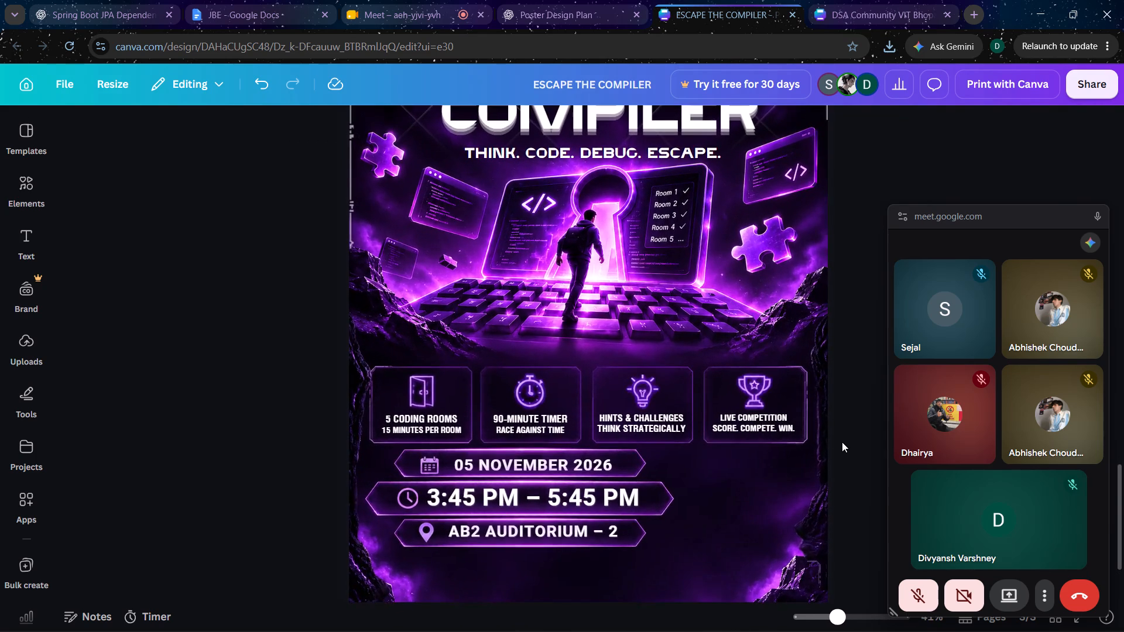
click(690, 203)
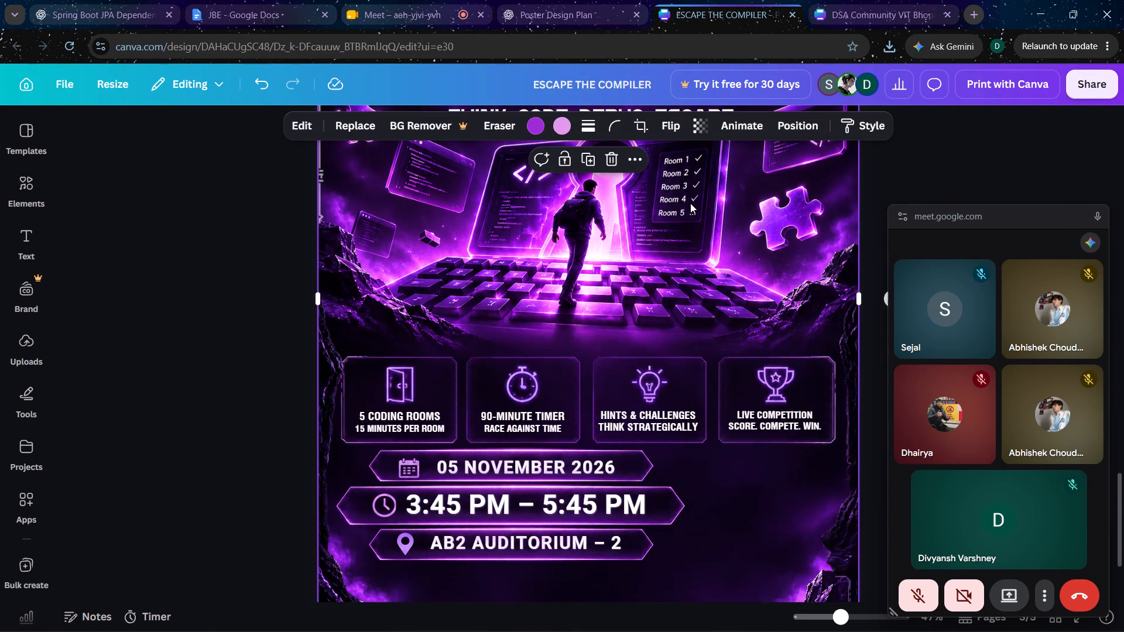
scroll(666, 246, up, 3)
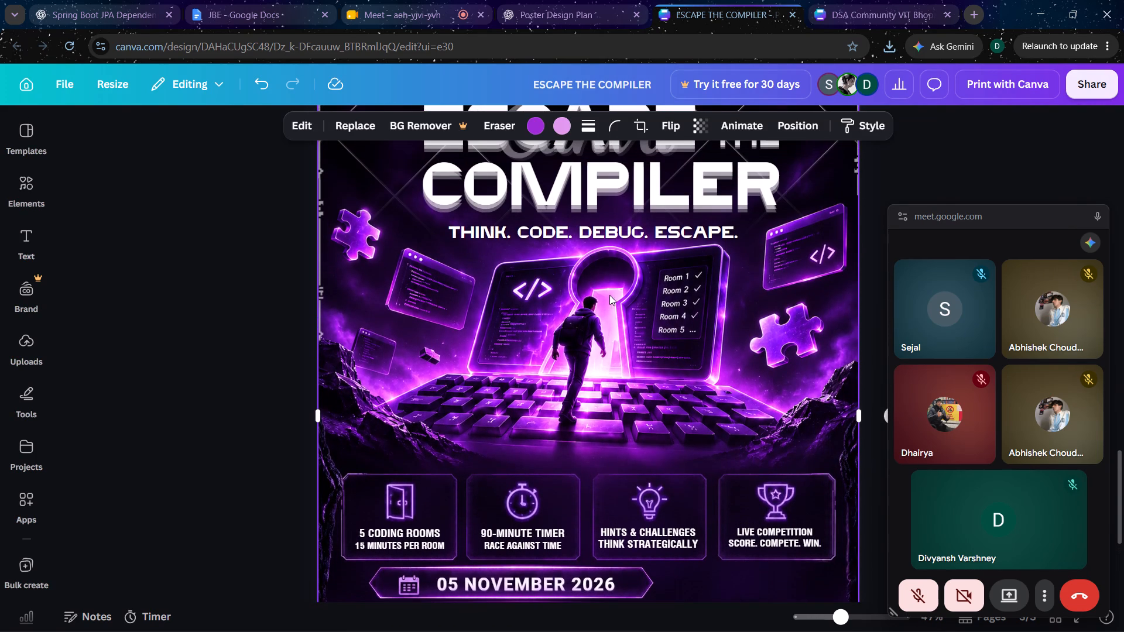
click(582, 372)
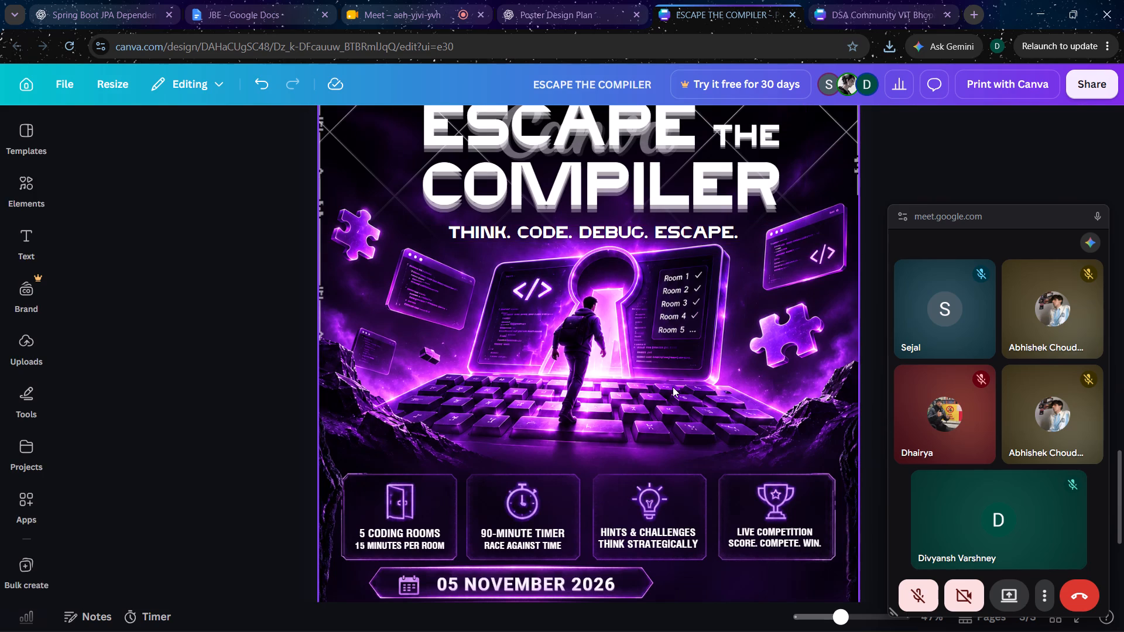
Copy the puzzle piece at page 2's left edge and place it on page 3 over the upper gap between the first two feature cards.
scroll(673, 387, up, 5)
scroll(673, 387, down, 2)
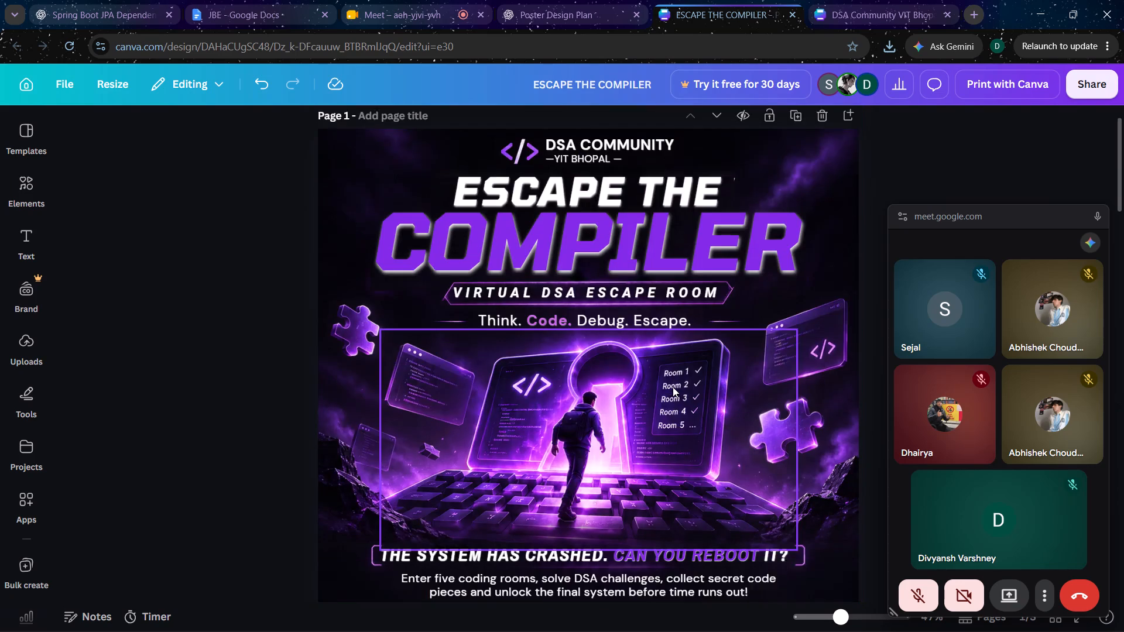
scroll(673, 387, down, 7)
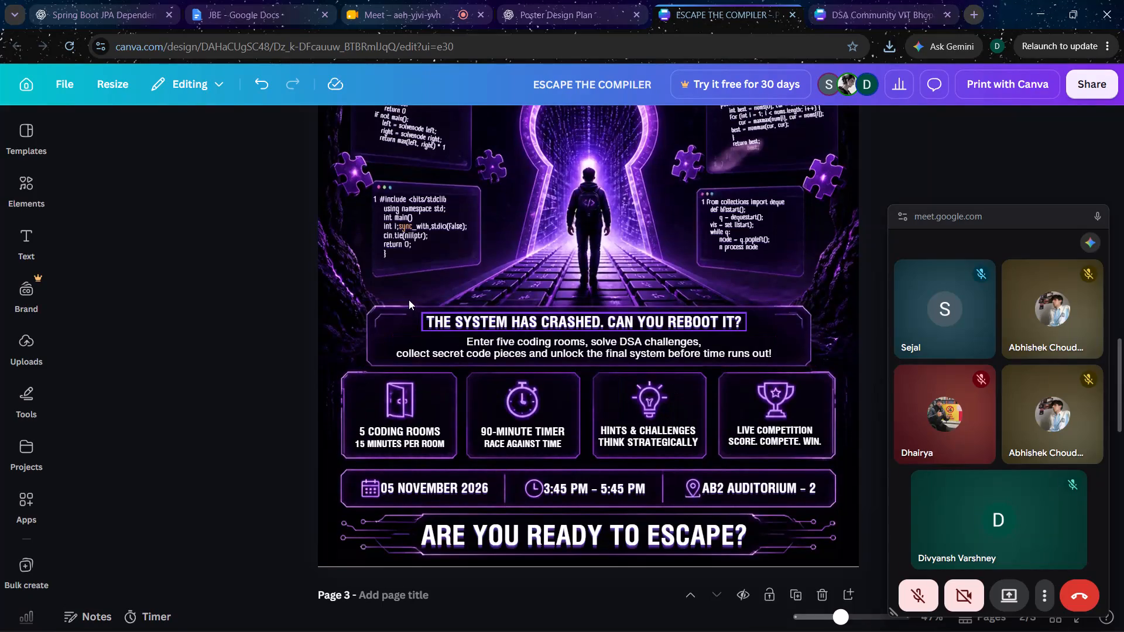
scroll(409, 300, up, 1)
click(348, 244)
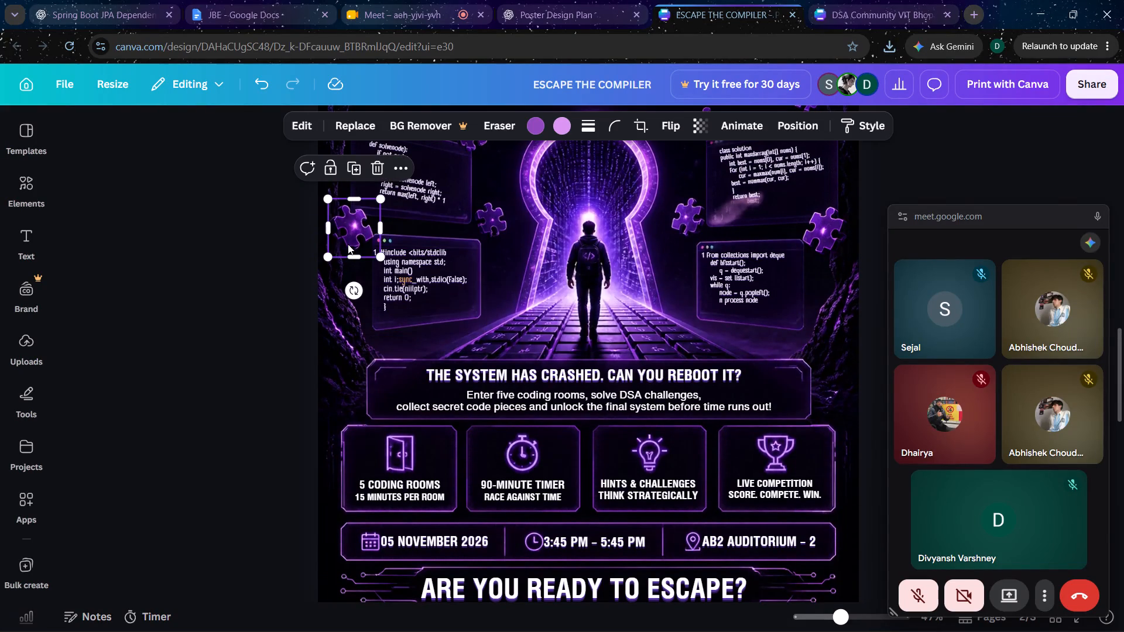
key(ctrl+c)
scroll(611, 303, down, 7)
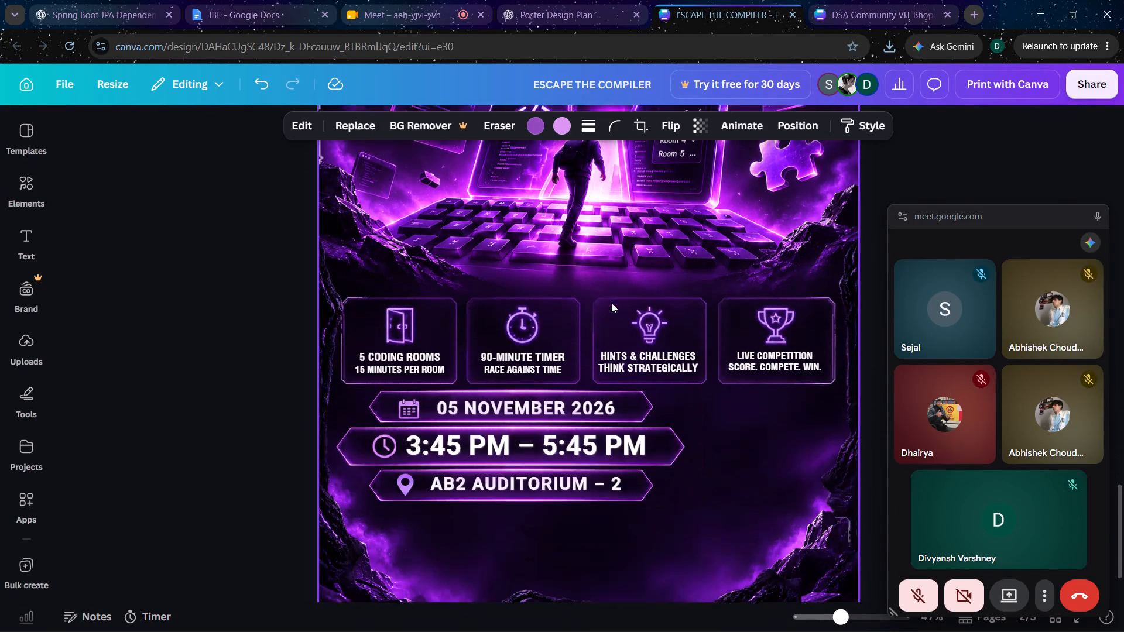
scroll(611, 303, down, 1)
click(697, 483)
key(ctrl+v)
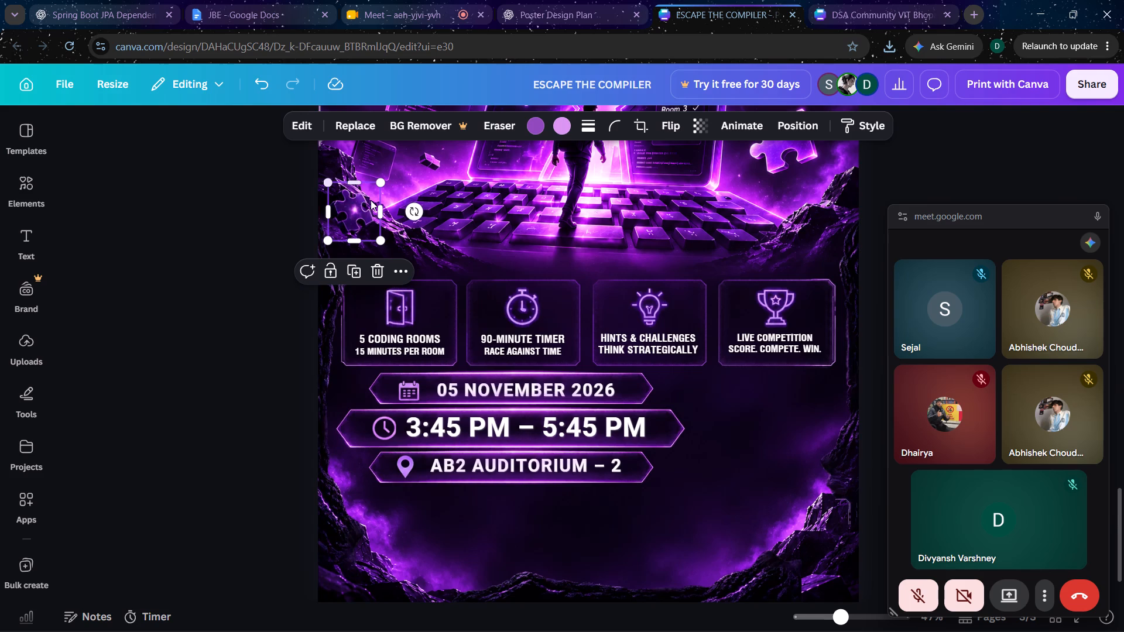
drag(358, 203, 464, 275)
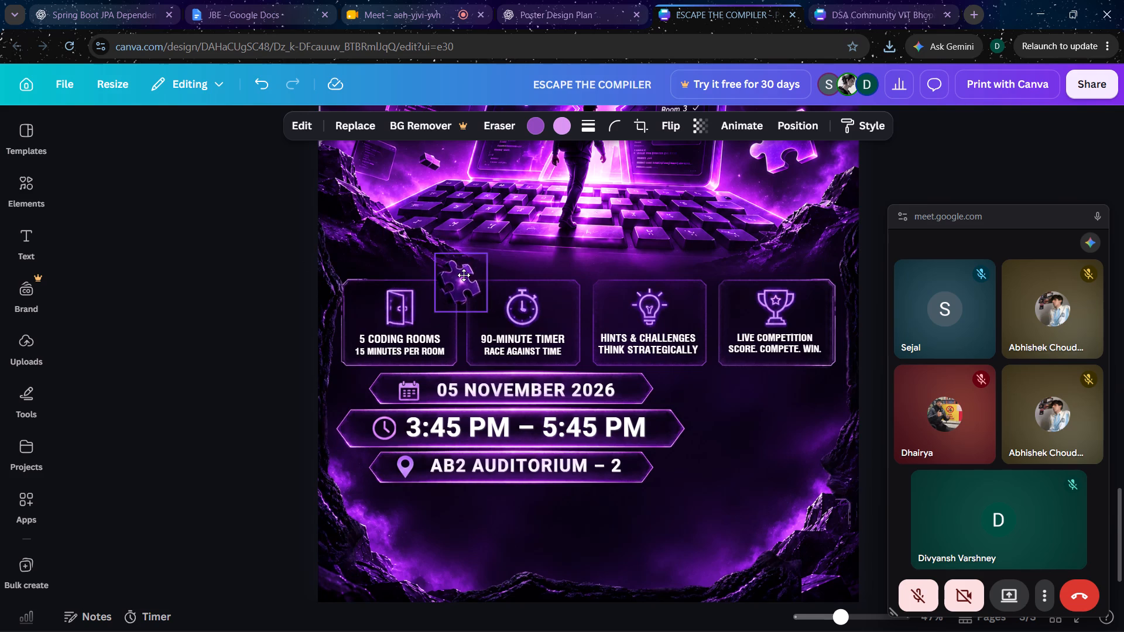
drag(464, 275, 465, 283)
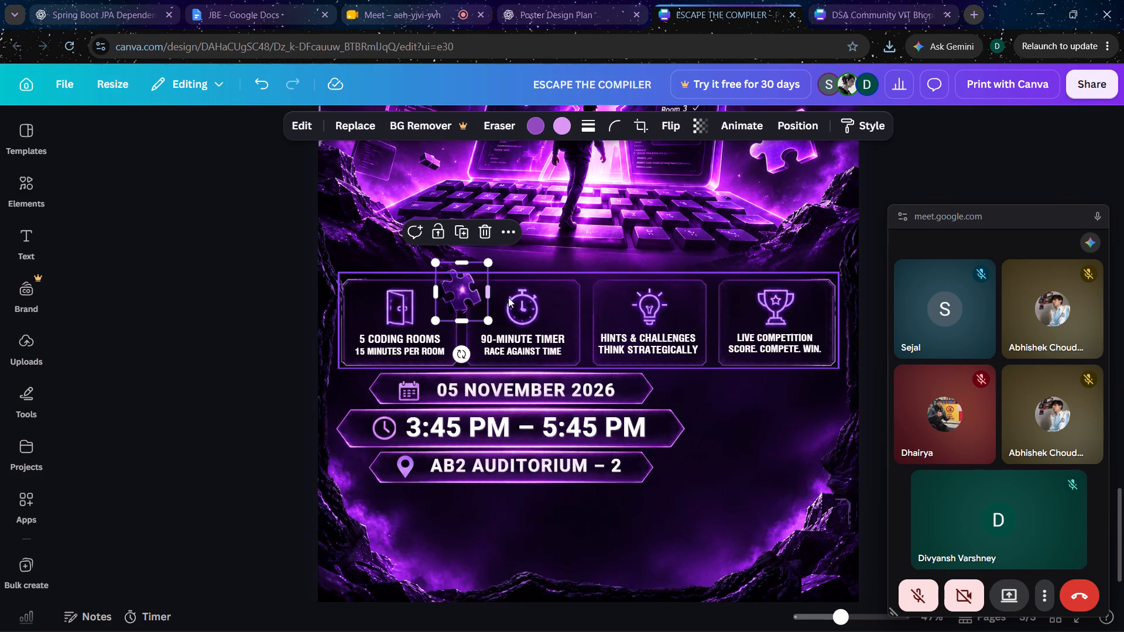
Paste a second puzzle piece on page 3, rotate it past 124°, and place it over the lower gap between the third and fourth feature cards.
key(ctrl+v)
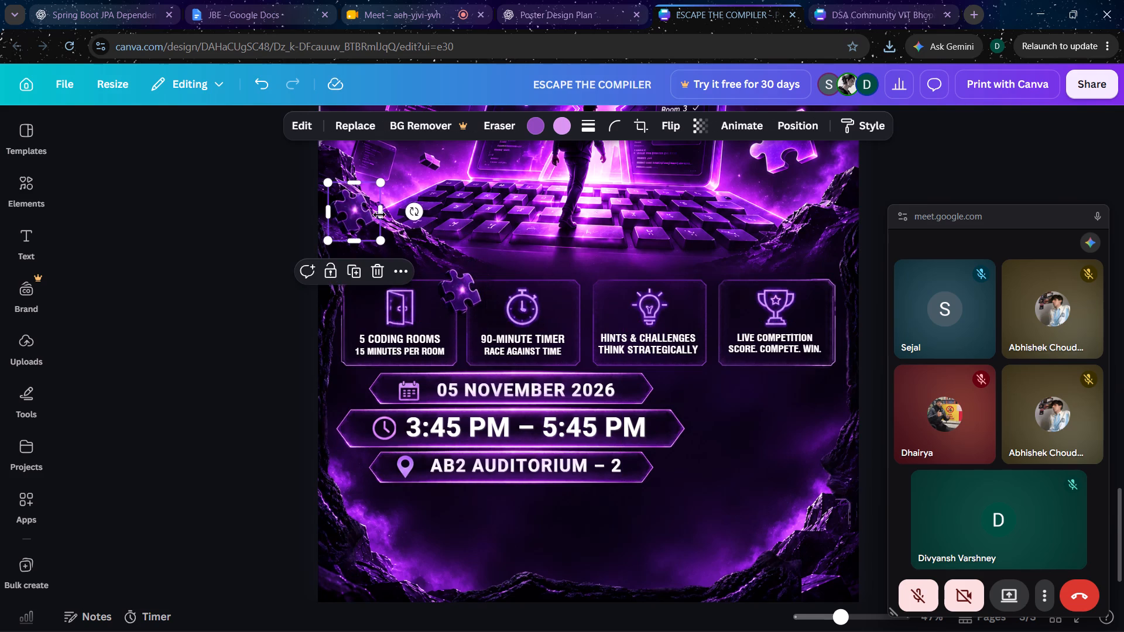
drag(352, 212, 599, 294)
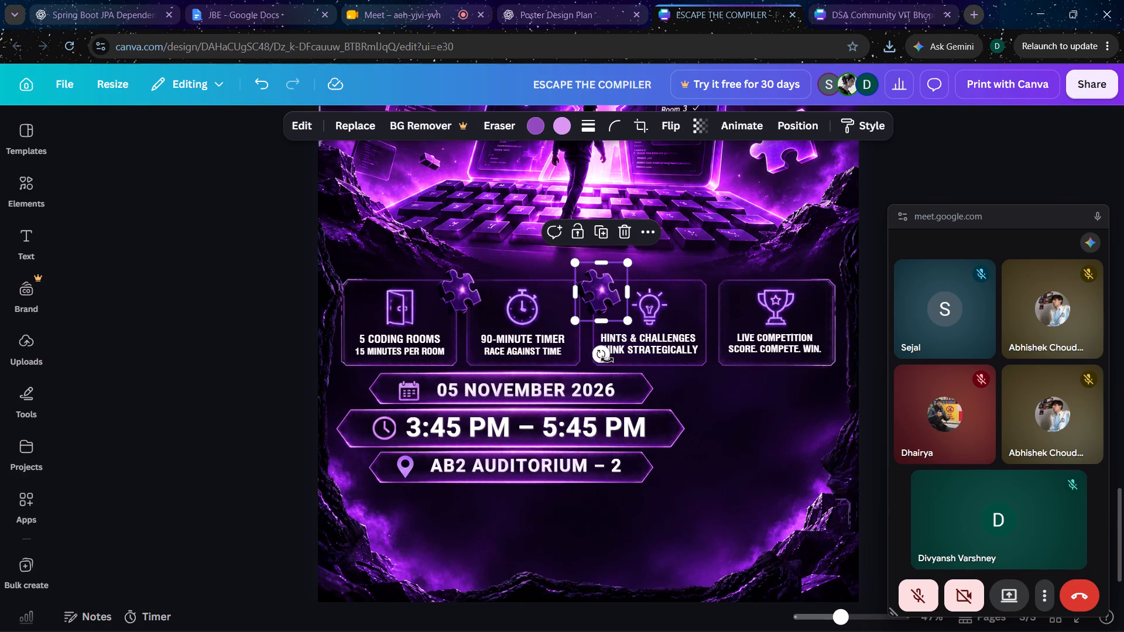
drag(603, 360, 500, 225)
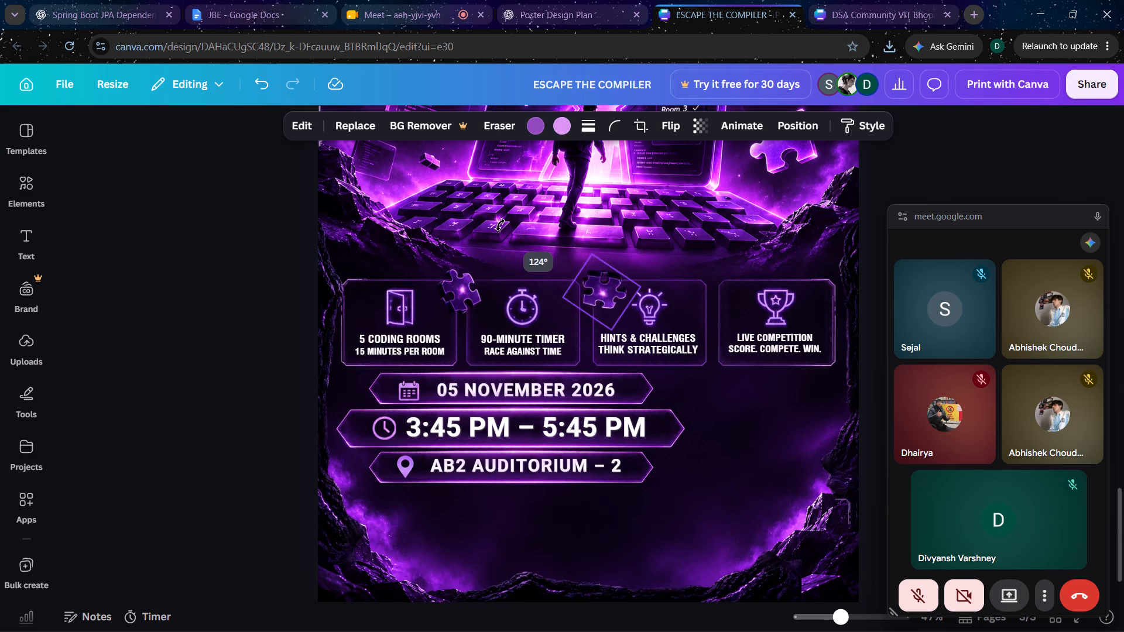
drag(500, 225, 526, 202)
drag(602, 302, 673, 337)
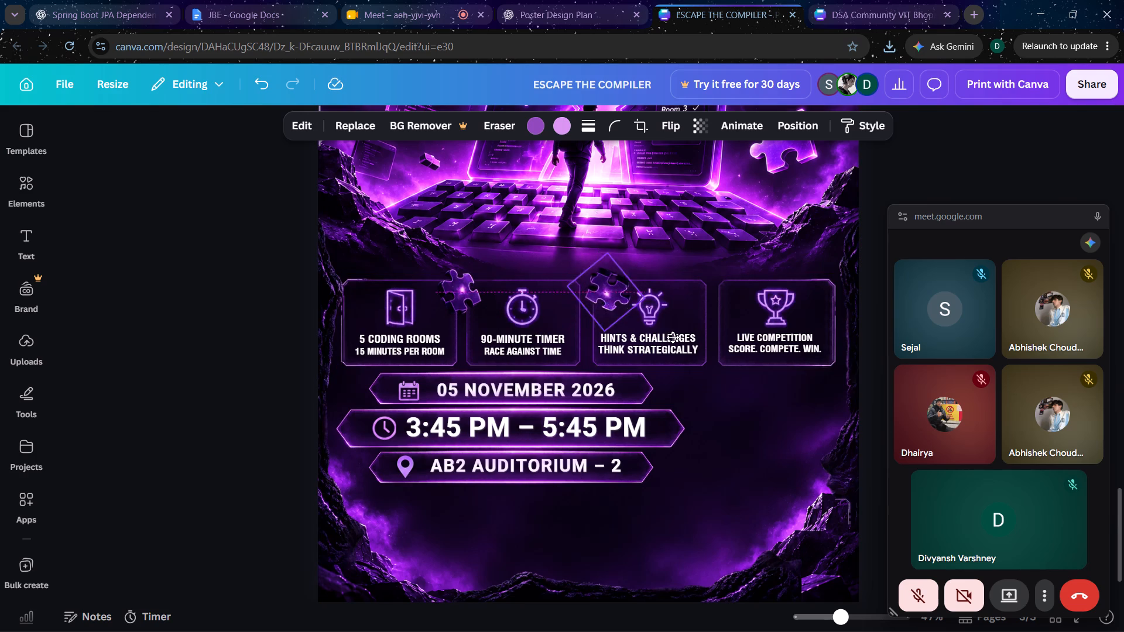
drag(673, 337, 715, 365)
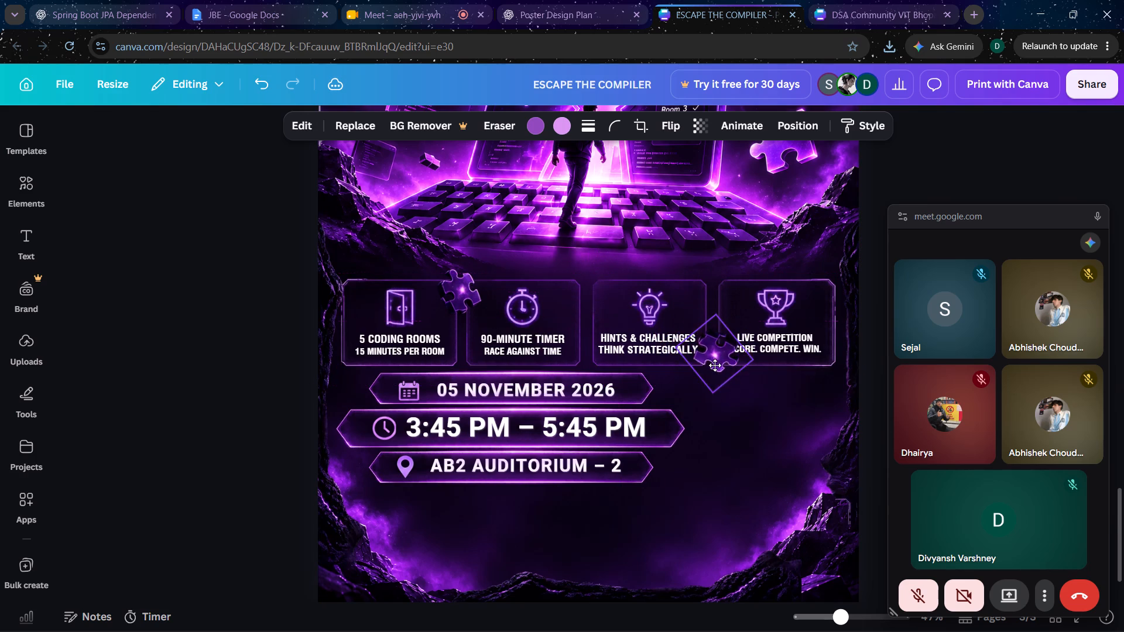
drag(715, 365, 715, 379)
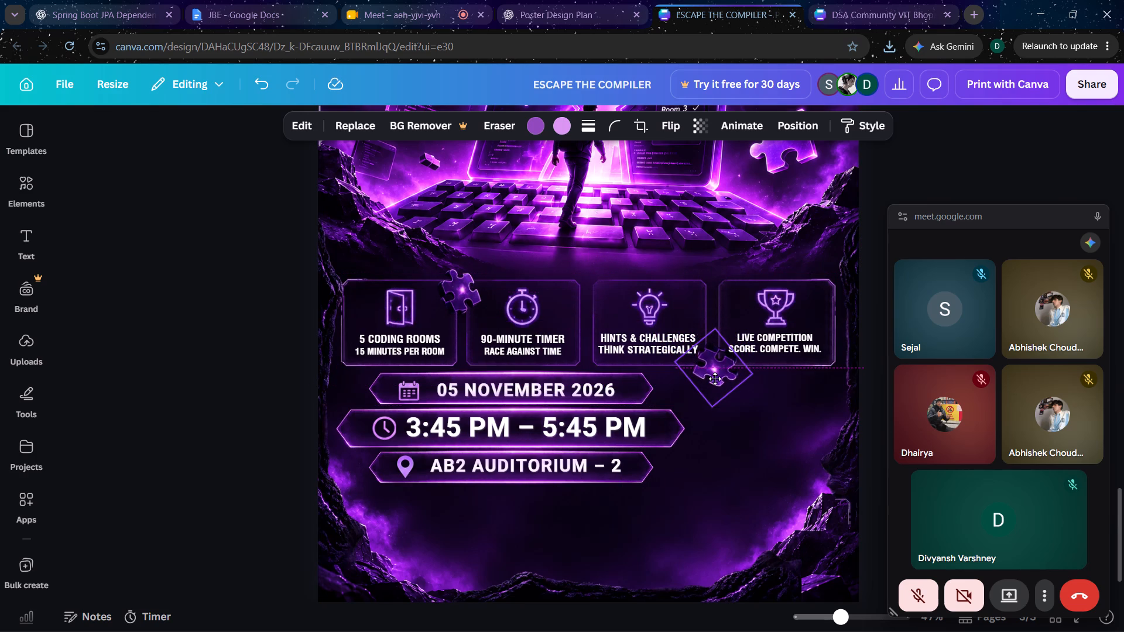
drag(715, 379, 715, 377)
click(741, 452)
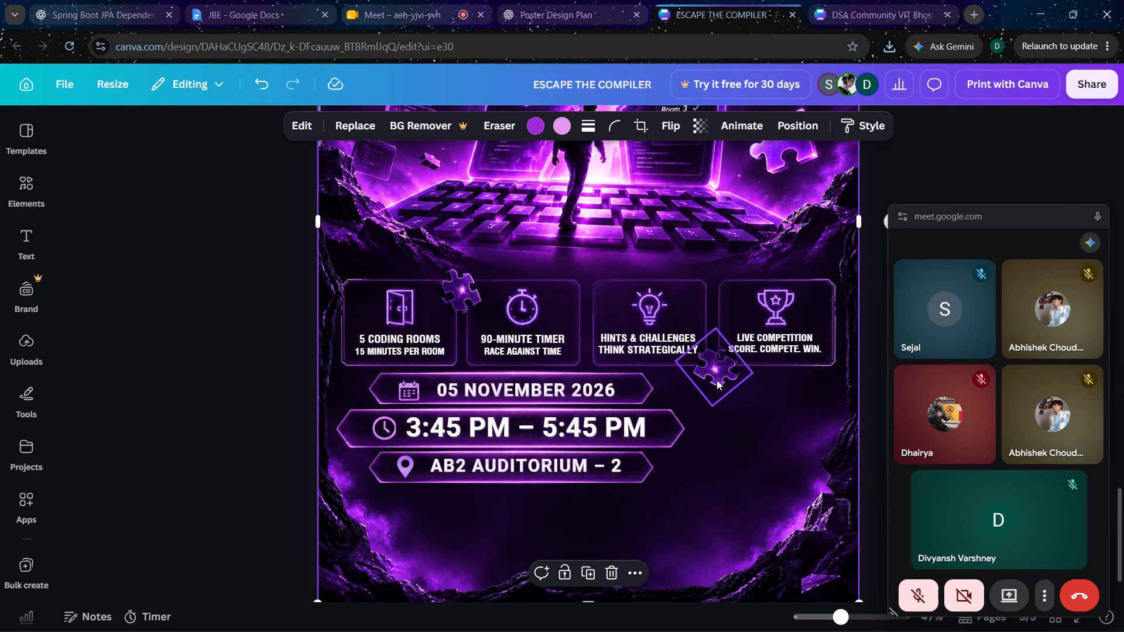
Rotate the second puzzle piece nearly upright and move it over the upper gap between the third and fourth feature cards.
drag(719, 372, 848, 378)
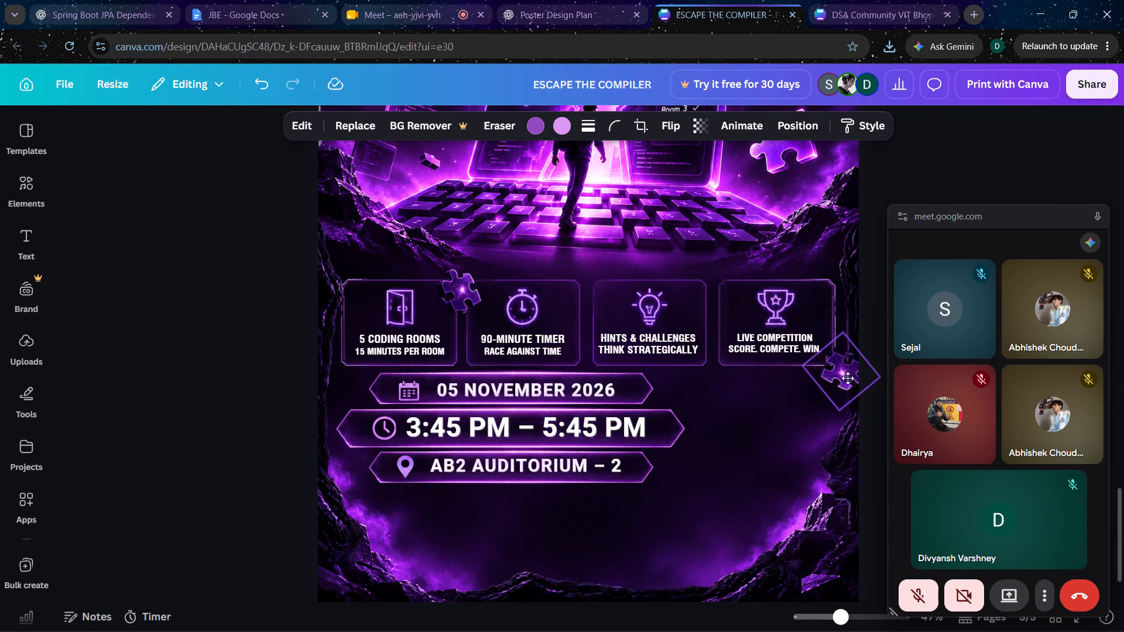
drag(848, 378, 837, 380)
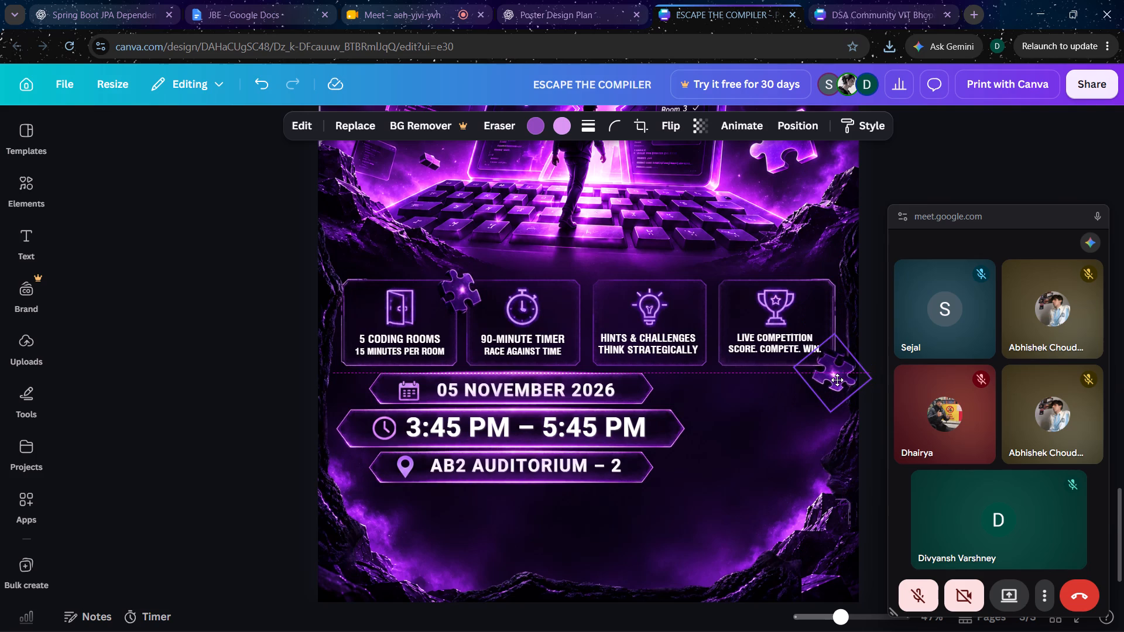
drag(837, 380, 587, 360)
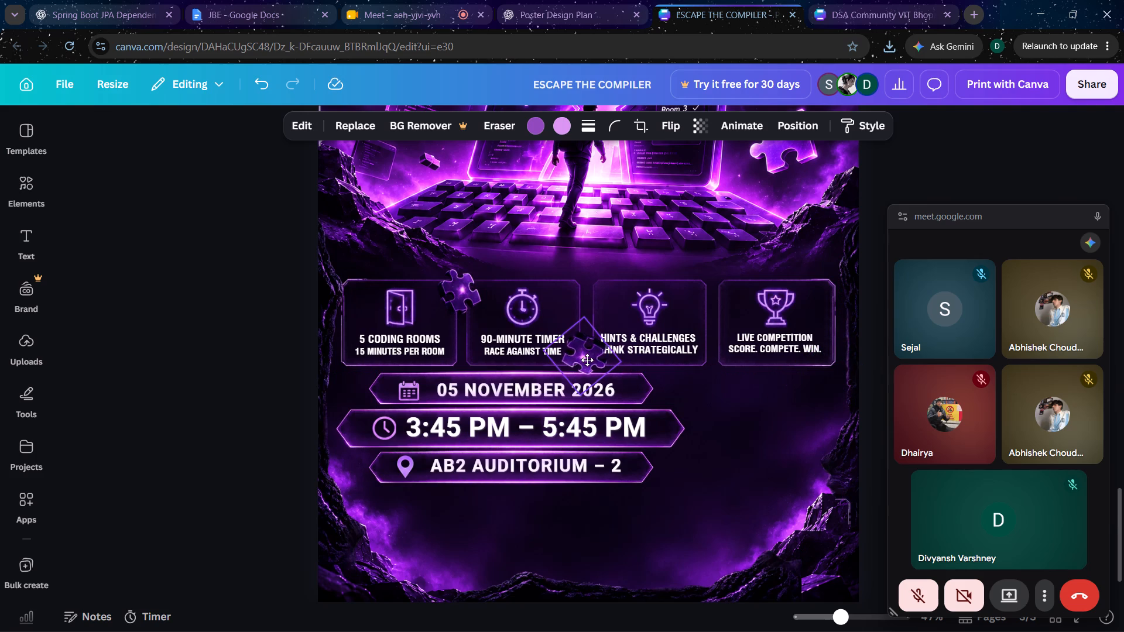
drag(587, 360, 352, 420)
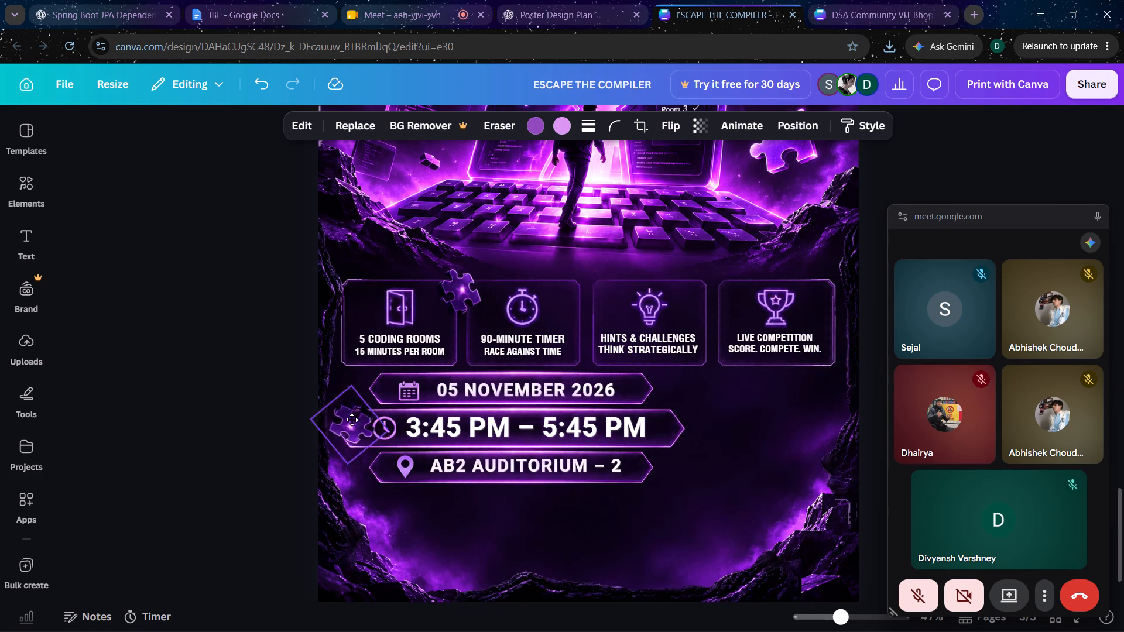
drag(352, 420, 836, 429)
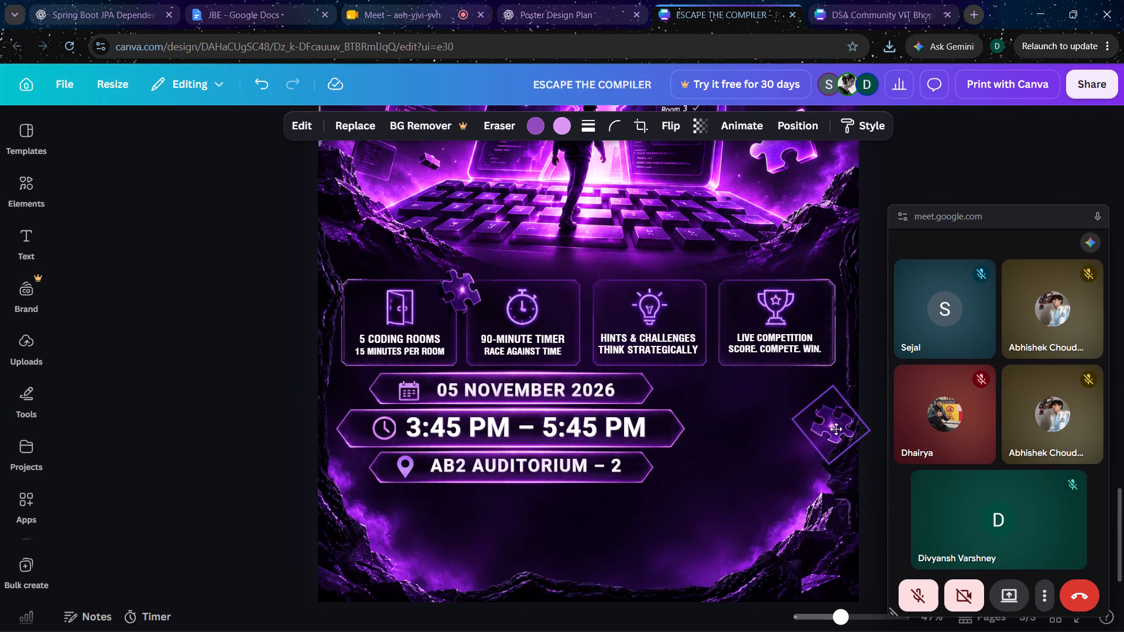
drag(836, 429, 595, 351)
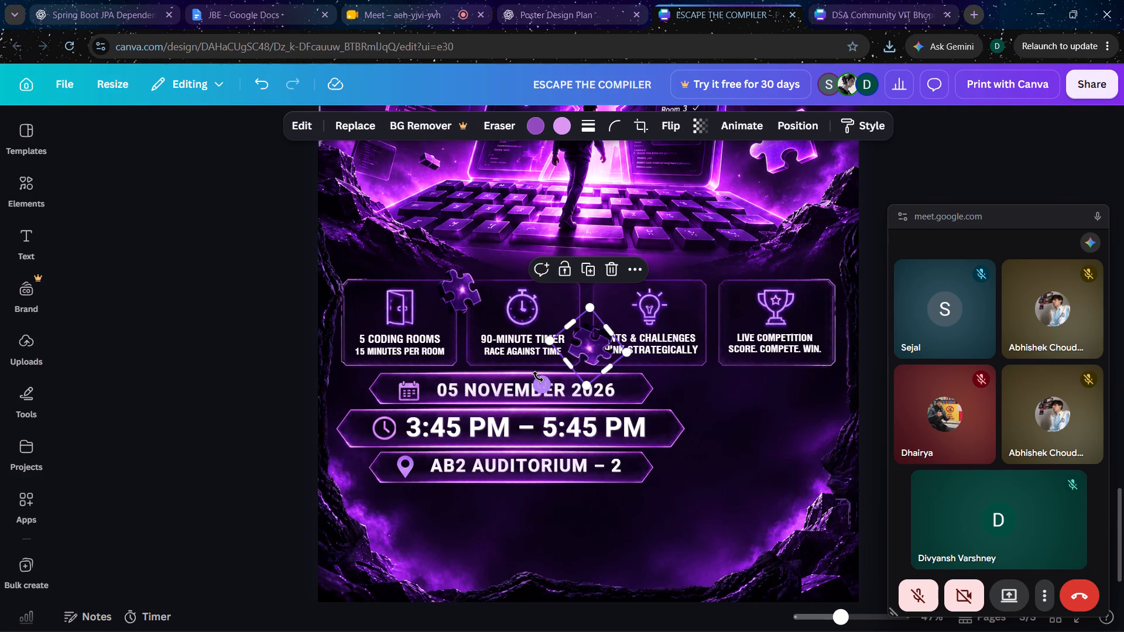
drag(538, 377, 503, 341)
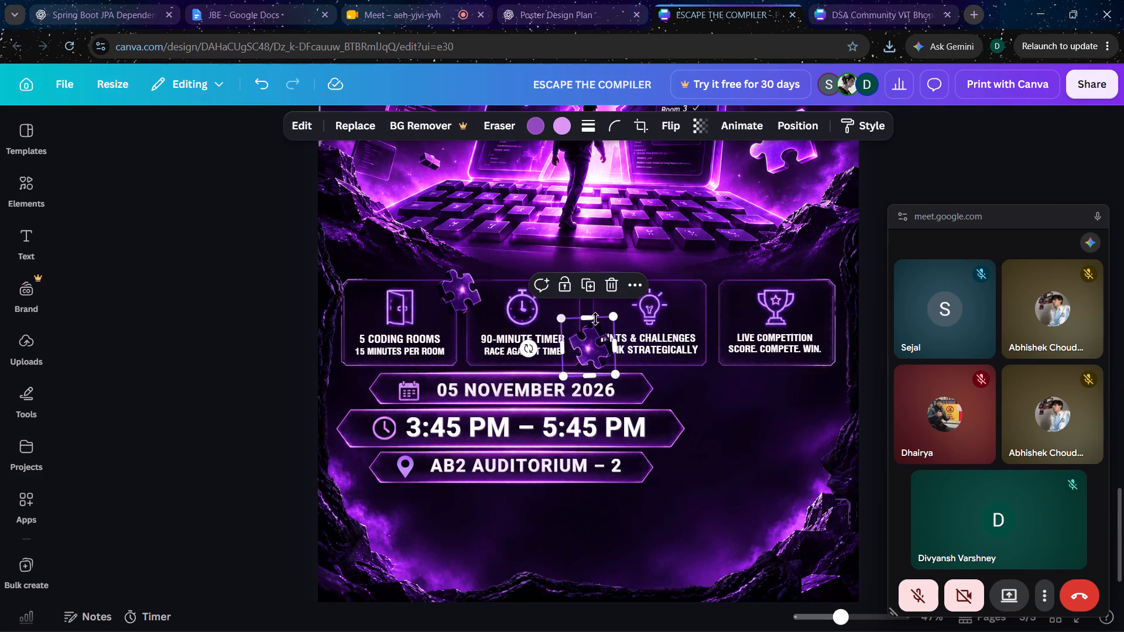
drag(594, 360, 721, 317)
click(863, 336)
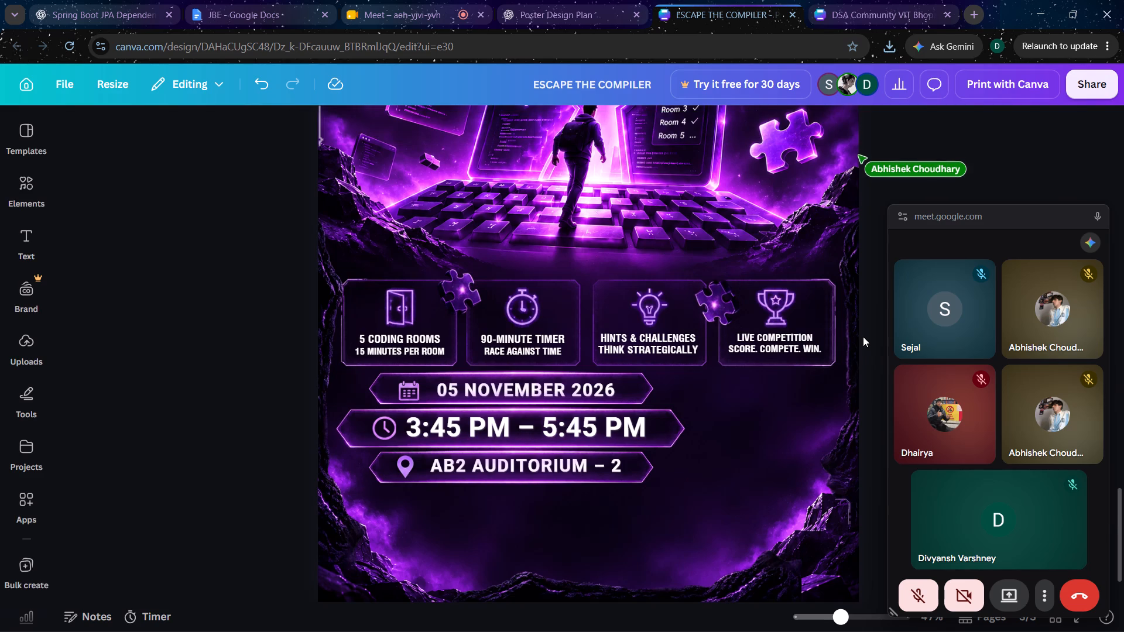
Copy the puzzle piece at page 1's left edge and paste it on page 3, just above the Hints & Challenges card.
scroll(863, 336, up, 1)
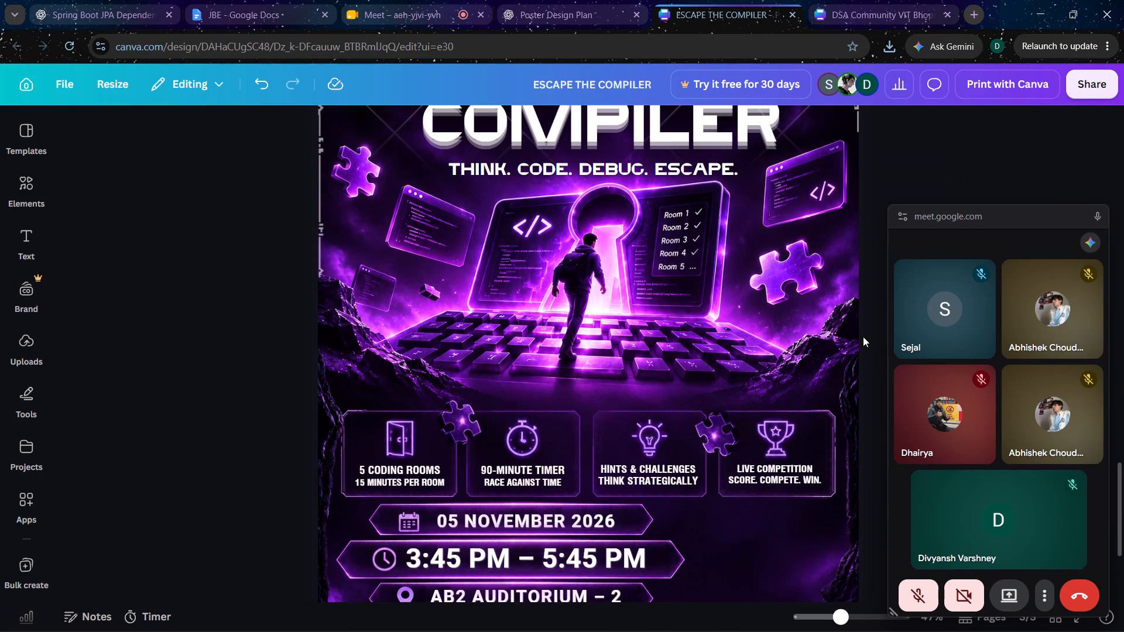
scroll(863, 336, up, 1)
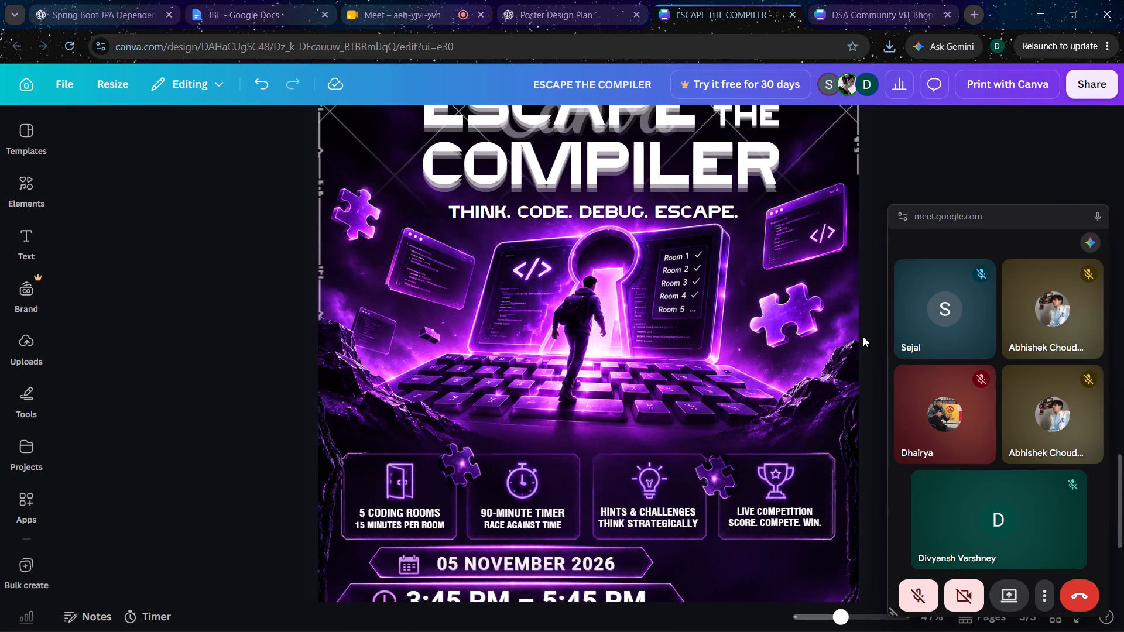
scroll(863, 336, up, 1)
scroll(782, 180, up, 9)
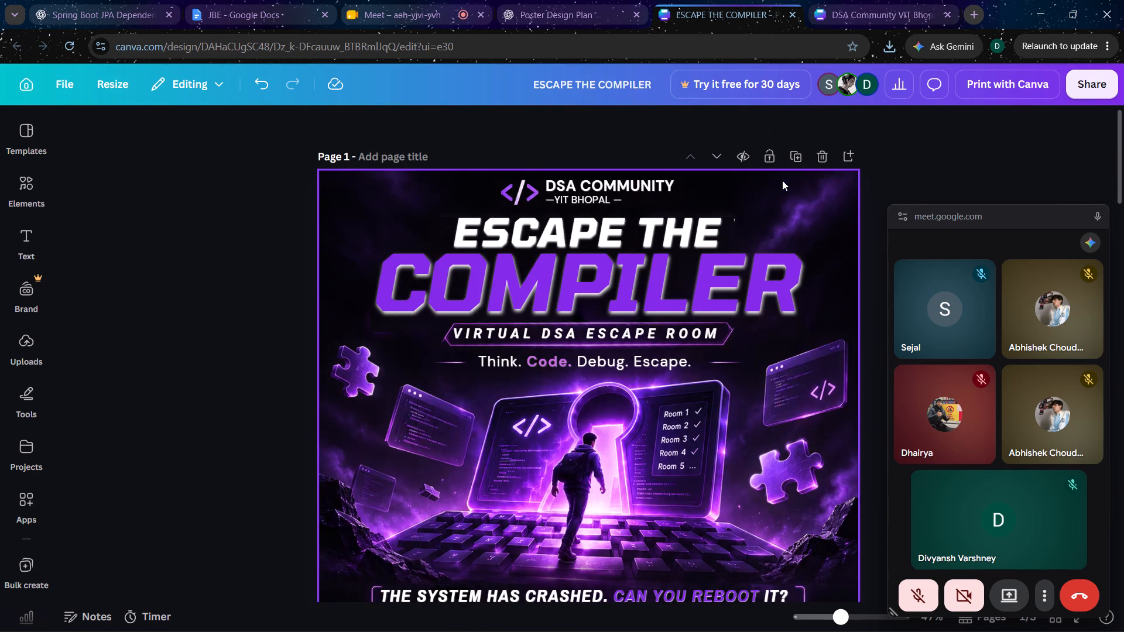
click(372, 371)
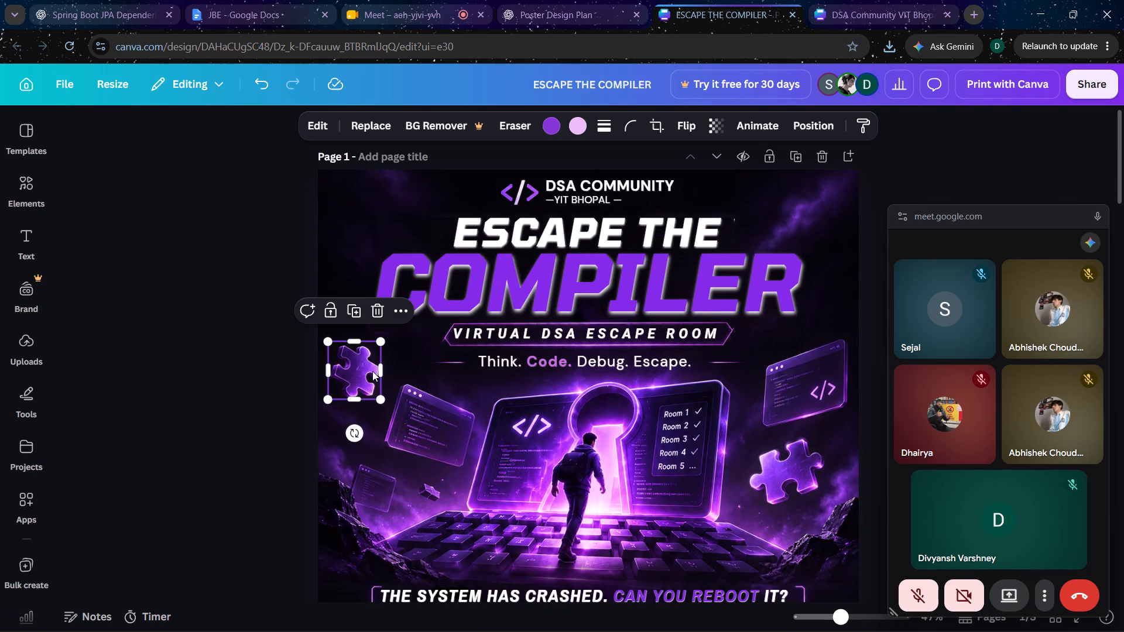
key(ctrl+c)
scroll(372, 371, down, 10)
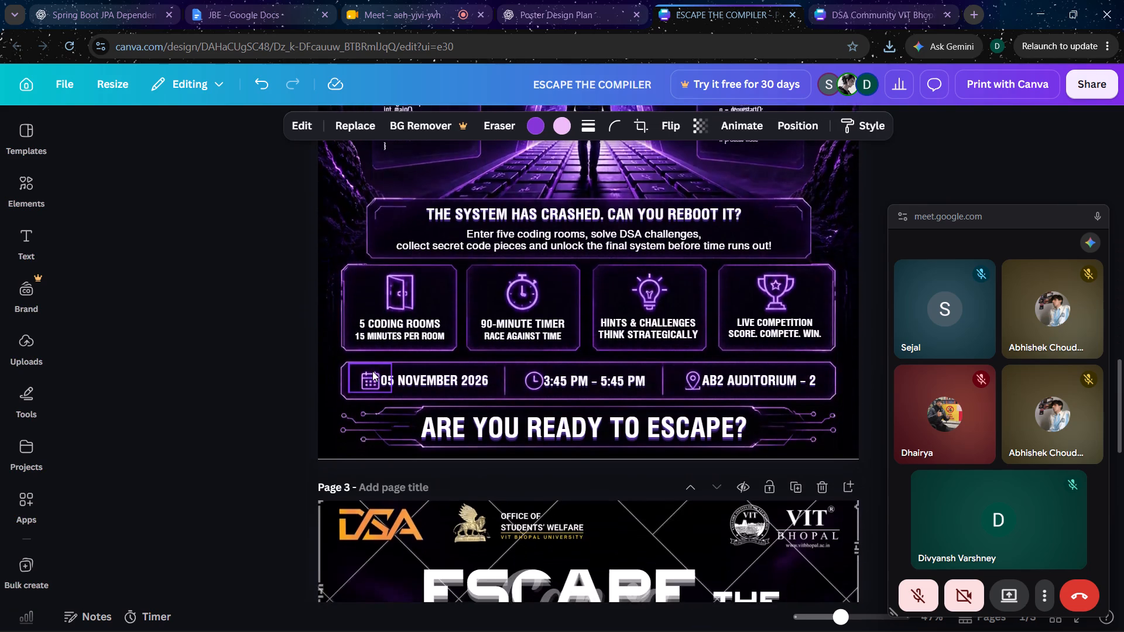
scroll(372, 371, down, 2)
scroll(372, 371, up, 2)
scroll(372, 371, down, 5)
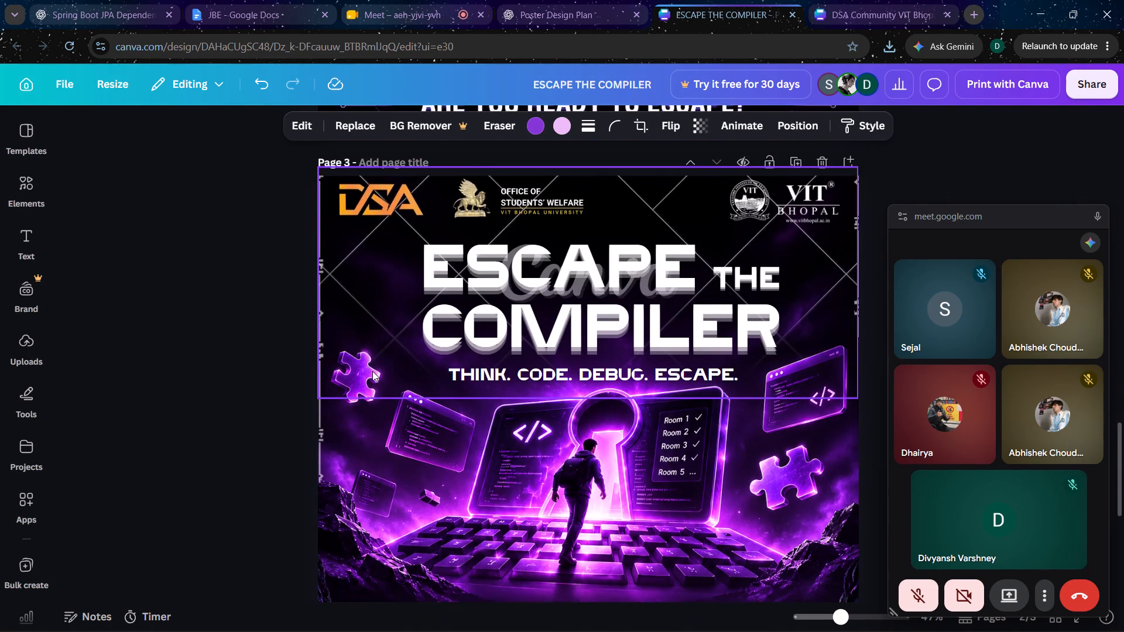
scroll(372, 371, down, 1)
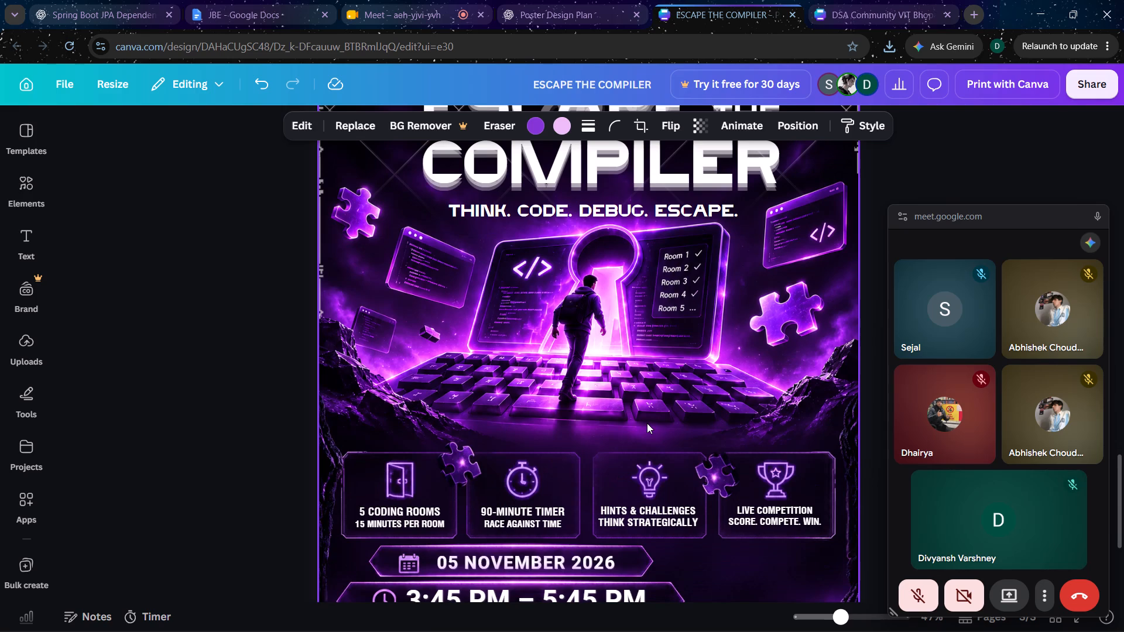
key(ctrl+v)
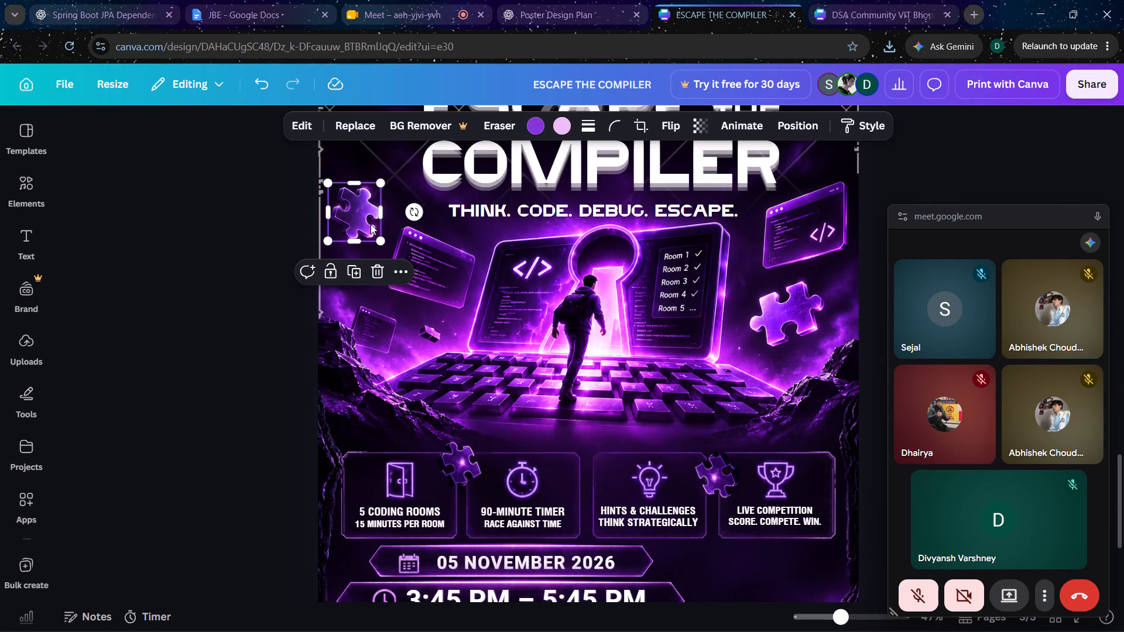
drag(361, 221, 659, 431)
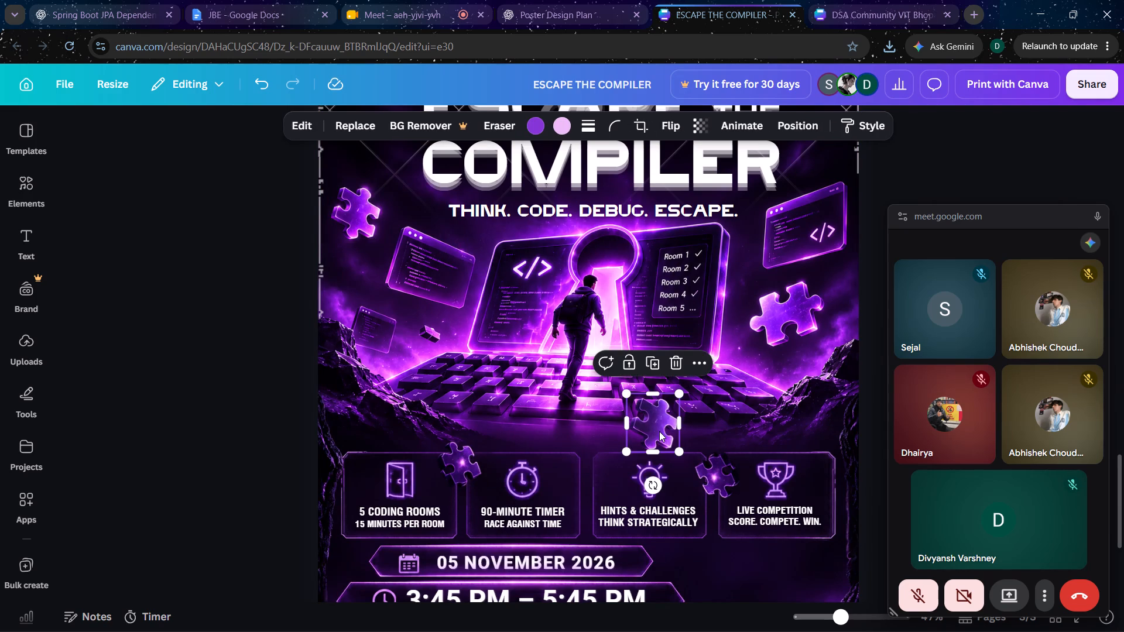
Delete the old puzzle piece between the third and fourth feature cards and put the newly pasted one over their upper gap.
click(731, 484)
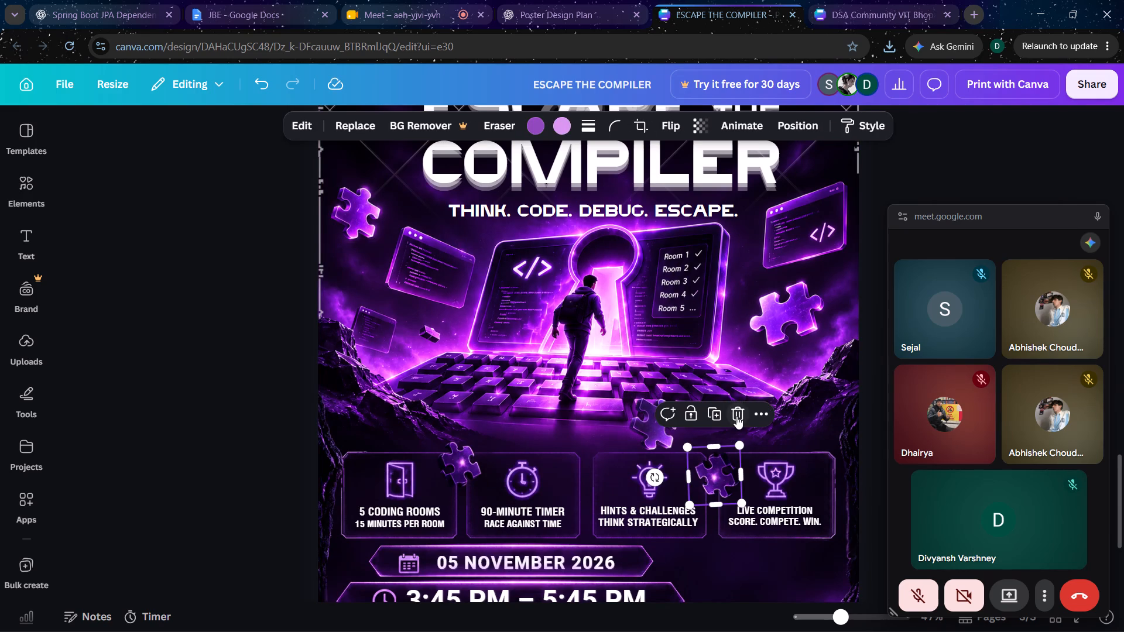
click(736, 416)
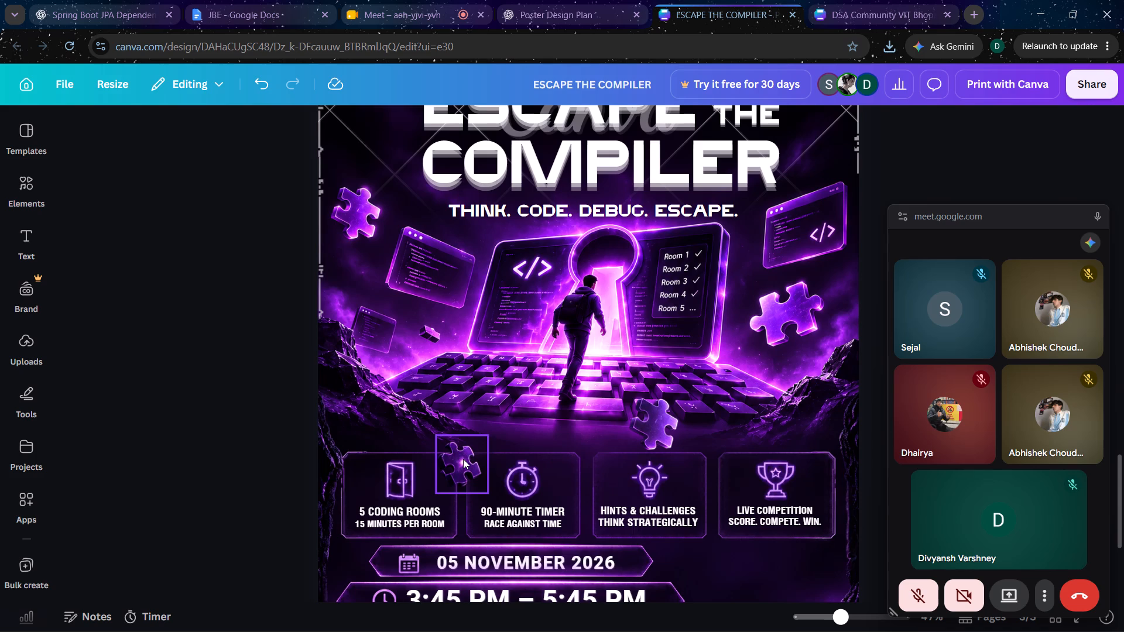
drag(649, 430, 707, 455)
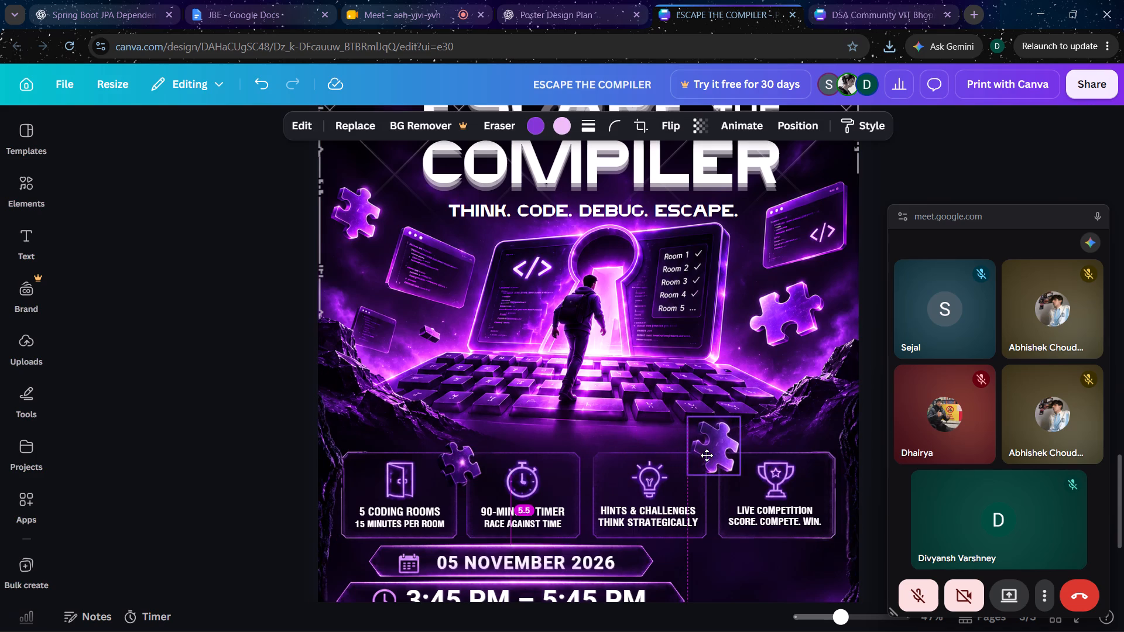
drag(707, 455, 707, 460)
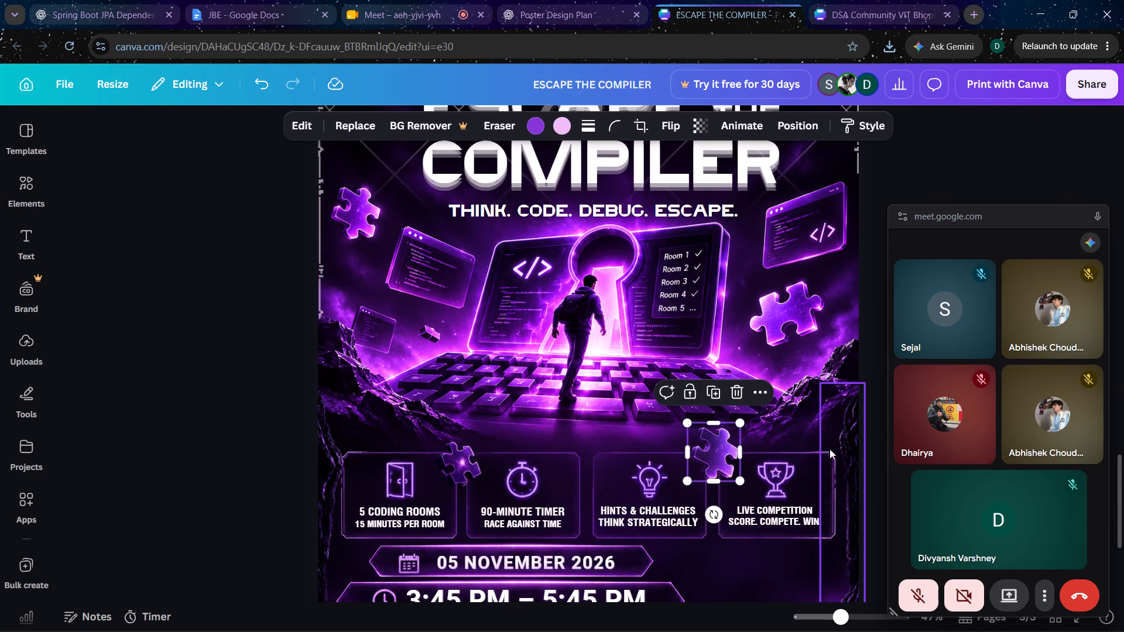
click(875, 411)
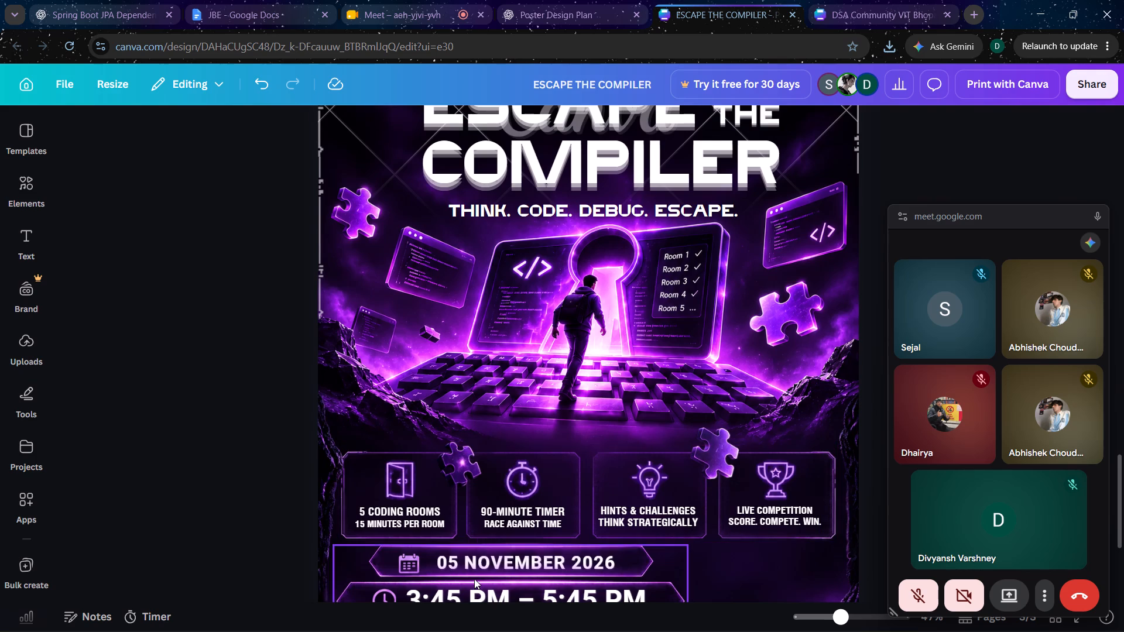
Shrink the puzzle piece between the first two feature cards and settle it in their gap at about icon height.
click(454, 480)
drag(487, 496, 475, 484)
drag(457, 463, 468, 533)
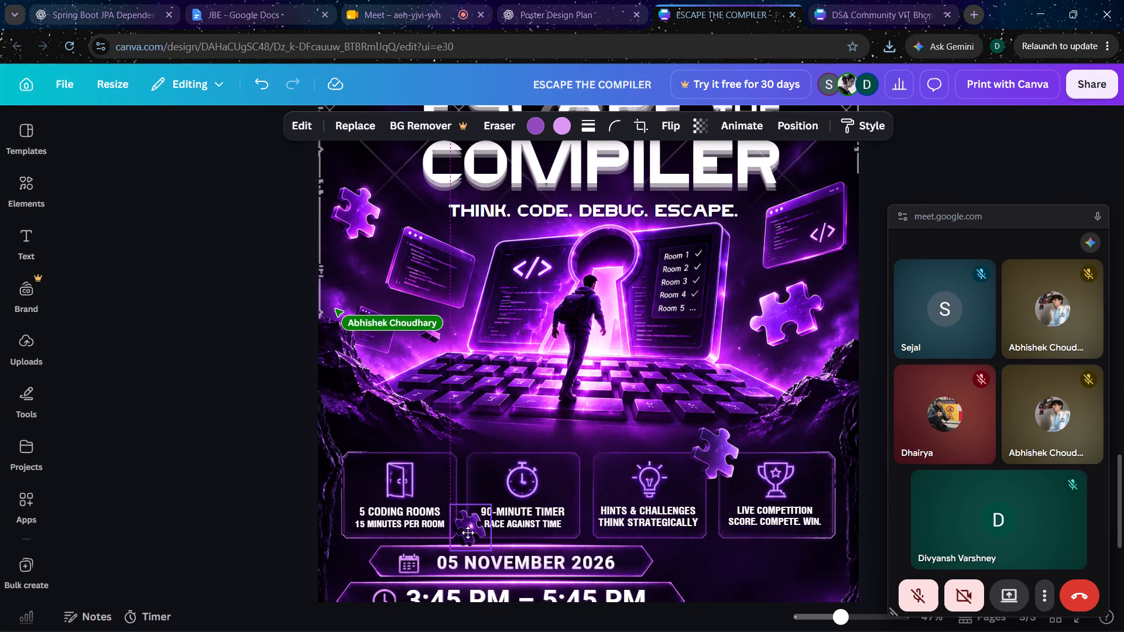
drag(468, 533, 464, 524)
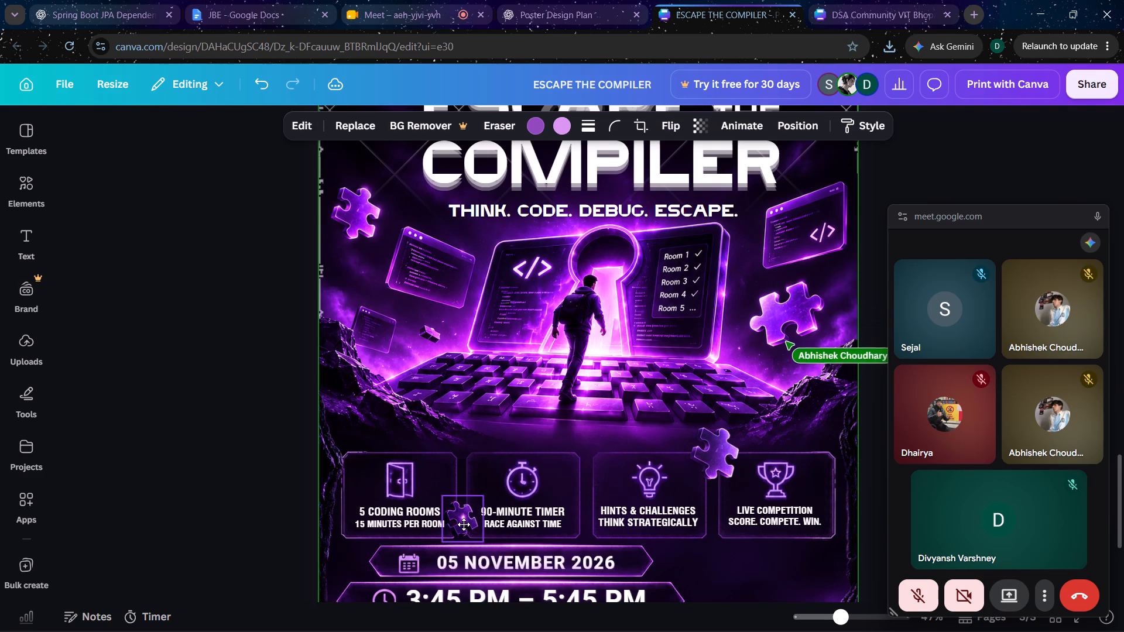
drag(464, 524, 467, 522)
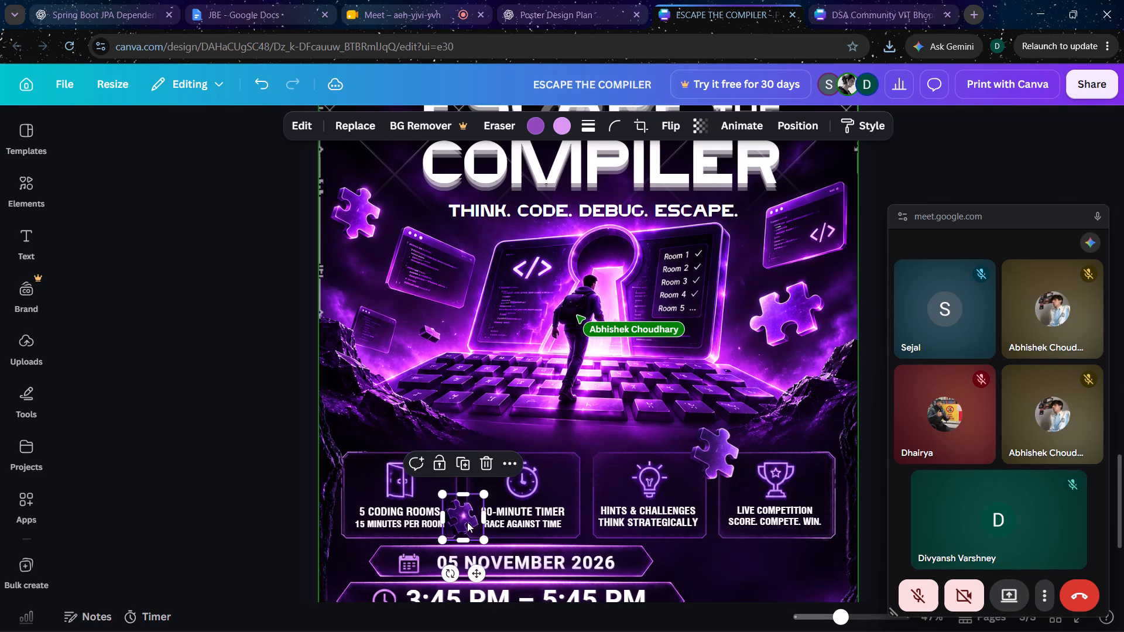
click(252, 503)
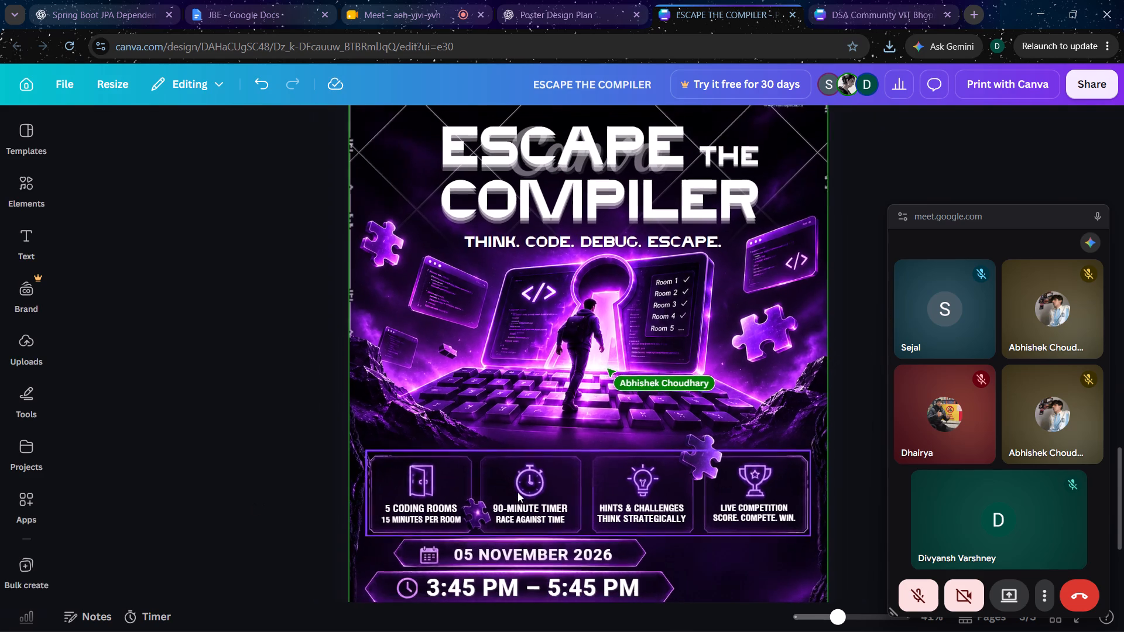
drag(473, 510, 476, 478)
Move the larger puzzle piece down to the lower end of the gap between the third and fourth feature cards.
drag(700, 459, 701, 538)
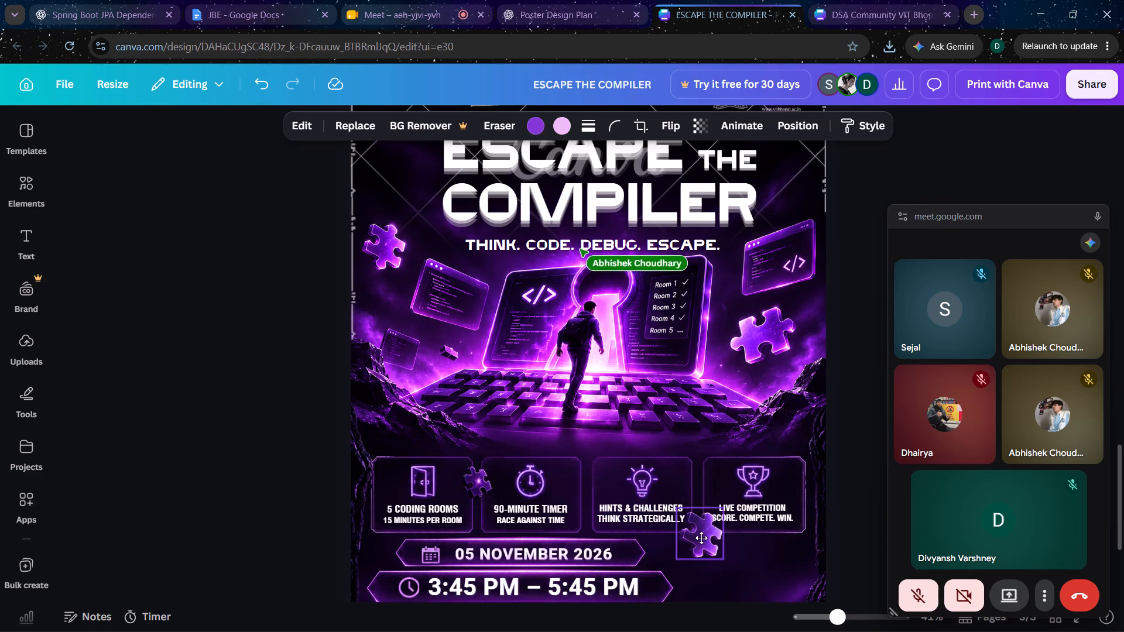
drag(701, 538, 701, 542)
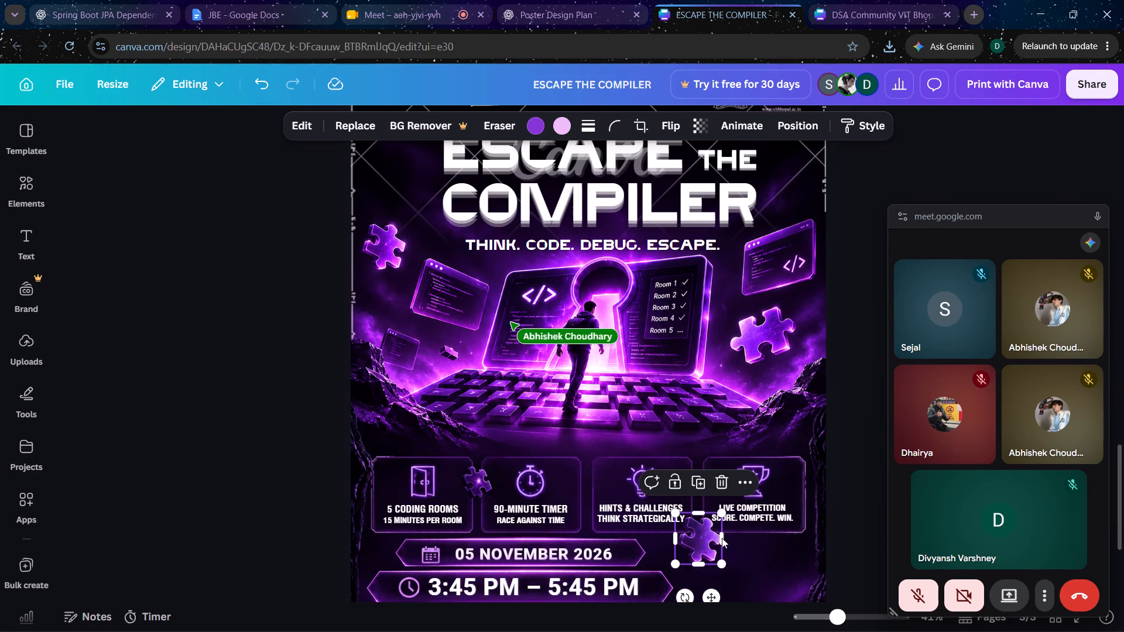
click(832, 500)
Move the larger puzzle piece to the Live Competition card's outer upper corner, slightly overhanging the poster's edge.
scroll(832, 500, down, 1)
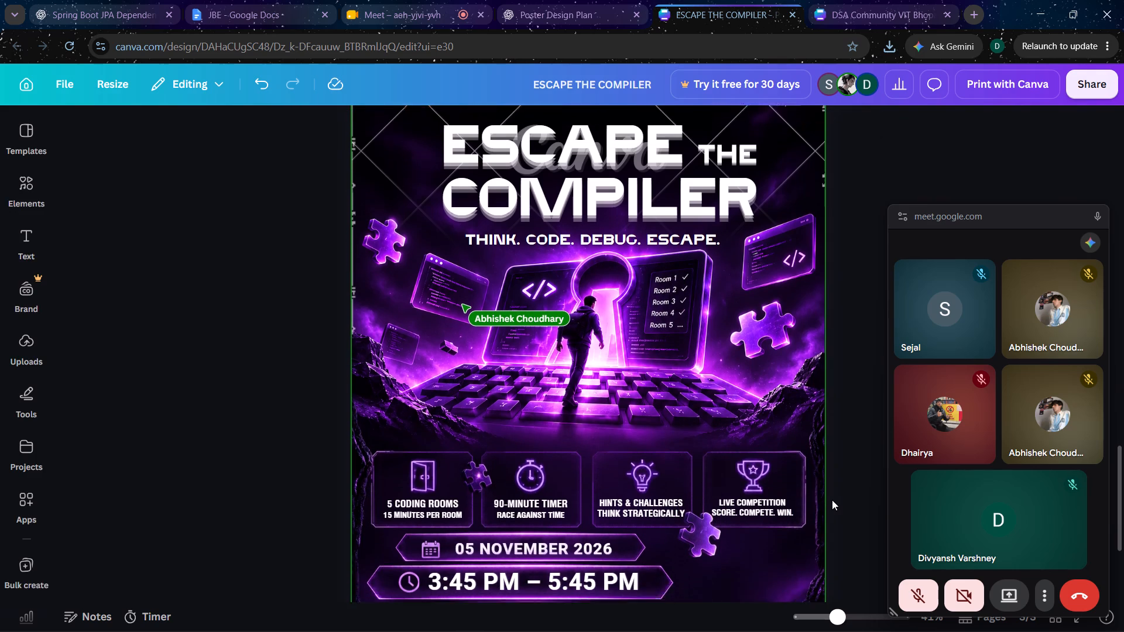
scroll(832, 500, down, 1)
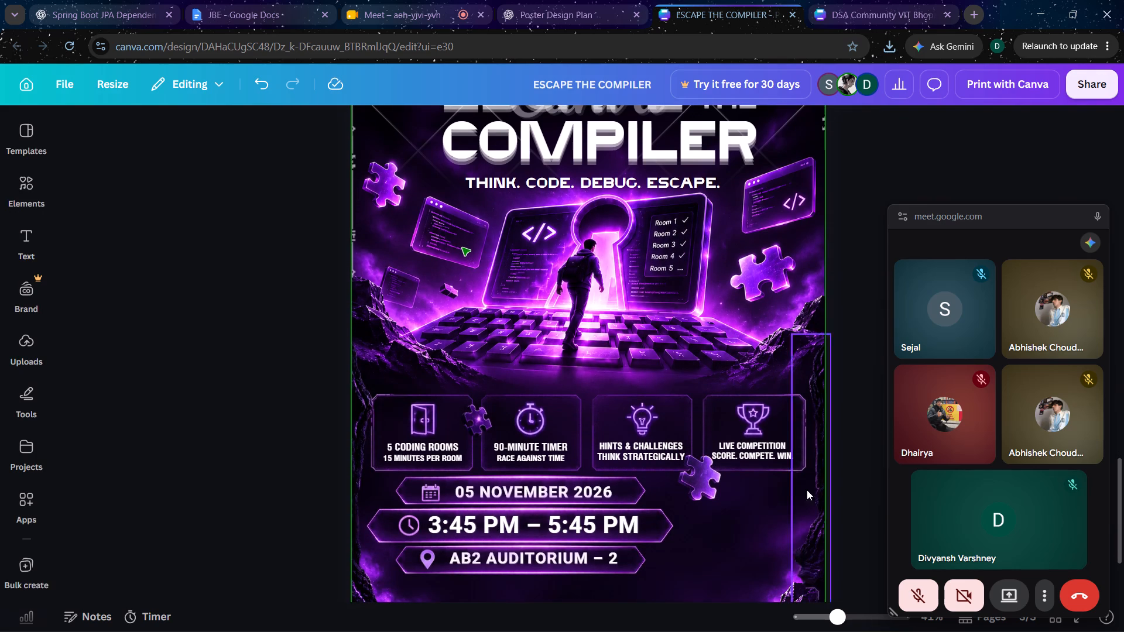
drag(690, 486, 701, 404)
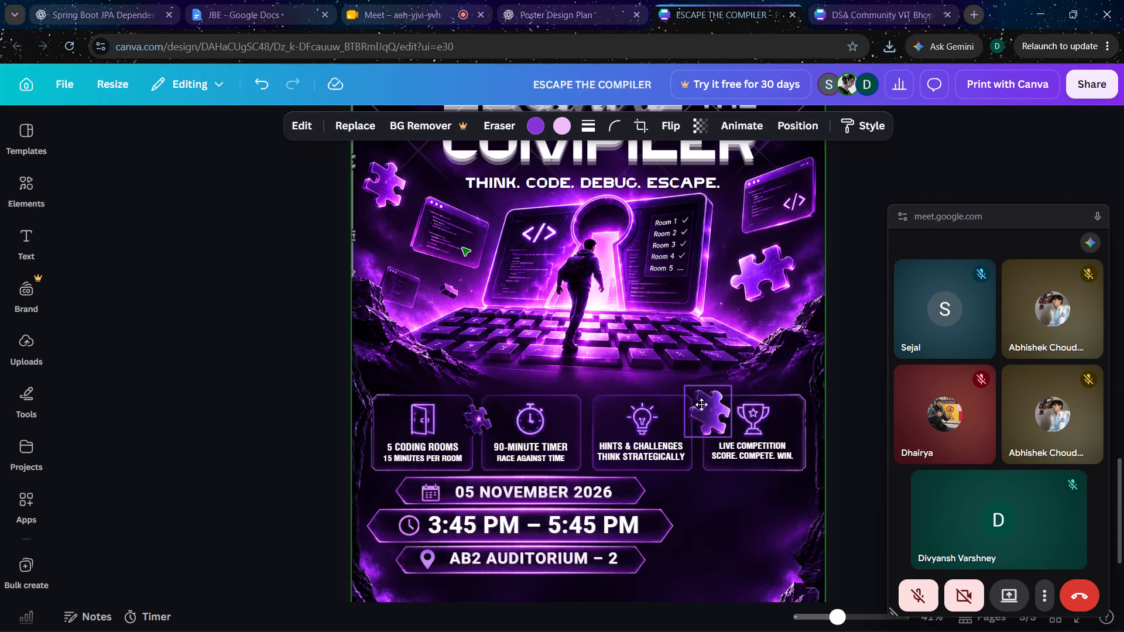
drag(701, 404, 691, 407)
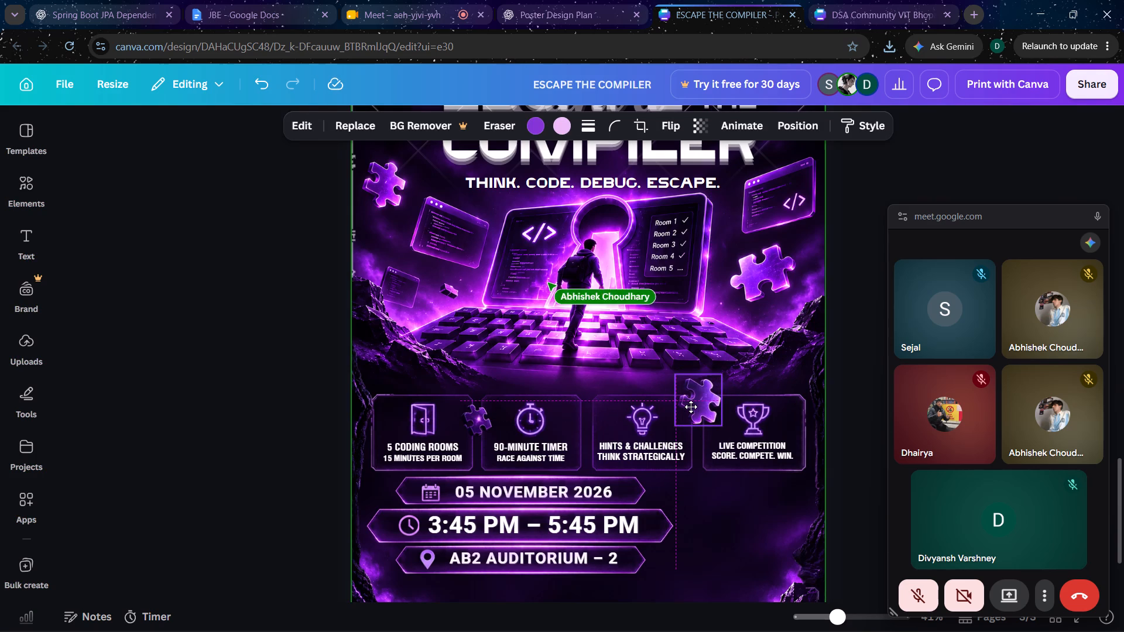
drag(691, 407, 804, 400)
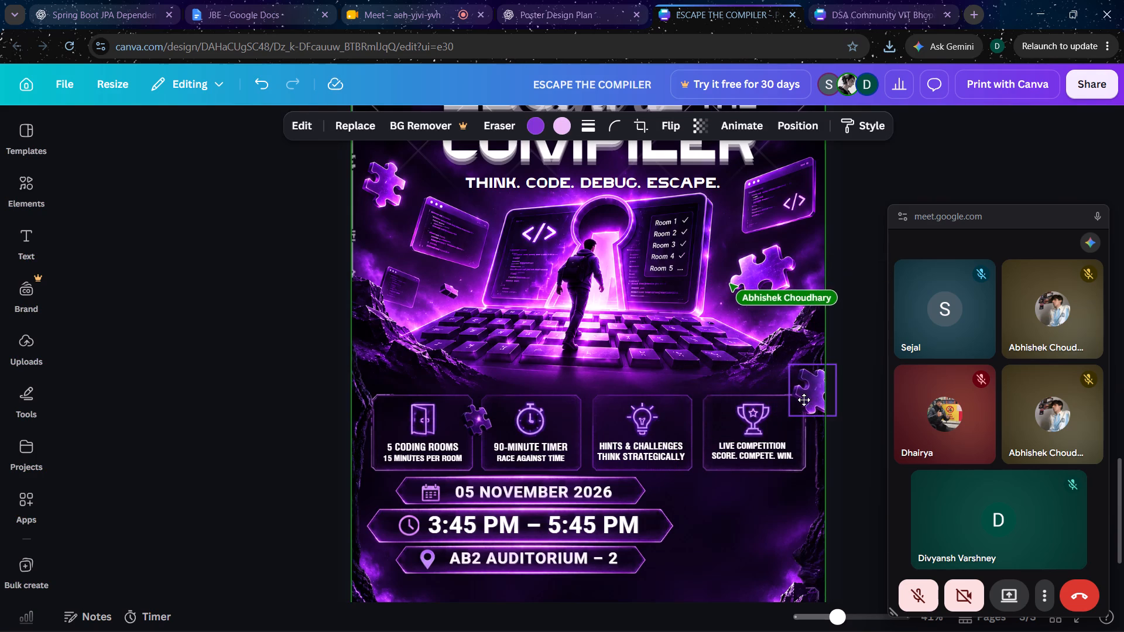
drag(804, 400, 800, 412)
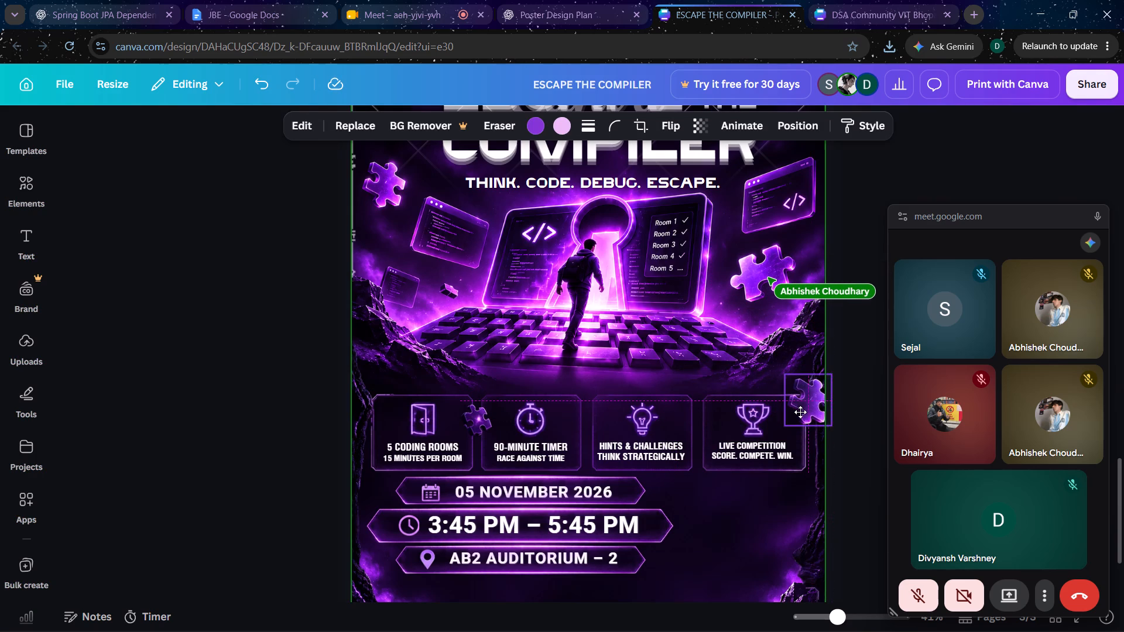
drag(800, 412, 804, 412)
click(865, 442)
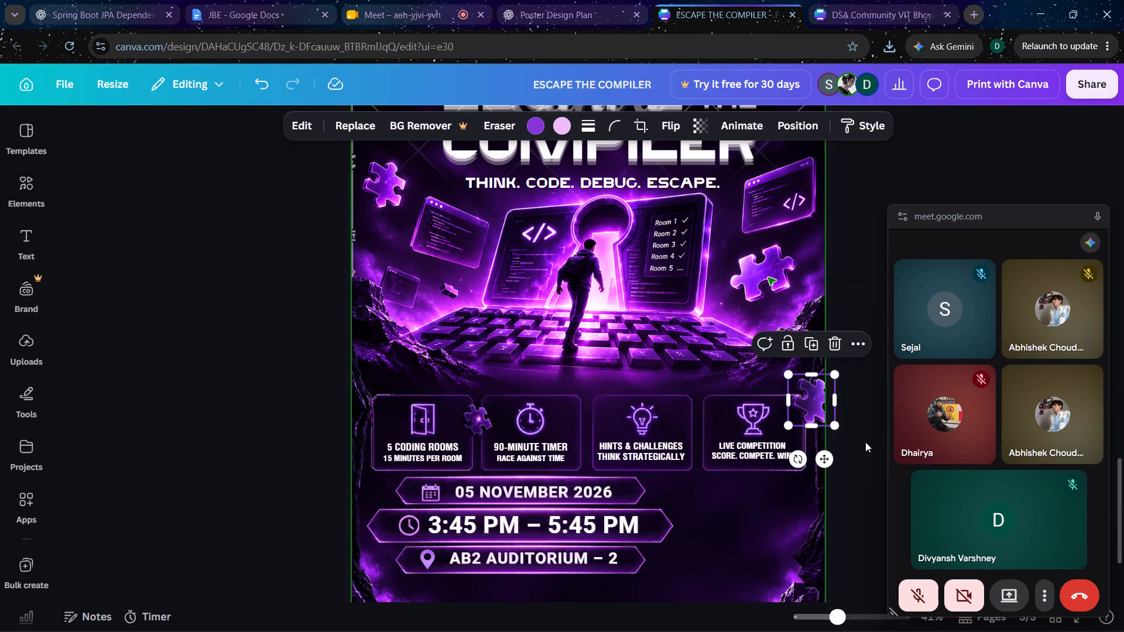
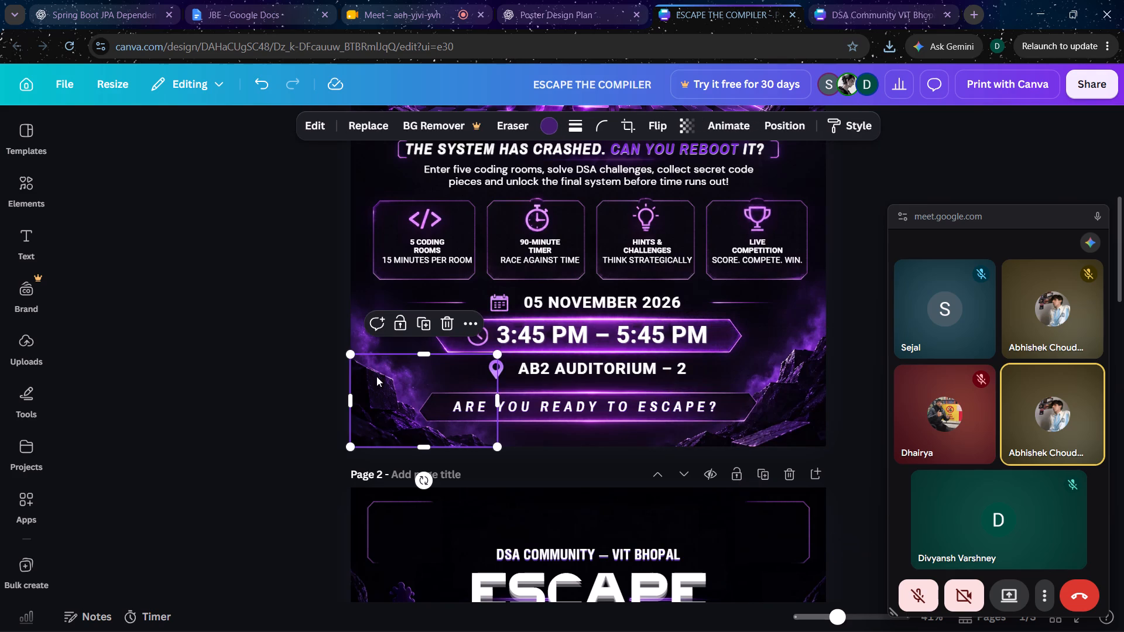
Copy the rock piece from page 1's lower-left corner and paste it into the lower-left corner of the last page's poster.
key(ctrl+c)
scroll(376, 376, down, 12)
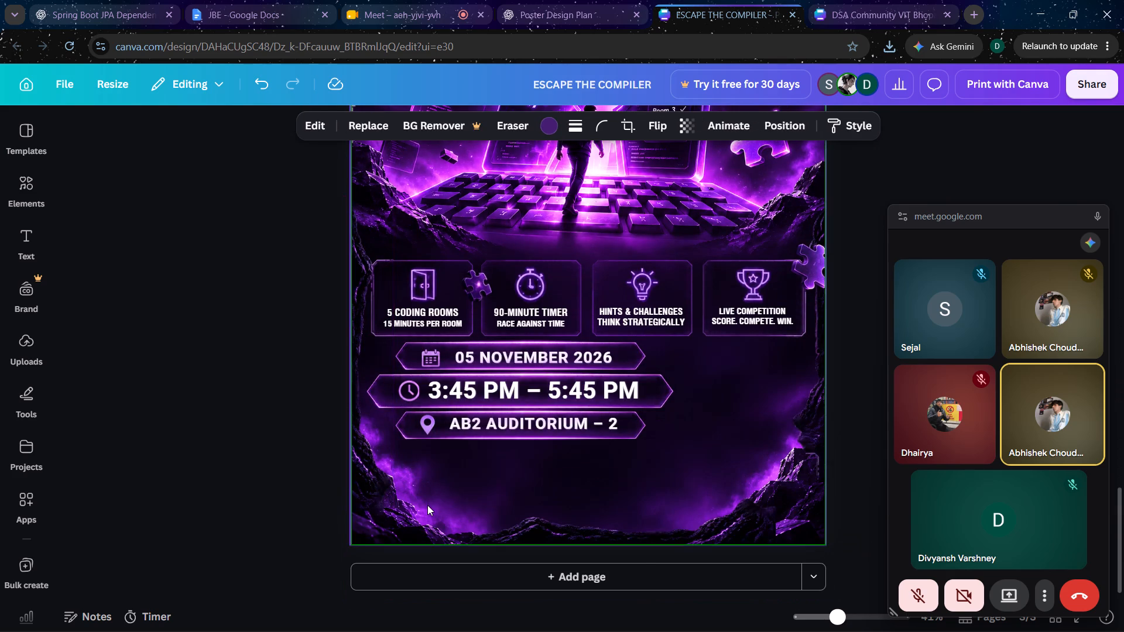
click(427, 505)
key(ctrl+v)
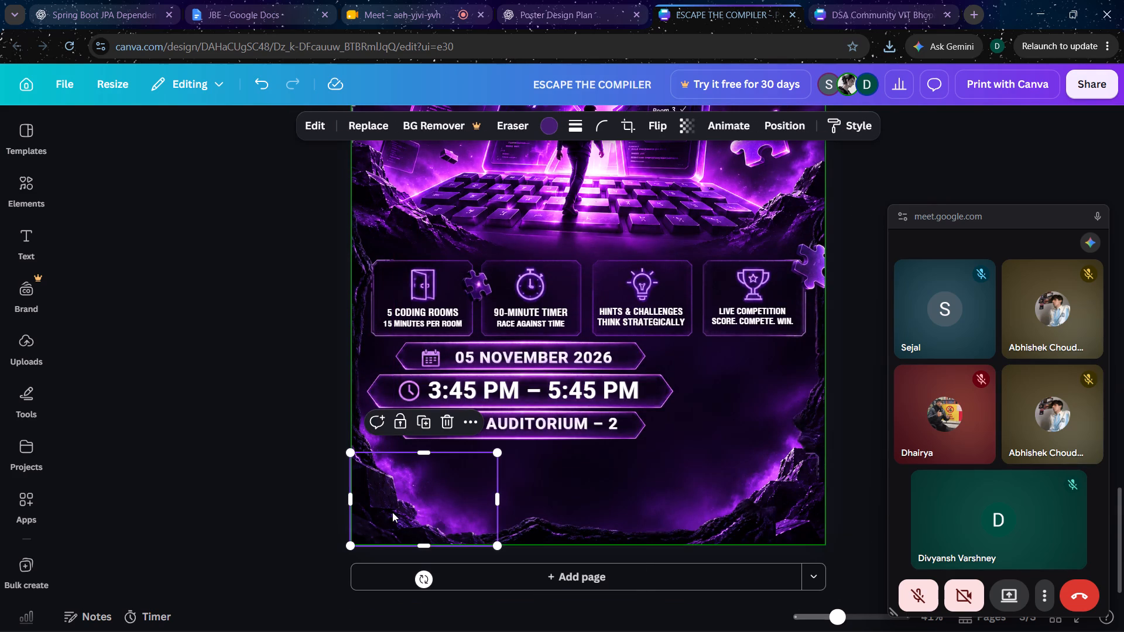
drag(392, 512, 392, 516)
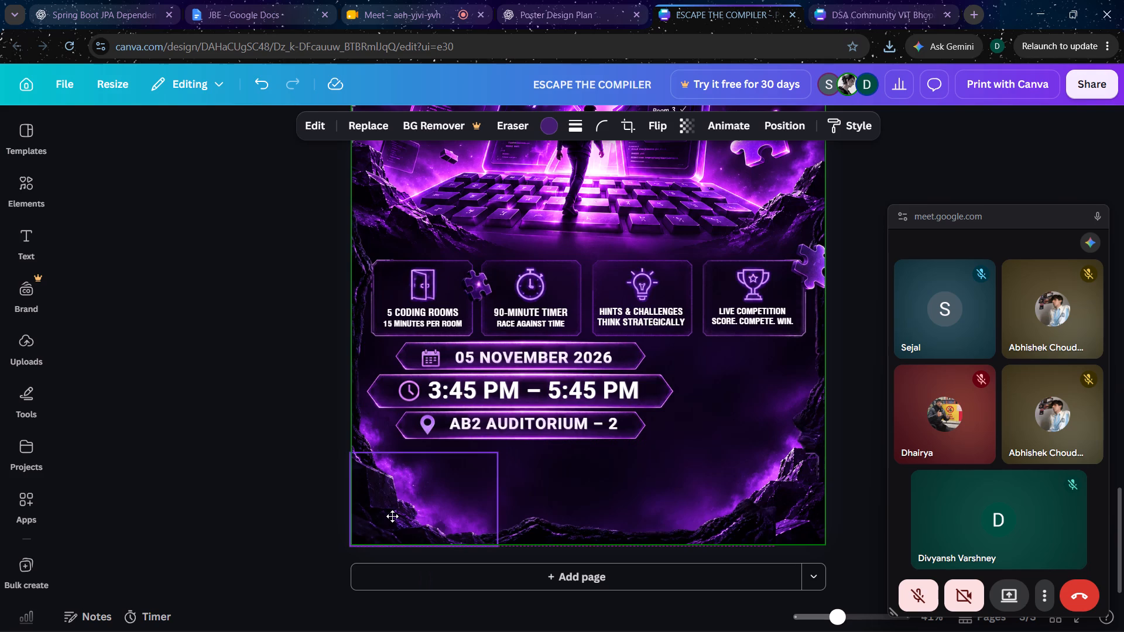
drag(392, 516, 400, 518)
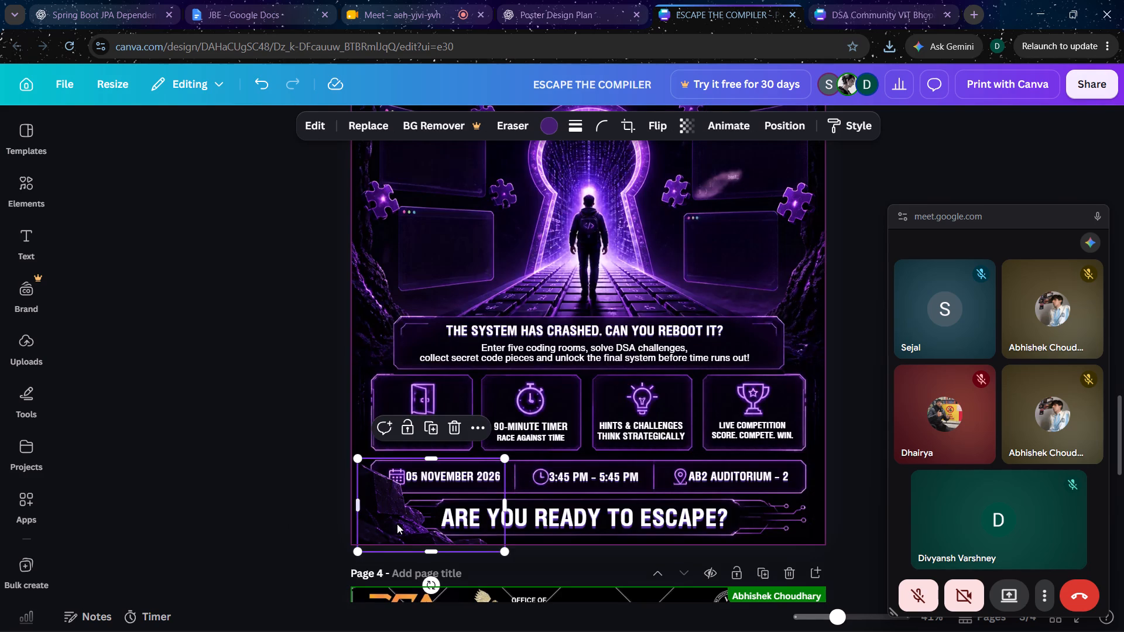
Move the pasted rock piece from page 3 to page 4 and fit it flush into the poster's lower-left corner.
drag(391, 513, 392, 631)
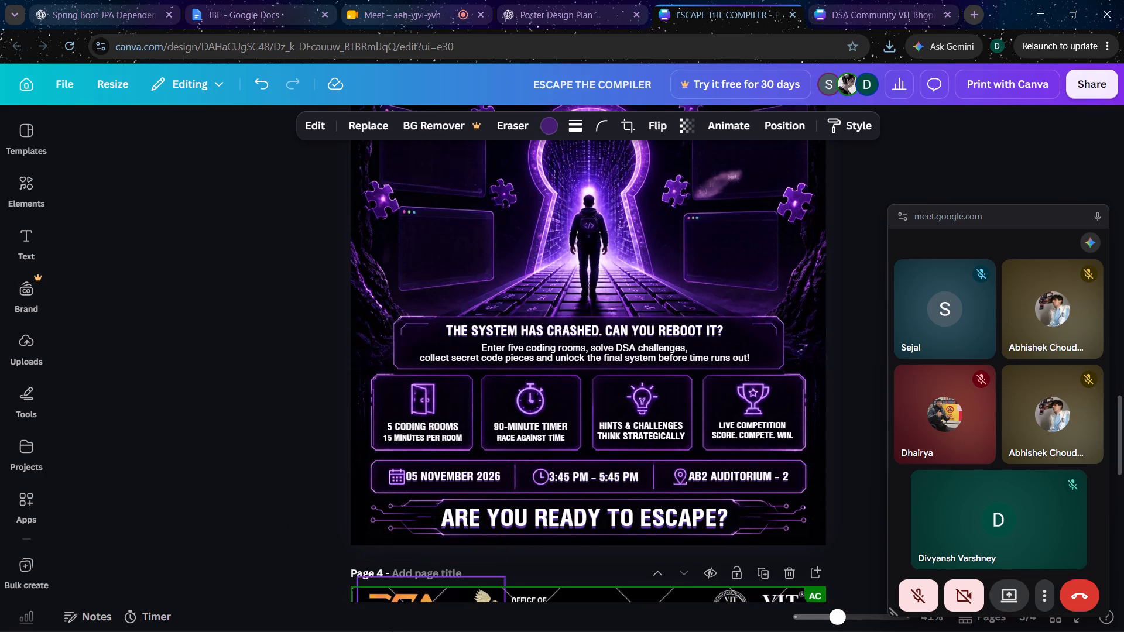
drag(392, 631, 379, 631)
scroll(299, 532, down, 3)
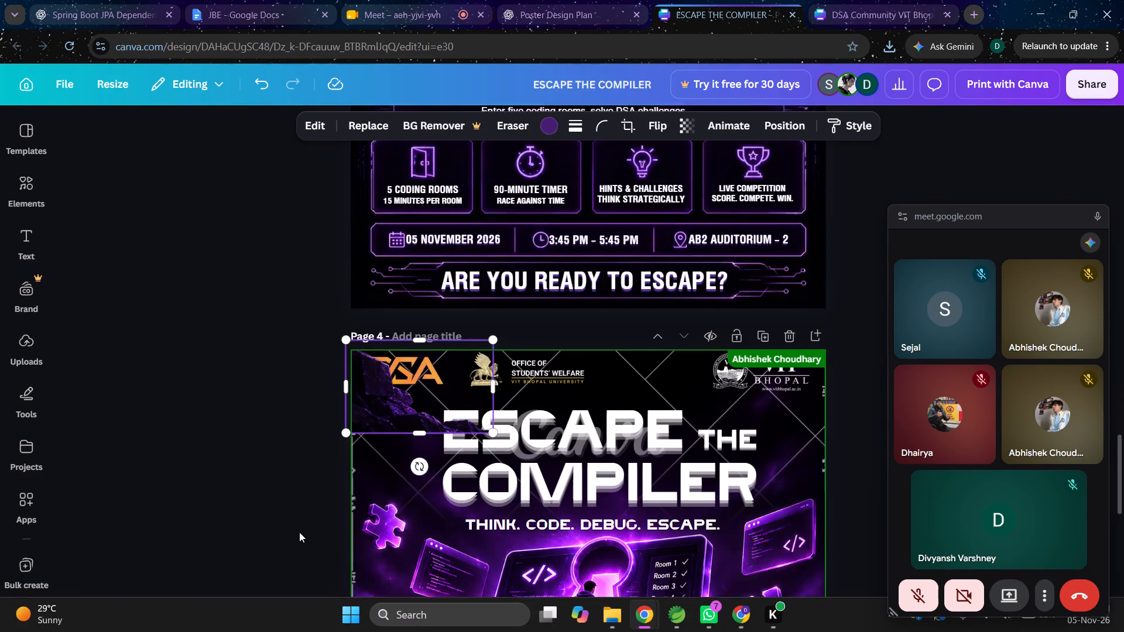
scroll(299, 532, down, 1)
drag(386, 298, 357, 631)
scroll(235, 428, down, 5)
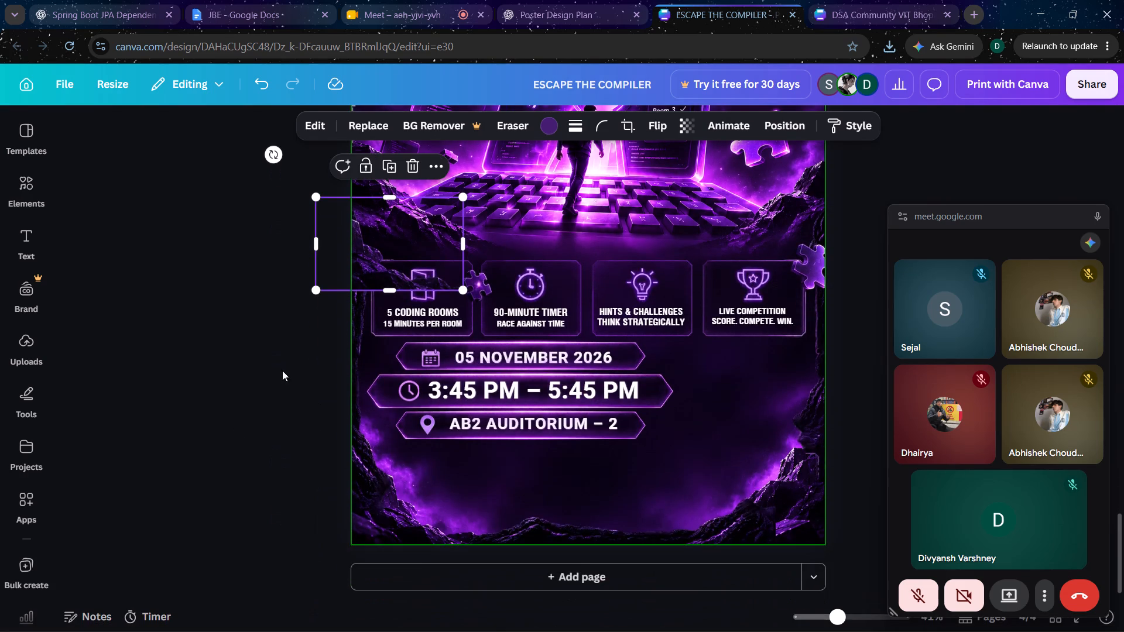
drag(370, 268, 403, 523)
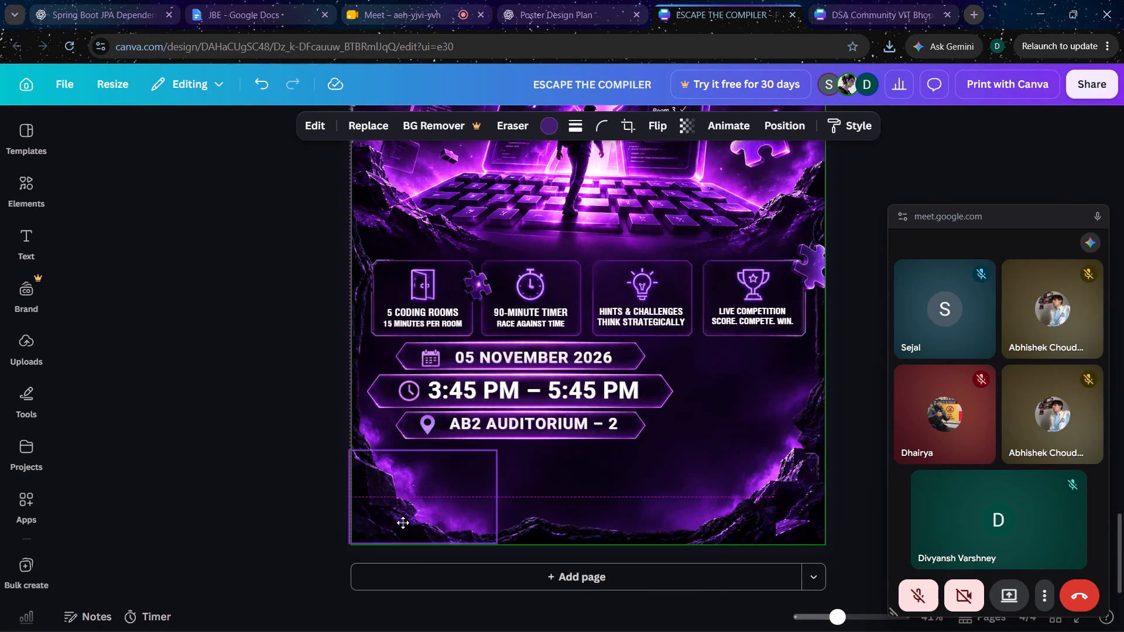
drag(403, 523, 408, 524)
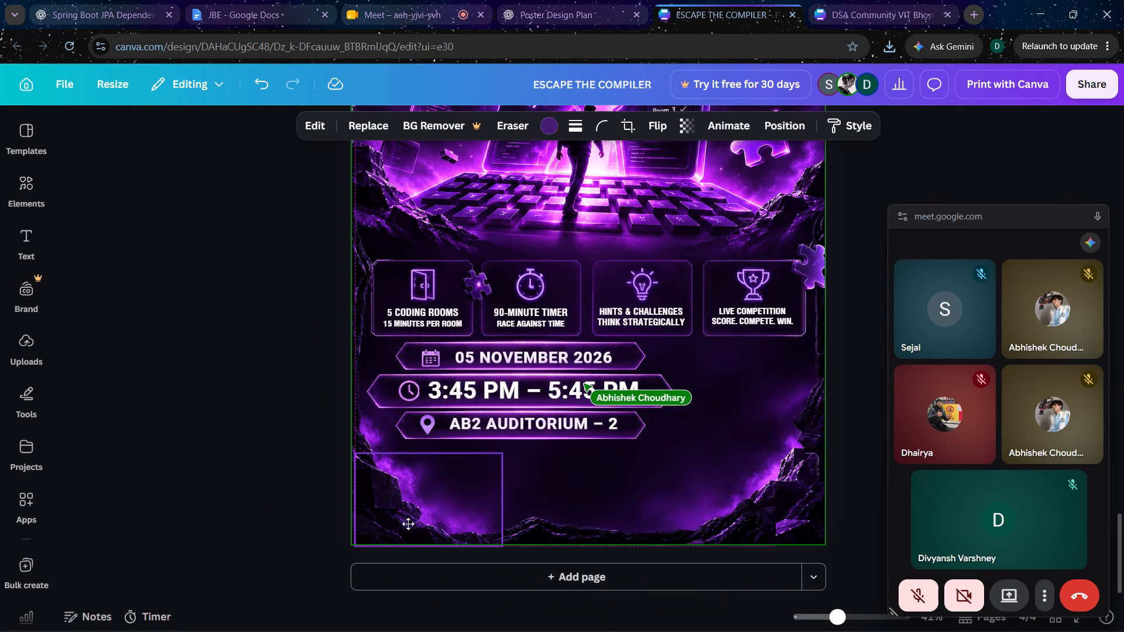
drag(408, 524, 407, 527)
click(287, 514)
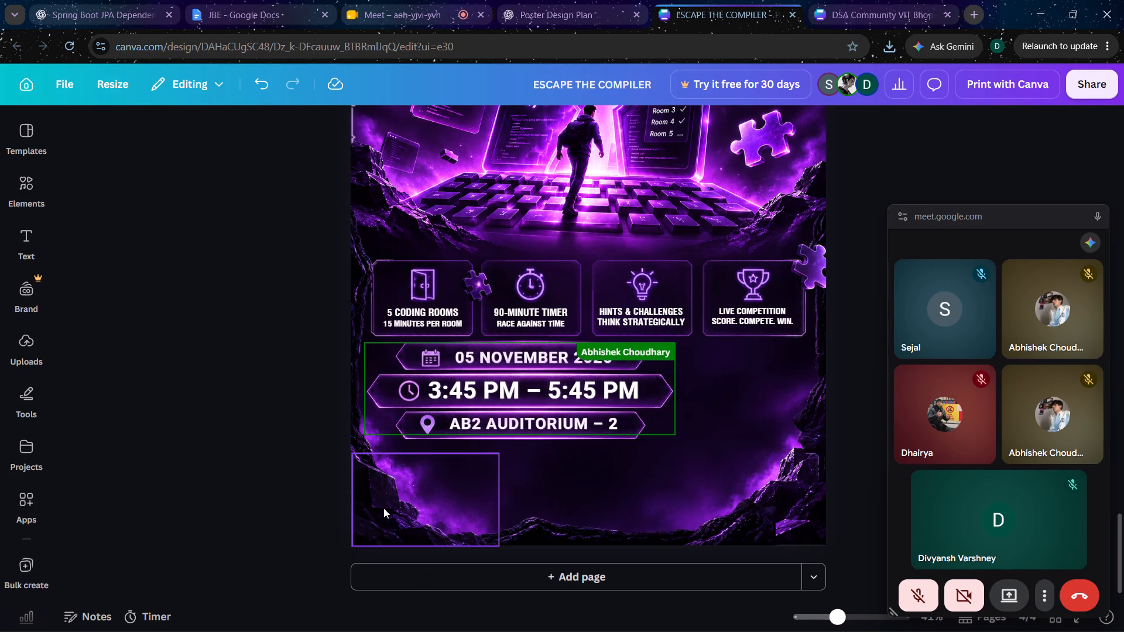
click(231, 507)
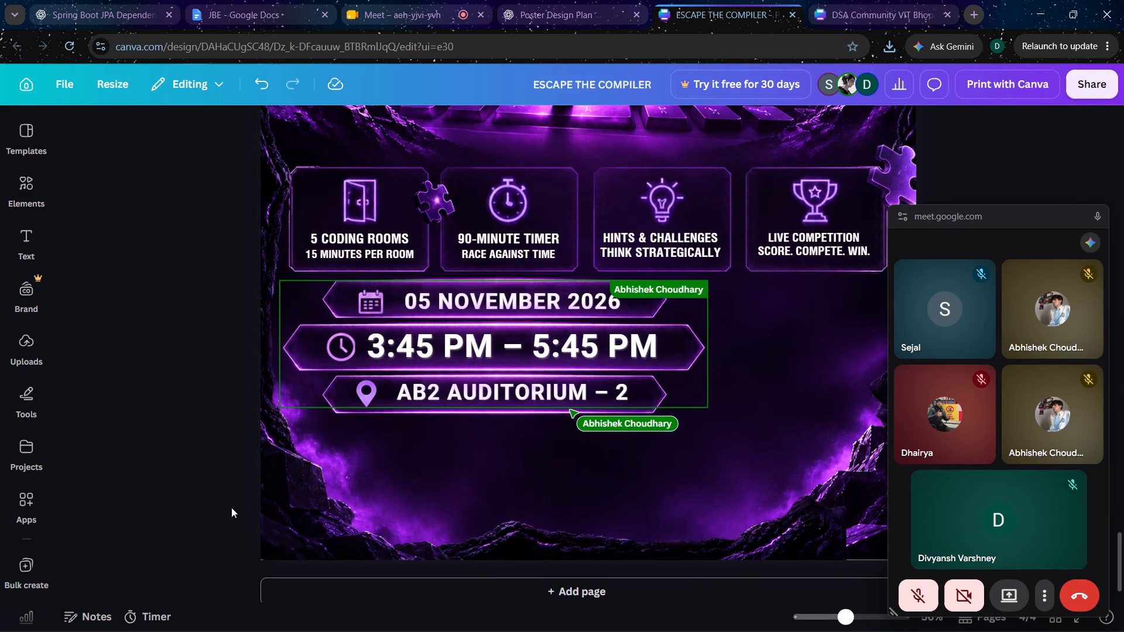
click(302, 509)
key(Left)
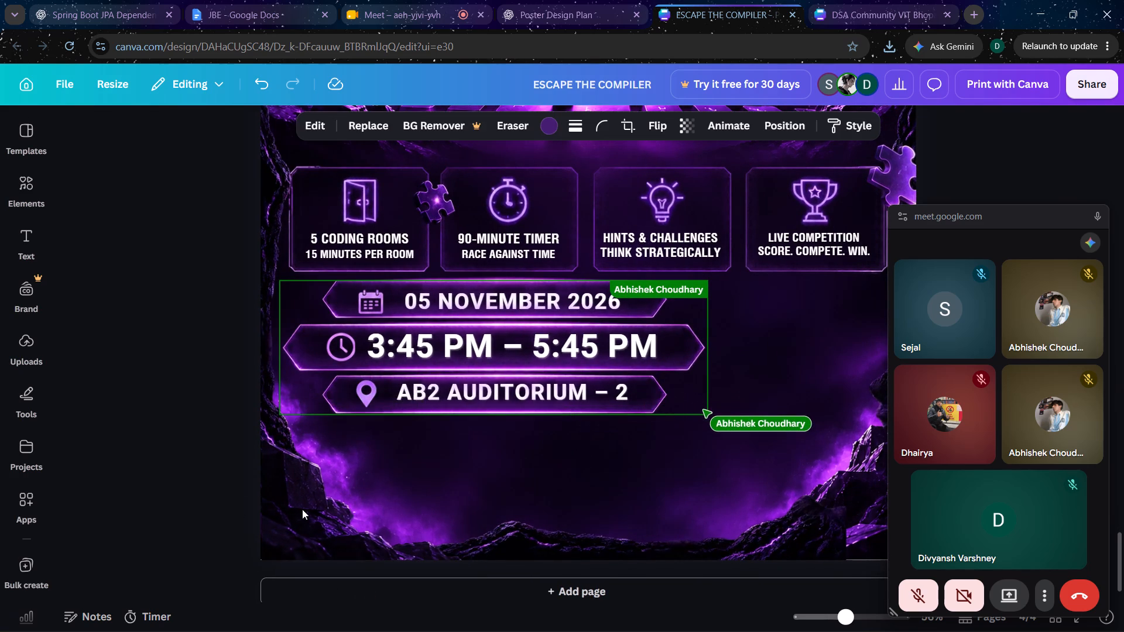
click(212, 483)
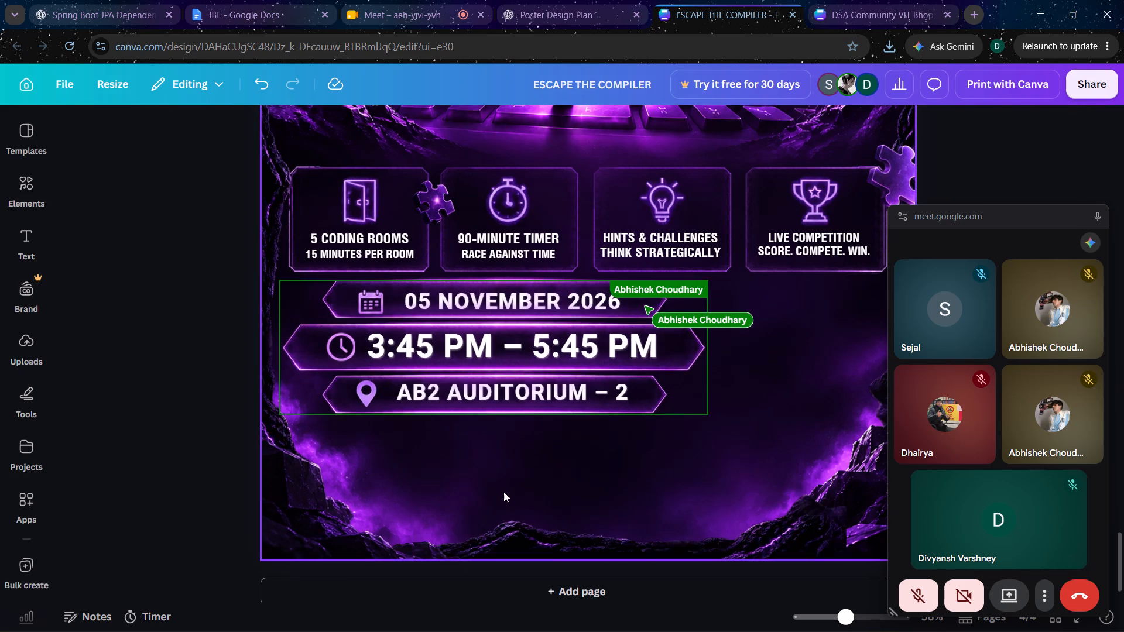
Copy the rock piece from page 1's lower-right corner and paste it into the lower-right corner of page 4's poster.
scroll(192, 416, up, 6)
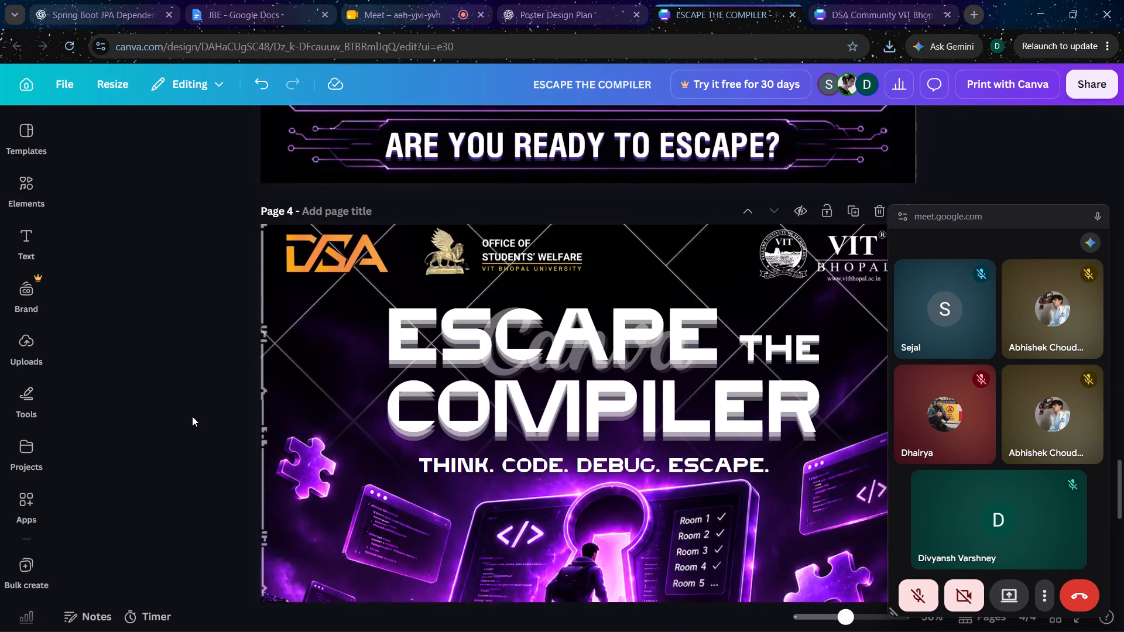
scroll(192, 416, up, 4)
scroll(192, 416, down, 2)
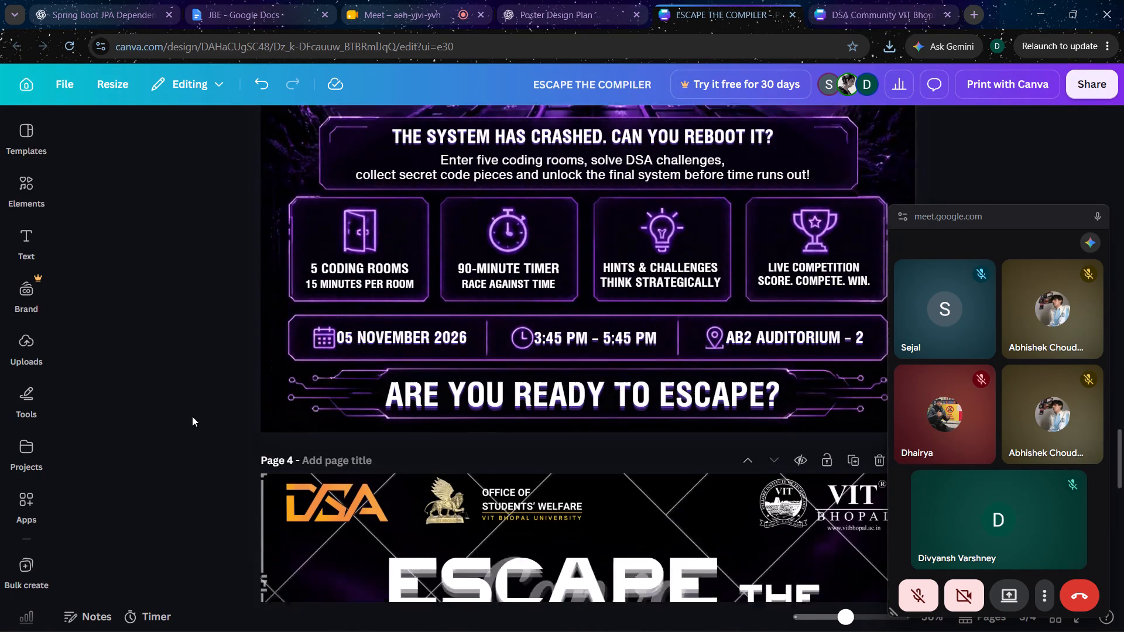
scroll(192, 416, up, 2)
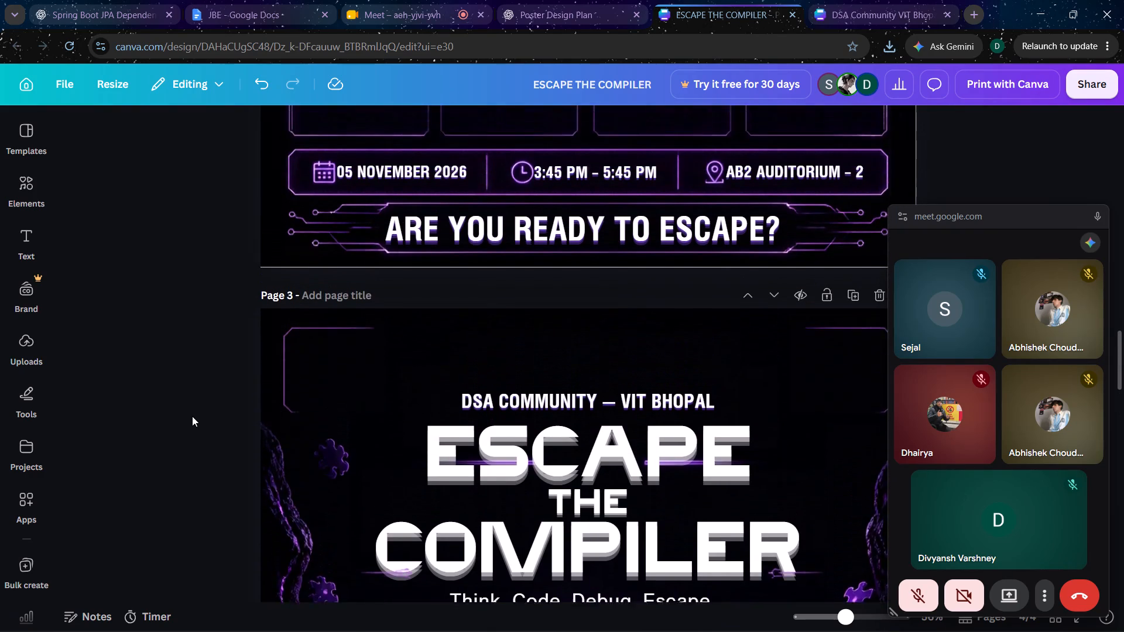
scroll(192, 416, down, 3)
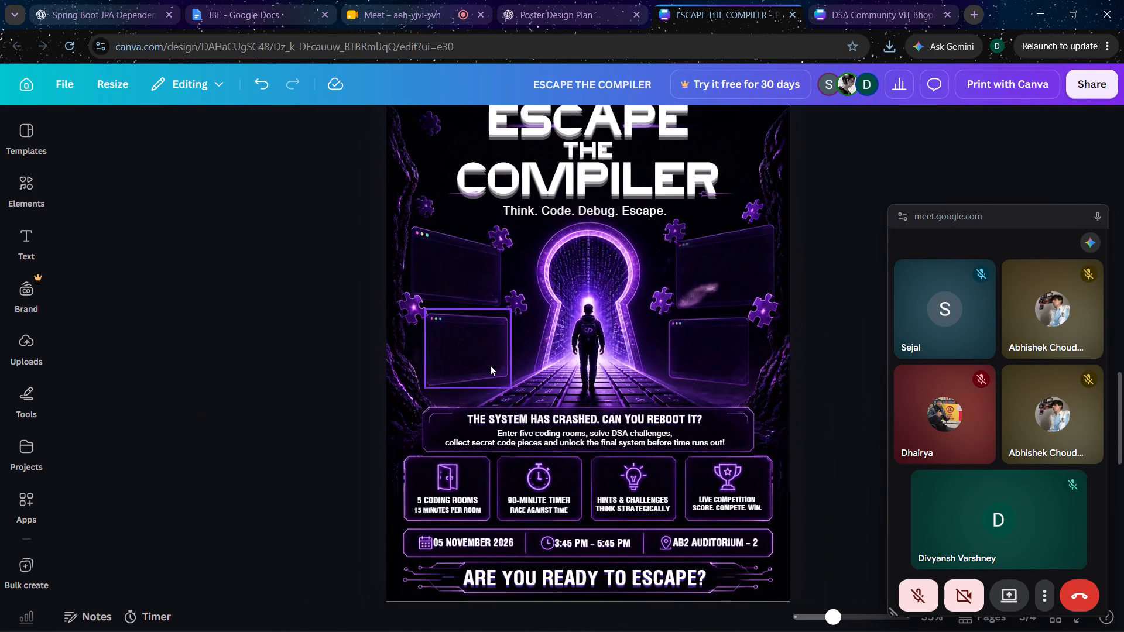
scroll(700, 334, up, 4)
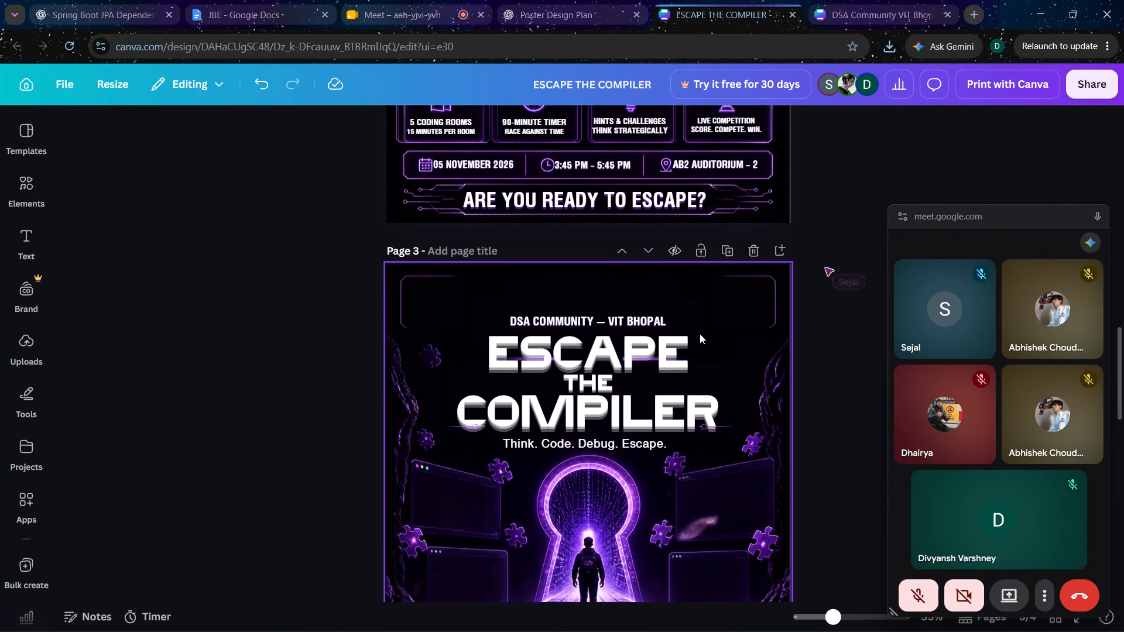
scroll(700, 334, up, 2)
scroll(700, 334, down, 4)
scroll(700, 334, up, 1)
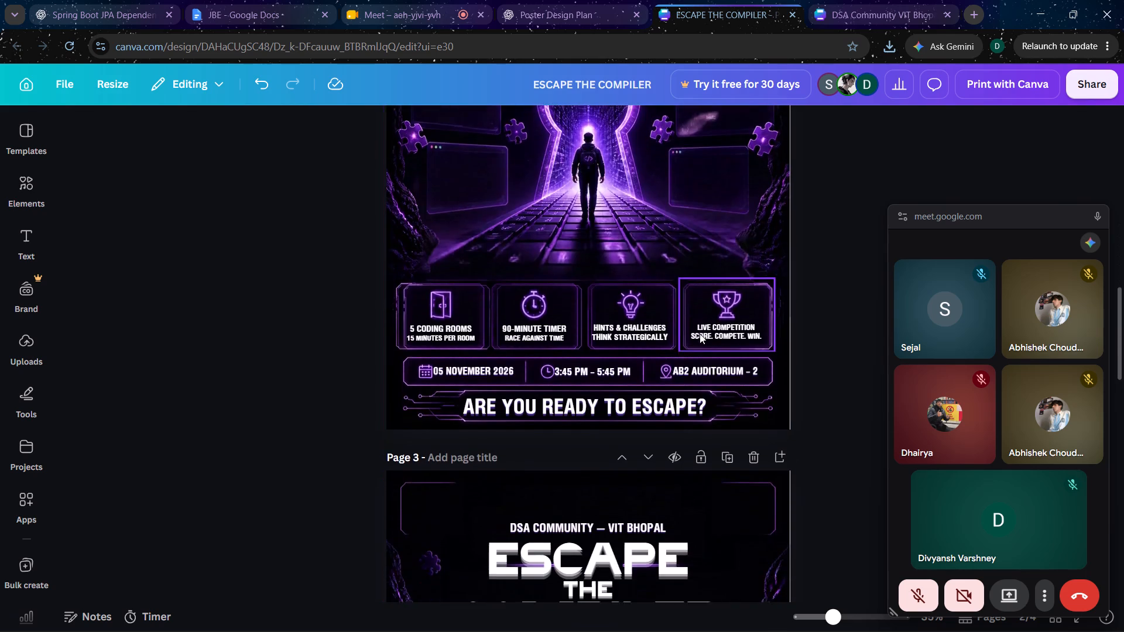
scroll(700, 334, up, 1)
click(760, 388)
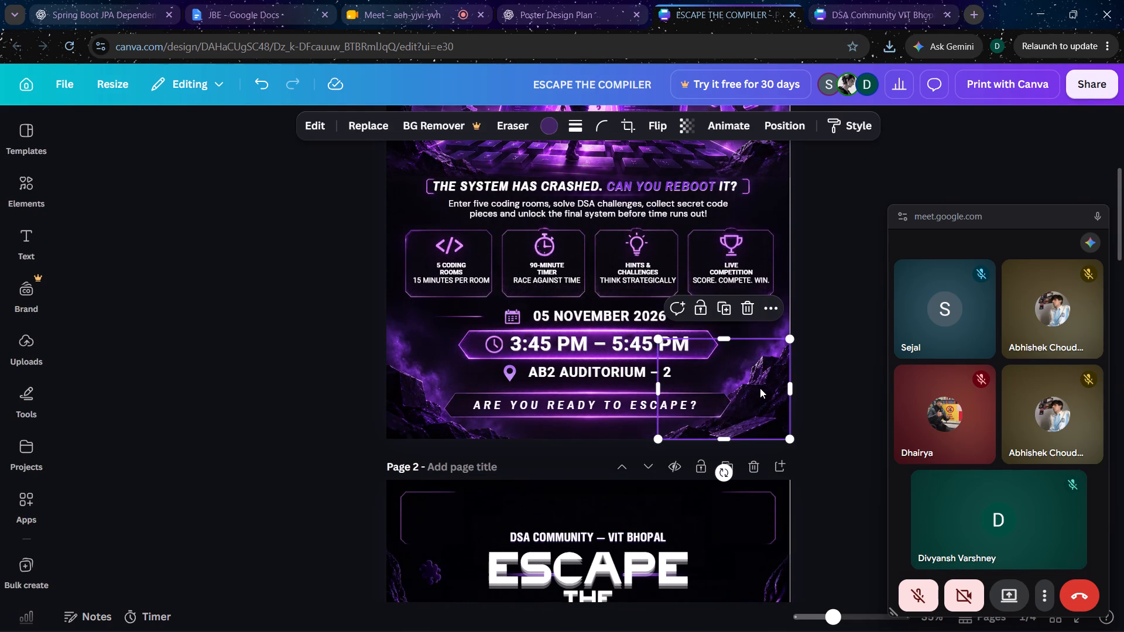
key(ctrl+c)
scroll(760, 388, down, 13)
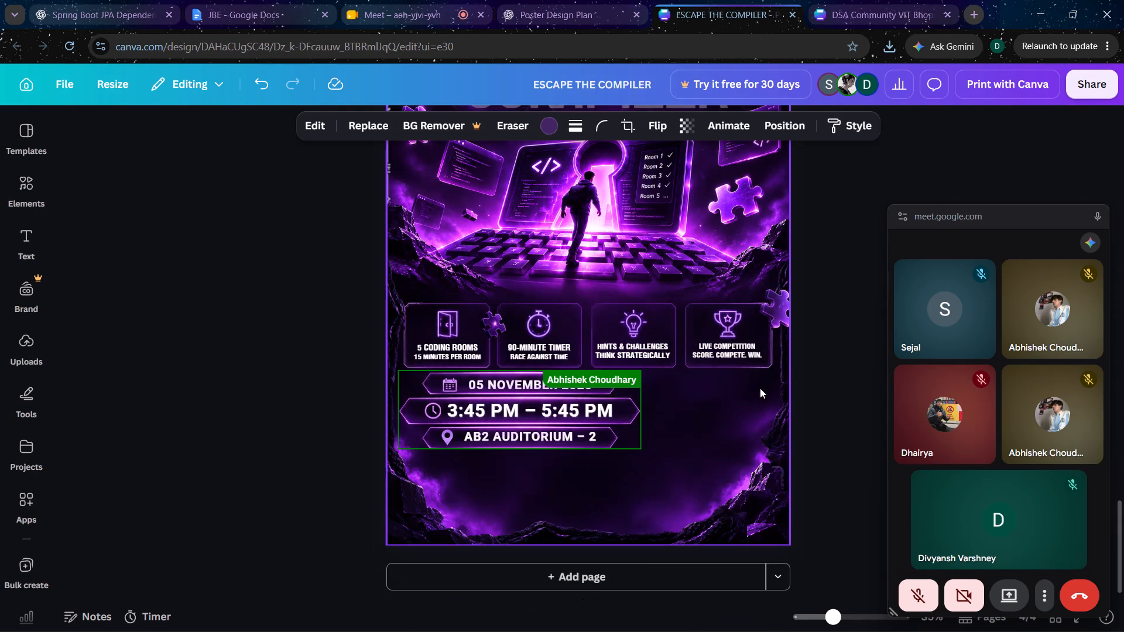
click(751, 502)
key(ctrl+v)
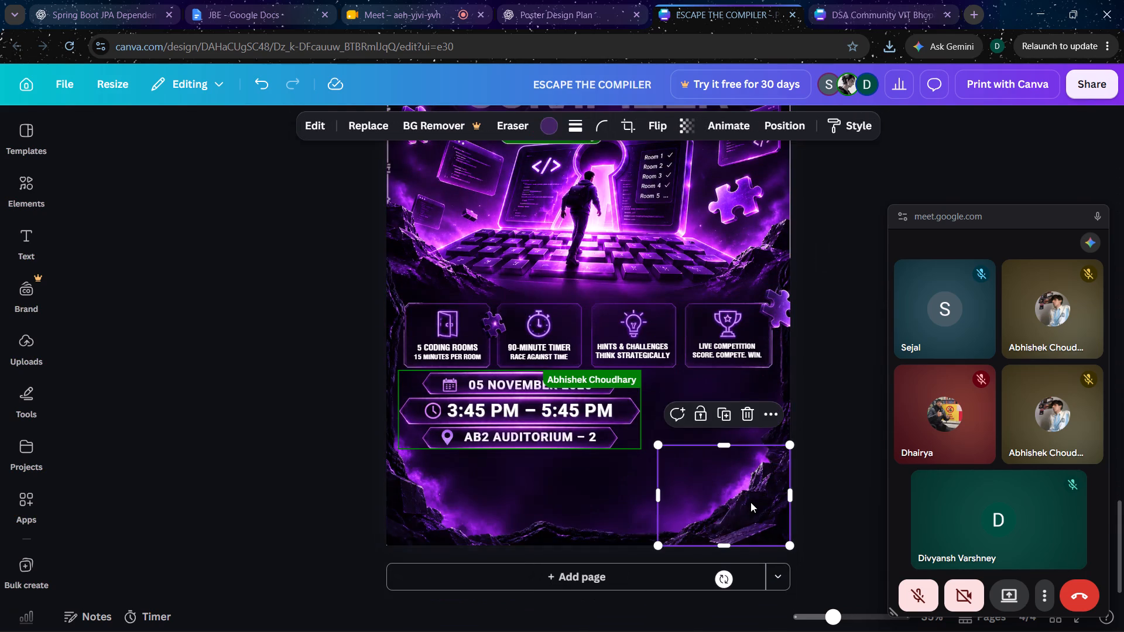
Nudge the pasted rock piece slightly right and up at the lower-right corner of page 4's poster.
key(Right)
key(Right)
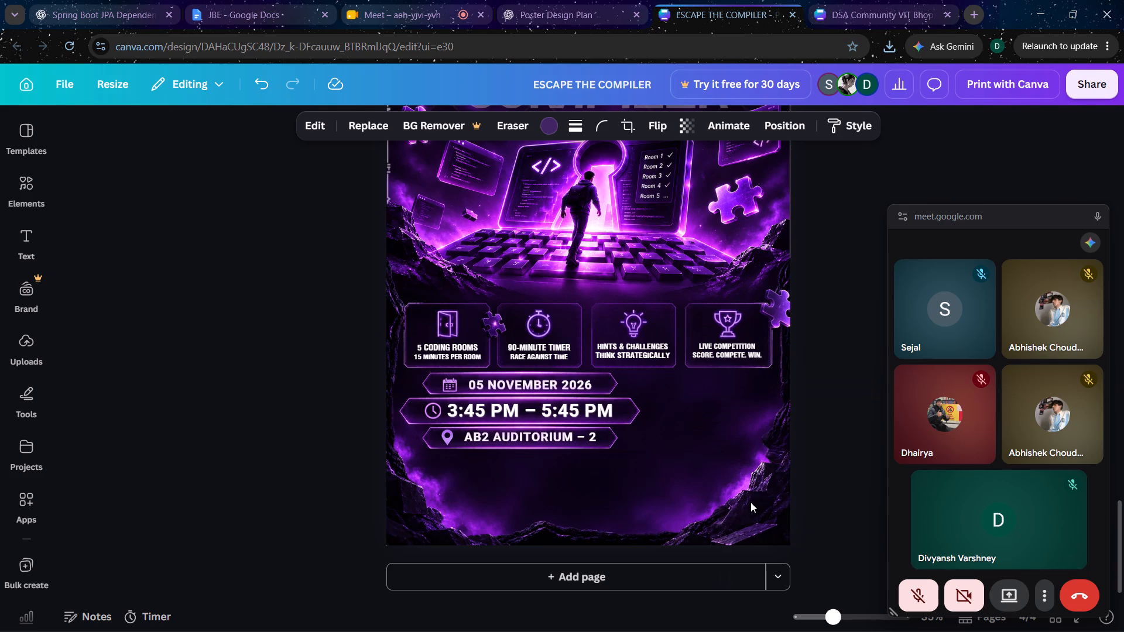
key(Right)
key(Right)
key(Up)
key(Up)
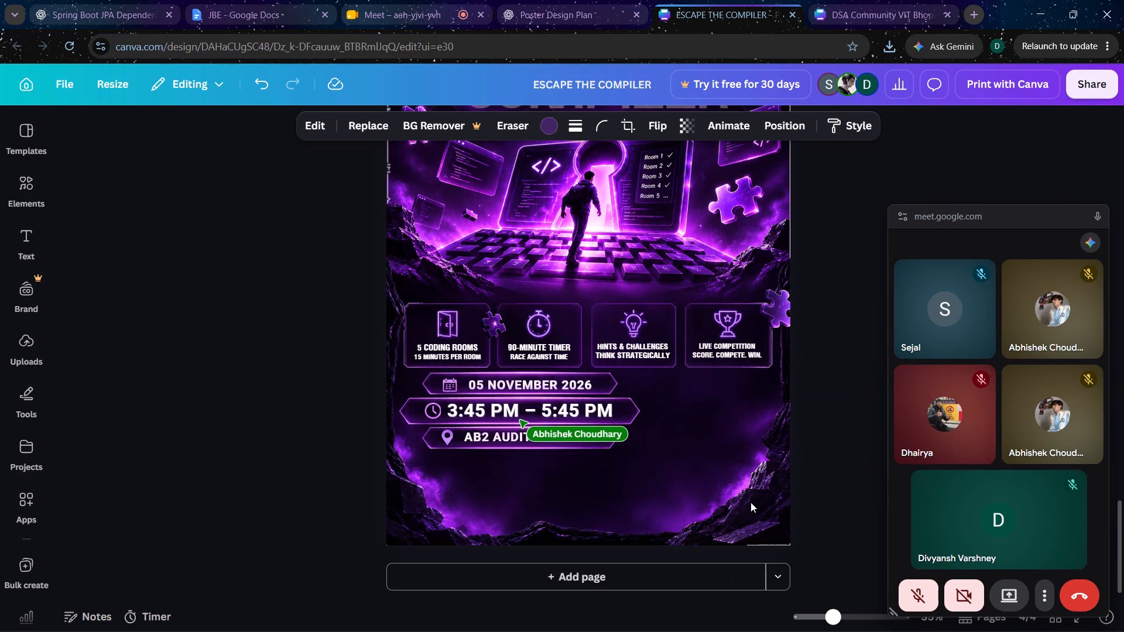
key(Up)
key(Up)
key(Up)
key(Up)
key(Up)
key(Right)
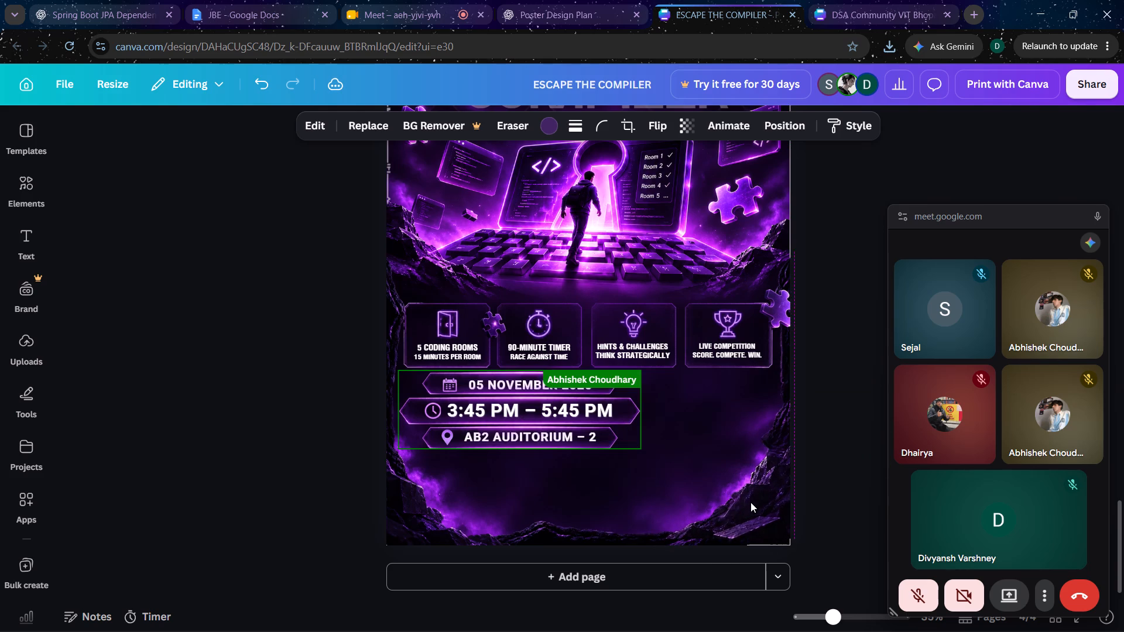
key(Right)
click(848, 495)
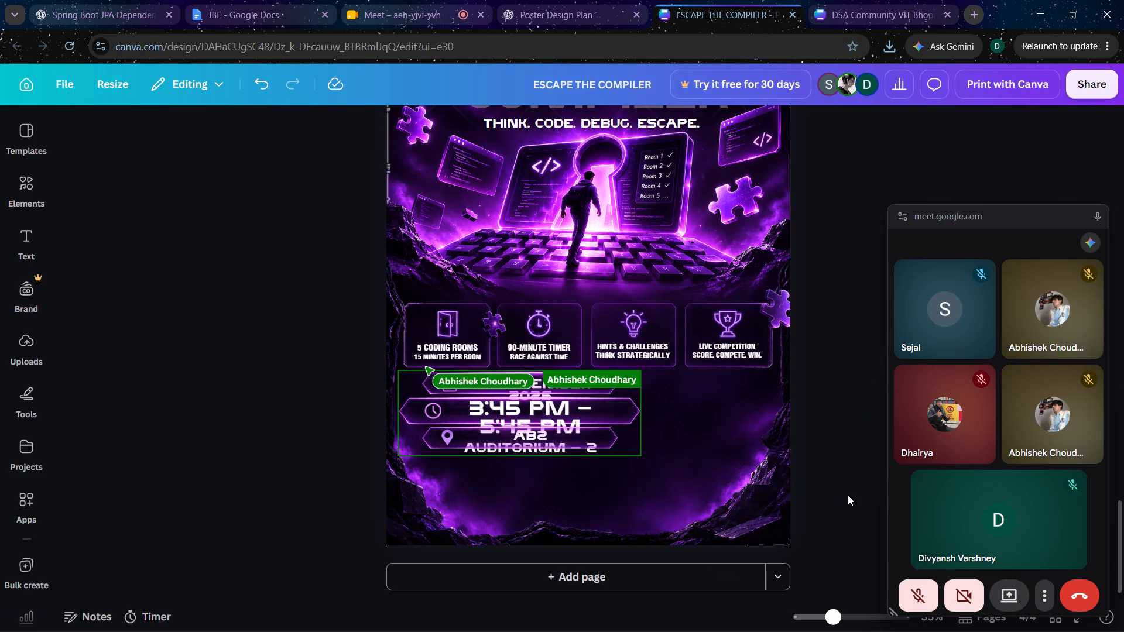
Look through the poster versions from page 4 back to page 1 to compare their layouts.
scroll(848, 495, up, 7)
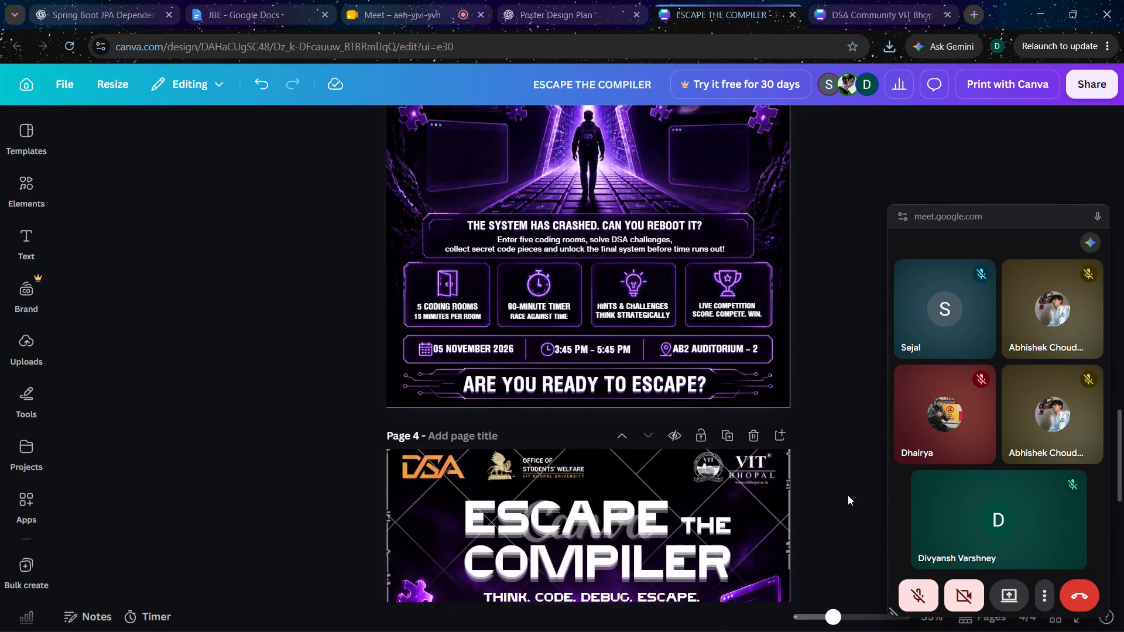
scroll(848, 495, up, 3)
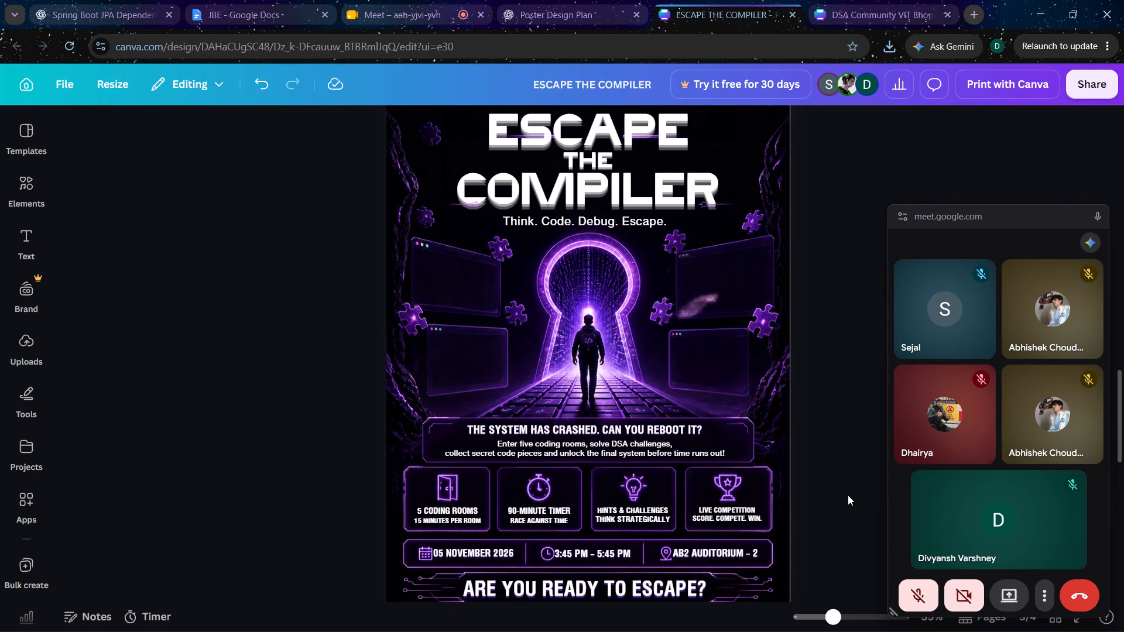
scroll(848, 495, up, 2)
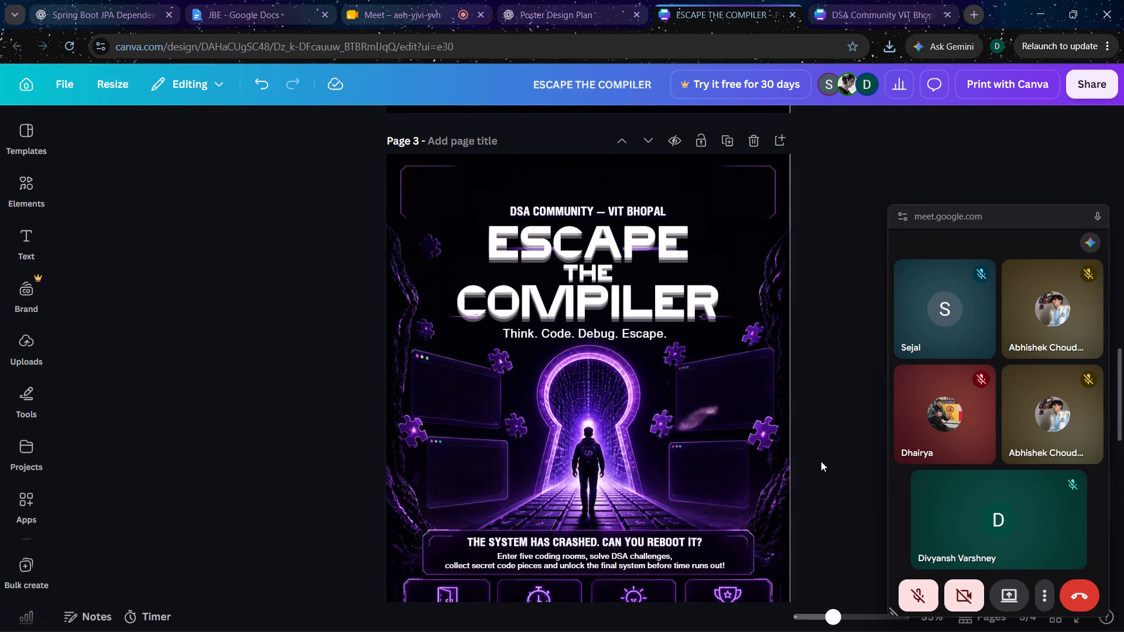
scroll(829, 420, down, 6)
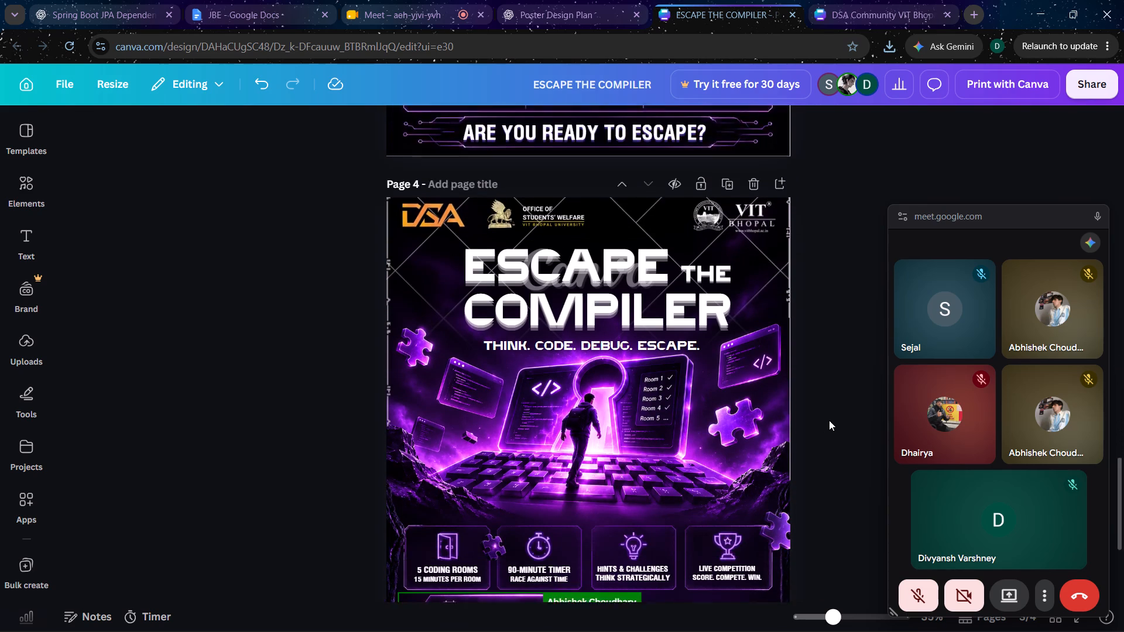
scroll(829, 420, up, 1)
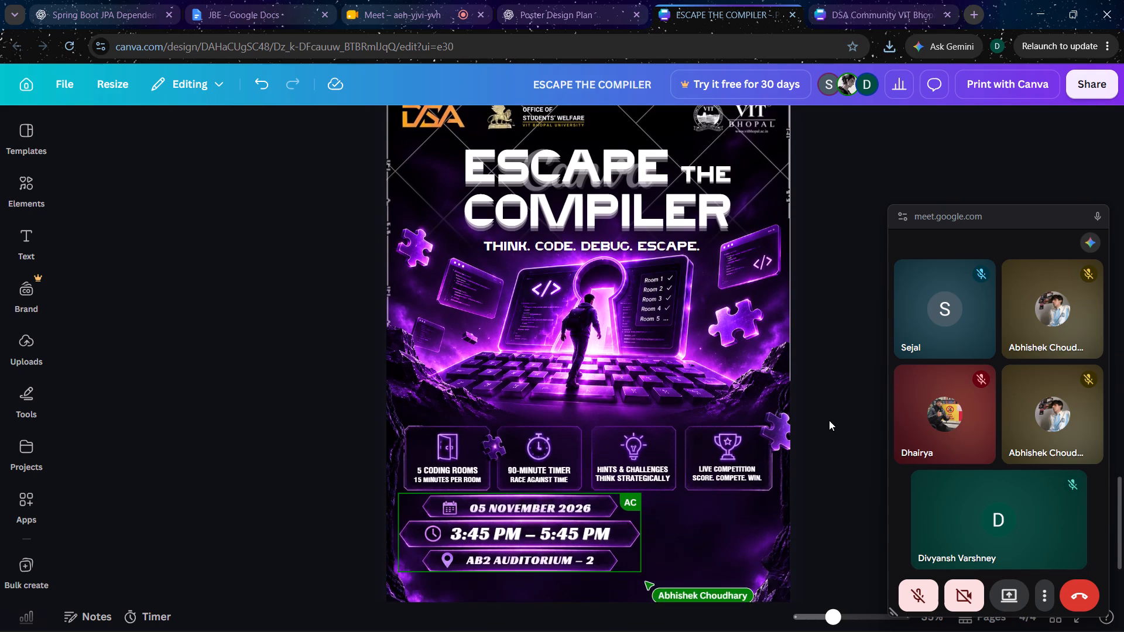
scroll(829, 420, up, 2)
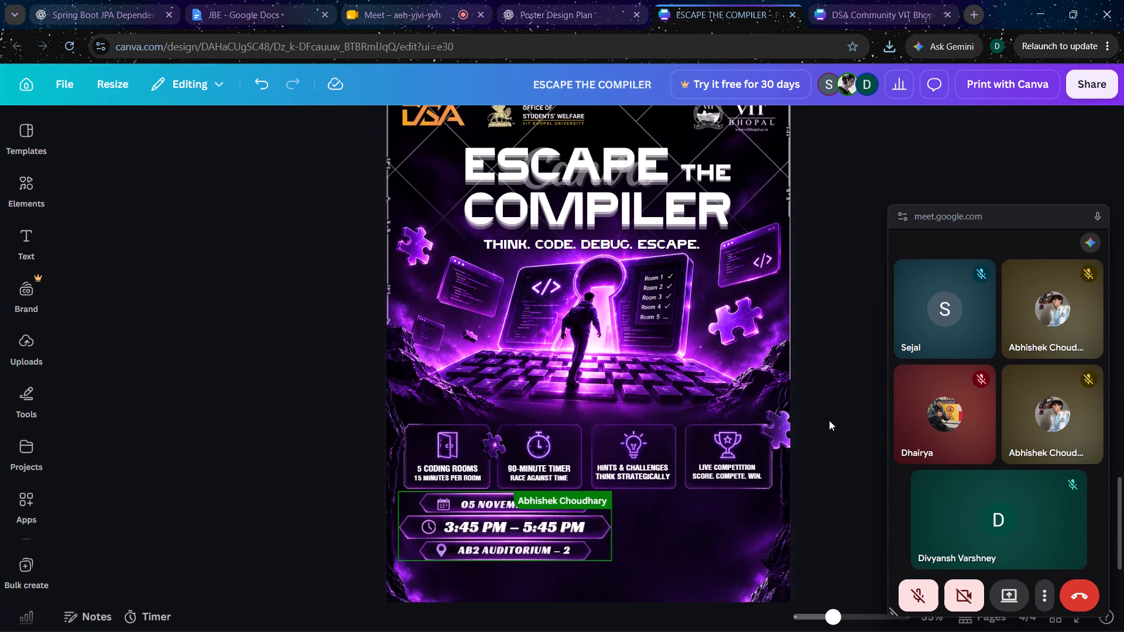
scroll(829, 420, up, 1)
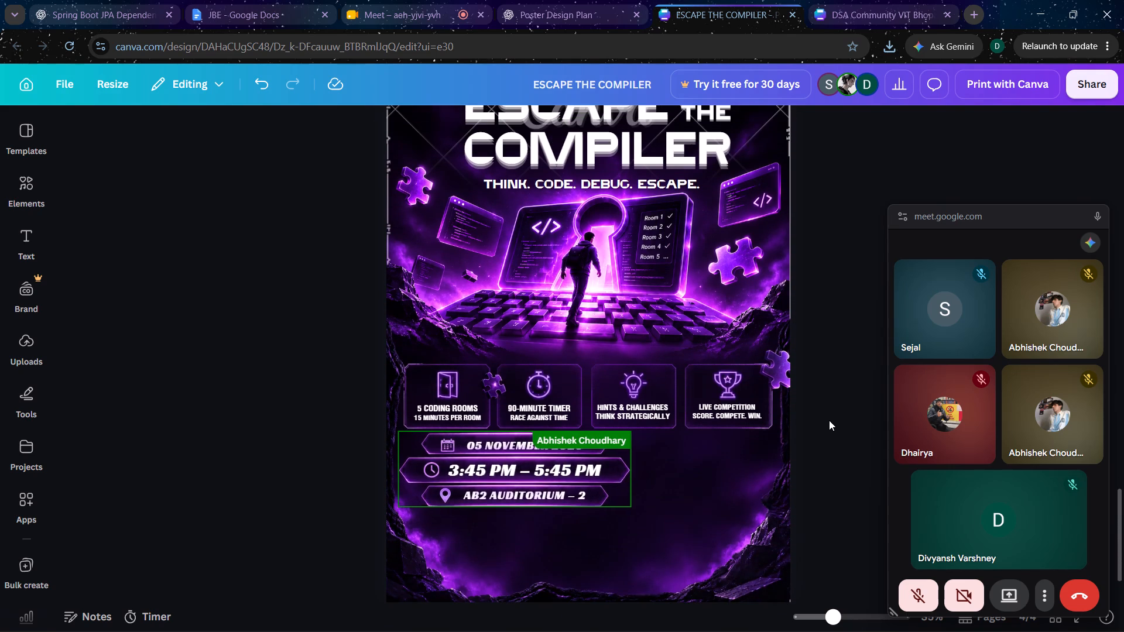
scroll(829, 420, up, 8)
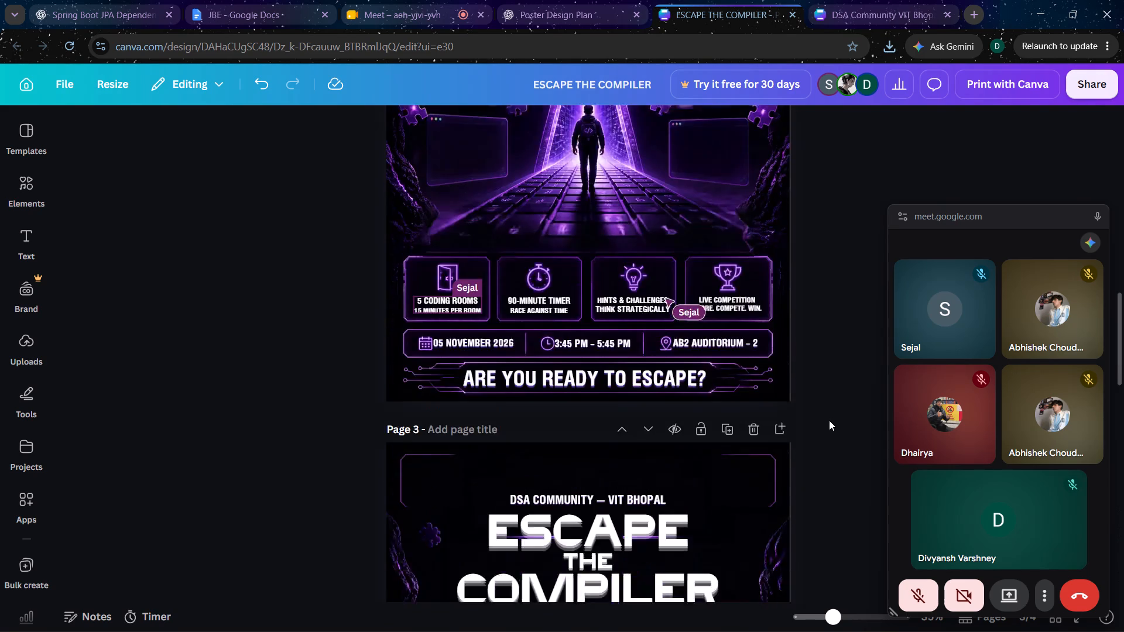
scroll(829, 420, up, 3)
scroll(829, 420, down, 1)
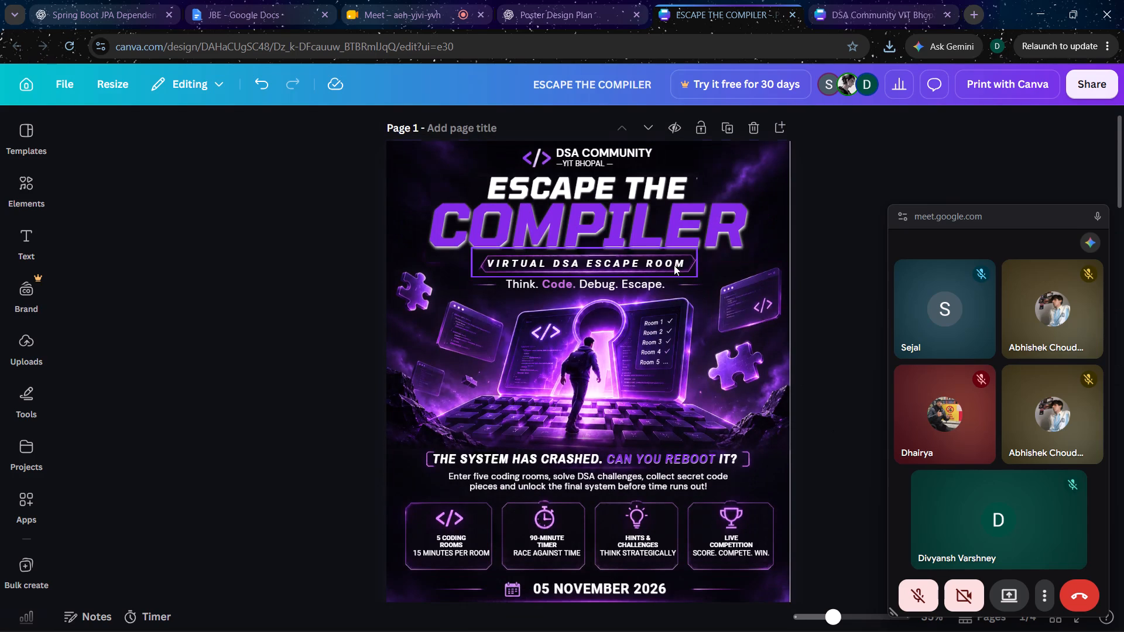
Look through the poster versions from page 1 to page 4 again to compare their layouts.
scroll(718, 382, down, 3)
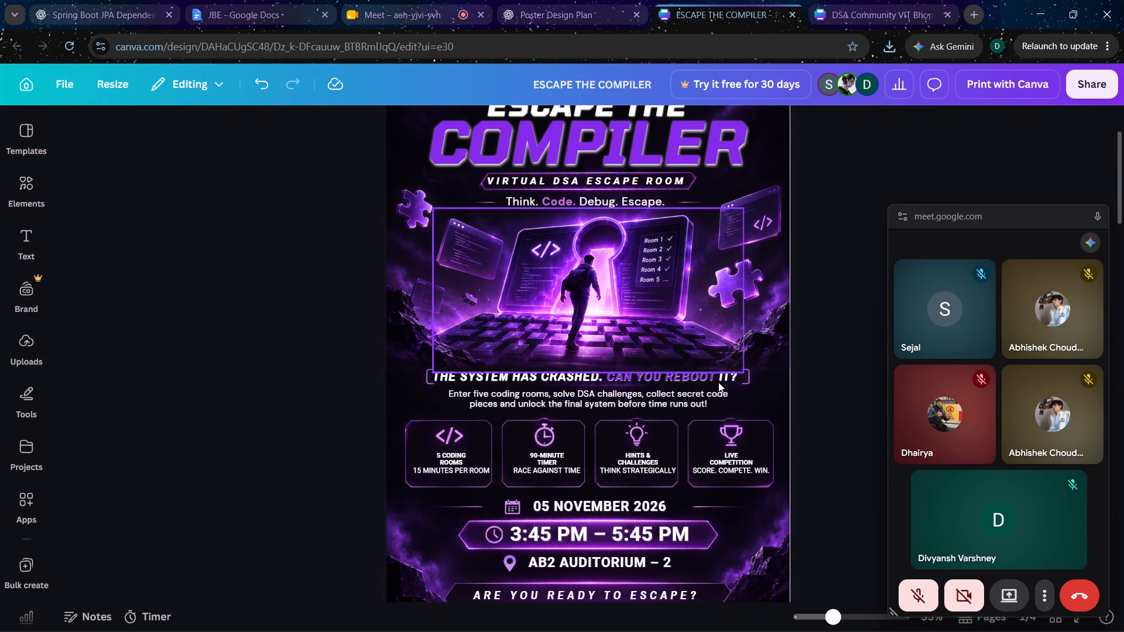
scroll(718, 382, down, 7)
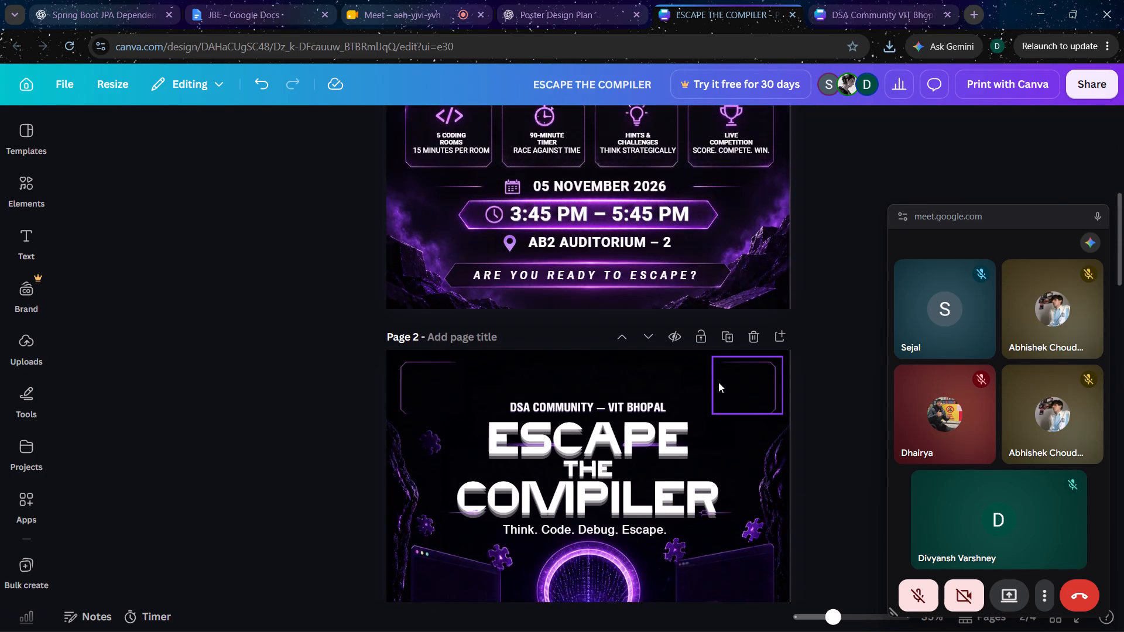
scroll(718, 382, down, 1)
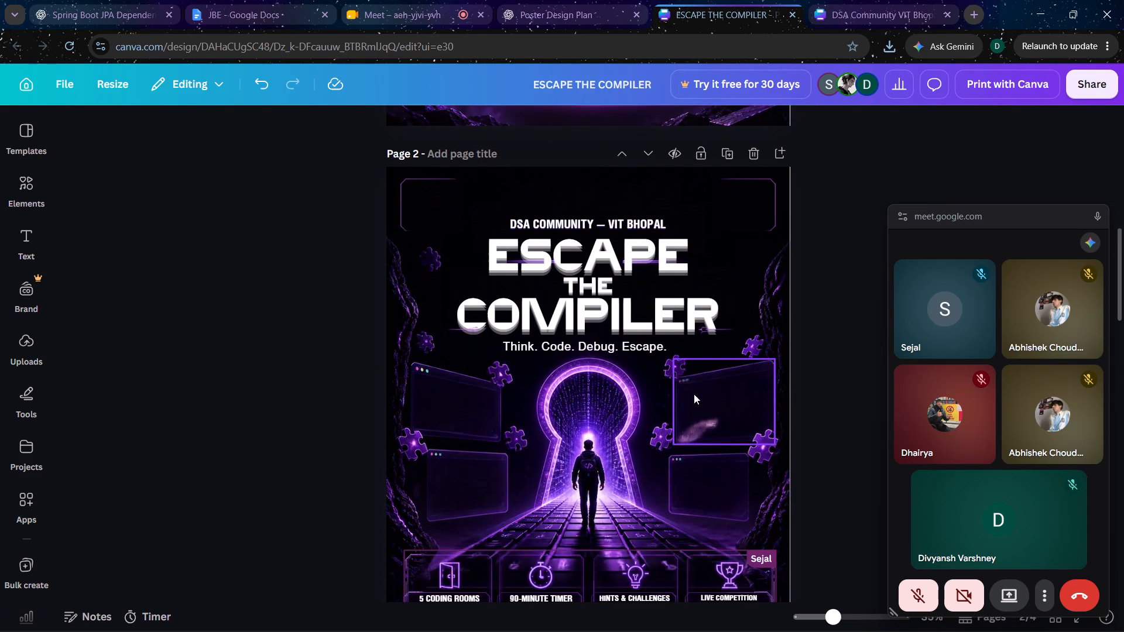
scroll(605, 478, down, 1)
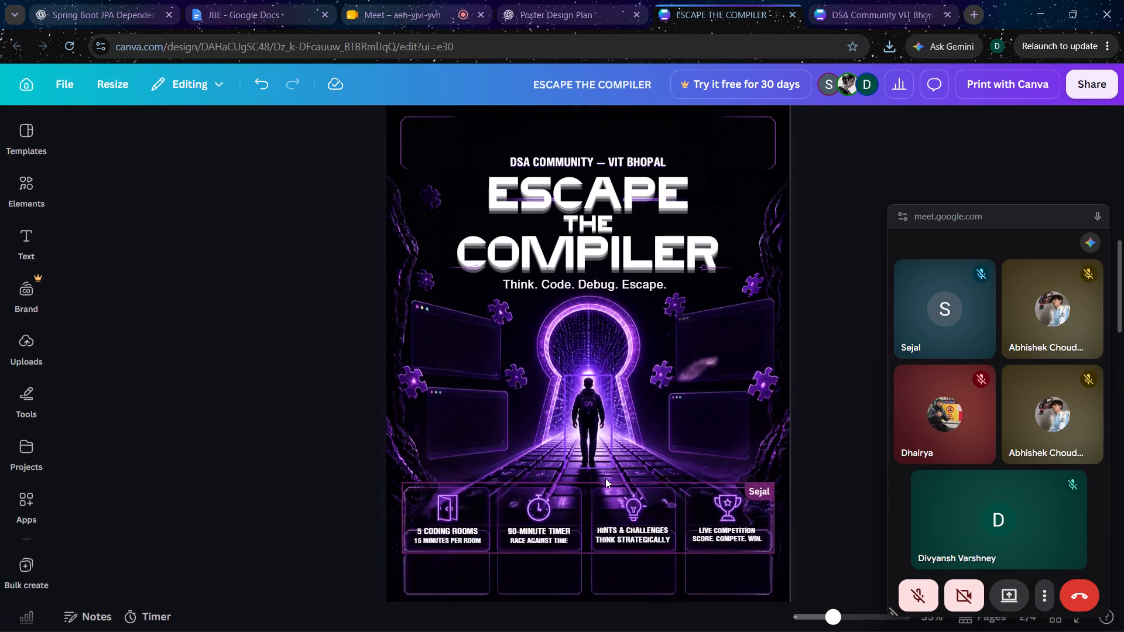
scroll(605, 478, down, 2)
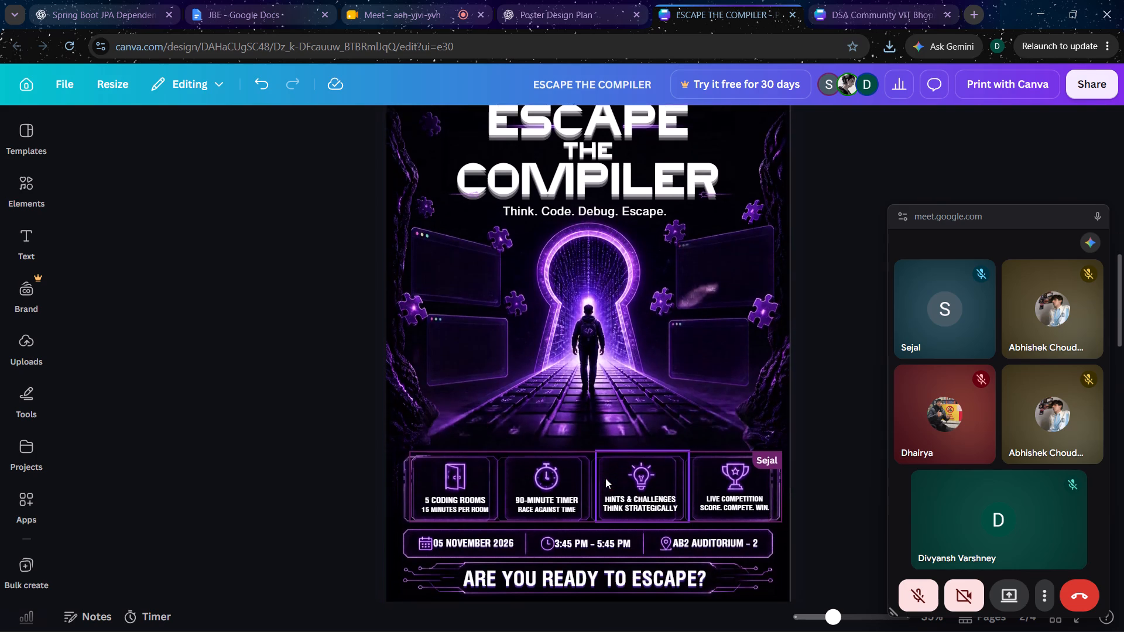
scroll(605, 478, down, 2)
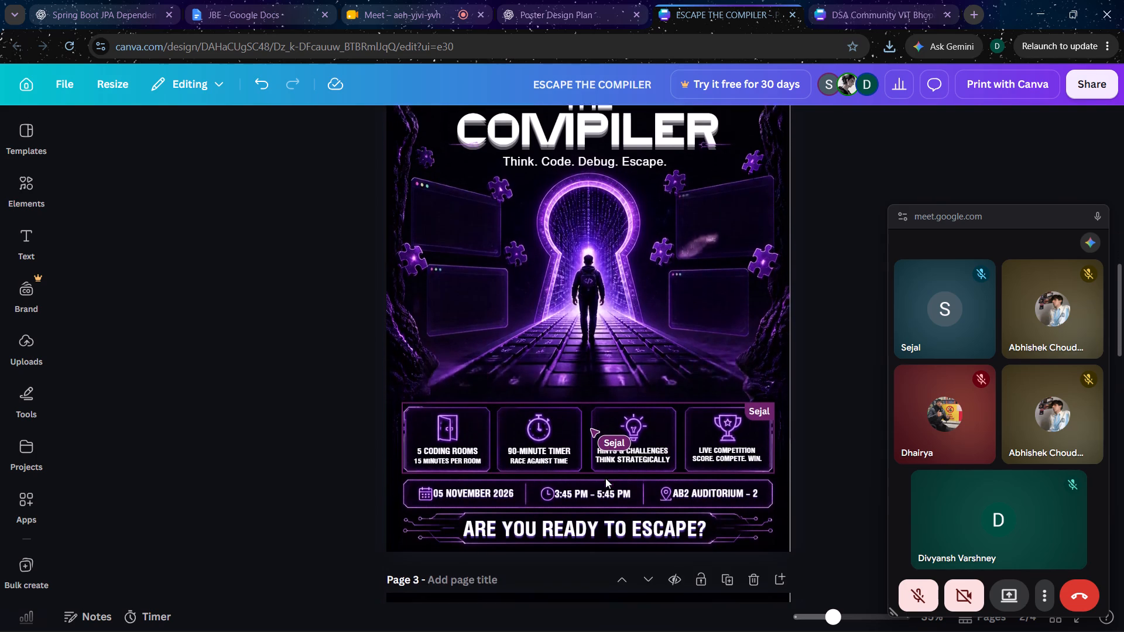
scroll(605, 478, down, 1)
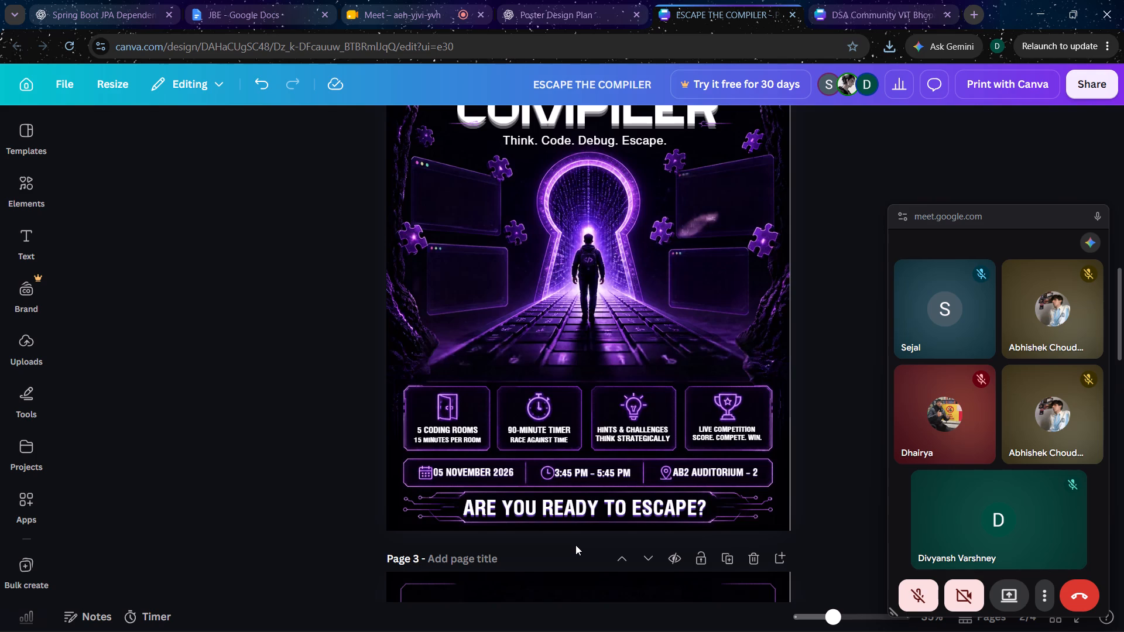
scroll(821, 339, up, 1)
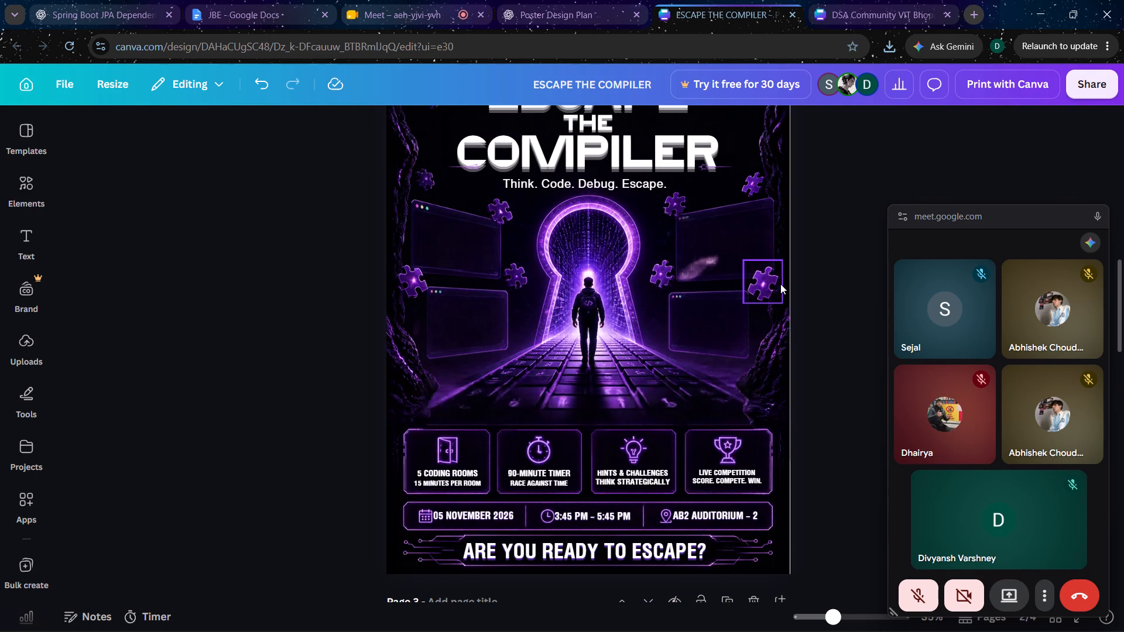
scroll(780, 284, up, 6)
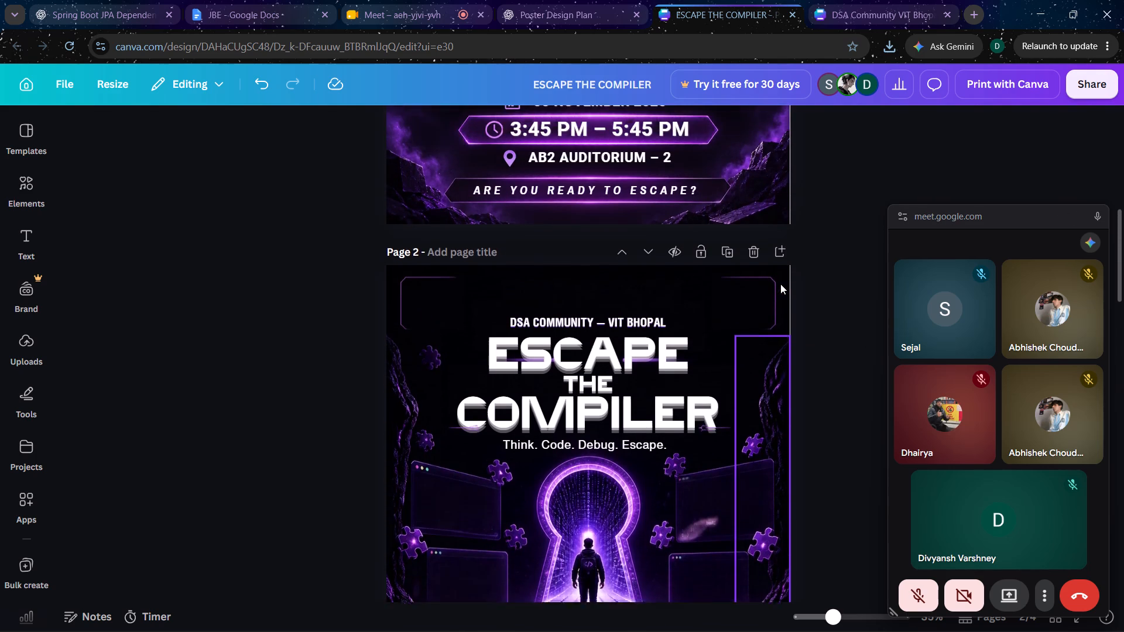
scroll(780, 284, up, 1)
scroll(780, 284, down, 2)
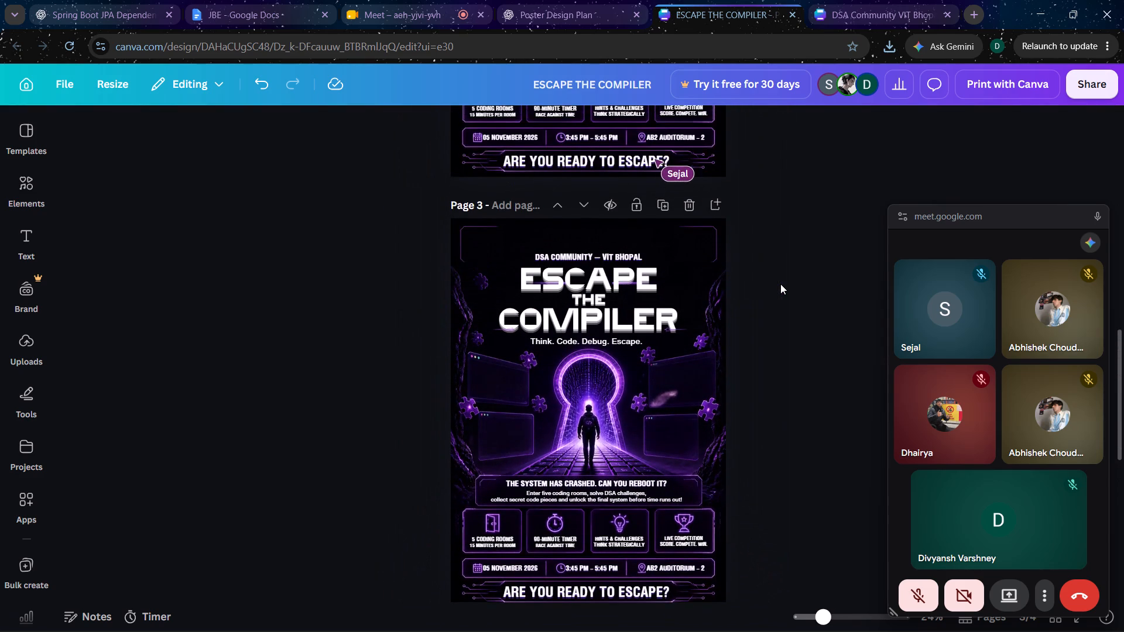
scroll(780, 284, down, 3)
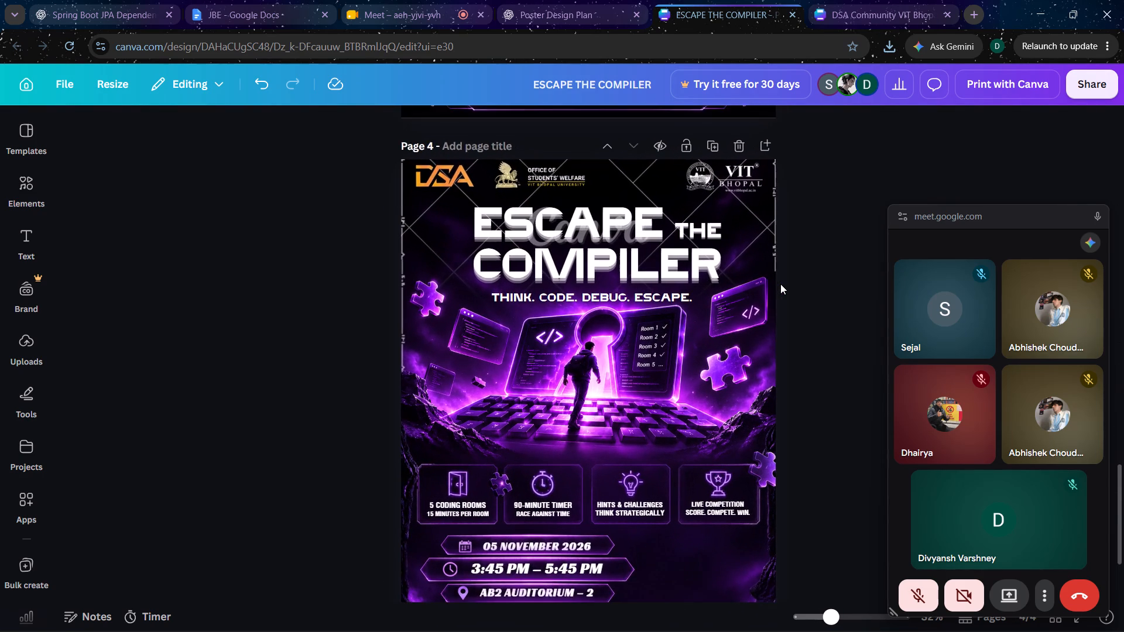
Delete the wide image piece along the bottom centre edge of page 4's poster.
scroll(780, 284, down, 1)
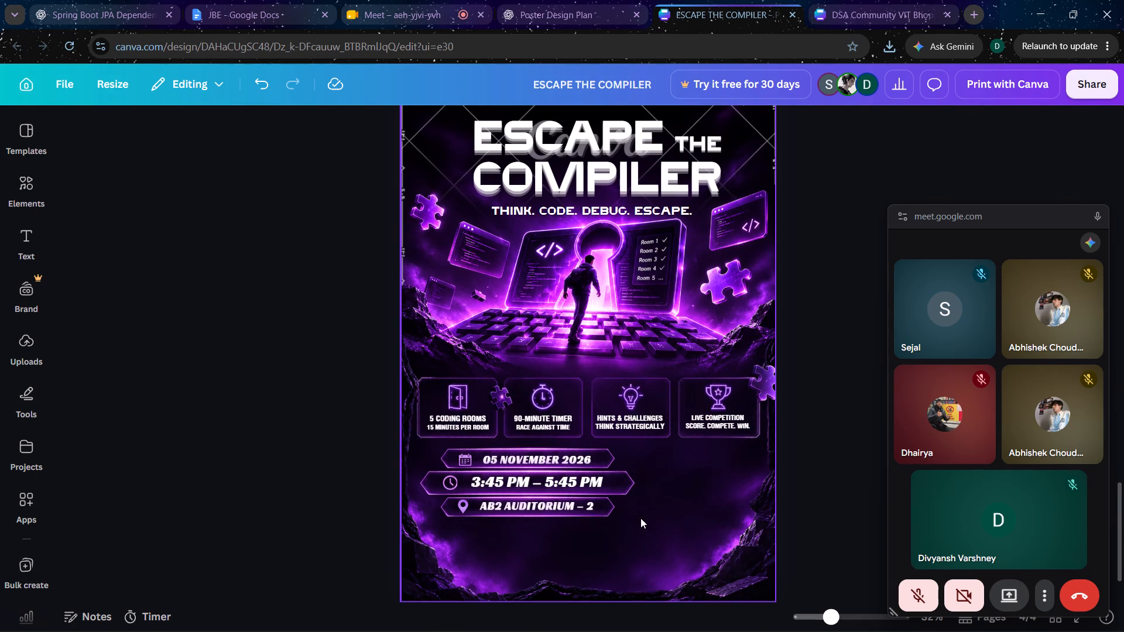
click(595, 571)
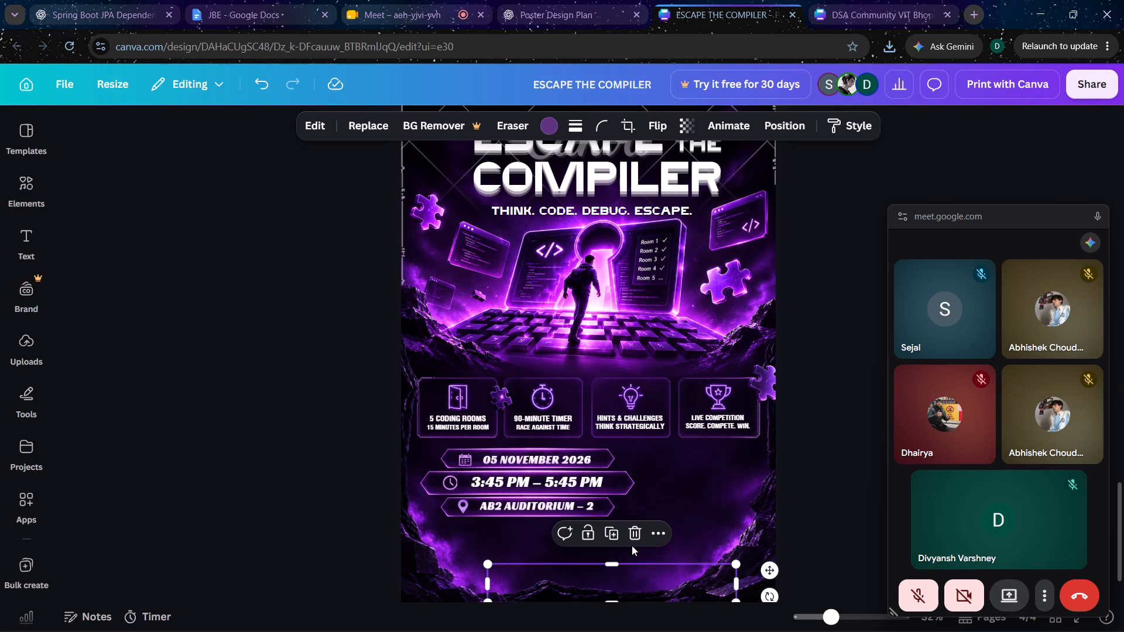
click(632, 538)
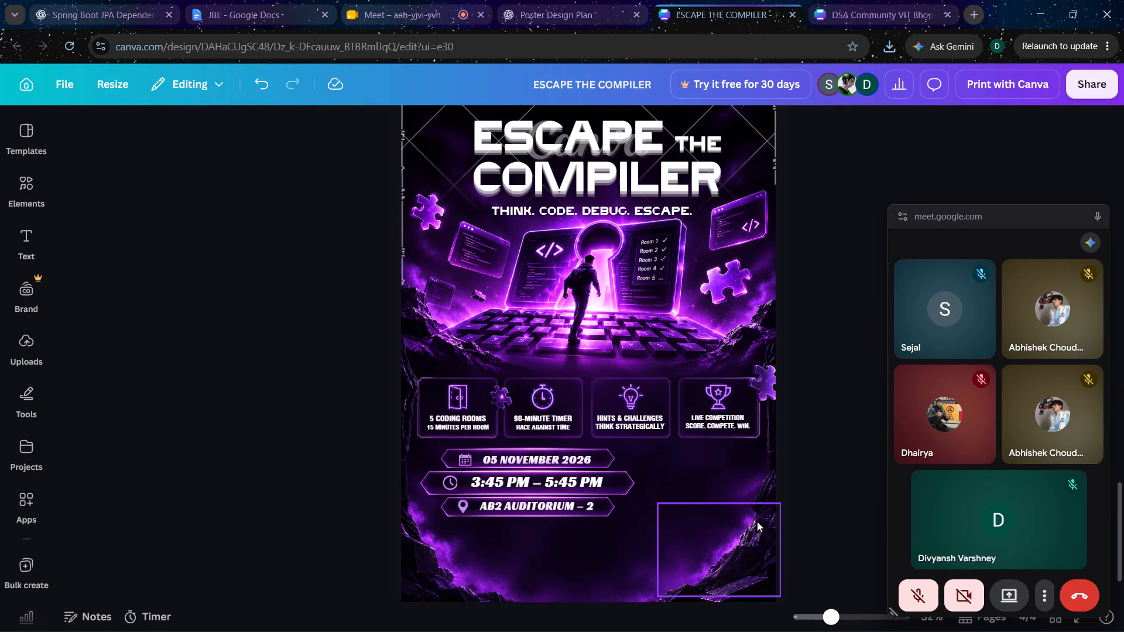
Enlarge page 4's full-page background image slightly past the poster's lower-right corner, to about 42.4 wide by 60 high.
scroll(805, 455, down, 1)
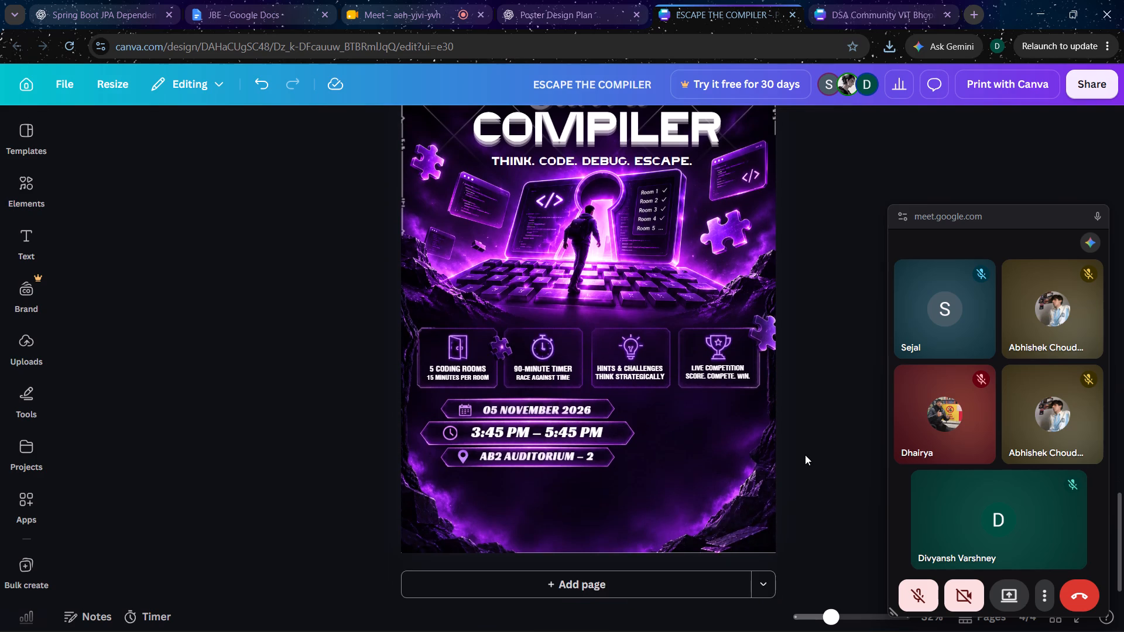
scroll(805, 455, up, 1)
scroll(805, 455, down, 2)
double_click(440, 531)
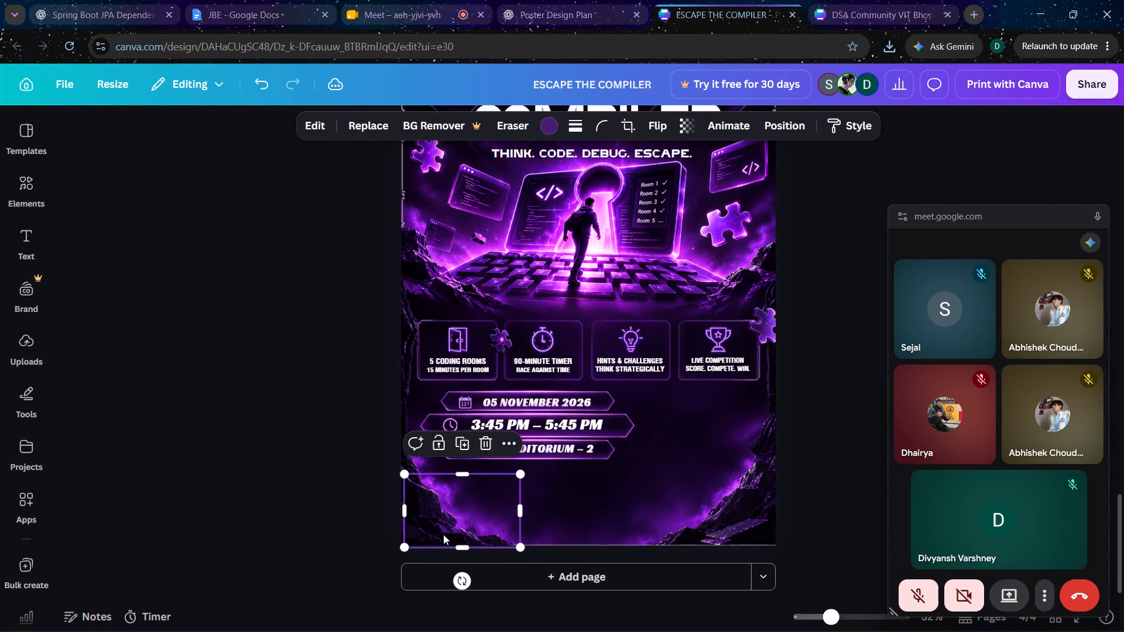
click(369, 521)
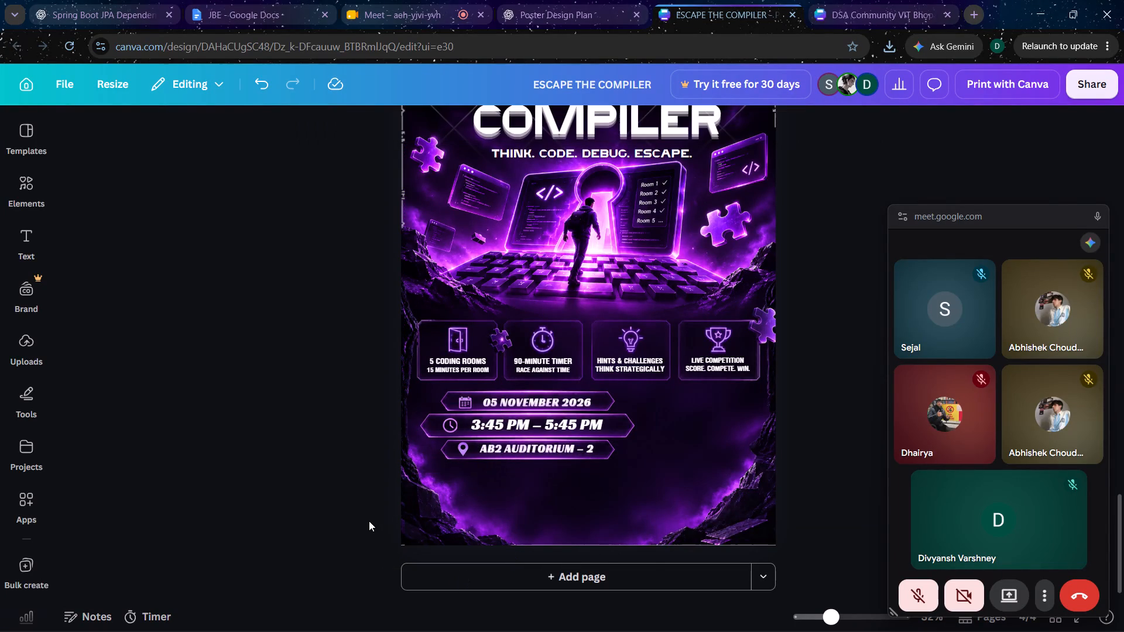
click(623, 523)
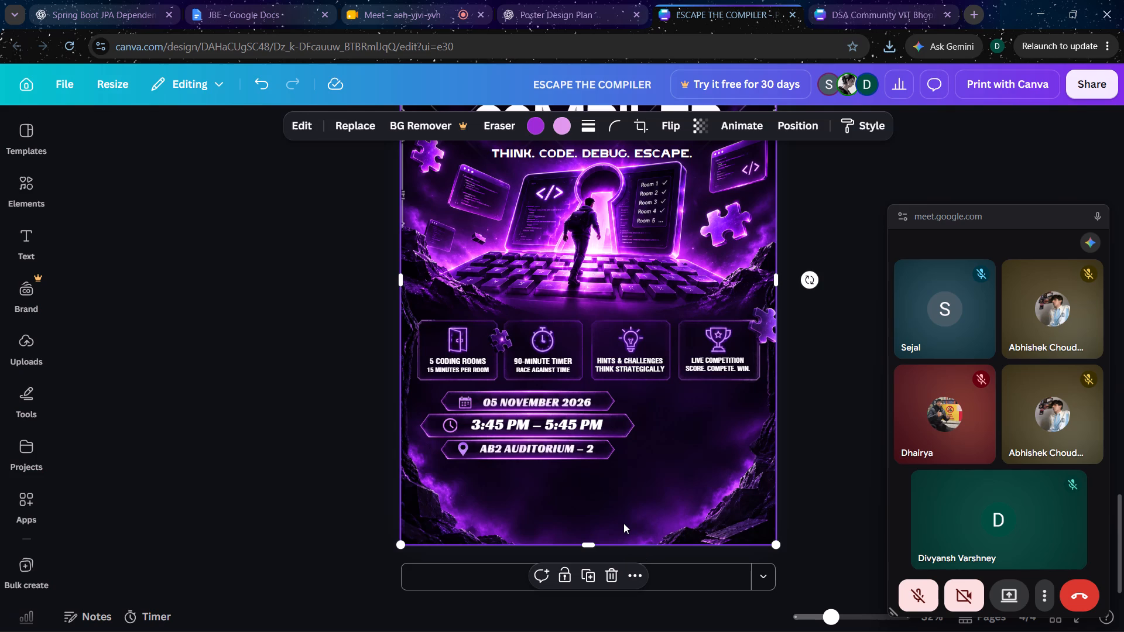
click(775, 545)
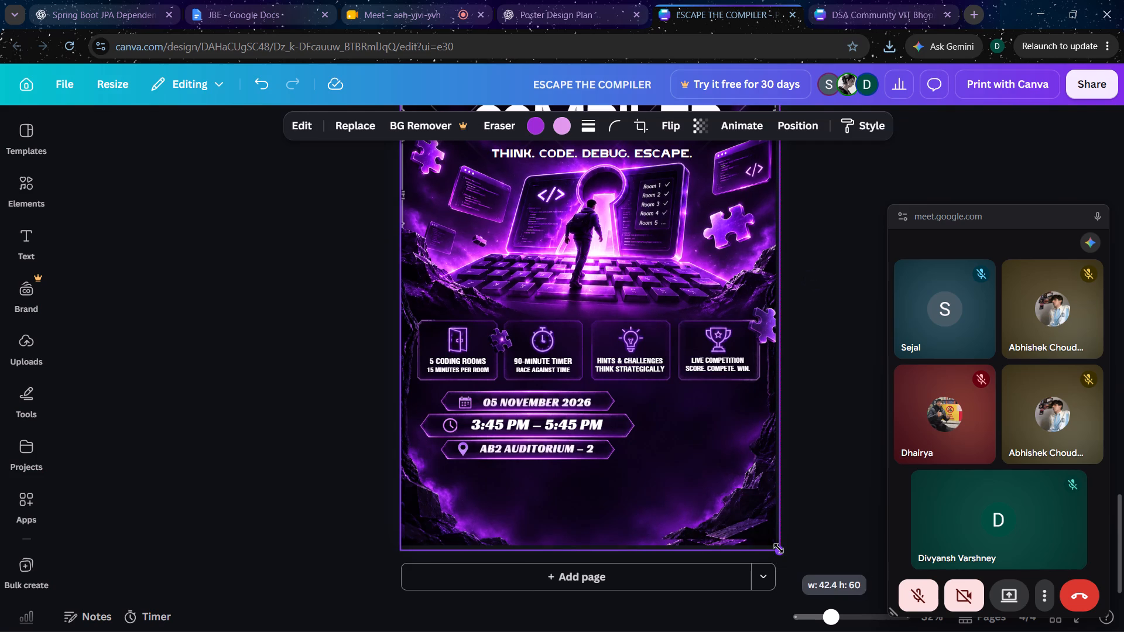
click(796, 528)
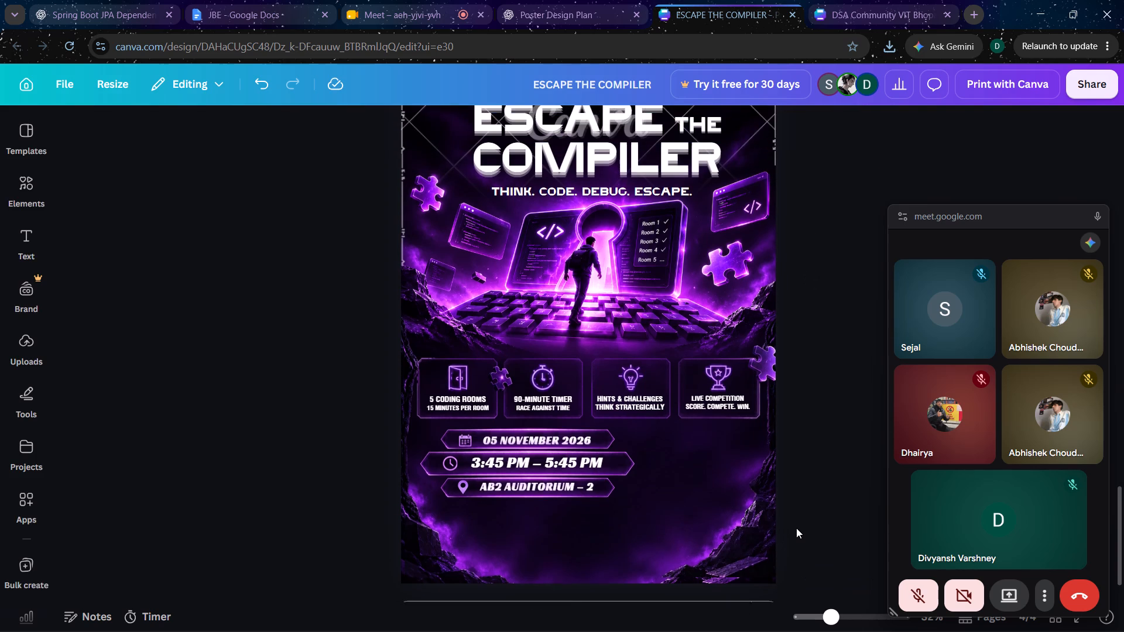
Nudge the rock piece in page 4's lower-right corner slightly left and down until it sits flush with the poster's bottom edge.
click(754, 521)
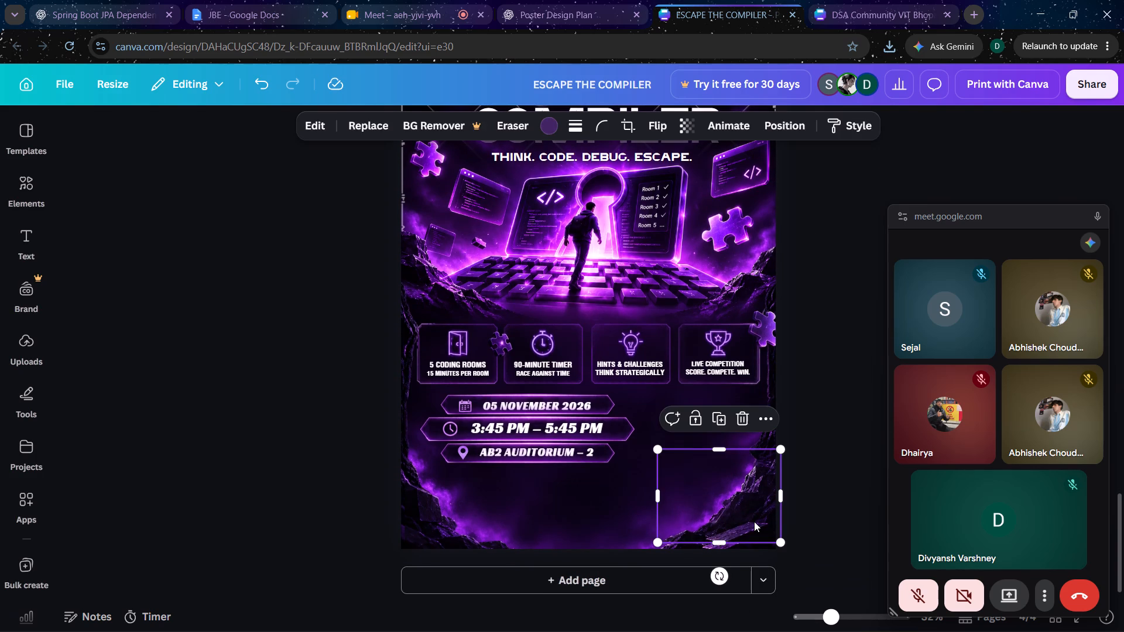
key(Left)
key(Down)
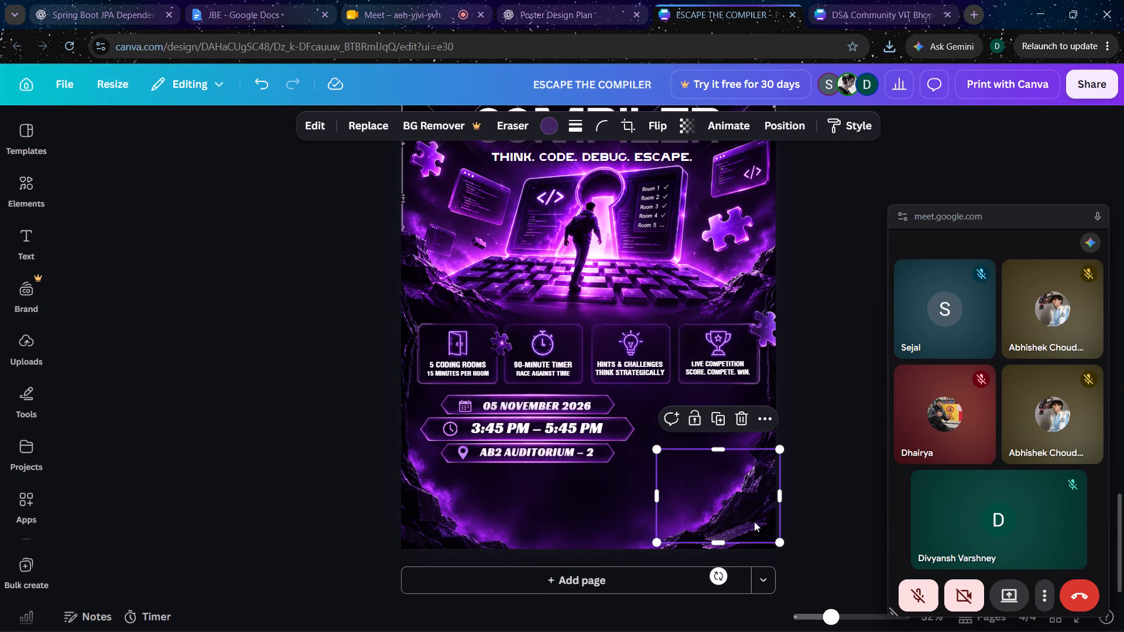
key(Down)
key(Down)
key(Down)
key(Down)
key(Down)
key(Down)
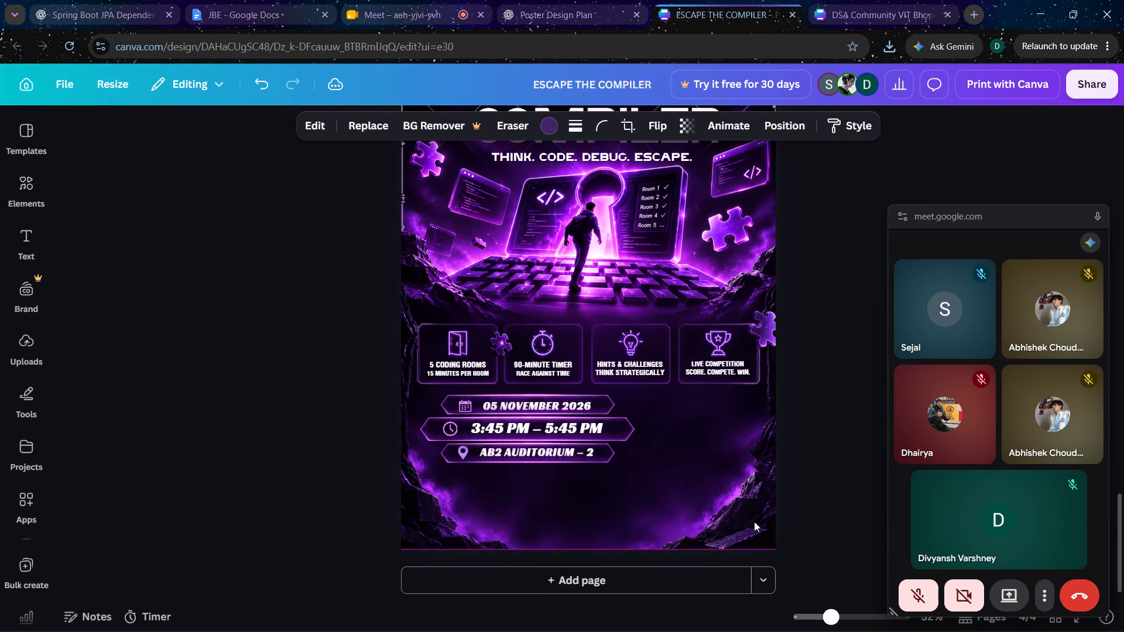
key(Left)
key(Left)
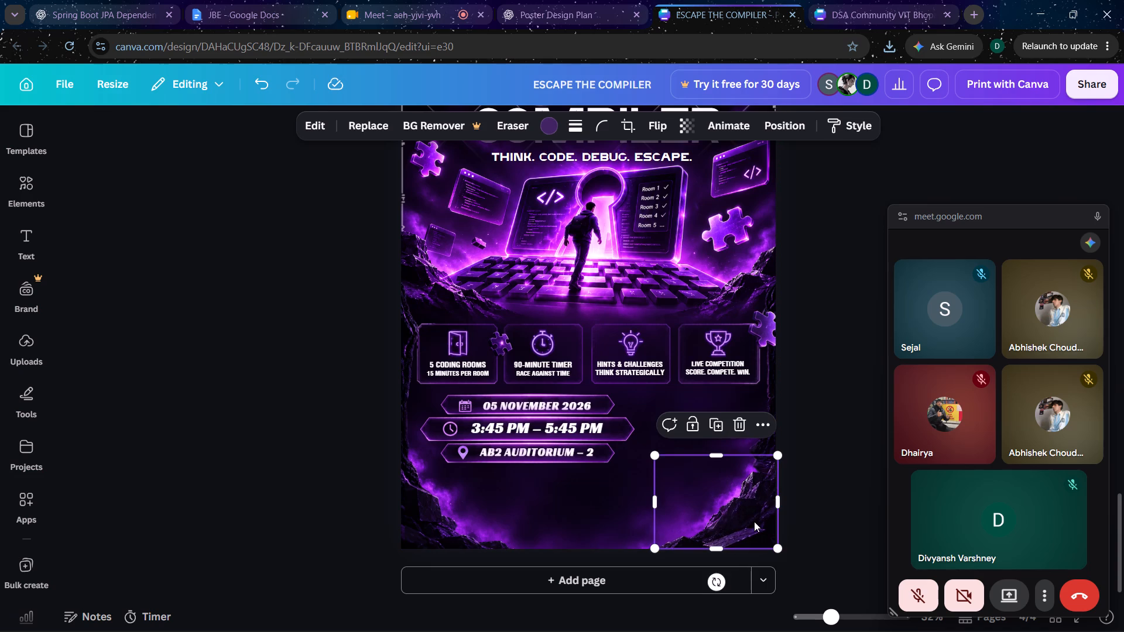
click(802, 518)
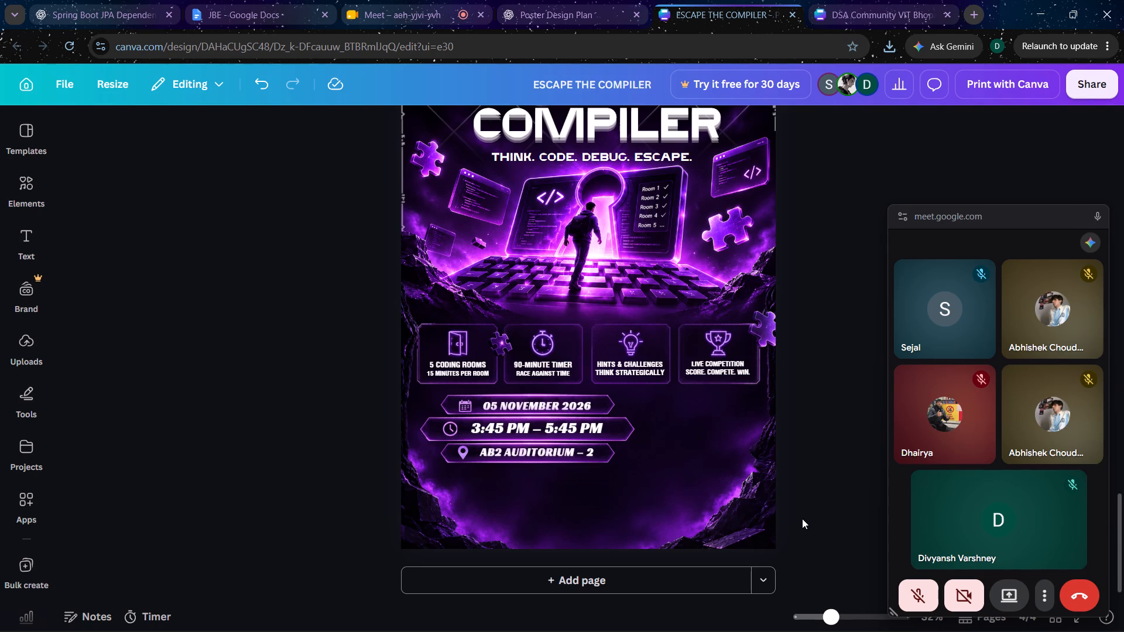
Reposition the grouped vertical border line at page 4's left edge, shifting it slightly upward past the poster's top.
scroll(802, 518, up, 4)
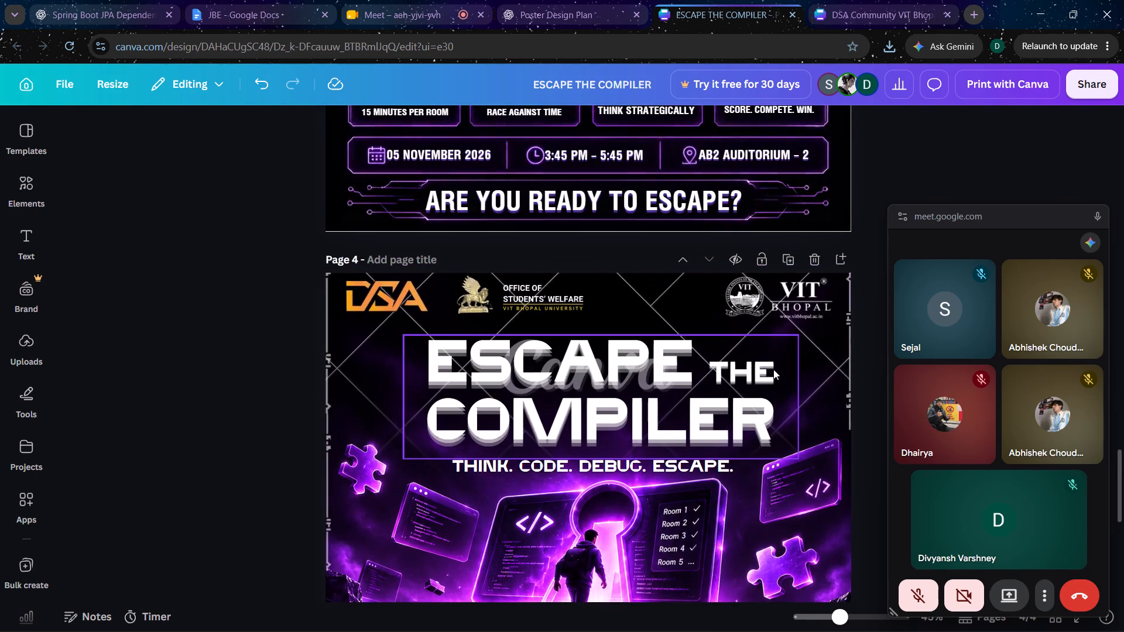
scroll(773, 369, left, 5)
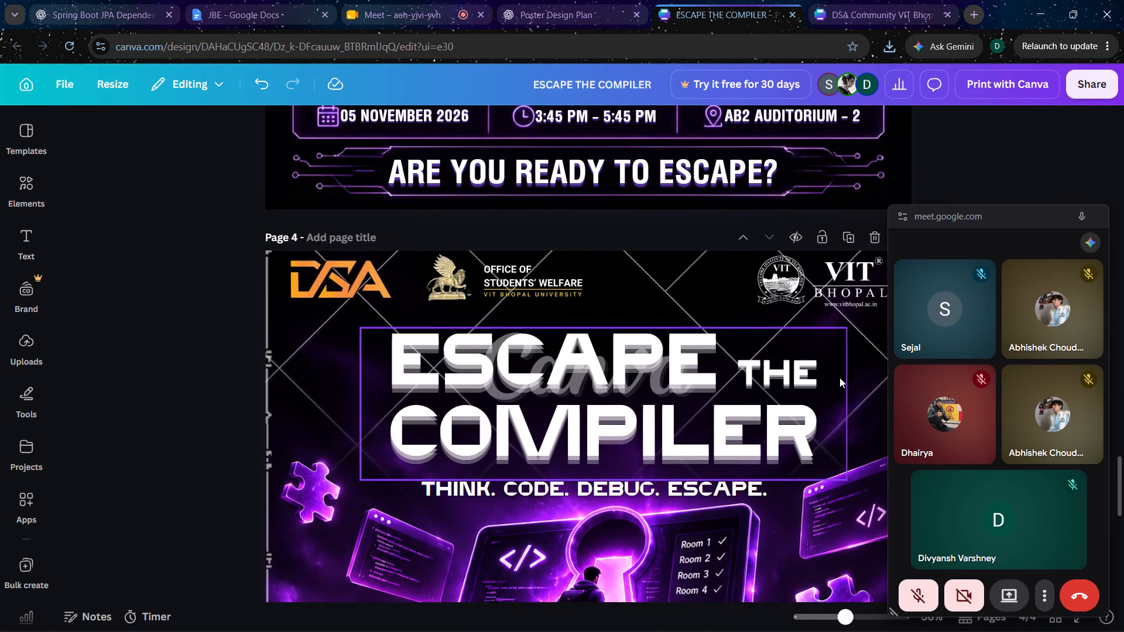
scroll(839, 377, left, 1)
drag(265, 534, 271, 582)
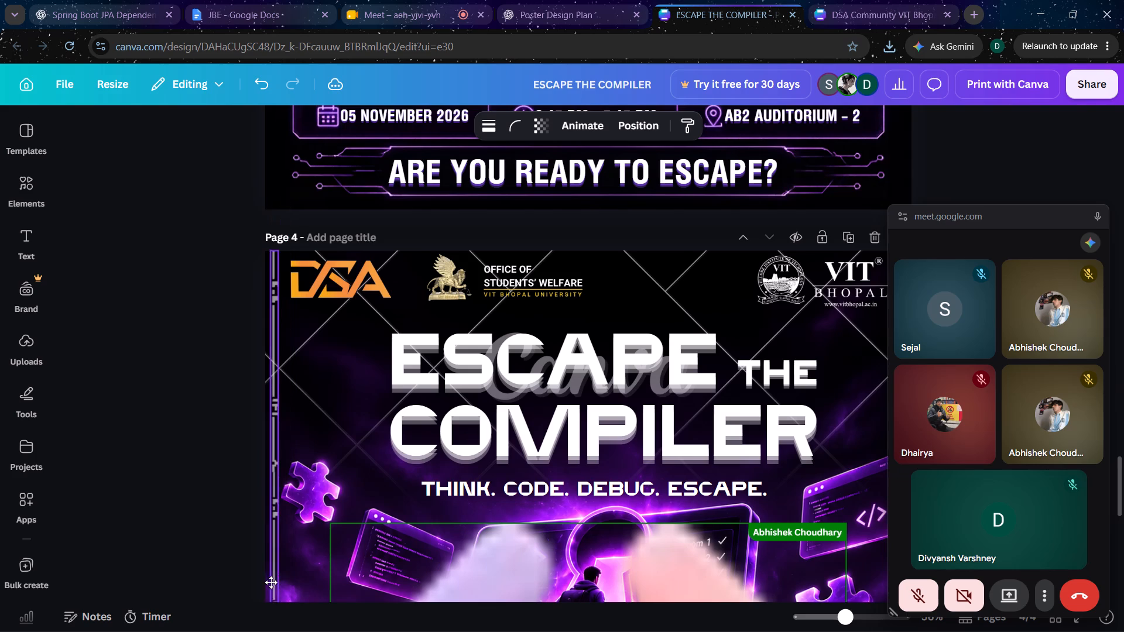
drag(271, 582, 275, 585)
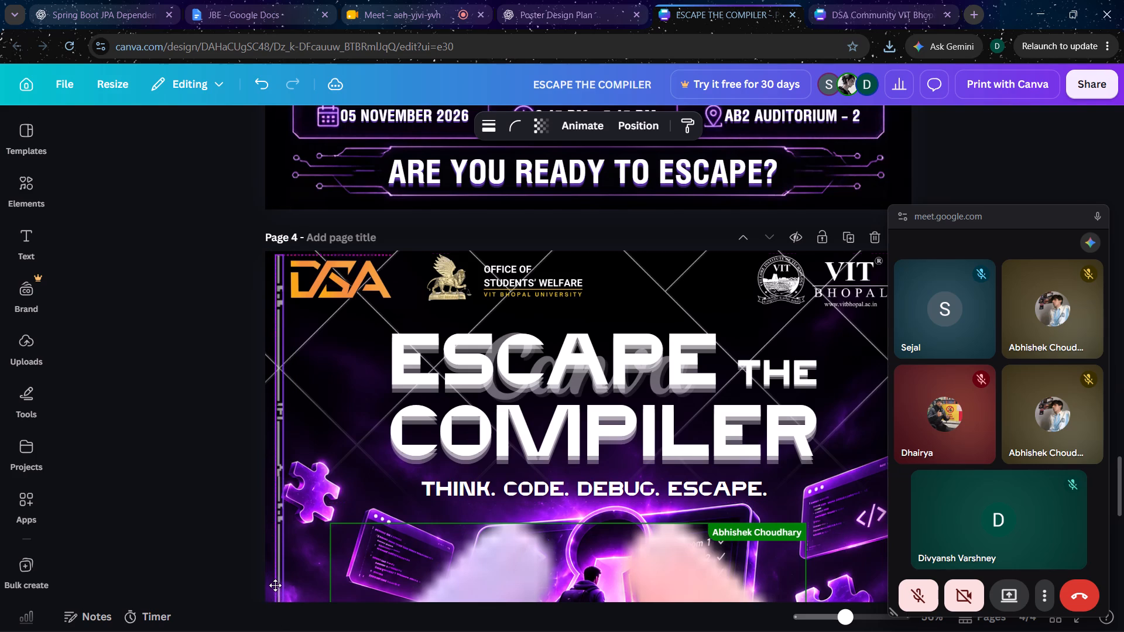
drag(275, 585, 447, 530)
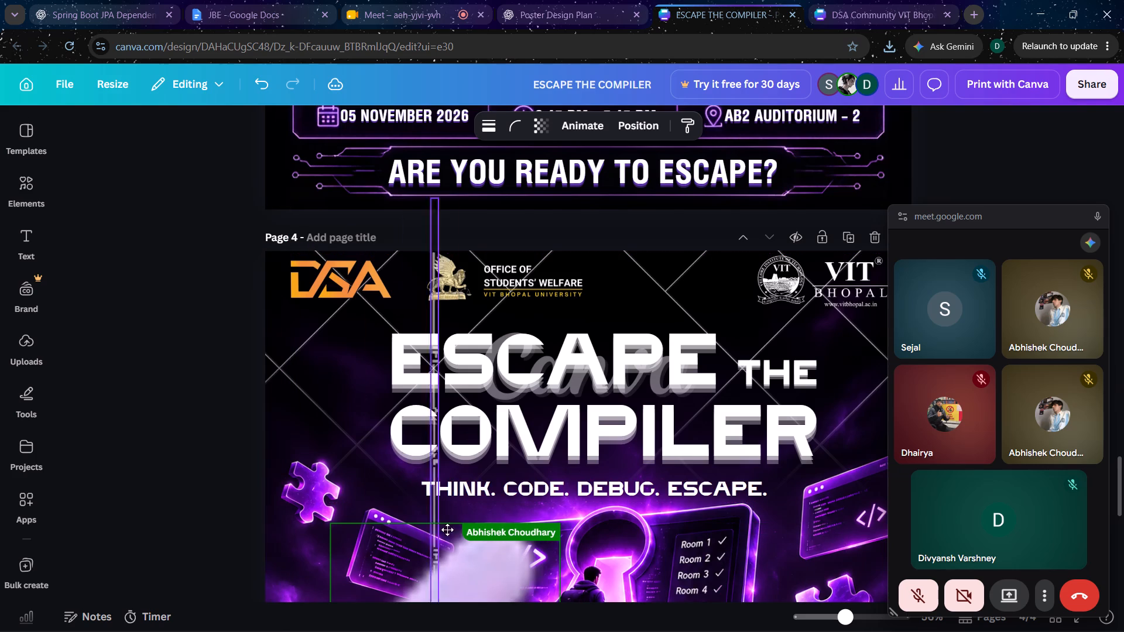
drag(447, 530, 515, 555)
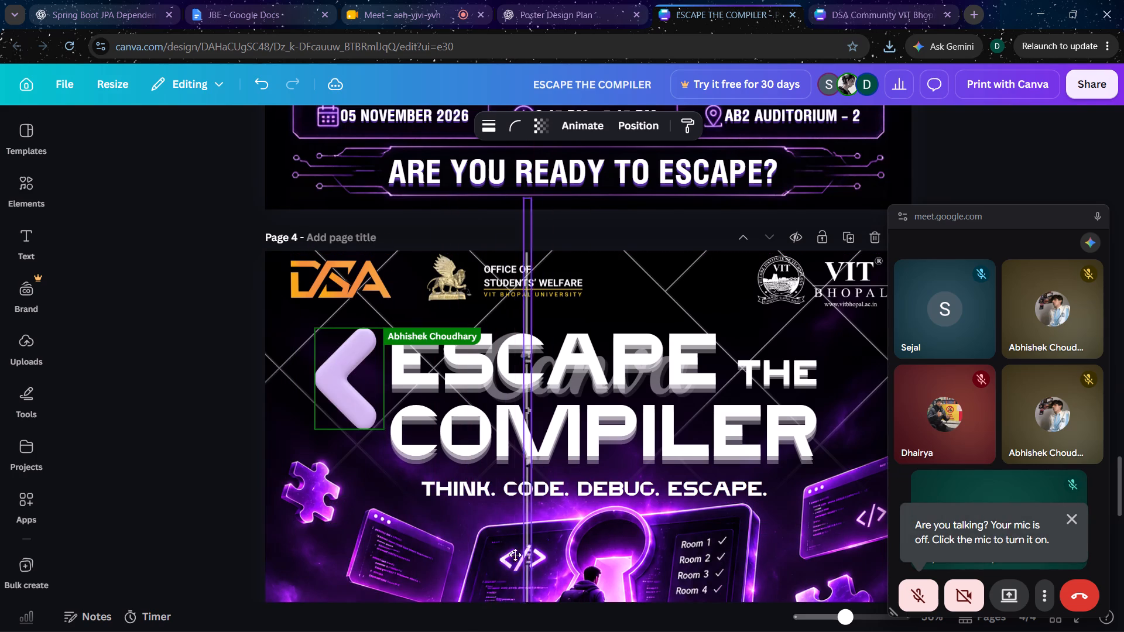
drag(515, 555, 268, 546)
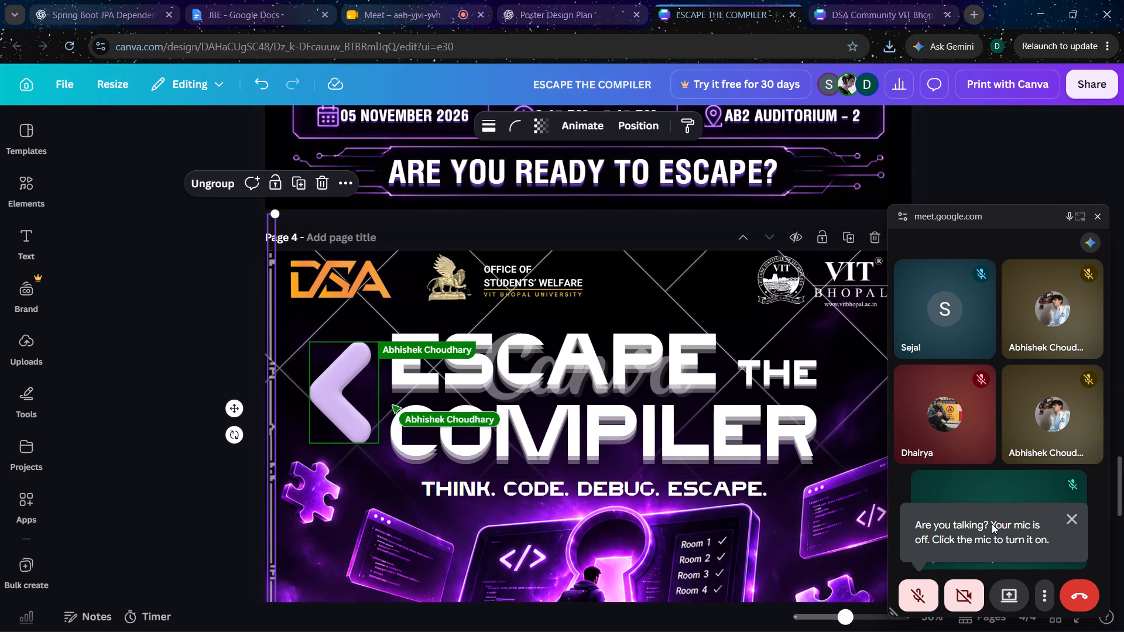
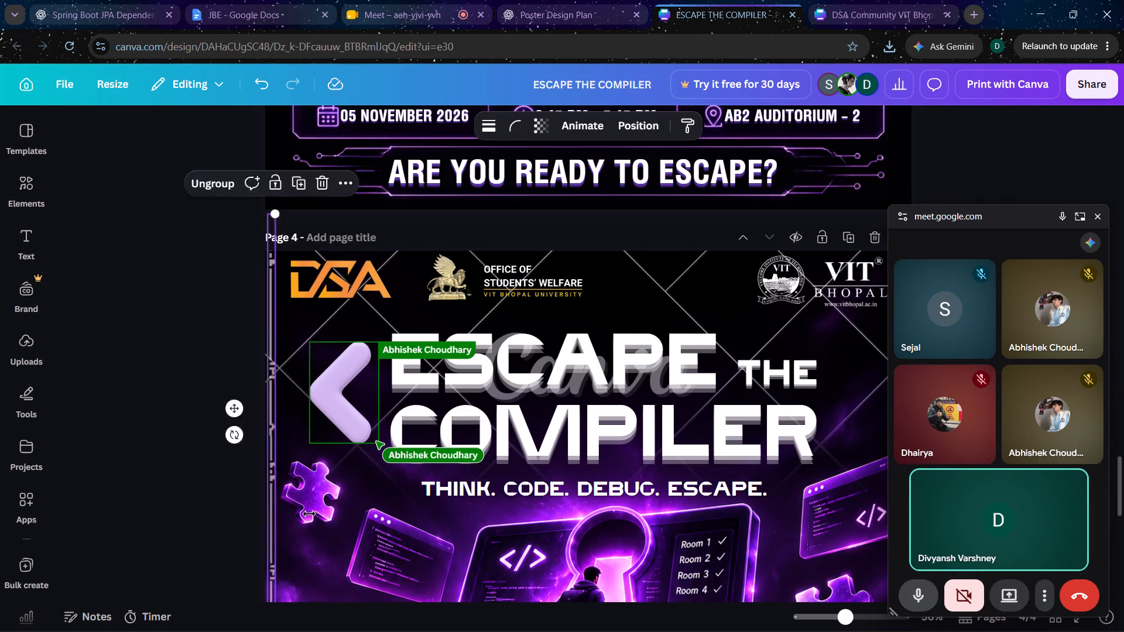
Reposition the grouped vertical border line along page 4's left edge, shifting it slightly down and outward so its top sits just above the poster.
drag(309, 514, 415, 547)
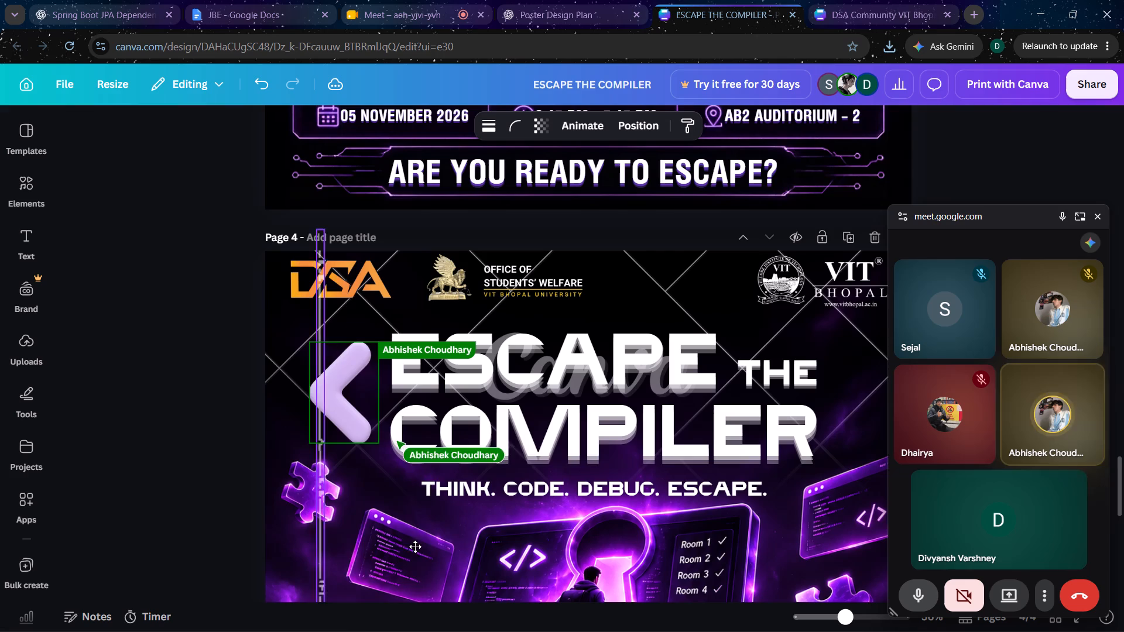
drag(415, 547, 511, 518)
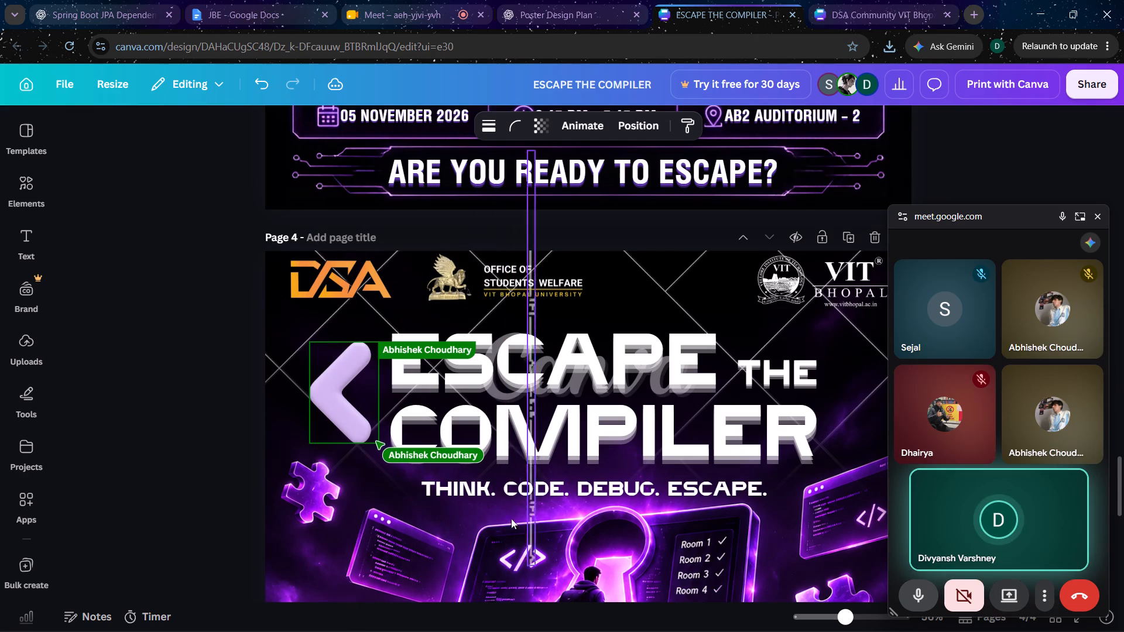
drag(511, 518, 269, 560)
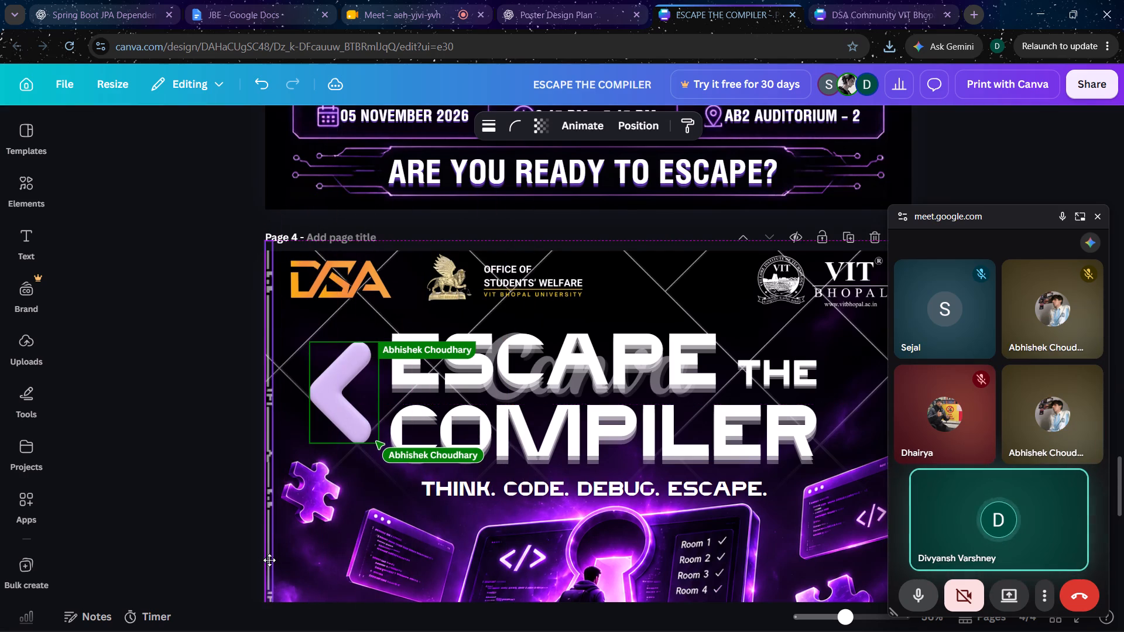
drag(269, 560, 269, 561)
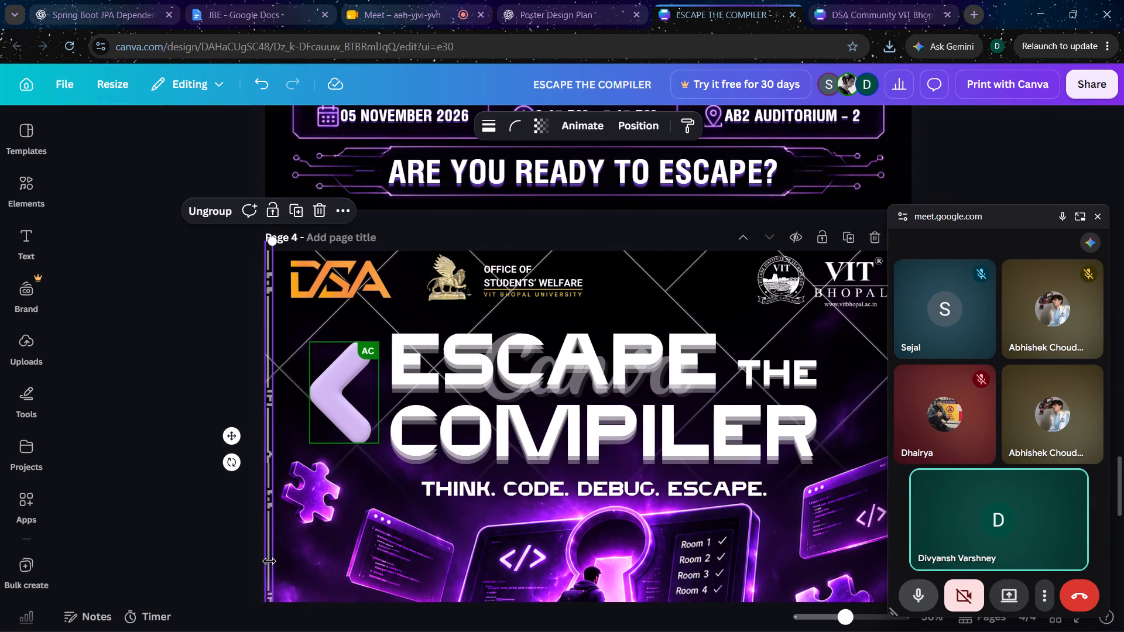
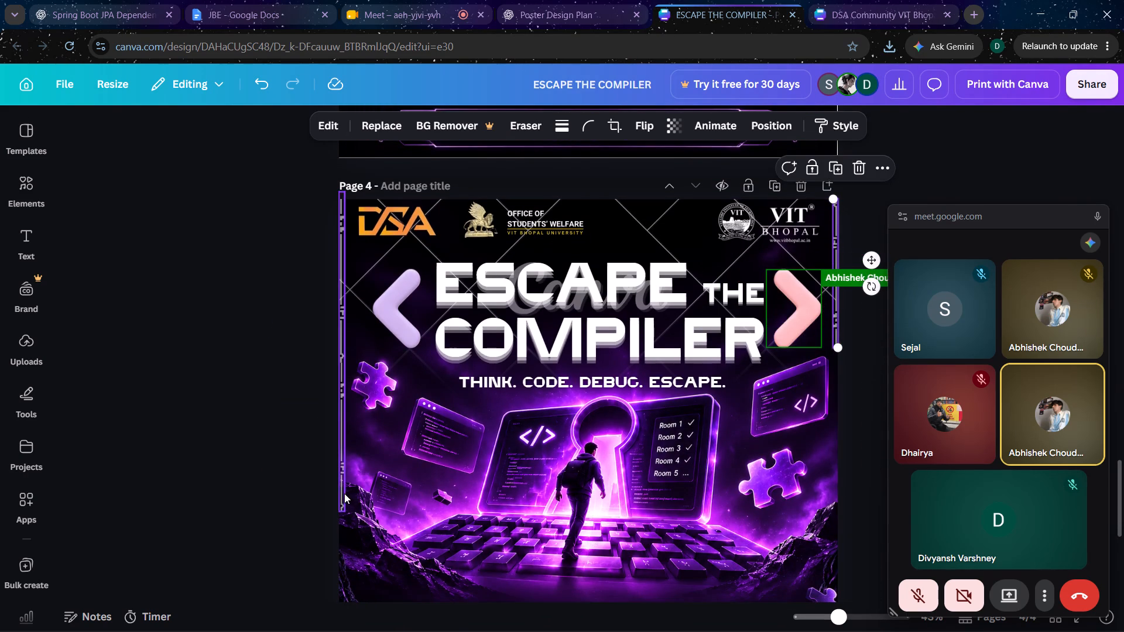
Delete both vertical border lines along the left and right edges of the page 4 poster.
click(343, 493)
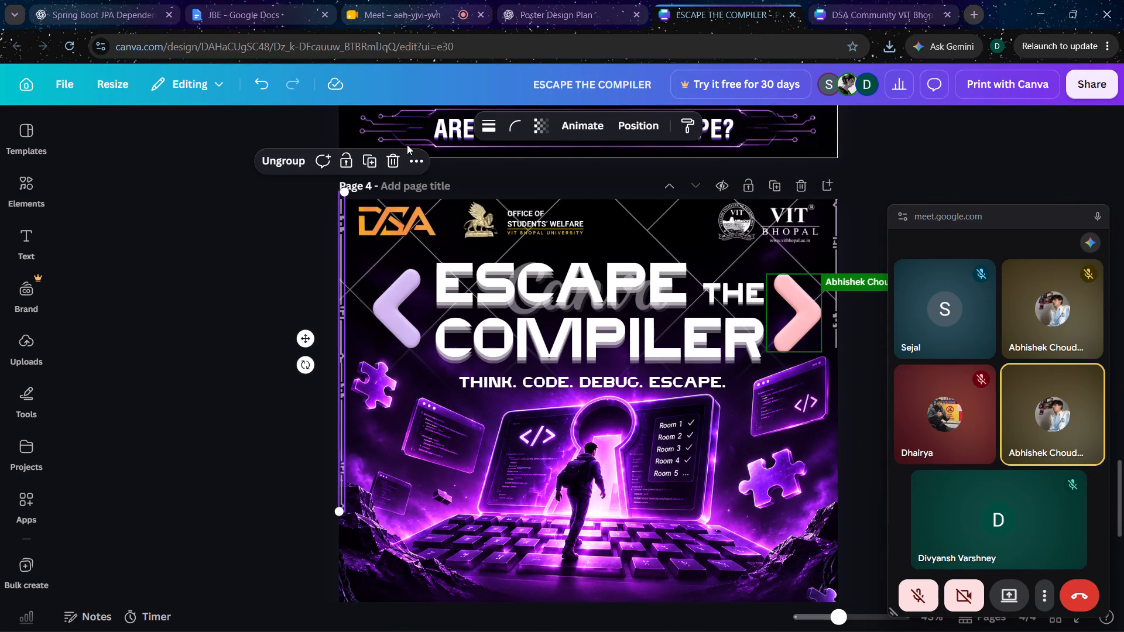
click(388, 162)
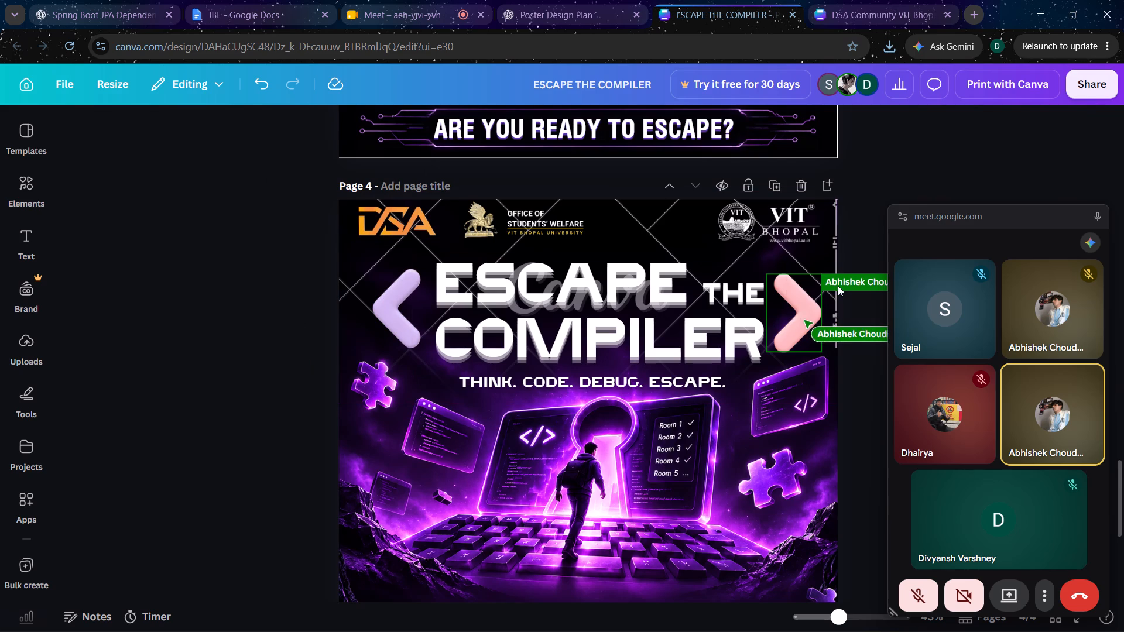
click(834, 236)
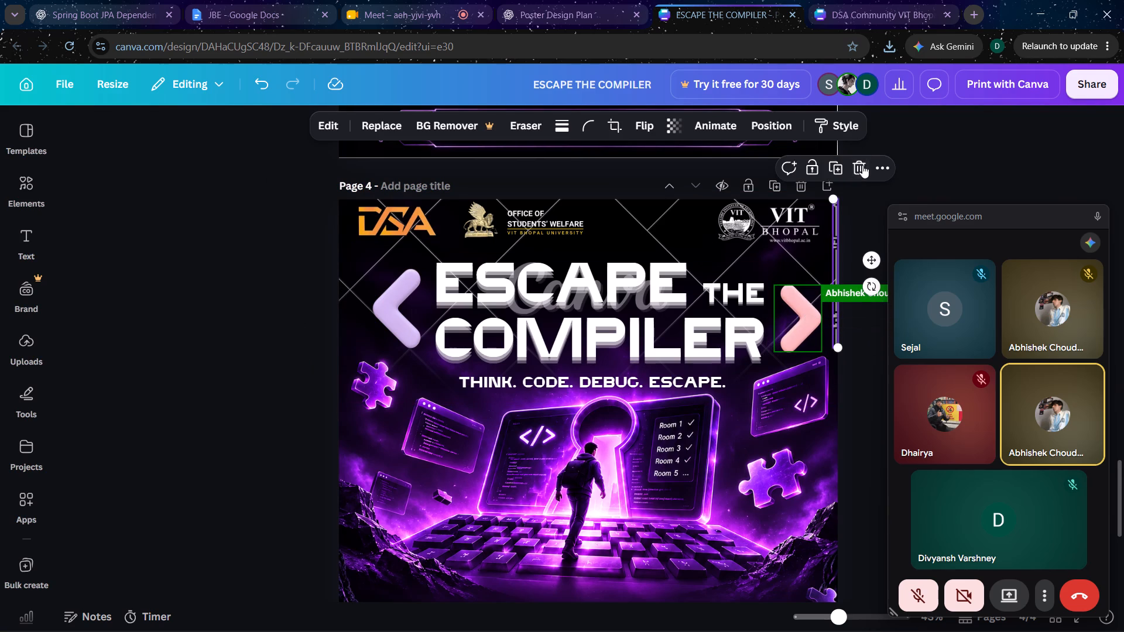
click(860, 170)
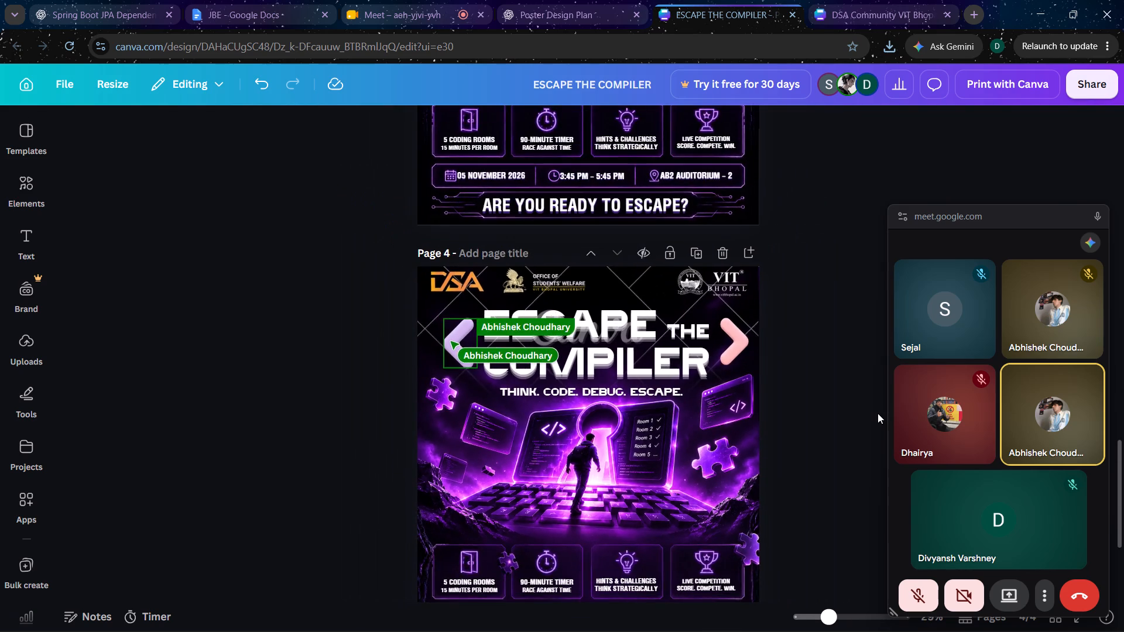
Review page 4's full layout and compare it with page 3's "THE SYSTEM HAS CRASHED" text section.
scroll(878, 413, up, 4)
scroll(878, 413, down, 3)
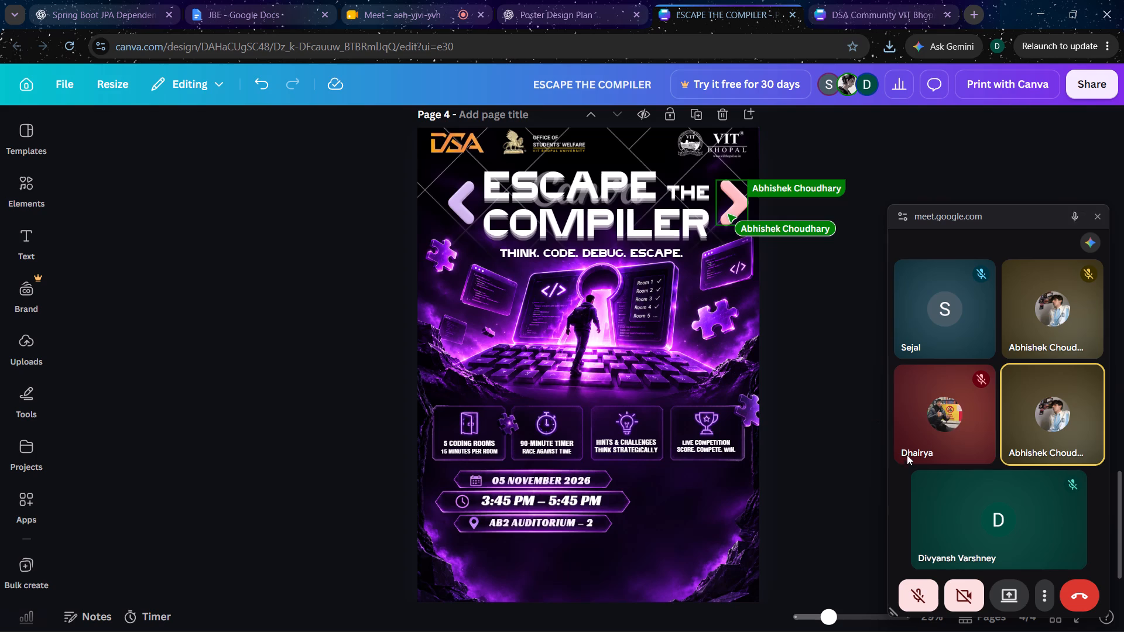
scroll(819, 480, down, 1)
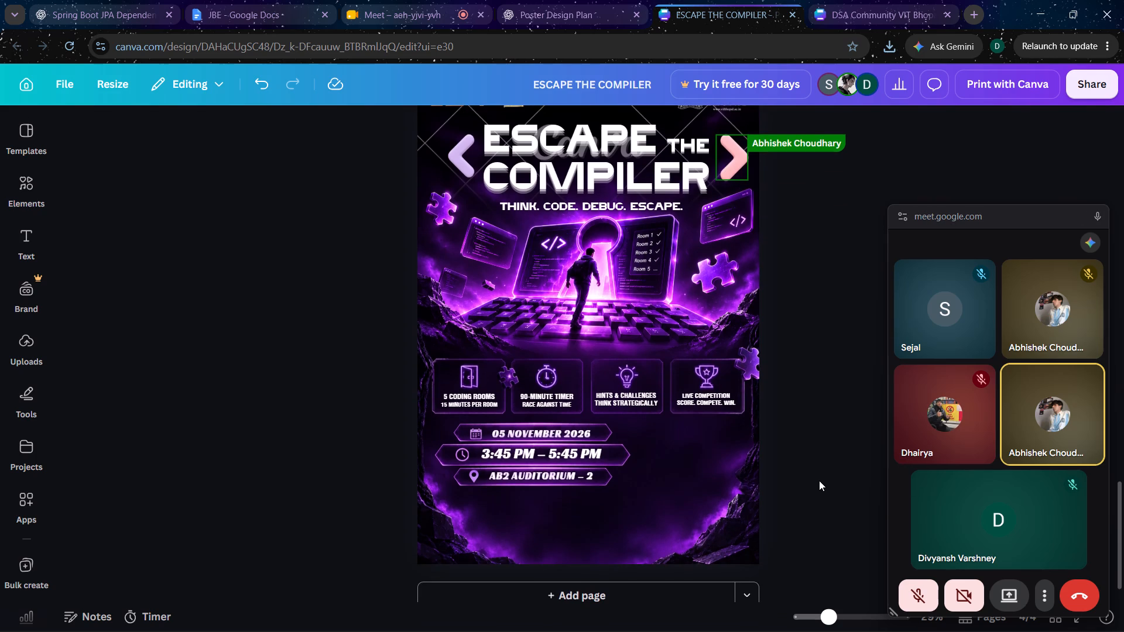
scroll(819, 480, down, 1)
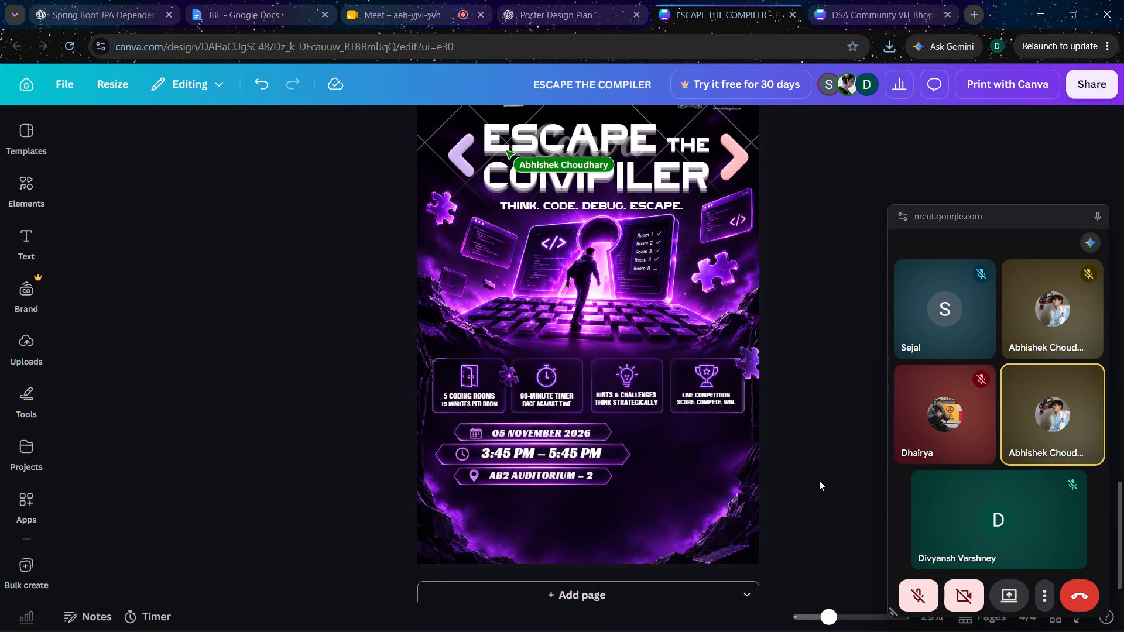
scroll(819, 480, up, 6)
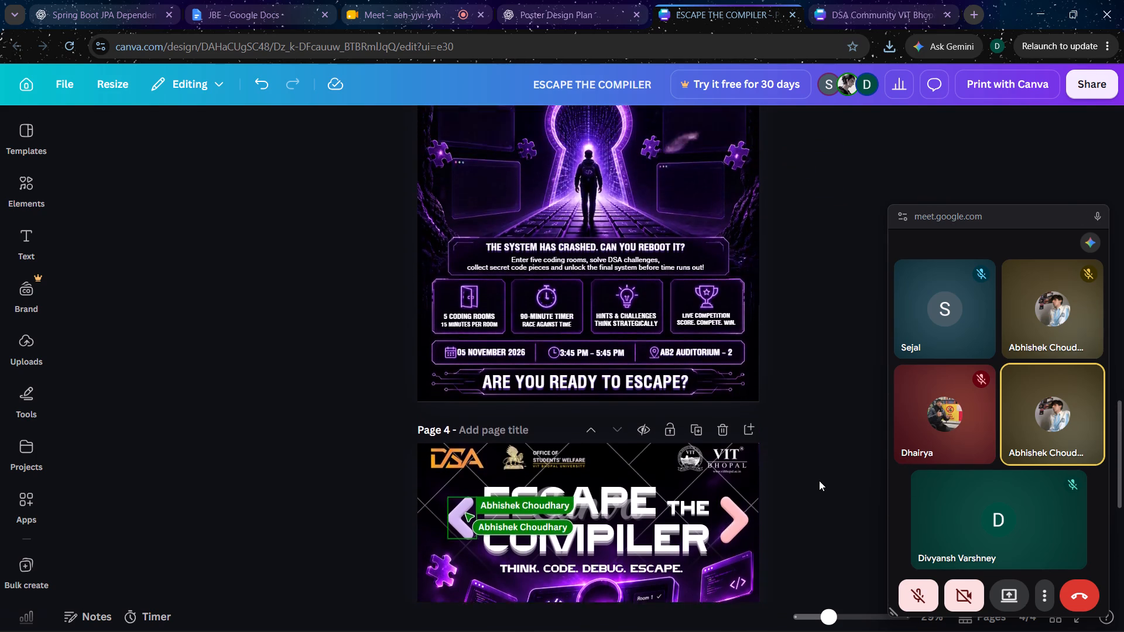
scroll(819, 480, up, 2)
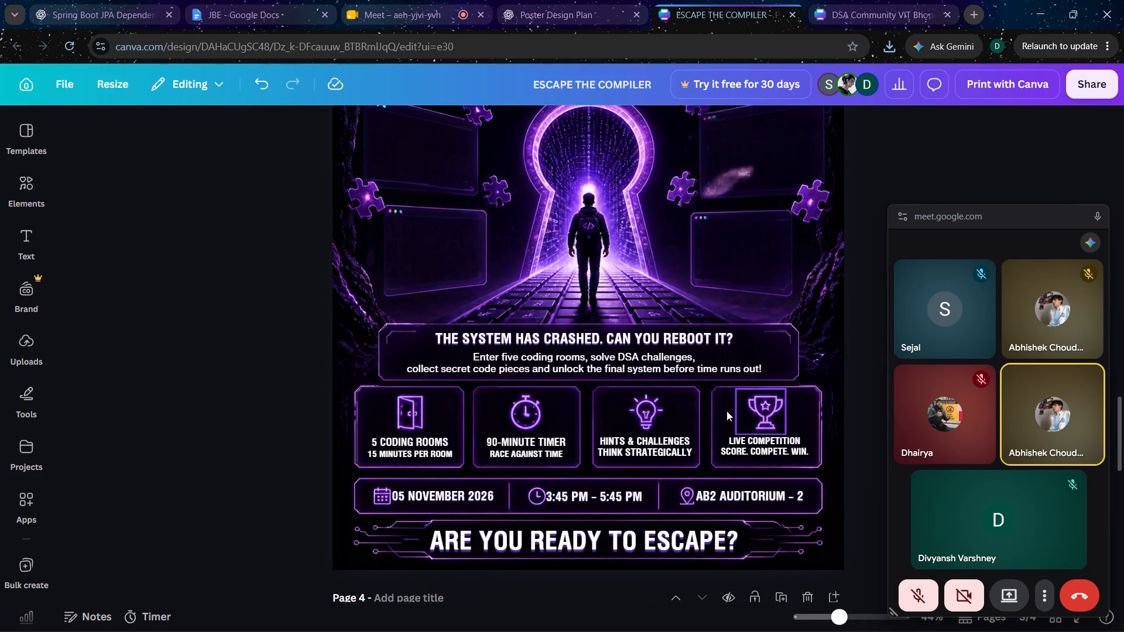
click(662, 335)
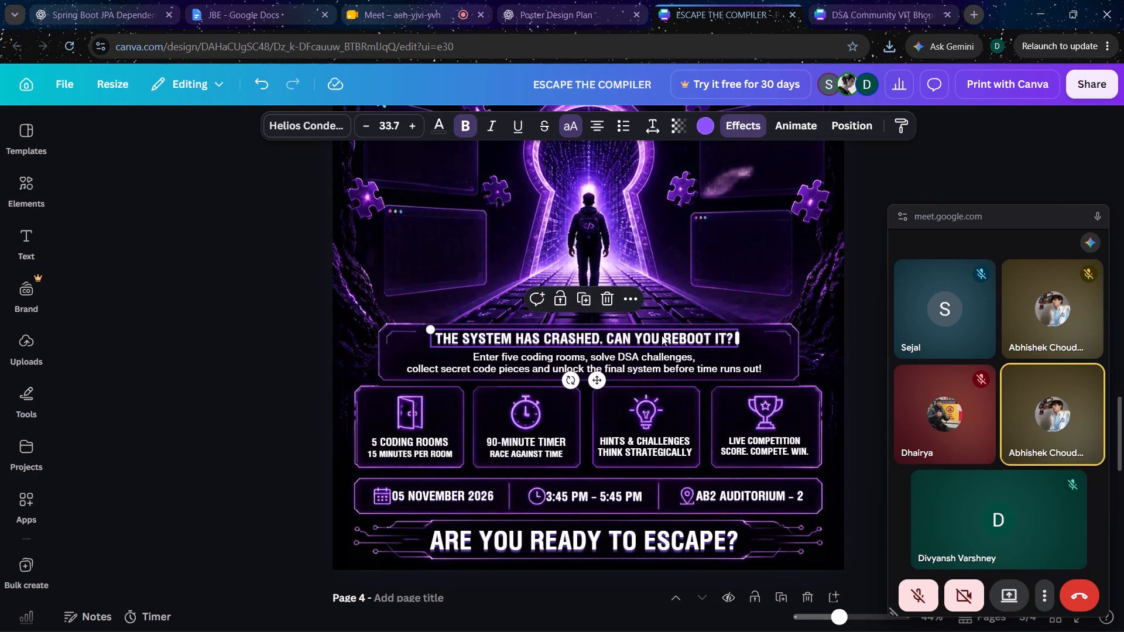
click(296, 299)
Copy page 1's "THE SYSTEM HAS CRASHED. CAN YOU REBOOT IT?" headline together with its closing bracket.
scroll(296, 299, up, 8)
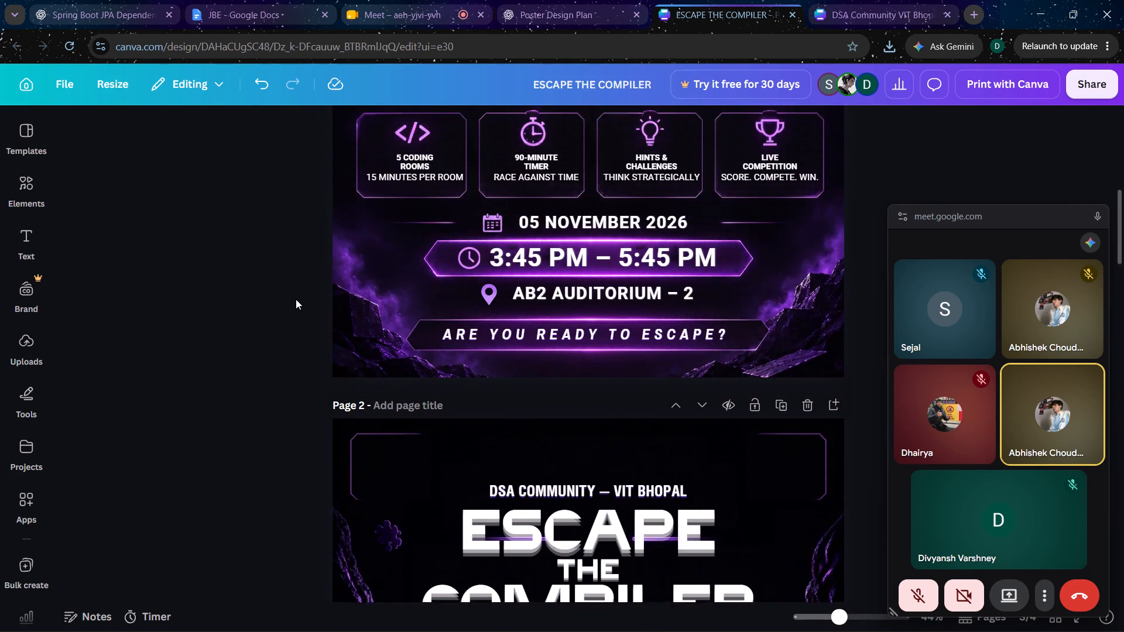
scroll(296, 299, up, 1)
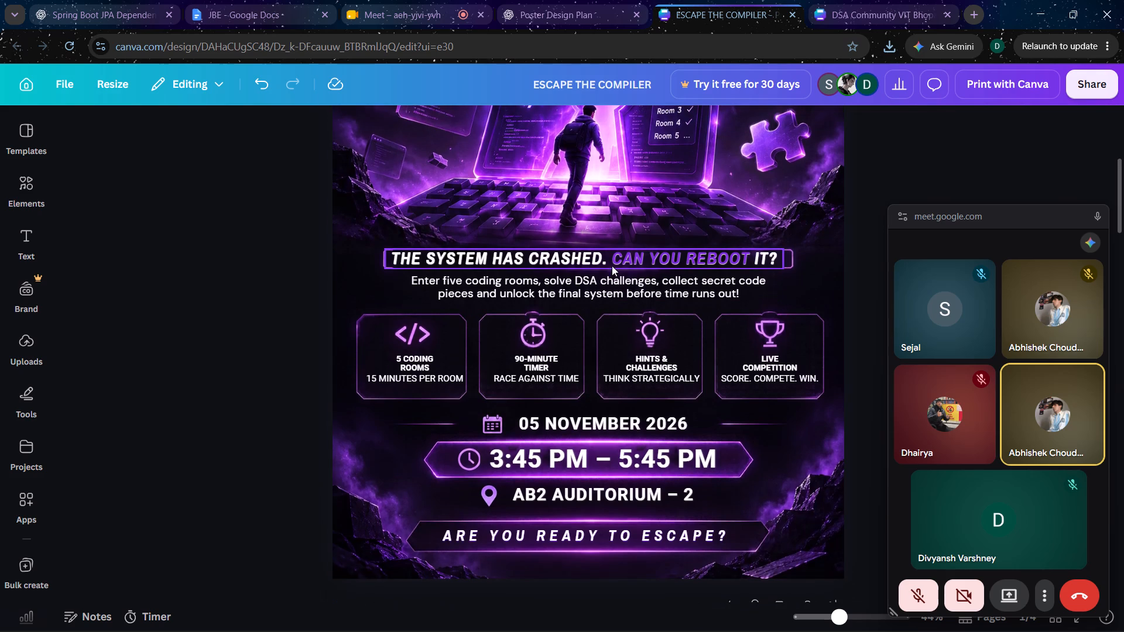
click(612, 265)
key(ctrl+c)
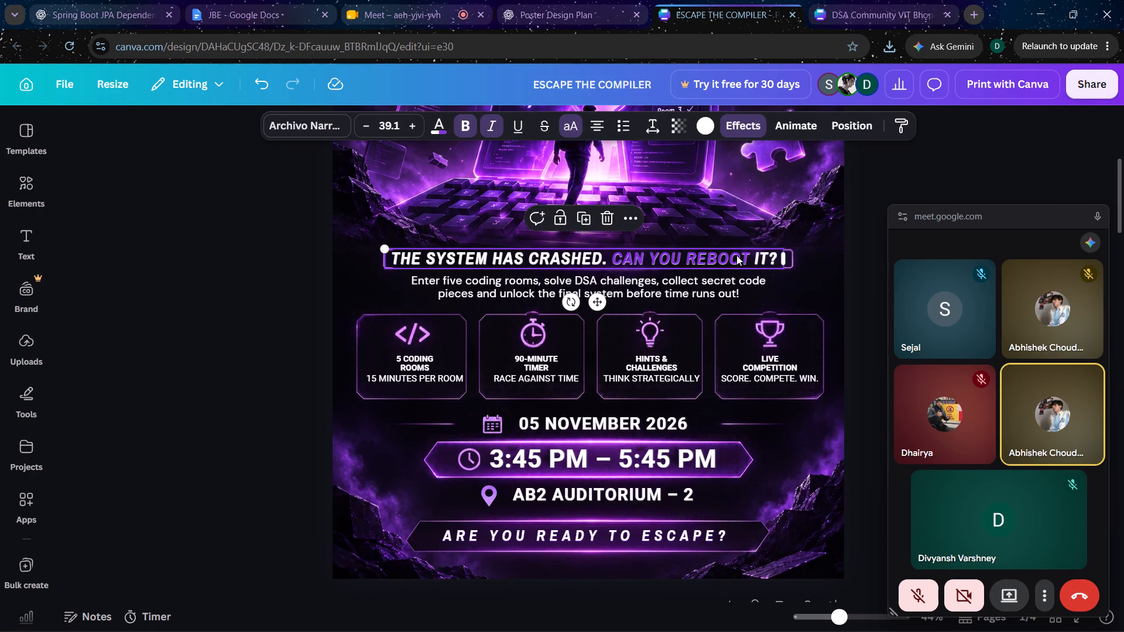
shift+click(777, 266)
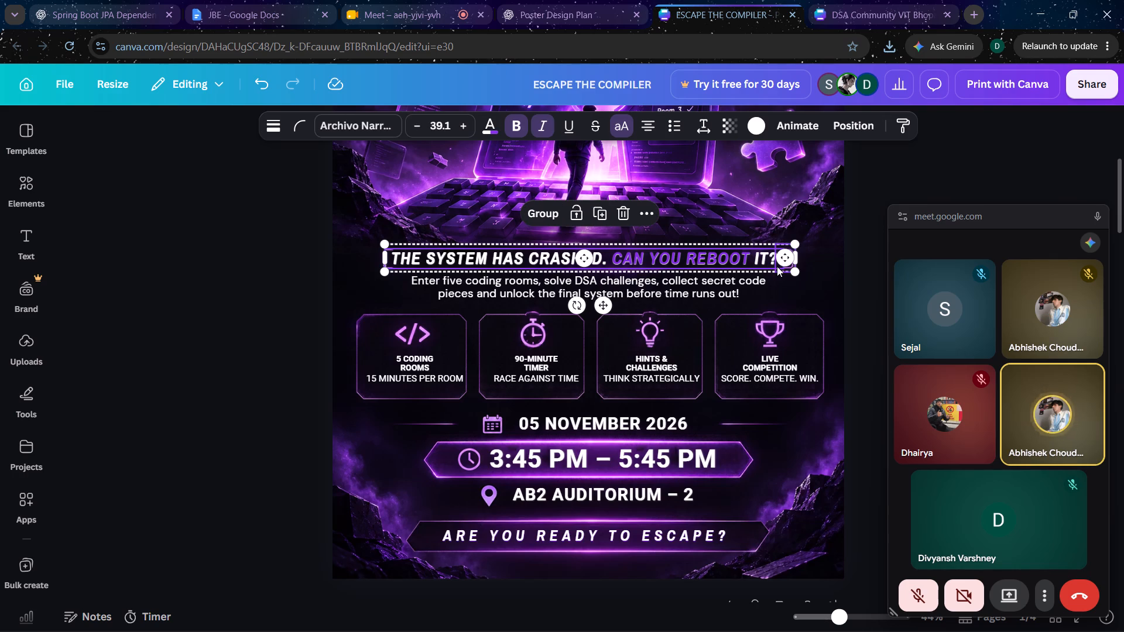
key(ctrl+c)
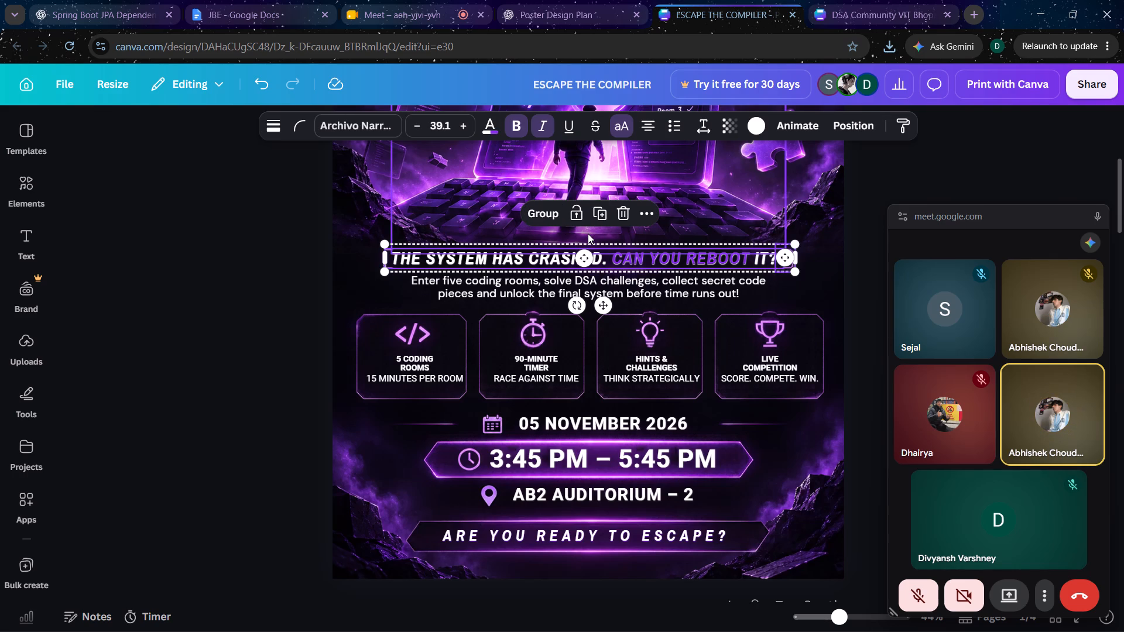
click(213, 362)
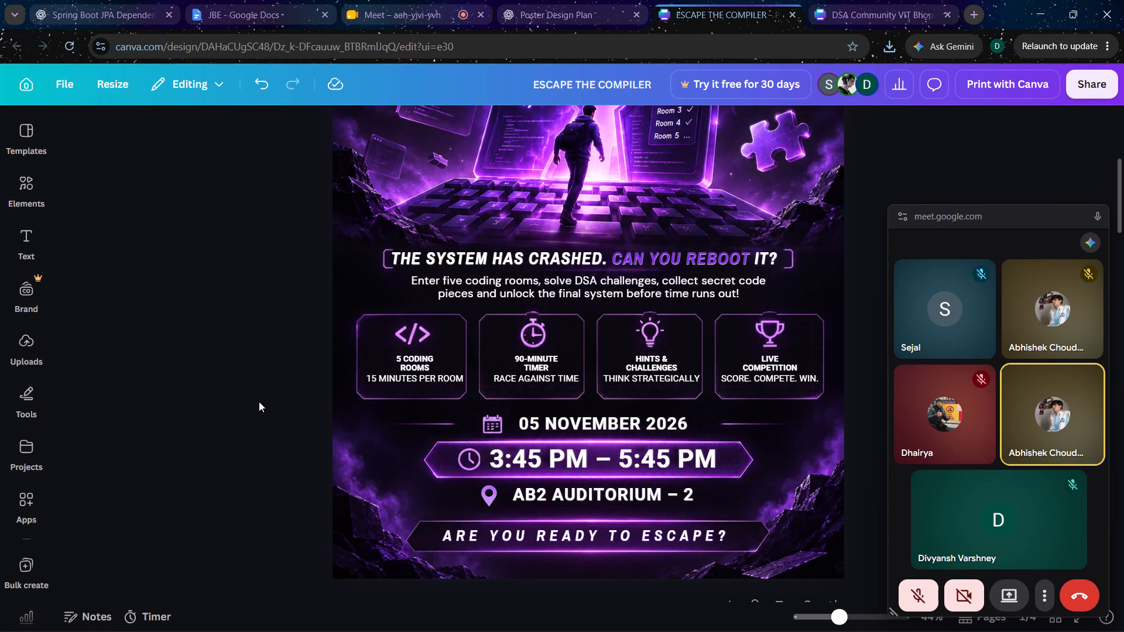
Copy page 1's "THE SYSTEM HAS CRASHED. CAN YOU REBOOT IT?" headline with both brackets and paste it above page 4's feature cards.
scroll(259, 401, down, 7)
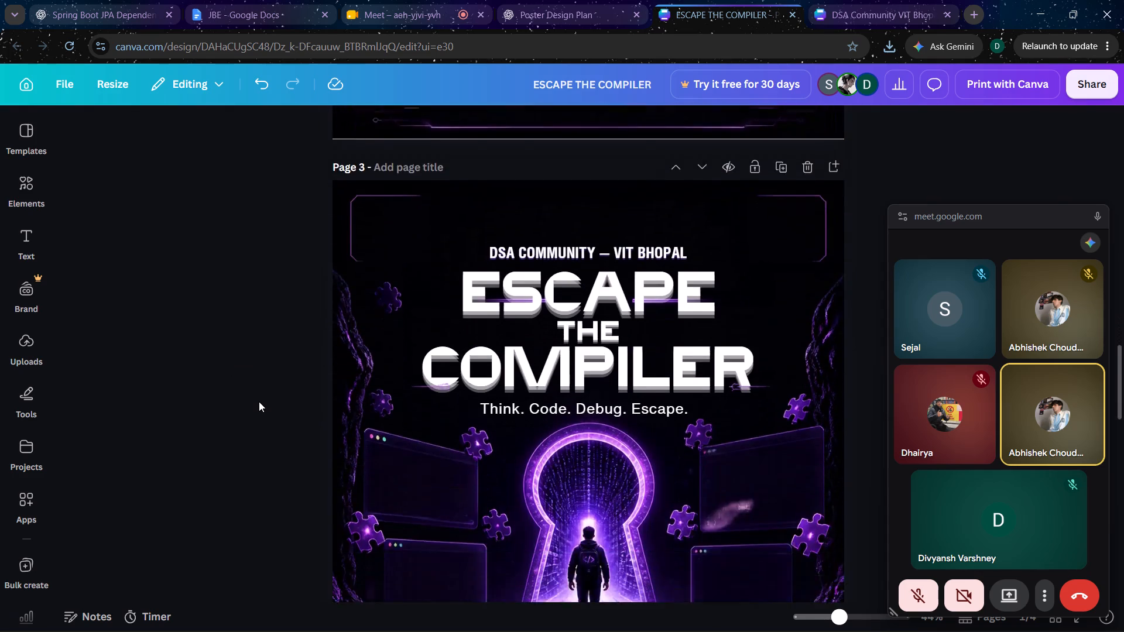
scroll(259, 401, up, 8)
scroll(259, 401, down, 4)
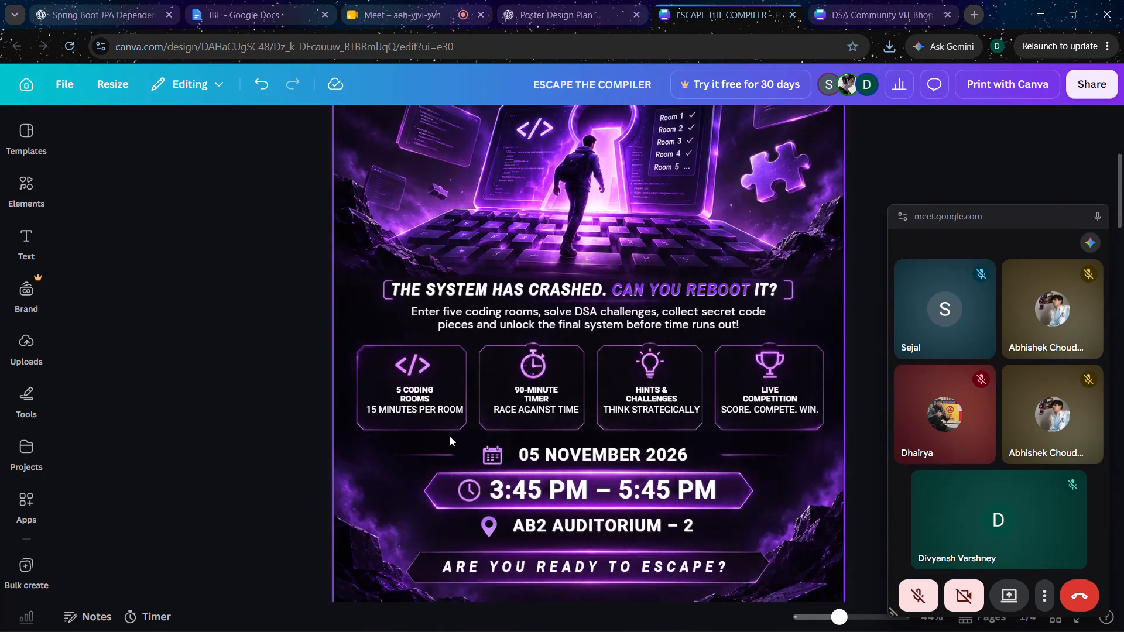
scroll(429, 512, down, 3)
scroll(429, 512, up, 3)
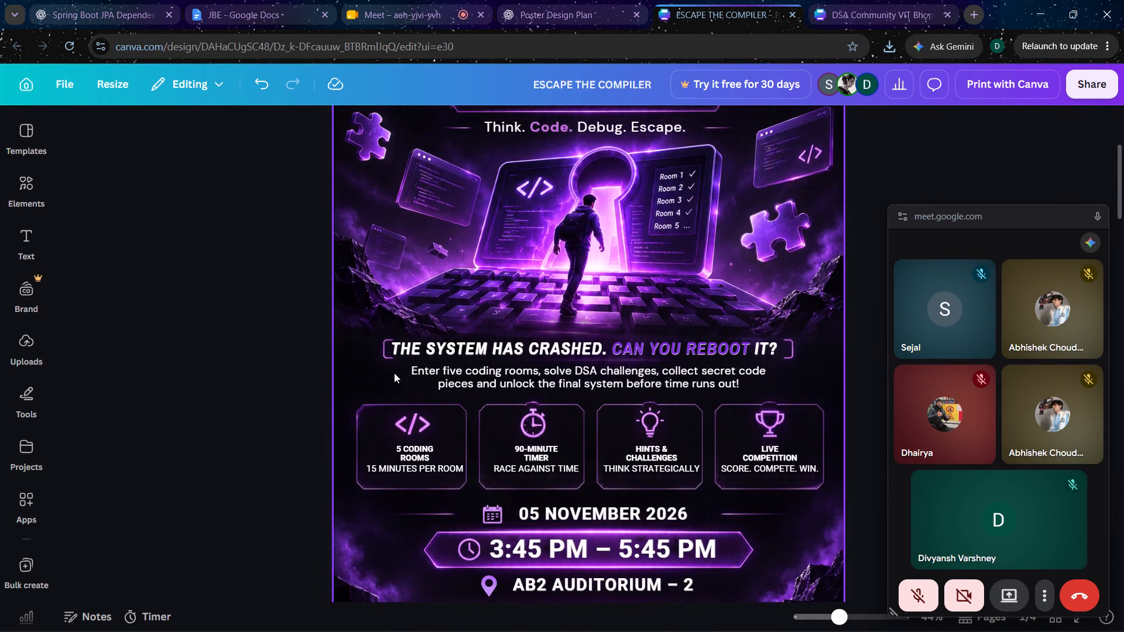
shift+click(381, 356)
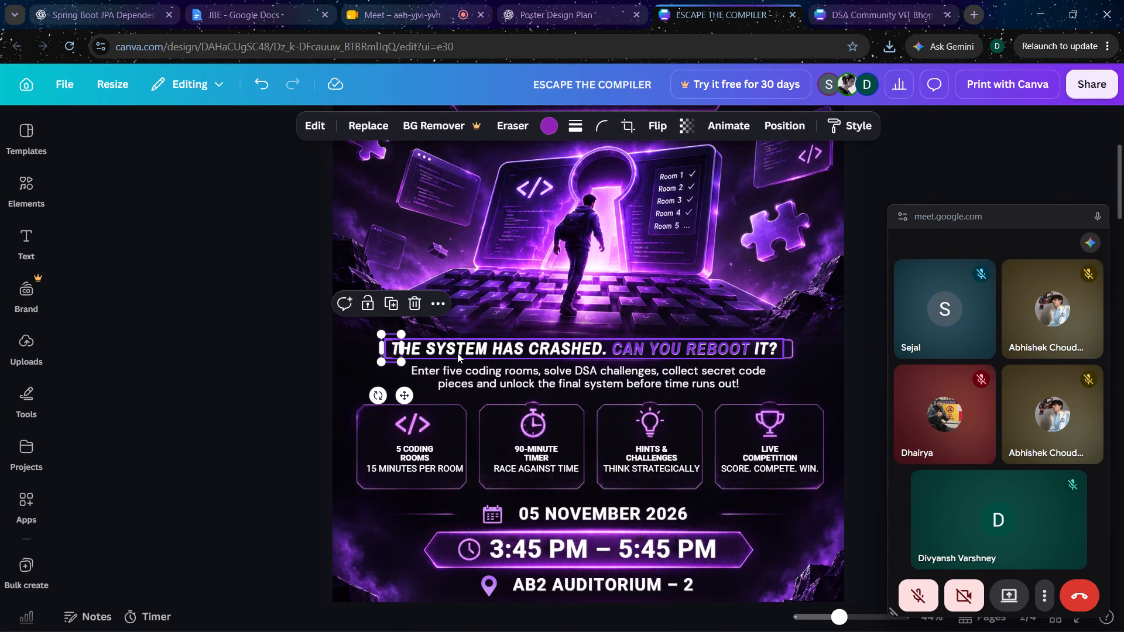
shift+click(457, 353)
shift+click(791, 349)
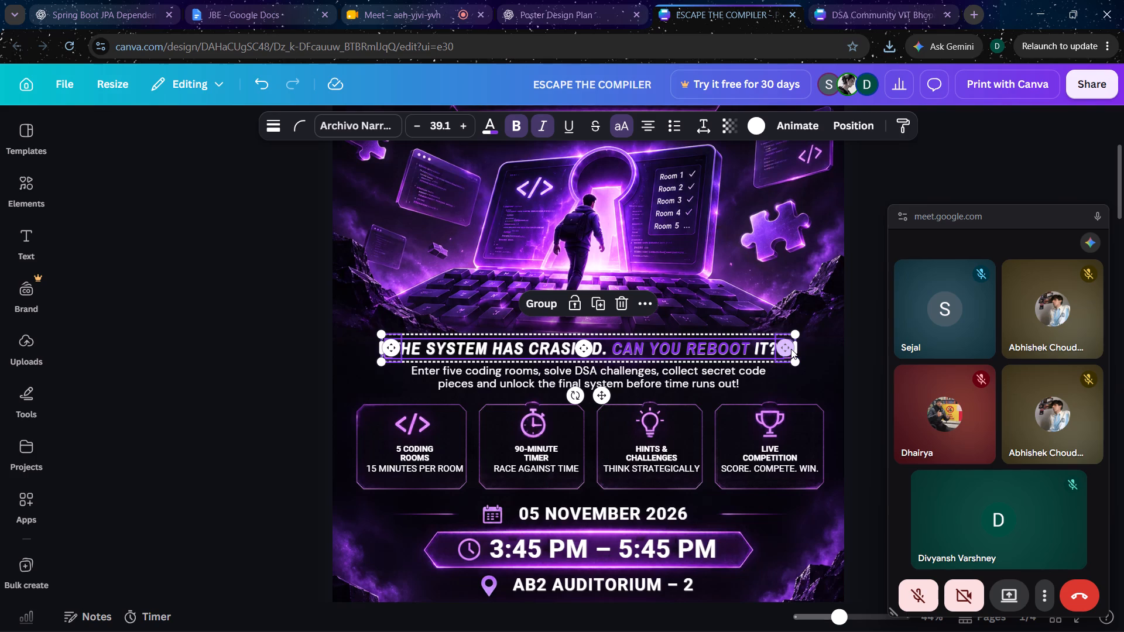
key(ctrl+c)
key(ctrl+c)
scroll(791, 349, down, 13)
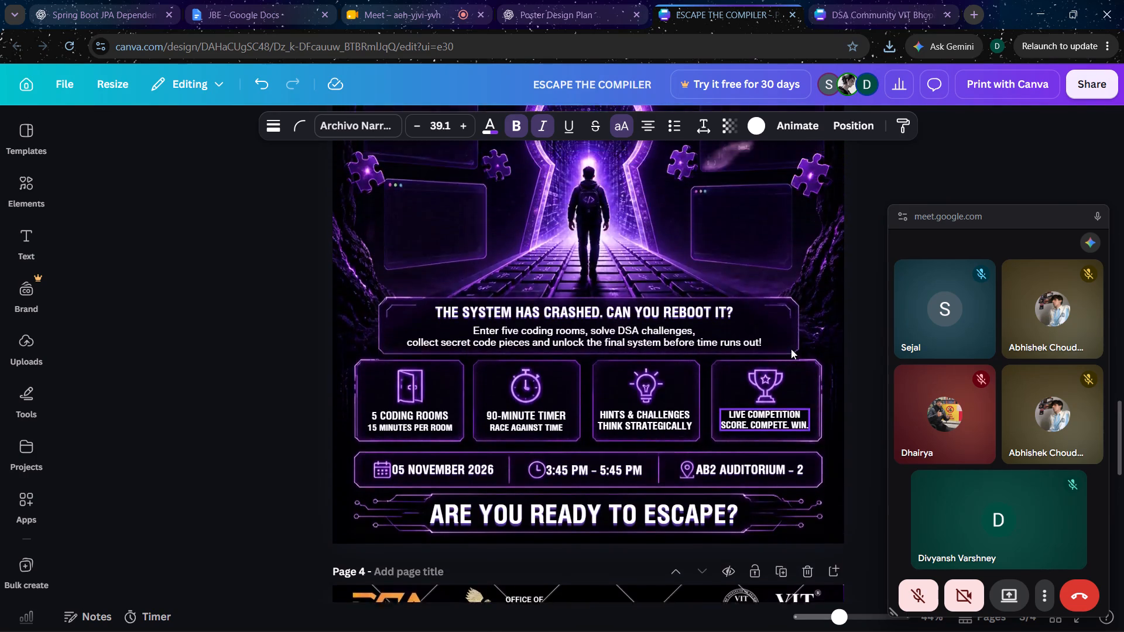
scroll(791, 349, down, 2)
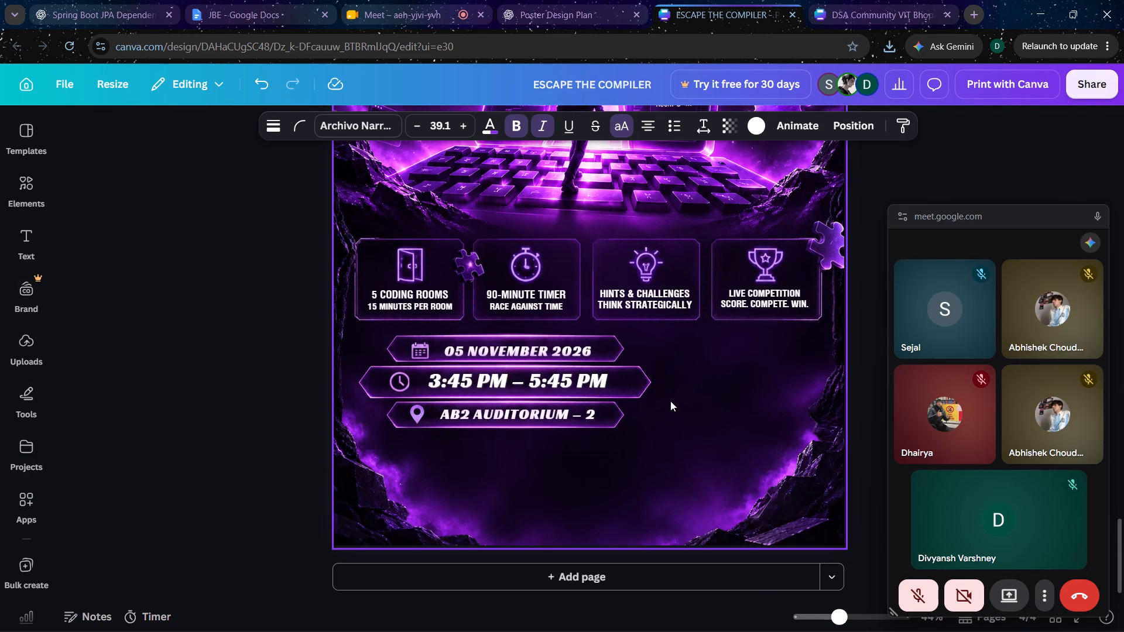
key(ctrl+v)
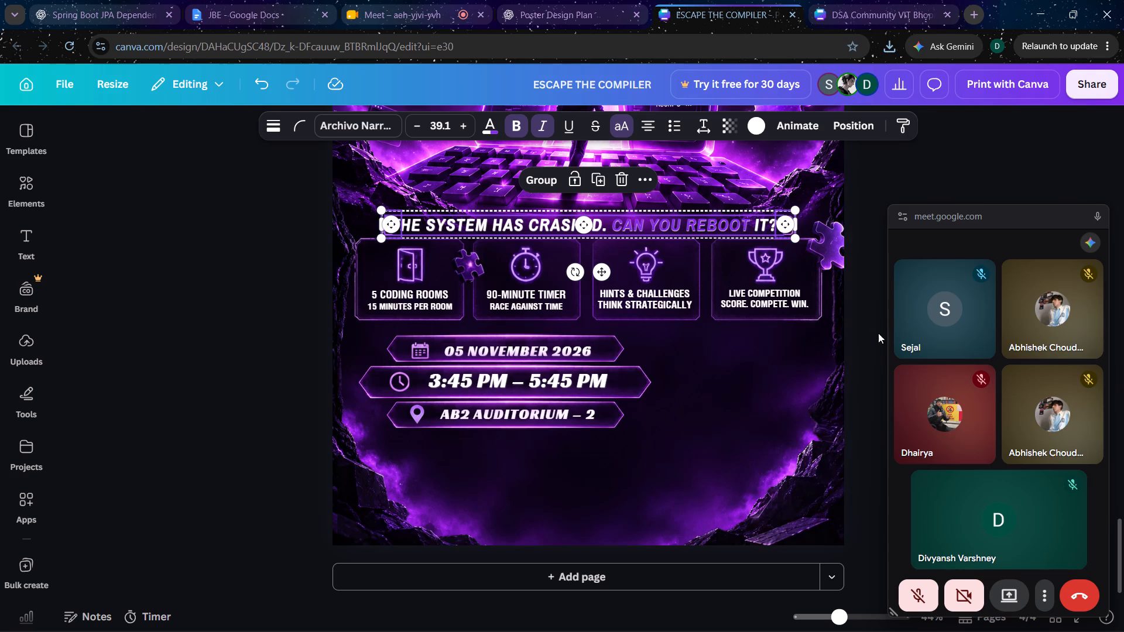
Nudge page 4's group of four feature cards slightly down to make room below the pasted headline.
click(526, 283)
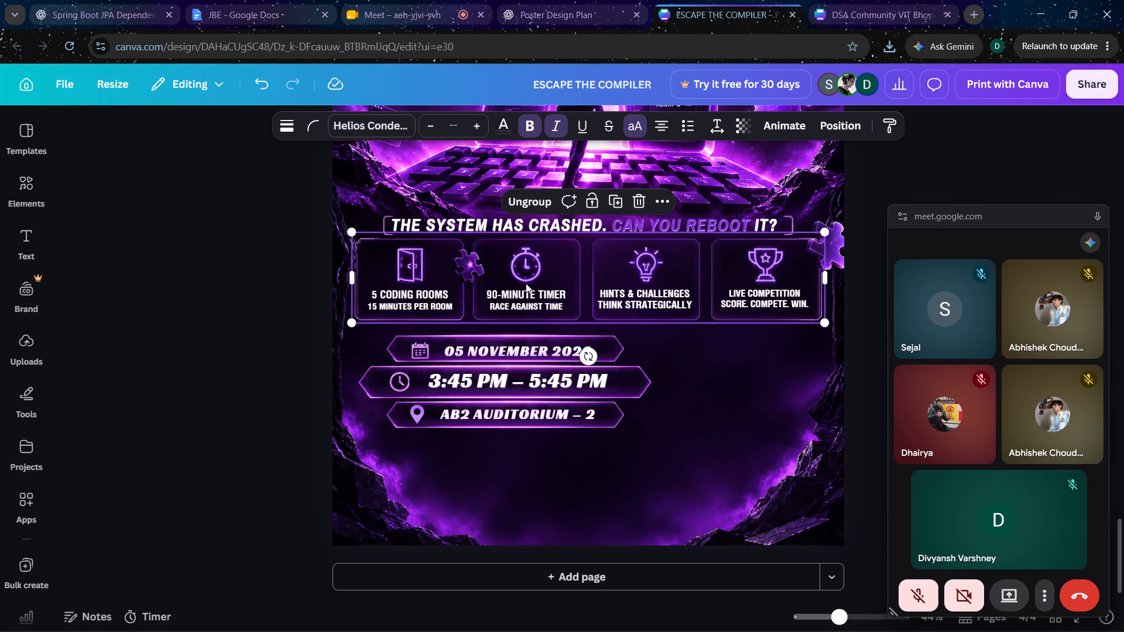
key(Down)
key(Down)
key(Down)
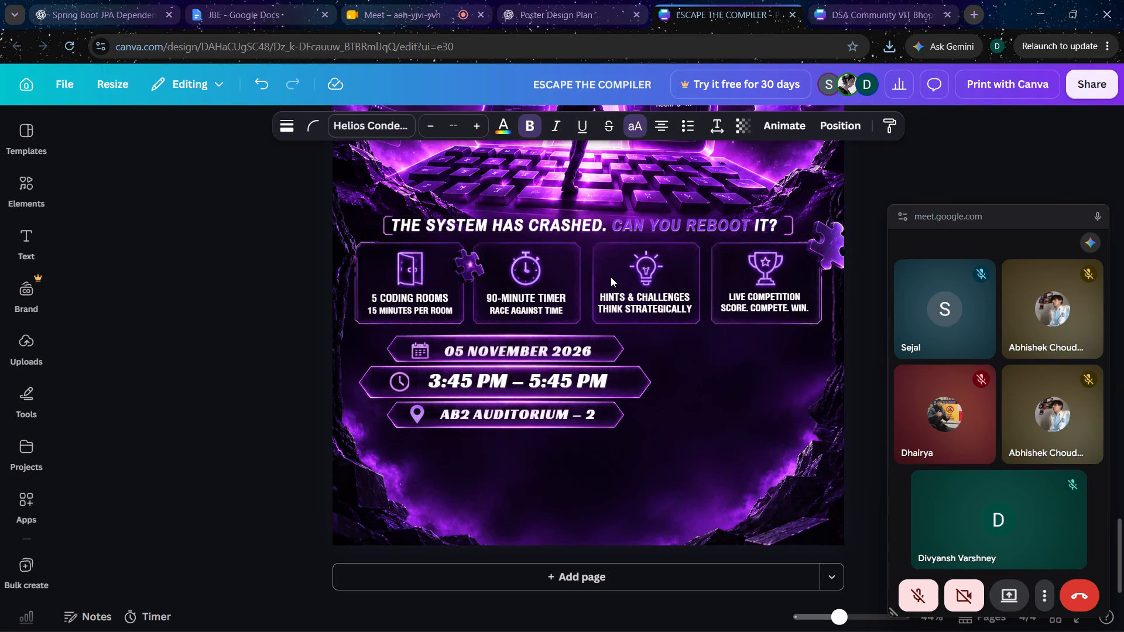
key(Down)
key(Down)
key(Down)
key(Down)
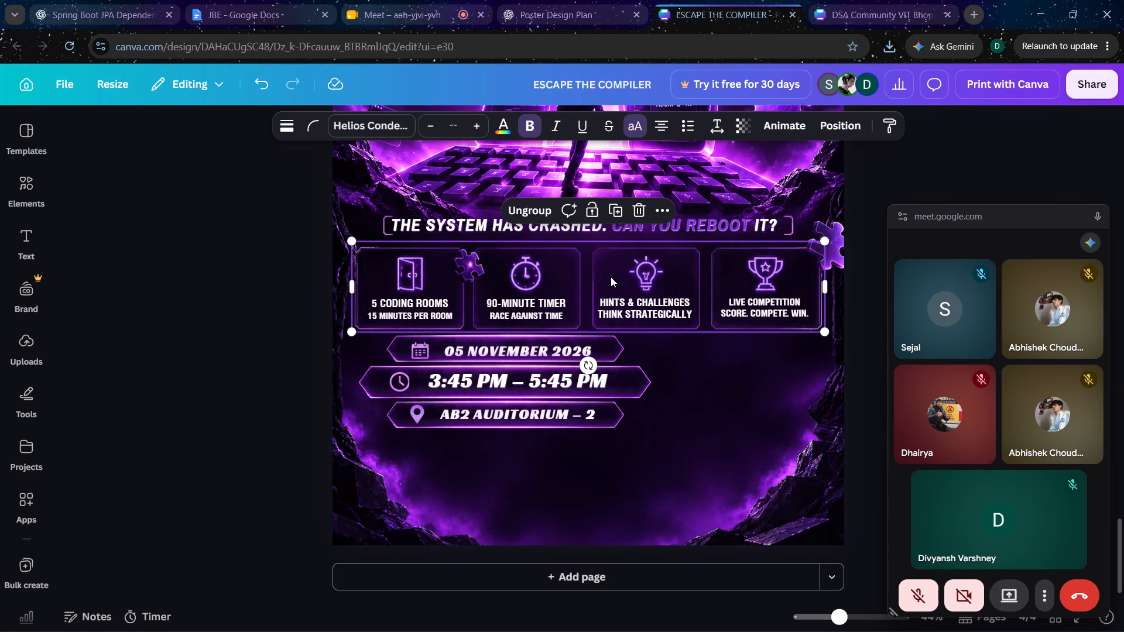
Nudge page 4's date, time and venue group slightly down and one nudge left, away from the feature cards.
click(546, 363)
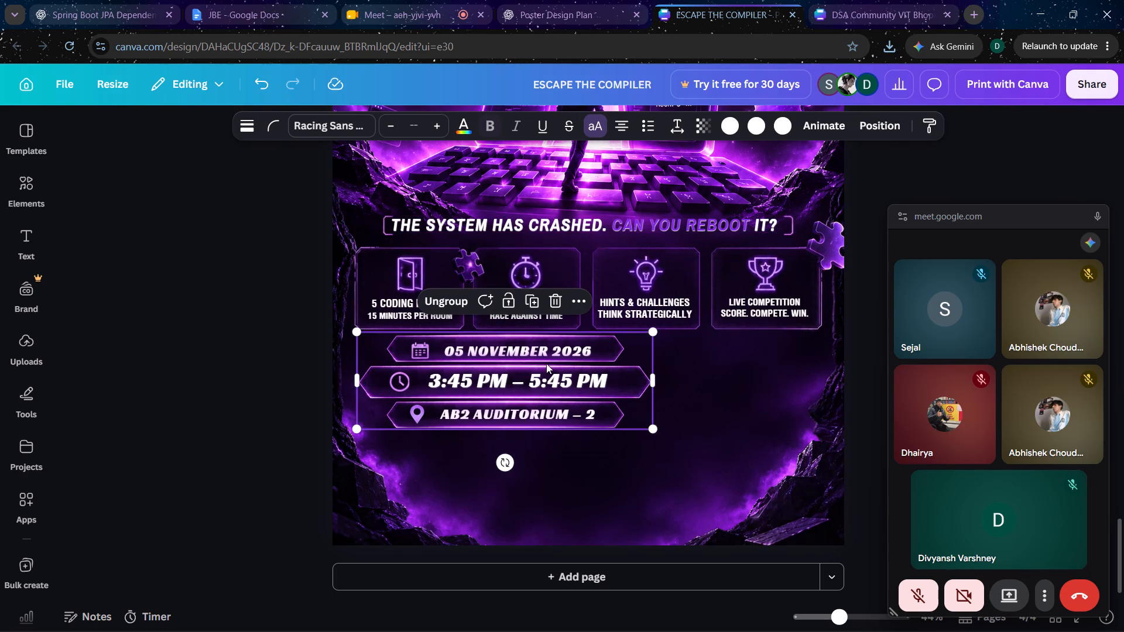
key(Left)
key(Down)
key(Down)
key(Down)
key(Down)
key(Down)
key(Down)
key(Down)
key(Down)
key(Down)
key(Down)
key(Down)
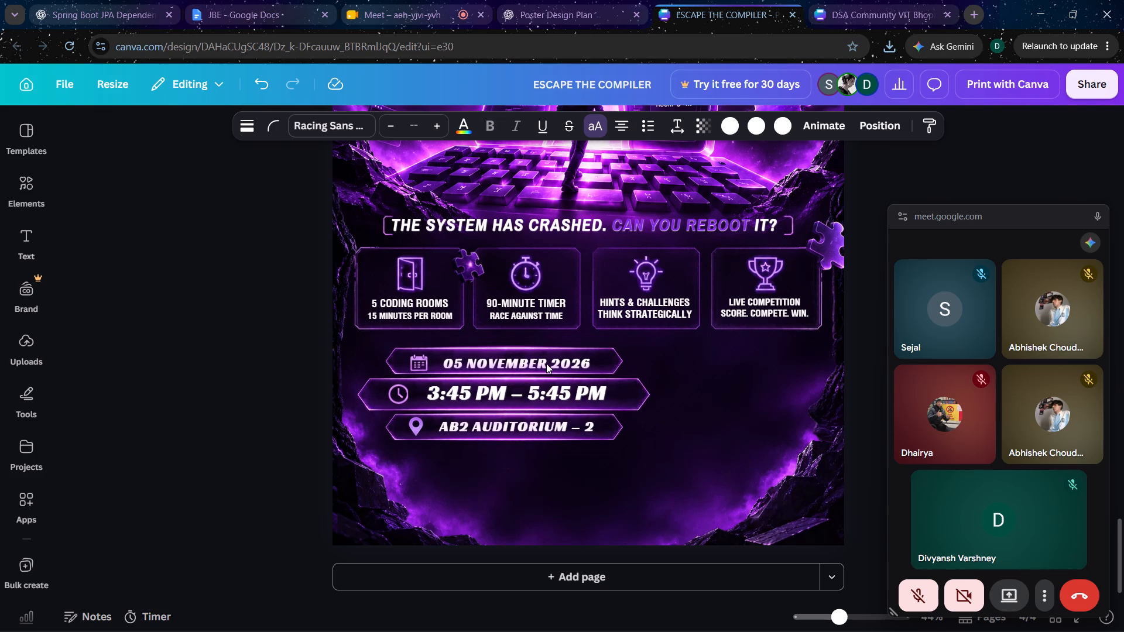
Nudge the feature cards group further down toward the date banner, widening the gap below the headline.
click(644, 268)
key(Down)
key(Down)
key(Down)
key(Down)
key(Down)
key(Down)
key(Down)
key(Down)
key(Down)
key(Down)
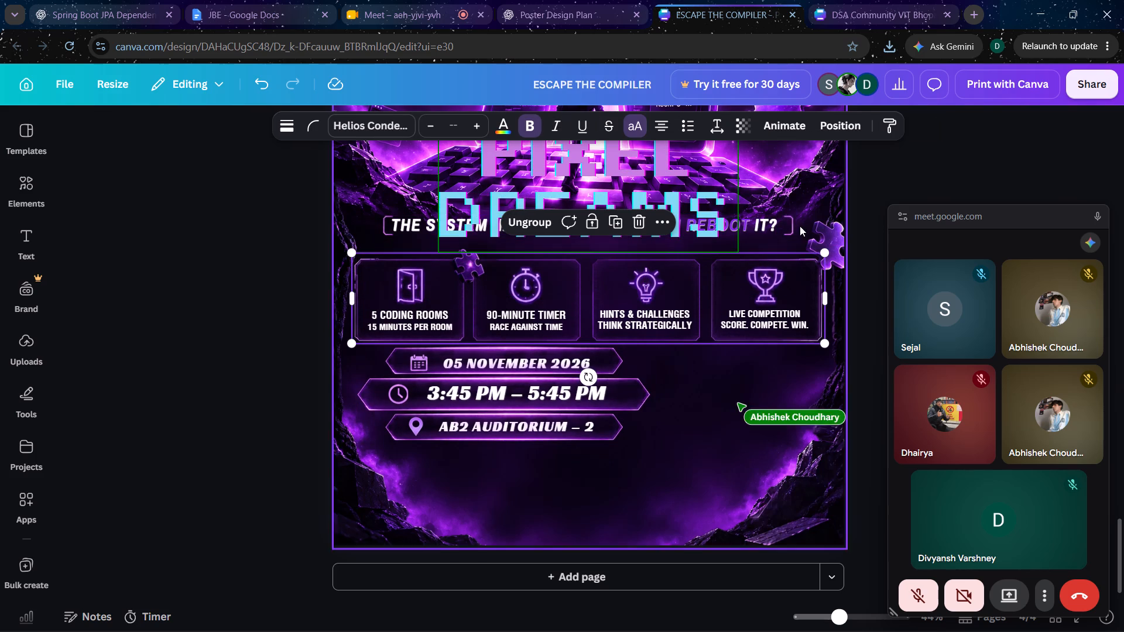
Group the "THE SYSTEM HAS CRASHED" headline and its two brackets with the feature cards, and nudge the group down.
scroll(824, 225, up, 3)
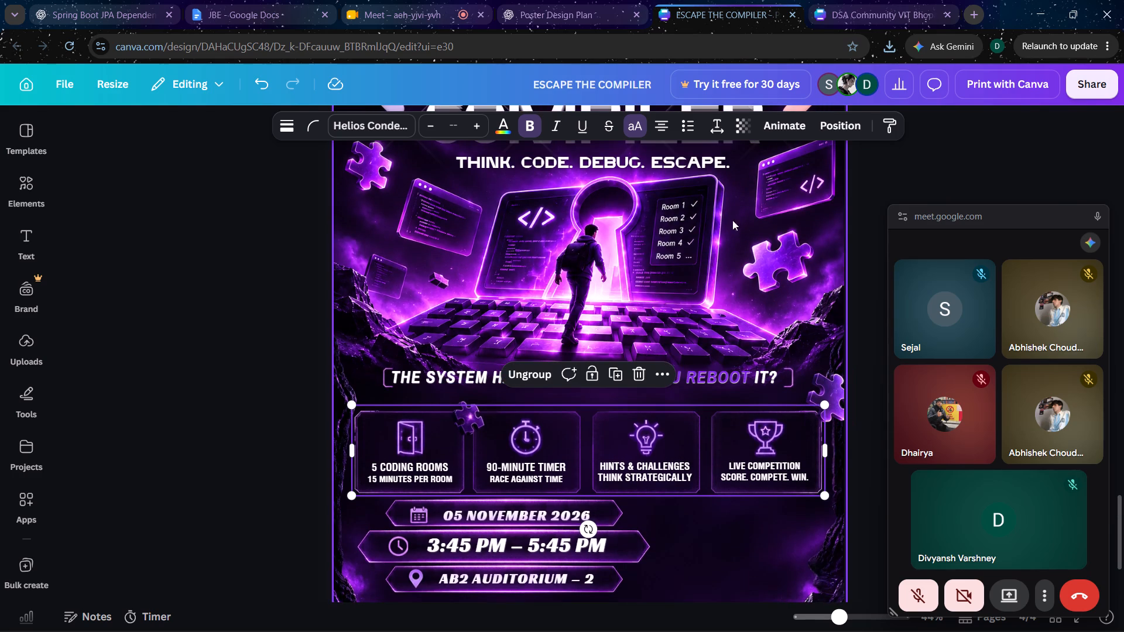
shift+click(383, 385)
shift+click(469, 382)
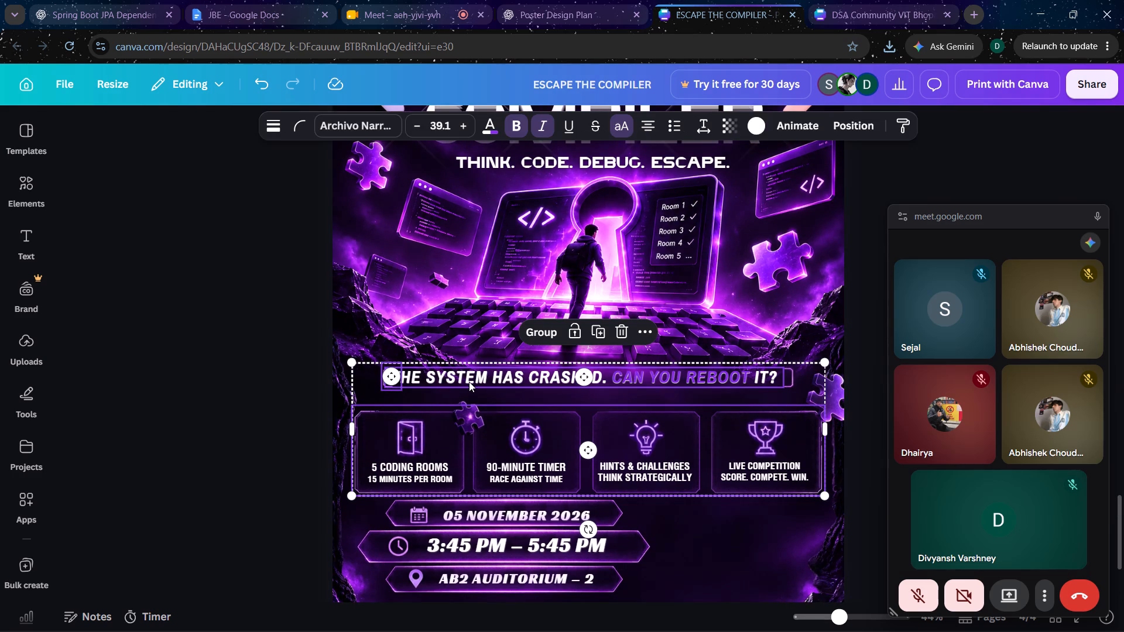
shift+click(794, 378)
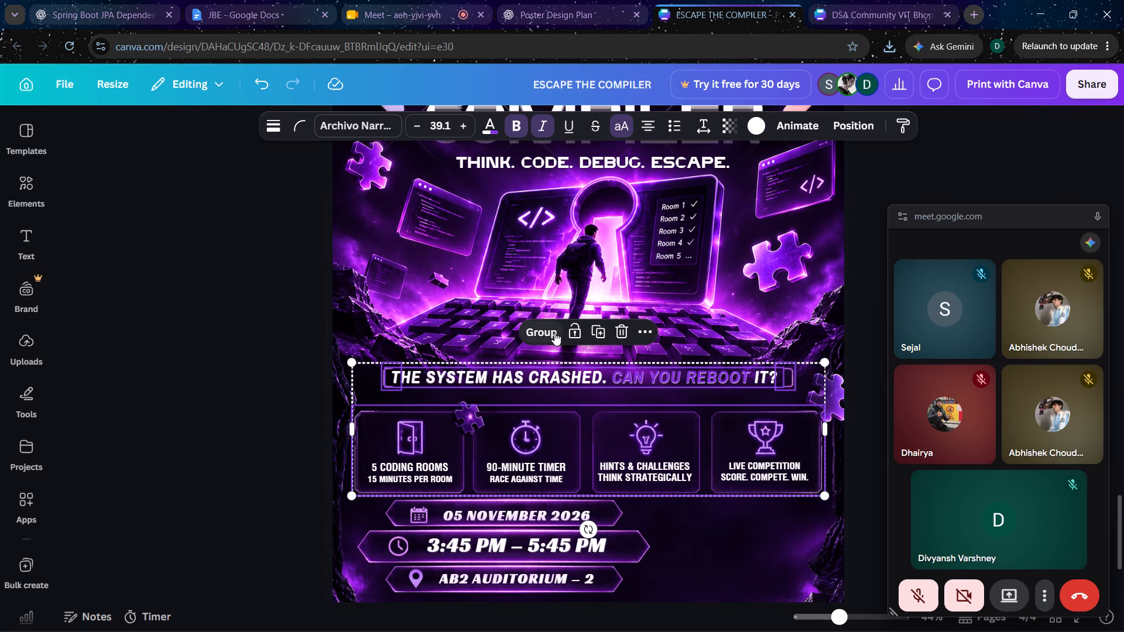
shift+click(539, 331)
key(Down)
key(Down)
key(Down)
key(Down)
key(Down)
key(Down)
key(Down)
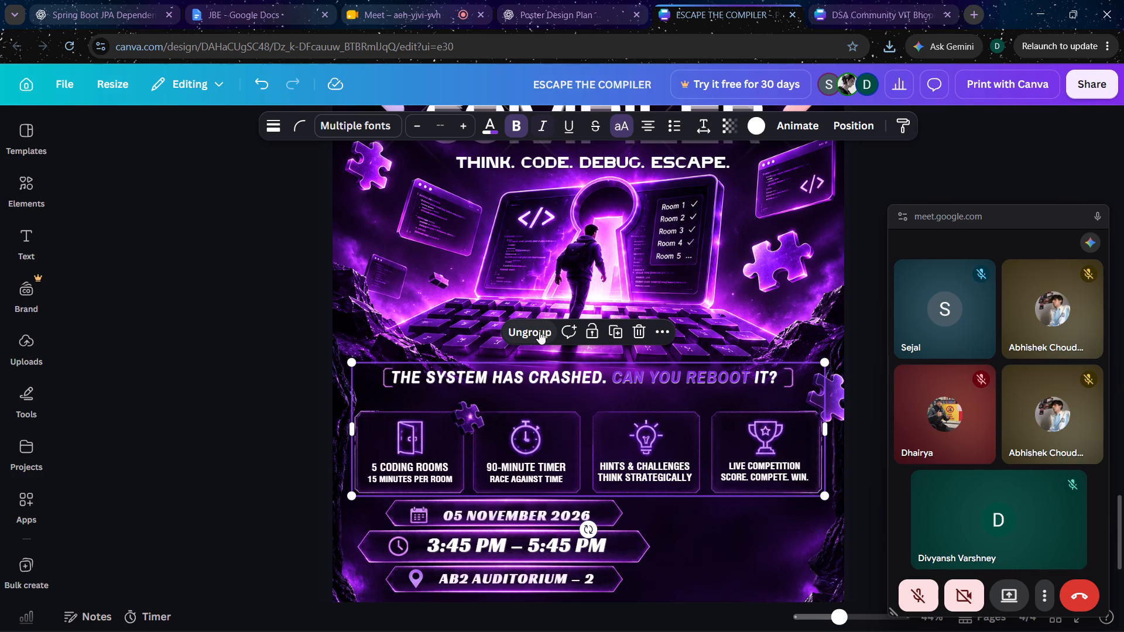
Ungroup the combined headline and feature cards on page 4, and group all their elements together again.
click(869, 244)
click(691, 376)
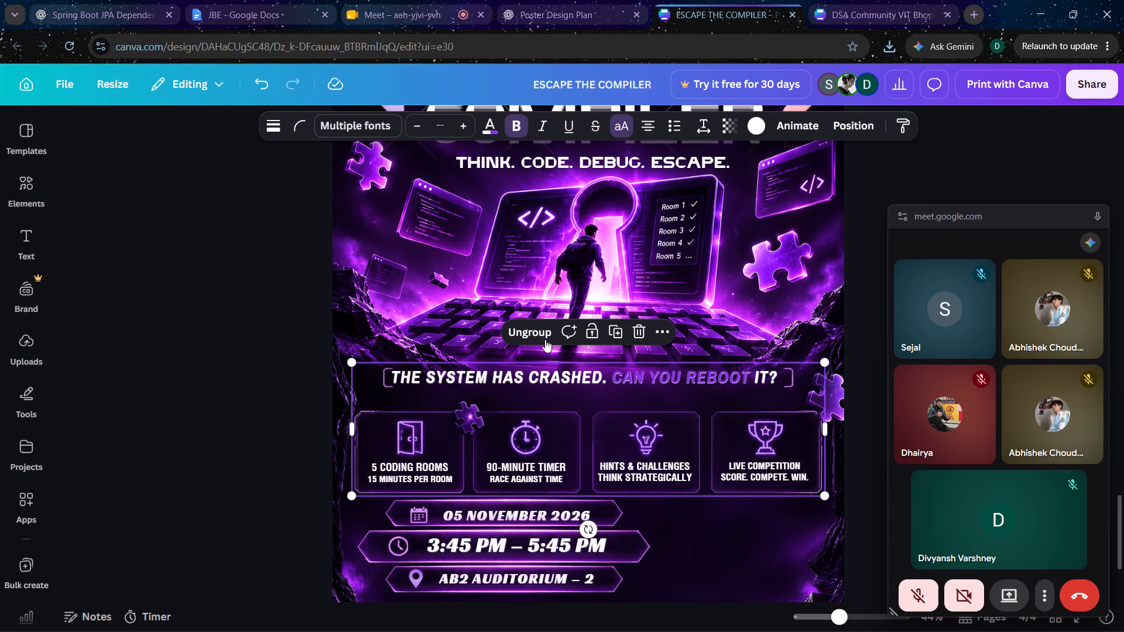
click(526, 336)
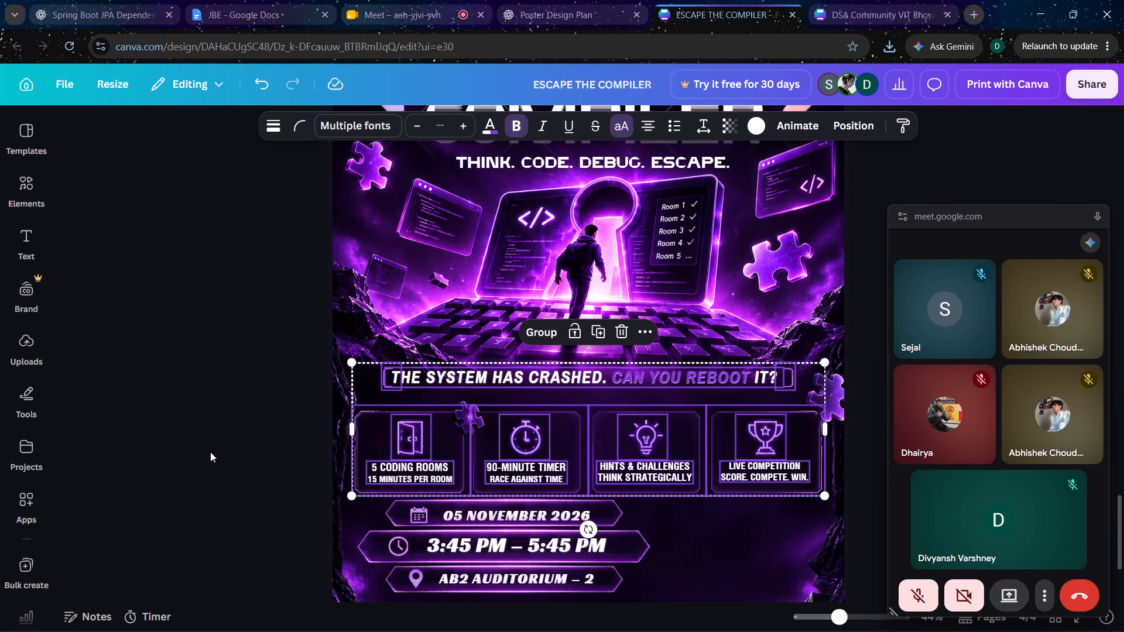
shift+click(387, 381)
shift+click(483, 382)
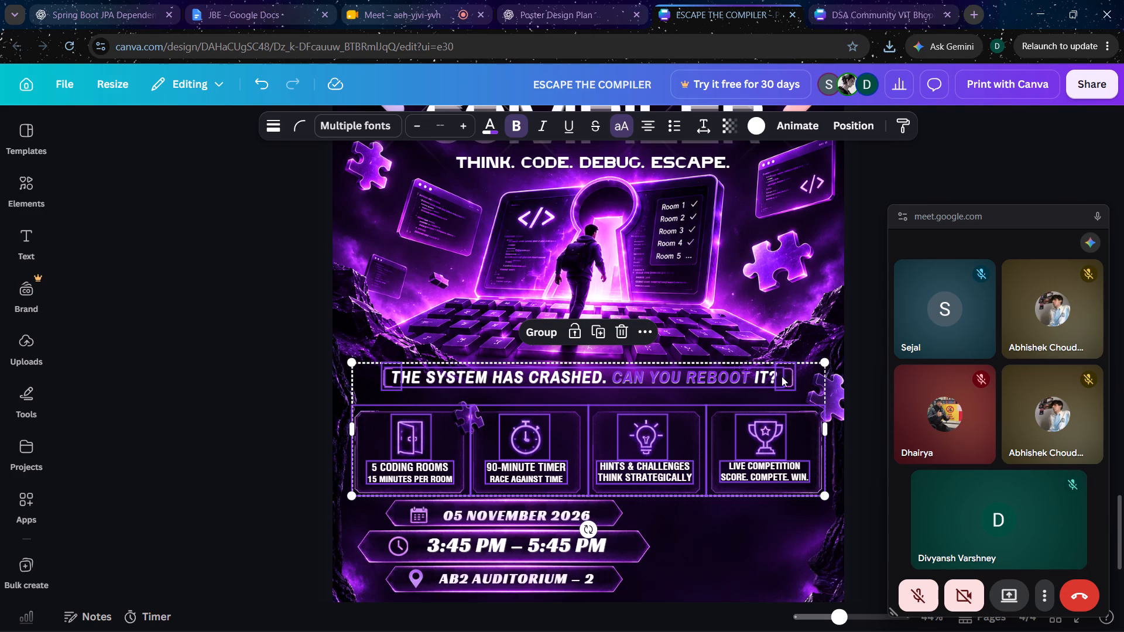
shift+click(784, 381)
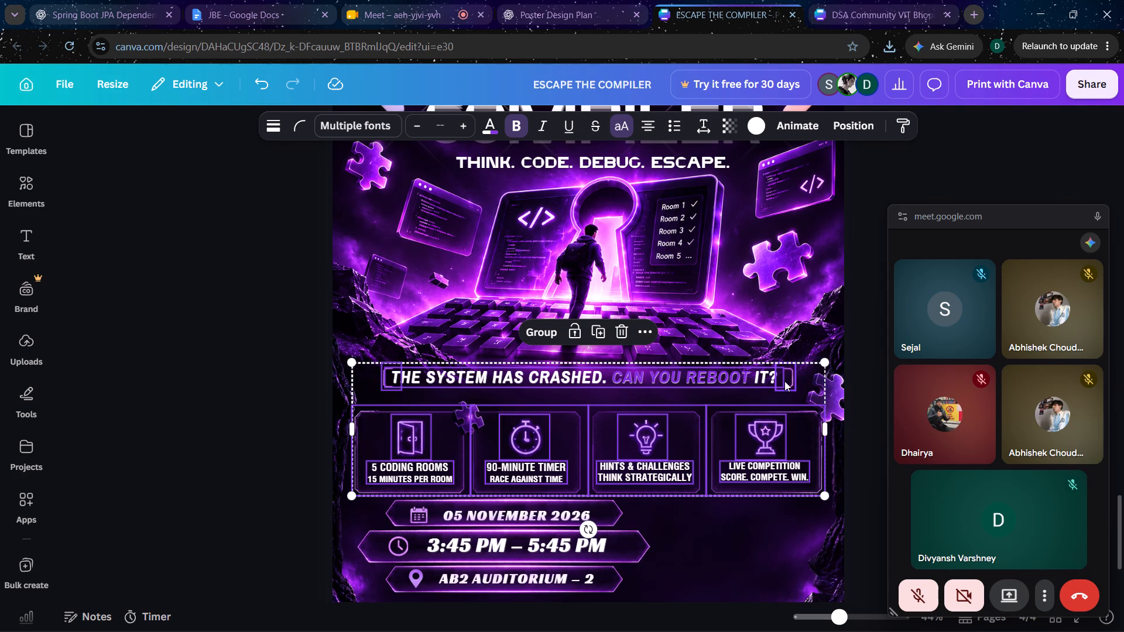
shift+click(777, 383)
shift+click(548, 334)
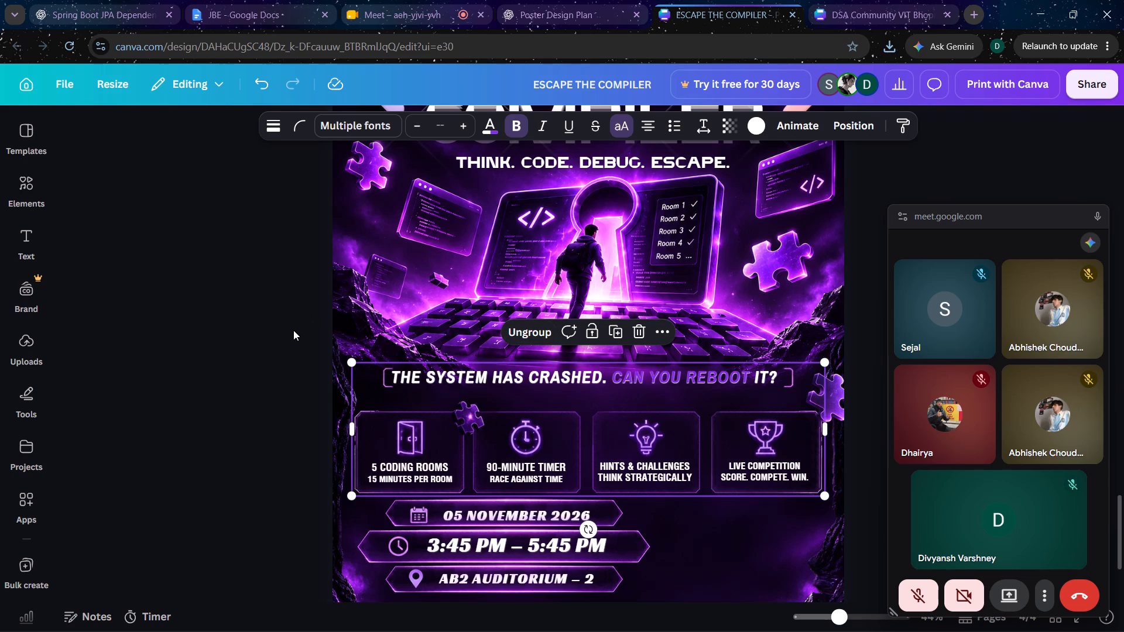
Undo the recent grouping changes back to before the headline was combined with the feature cards.
key(ctrl+z)
key(ctrl+z)
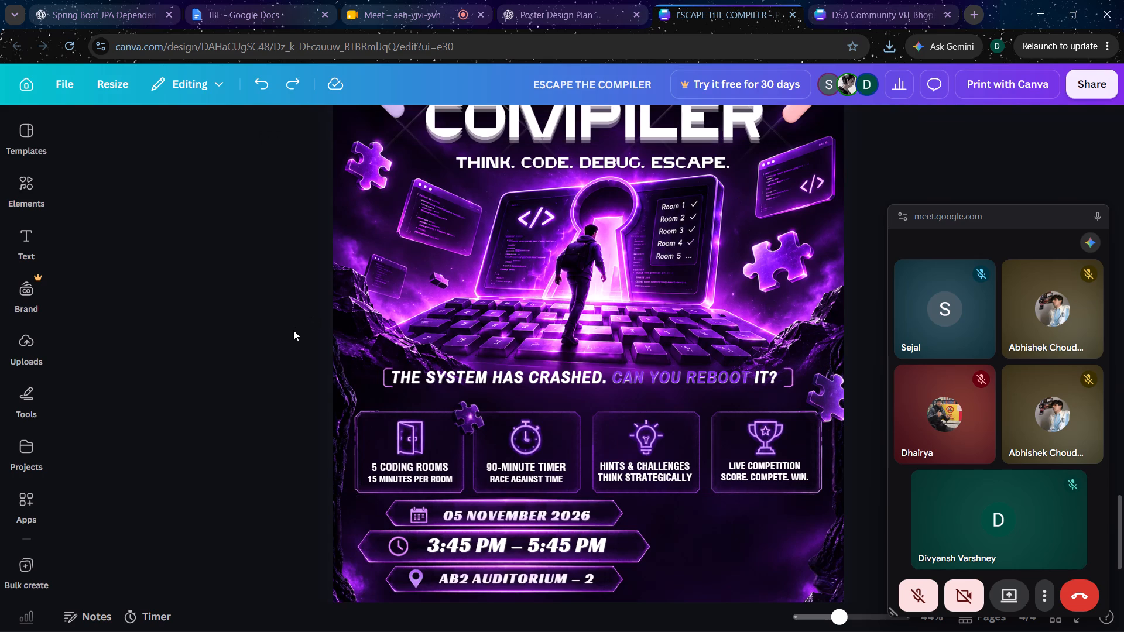
key(ctrl+z)
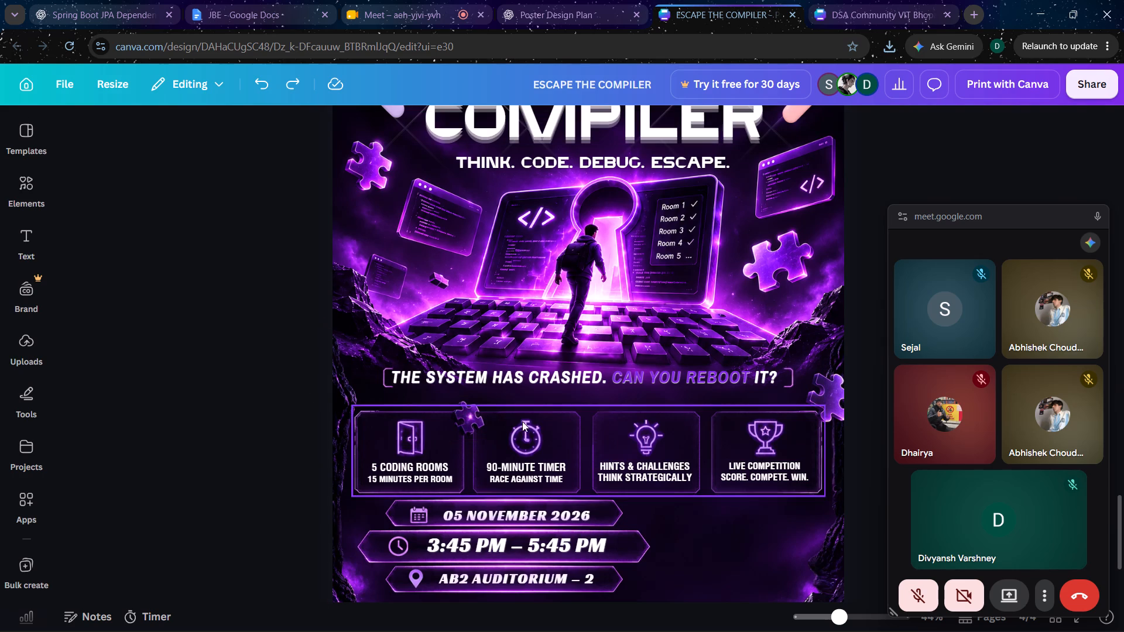
Group the "THE SYSTEM HAS CRASHED. CAN YOU REBOOT IT?" headline with only its two brackets.
click(551, 375)
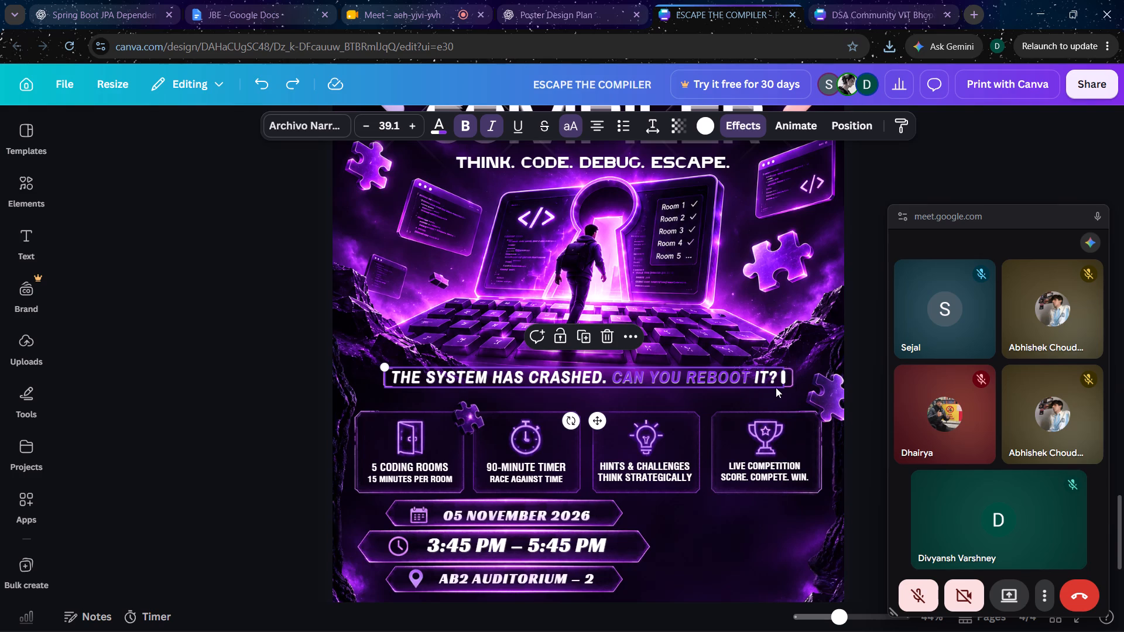
shift+click(779, 387)
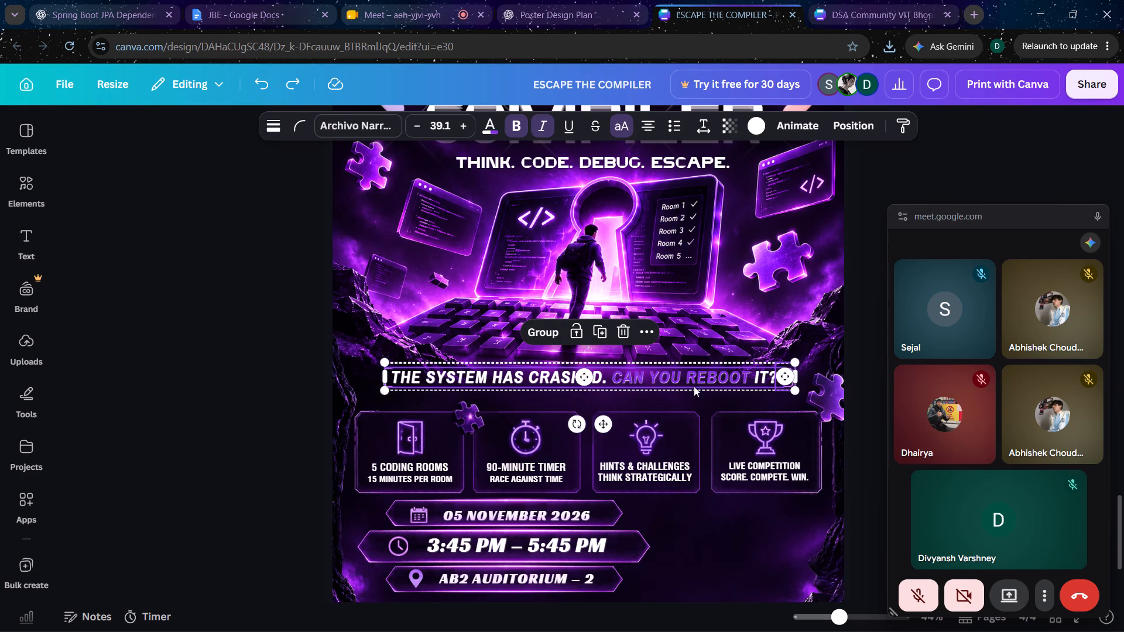
shift+click(395, 388)
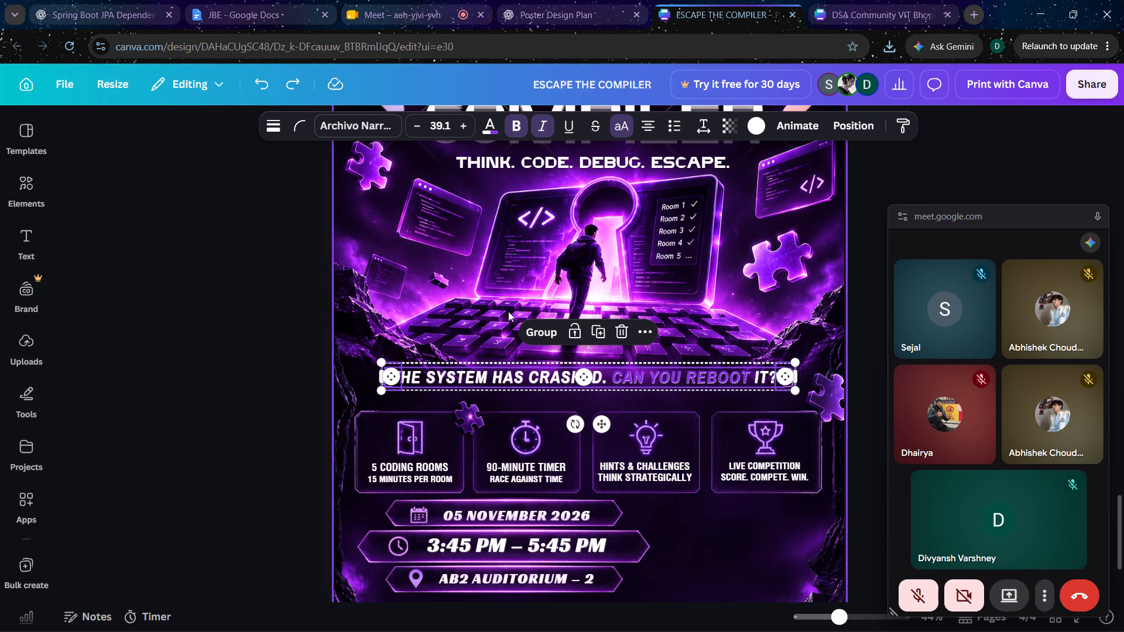
click(544, 325)
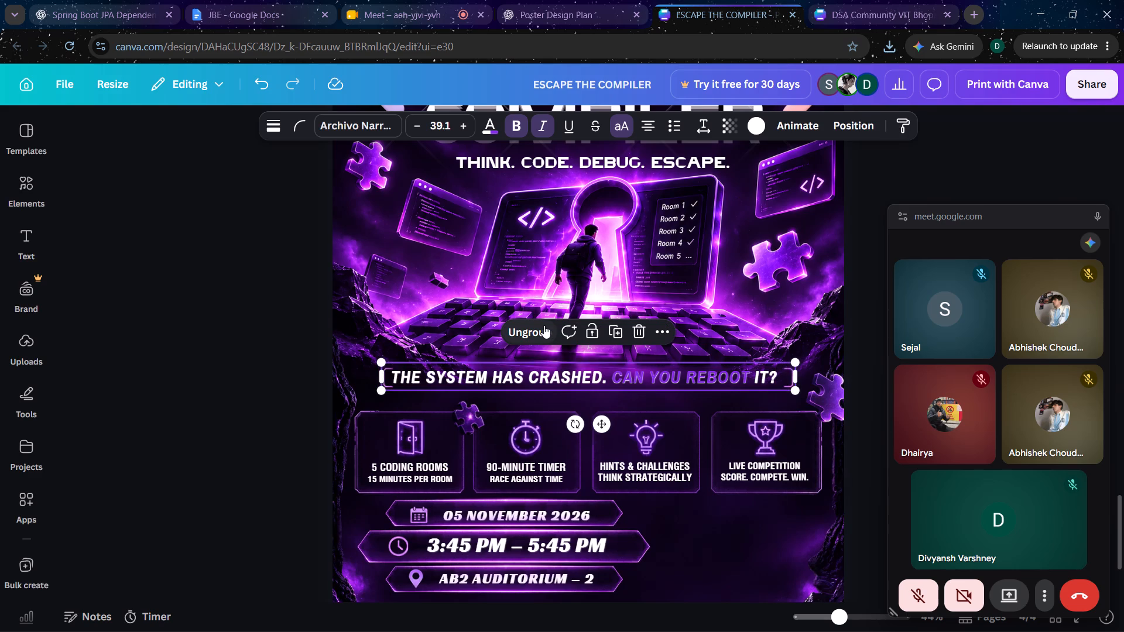
Nudge the bracketed headline group down until it sits just above the four feature cards.
key(Down)
key(Down)
key(Down)
key(Down)
key(Down)
key(Down)
key(Down)
key(Down)
key(Down)
key(Down)
key(Down)
key(Down)
click(251, 386)
click(512, 369)
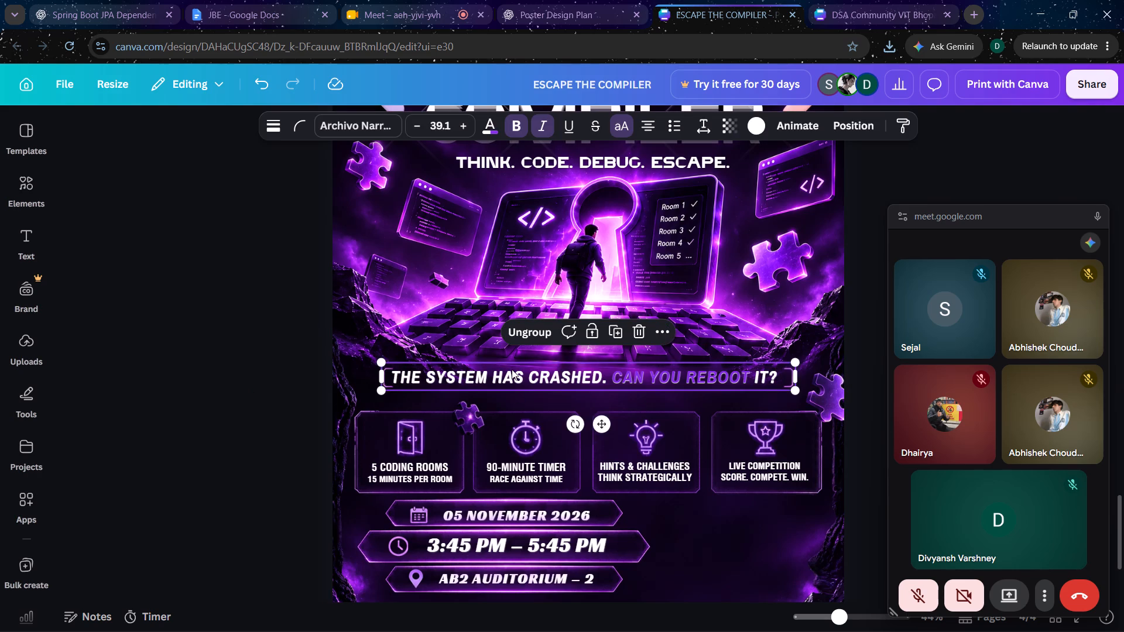
key(Down)
key(Down)
key(Down)
key(Down)
key(Down)
key(Down)
key(Down)
key(Down)
key(Down)
key(Down)
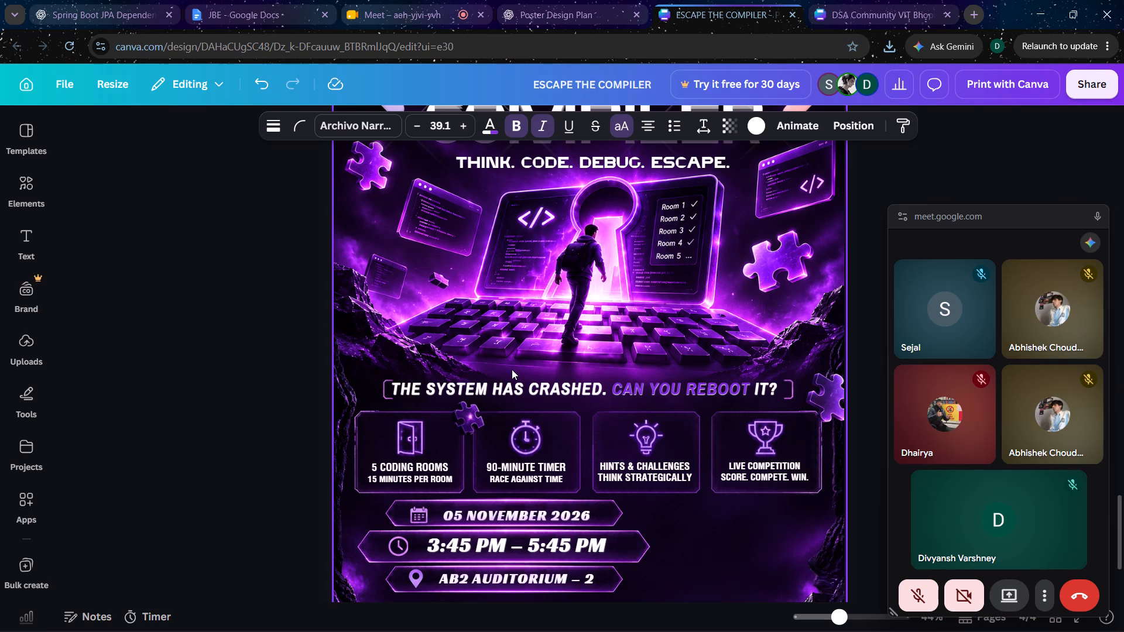
key(Down)
key(Down)
key(Down)
key(Down)
key(Down)
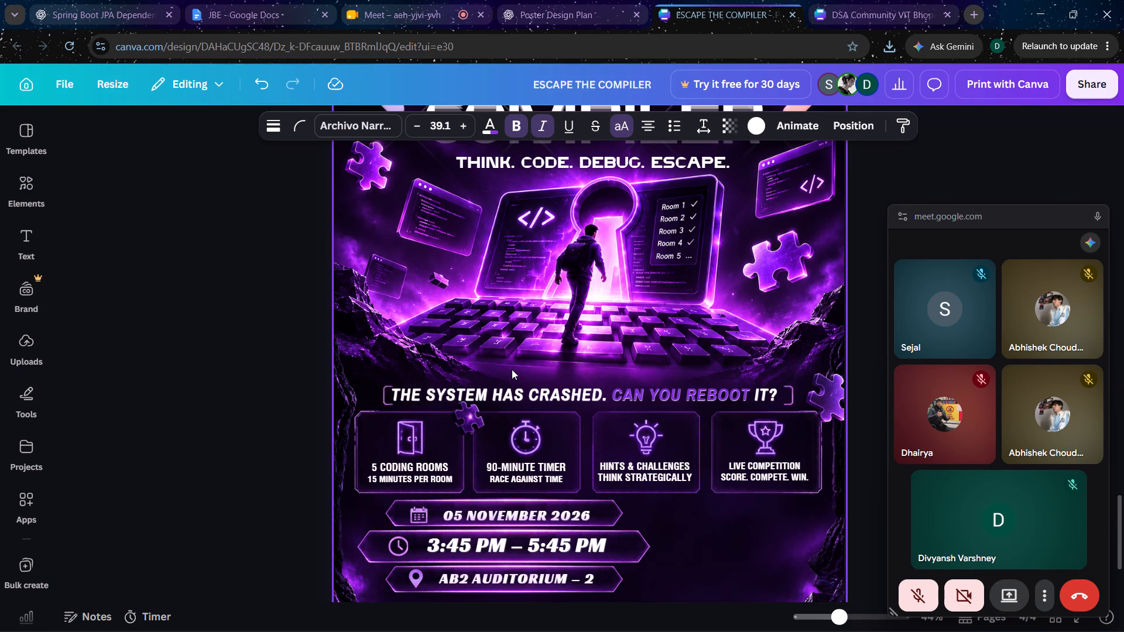
Nudge the feature cards group slightly down from the headline and center it horizontally on the page.
click(556, 432)
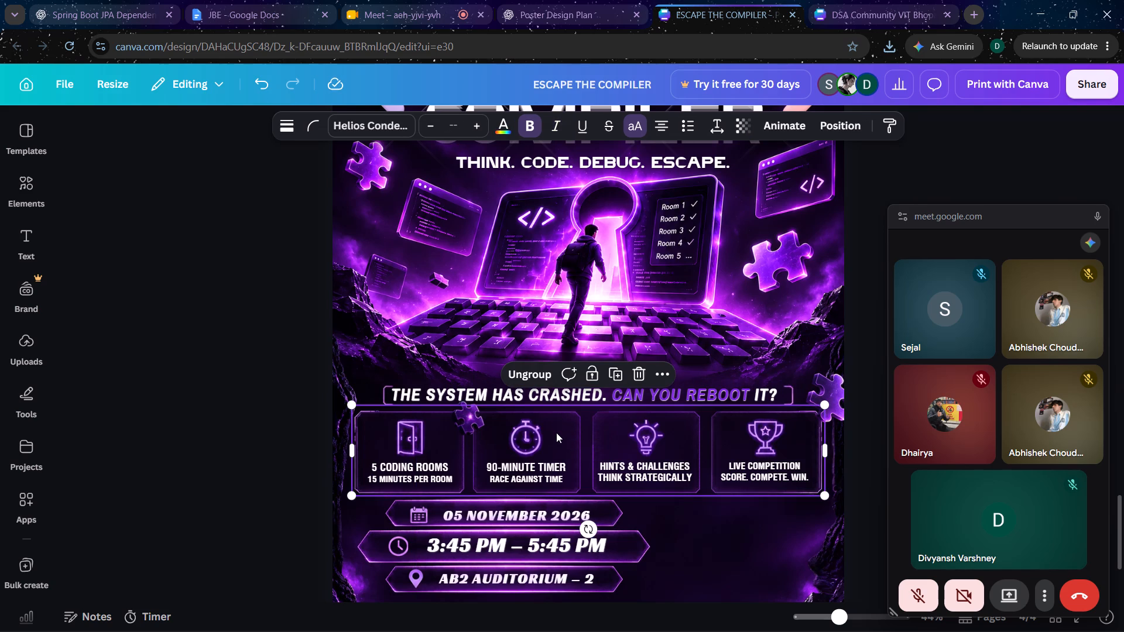
key(Down)
key(Down)
key(Down)
key(Down)
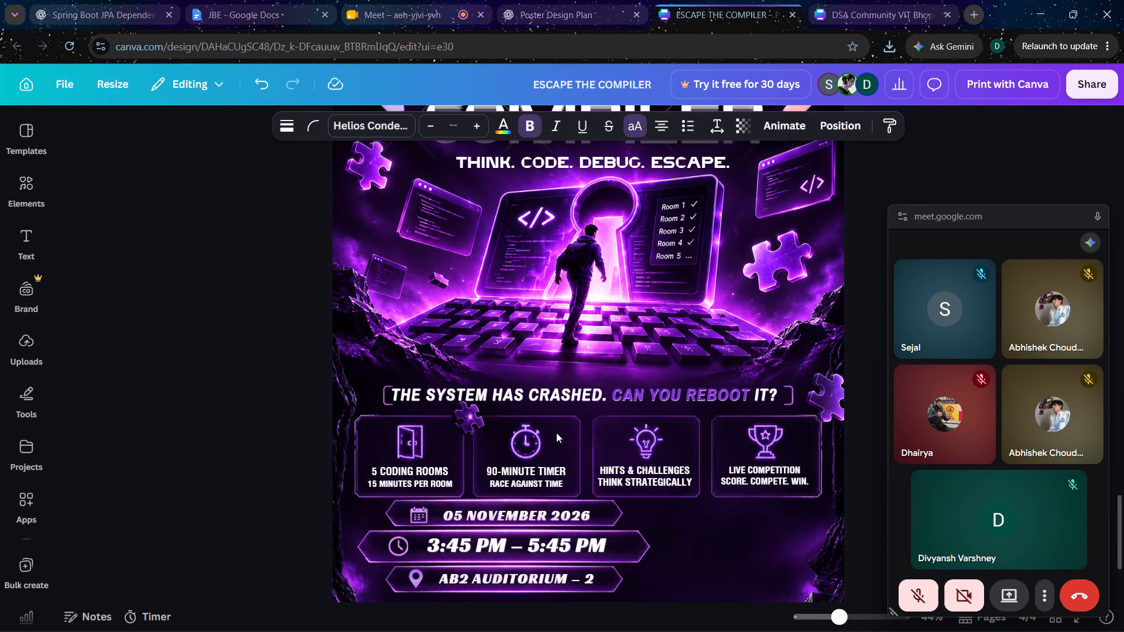
click(470, 422)
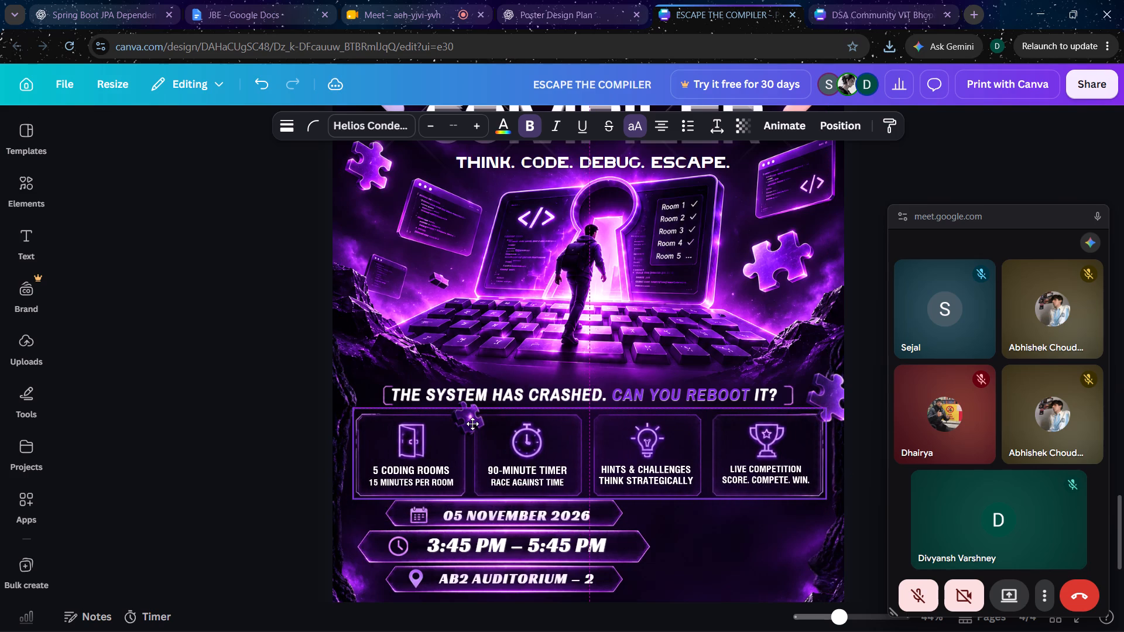
key(Left)
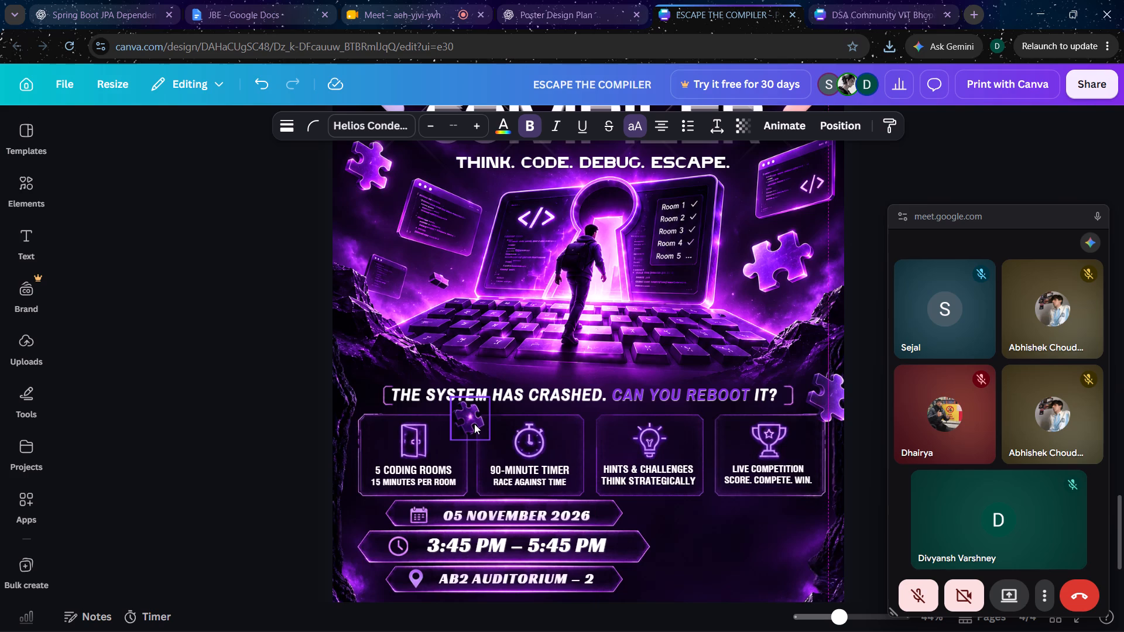
key(Left)
key(Left)
key(Left)
key(Right)
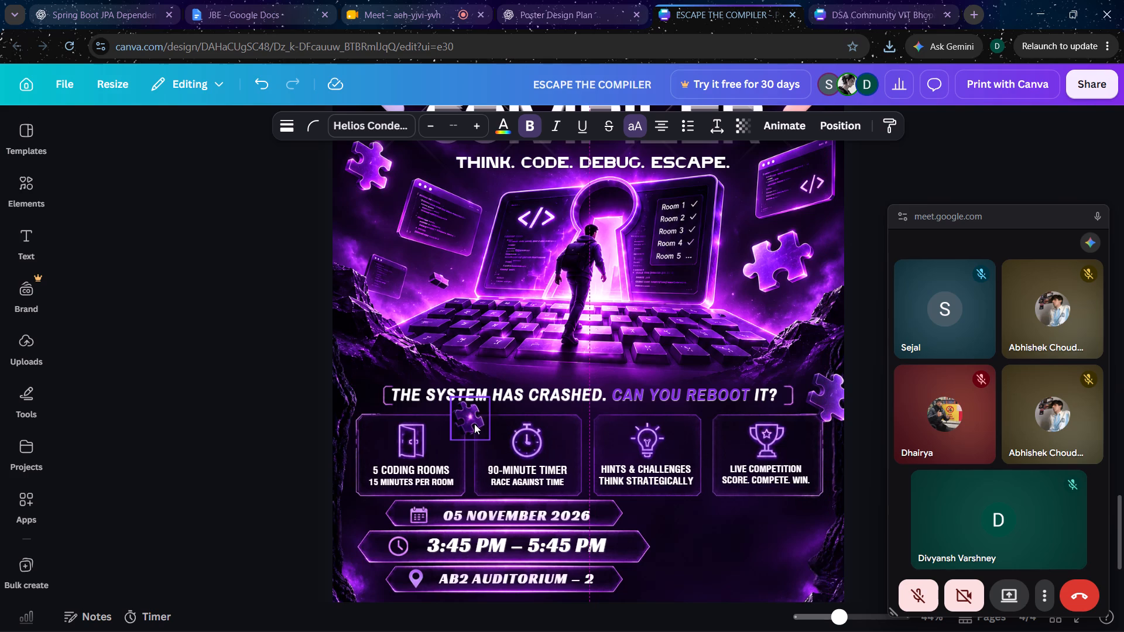
Nudge the small puzzle piece down so it sits between the coding rooms and 90-minute timer cards.
click(464, 417)
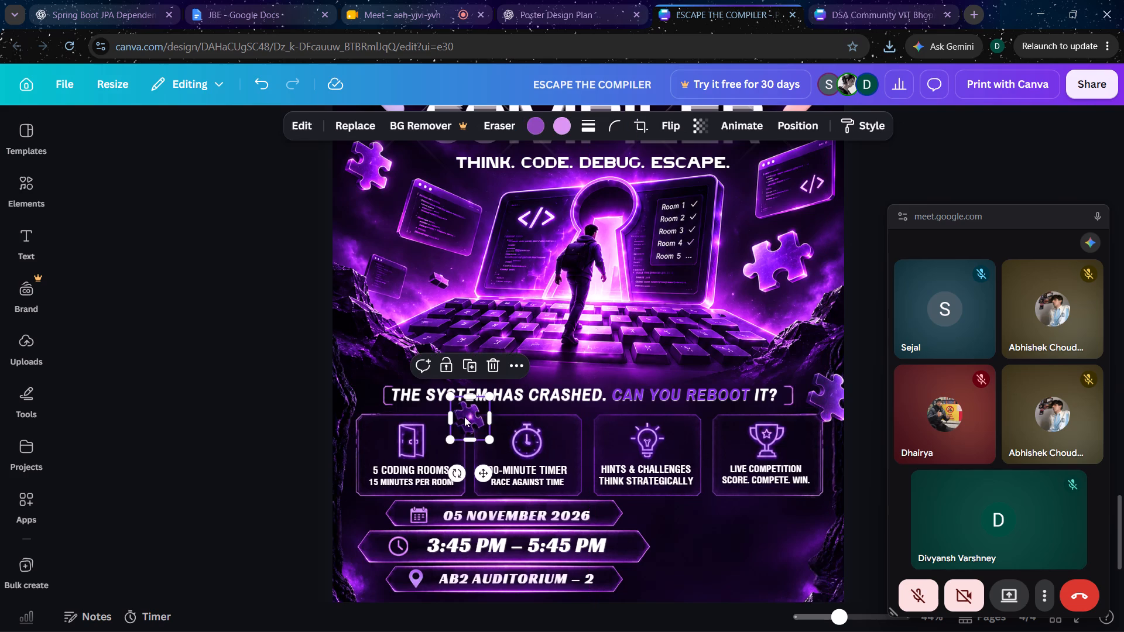
key(Down)
key(Down)
key(Down)
key(Down)
key(Down)
key(Down)
key(Down)
key(Down)
key(Down)
key(Down)
key(Down)
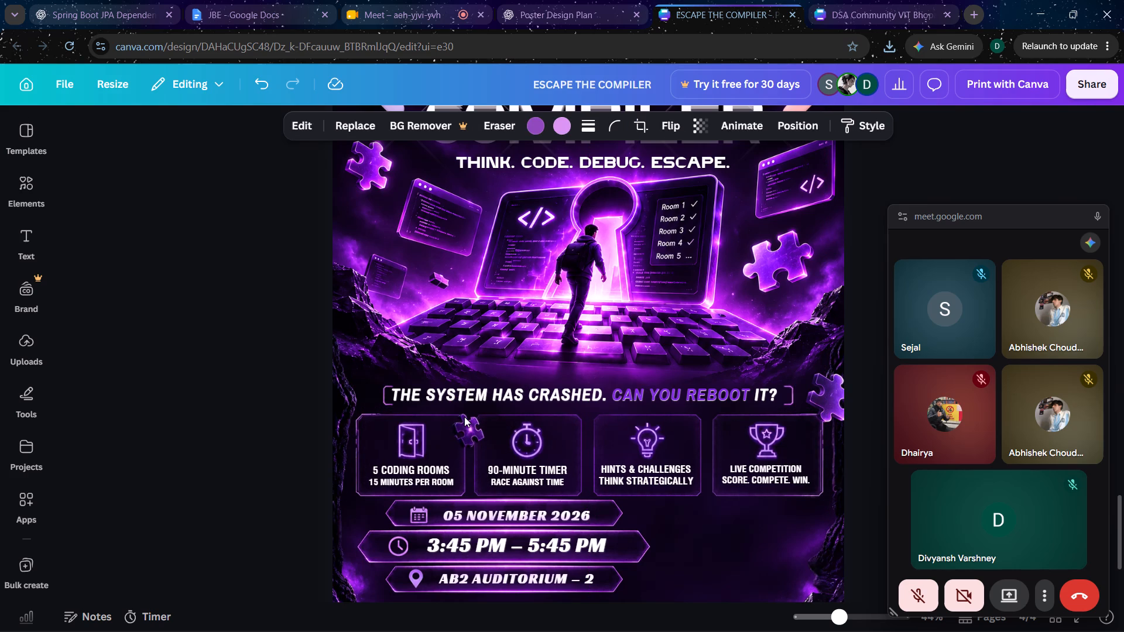
Move the larger puzzle piece at the page's right edge down beside the live competition card.
drag(828, 405, 826, 431)
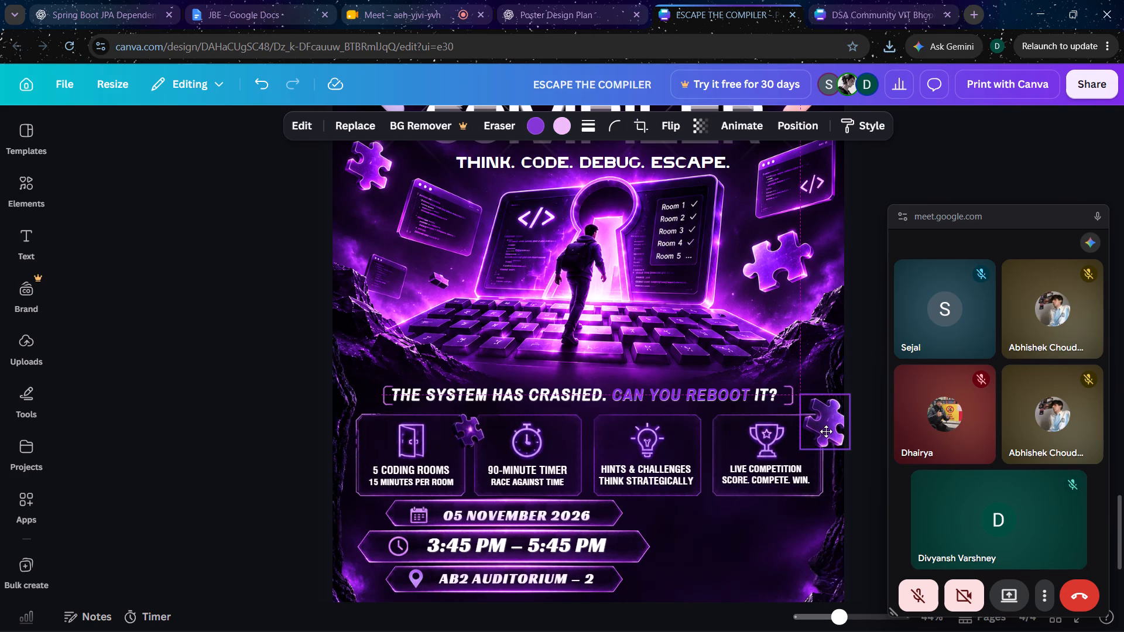
drag(826, 431, 827, 437)
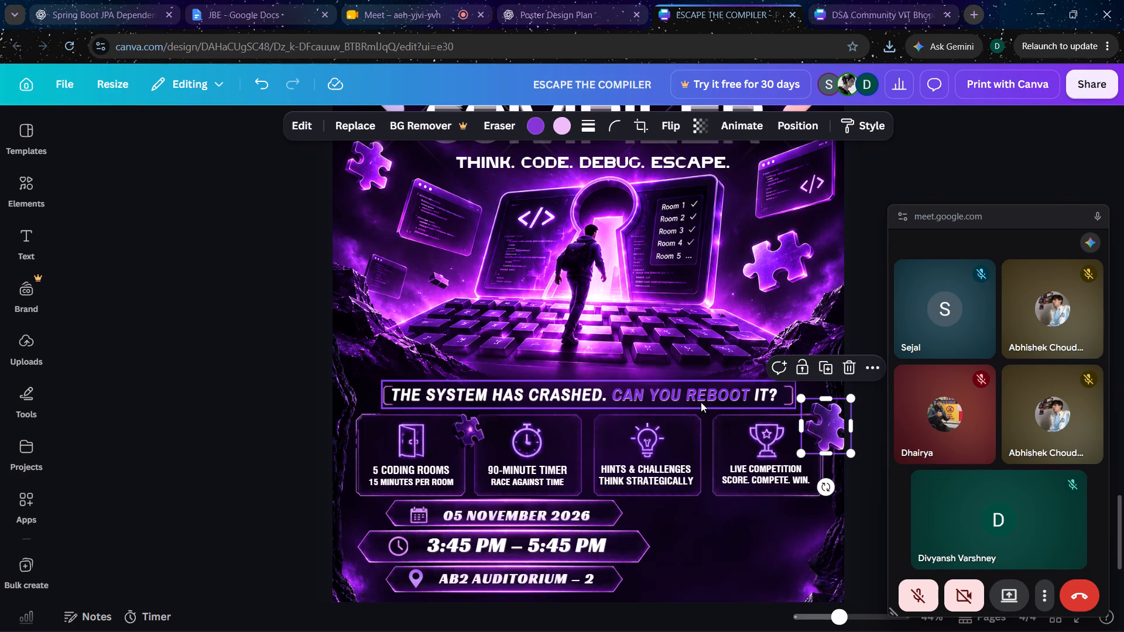
click(701, 401)
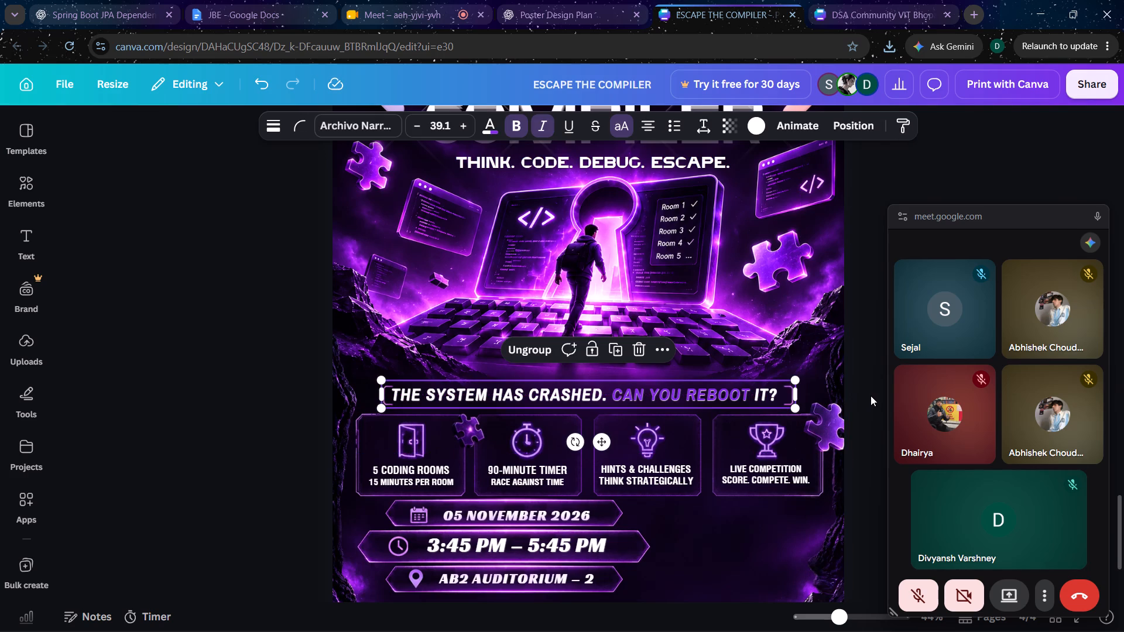
click(871, 396)
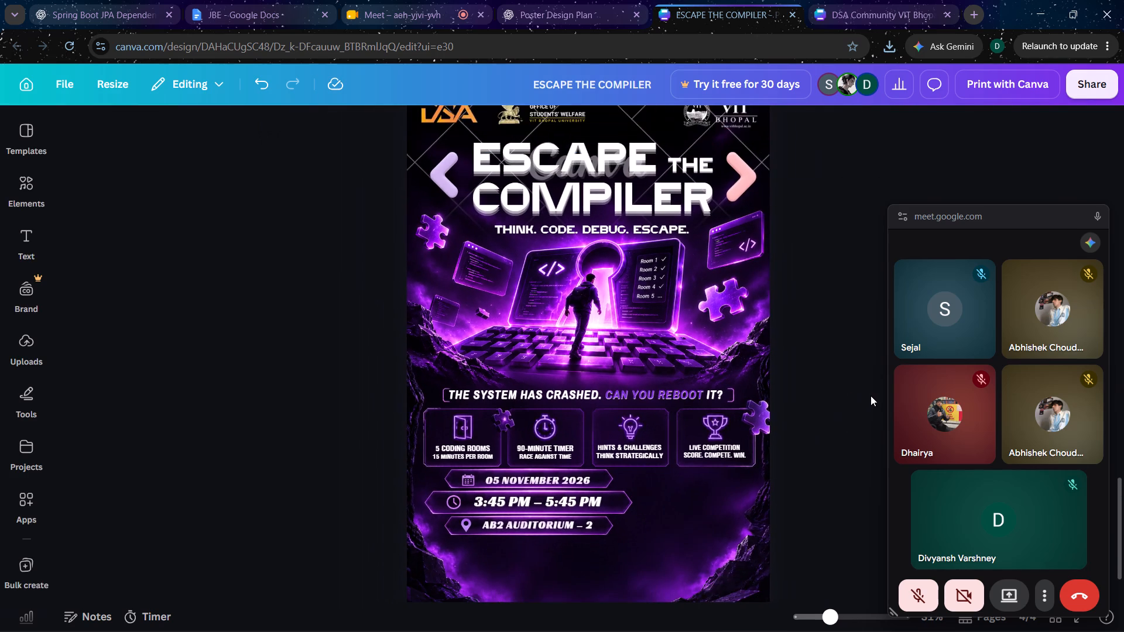
Nudge the date, time and venue group slightly down from the feature cards and a little further left.
scroll(871, 396, down, 2)
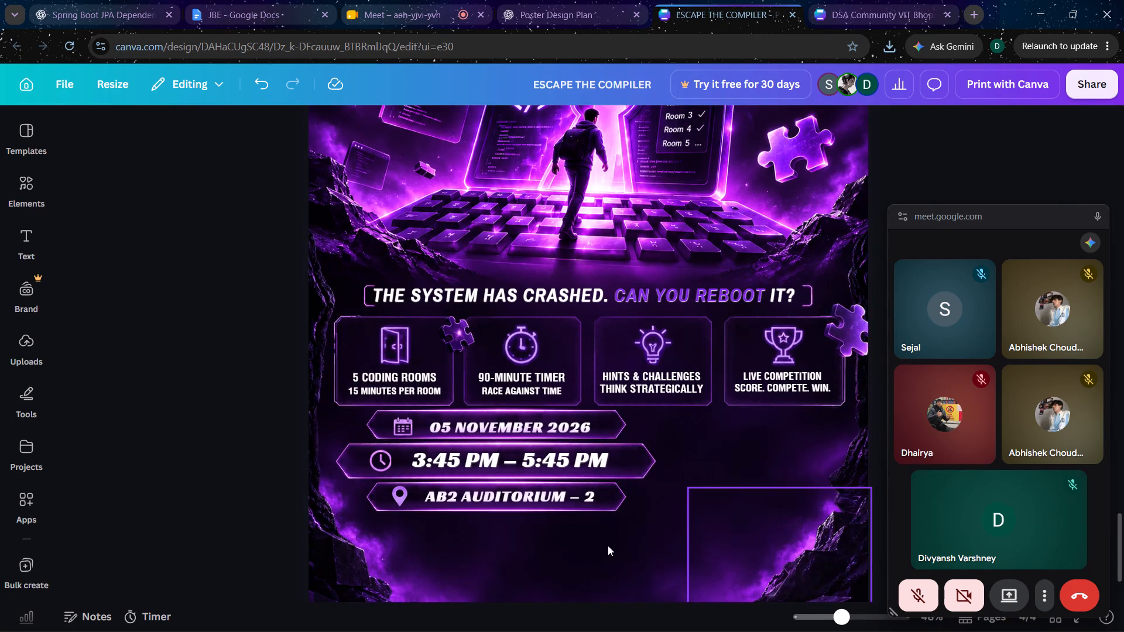
click(574, 492)
key(Down)
key(Down)
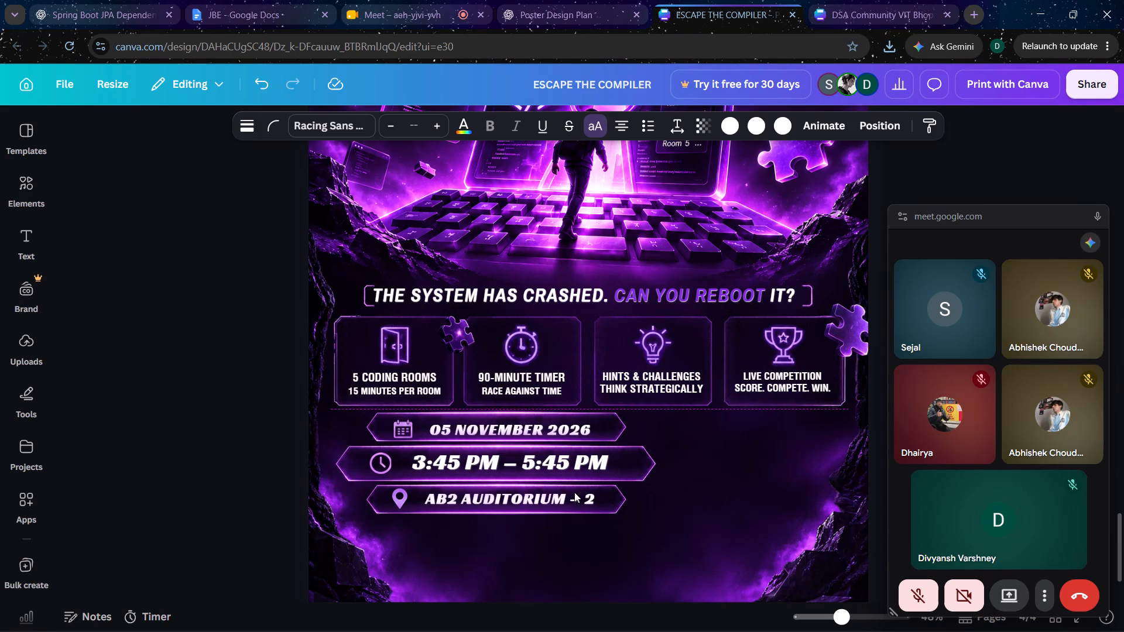
key(Left)
key(Left)
key(Left)
key(Left)
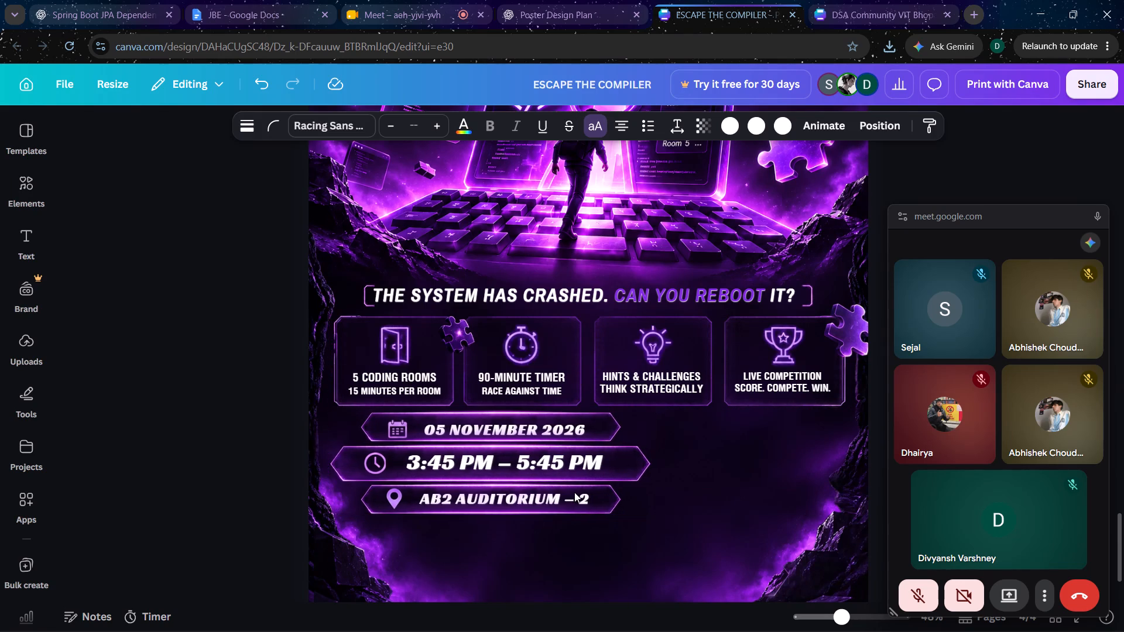
key(Down)
key(Down)
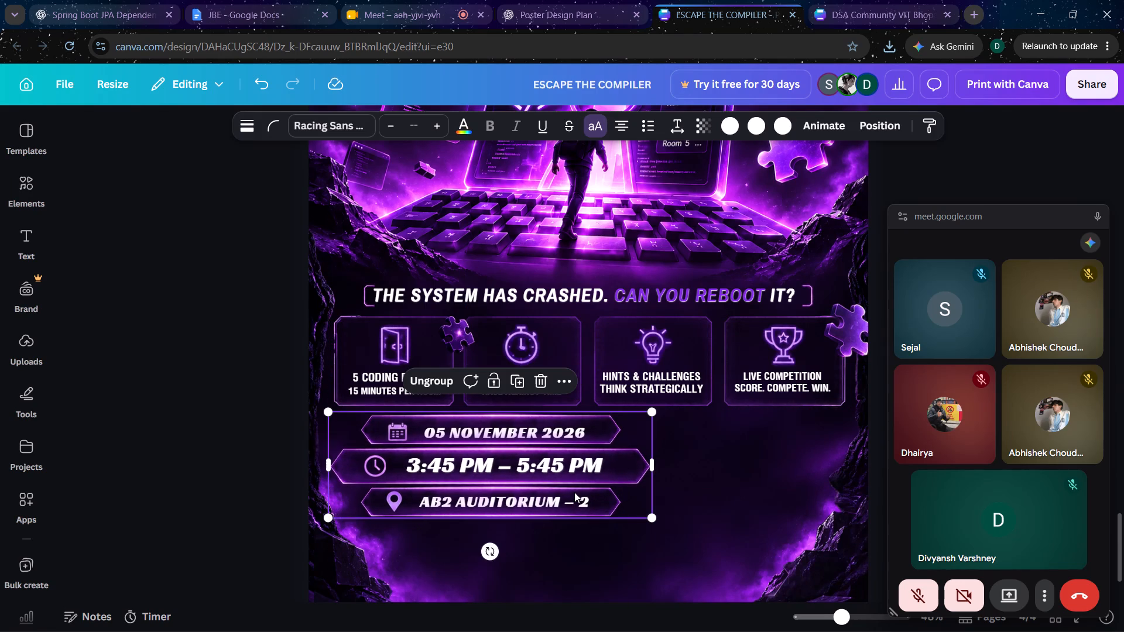
key(Left)
key(Left)
key(Left)
click(139, 450)
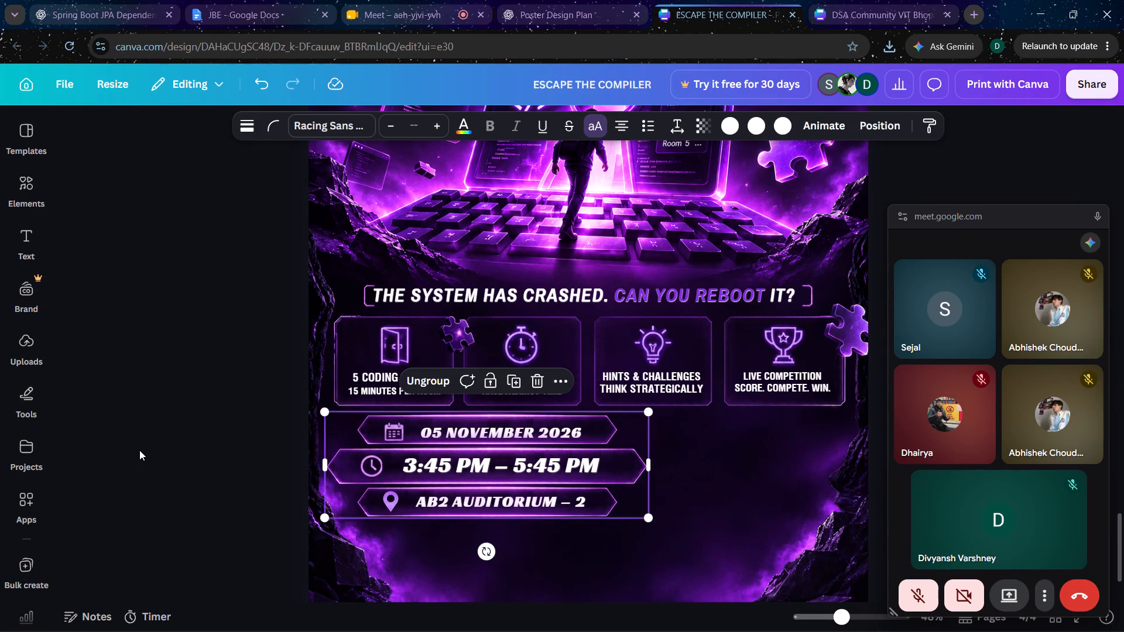
Fine-tune the date, time and venue group's position beneath the feature cards, nudging it very slightly left and down.
scroll(407, 454, right, 1)
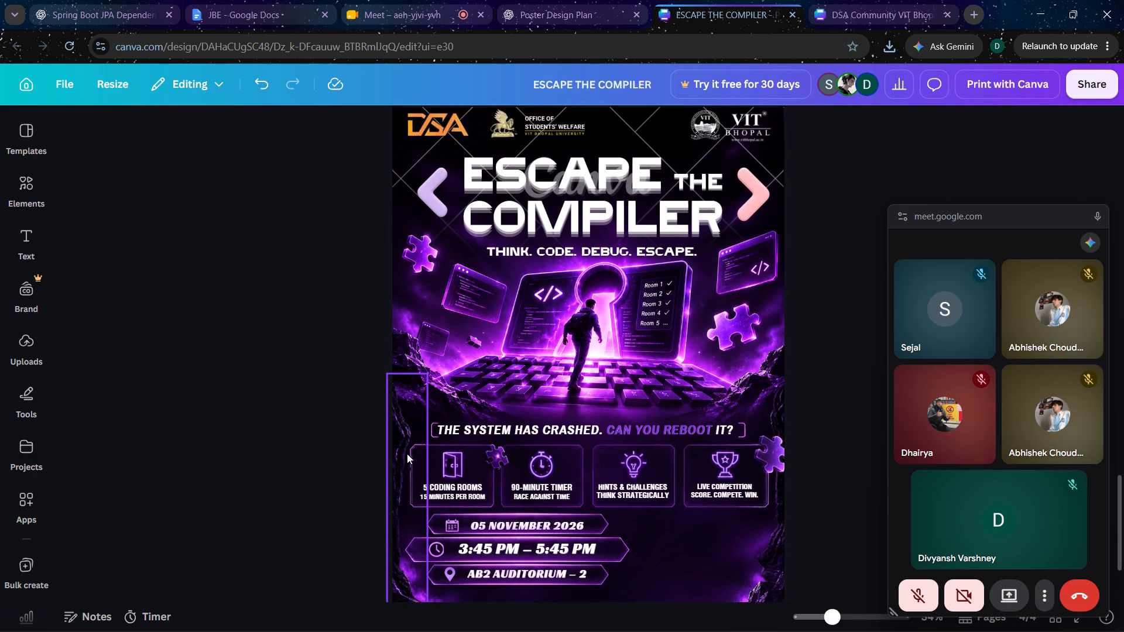
scroll(407, 454, right, 1)
click(573, 506)
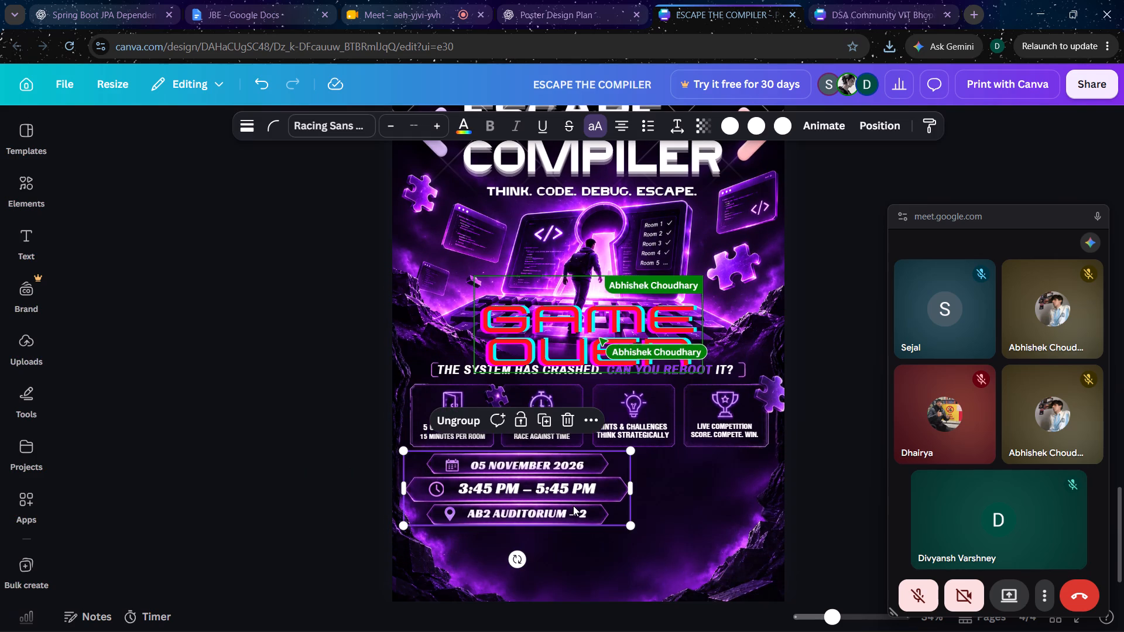
key(Left)
key(Left)
key(Left)
key(Left)
key(Down)
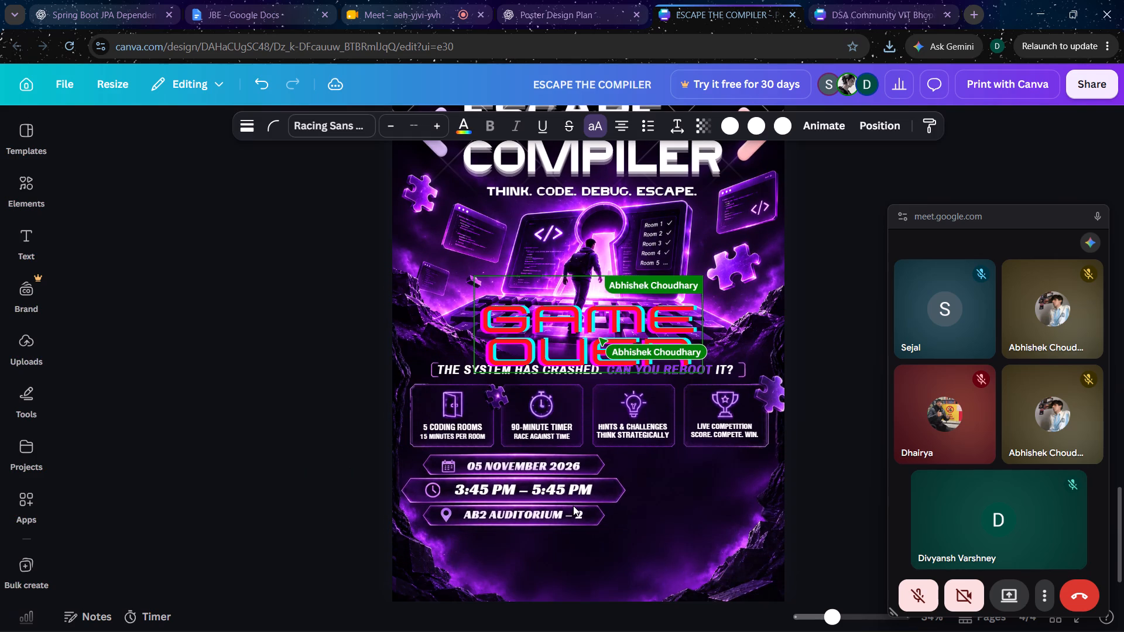
key(Right)
key(Right)
key(Right)
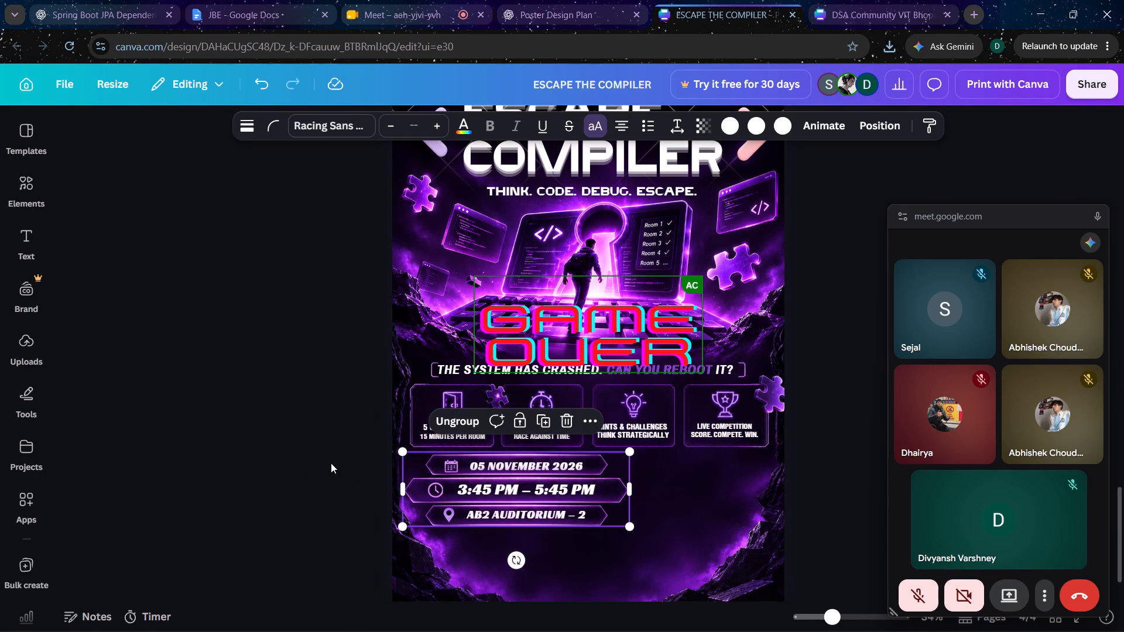
click(327, 463)
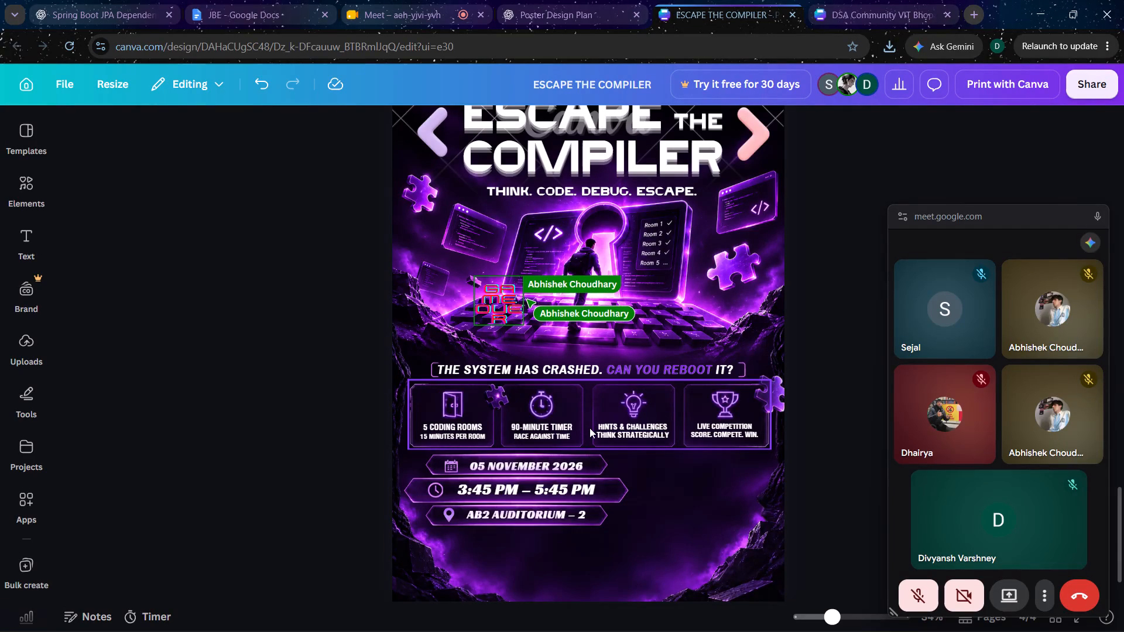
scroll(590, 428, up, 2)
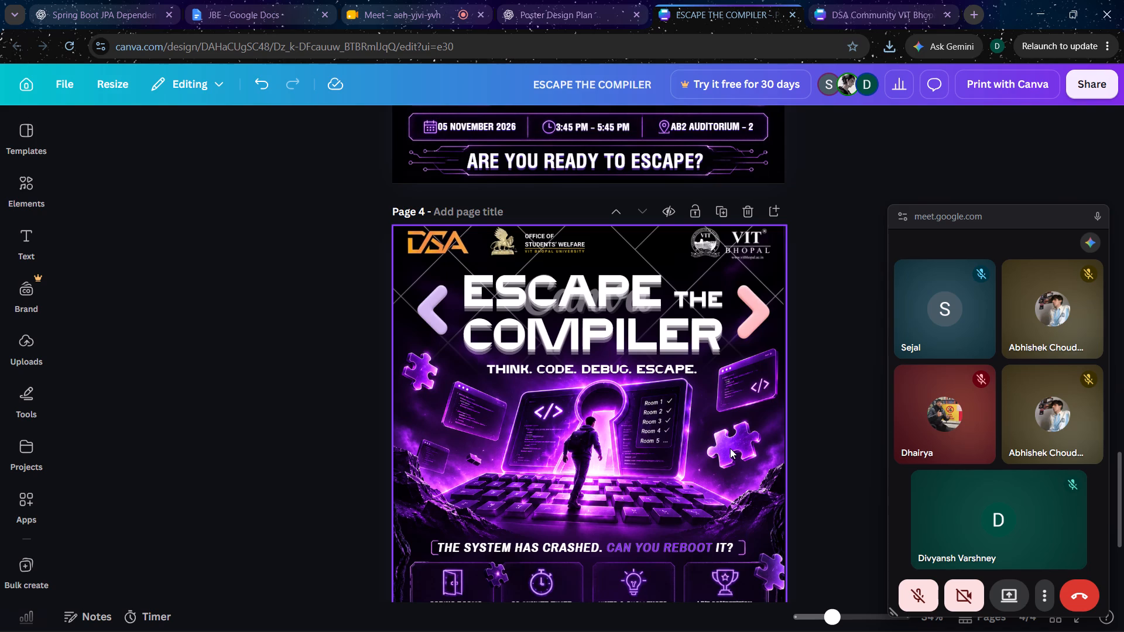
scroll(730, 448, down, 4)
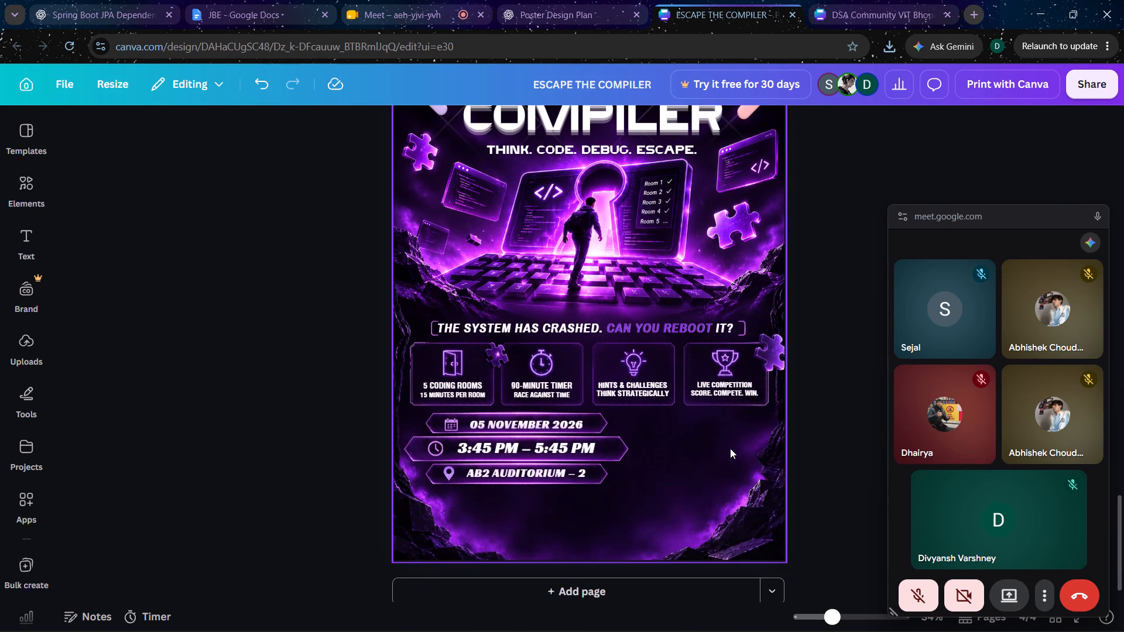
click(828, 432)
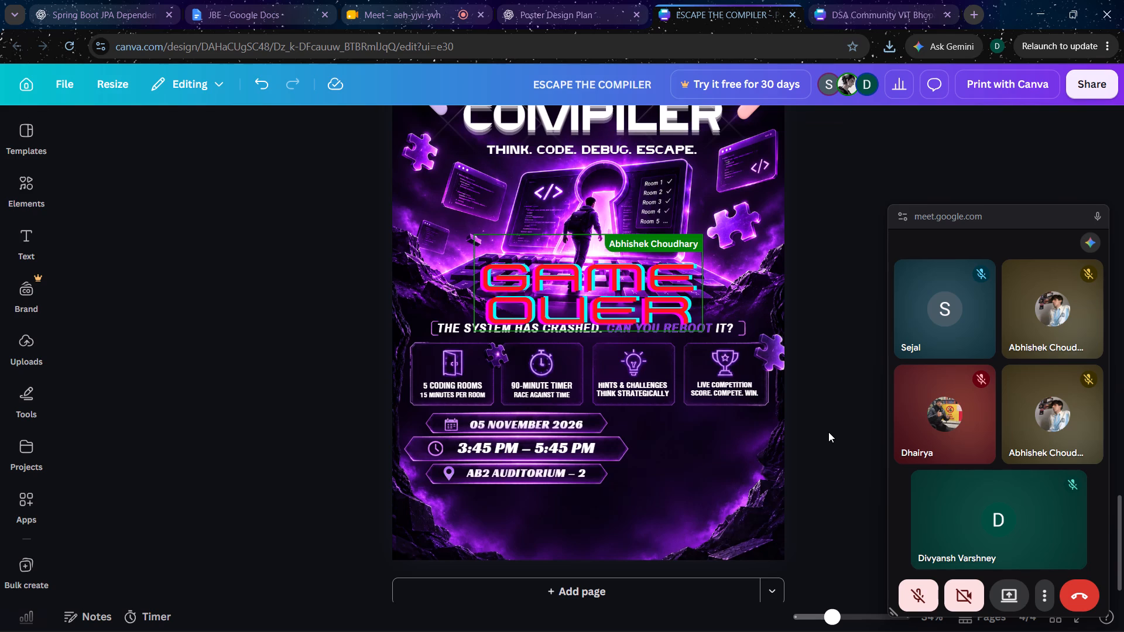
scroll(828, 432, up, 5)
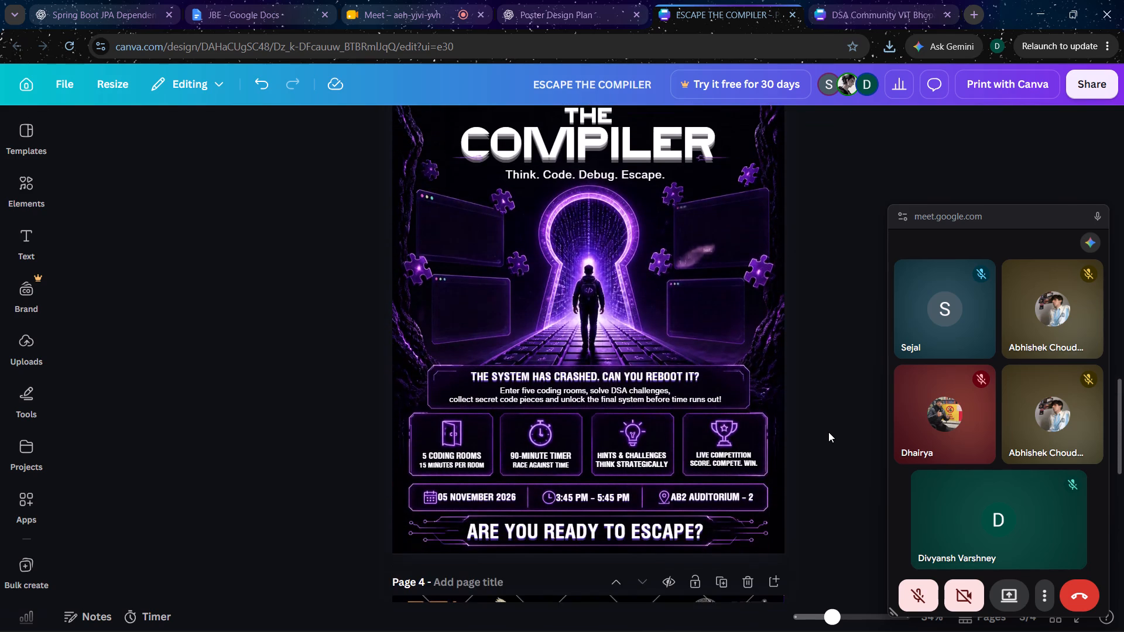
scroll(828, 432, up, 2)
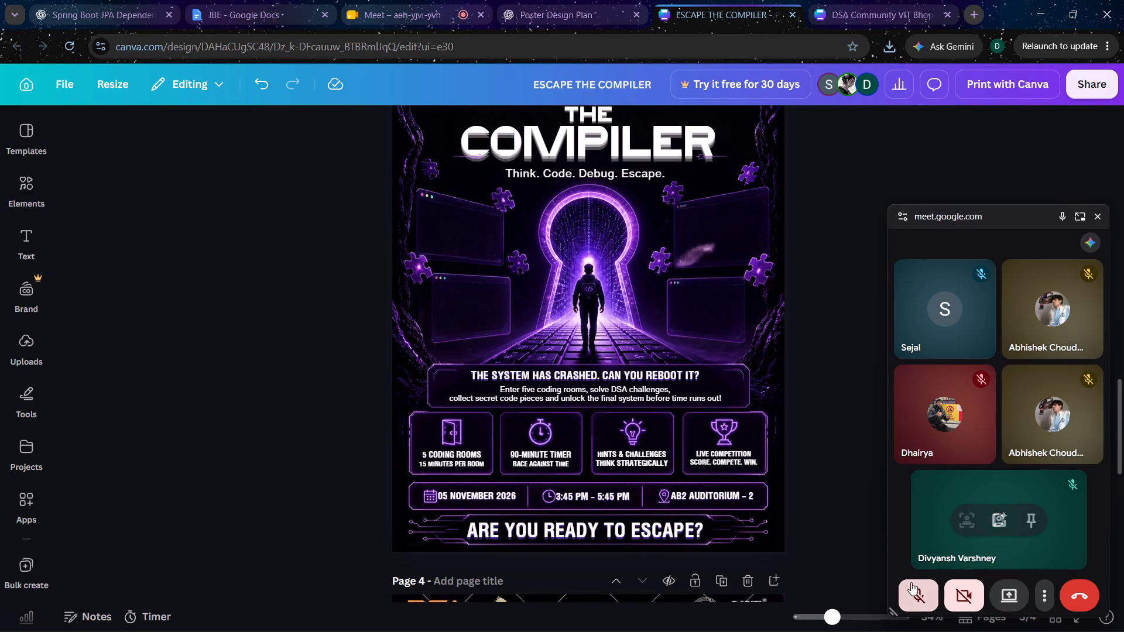
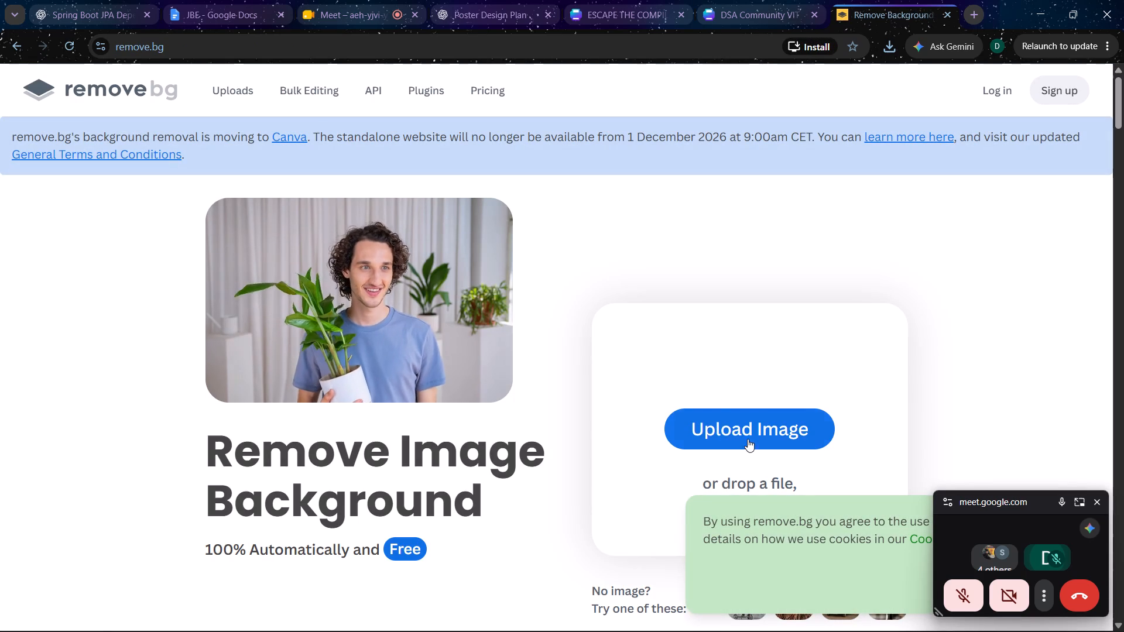
Remove the background from the samVITya'26 (1) image and download the free 500 x 500 preview.
click(750, 442)
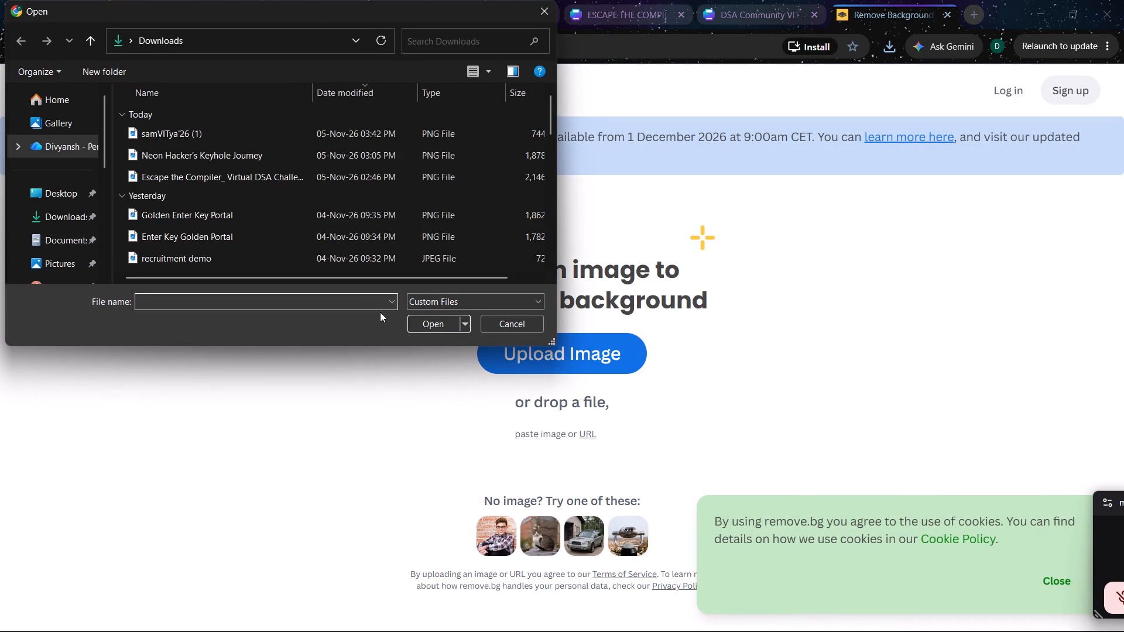
click(200, 132)
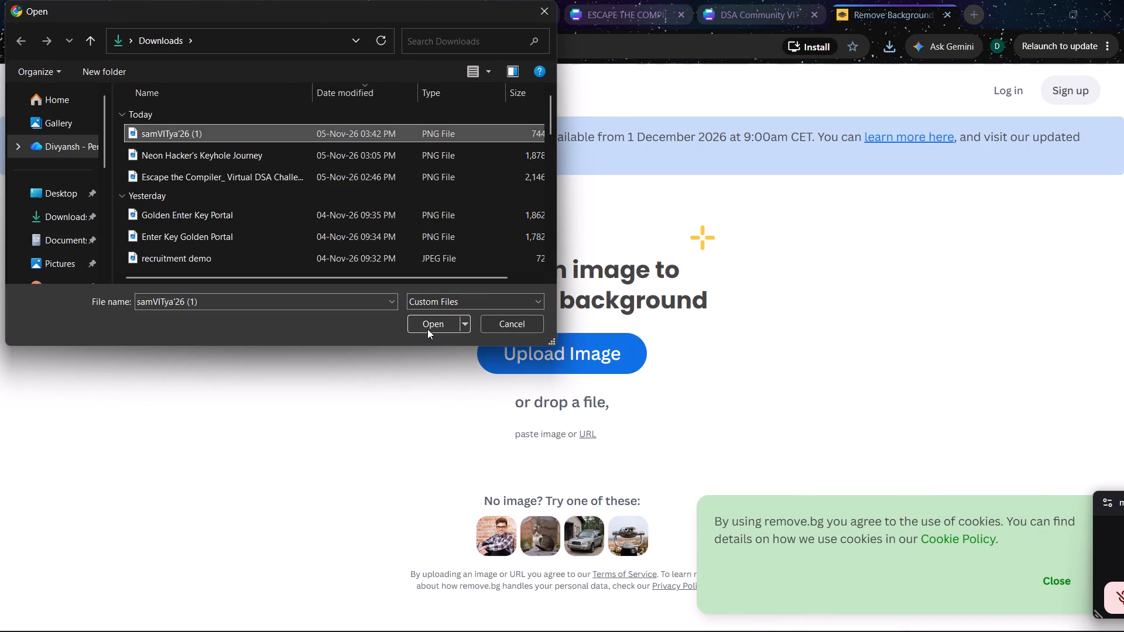
click(427, 329)
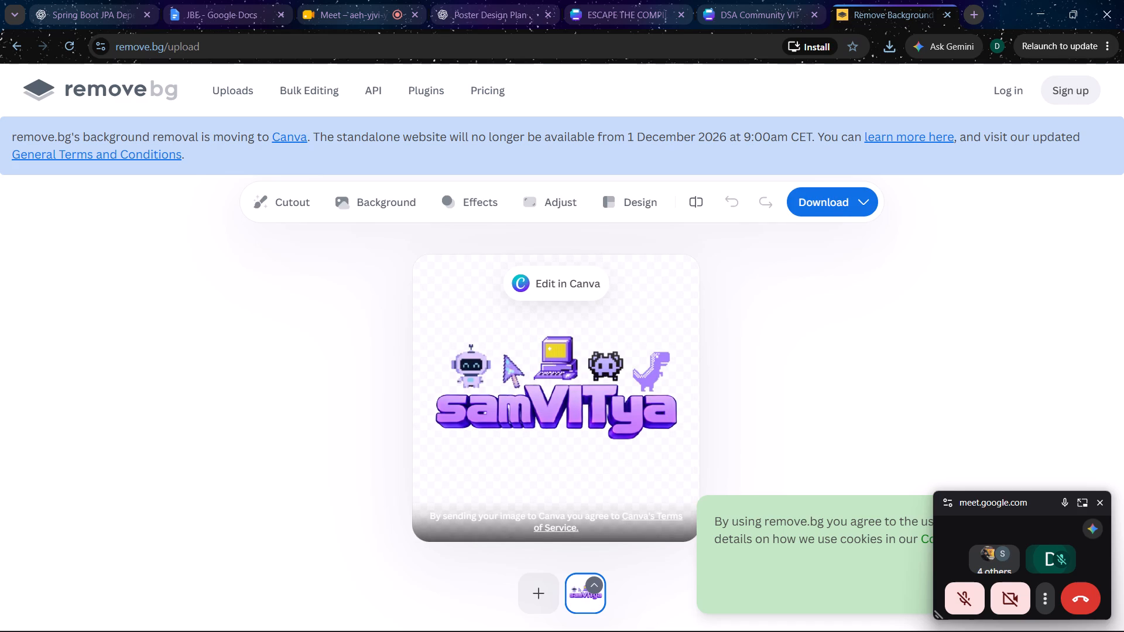
click(842, 211)
click(911, 240)
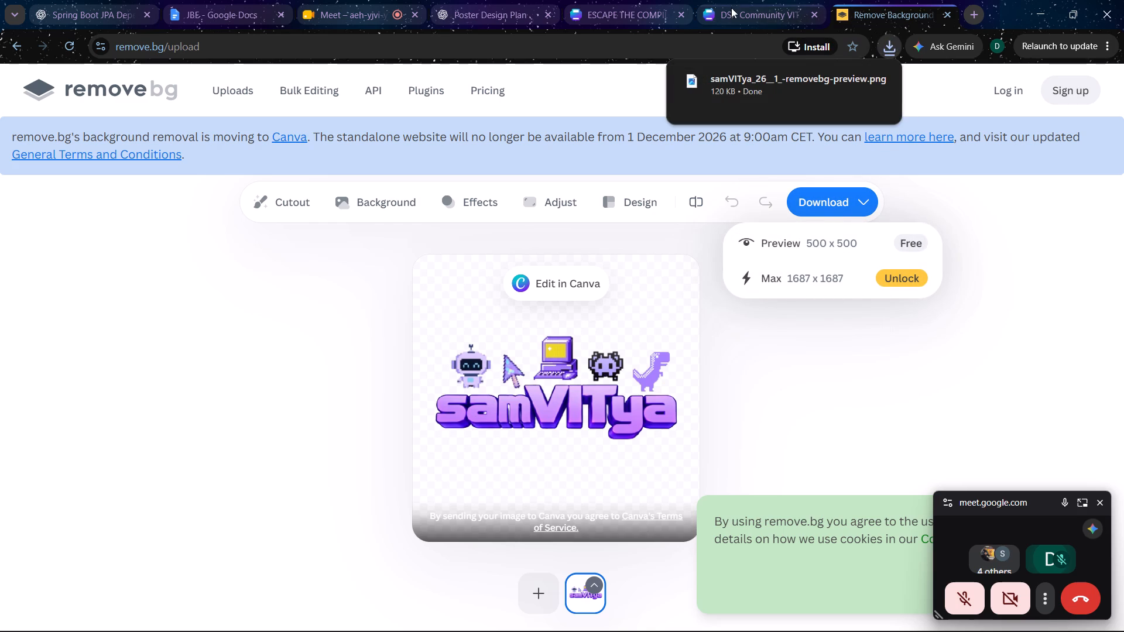
Switch to the ESCAPE THE COMPILER design in Canva and place the downloaded background-free samVITya logo on the poster.
click(620, 8)
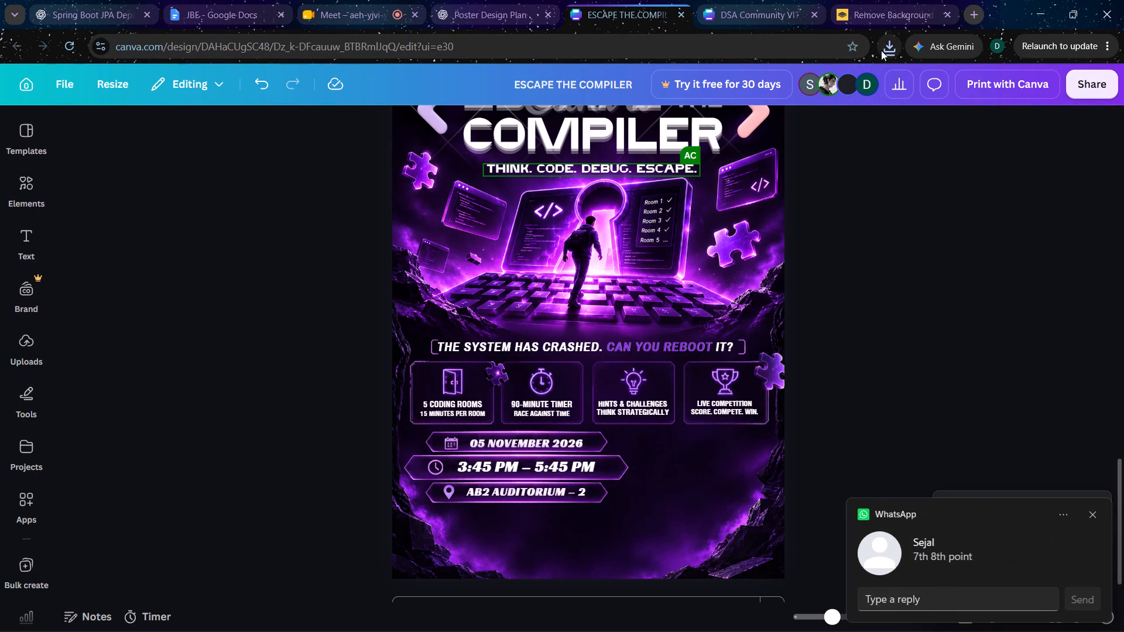
click(881, 50)
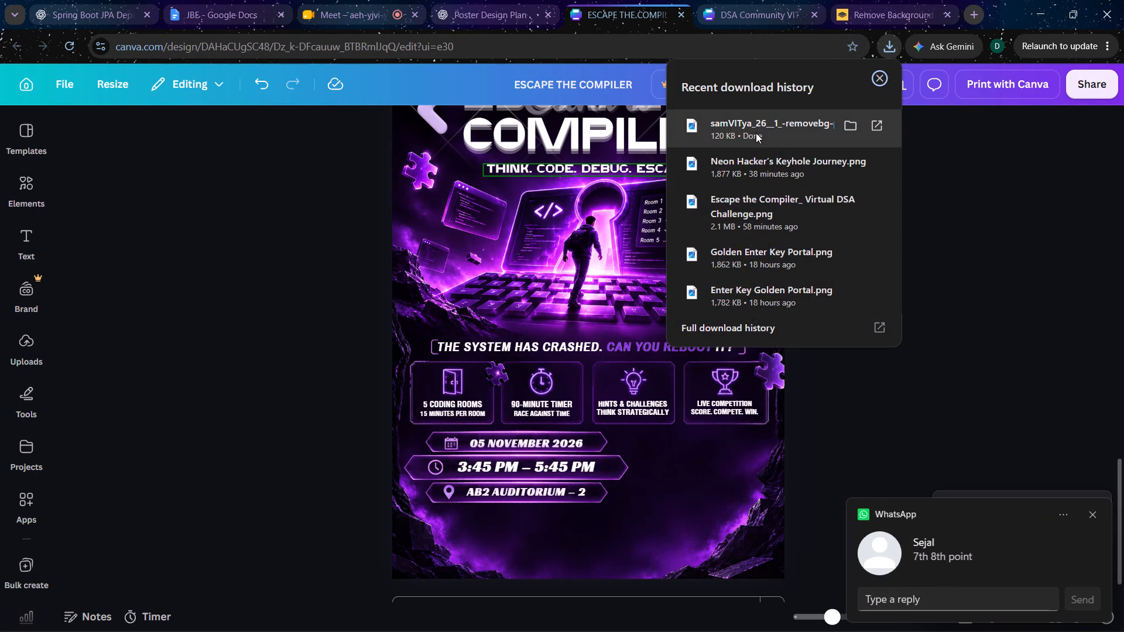
drag(756, 133, 608, 292)
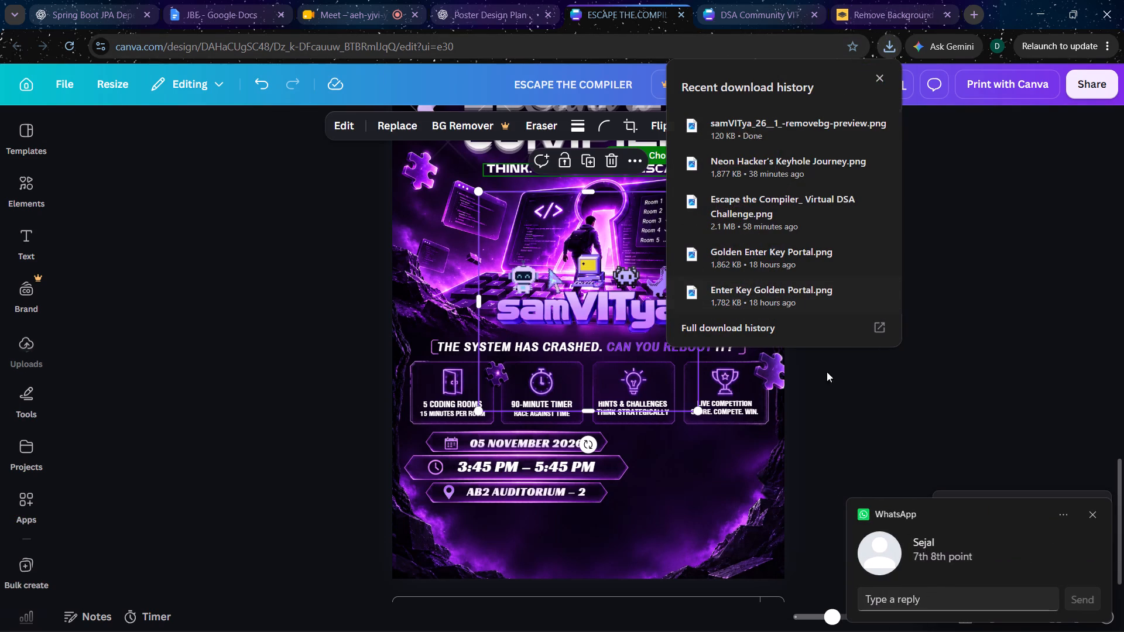
click(844, 383)
Shrink the samVITya logo to about 13 x 13 and move it into the header row beside the VIT Bhopal logo.
scroll(844, 383, up, 2)
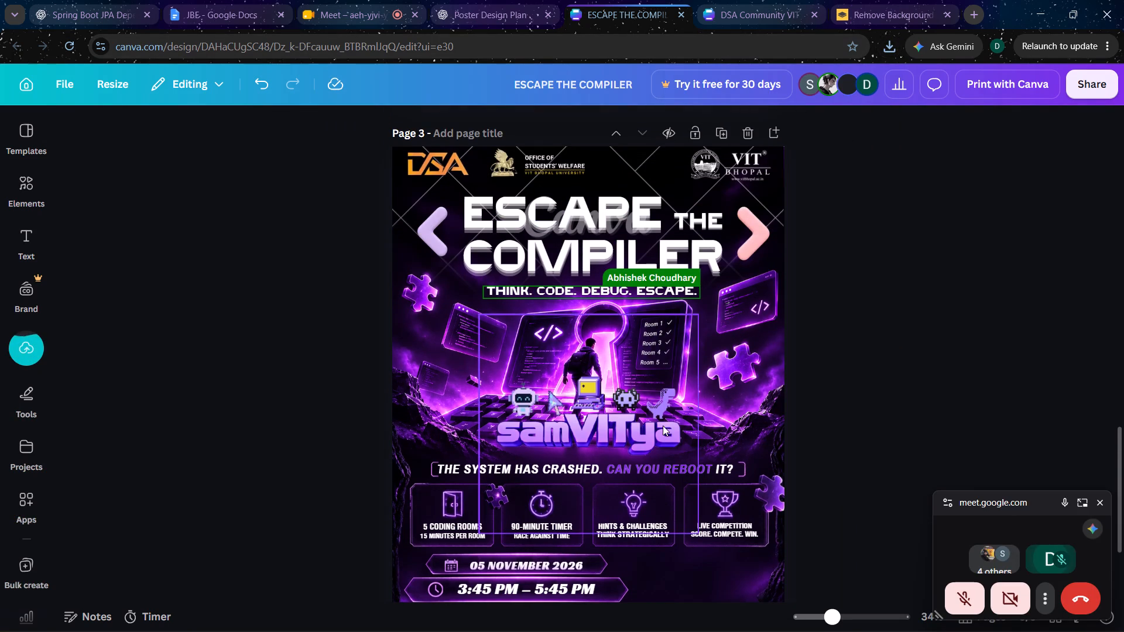
click(609, 429)
drag(698, 533, 617, 451)
drag(571, 377, 659, 172)
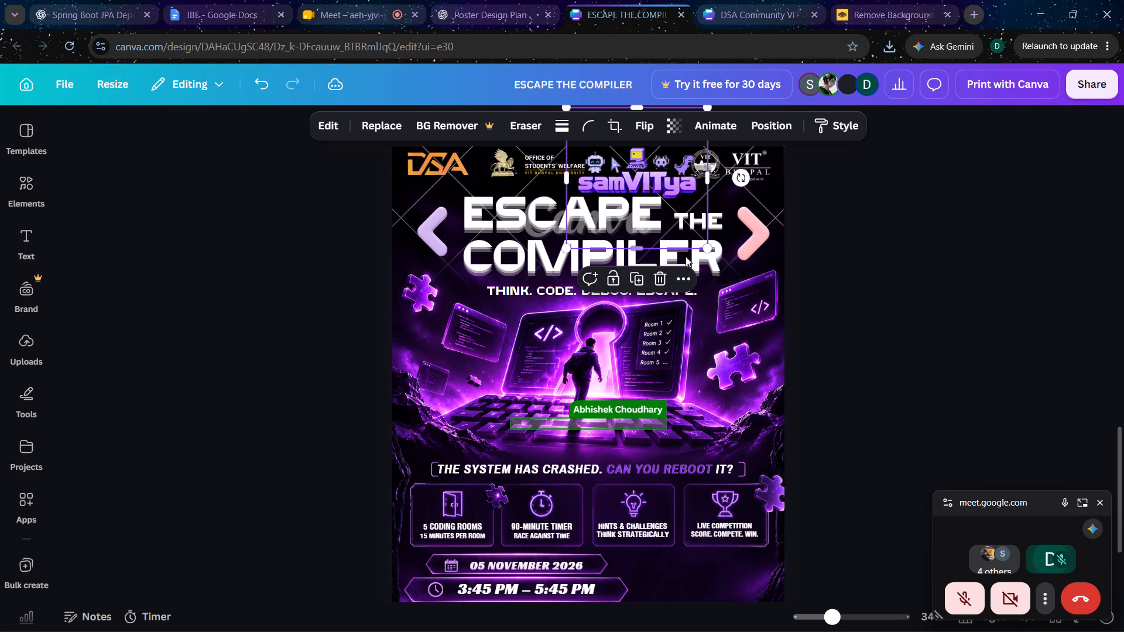
drag(708, 245, 684, 225)
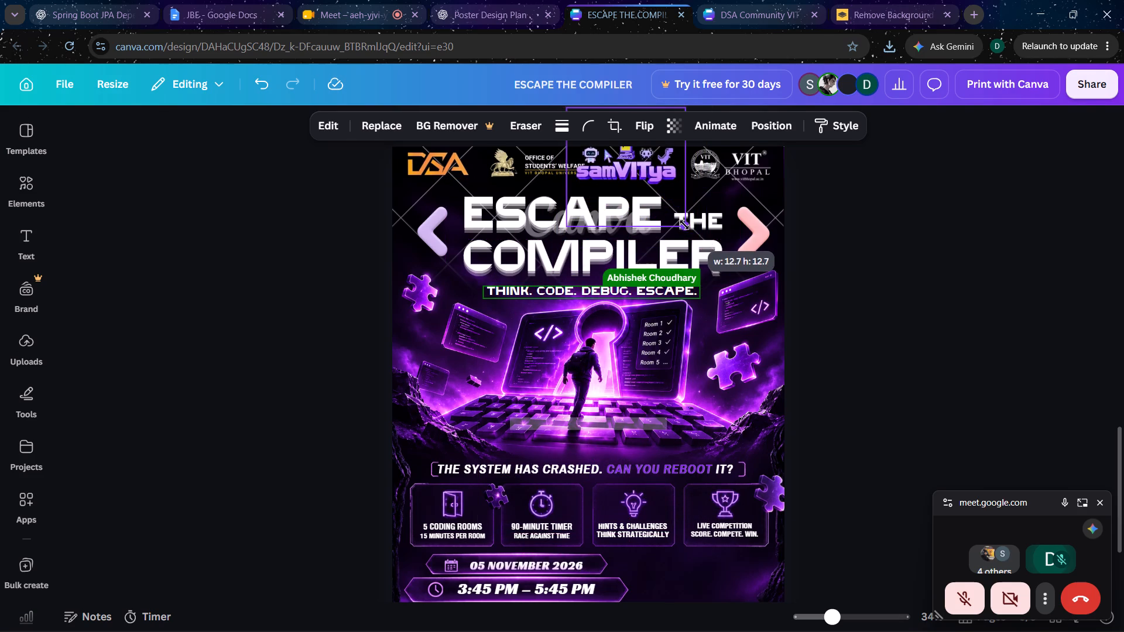
drag(684, 225, 684, 224)
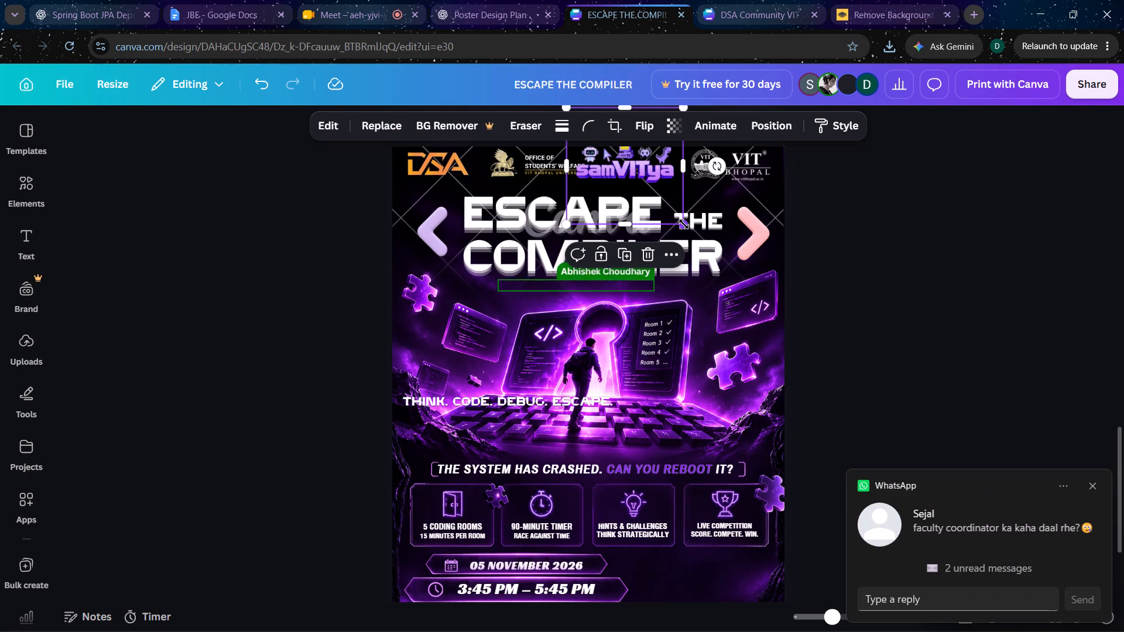
Shrink the samVITya logo further to about 10.6 x 10.6 and shift it right, between the Students' Welfare and VIT Bhopal logos.
key(Right)
key(Right)
key(Right)
key(Right)
key(Right)
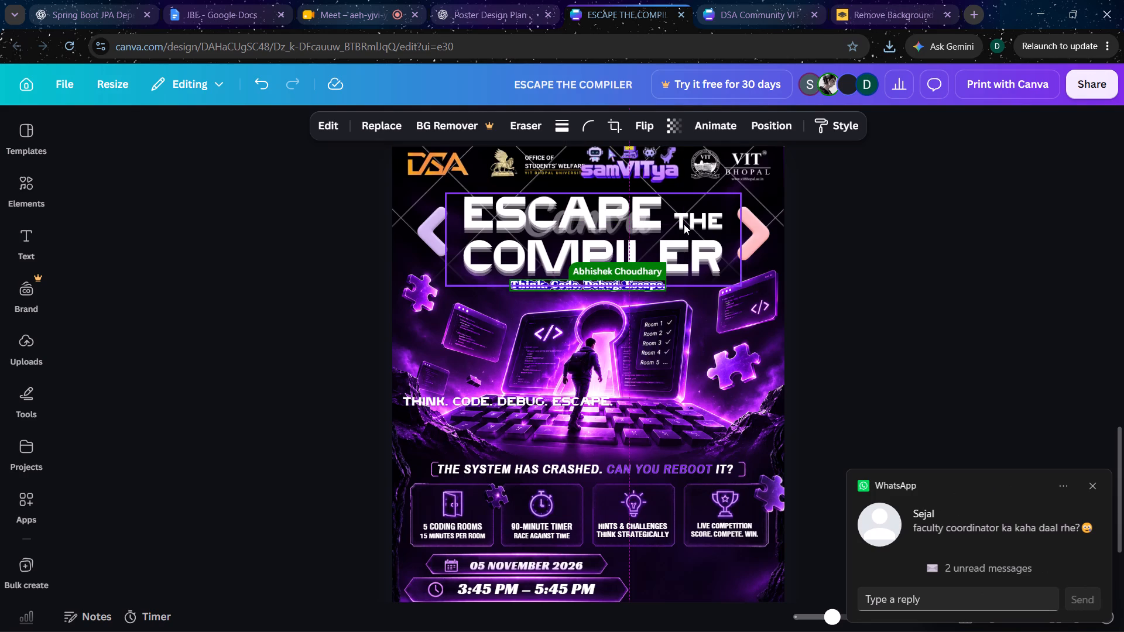
click(653, 169)
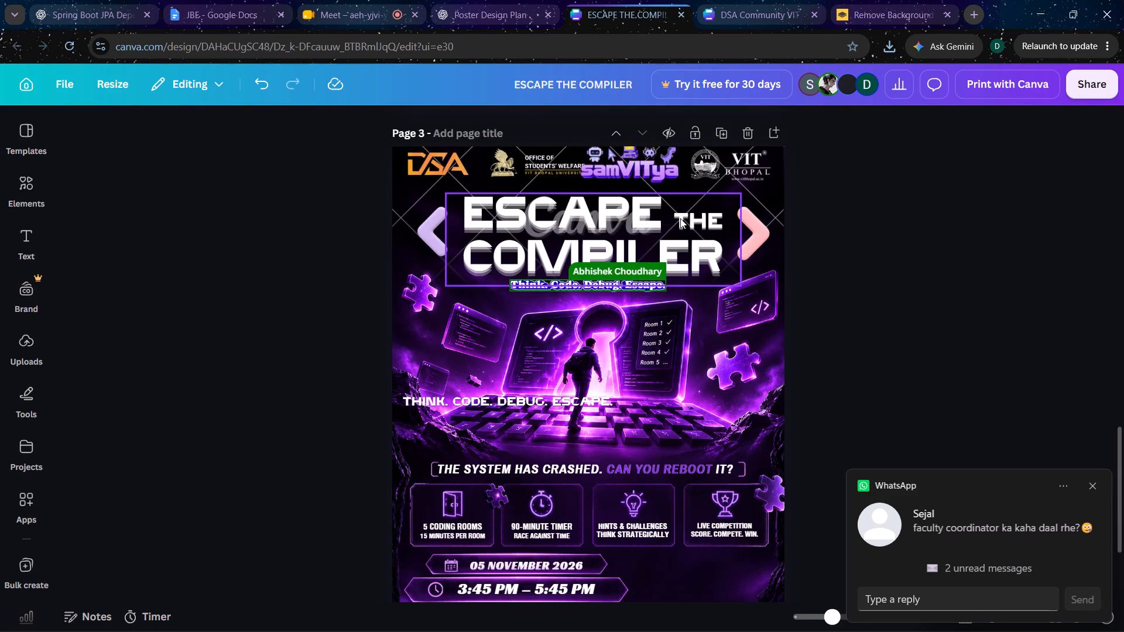
click(645, 174)
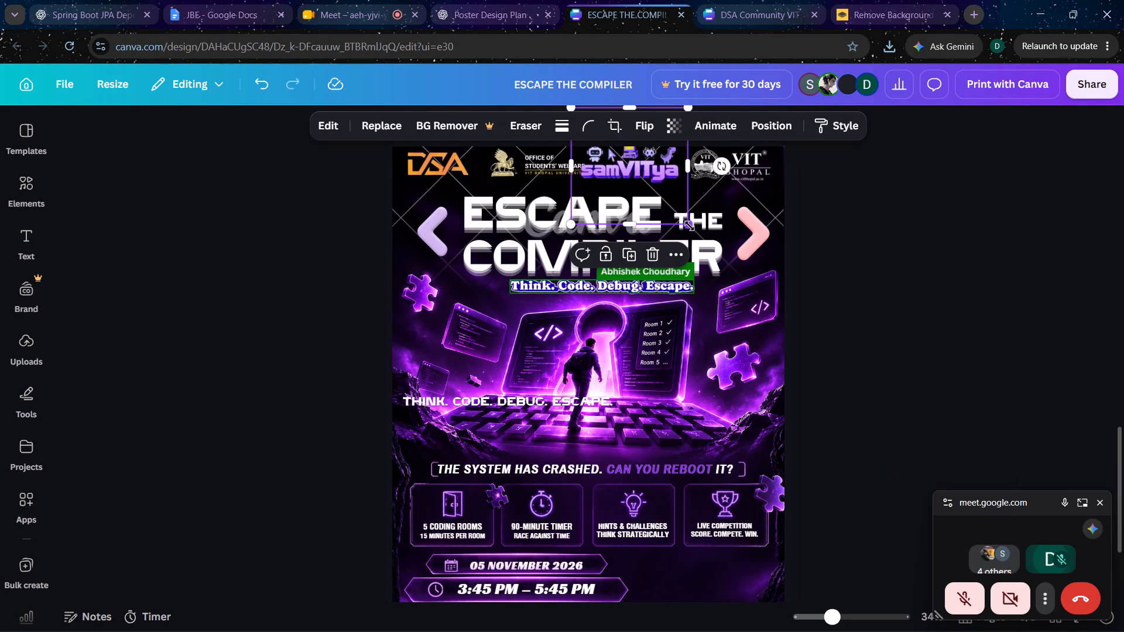
drag(690, 226, 666, 211)
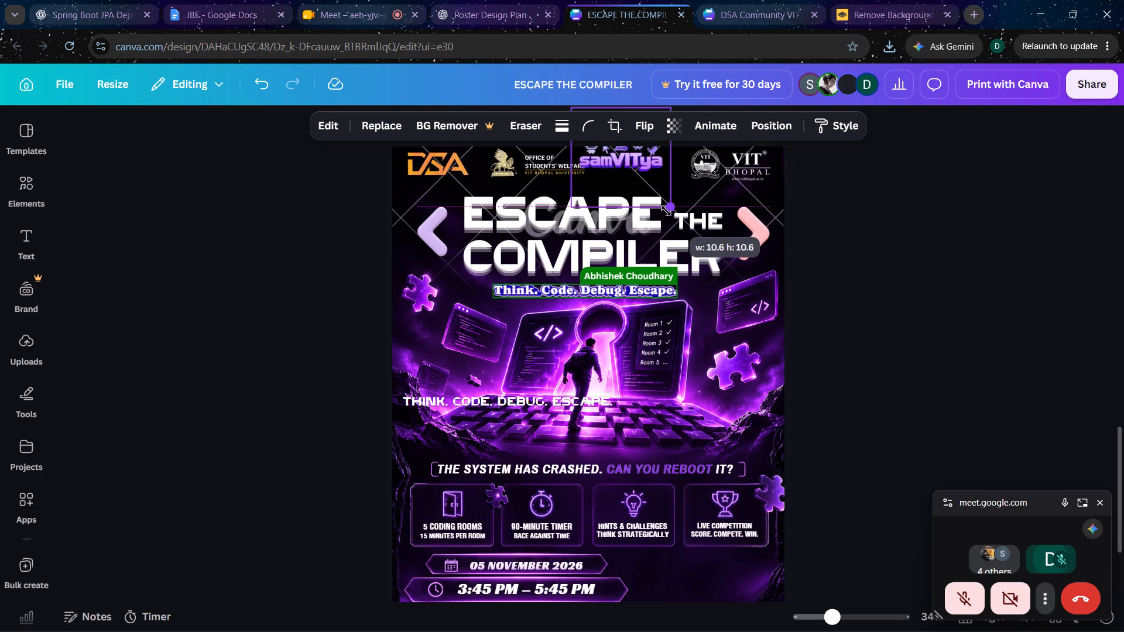
drag(666, 211, 668, 212)
drag(623, 166, 635, 177)
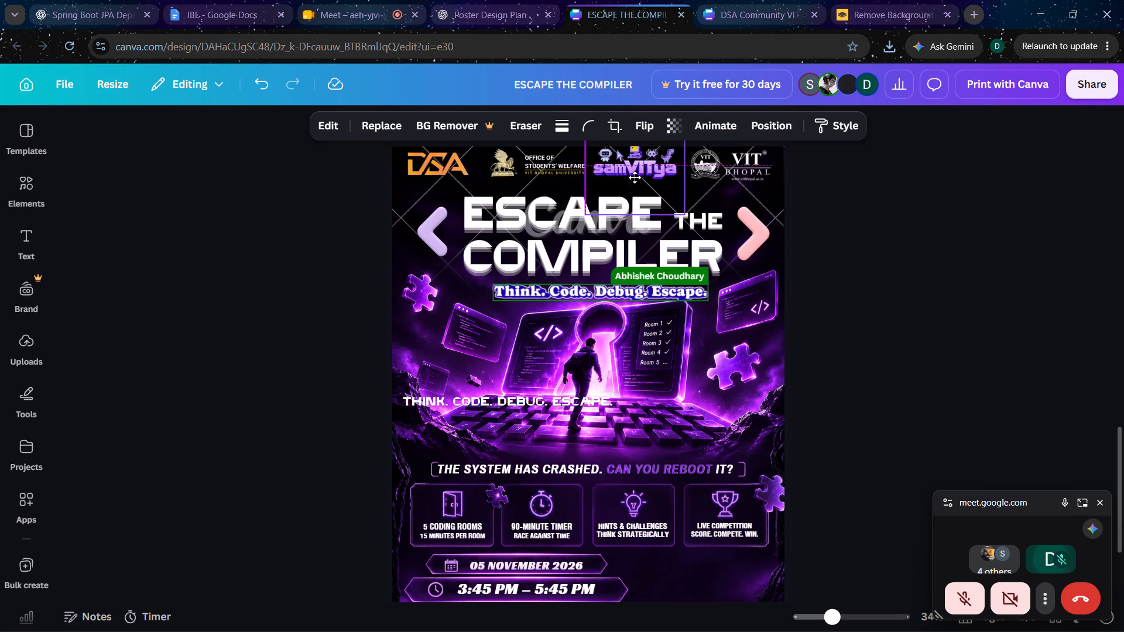
drag(635, 177, 641, 178)
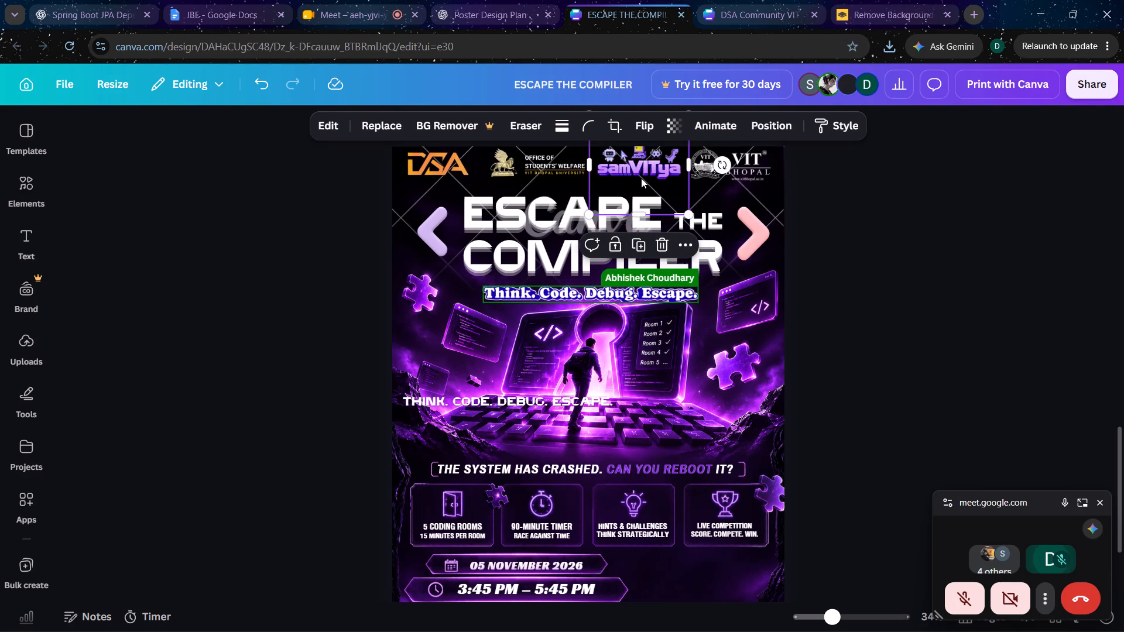
Nudge the Office of Students' Welfare logo slightly left, towards the DSA logo.
click(544, 174)
key(Left)
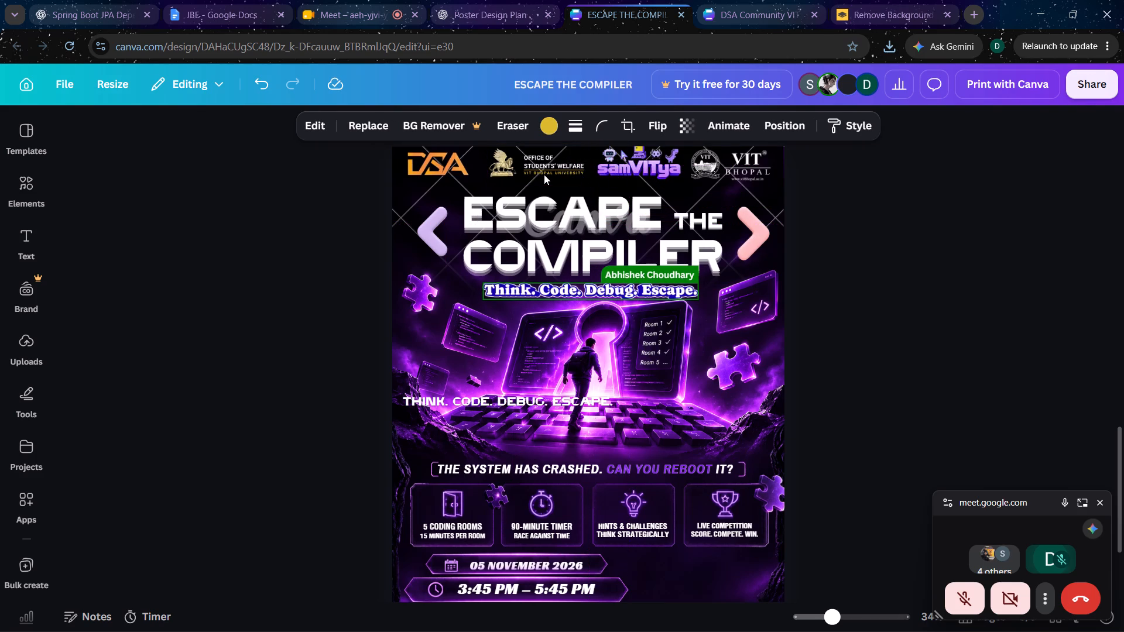
key(Left)
key(Left)
key(Left)
key(Left)
key(Left)
key(Left)
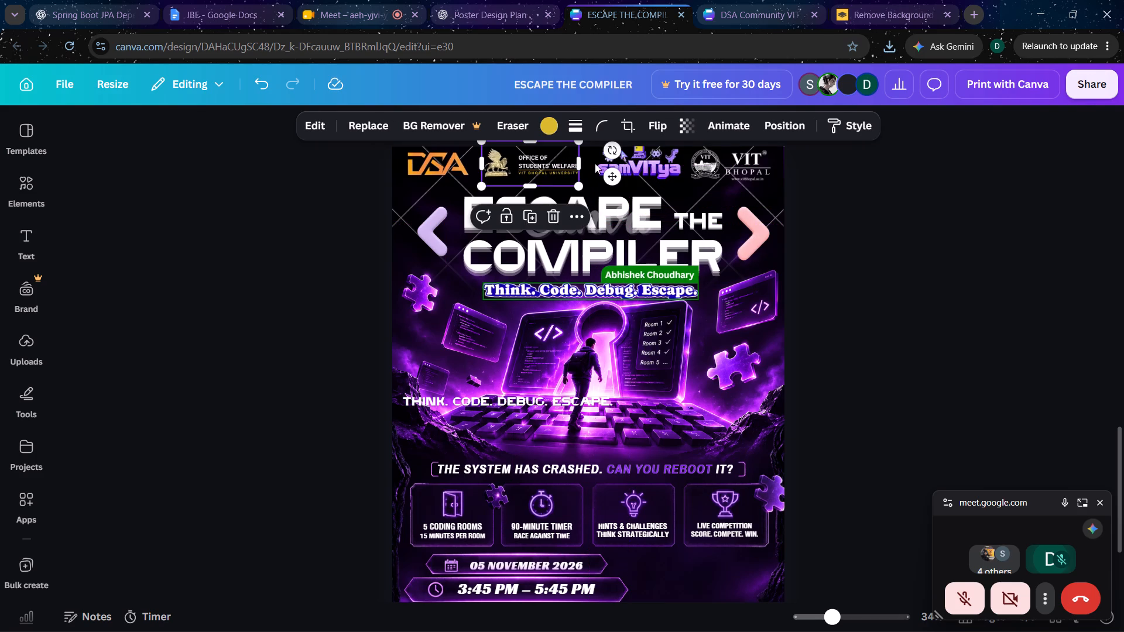
Nudge the samVITya logo slightly left and down within the header row, away from the VIT Bhopal logo.
click(643, 164)
key(Left)
key(Left)
key(Left)
key(Left)
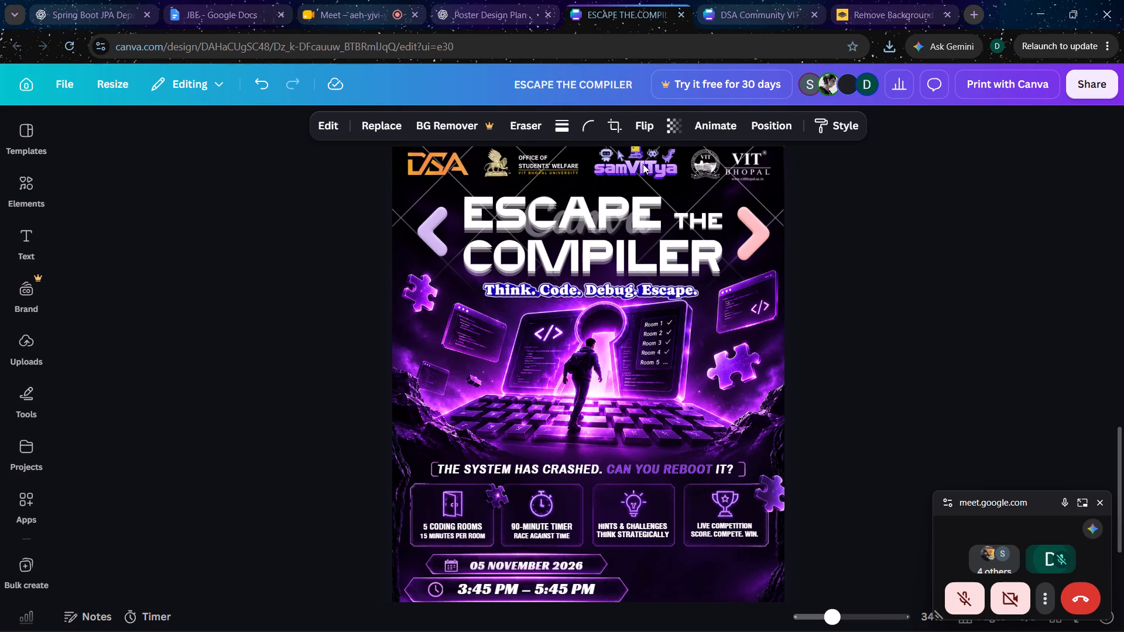
key(Down)
key(Down)
key(Down)
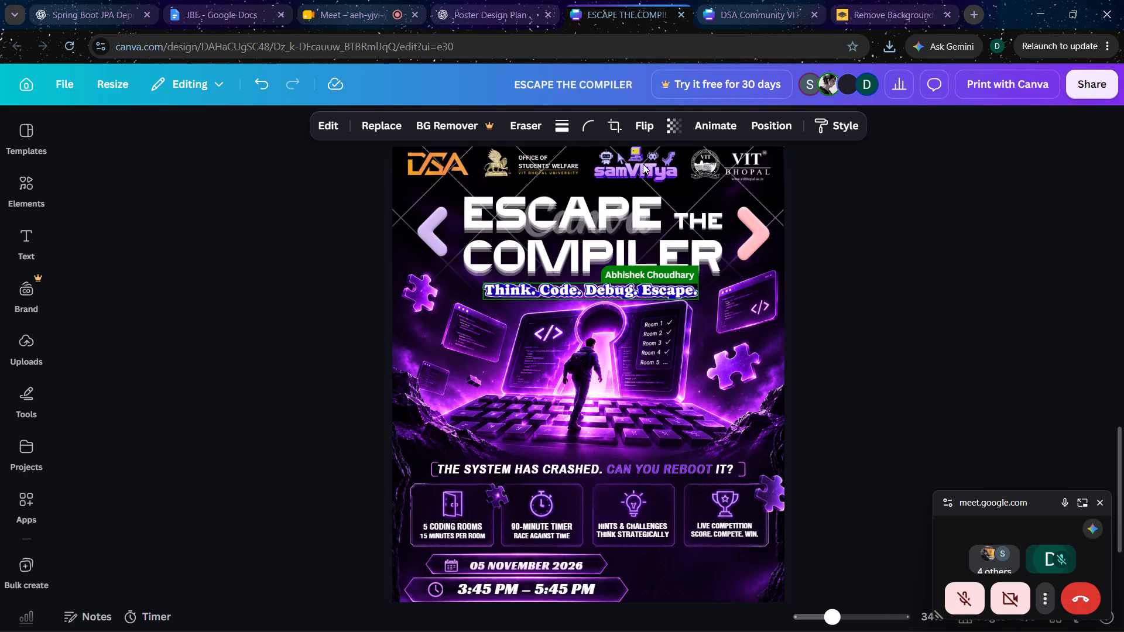
key(Left)
key(Left)
key(Left)
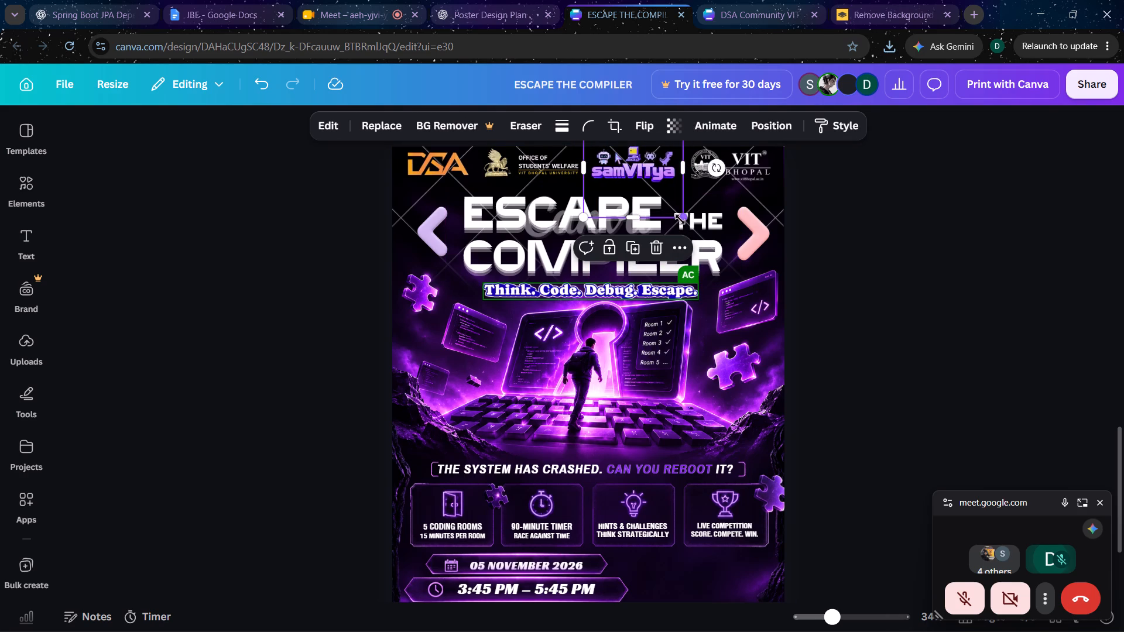
Reduce the samVITya logo slightly to about 10.3 x 10.3 and nudge it a little down and right in the header row.
drag(680, 218, 680, 212)
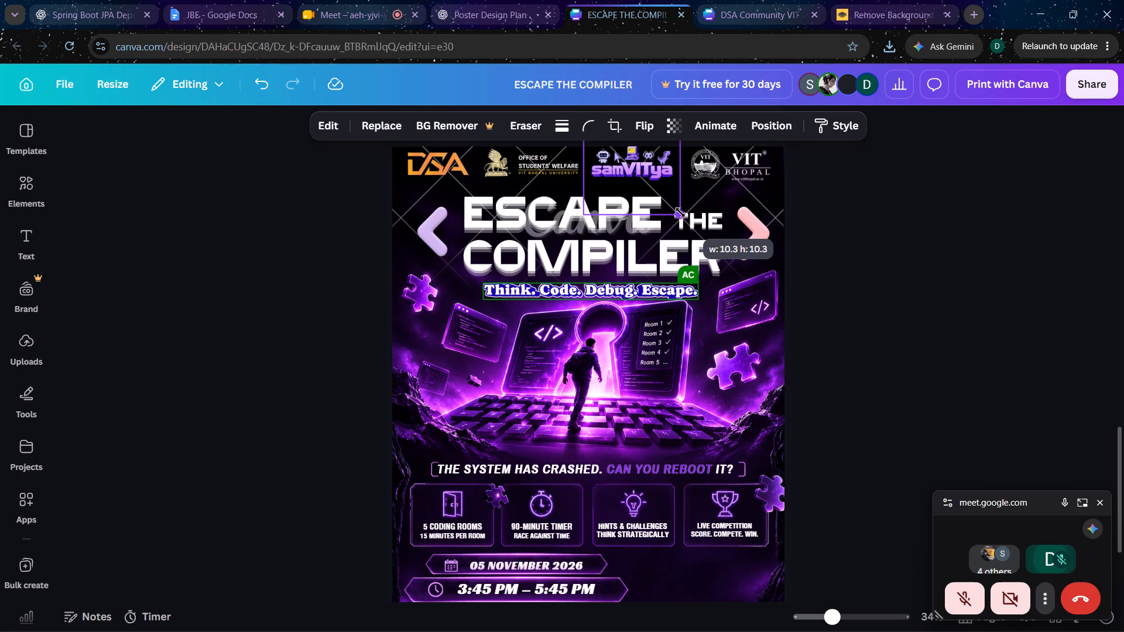
drag(680, 212, 679, 211)
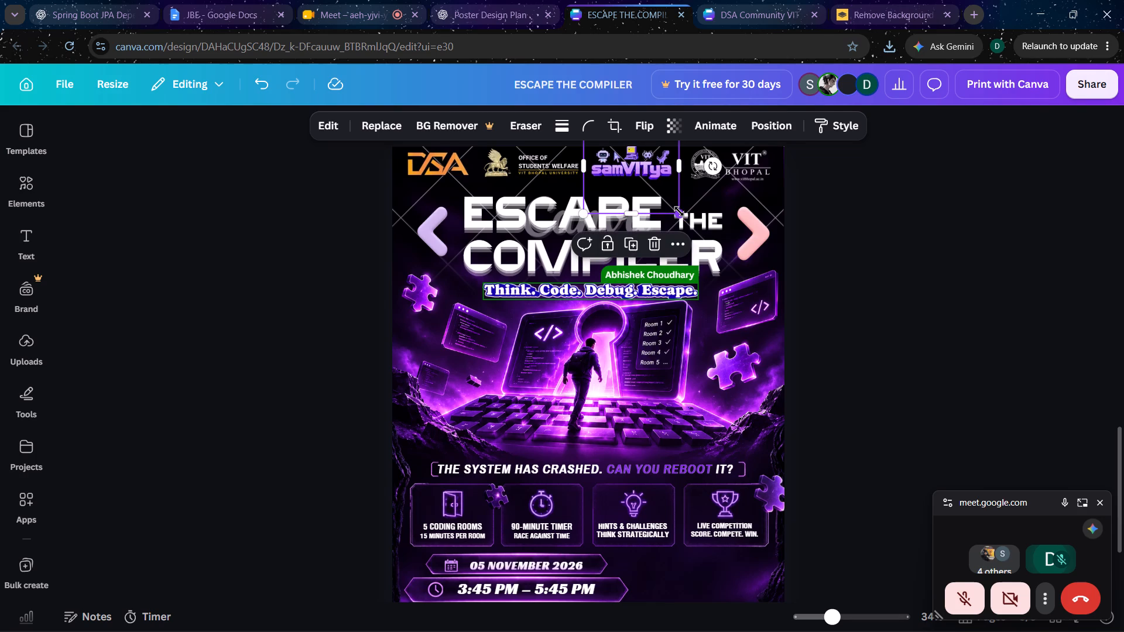
key(Down)
key(Down)
key(Right)
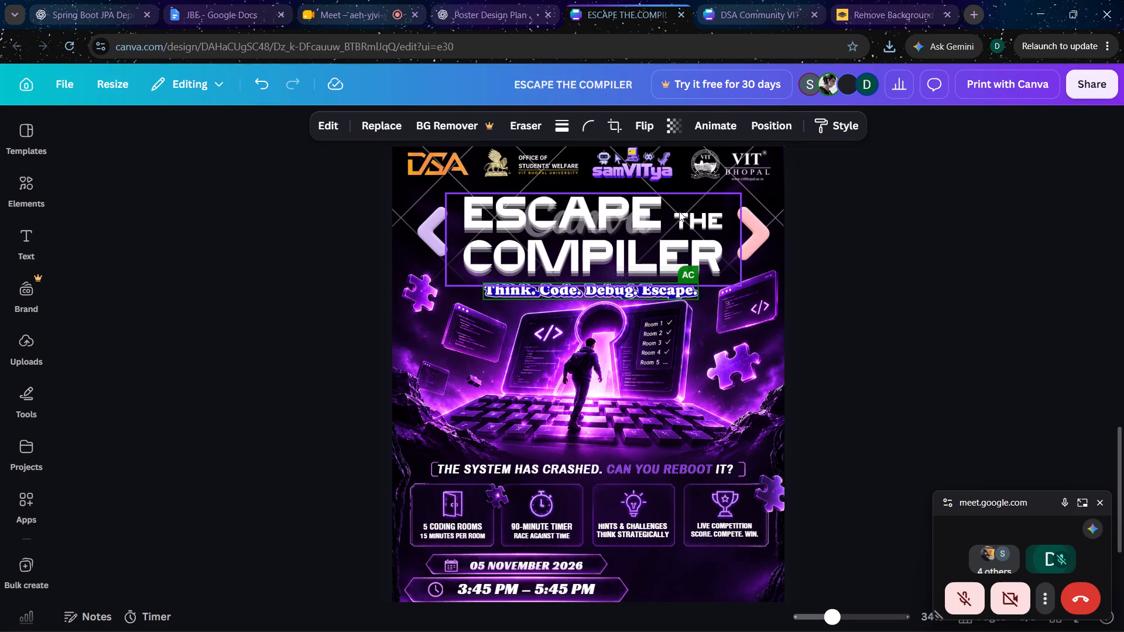
key(Right)
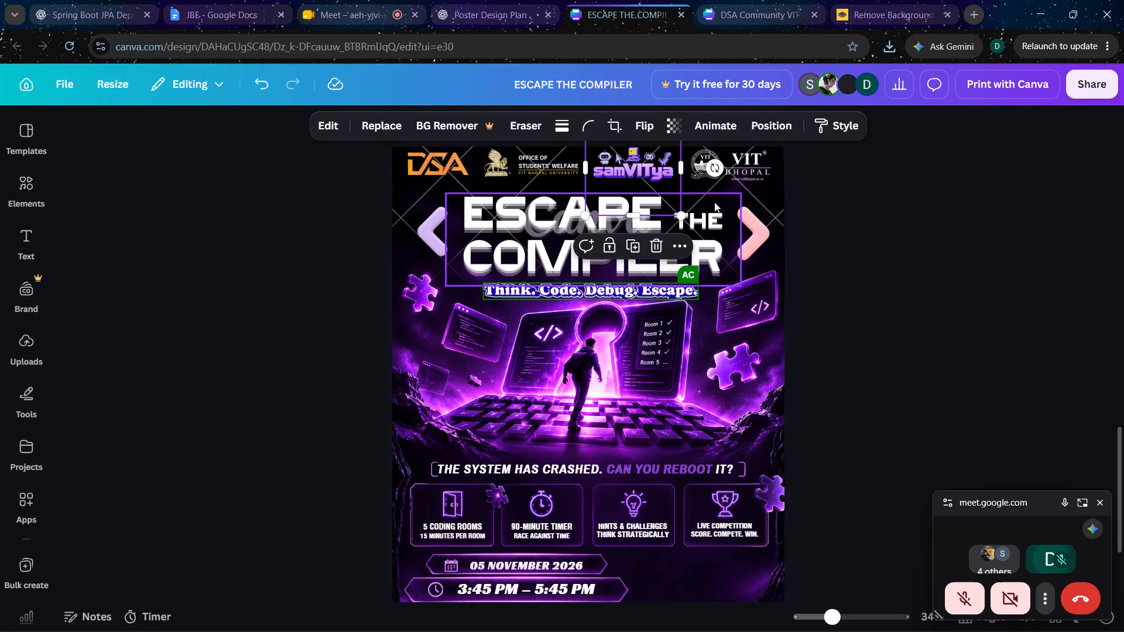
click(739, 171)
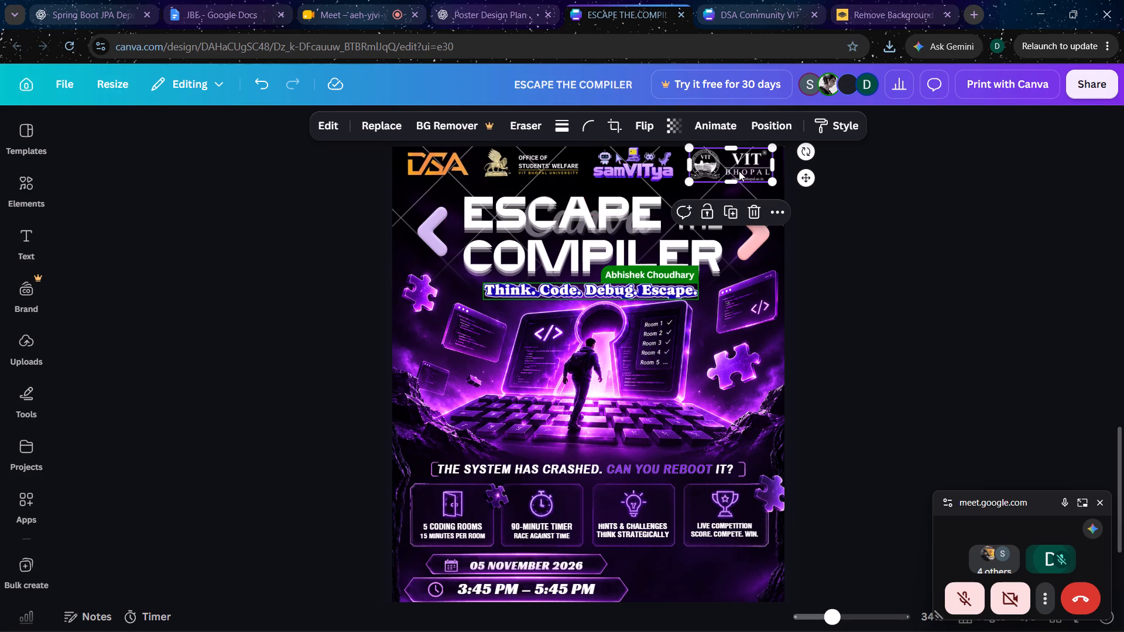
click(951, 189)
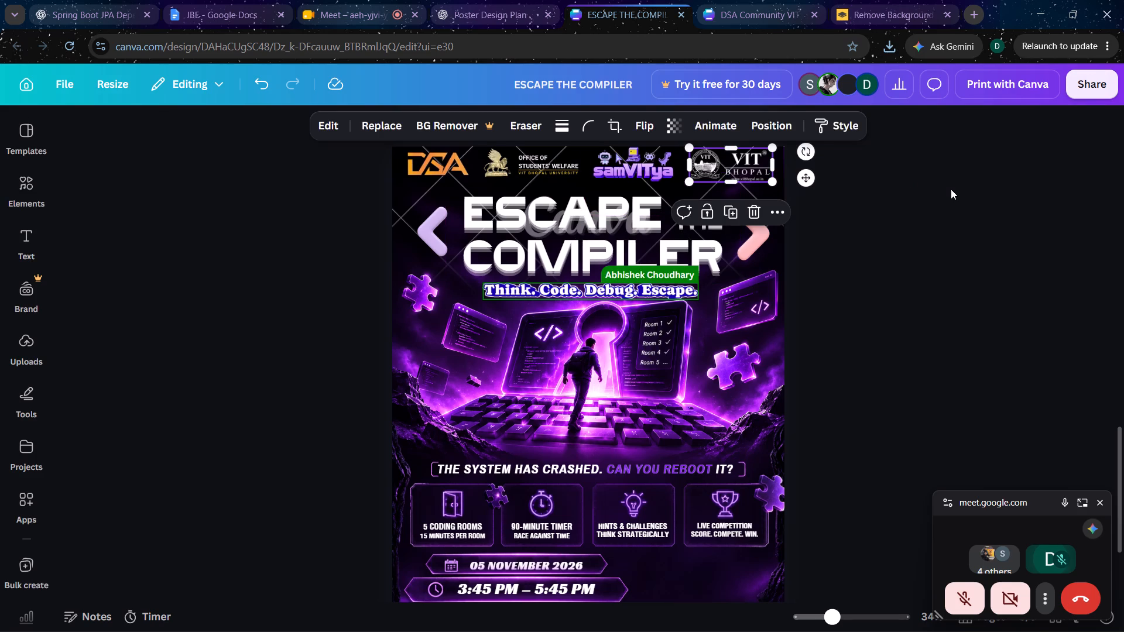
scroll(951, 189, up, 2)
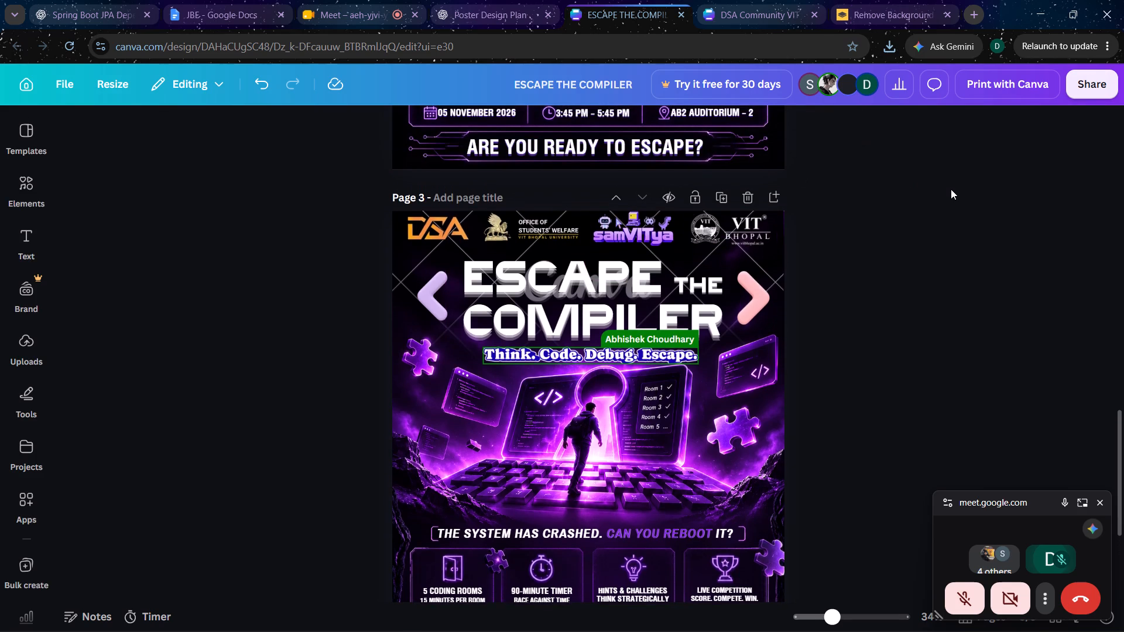
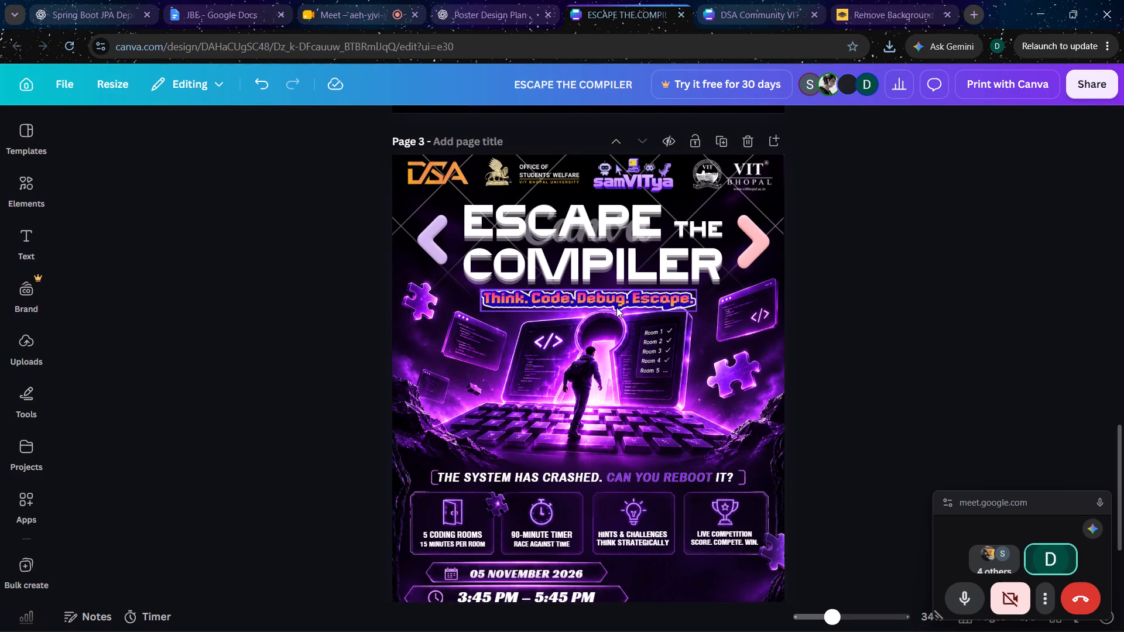
Select the "Think. Code. Debug. Escape." tagline graphic beneath the ESCAPE THE COMPILER title on page 3.
click(616, 307)
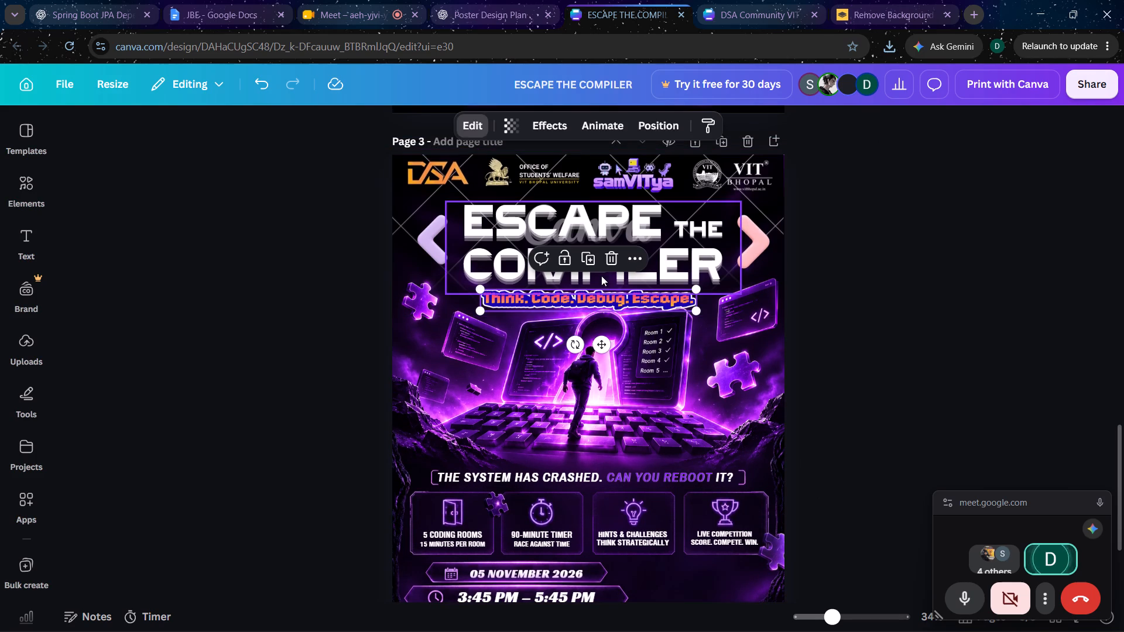
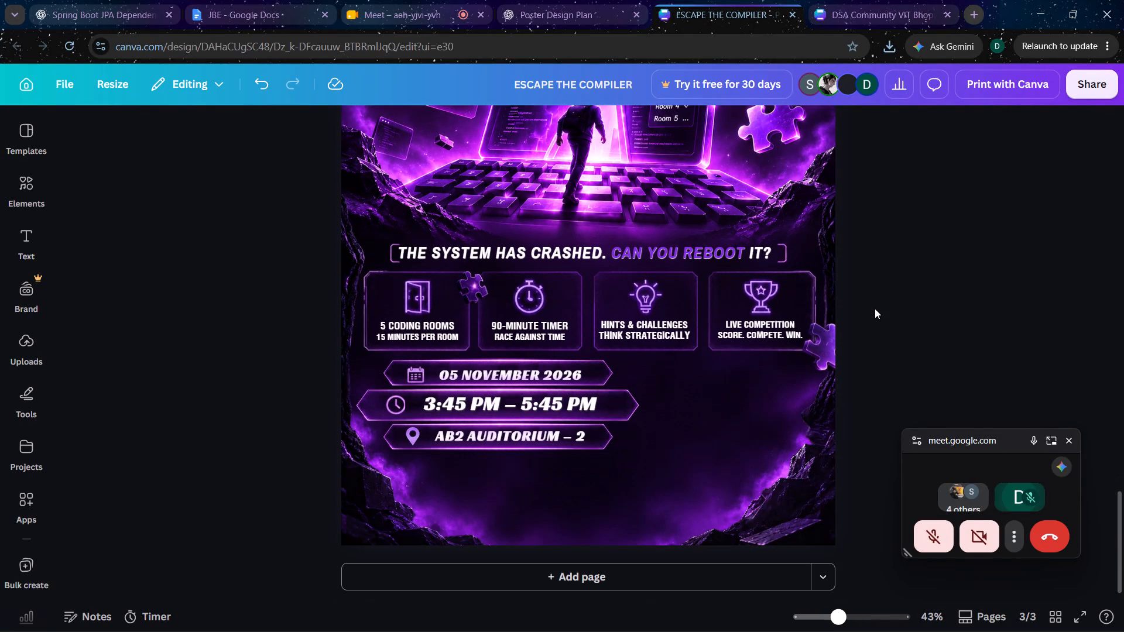
Add a subheading text box reading "REGISTER NOW" to page 3.
scroll(875, 308, down, 1)
scroll(576, 263, up, 4)
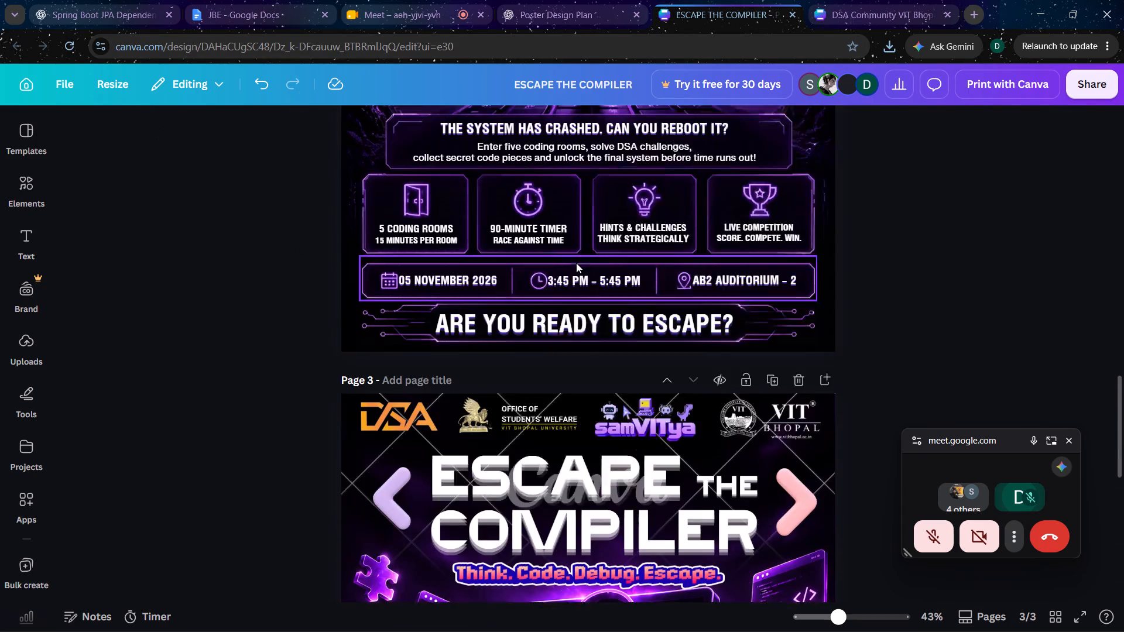
scroll(594, 440, down, 1)
click(574, 465)
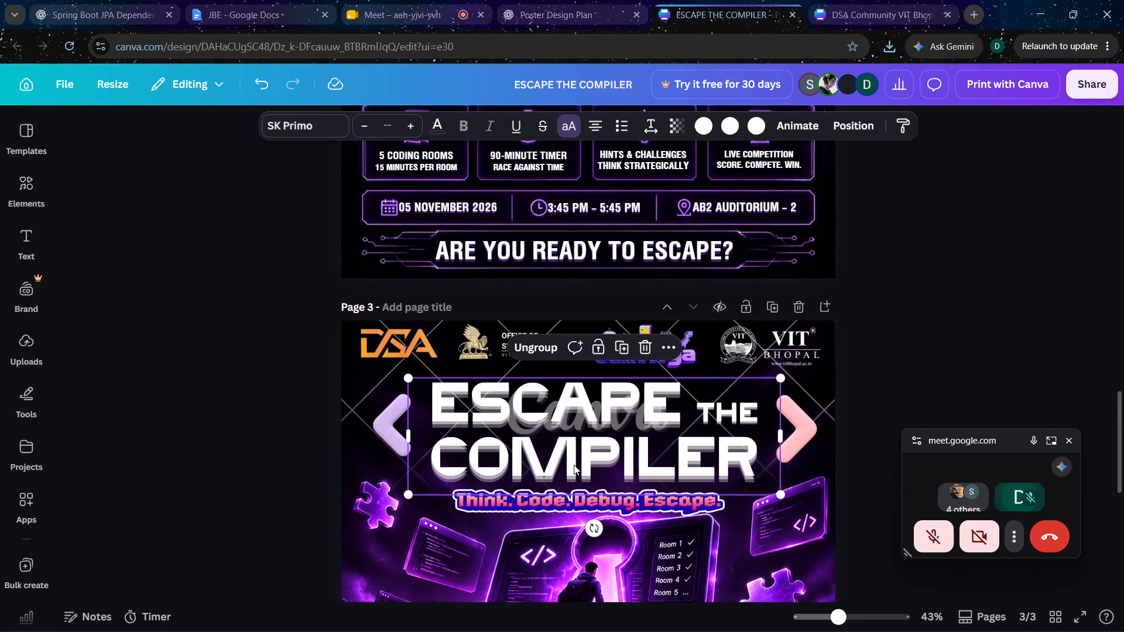
click(316, 310)
click(36, 244)
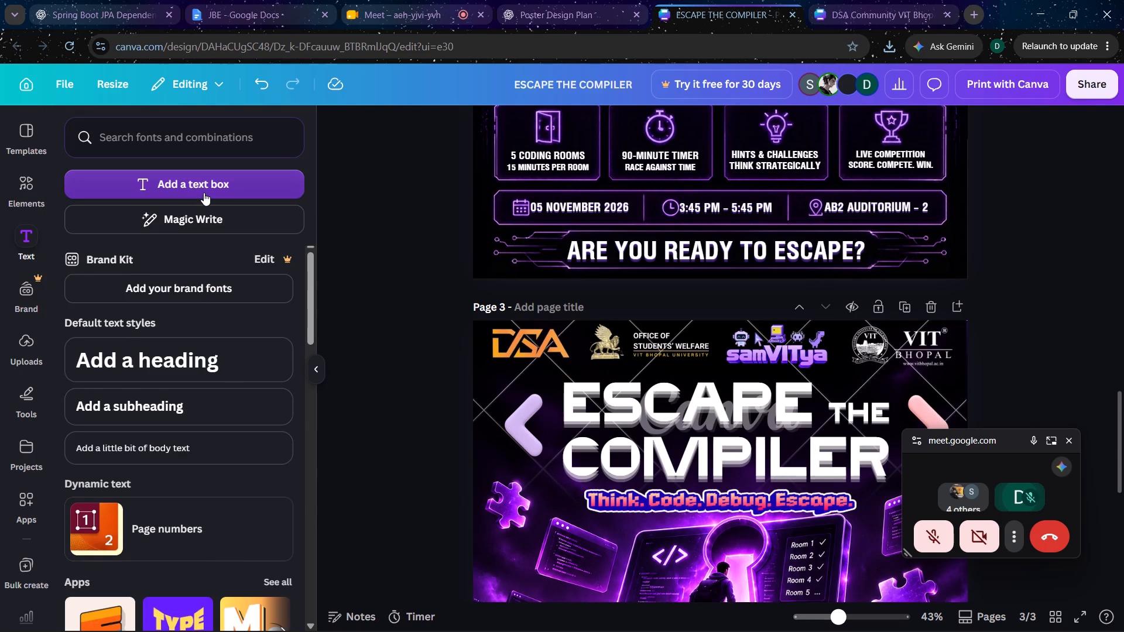
click(177, 403)
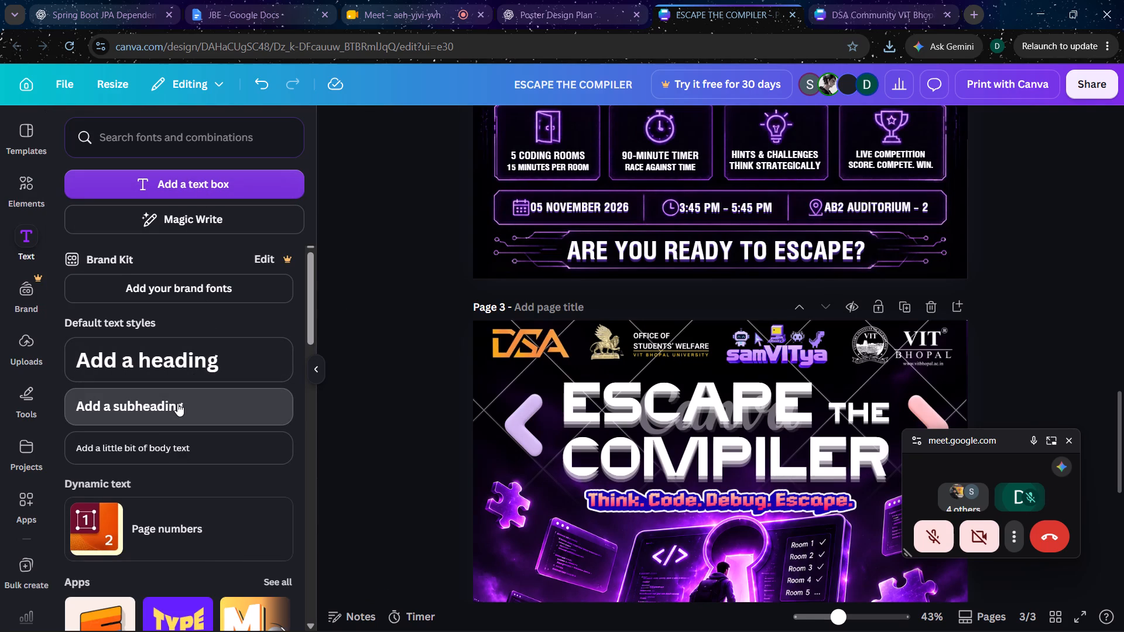
key(BackSpace)
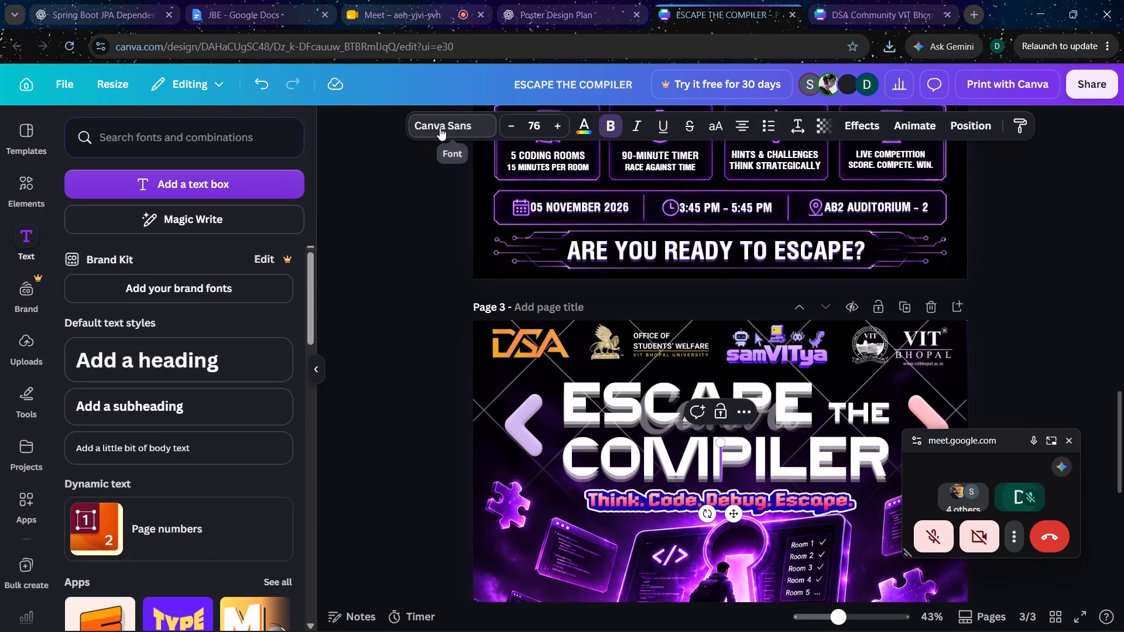
text(RE)
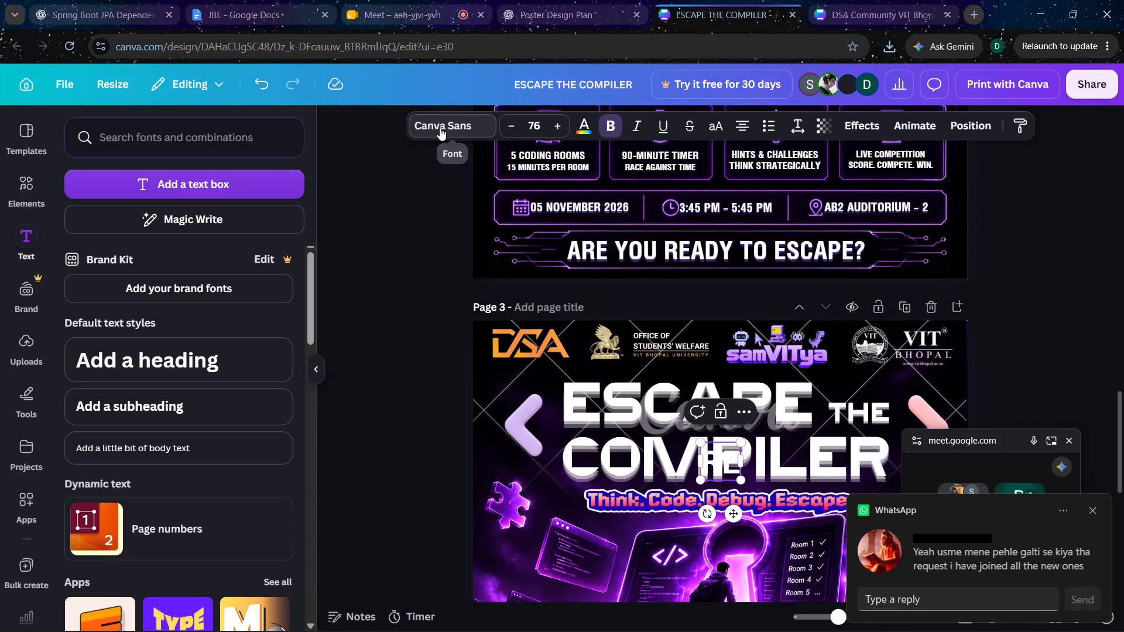
text(GI)
key(shift+Menu)
text(STER)
key(space)
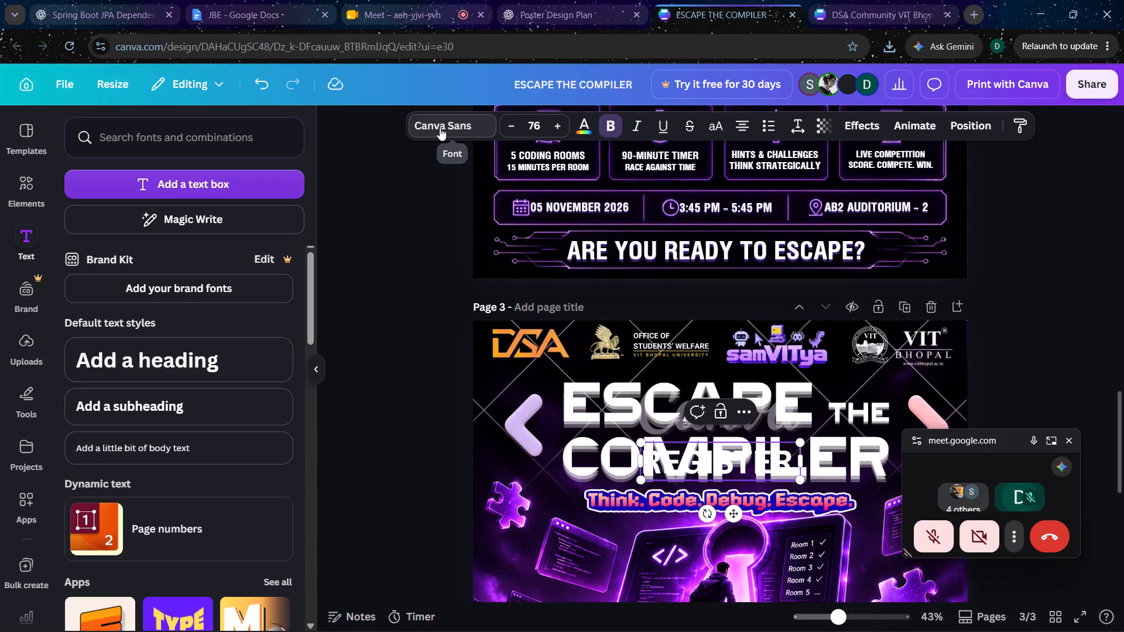
text(NOW)
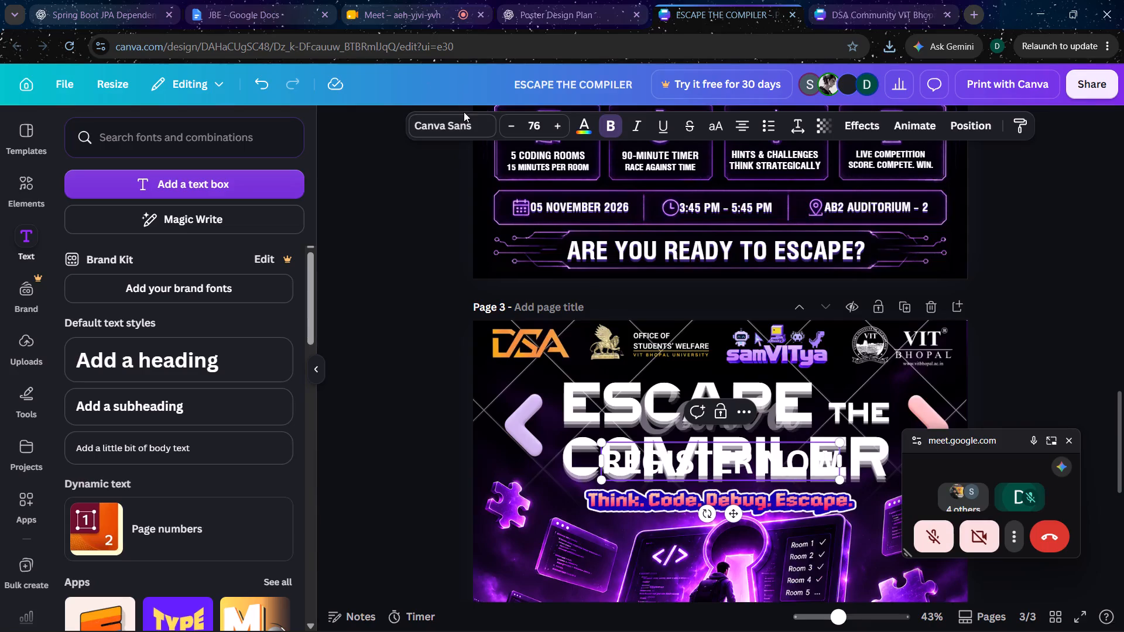
Set the REGISTER NOW text's font to SK Primo, matching the poster title.
click(462, 116)
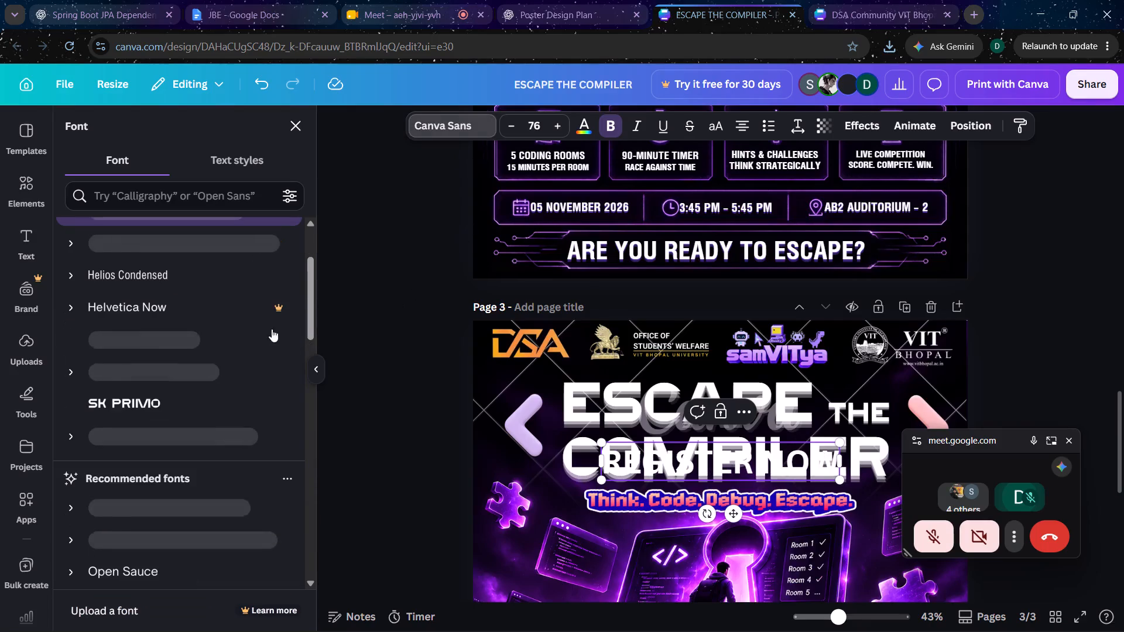
click(155, 394)
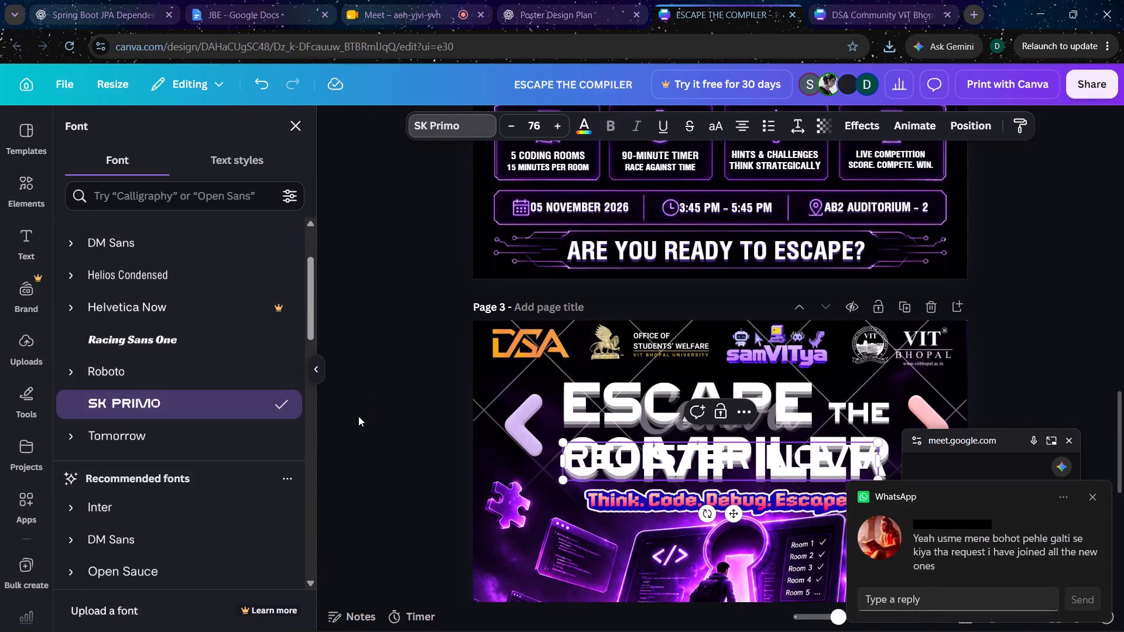
click(358, 416)
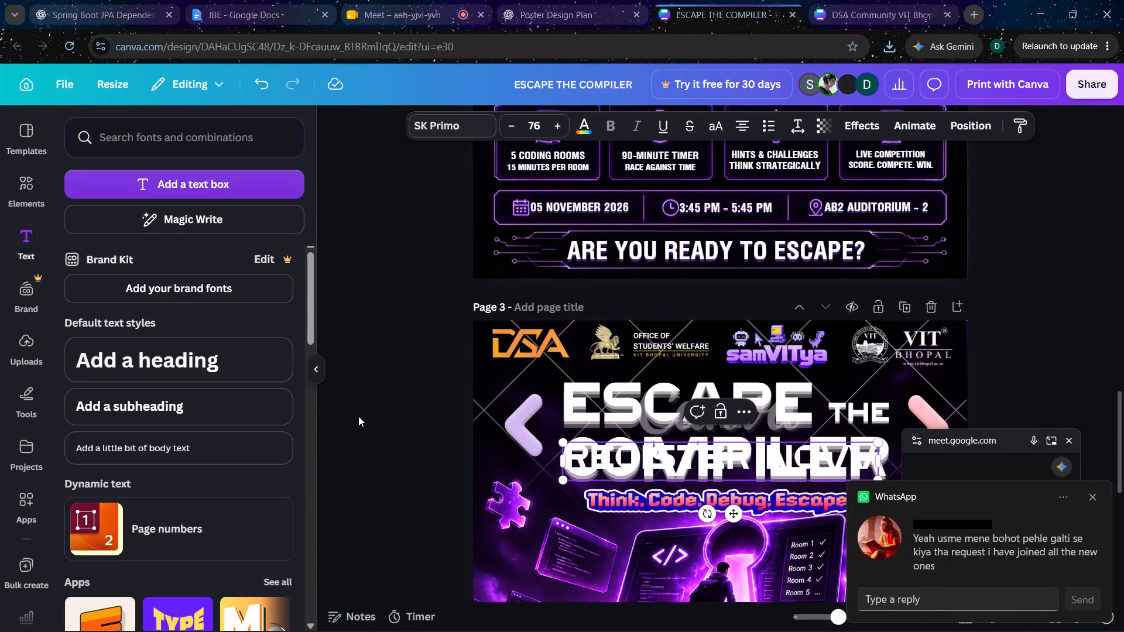
Move the REGISTER NOW text off the title to just above the "THE SYSTEM HAS CRASHED" line.
scroll(846, 308, down, 2)
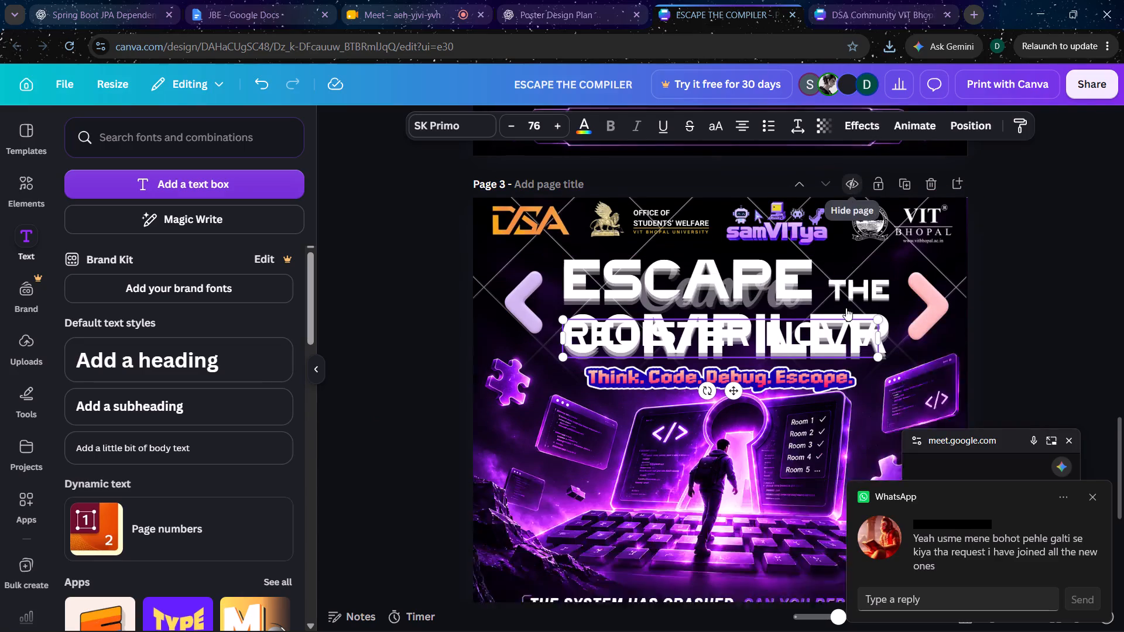
scroll(846, 308, down, 1)
drag(753, 268, 764, 304)
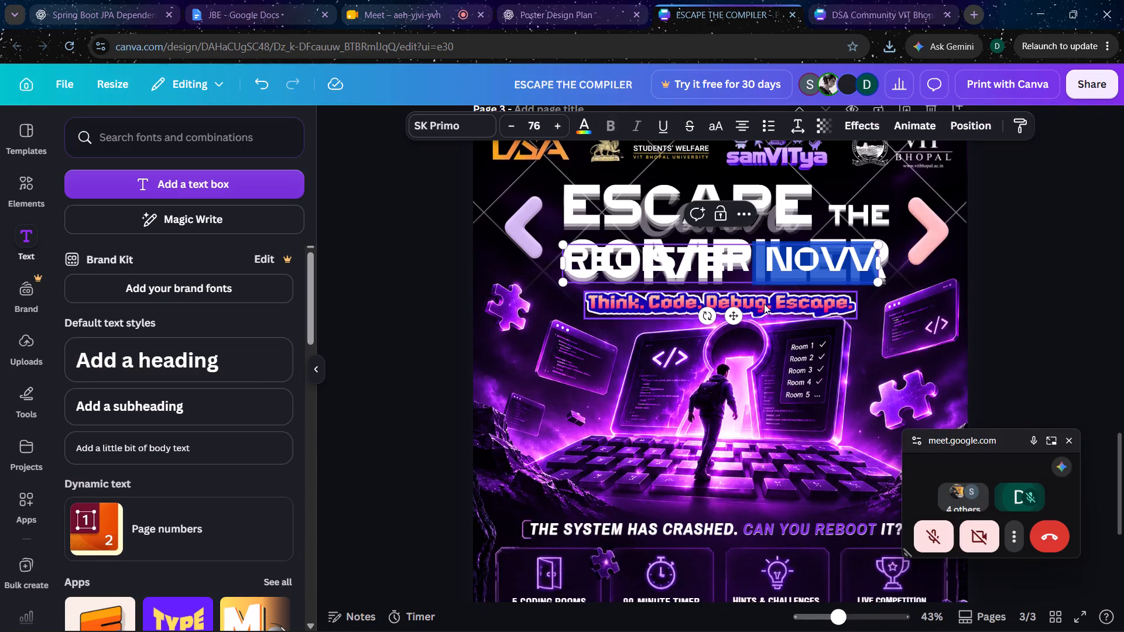
click(462, 325)
drag(652, 263, 726, 495)
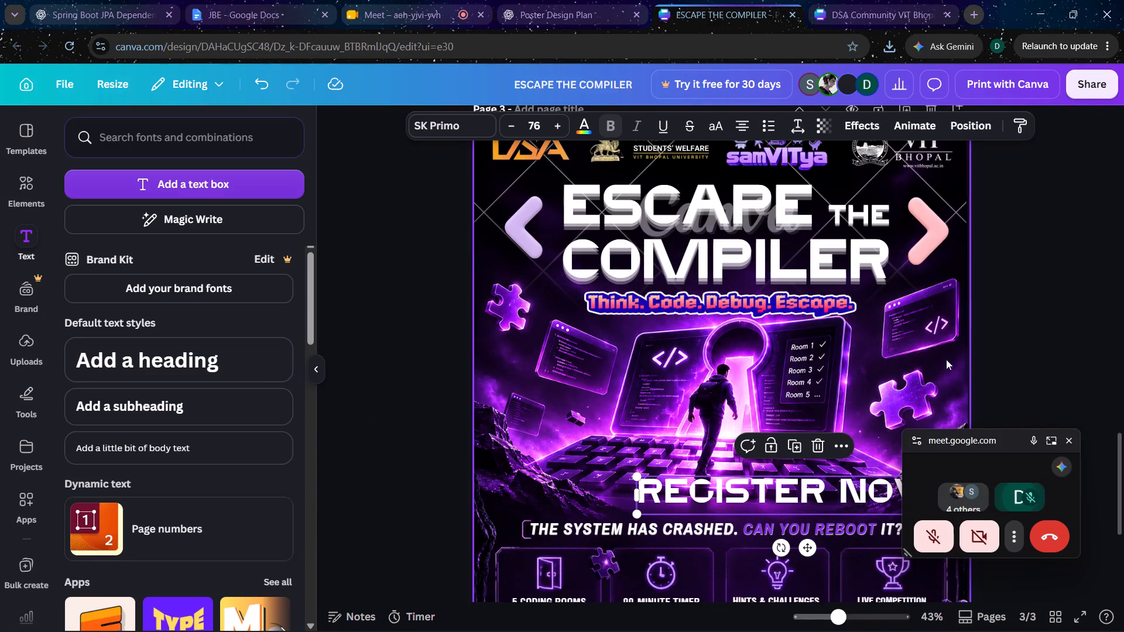
Break REGISTER NOW onto two lines and scale the text down to a font size of about 50.8.
scroll(1065, 325, down, 5)
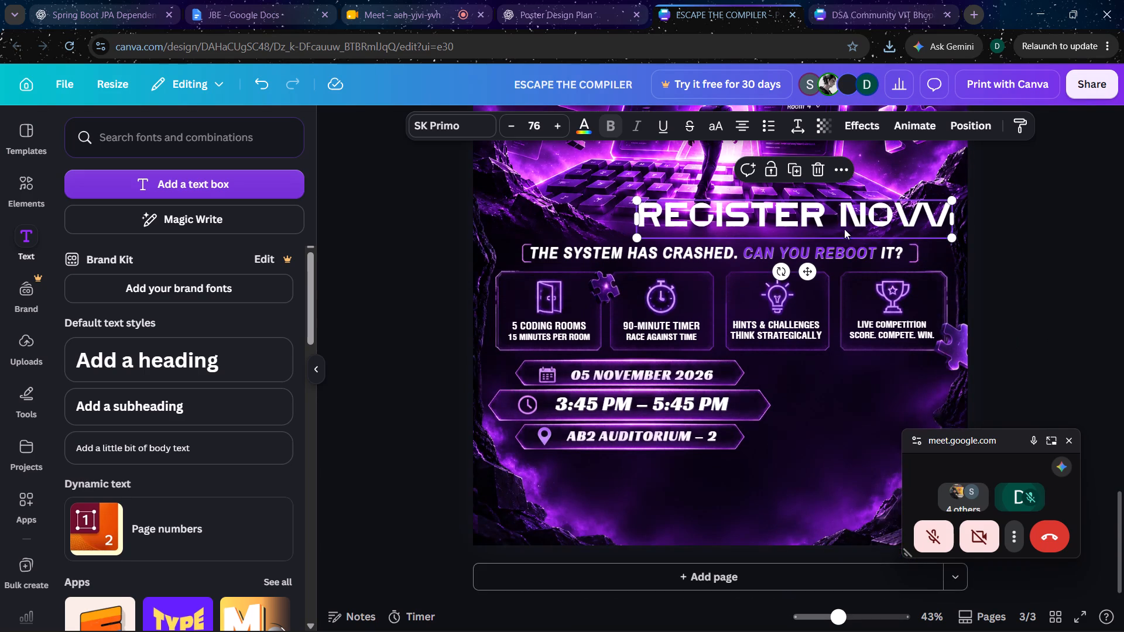
double_click(838, 225)
click(838, 225)
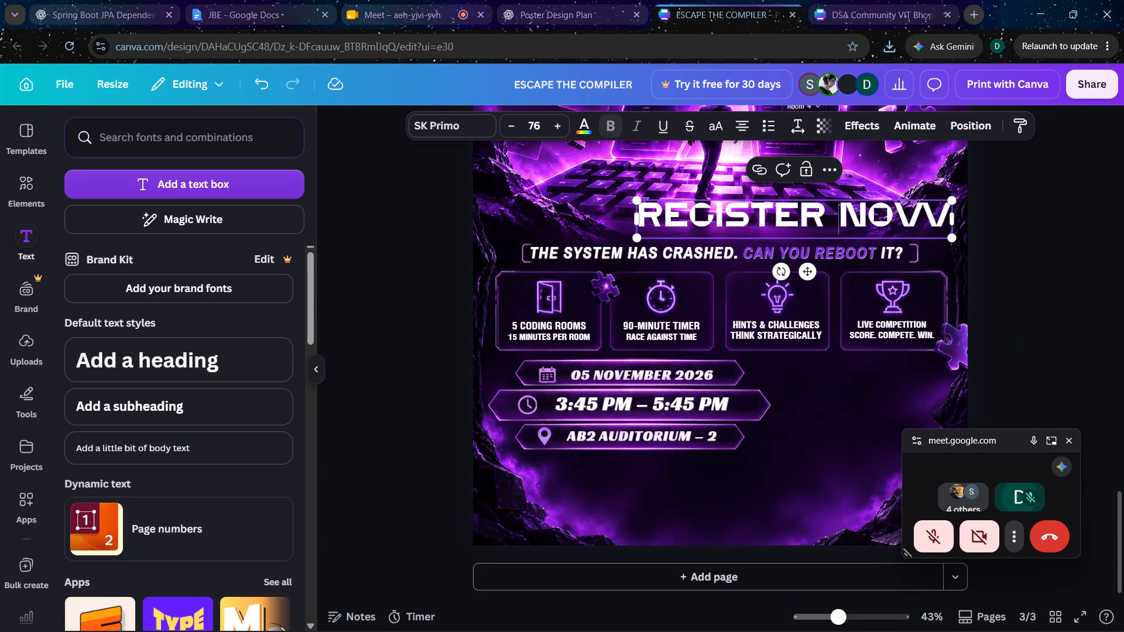
key(shift+Return)
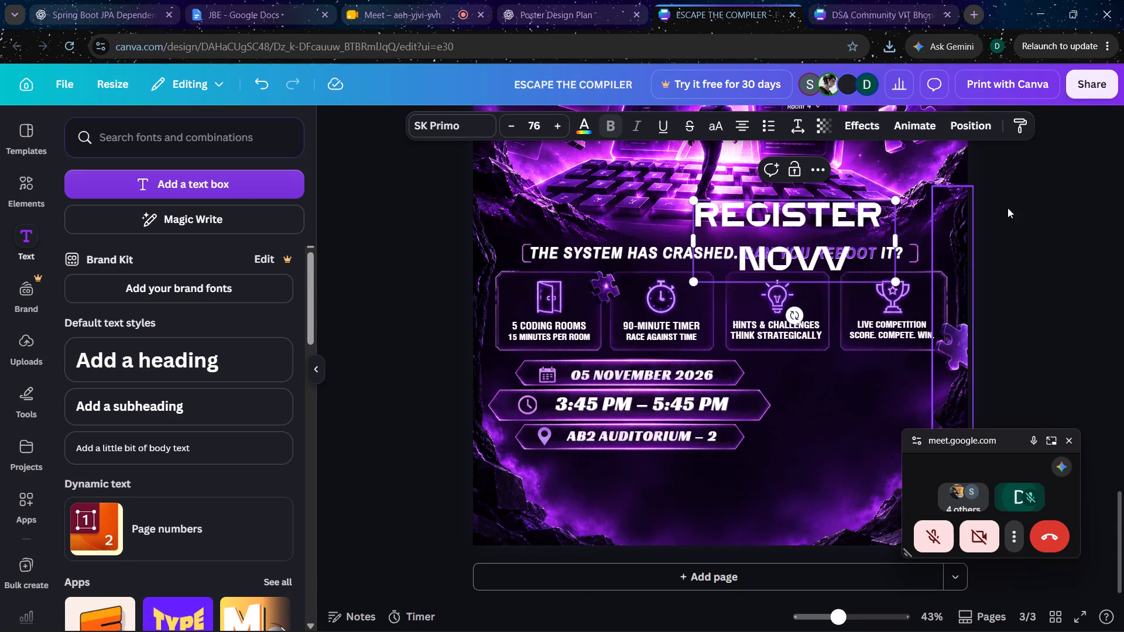
drag(892, 279, 838, 249)
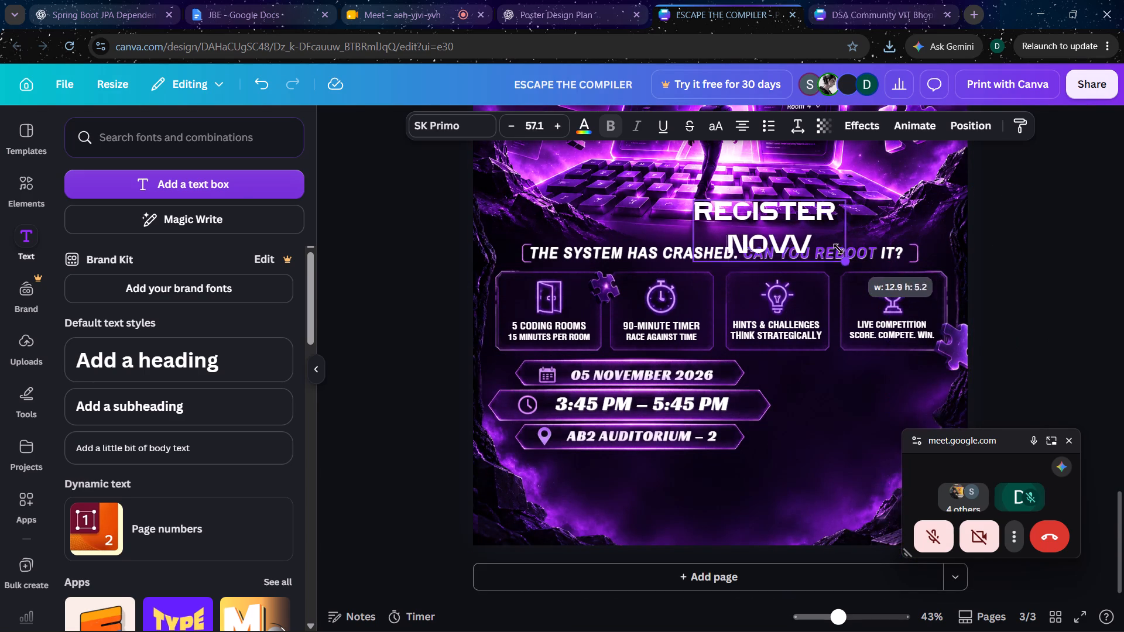
drag(838, 249, 827, 245)
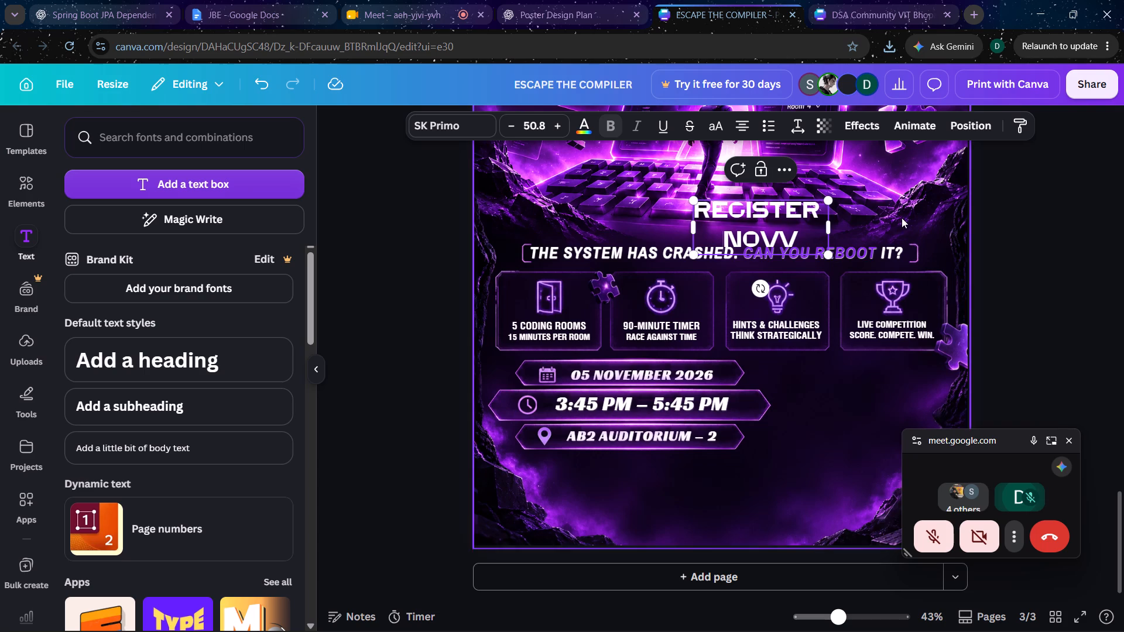
Left-align the REGISTER NOW text and place it beneath the last two cards, beside the date and time banners.
click(750, 124)
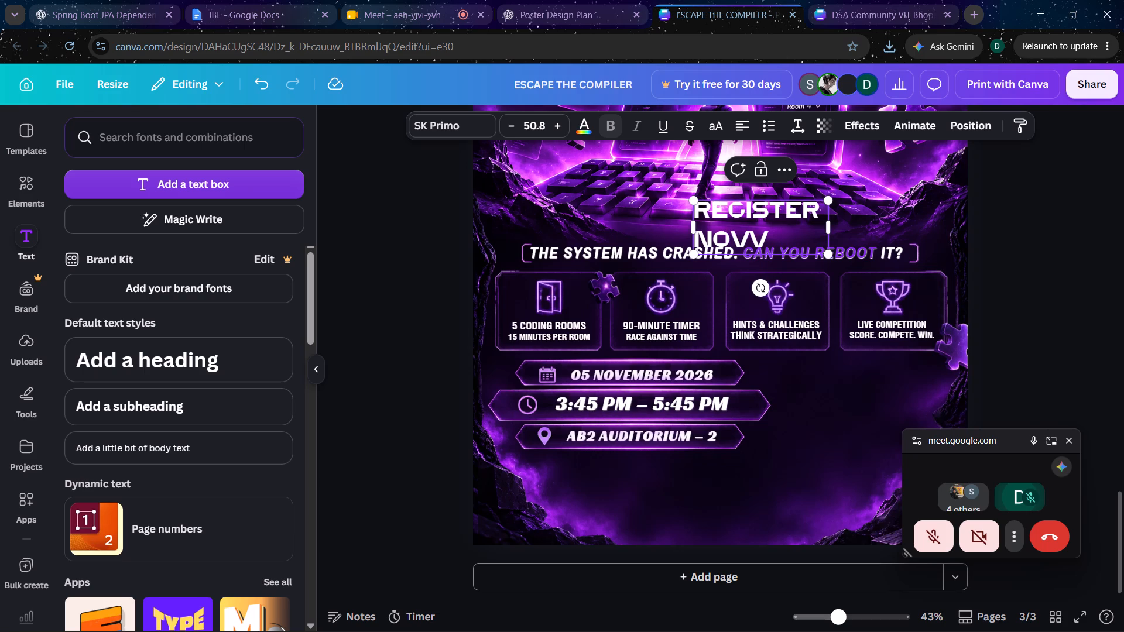
click(1062, 265)
drag(753, 237, 862, 394)
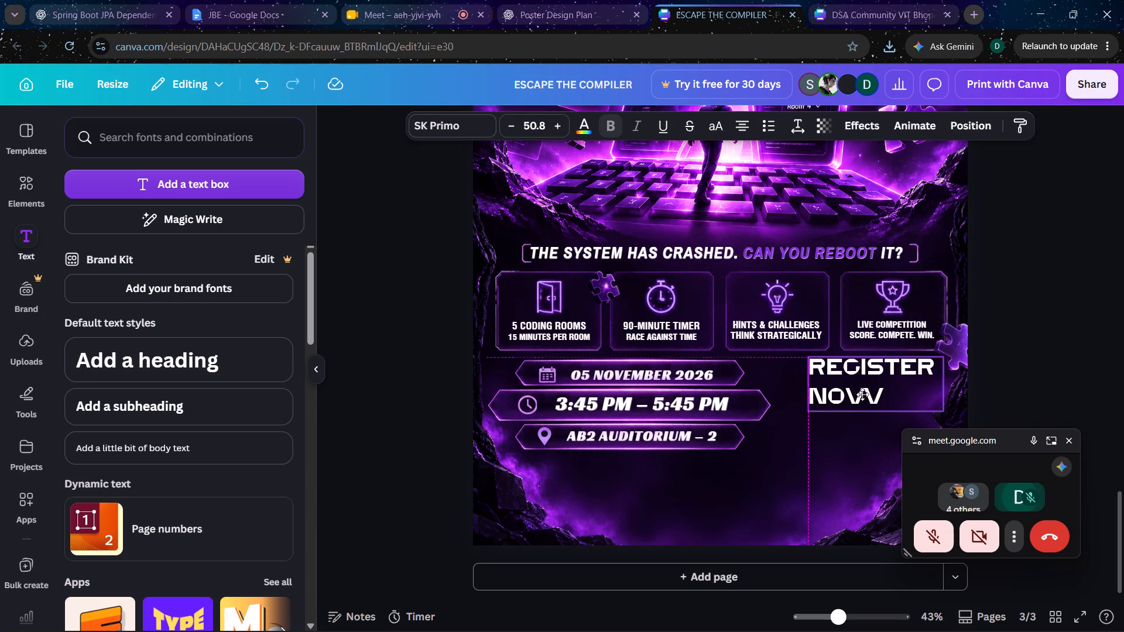
drag(862, 394, 862, 393)
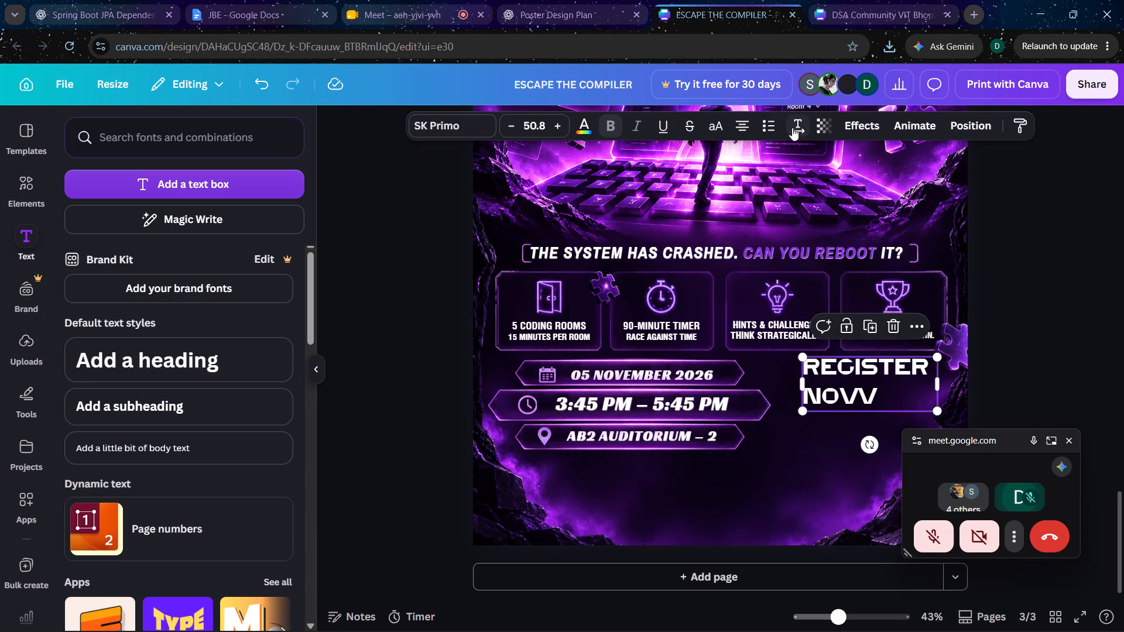
Tighten the REGISTER NOW text's line spacing to 1.18.
click(796, 126)
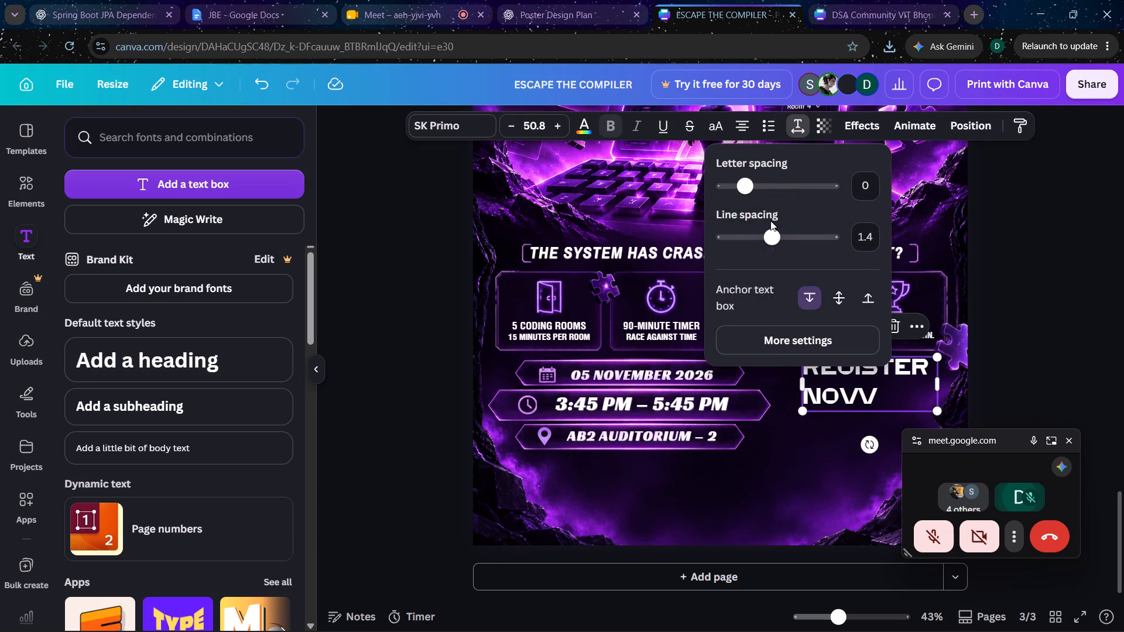
drag(770, 236, 760, 236)
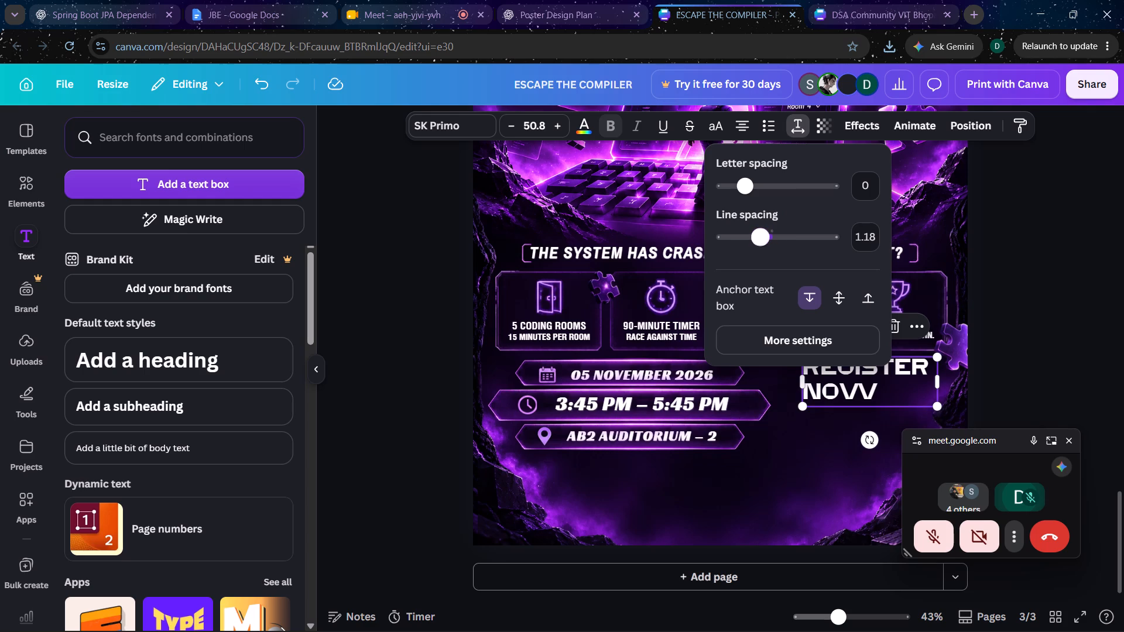
click(1005, 299)
click(1006, 373)
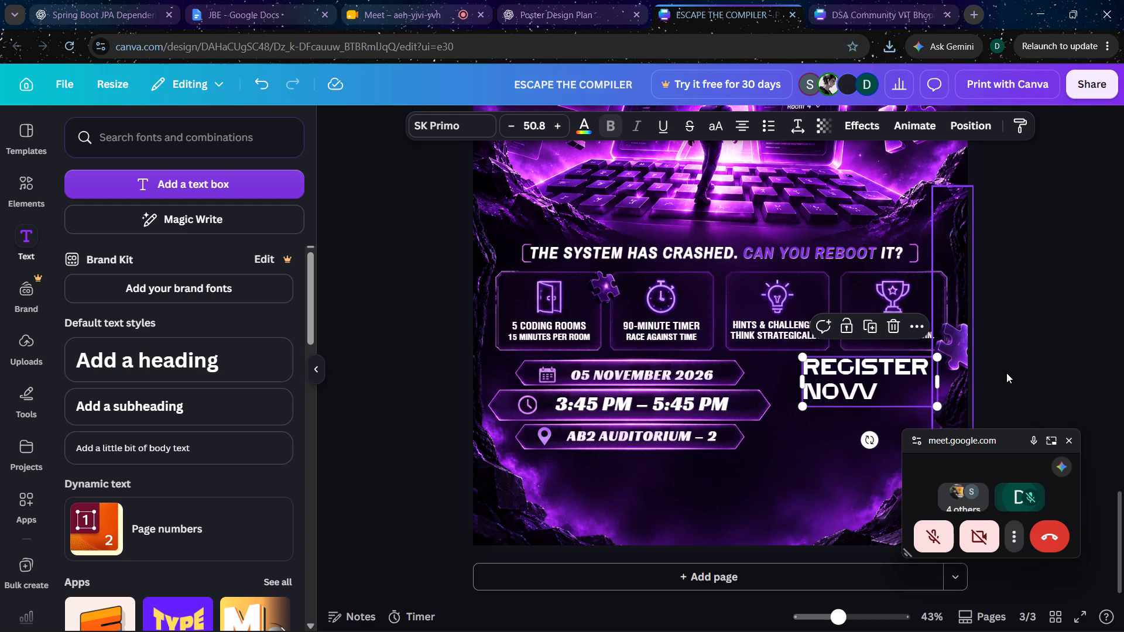
Shift the REGISTER NOW text slightly down and closer to the event detail banners.
drag(878, 383, 873, 393)
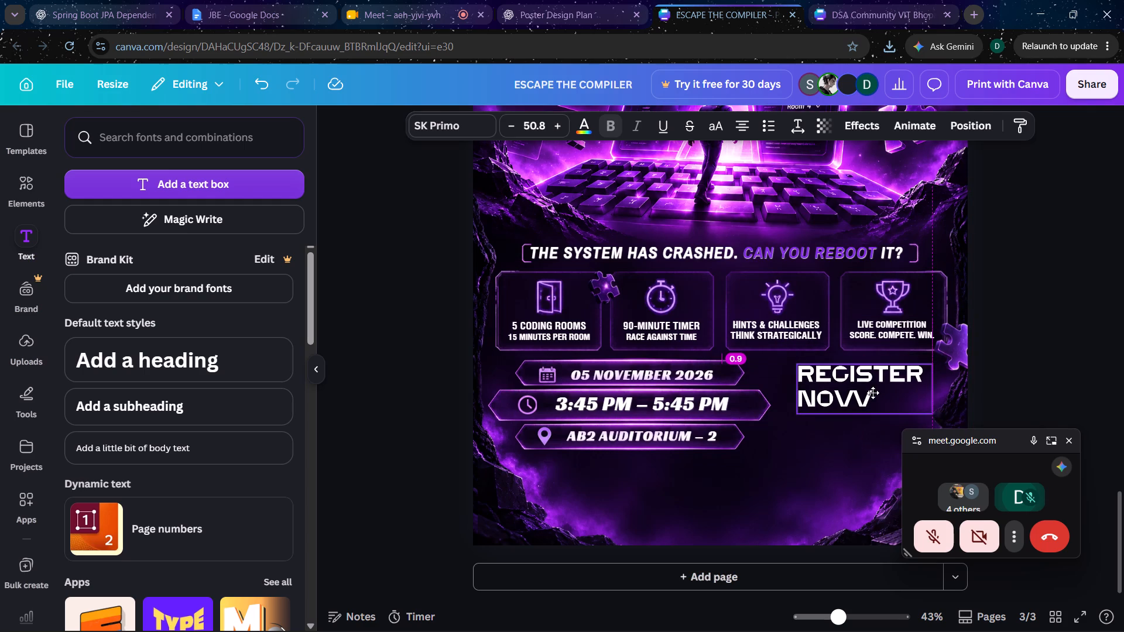
drag(873, 393, 871, 393)
drag(871, 393, 867, 393)
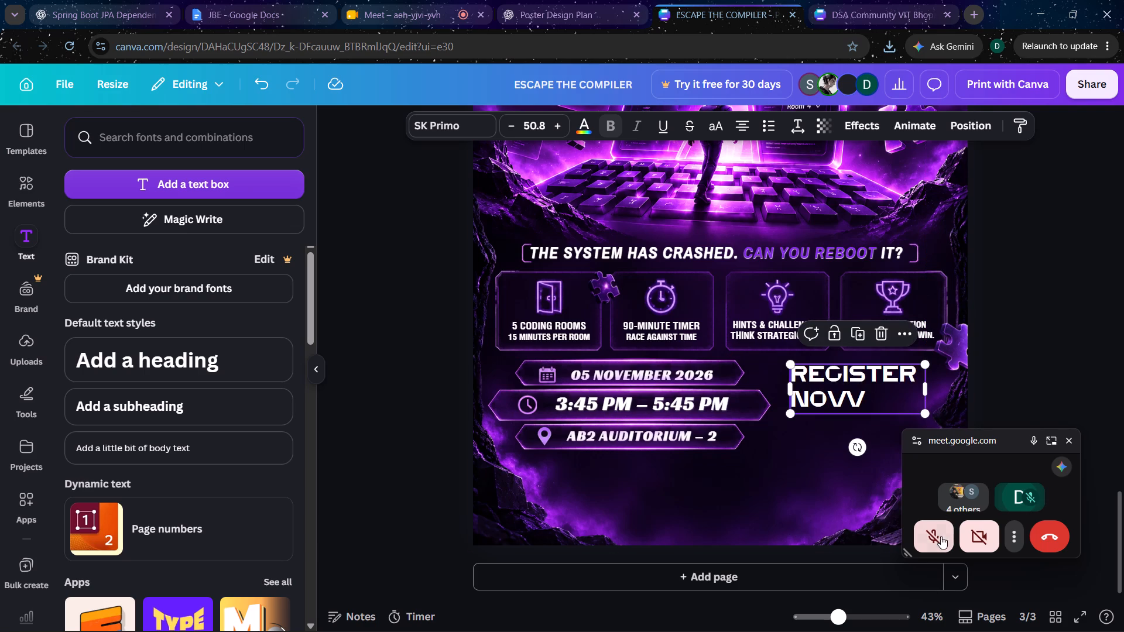
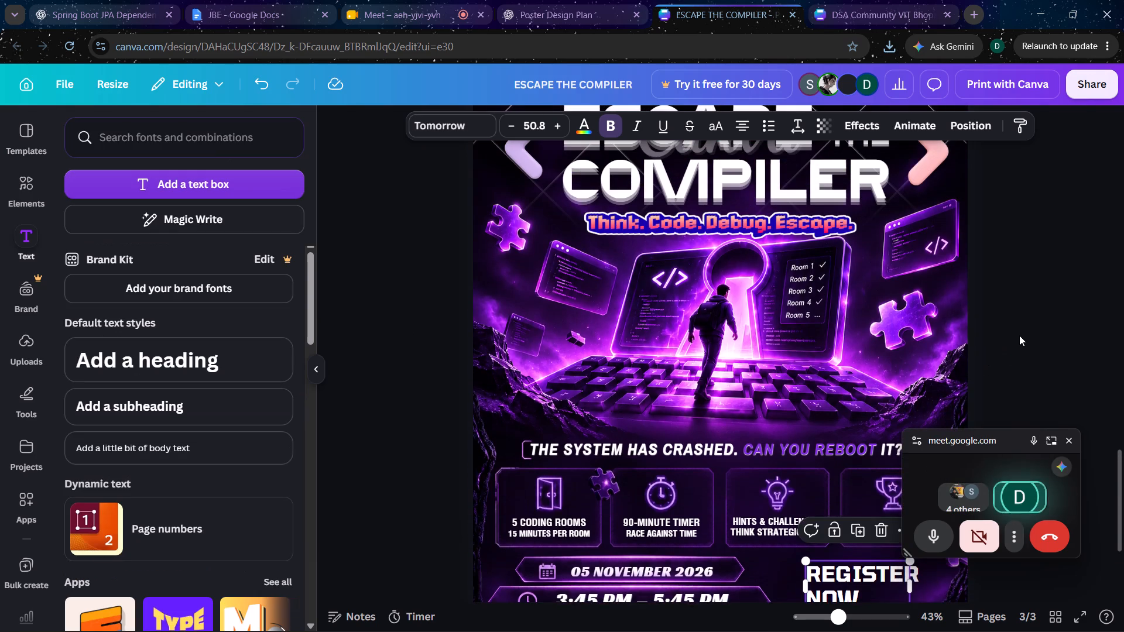
Widen the REGISTER NOW text box slightly so the word REGISTER fits inside its frame.
scroll(1019, 335, up, 2)
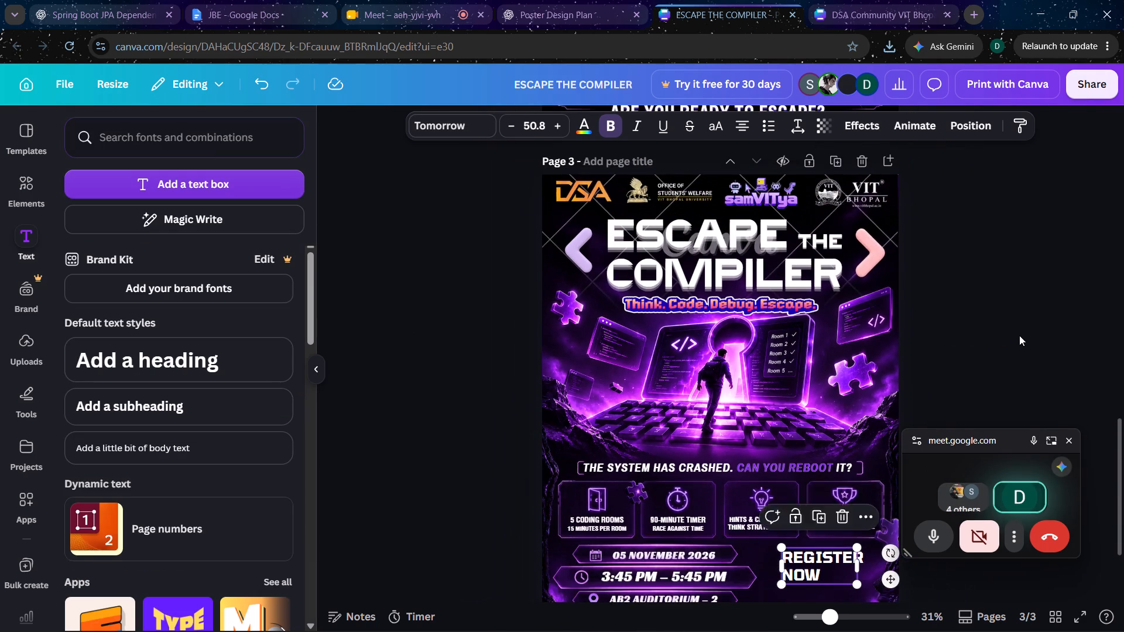
scroll(1019, 335, down, 2)
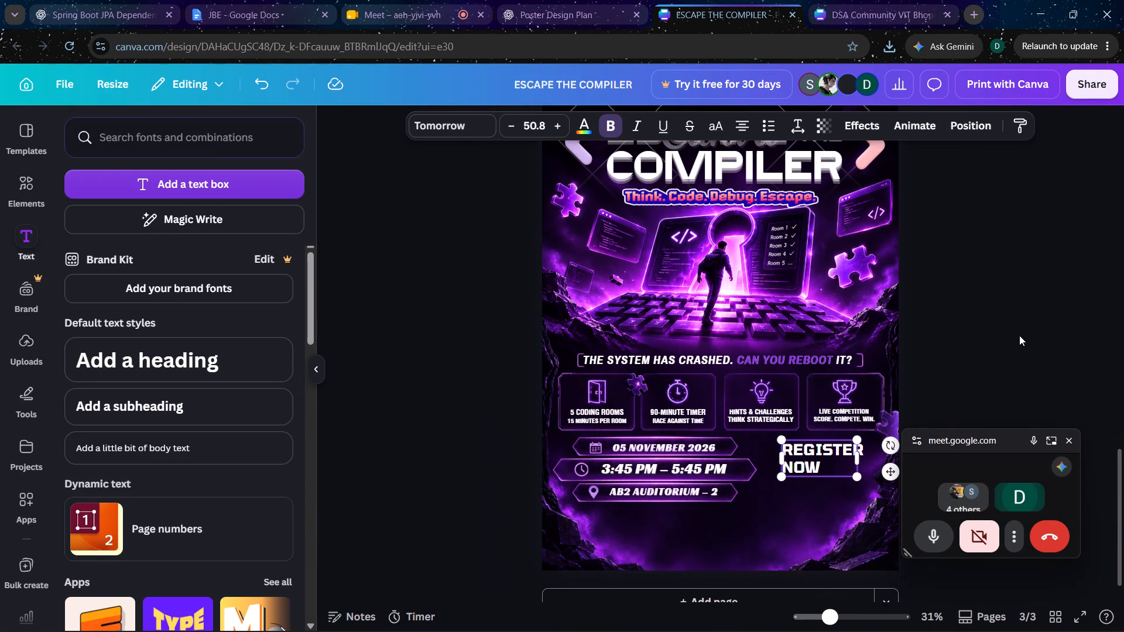
scroll(1019, 335, down, 1)
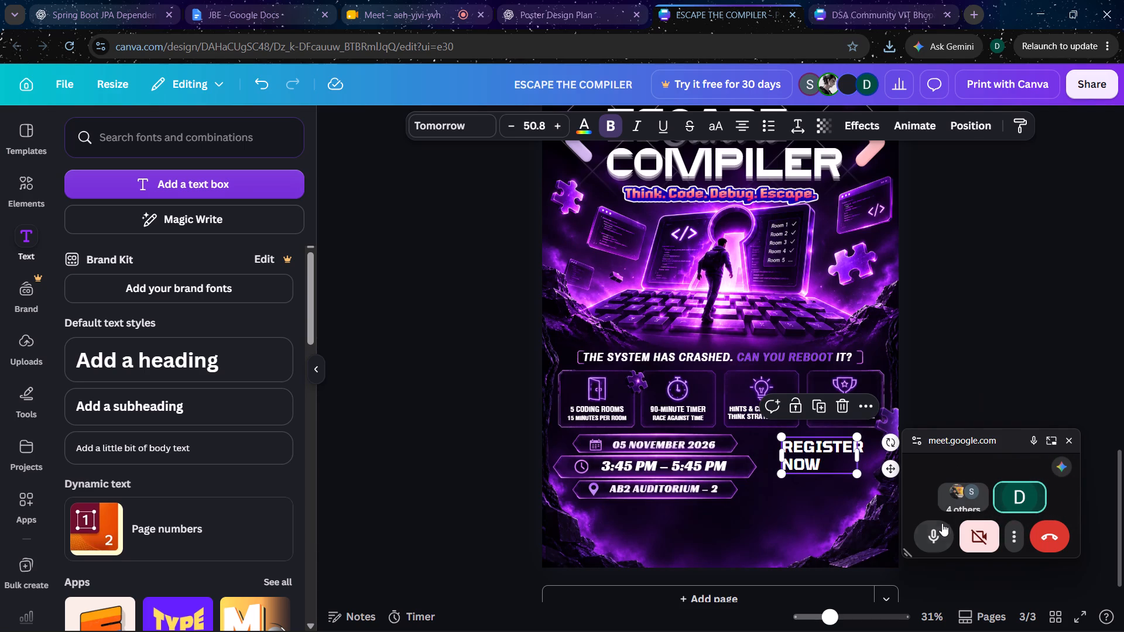
drag(859, 459, 873, 459)
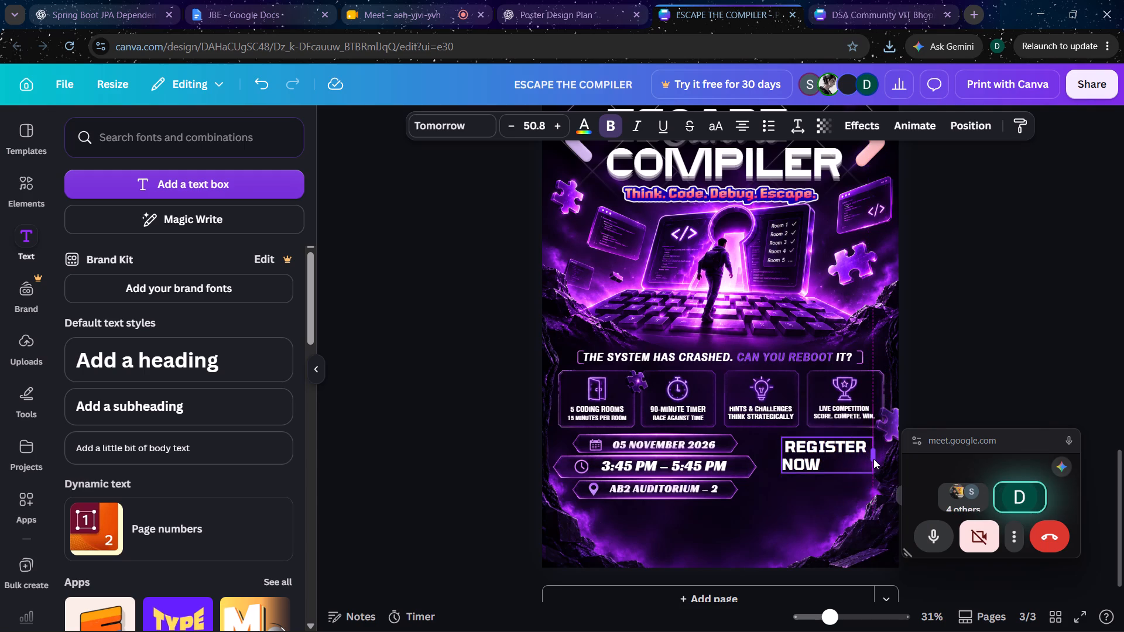
drag(873, 459, 873, 459)
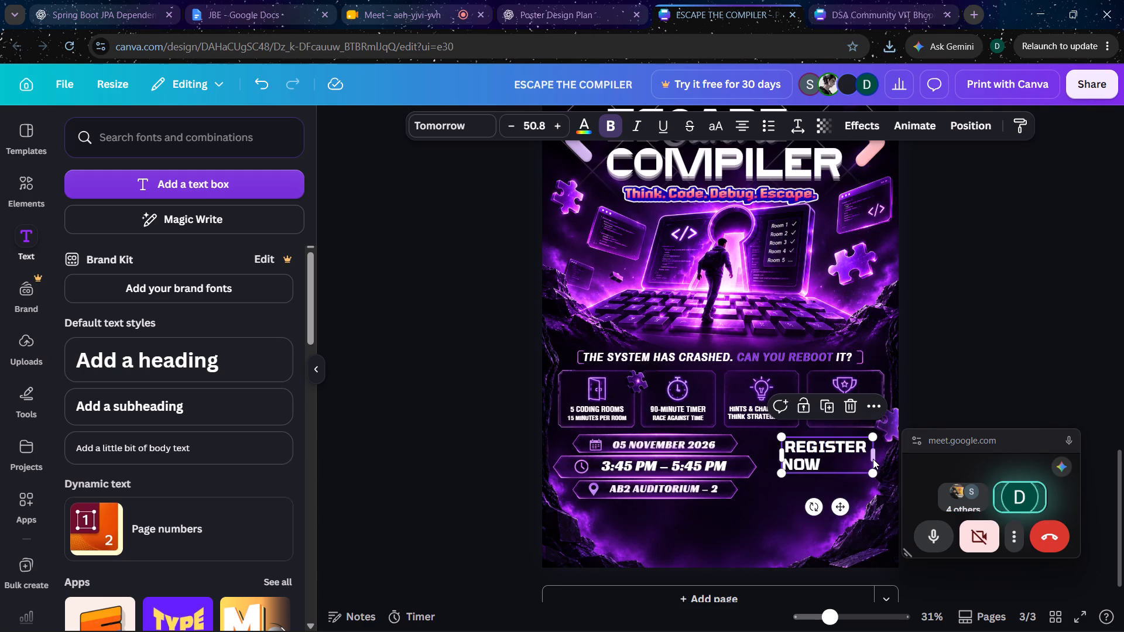
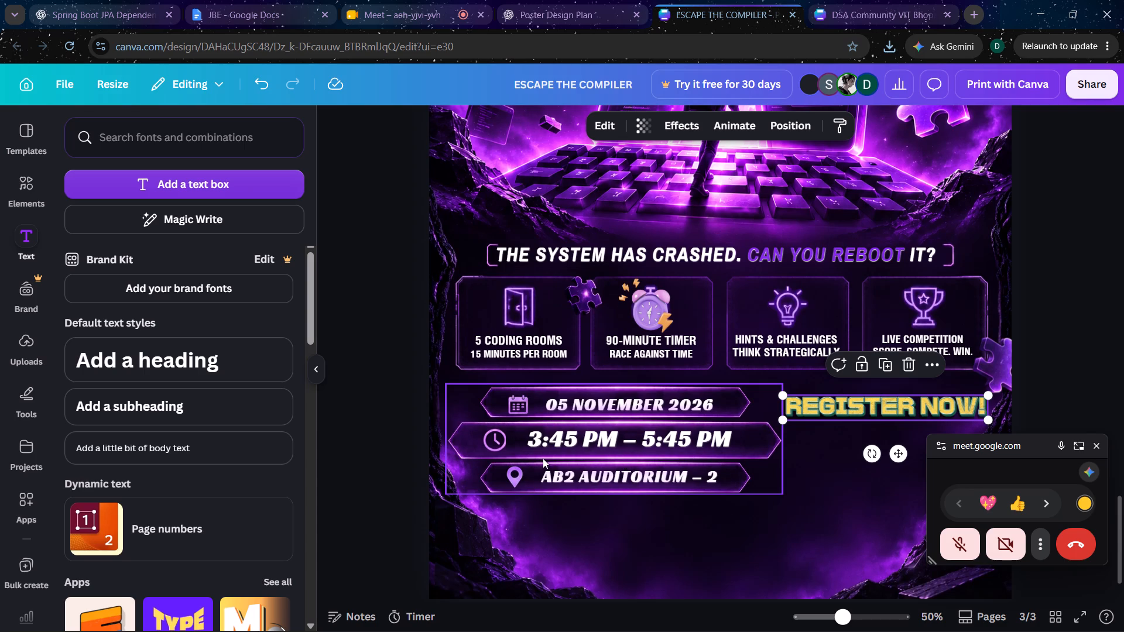
Ungroup the event details block containing the date, time and venue rows.
click(499, 441)
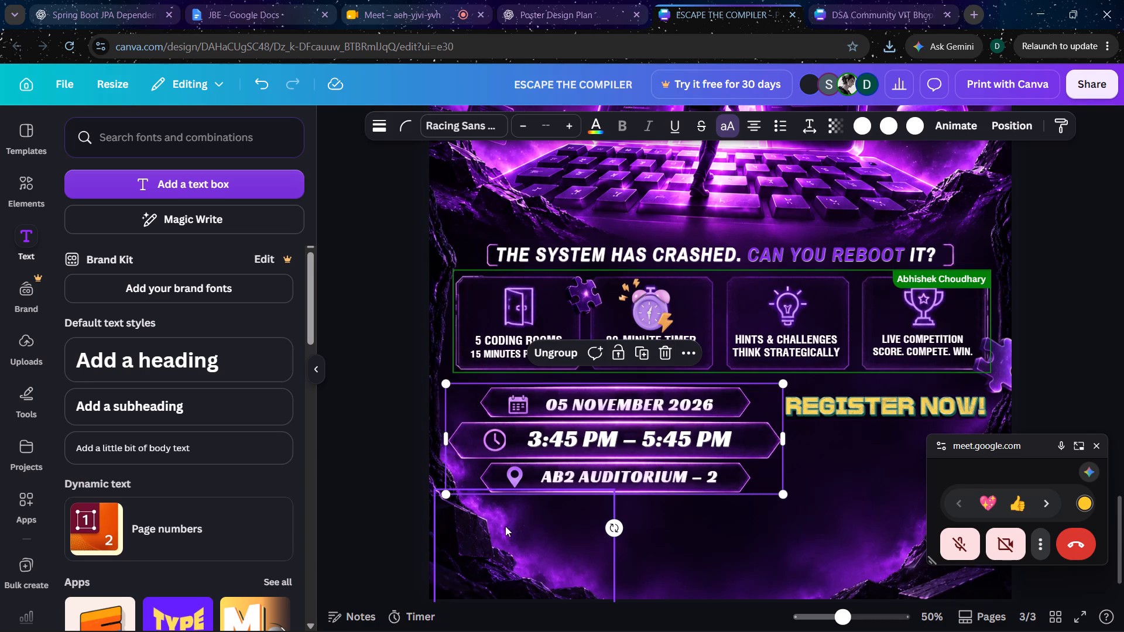
click(423, 535)
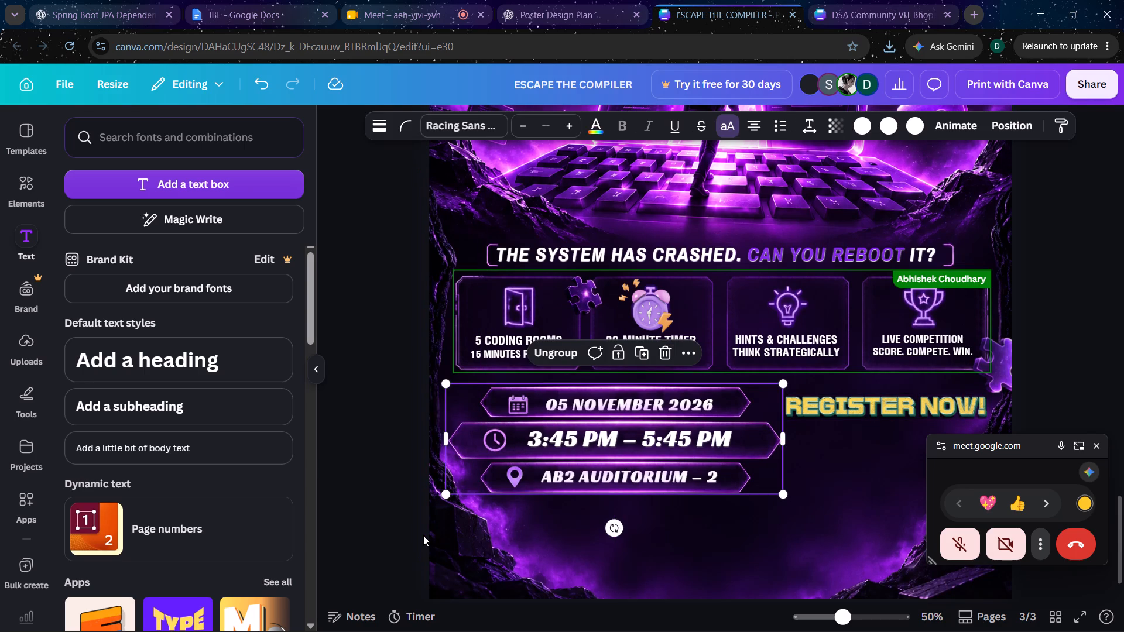
click(596, 477)
click(557, 360)
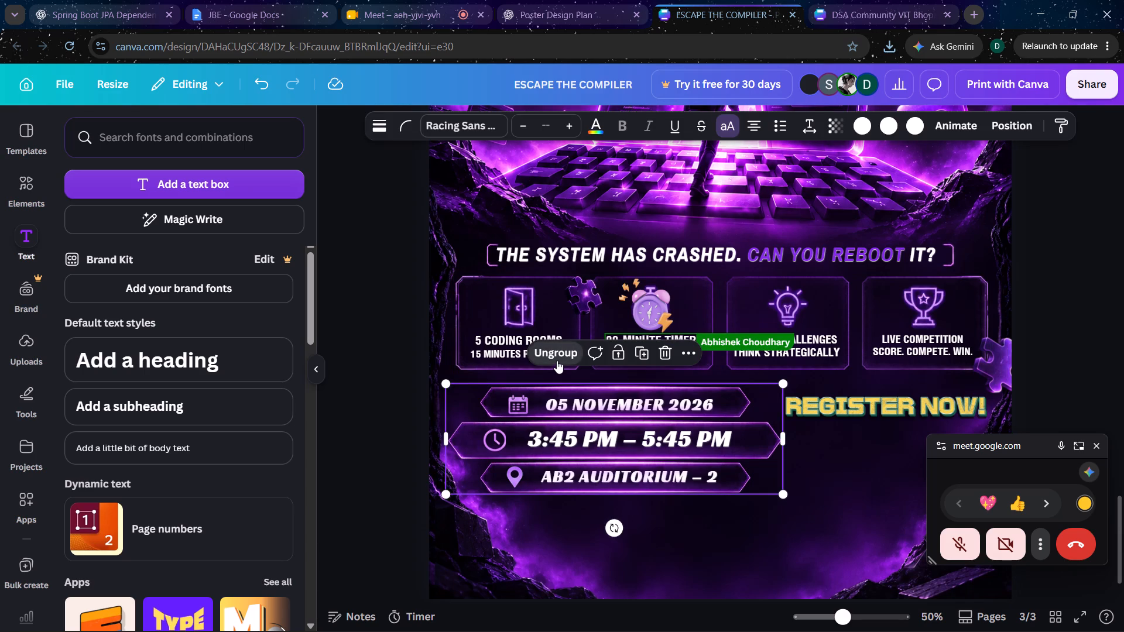
Nudge the clock icon slightly to the right, closer to the time text within its frame.
click(498, 440)
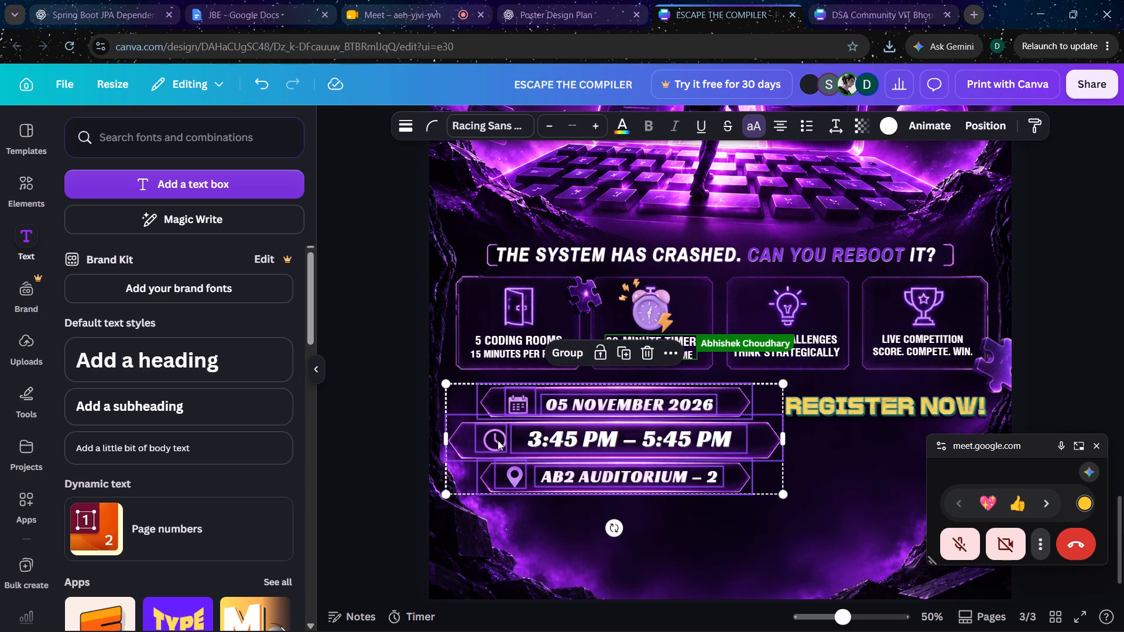
key(Left)
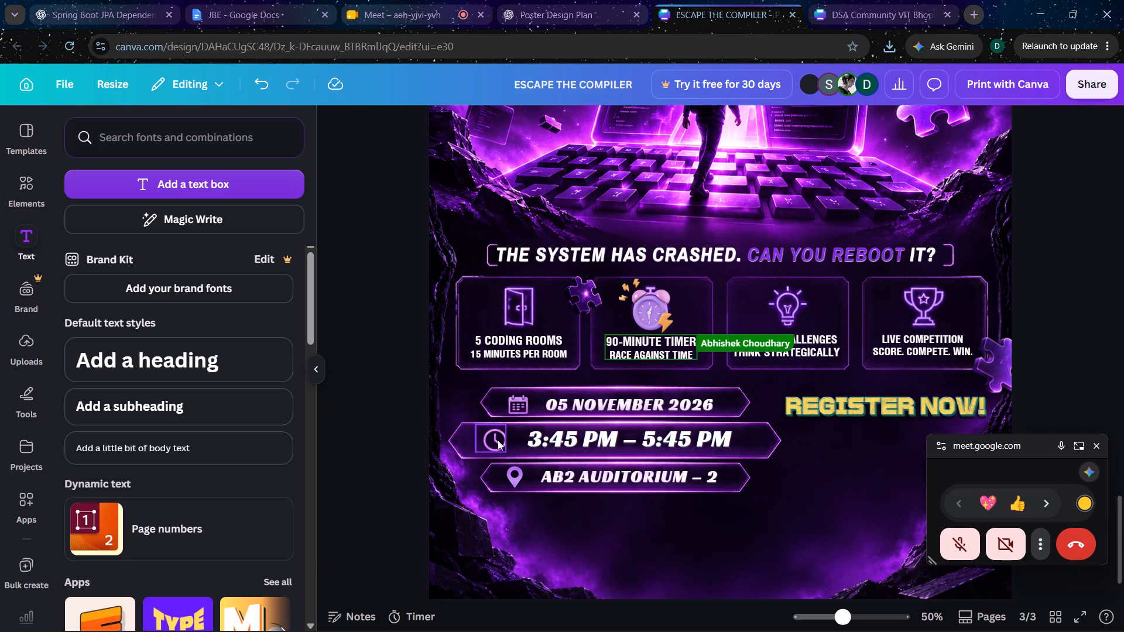
click(490, 441)
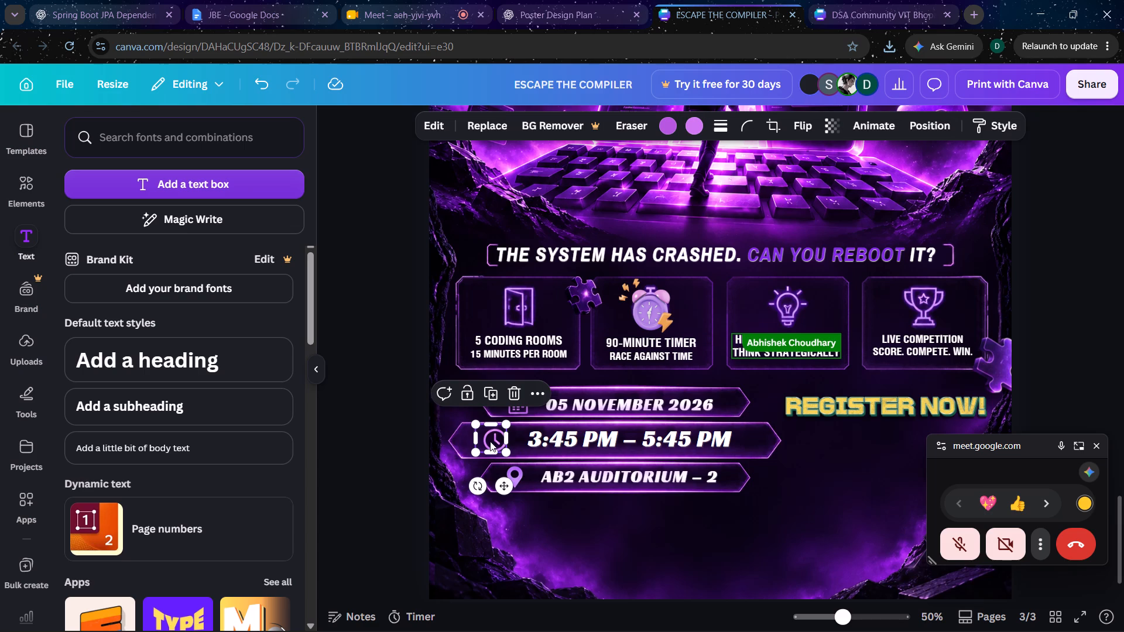
key(Left)
key(Right)
key(Right)
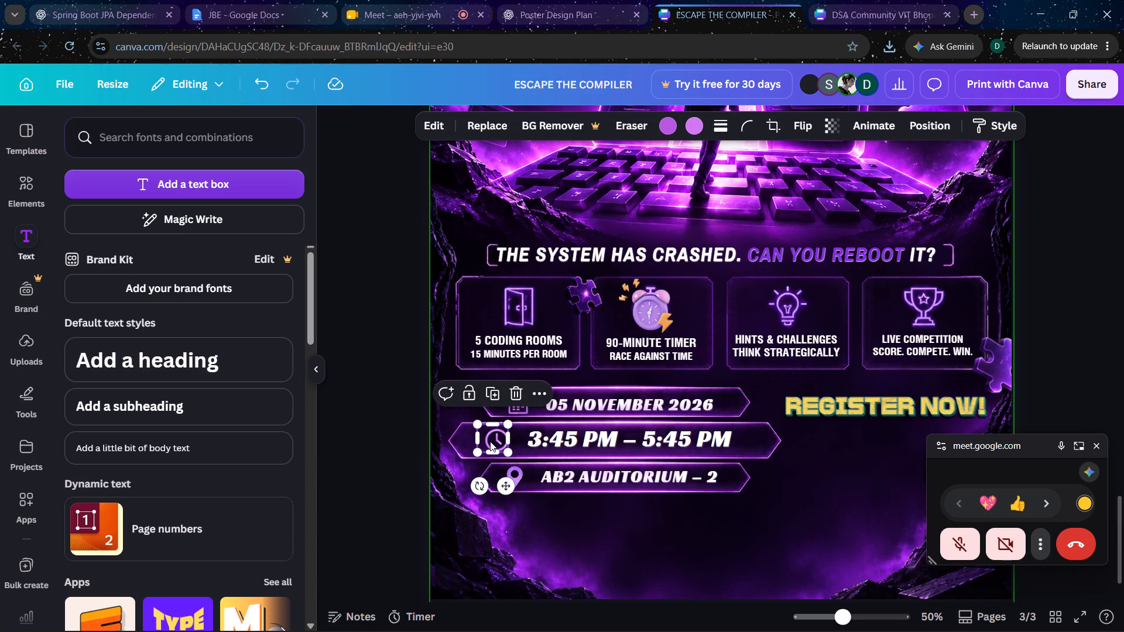
click(381, 445)
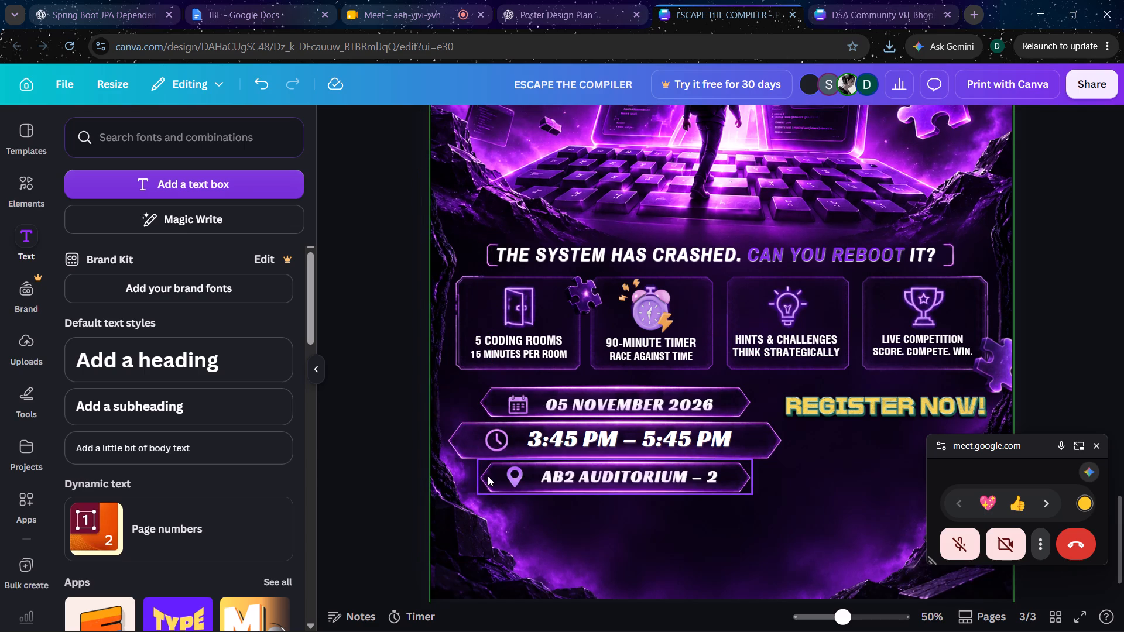
Group the clock icon, the 3:45 PM – 5:45 PM text and the AB2 AUDITORIUM – 2 row together.
shift+click(602, 475)
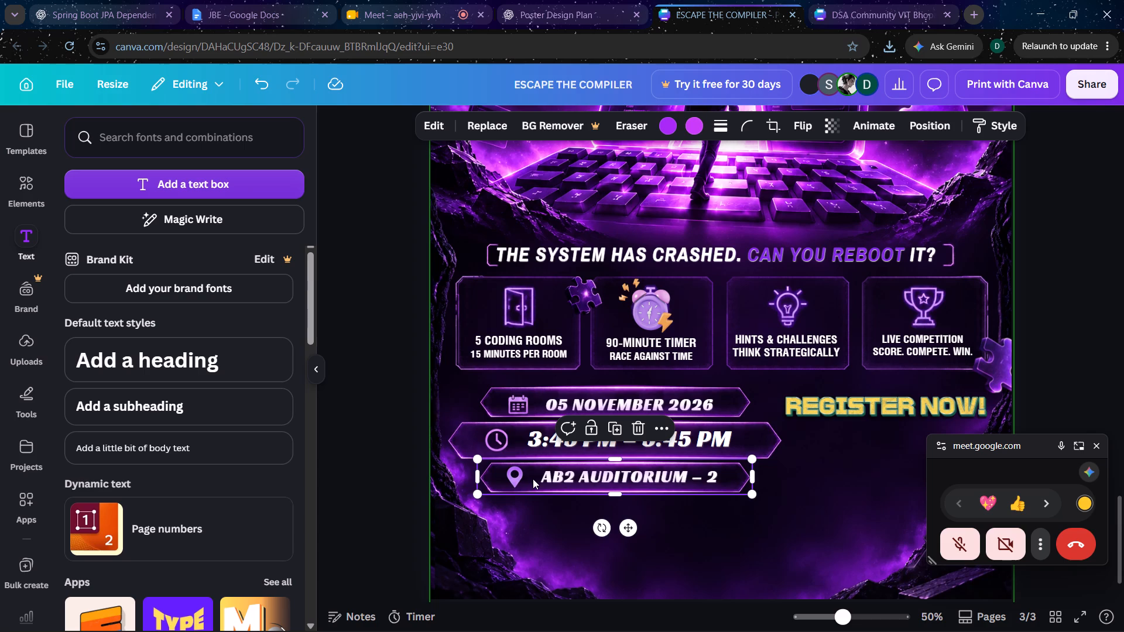
shift+click(518, 479)
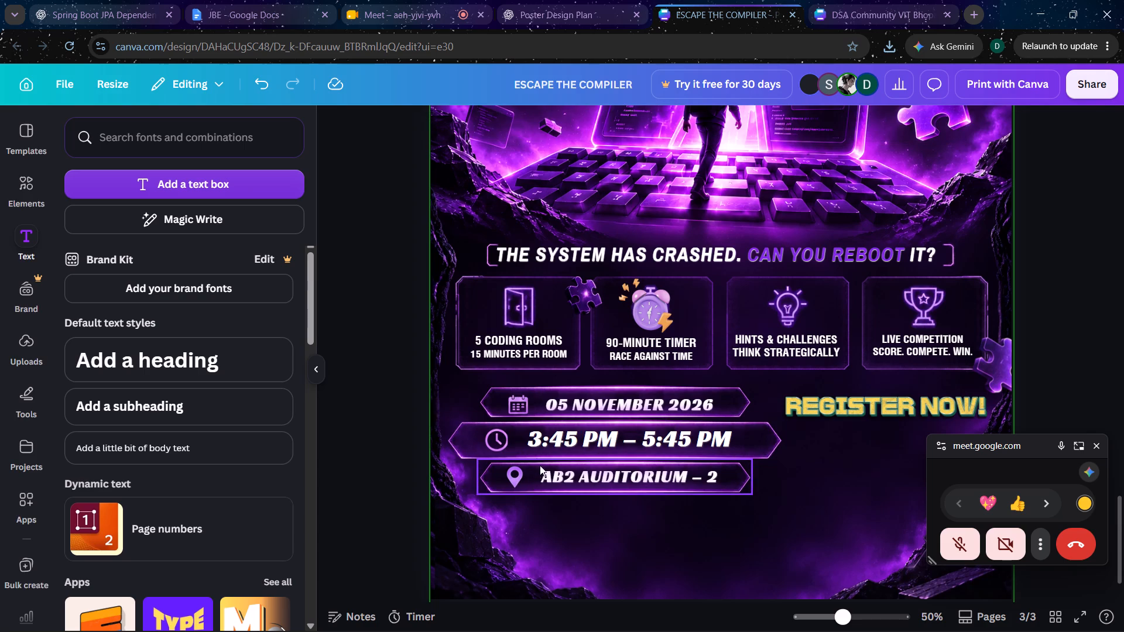
shift+click(523, 441)
shift+click(498, 441)
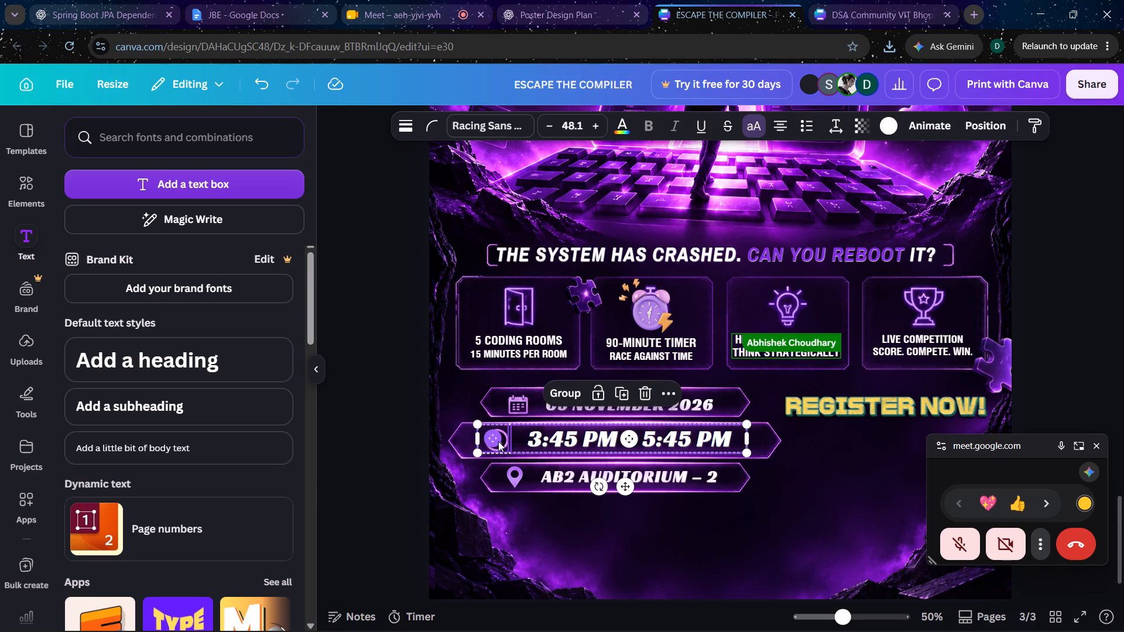
shift+click(553, 478)
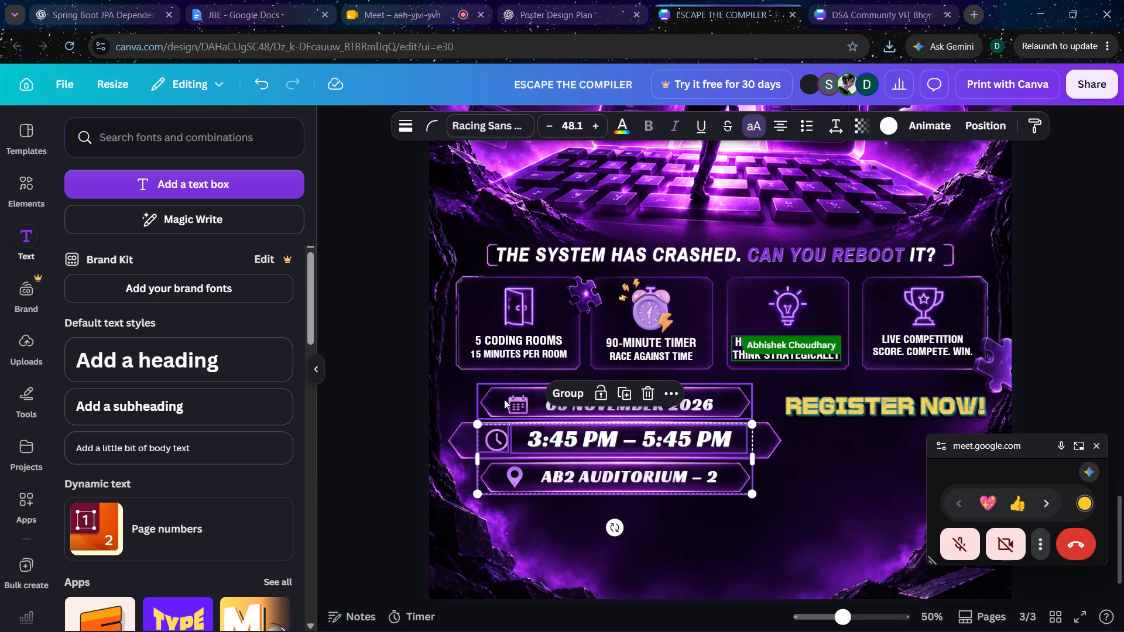
shift+click(502, 399)
shift+click(520, 399)
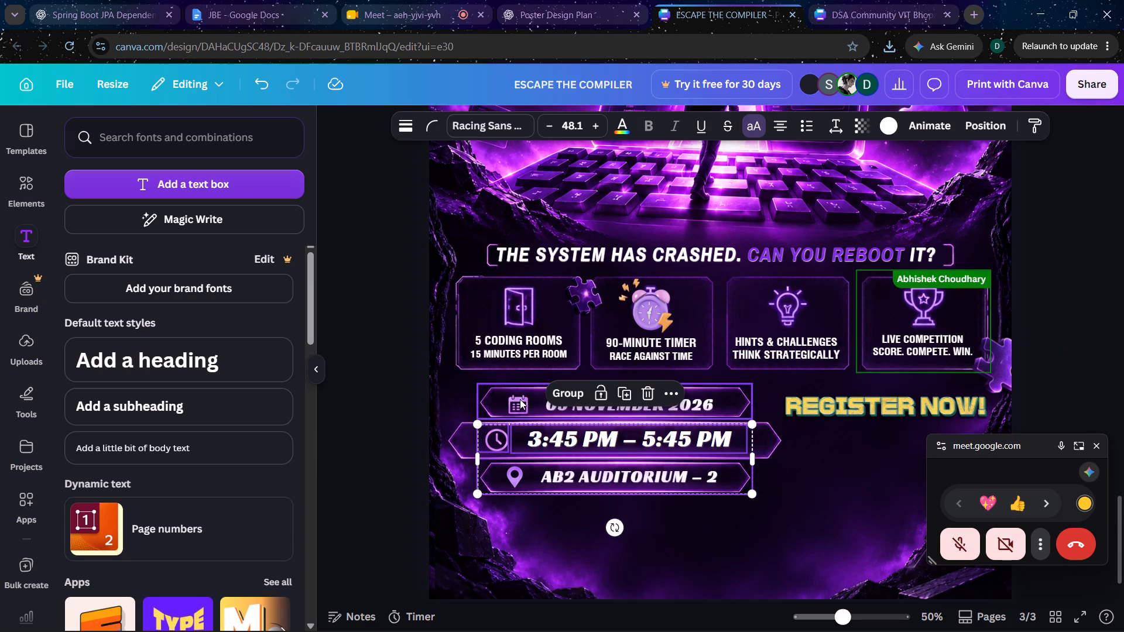
shift+click(576, 395)
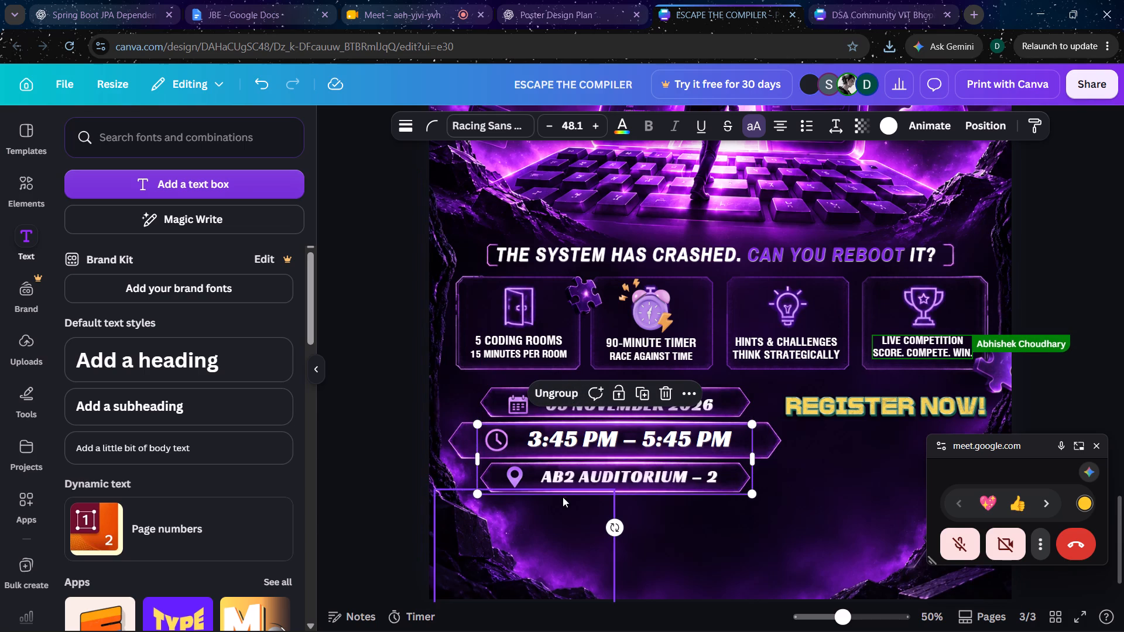
Group the time row's frame and the date row with the grouped time and venue elements as one event details block.
shift+click(757, 444)
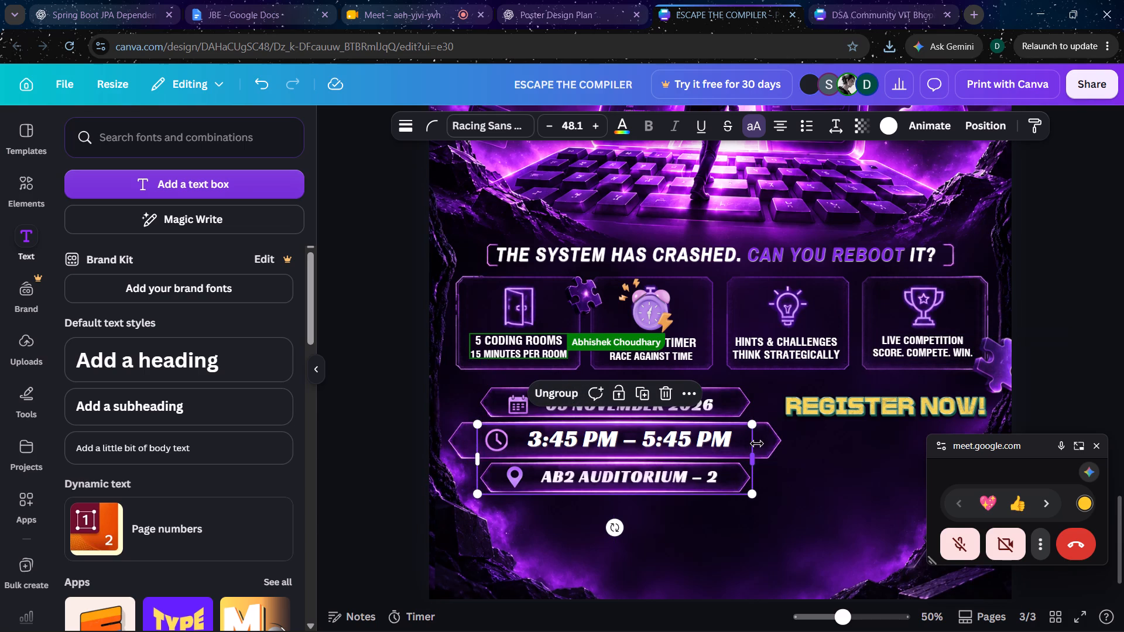
shift+click(766, 444)
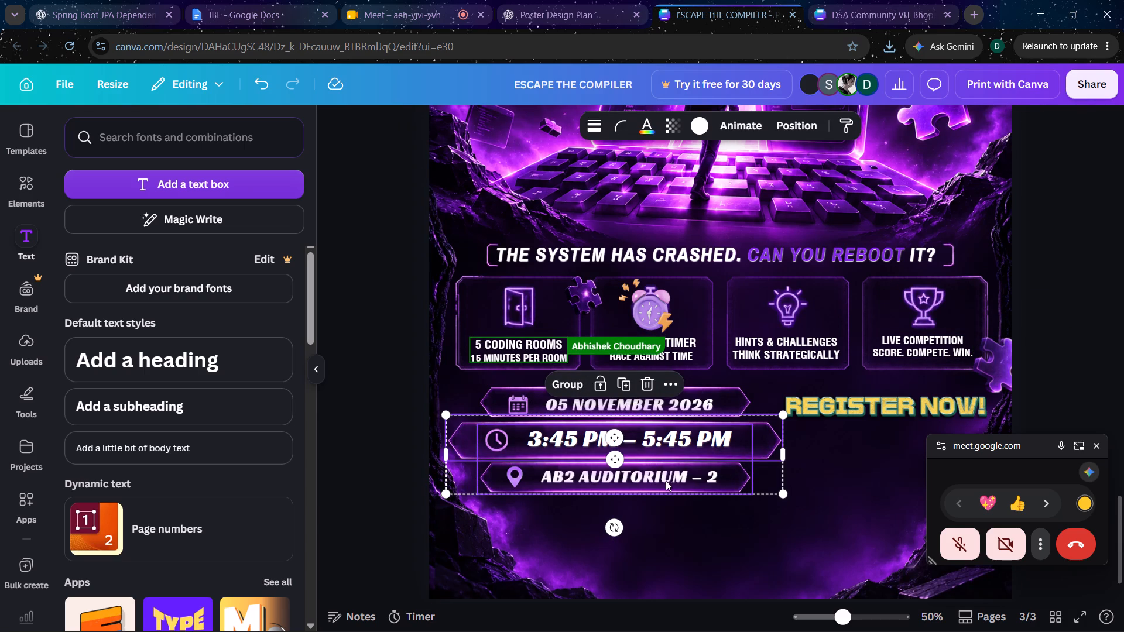
shift+click(513, 404)
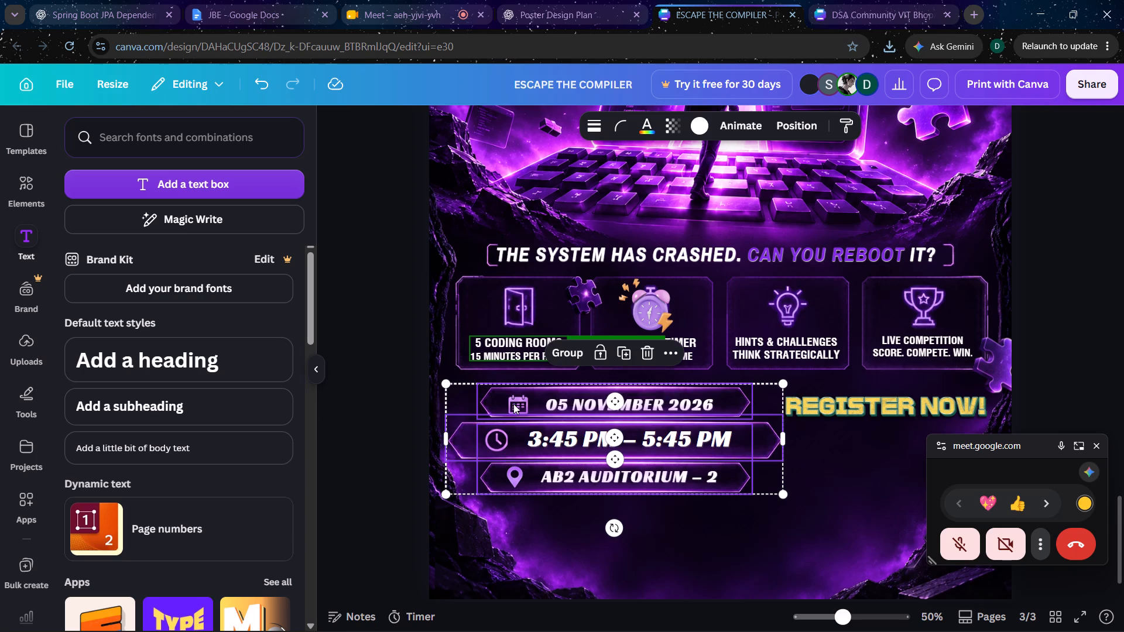
shift+click(562, 356)
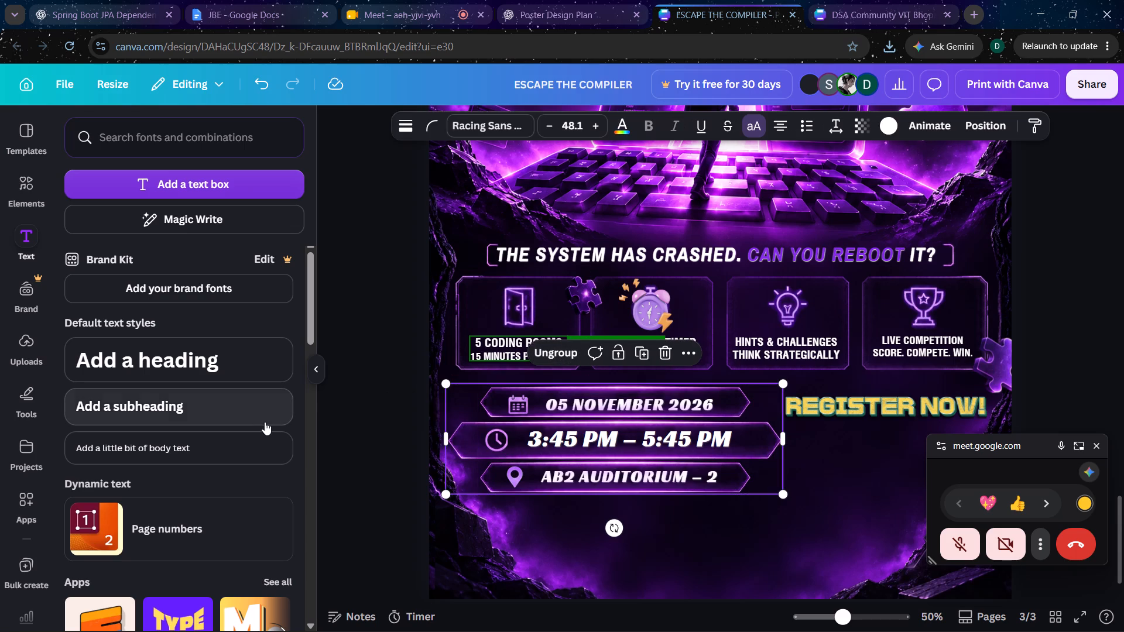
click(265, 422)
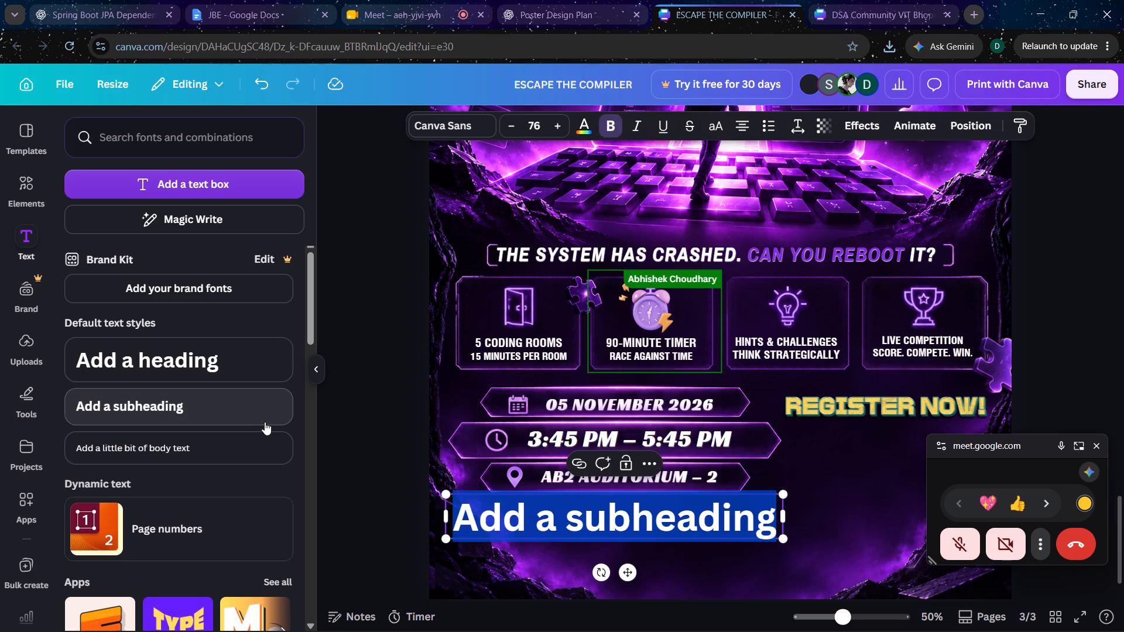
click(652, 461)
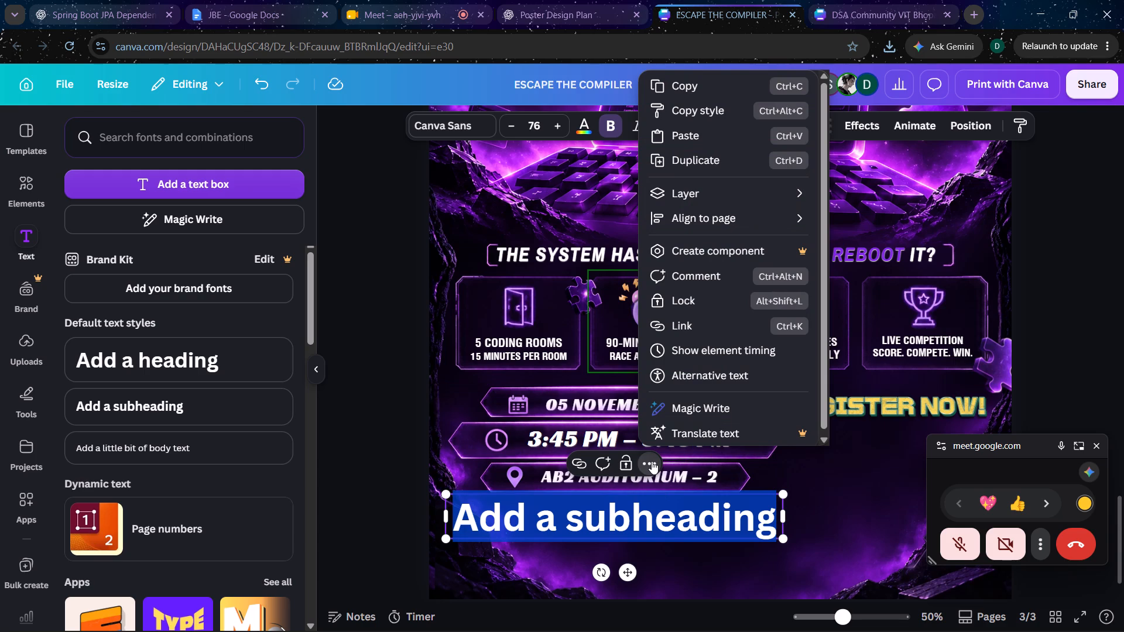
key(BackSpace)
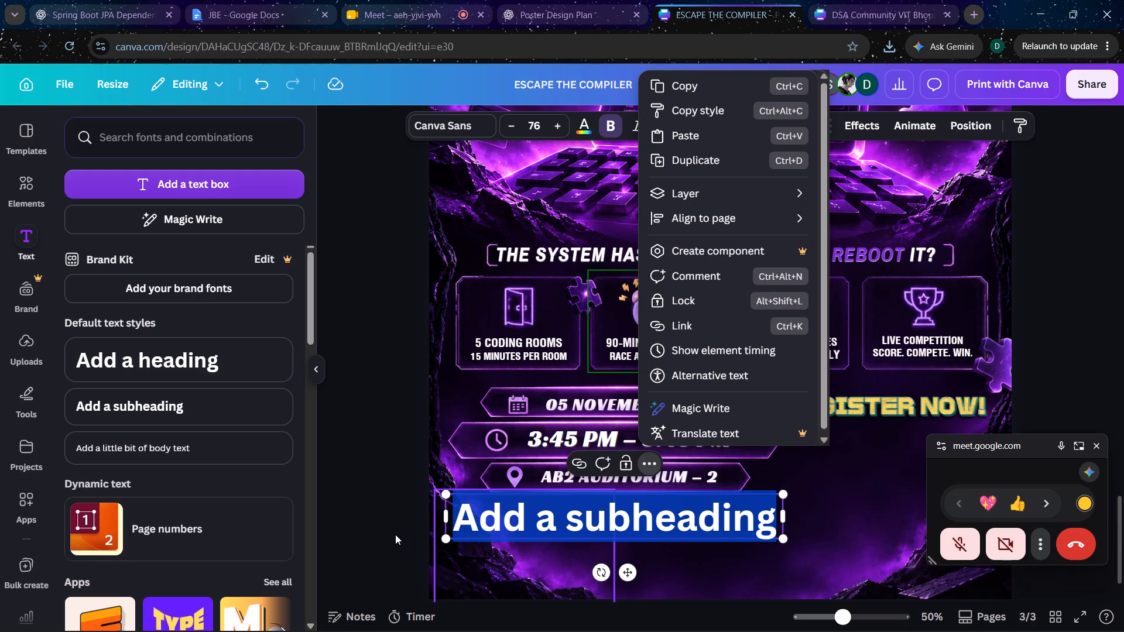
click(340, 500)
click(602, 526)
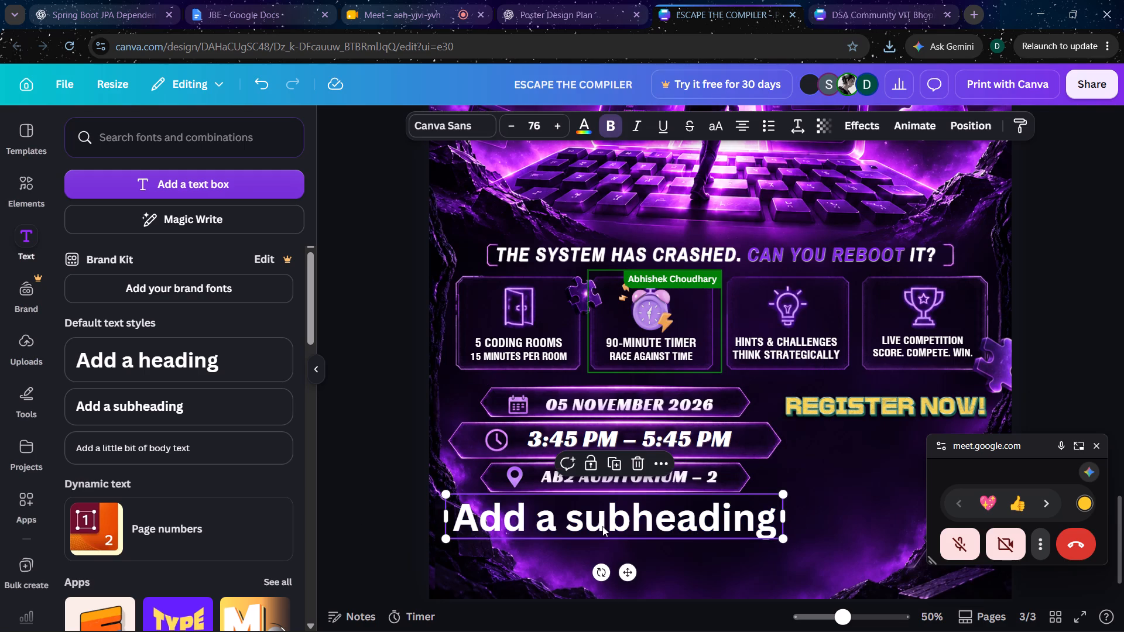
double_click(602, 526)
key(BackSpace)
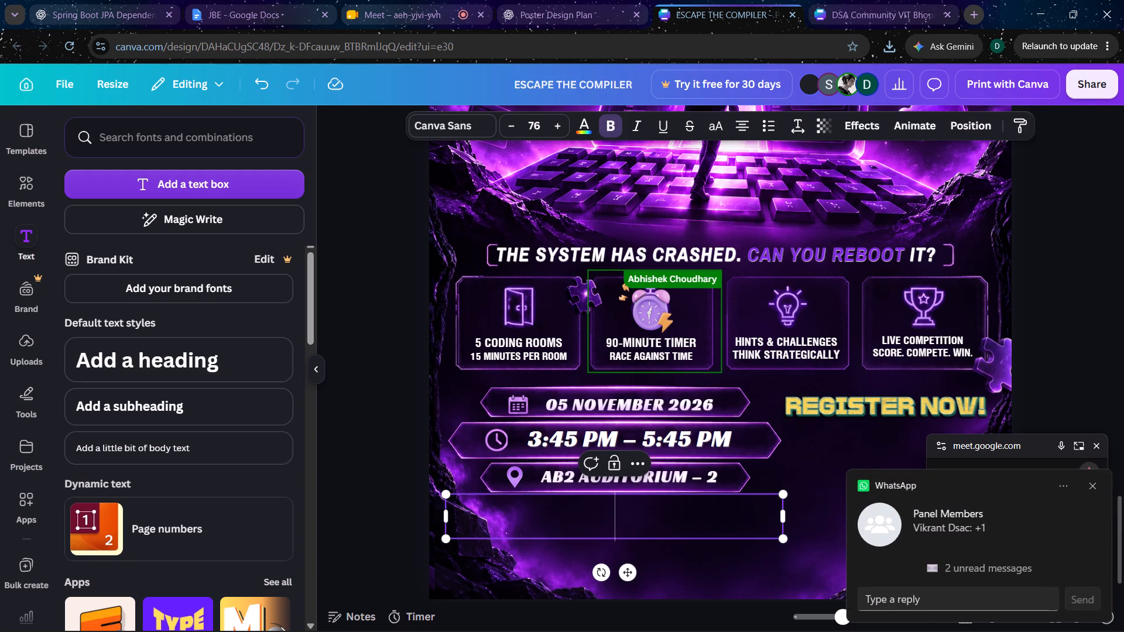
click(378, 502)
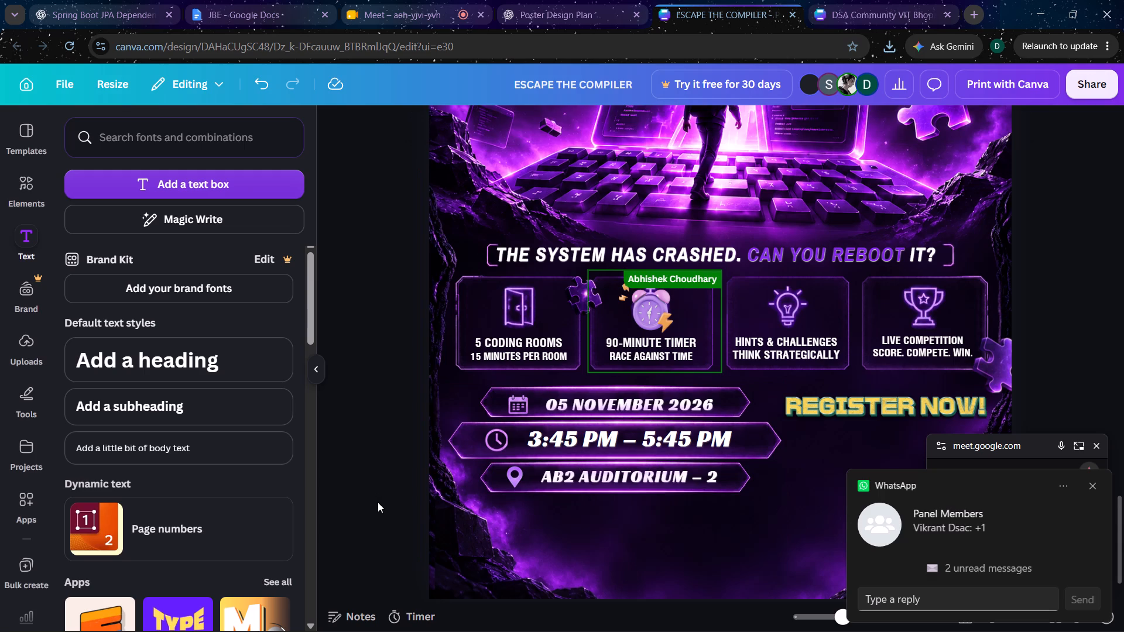
Shift the grouped date, time and venue block slightly down and to the right beneath the feature cards.
click(581, 400)
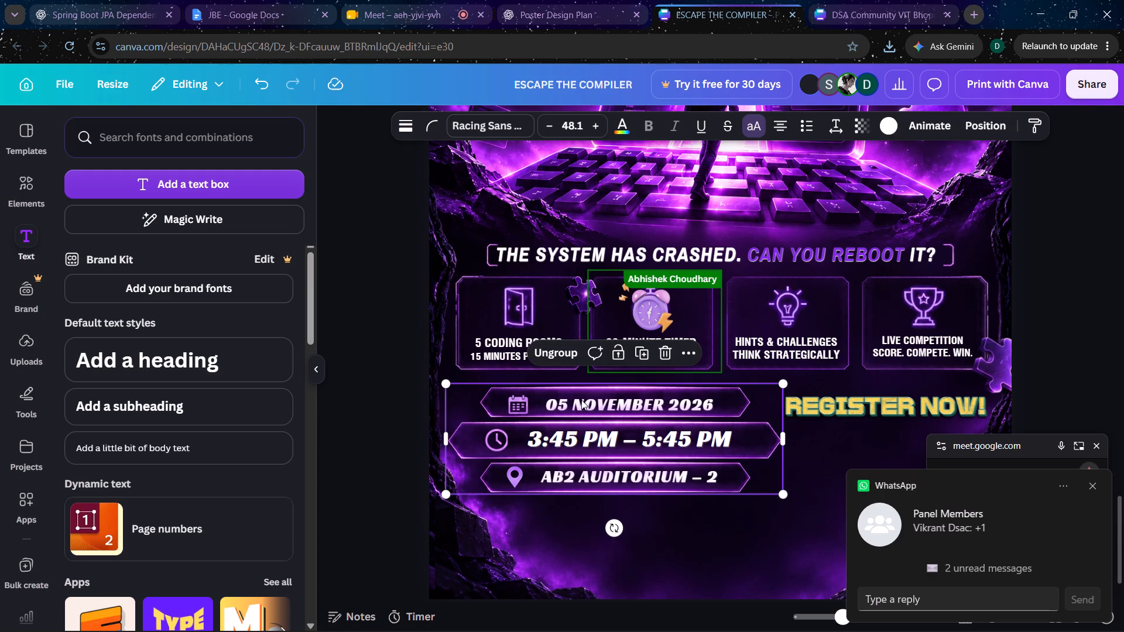
click(581, 400)
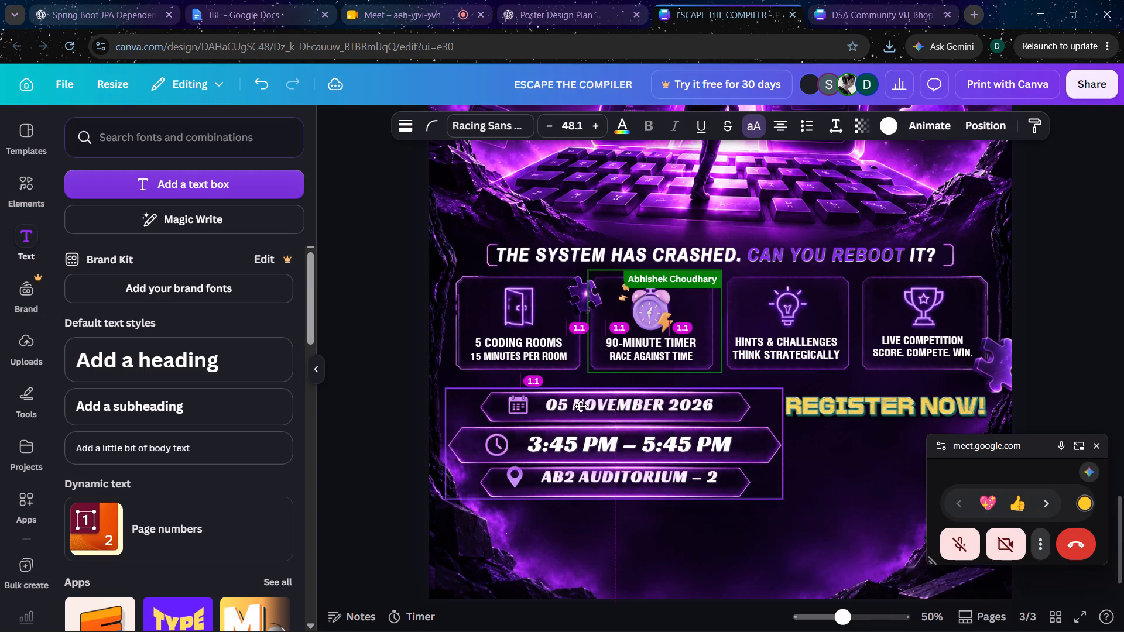
key(Up)
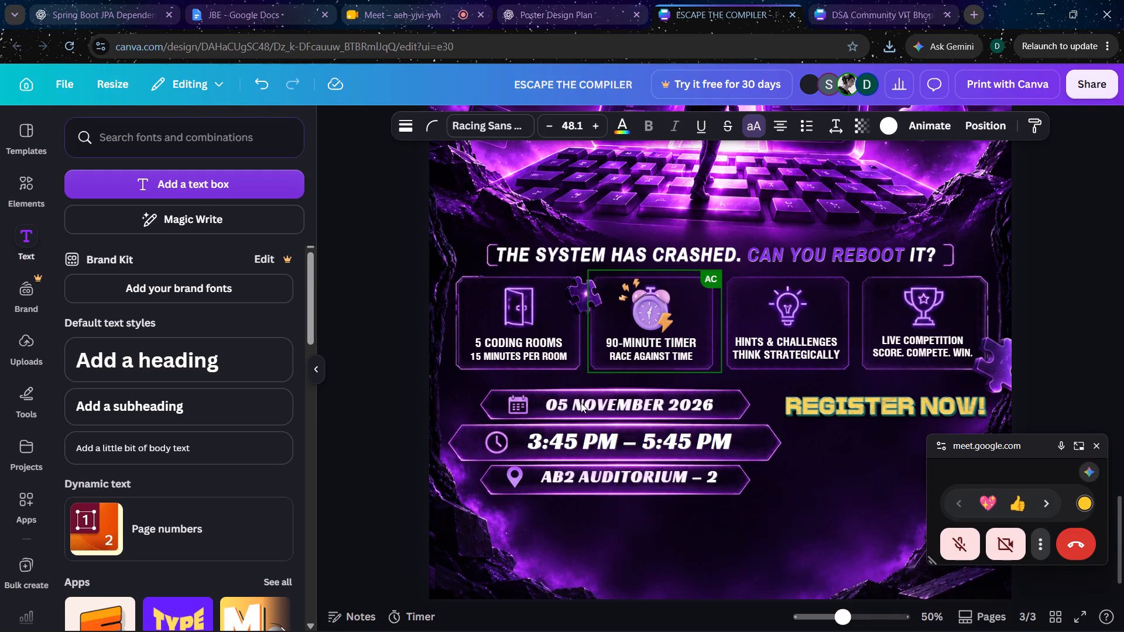
key(Up)
key(Down)
key(Up)
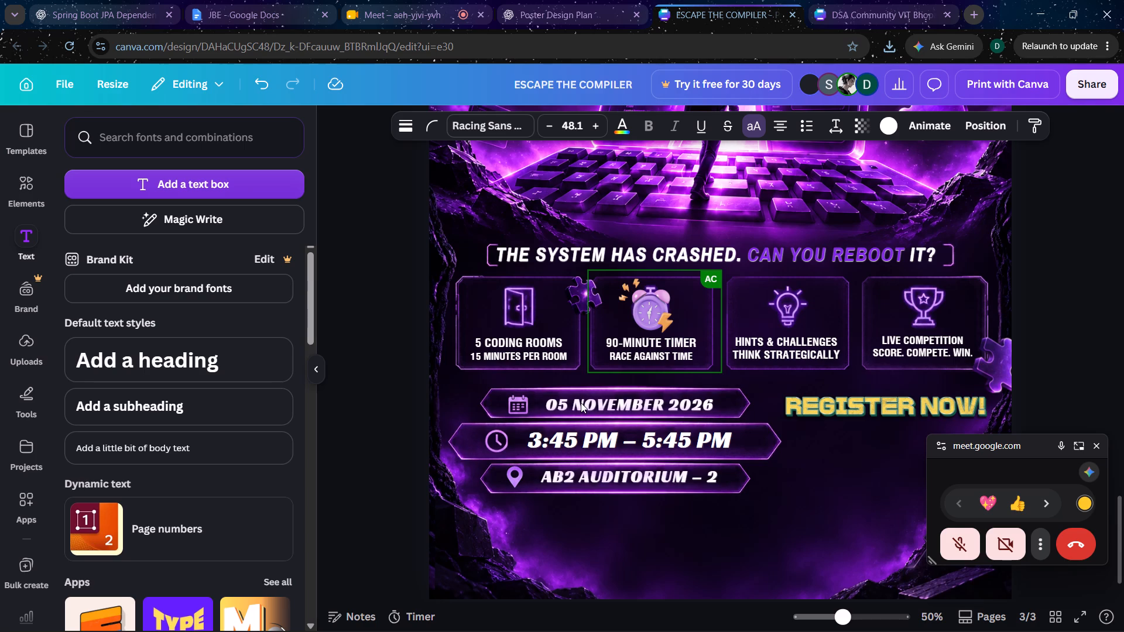
key(Right)
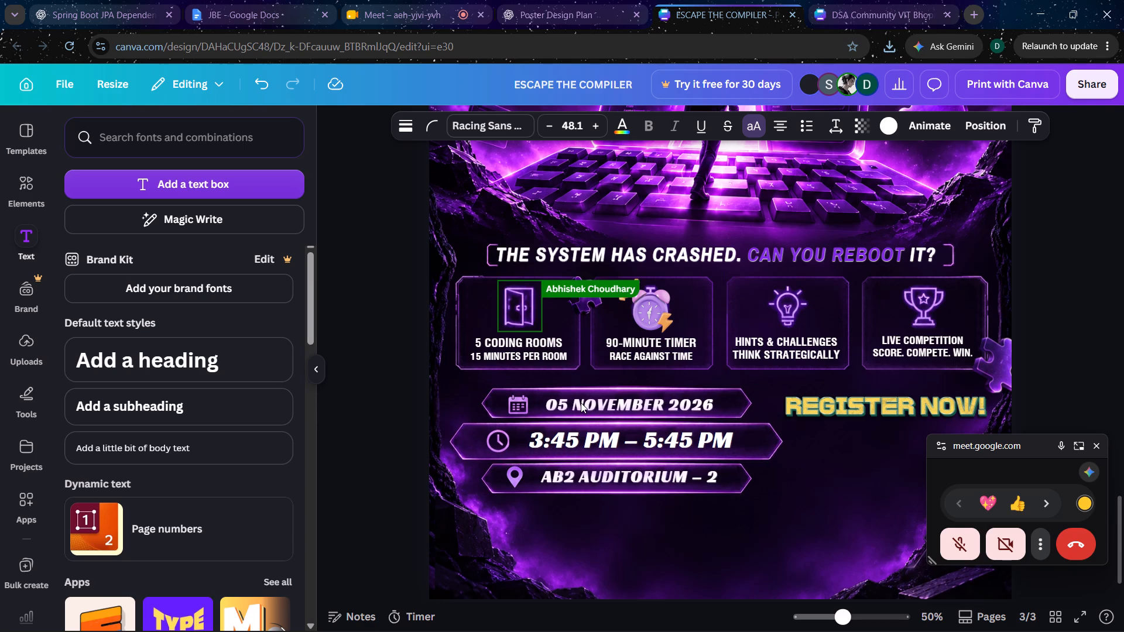
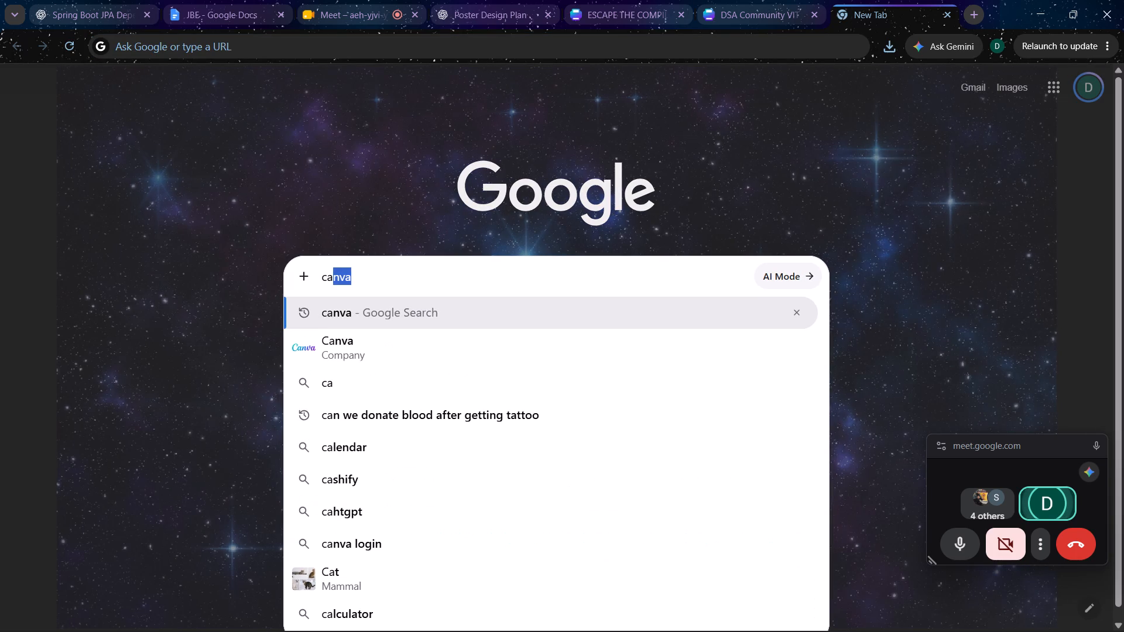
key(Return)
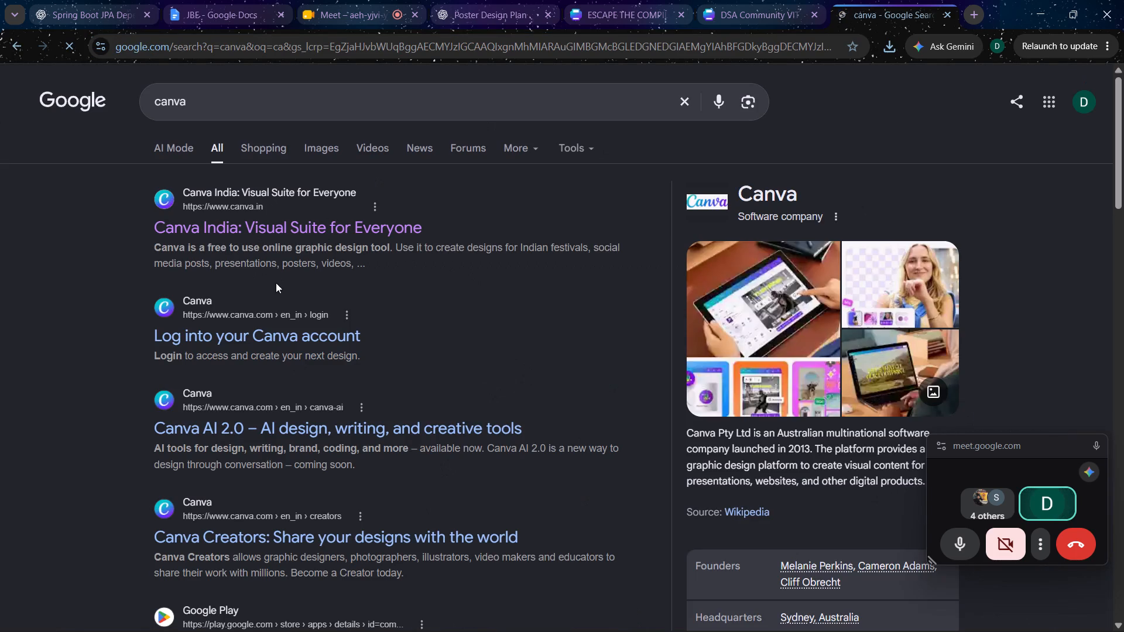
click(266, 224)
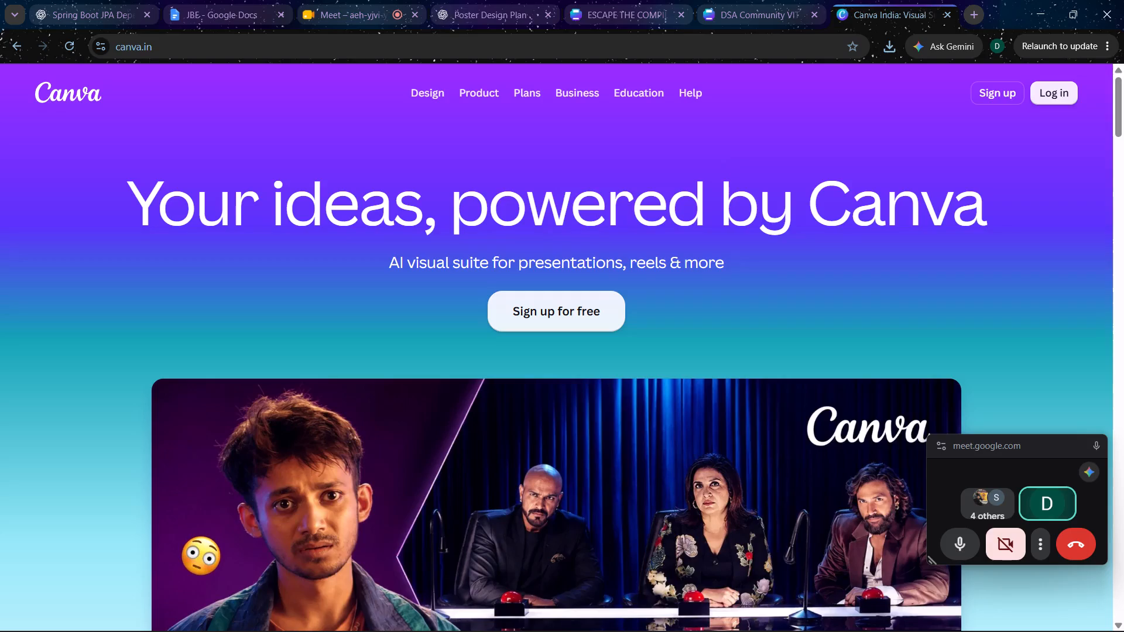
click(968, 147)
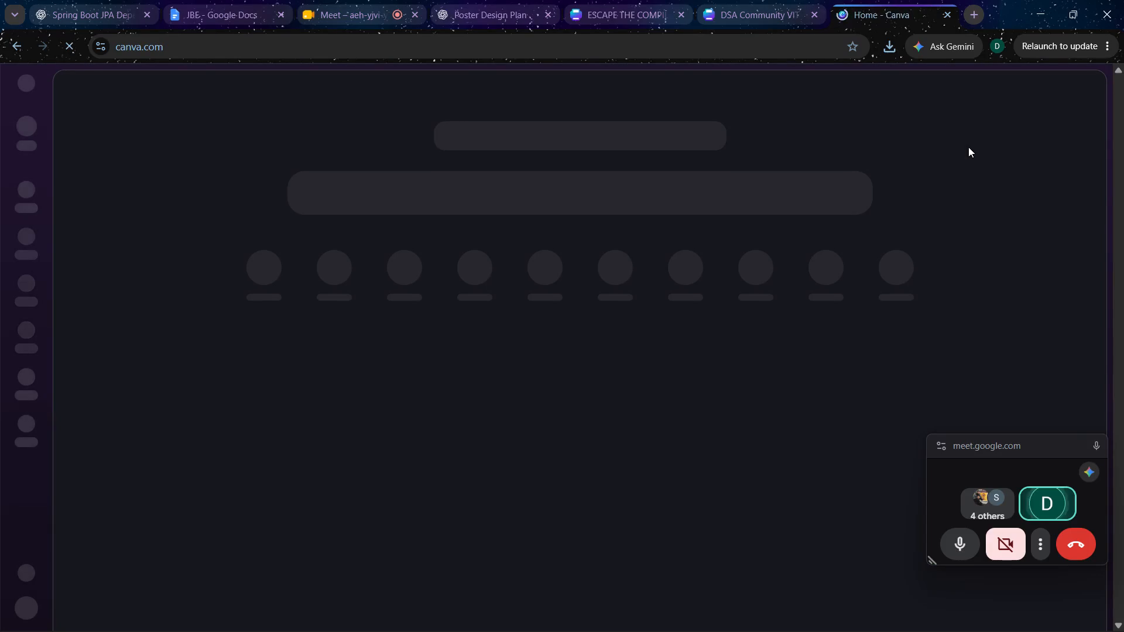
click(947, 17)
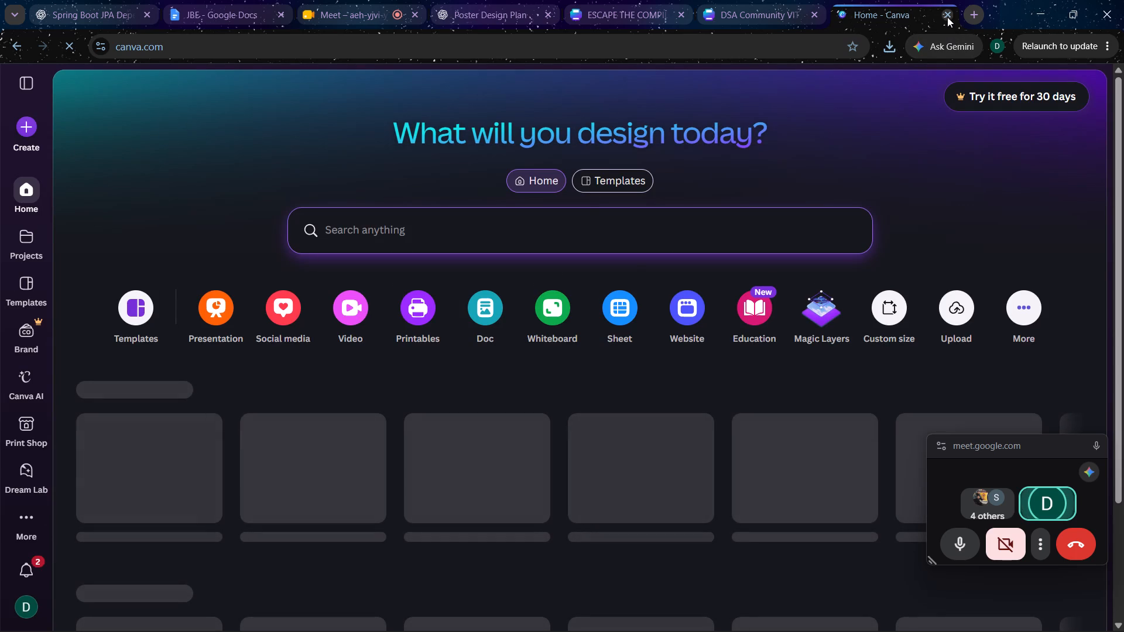
Return to the ESCAPE THE COMPILER design and examine the poster on page 3 and the blank page 4.
click(716, 16)
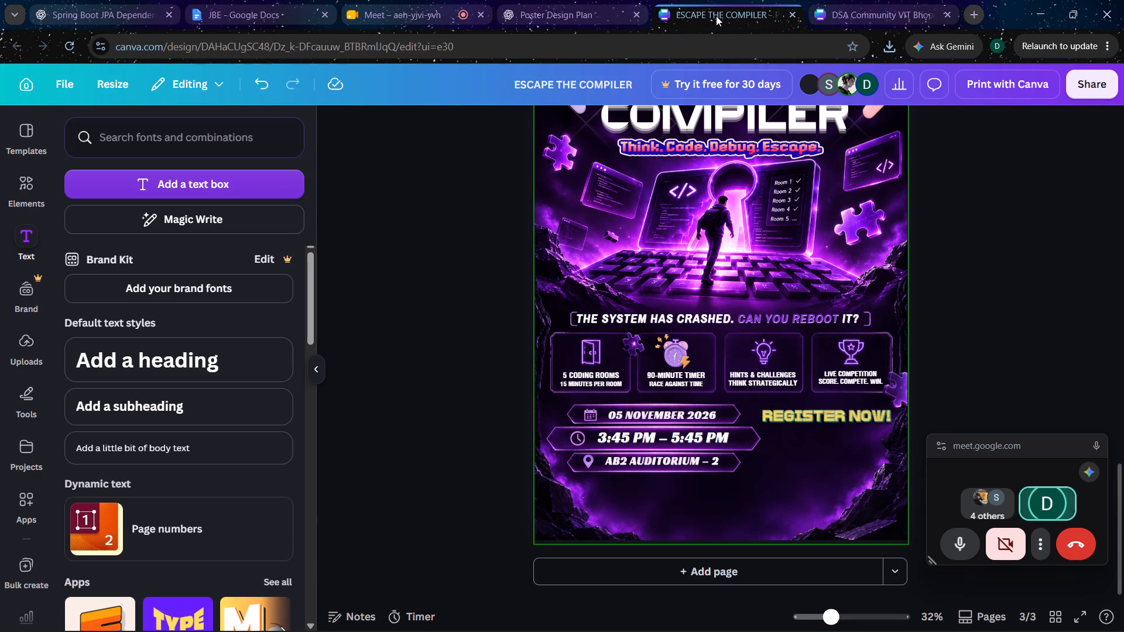
click(1037, 239)
scroll(1037, 239, down, 1)
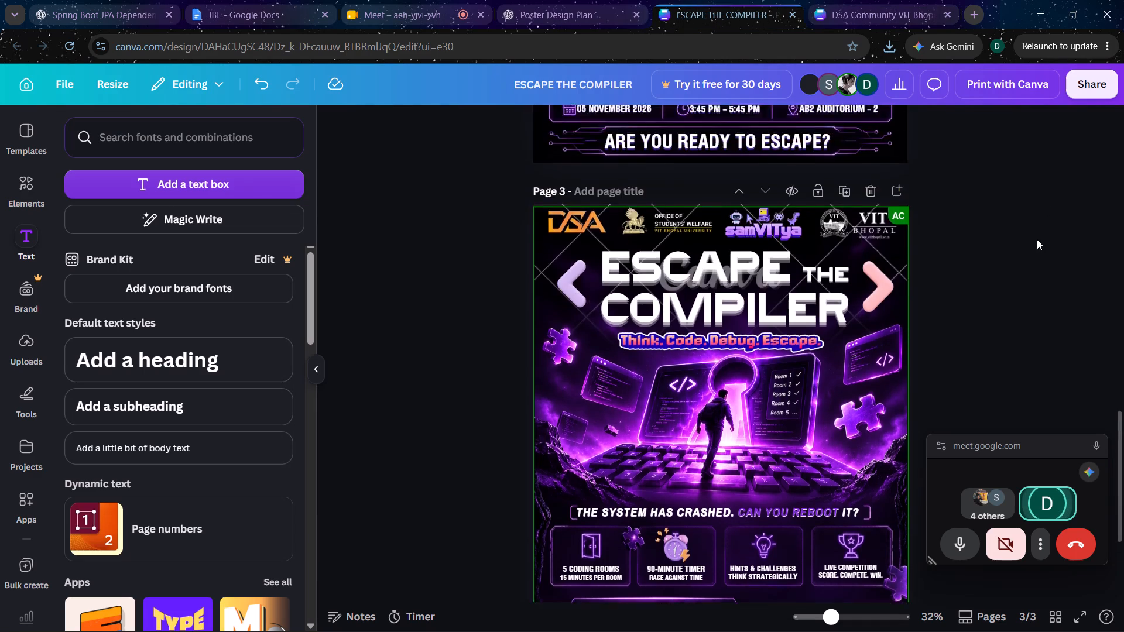
scroll(1037, 239, down, 1)
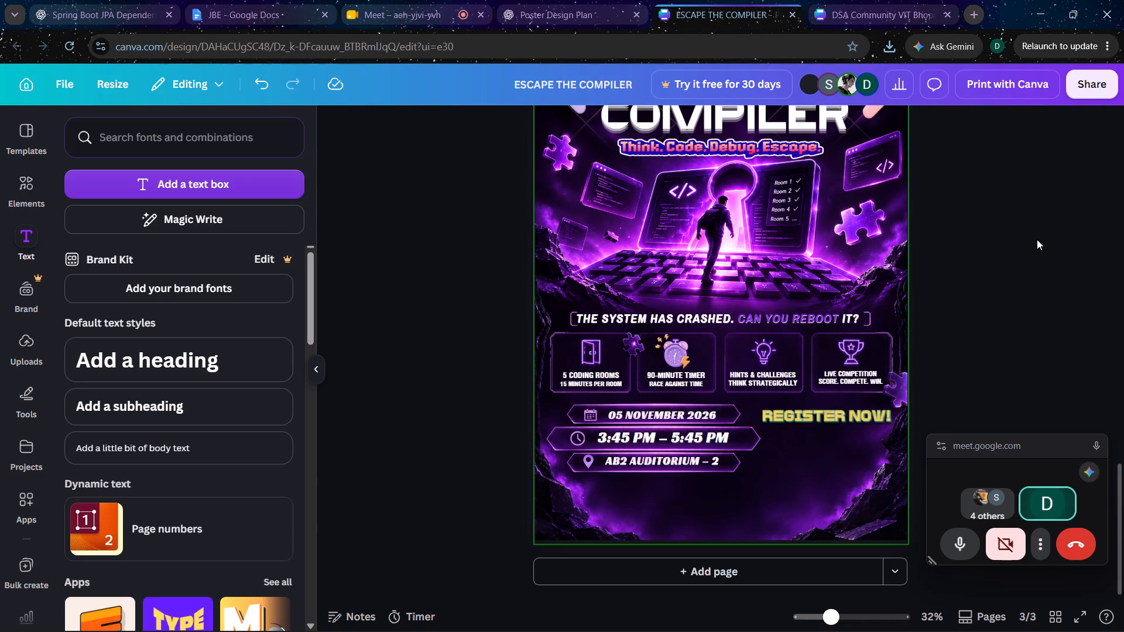
scroll(1027, 320, up, 2)
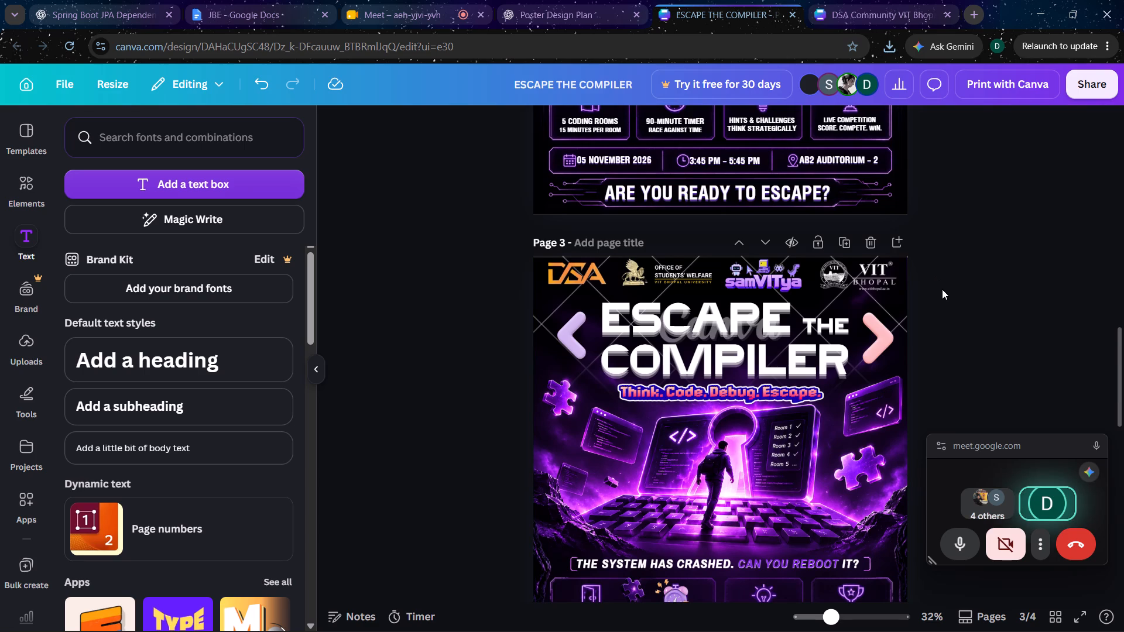
scroll(942, 289, down, 9)
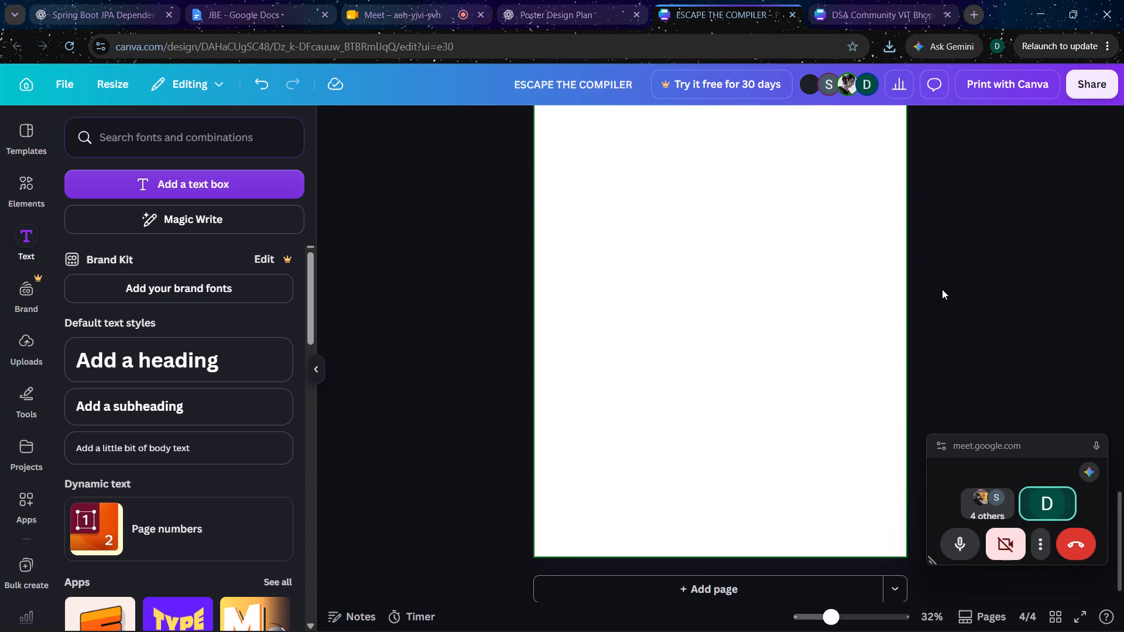
scroll(942, 289, up, 4)
scroll(942, 289, down, 1)
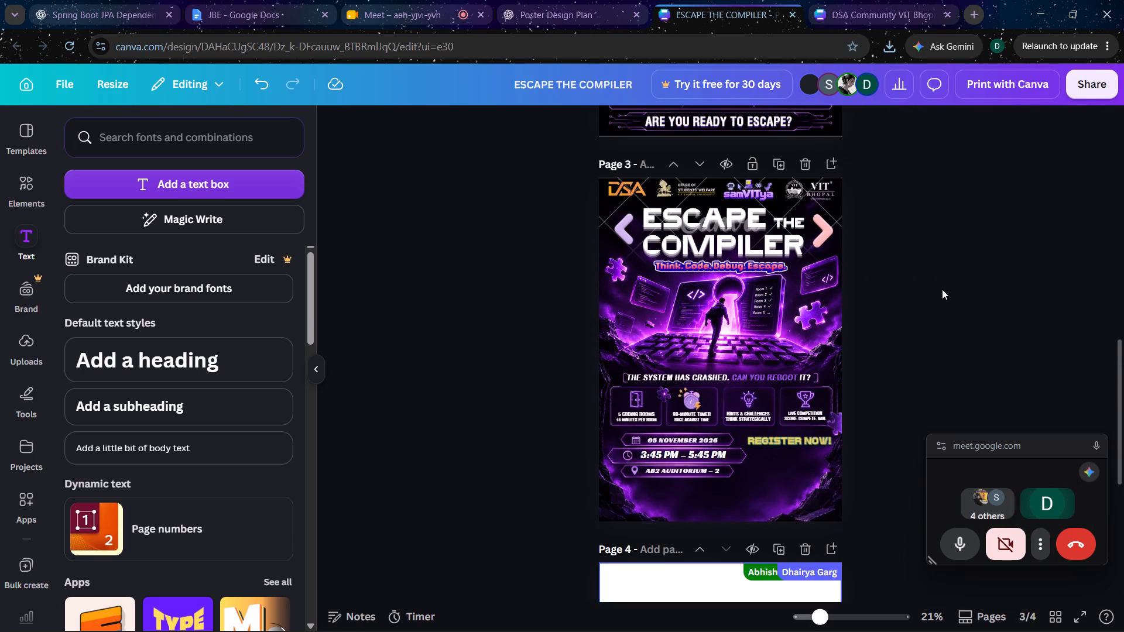
scroll(942, 289, down, 4)
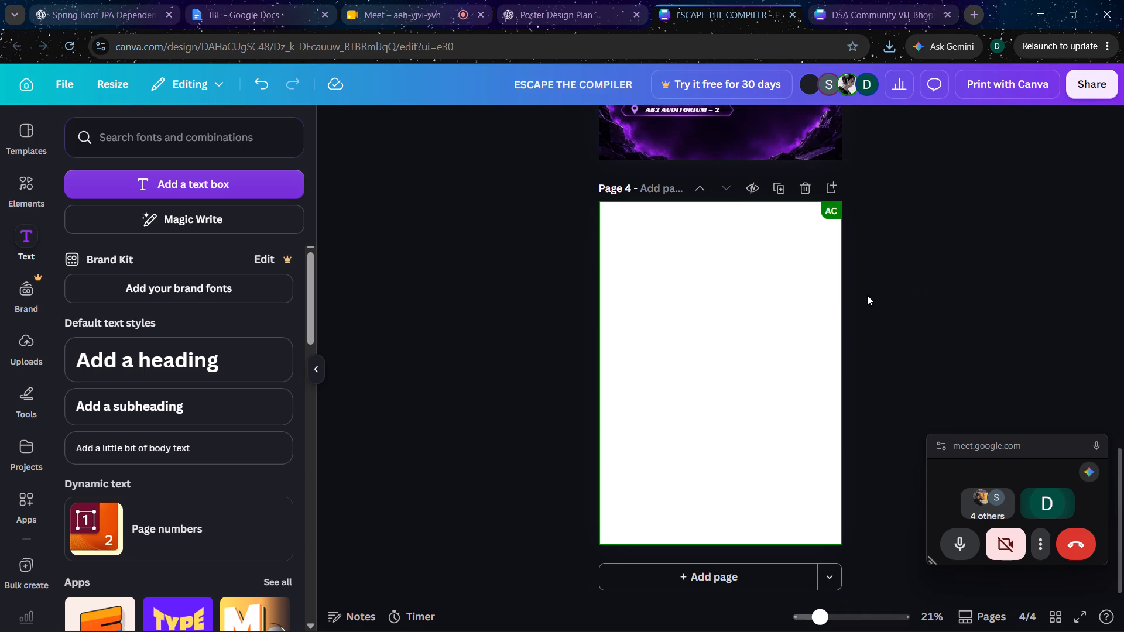
Bring up the available actions for the blank page 4.
right_click(808, 272)
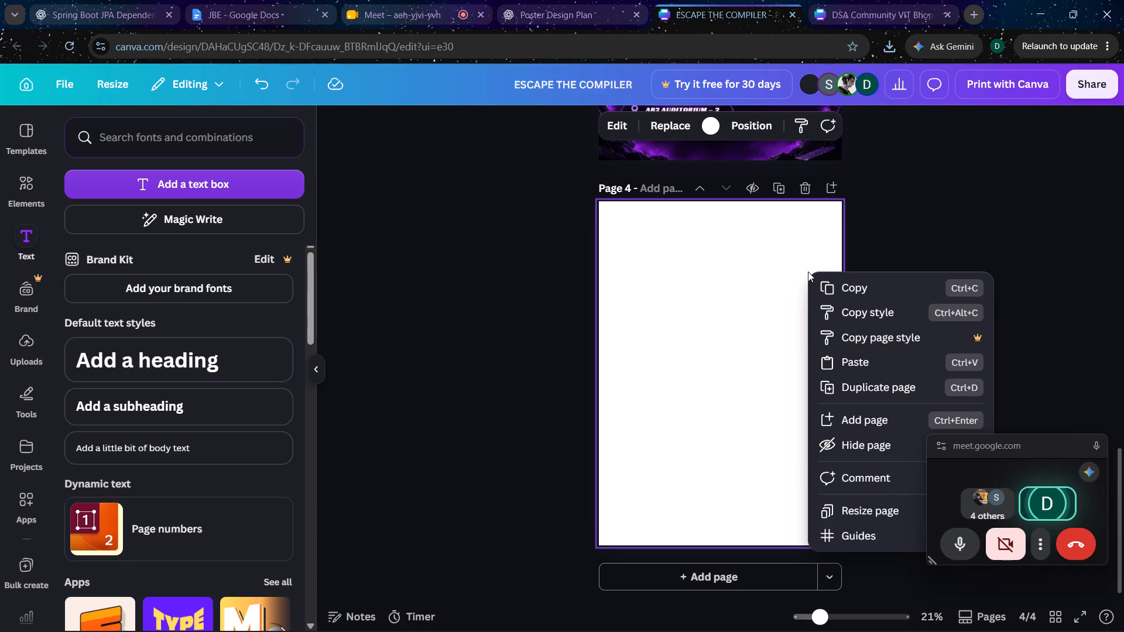
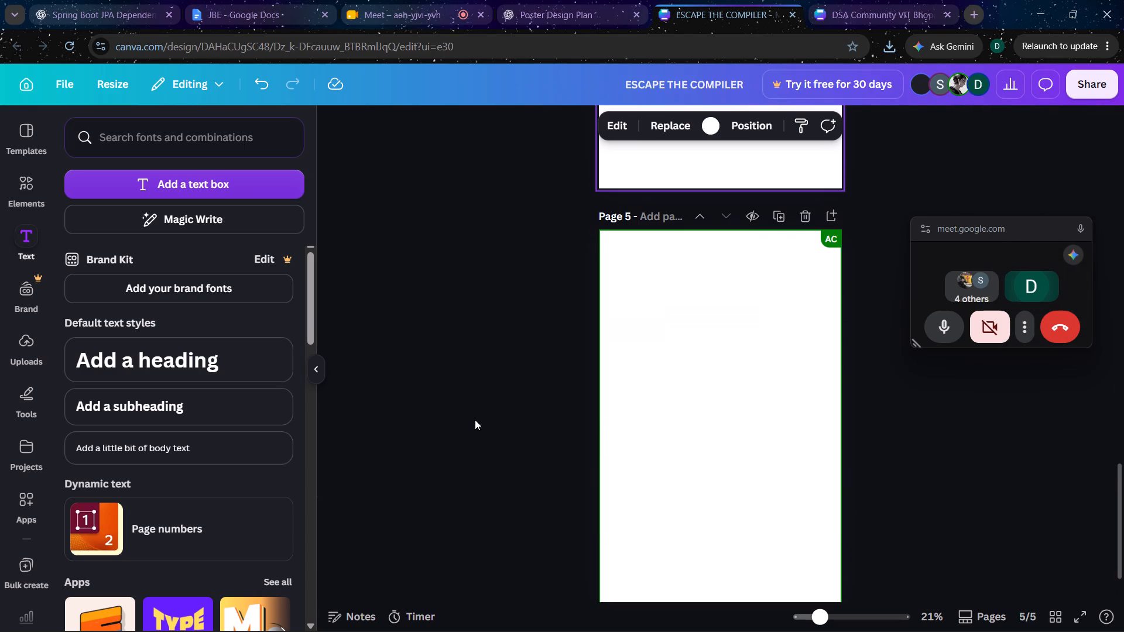
scroll(475, 420, right, 2)
scroll(475, 420, up, 2)
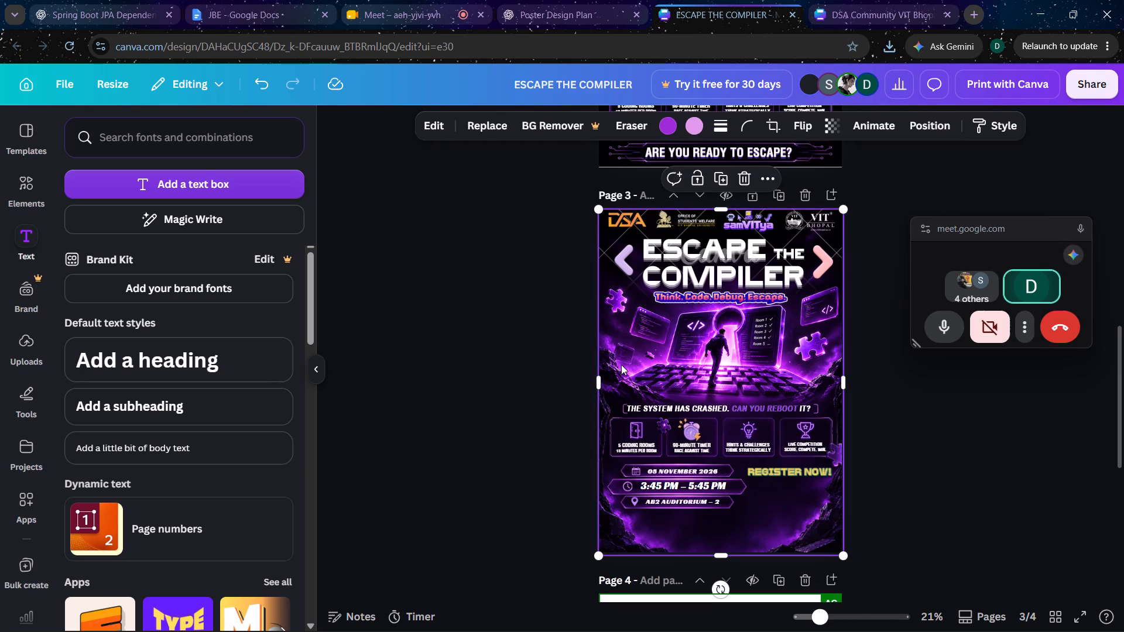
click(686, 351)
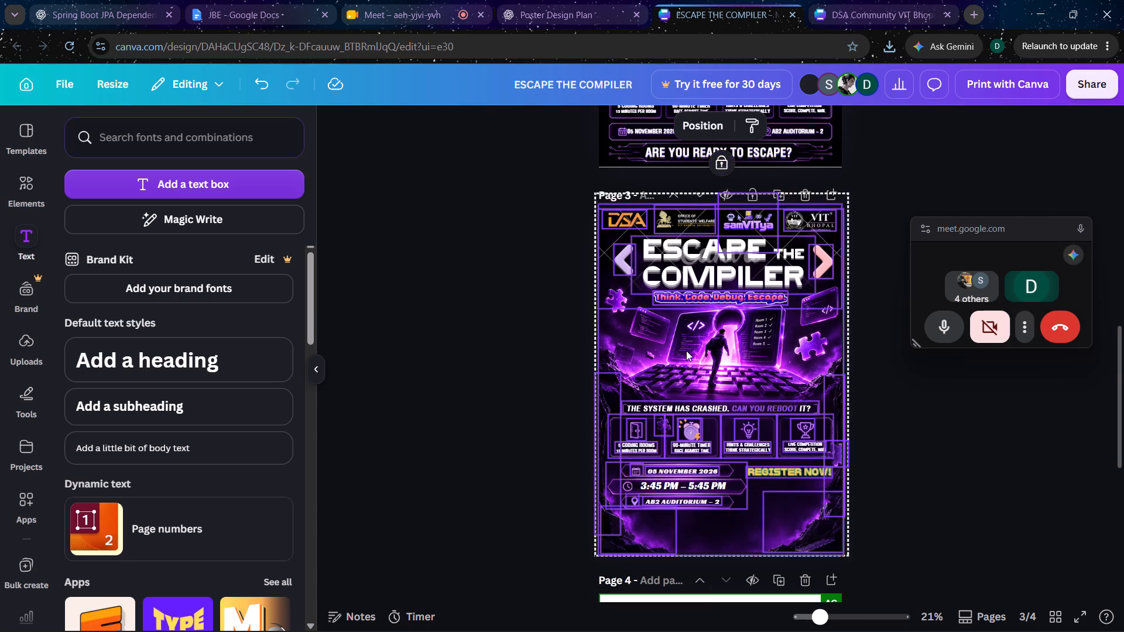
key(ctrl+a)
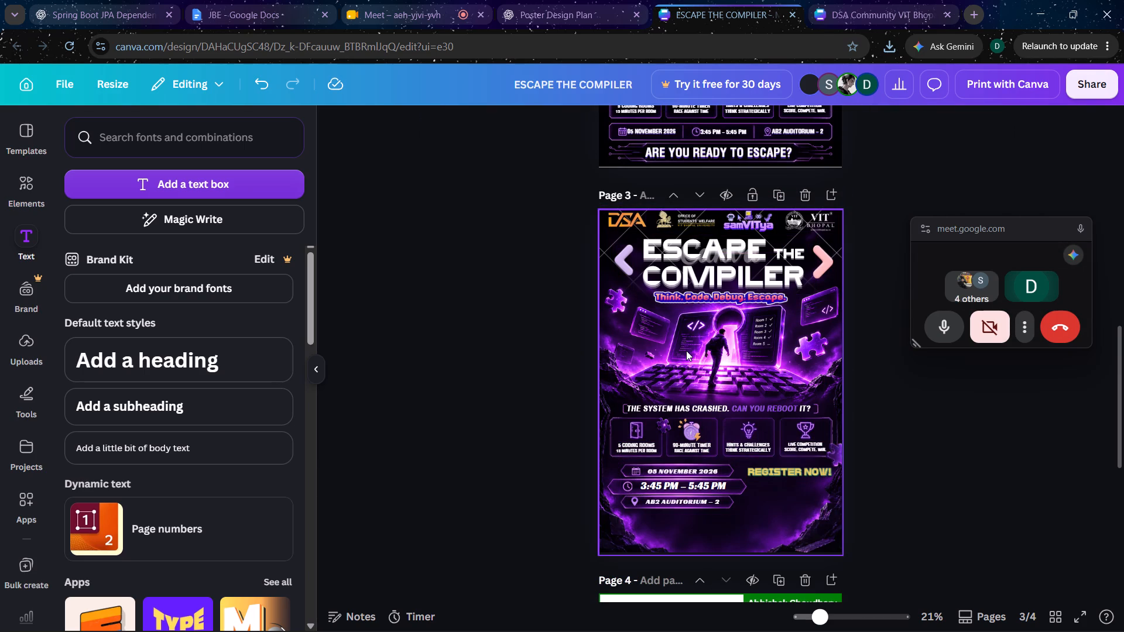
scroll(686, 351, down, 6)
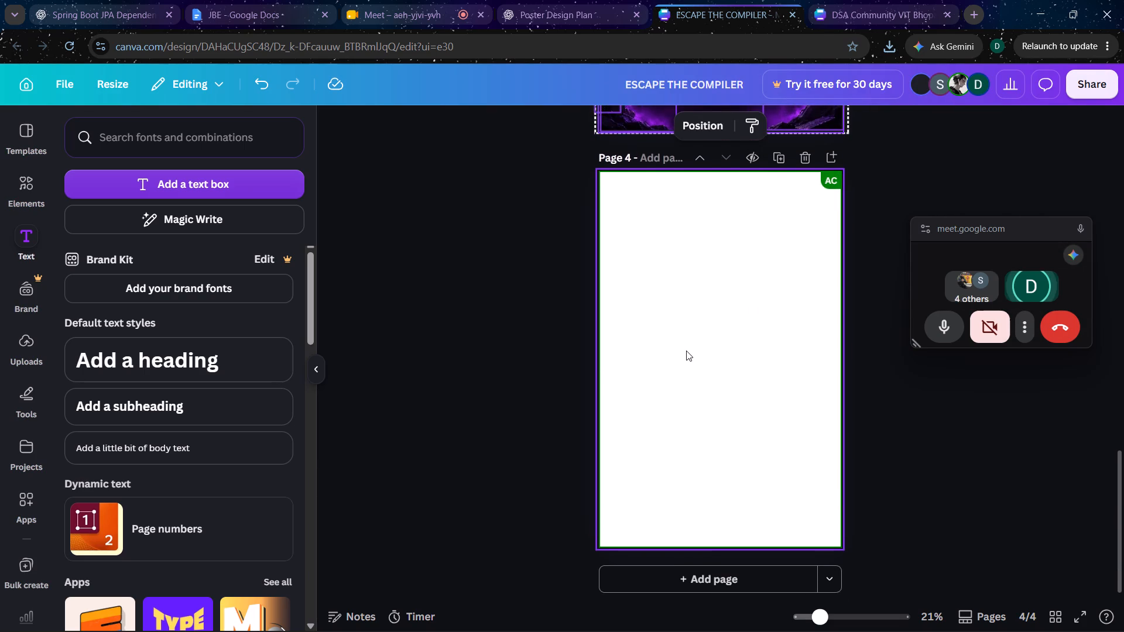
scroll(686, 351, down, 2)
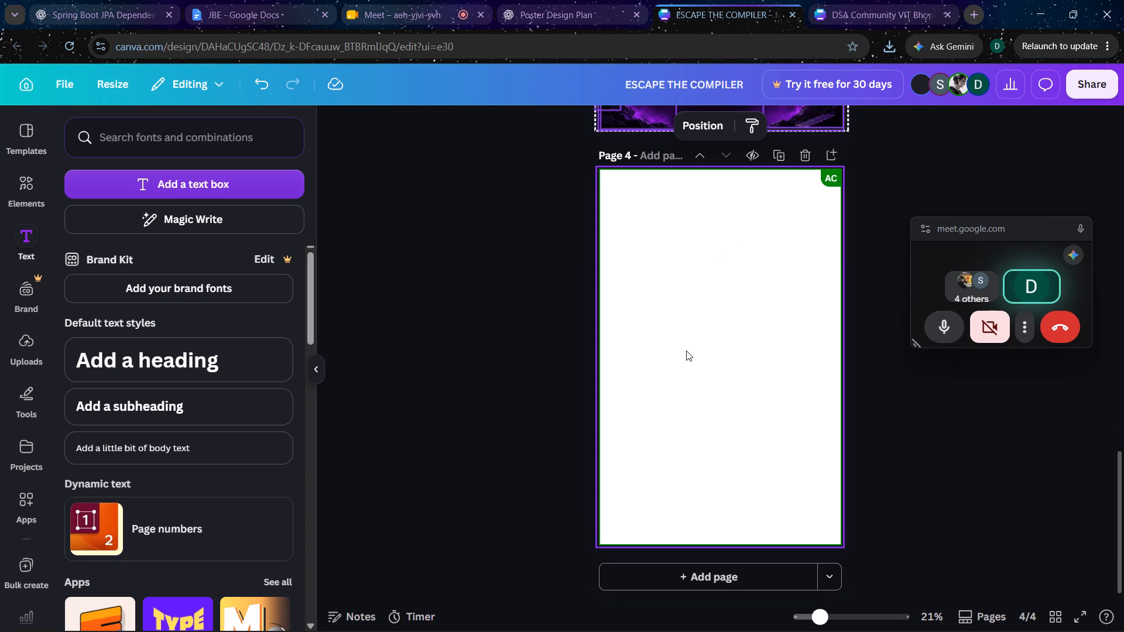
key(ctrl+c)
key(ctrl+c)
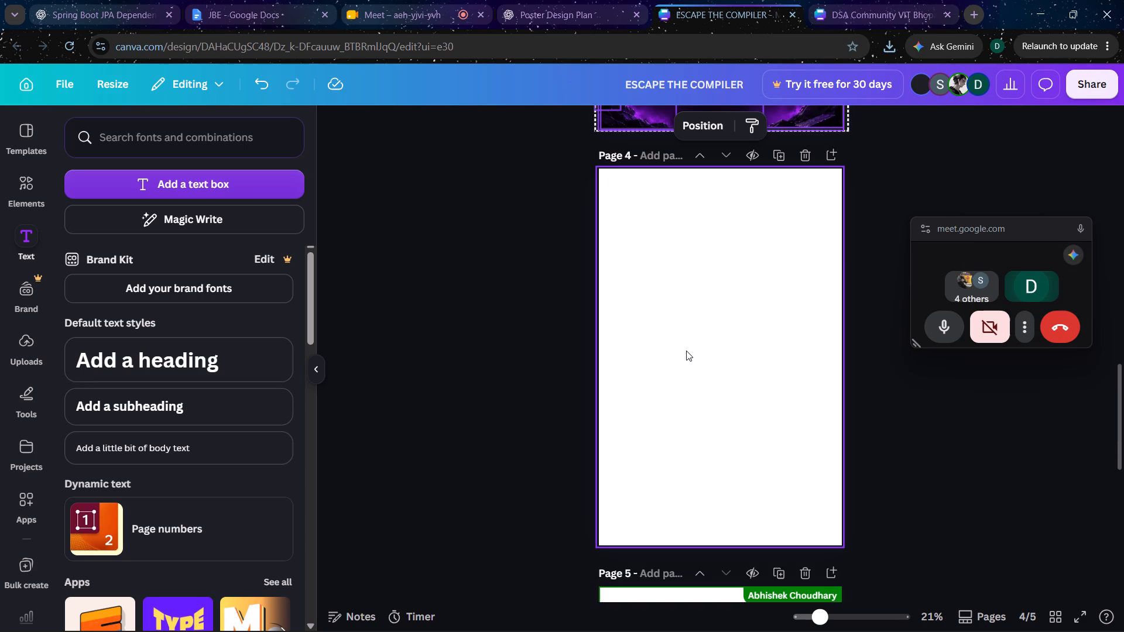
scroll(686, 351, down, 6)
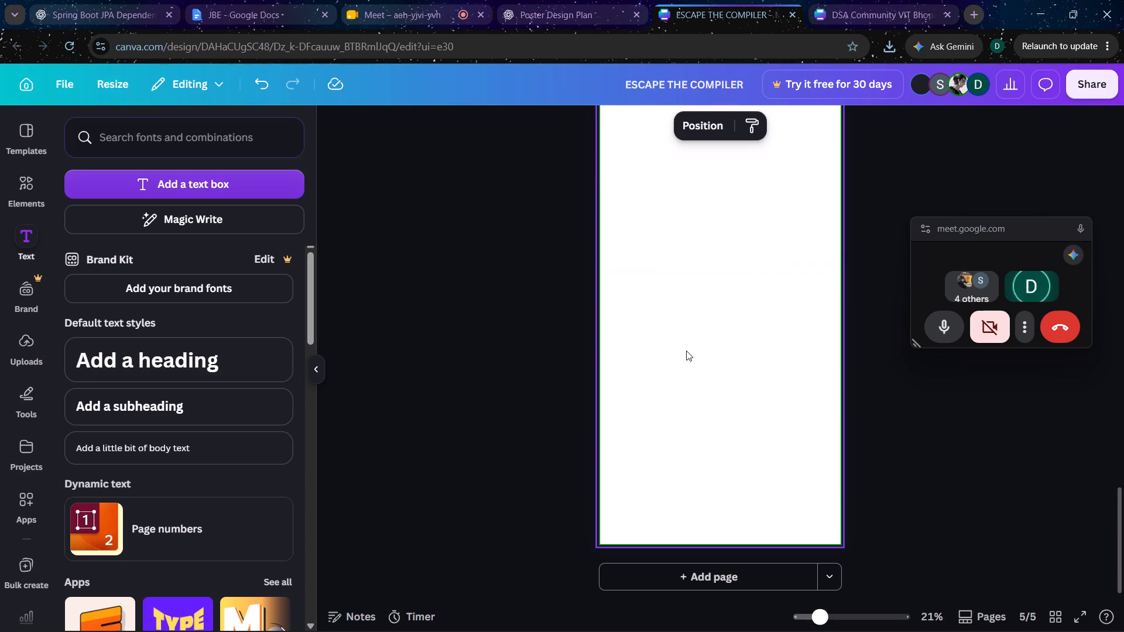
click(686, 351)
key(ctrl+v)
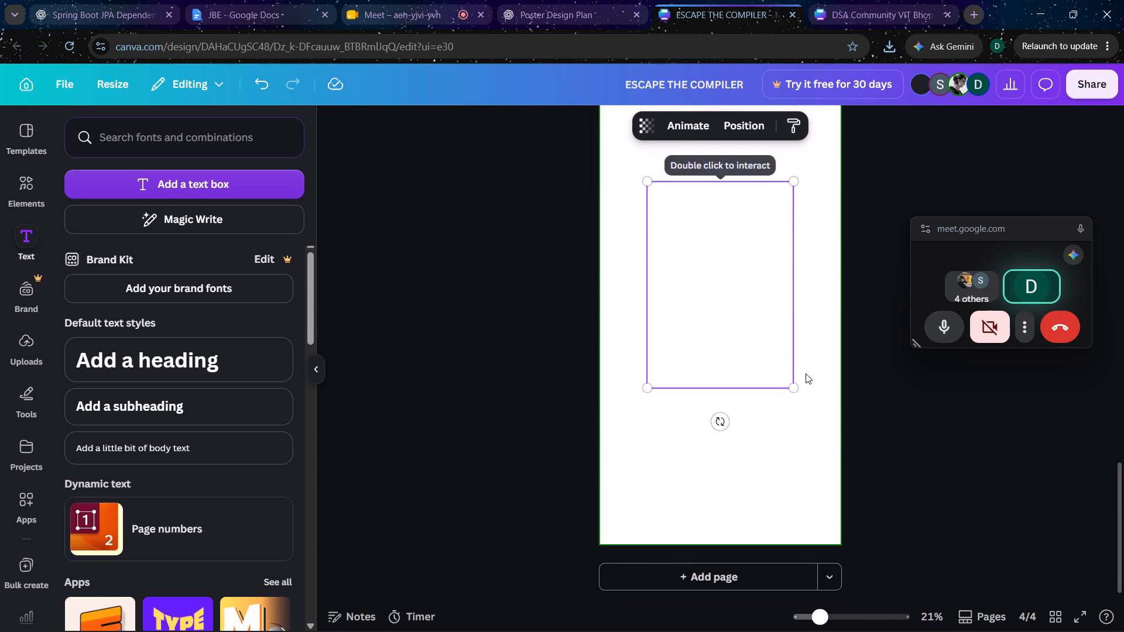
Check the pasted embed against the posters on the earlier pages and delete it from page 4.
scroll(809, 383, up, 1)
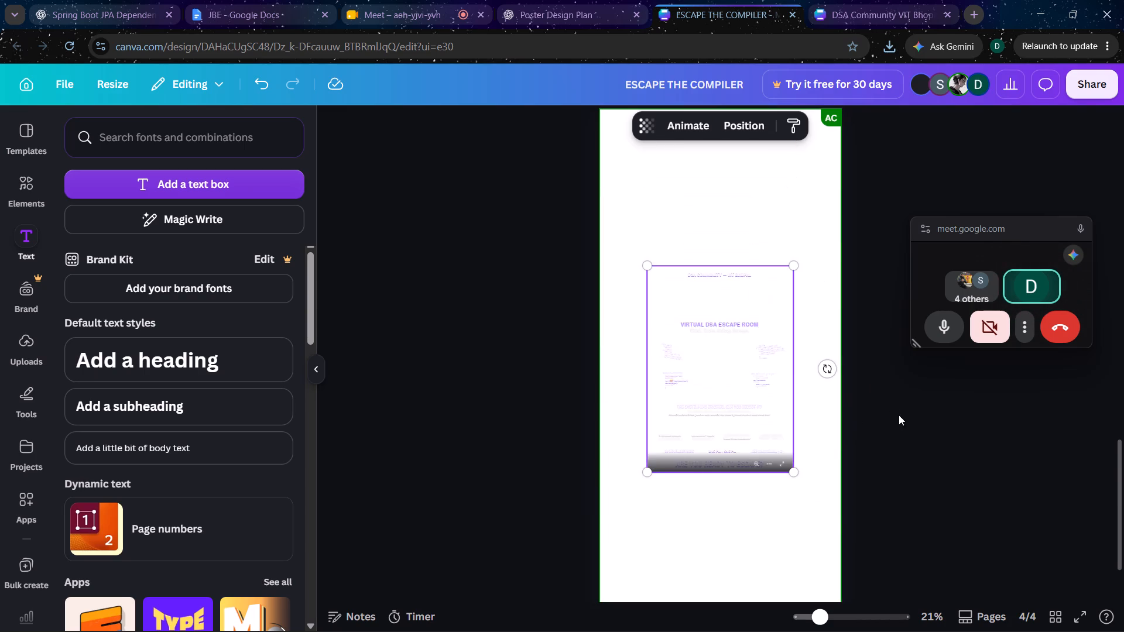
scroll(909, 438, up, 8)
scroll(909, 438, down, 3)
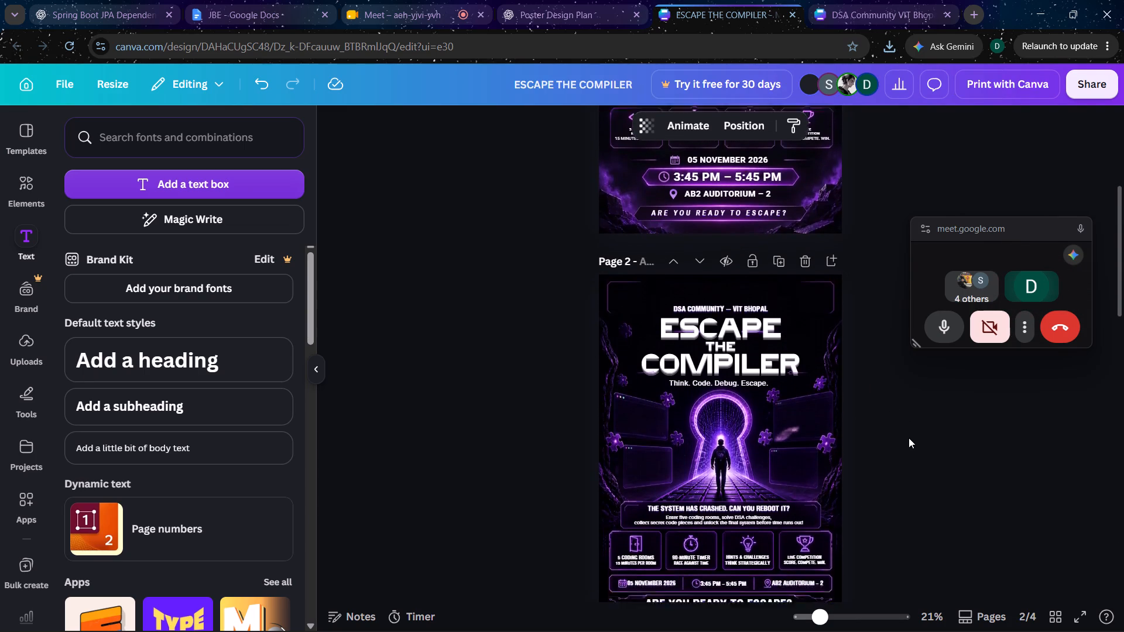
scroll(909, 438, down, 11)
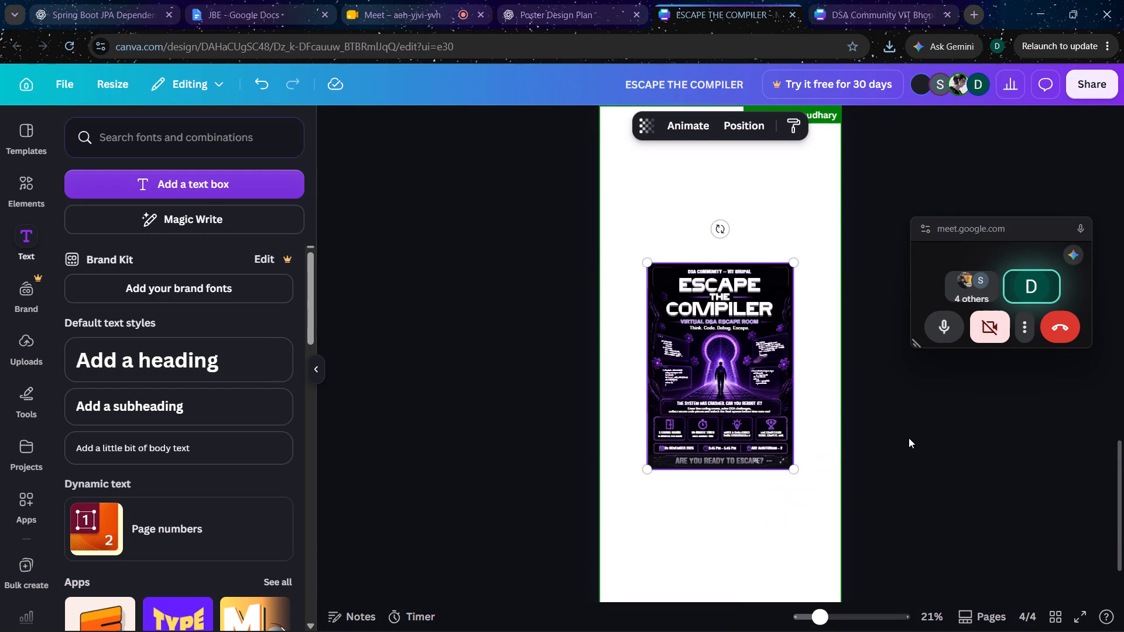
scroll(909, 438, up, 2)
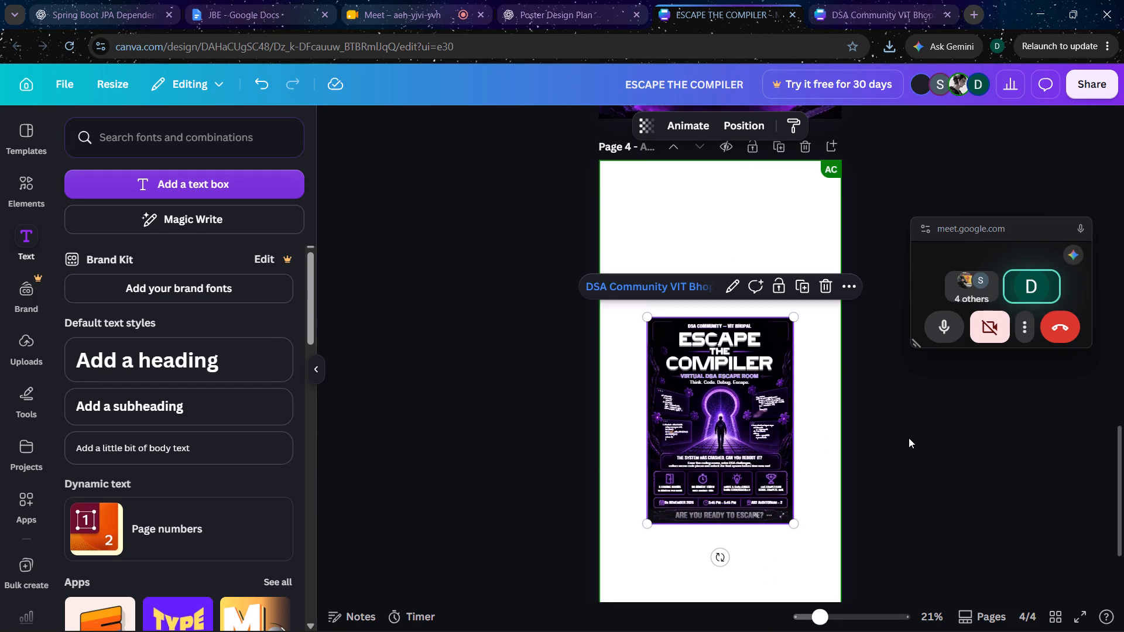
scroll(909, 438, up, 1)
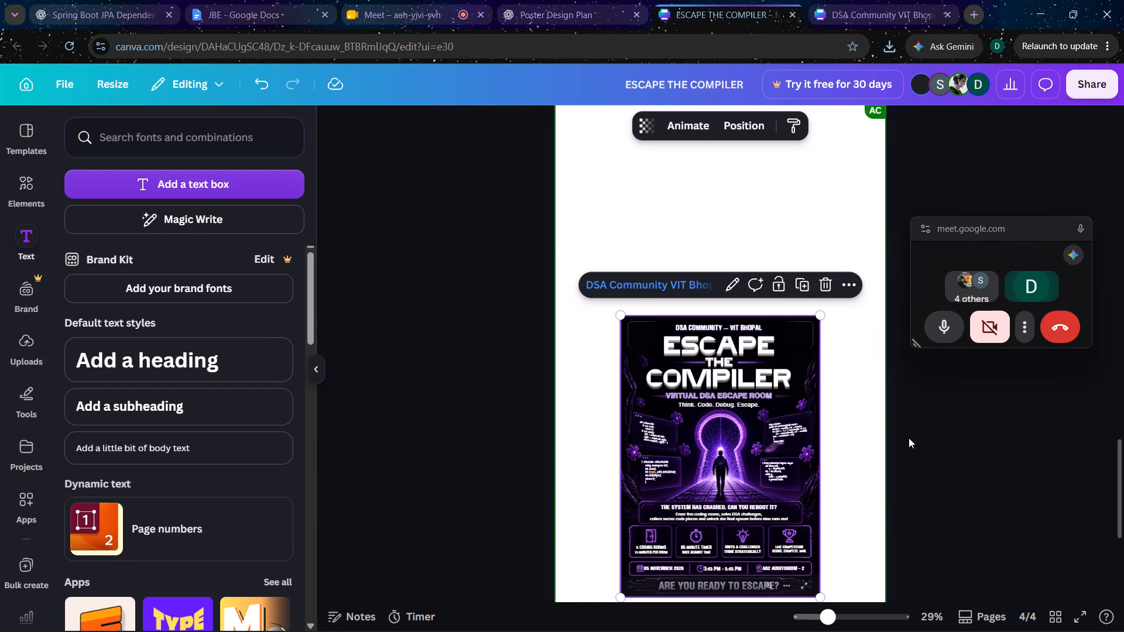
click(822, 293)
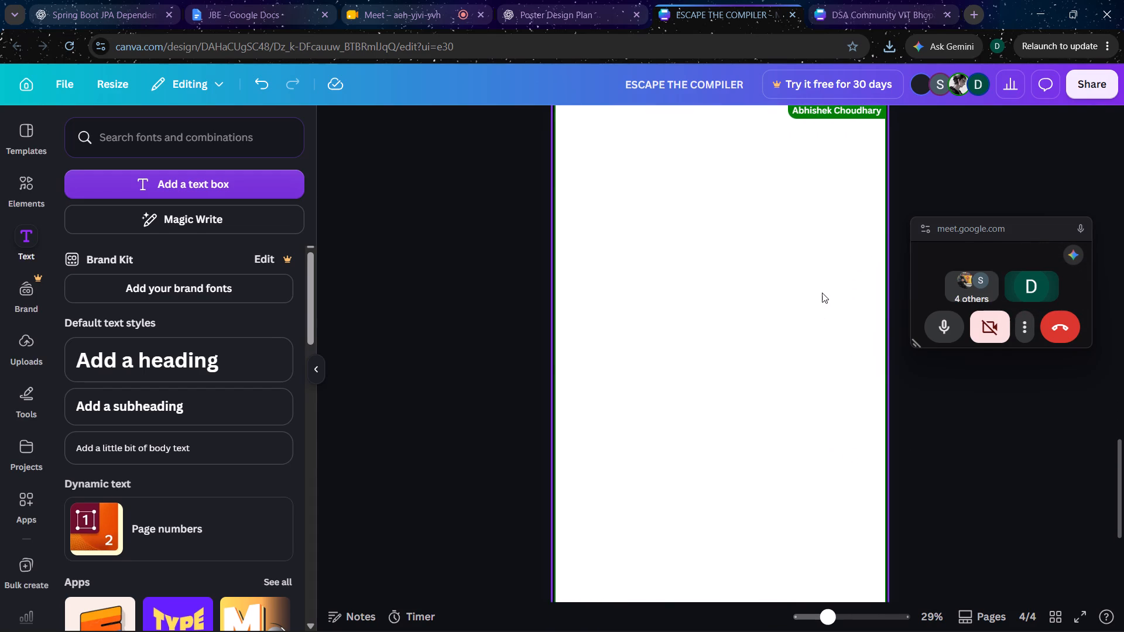
Review the page 3 poster and the blank pages below it at a smaller zoom.
scroll(895, 365, up, 4)
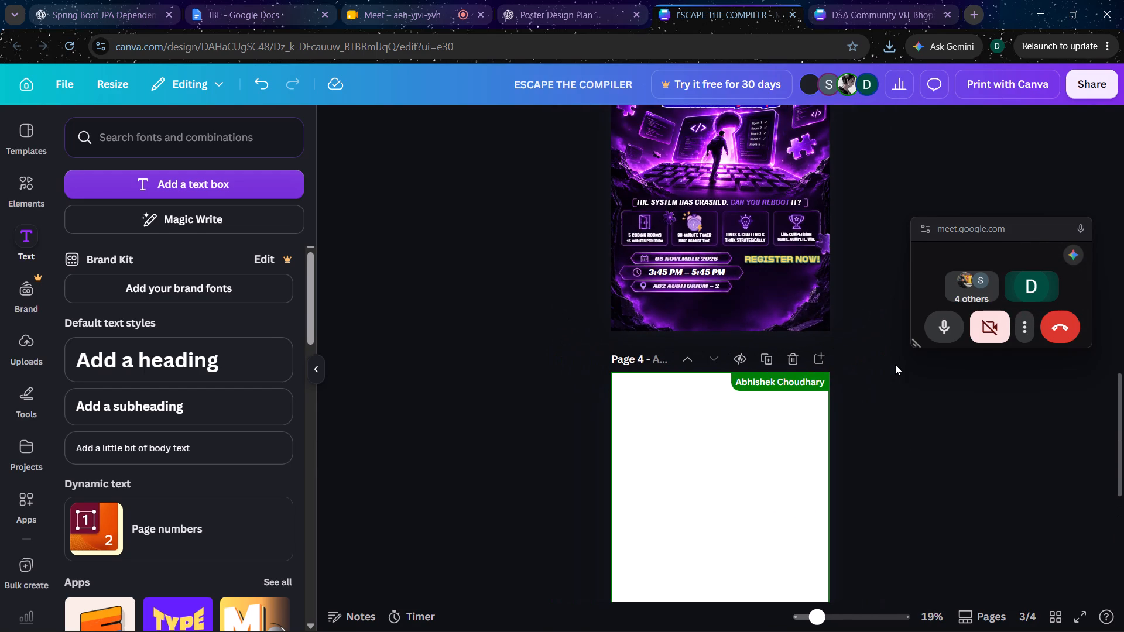
scroll(895, 365, down, 6)
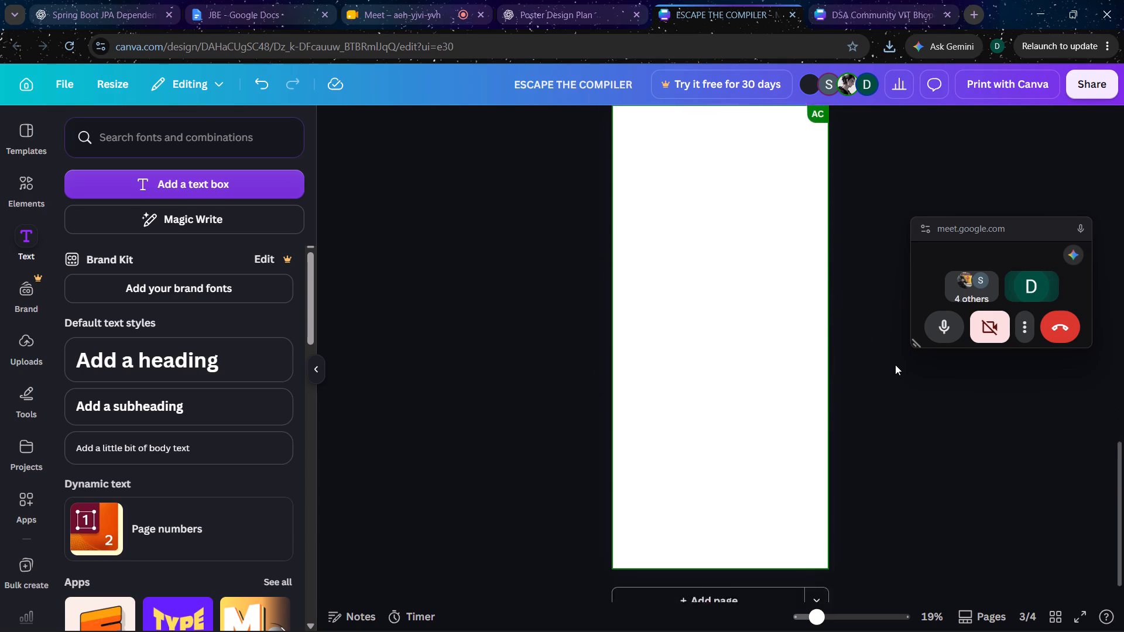
scroll(895, 365, down, 1)
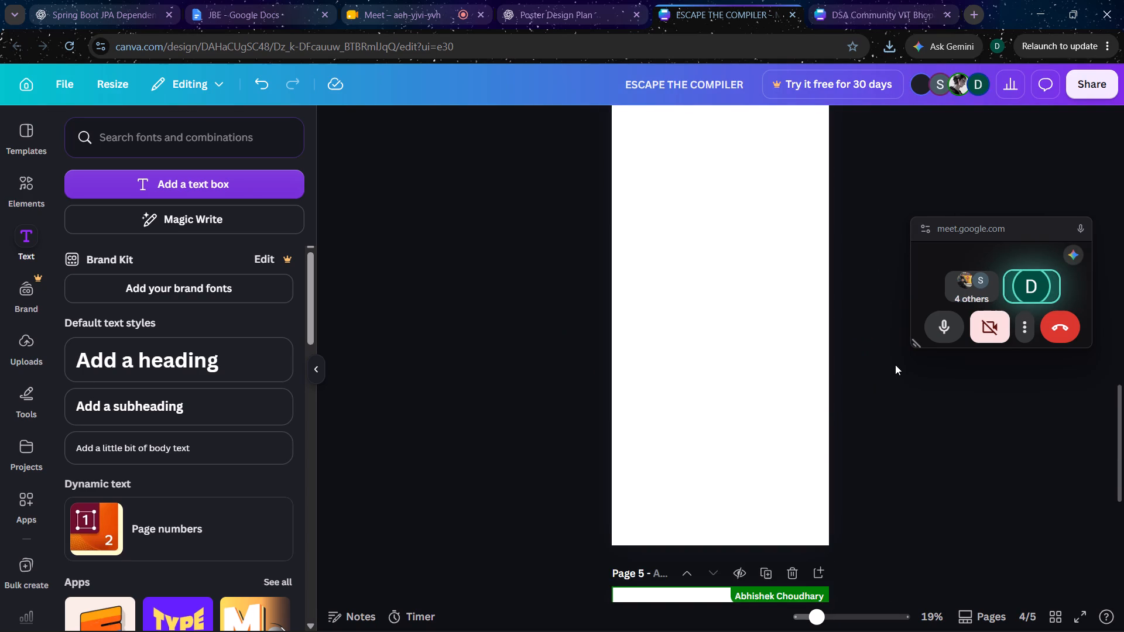
scroll(895, 365, down, 3)
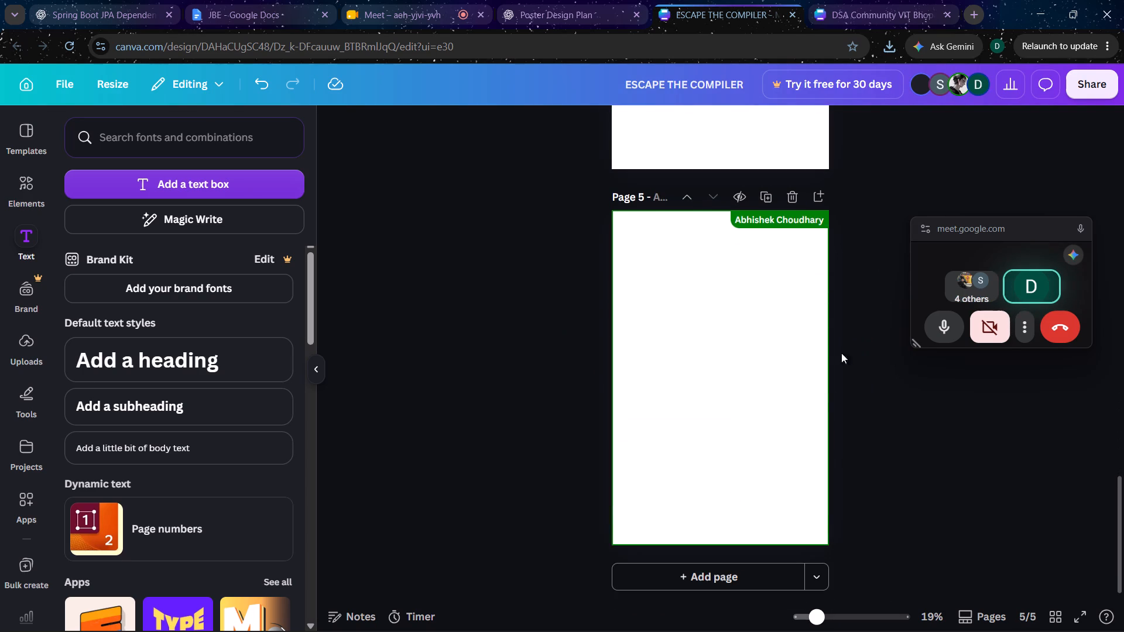
scroll(803, 334, up, 8)
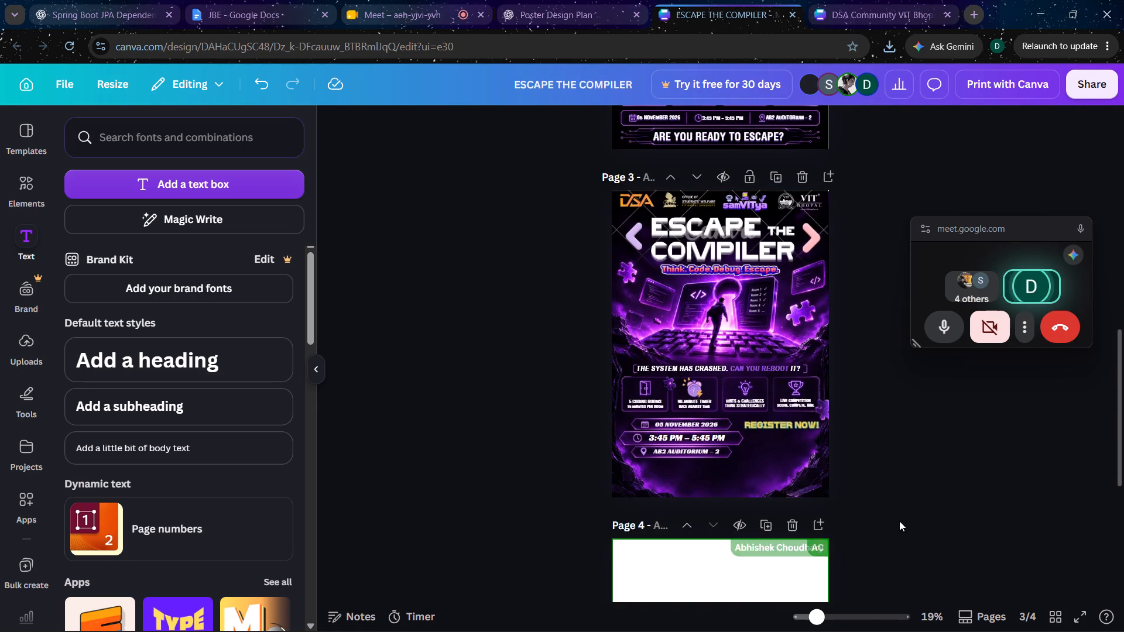
scroll(899, 521, down, 5)
scroll(899, 521, up, 3)
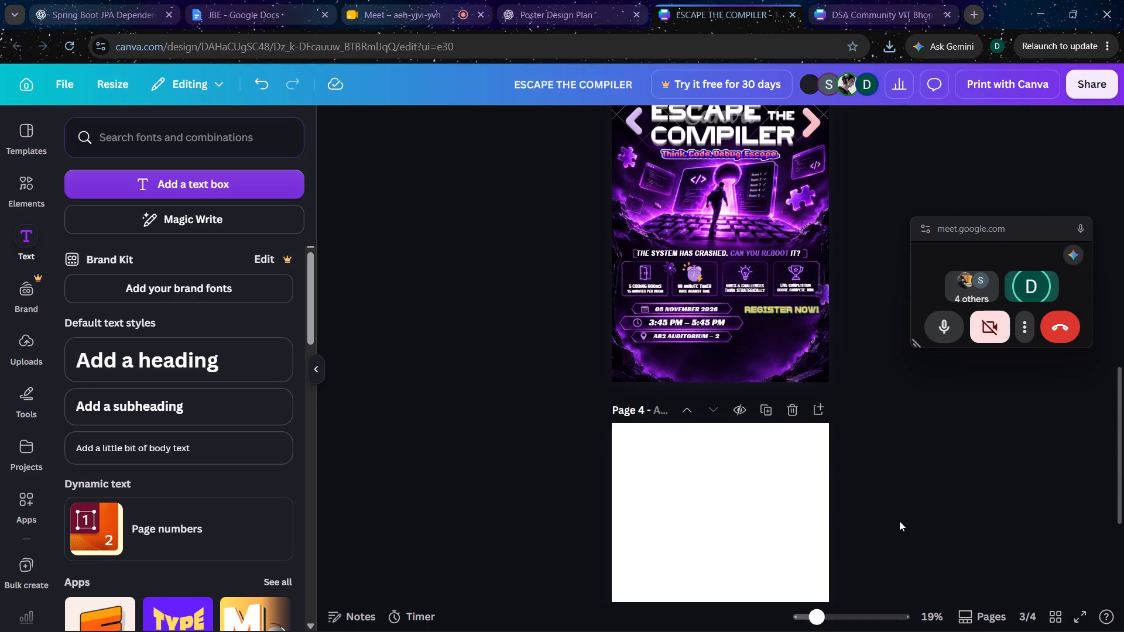
scroll(817, 473, up, 3)
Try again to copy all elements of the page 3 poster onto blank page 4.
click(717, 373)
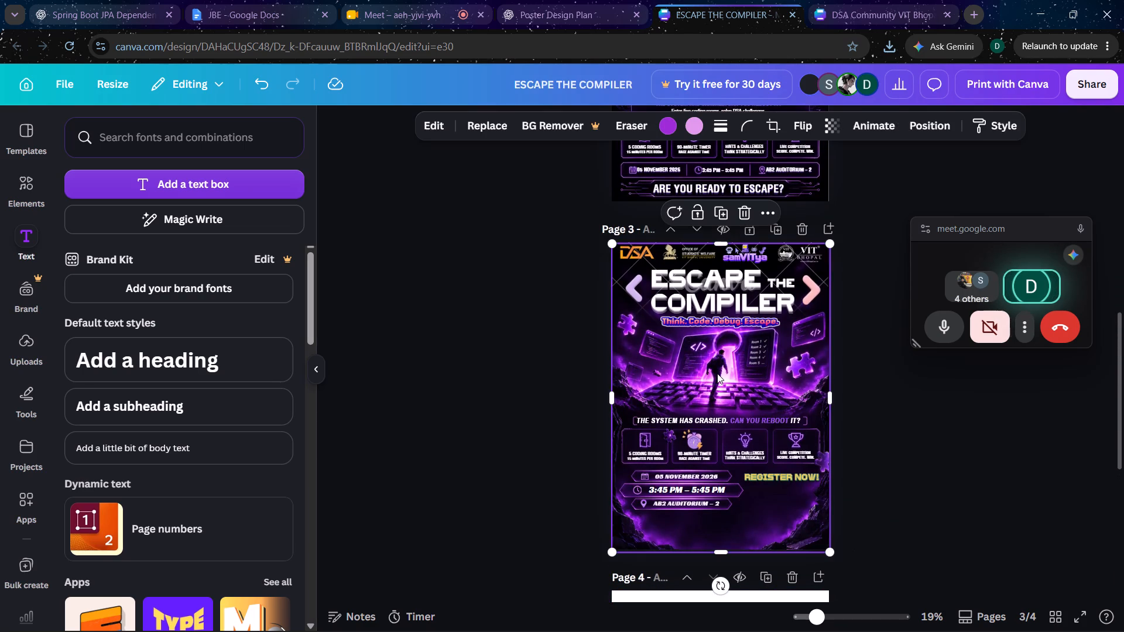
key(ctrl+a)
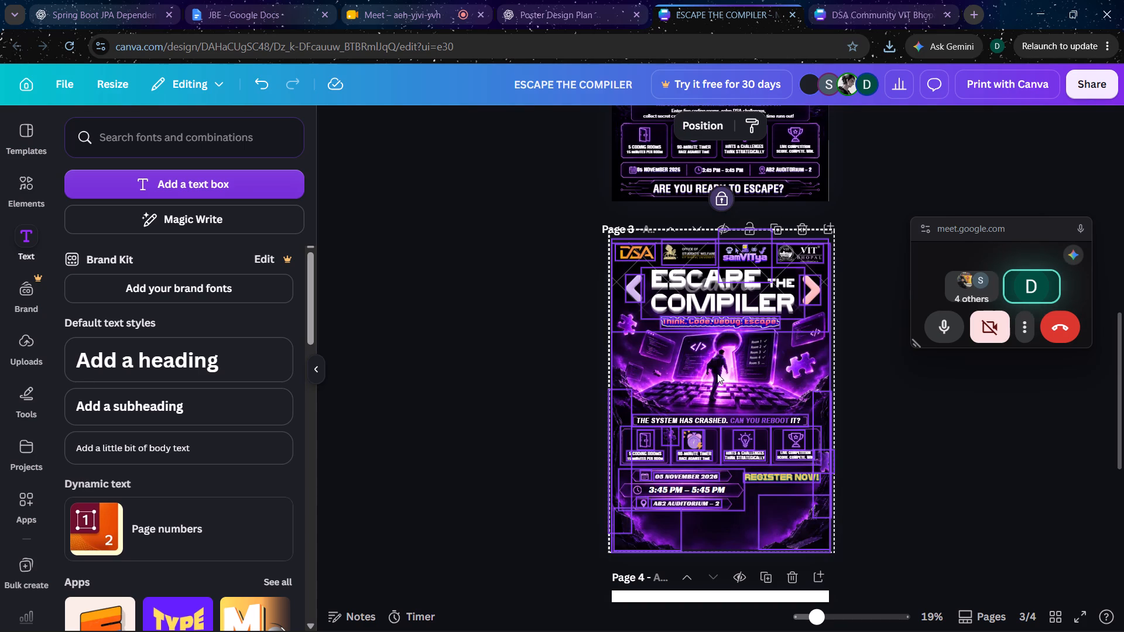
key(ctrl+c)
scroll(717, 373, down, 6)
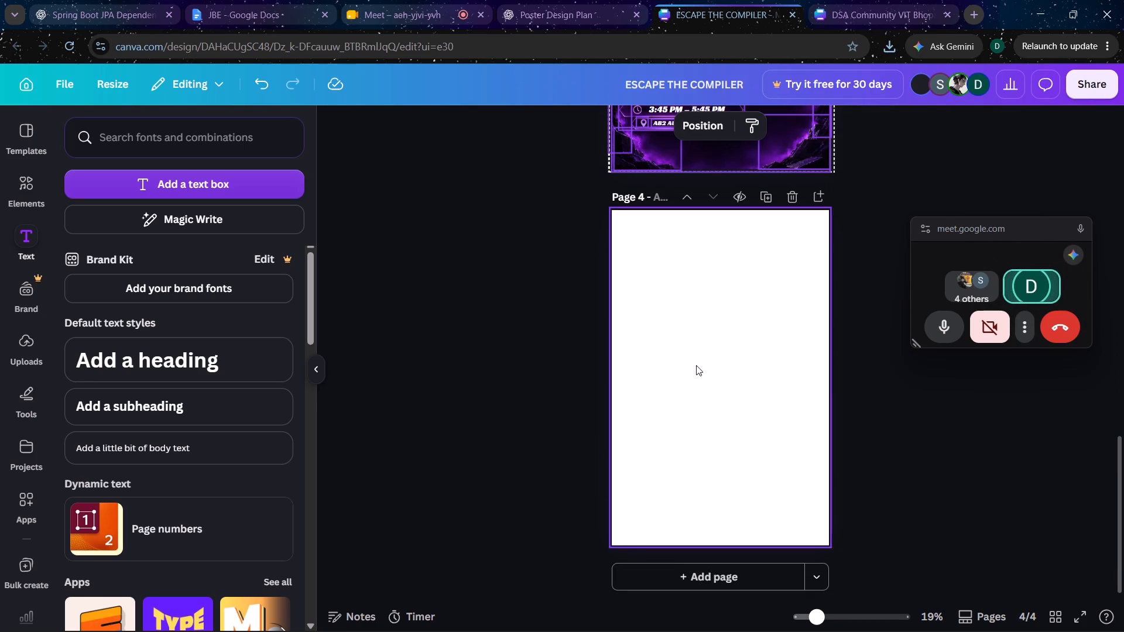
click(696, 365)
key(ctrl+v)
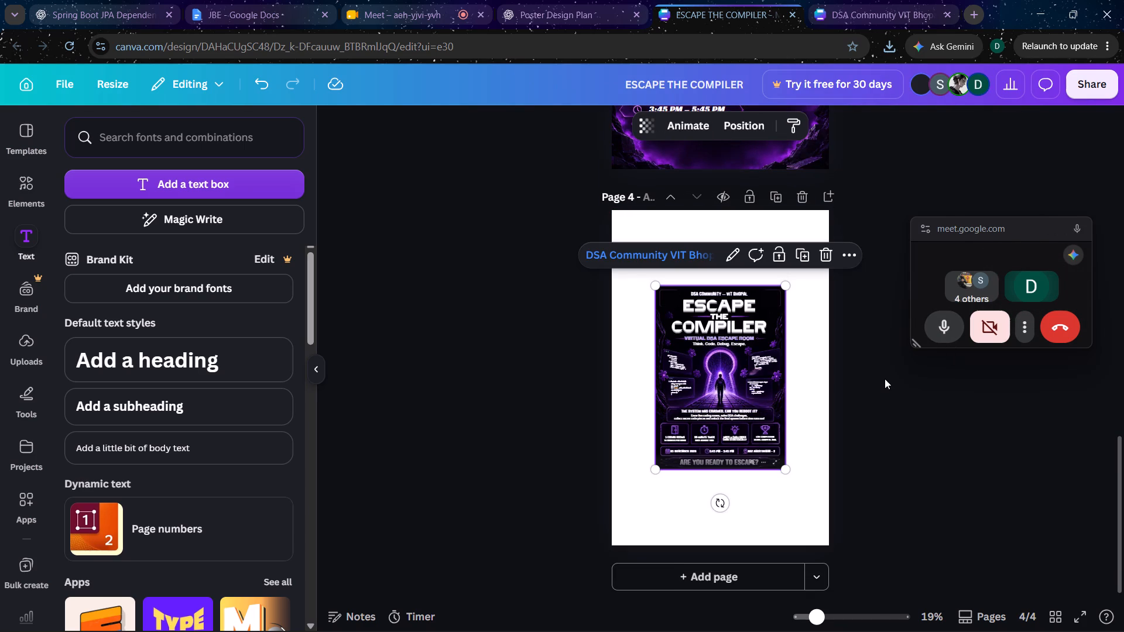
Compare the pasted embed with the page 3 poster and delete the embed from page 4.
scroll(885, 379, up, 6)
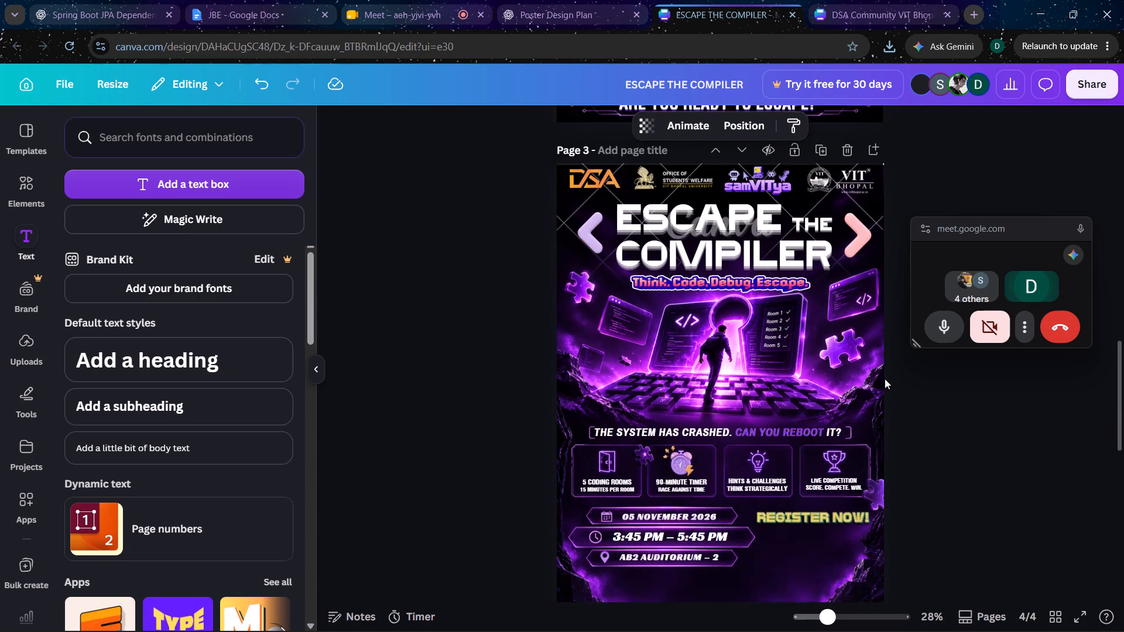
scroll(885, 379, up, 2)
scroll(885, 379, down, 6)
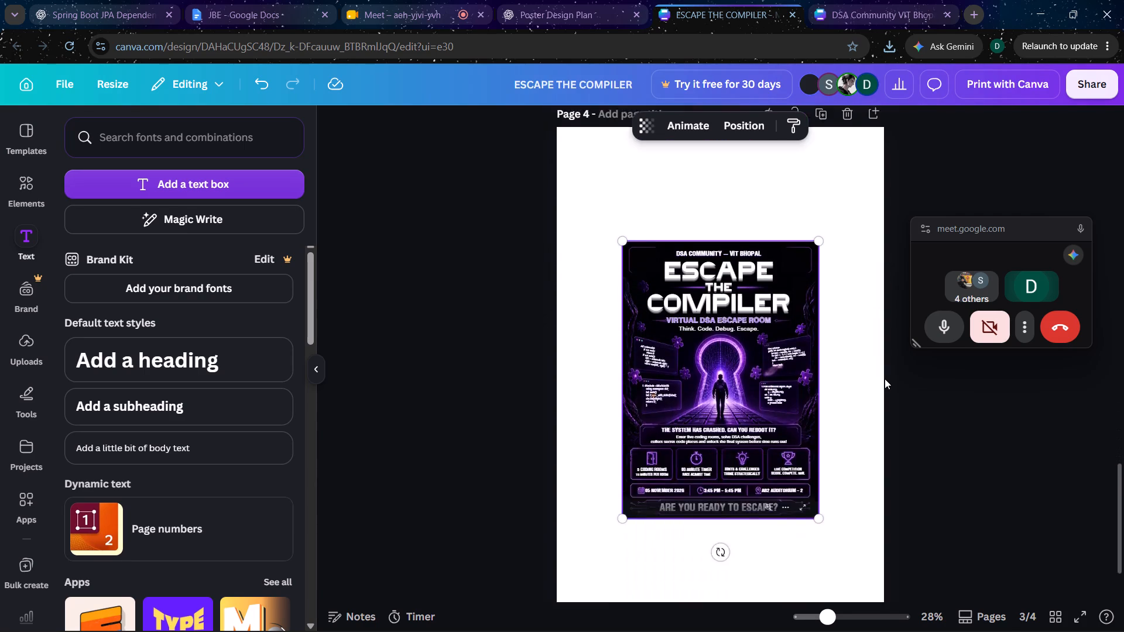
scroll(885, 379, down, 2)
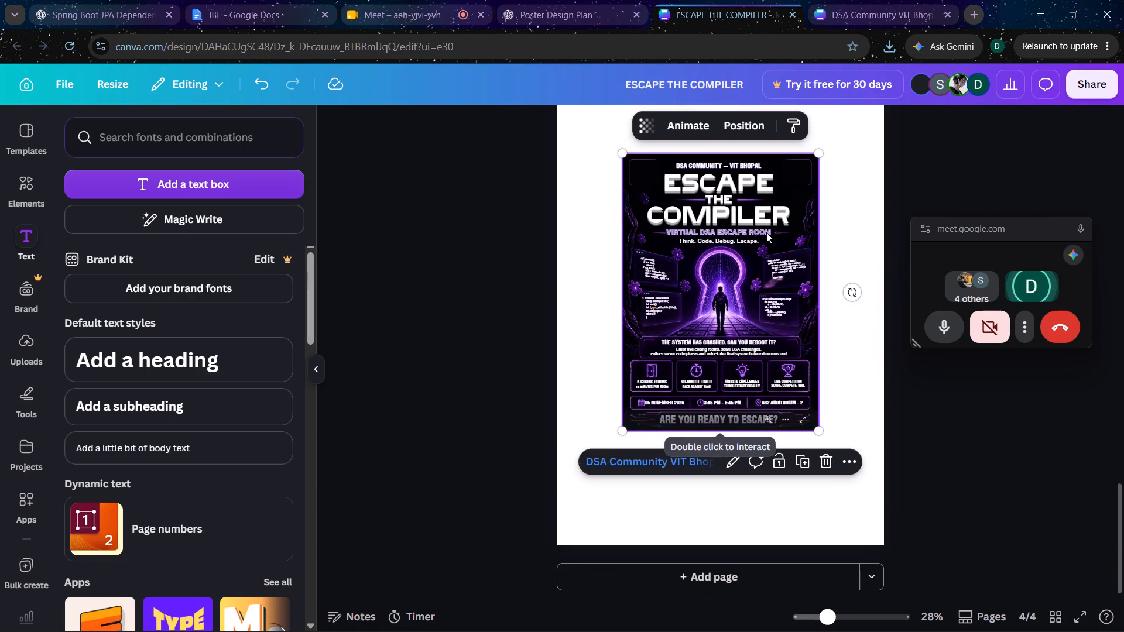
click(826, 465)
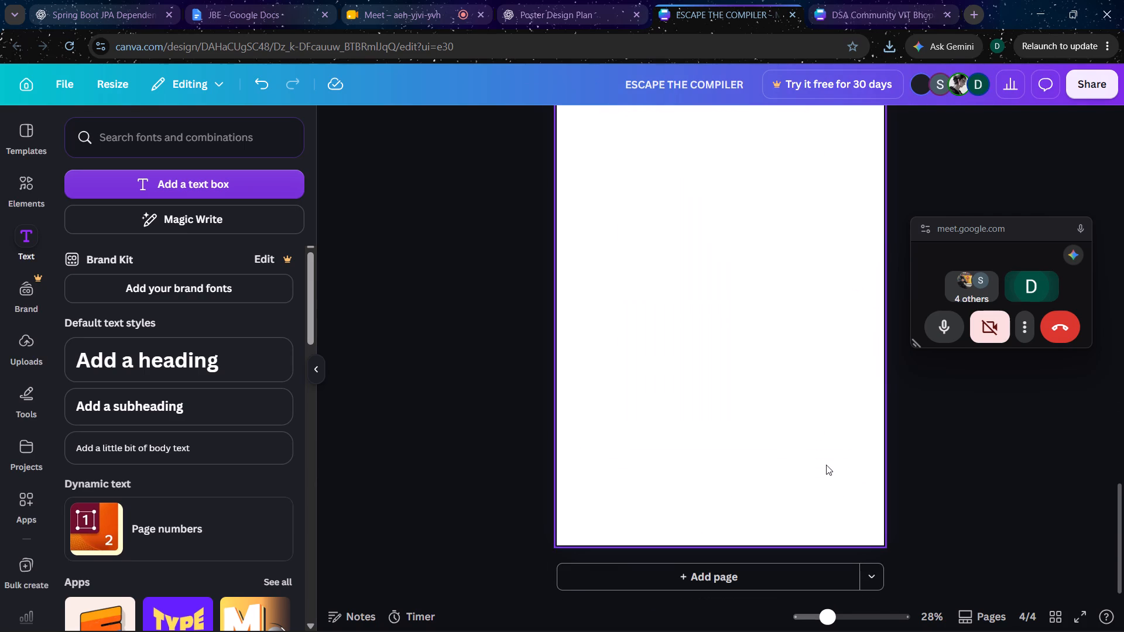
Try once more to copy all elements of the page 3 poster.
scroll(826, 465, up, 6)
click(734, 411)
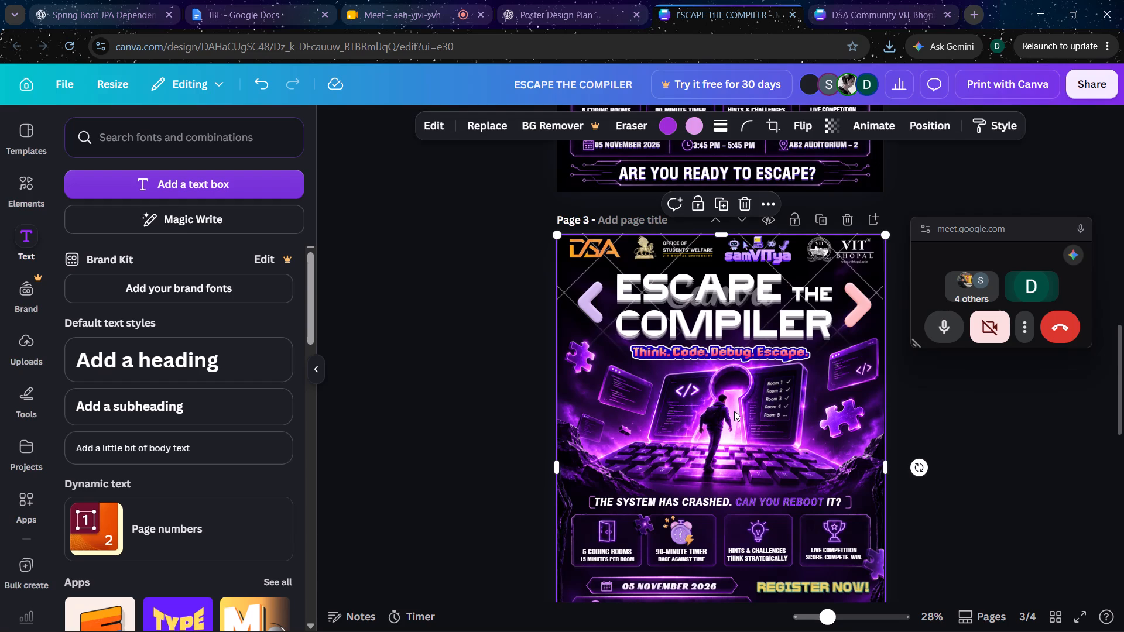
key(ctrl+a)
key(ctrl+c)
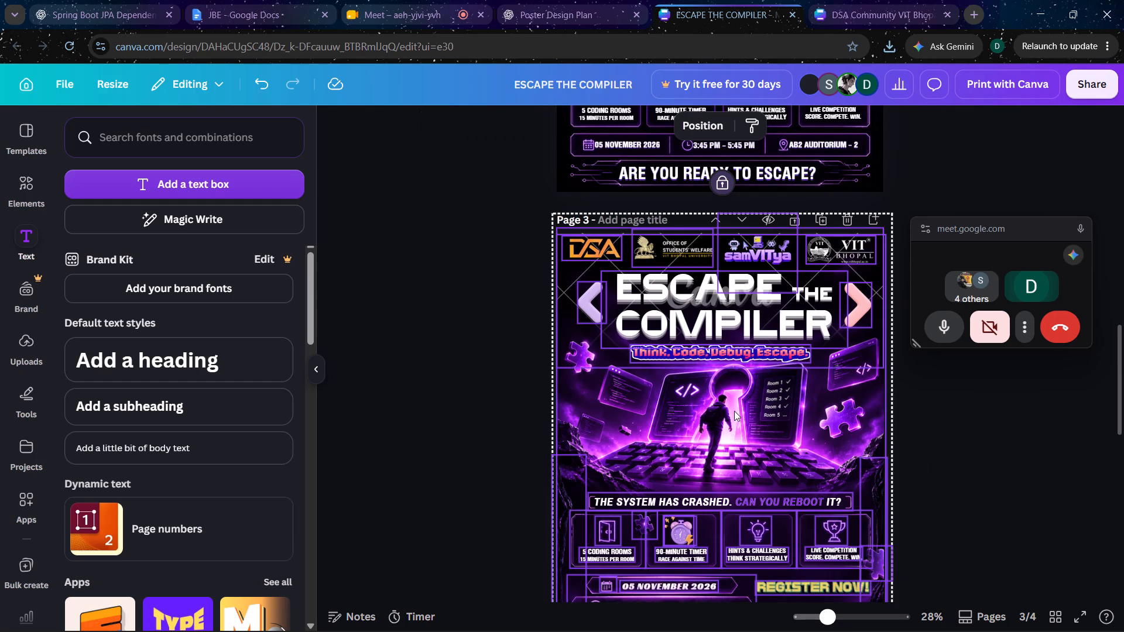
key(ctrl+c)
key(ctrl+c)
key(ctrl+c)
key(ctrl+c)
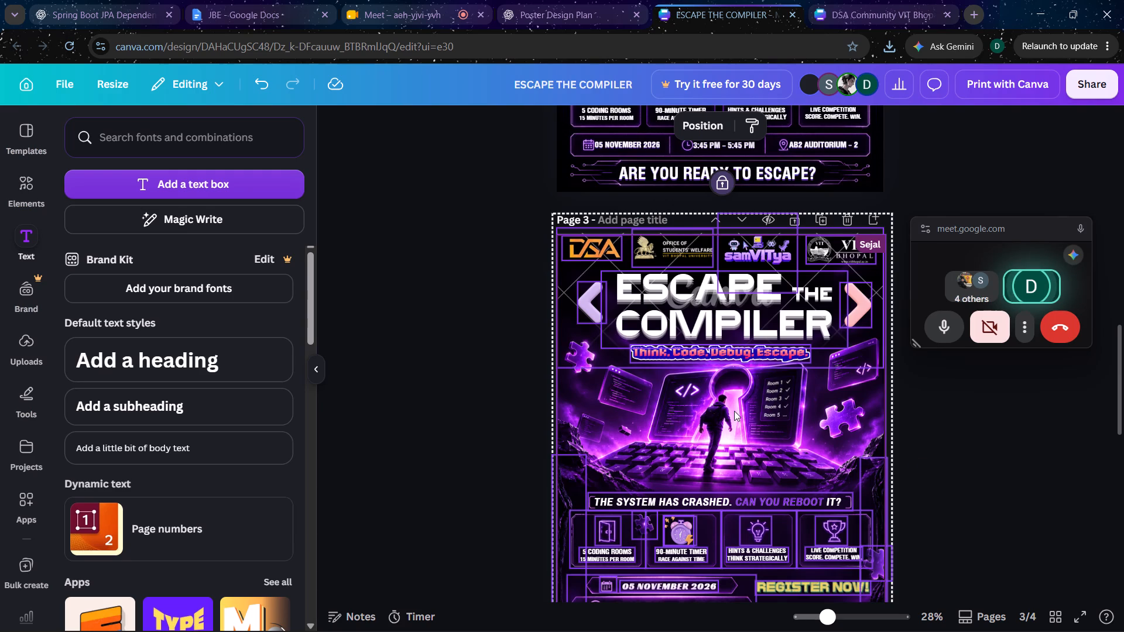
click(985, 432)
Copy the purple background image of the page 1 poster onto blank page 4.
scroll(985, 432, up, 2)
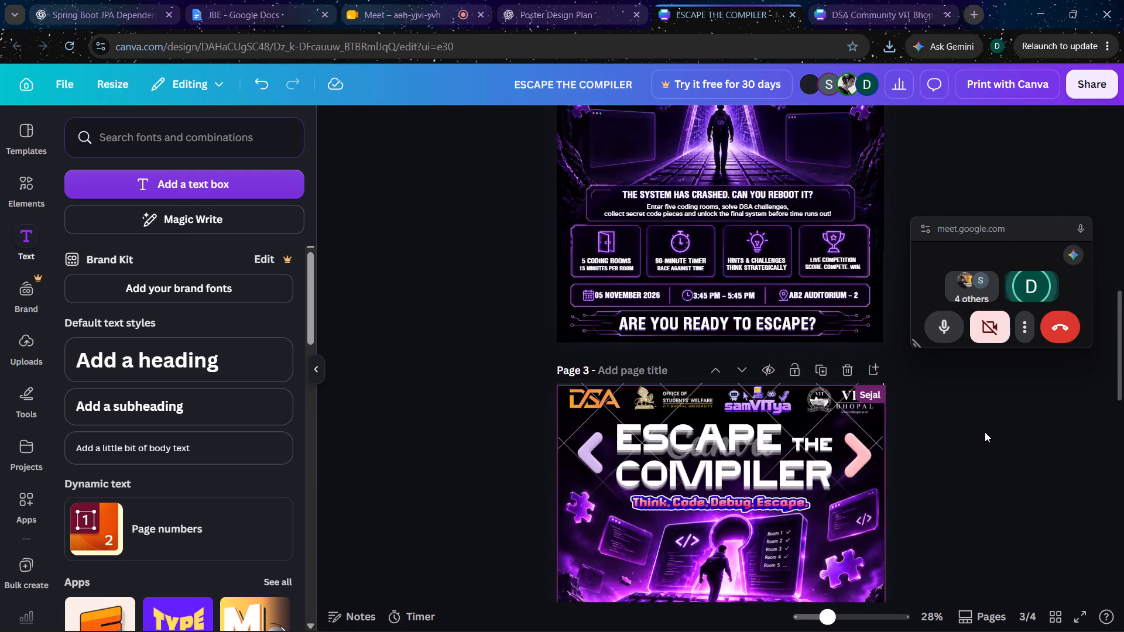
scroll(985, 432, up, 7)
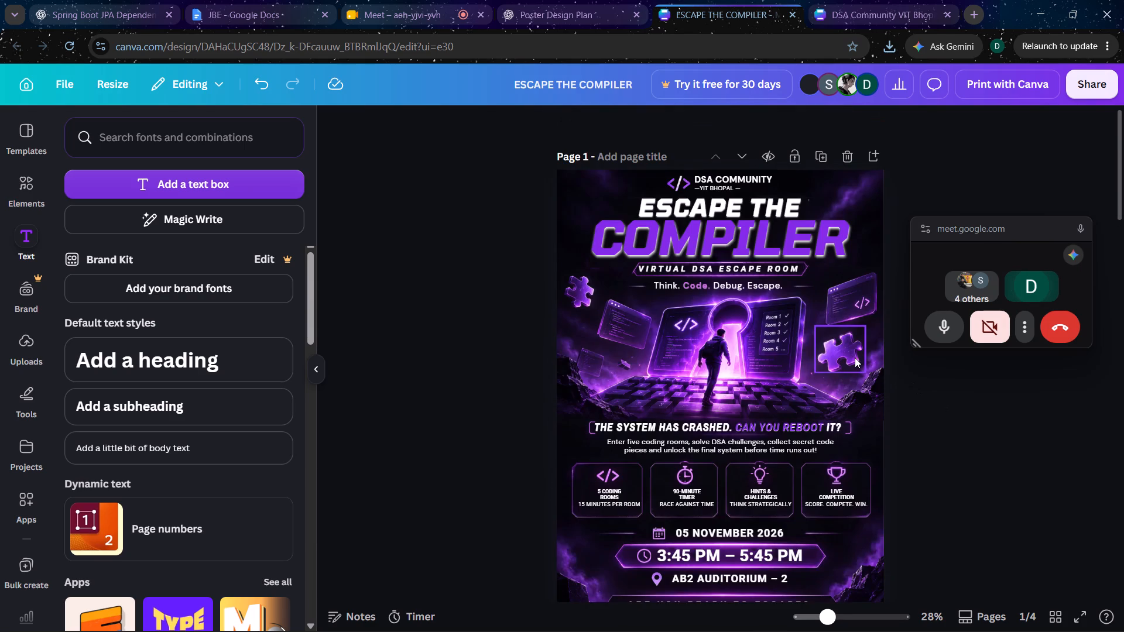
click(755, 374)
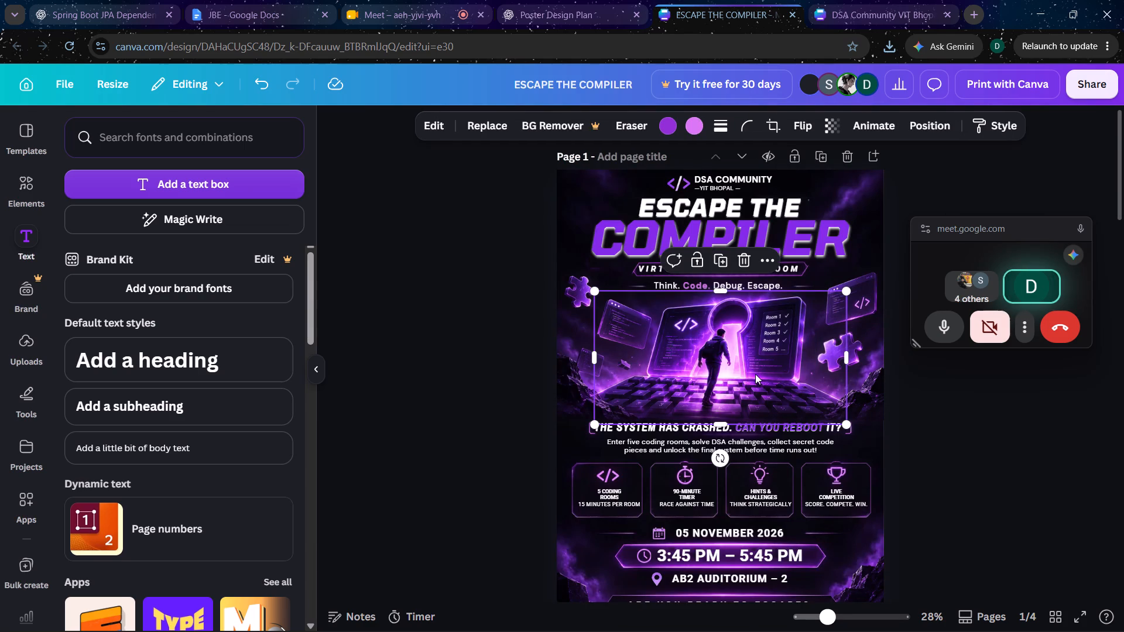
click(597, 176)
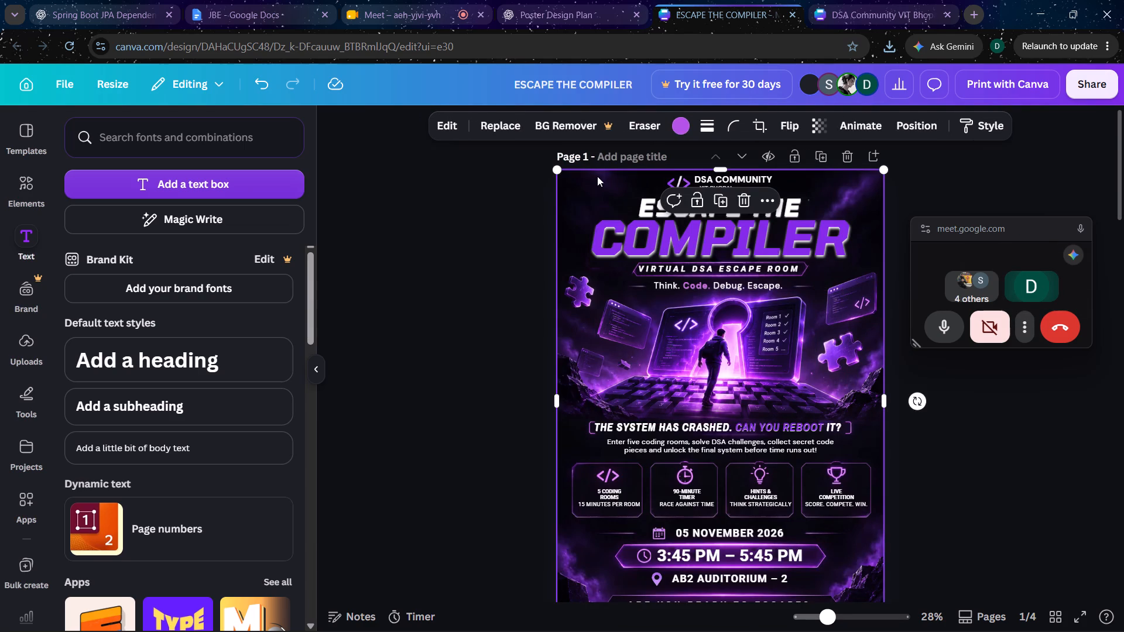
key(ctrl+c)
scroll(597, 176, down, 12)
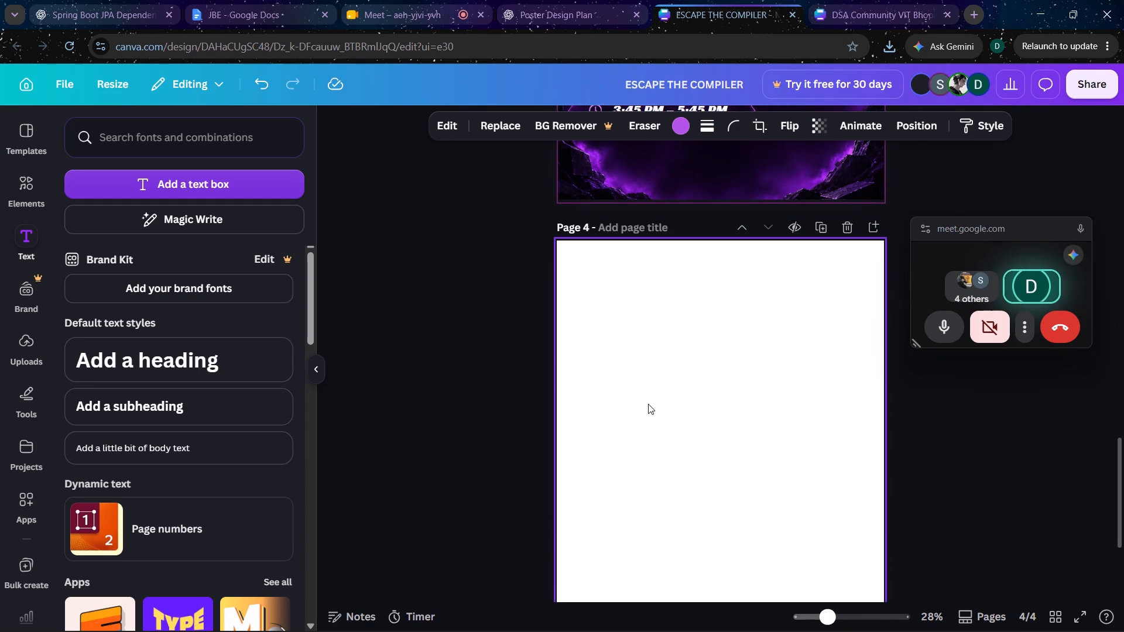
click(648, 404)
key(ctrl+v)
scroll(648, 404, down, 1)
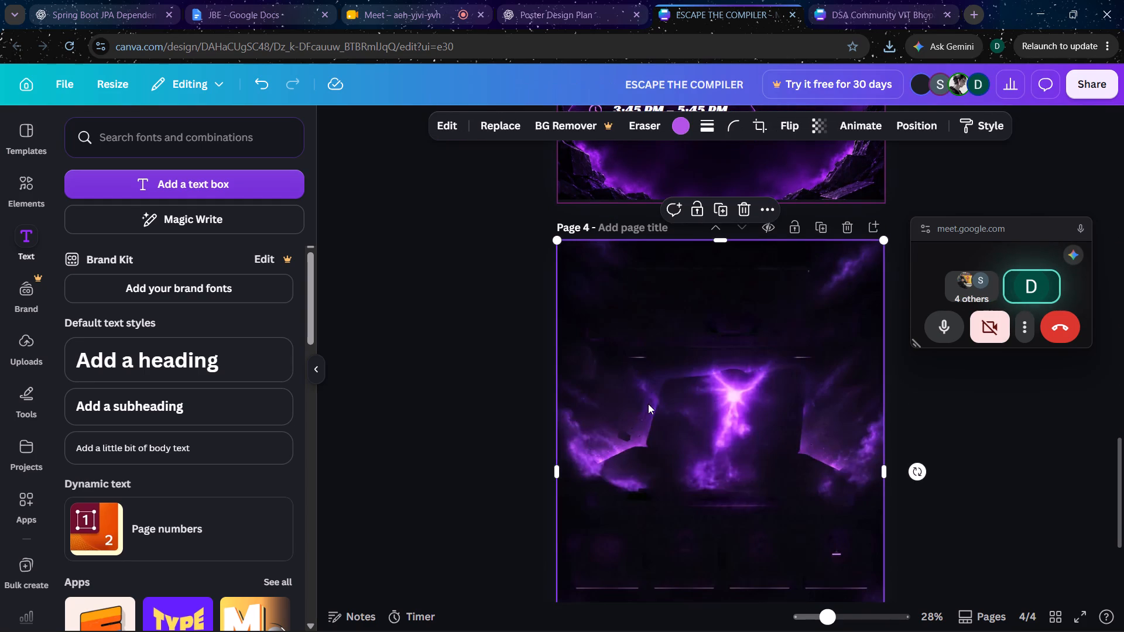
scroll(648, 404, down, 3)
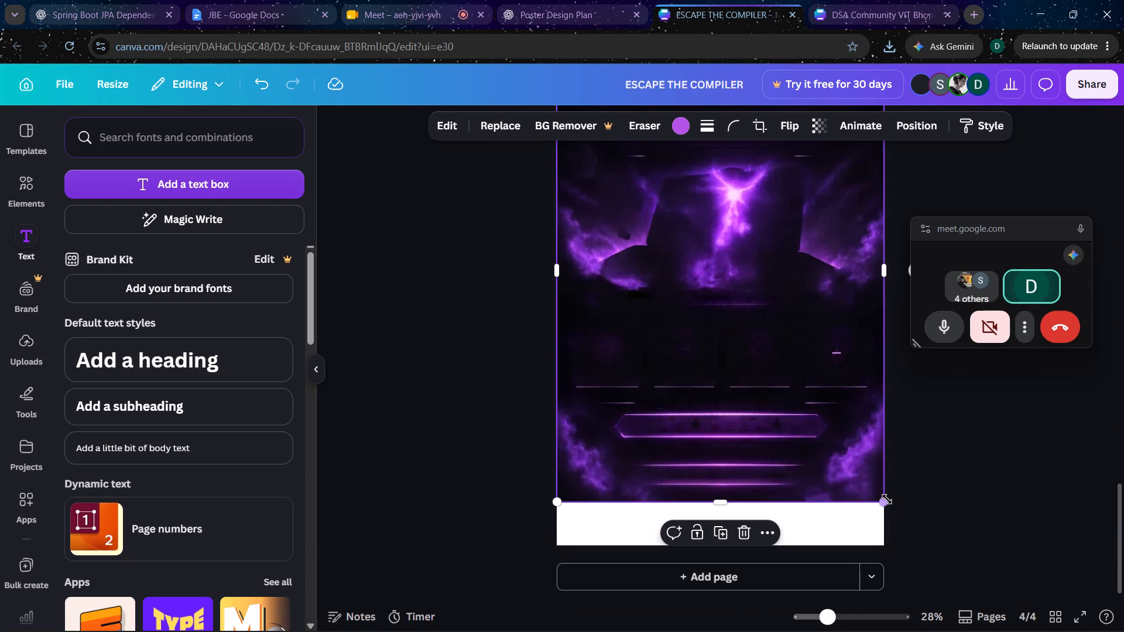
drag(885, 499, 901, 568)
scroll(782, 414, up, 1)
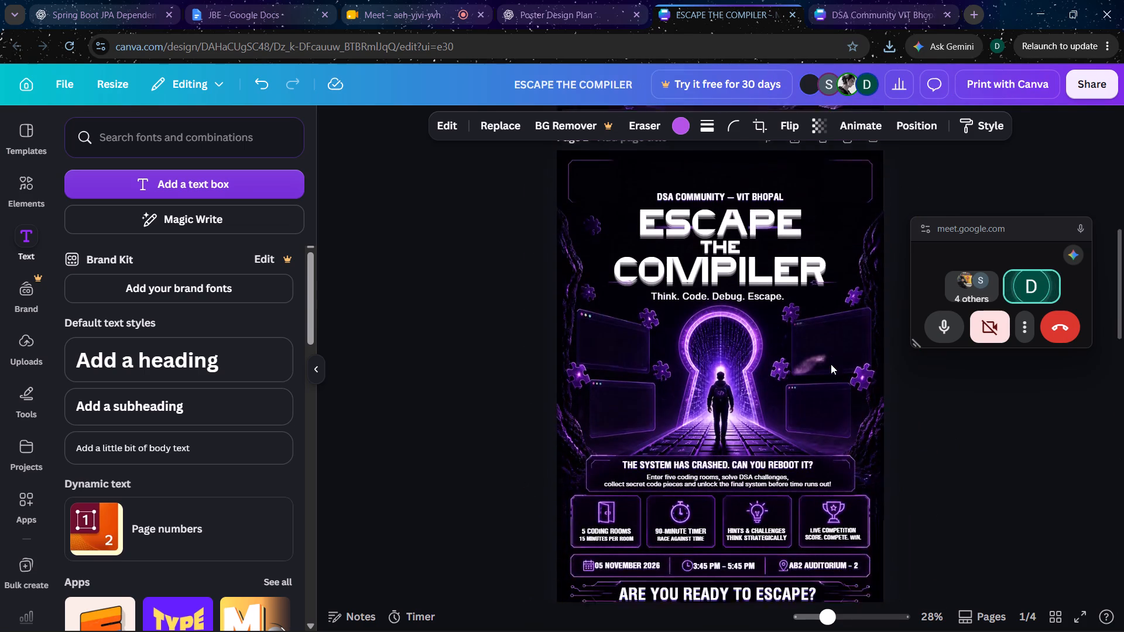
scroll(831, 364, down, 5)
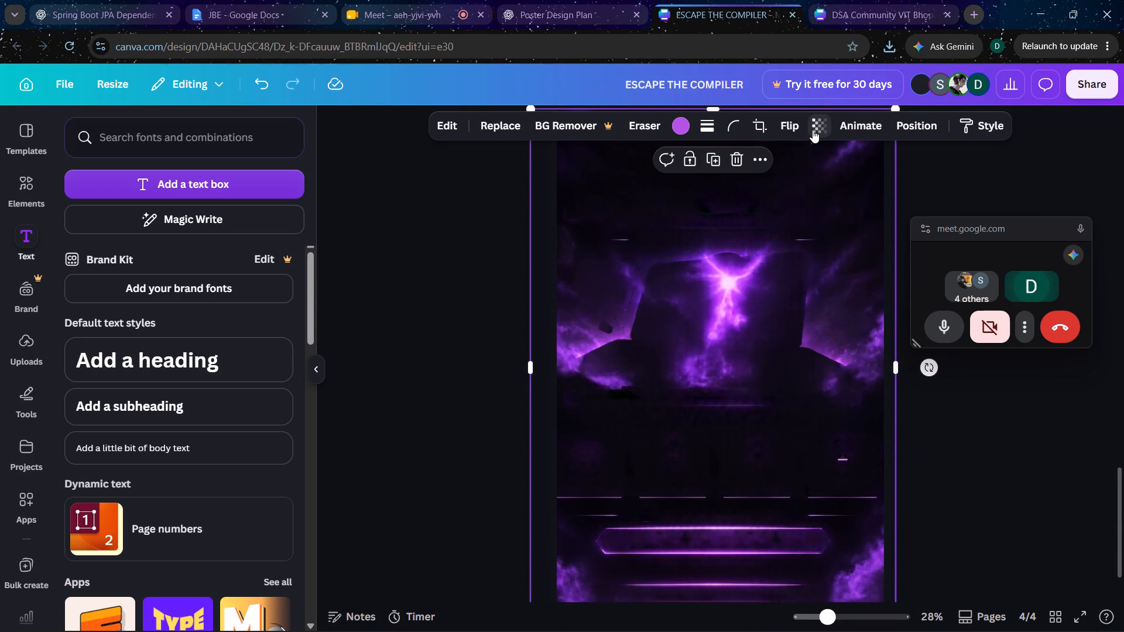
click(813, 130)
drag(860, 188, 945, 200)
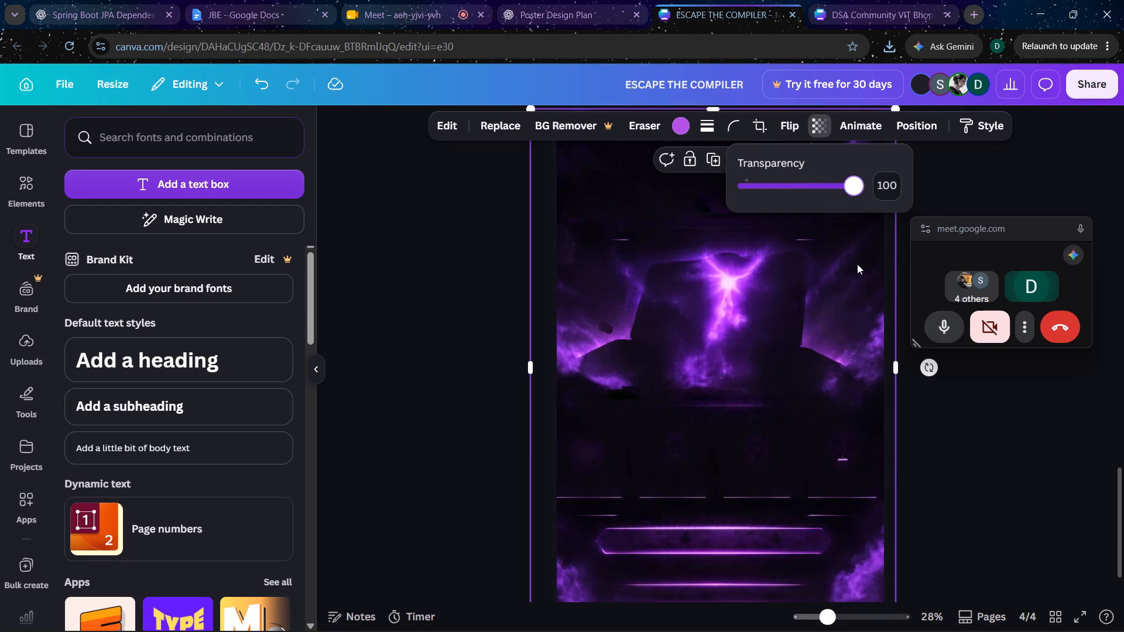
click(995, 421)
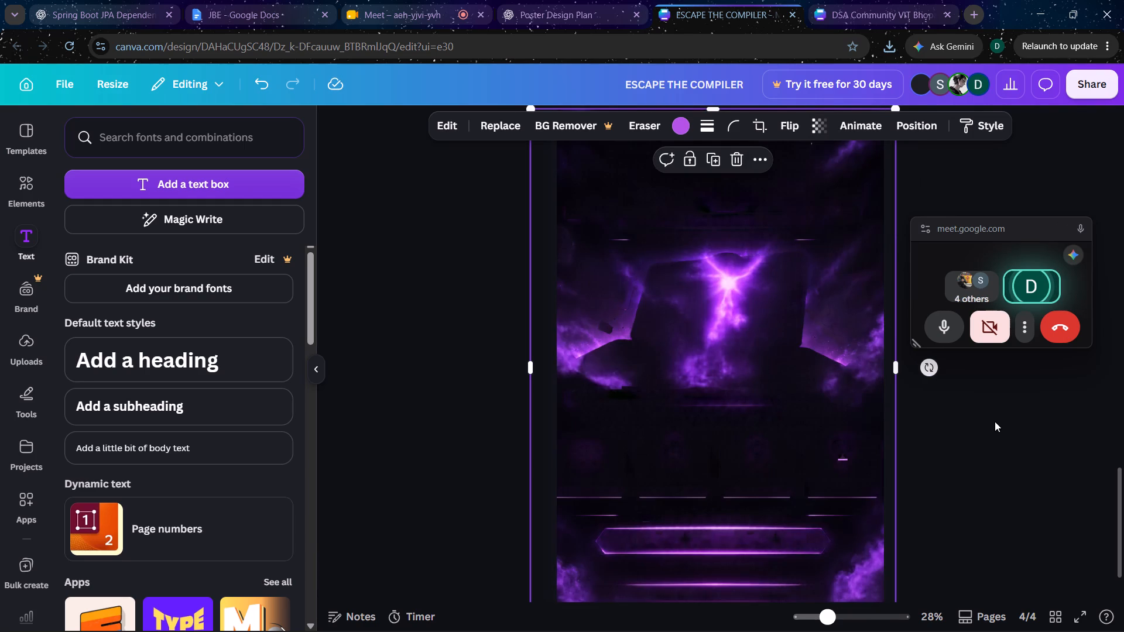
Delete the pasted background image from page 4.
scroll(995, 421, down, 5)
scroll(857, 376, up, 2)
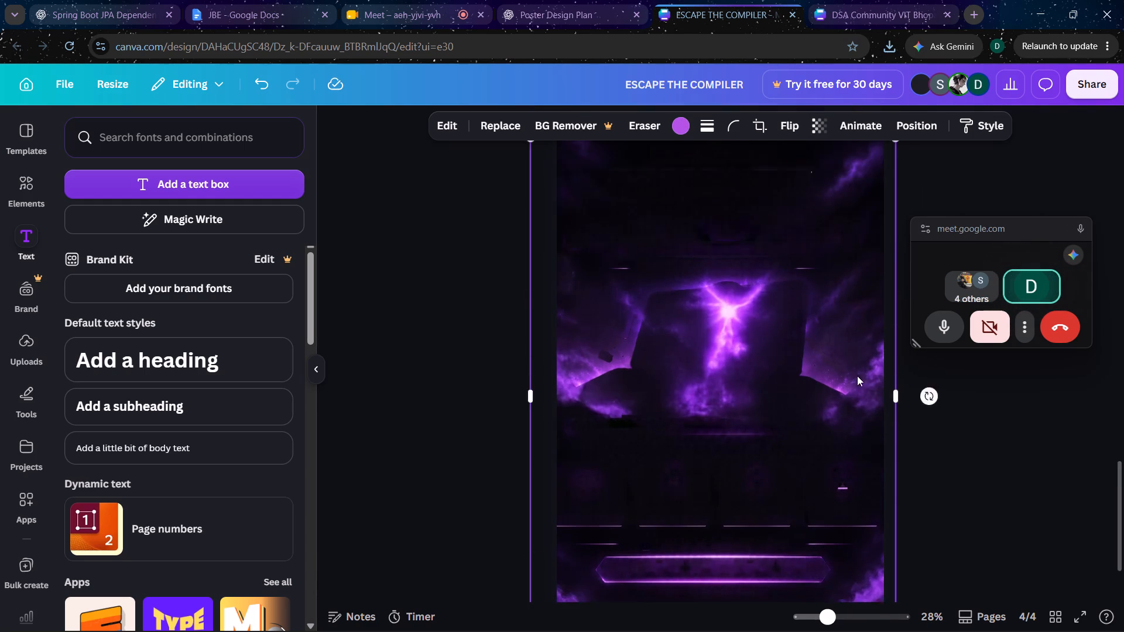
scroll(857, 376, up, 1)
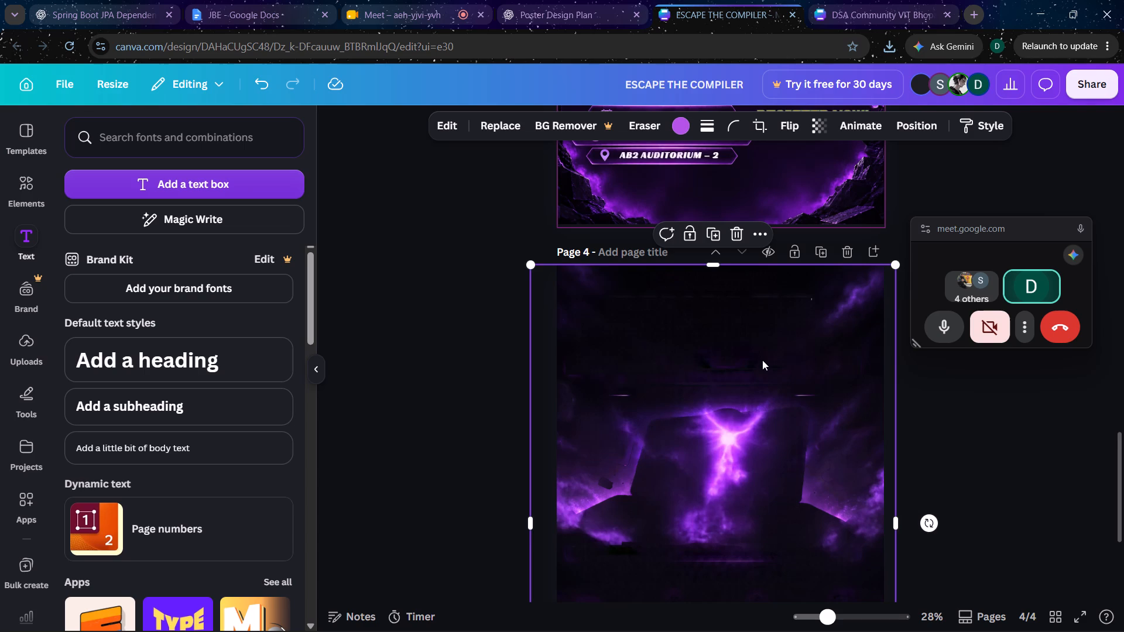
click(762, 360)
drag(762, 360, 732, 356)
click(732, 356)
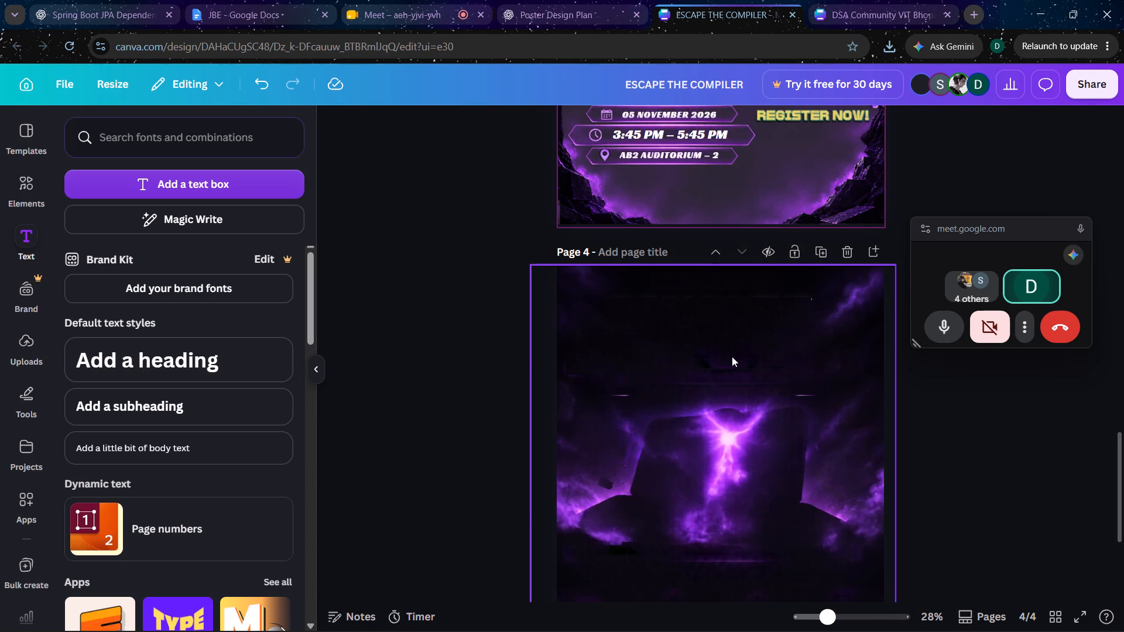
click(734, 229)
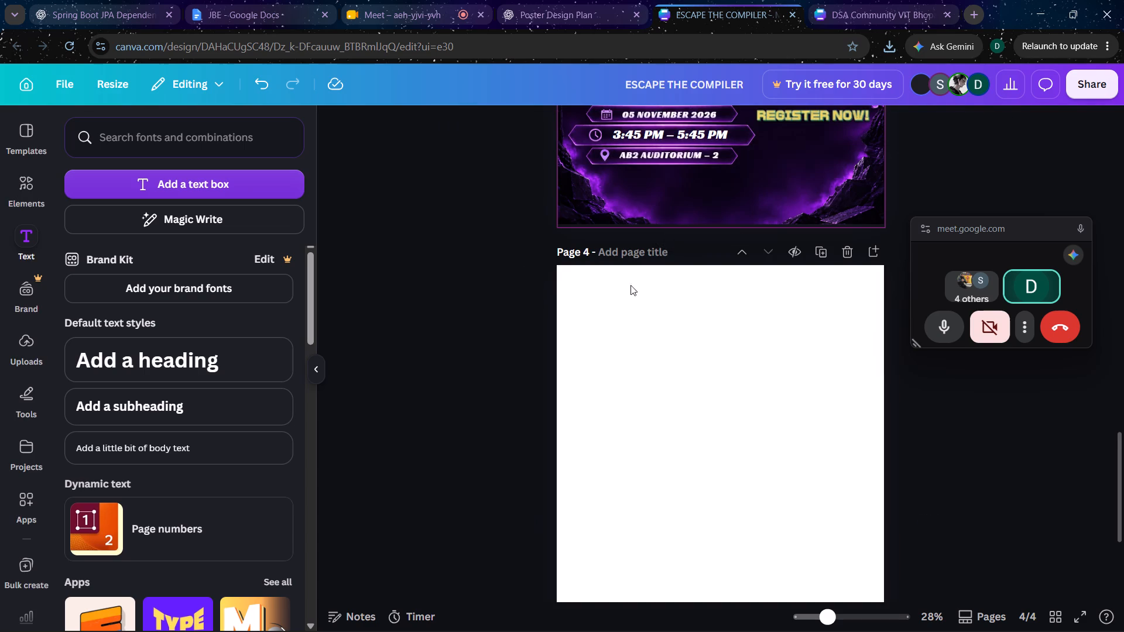
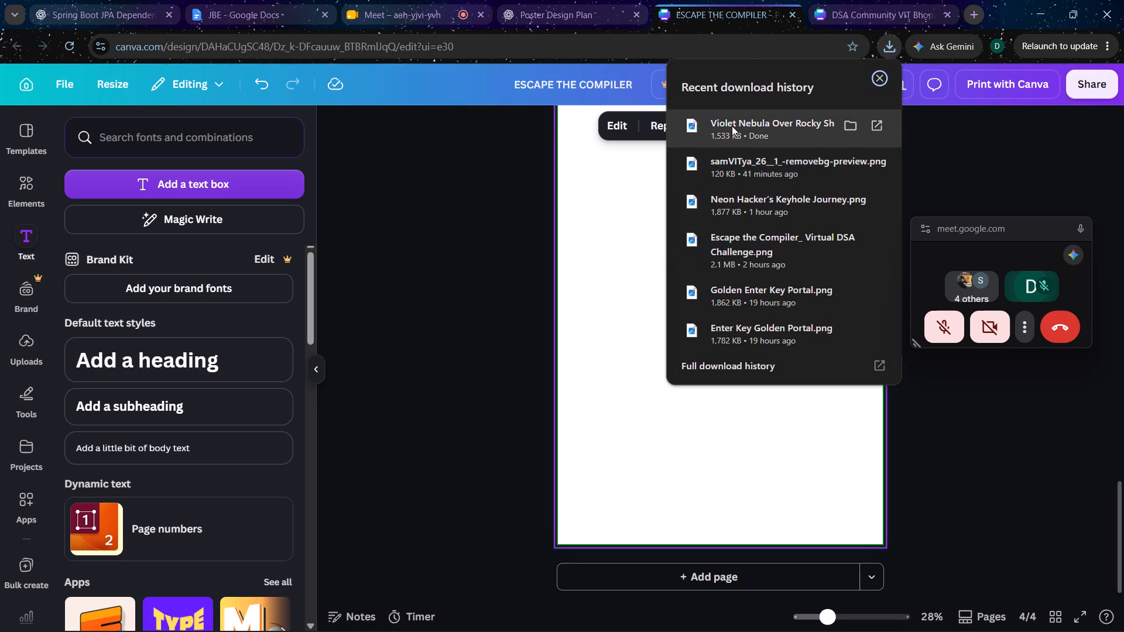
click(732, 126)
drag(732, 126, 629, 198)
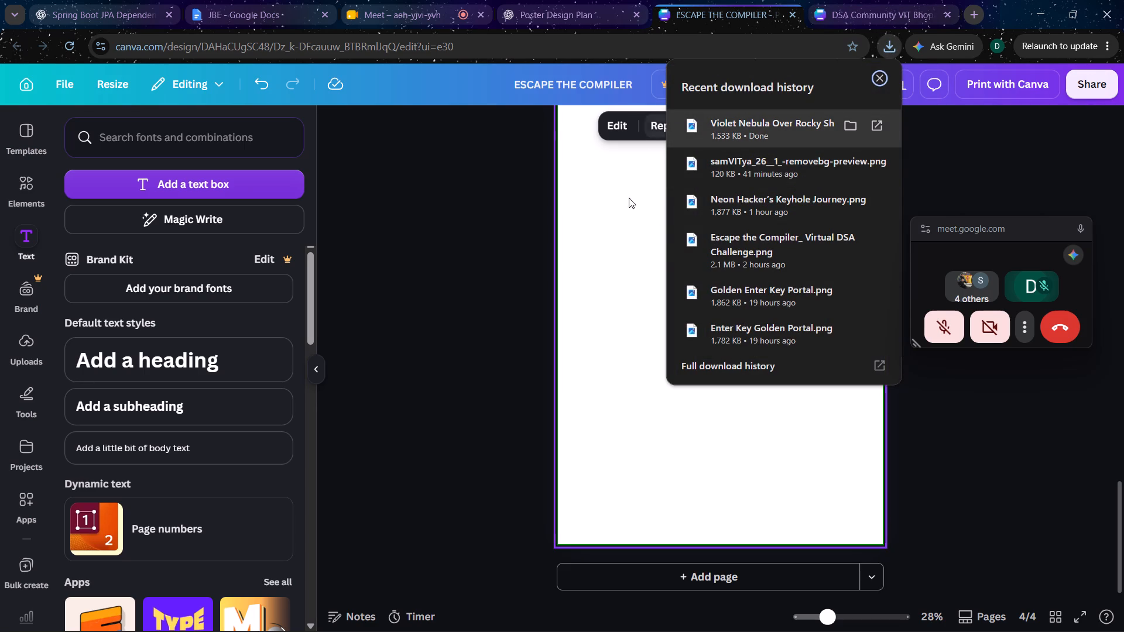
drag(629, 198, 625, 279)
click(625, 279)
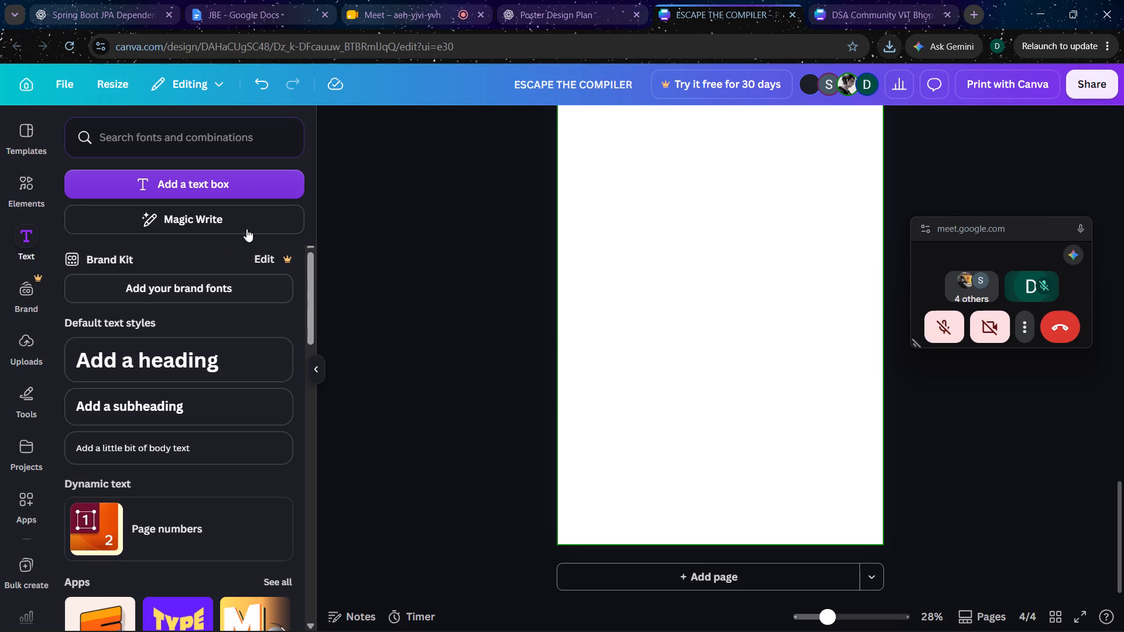
Upload the Violet Nebula Over Rocky Shadows PNG from the Downloads folder to the design's uploads.
click(15, 346)
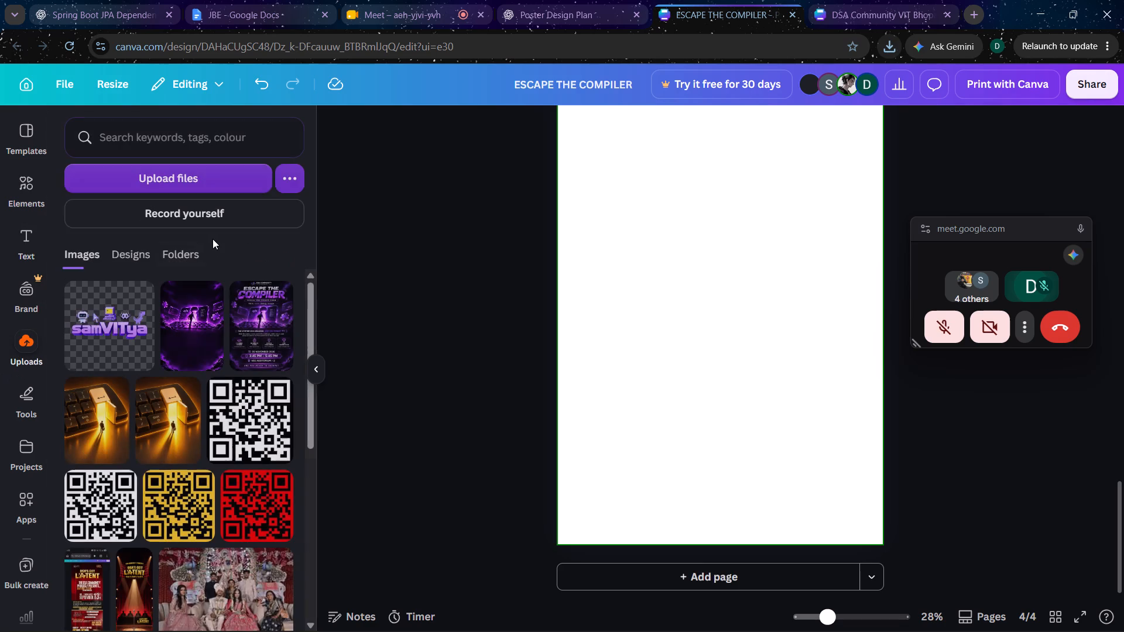
click(196, 187)
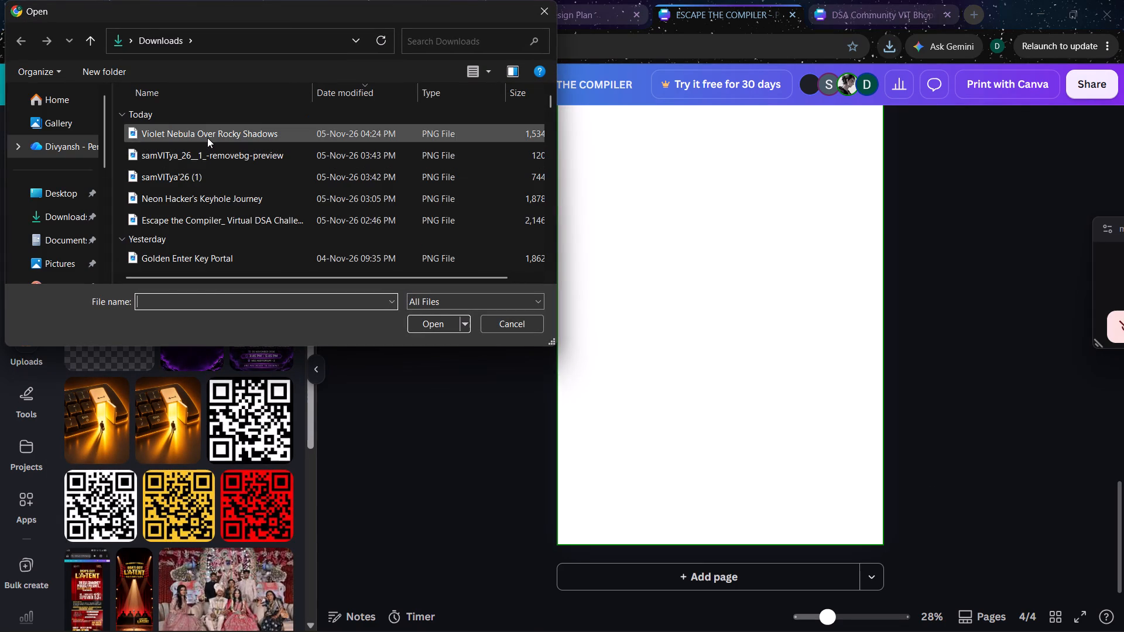
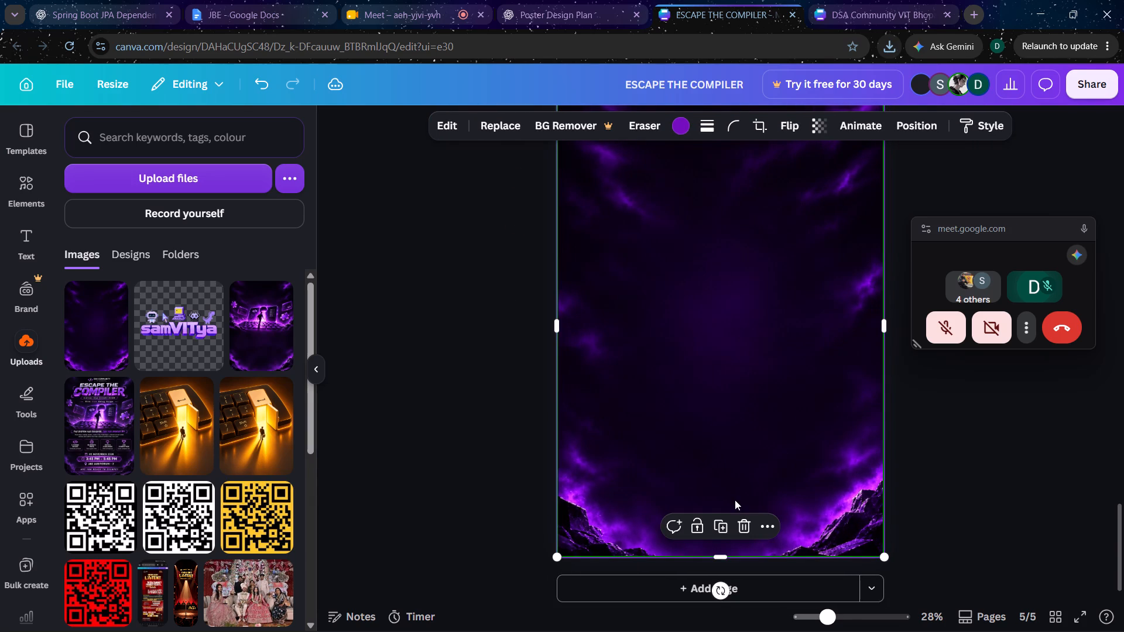
click(923, 488)
scroll(923, 488, up, 4)
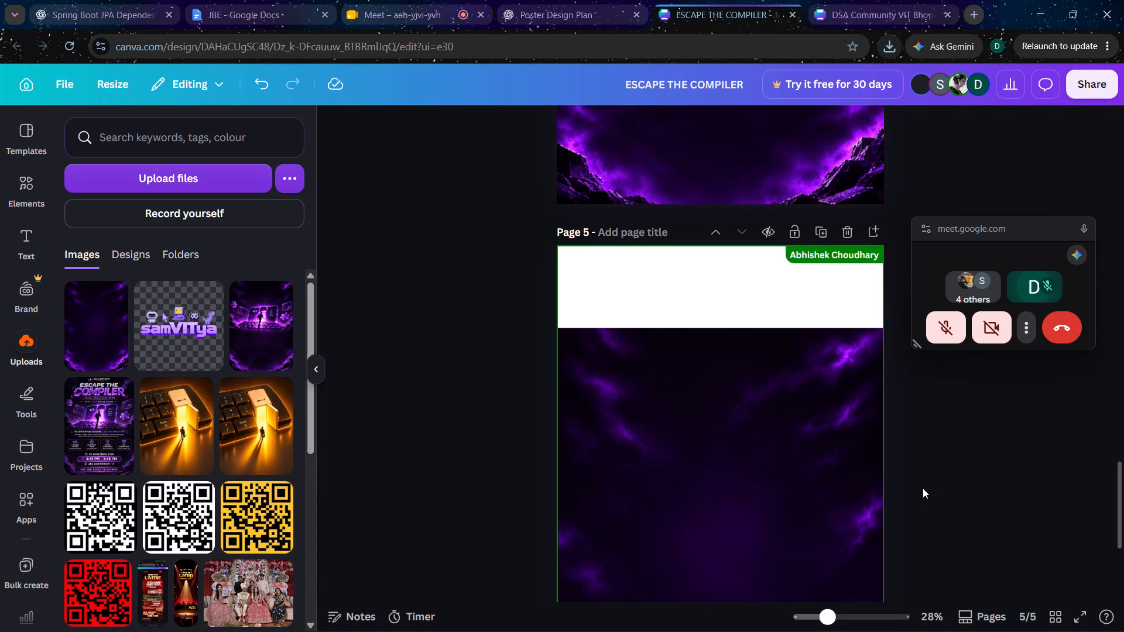
click(923, 488)
click(923, 488)
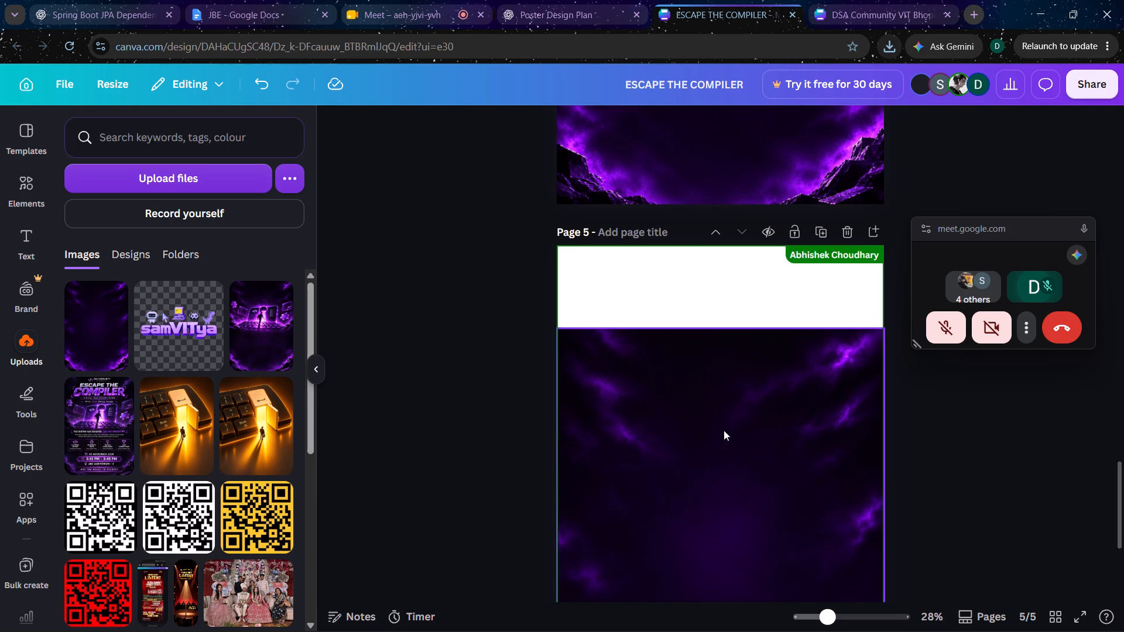
click(614, 425)
click(446, 400)
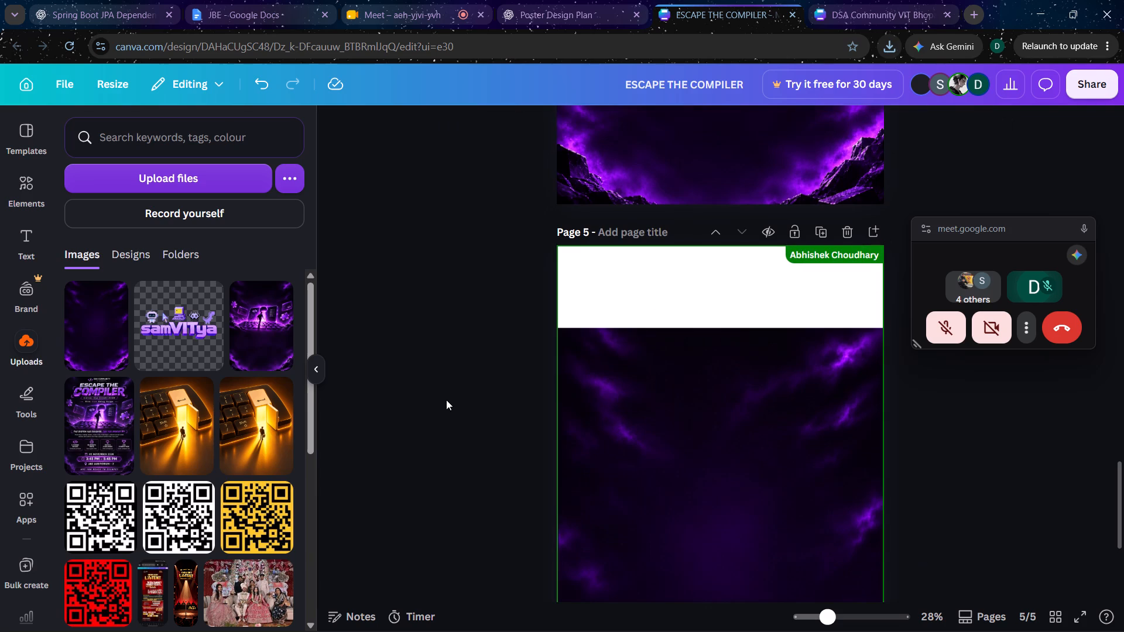
Add a second copy of the plain violet nebula image to the same page.
click(118, 335)
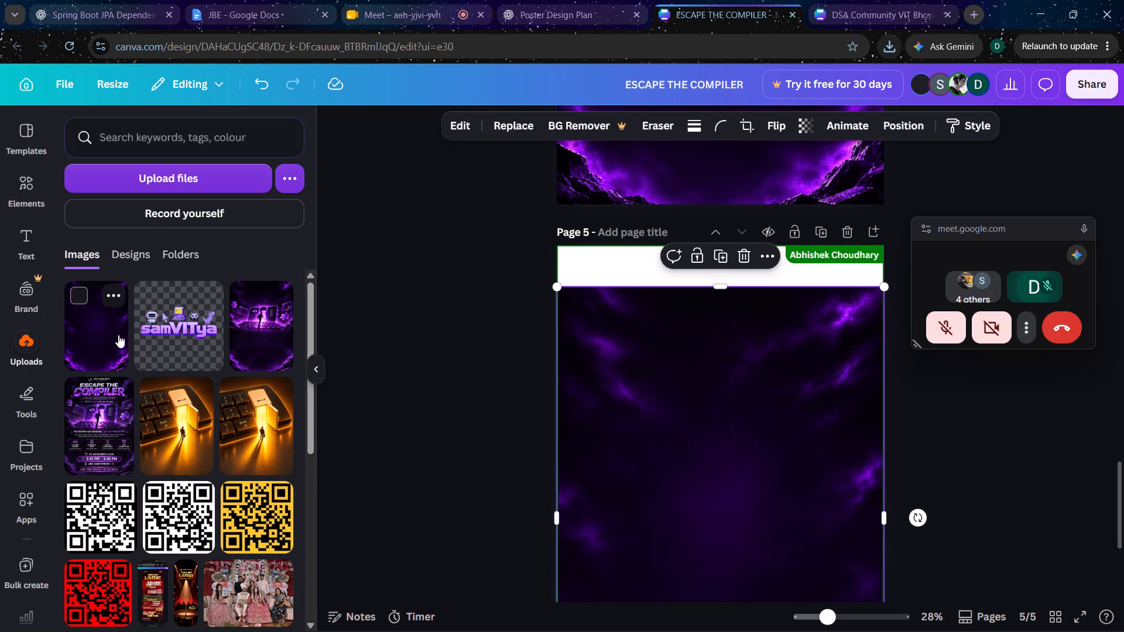
Crop the second nebula copy from its lower edge so only the upper strip of clouds is kept.
double_click(624, 415)
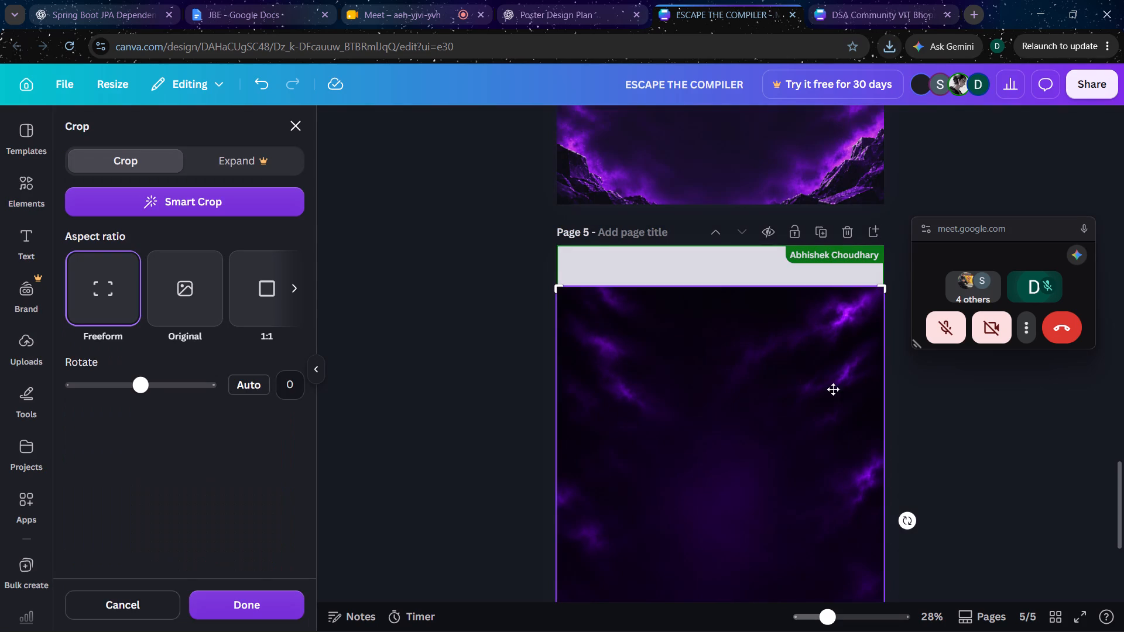
scroll(1008, 446, down, 4)
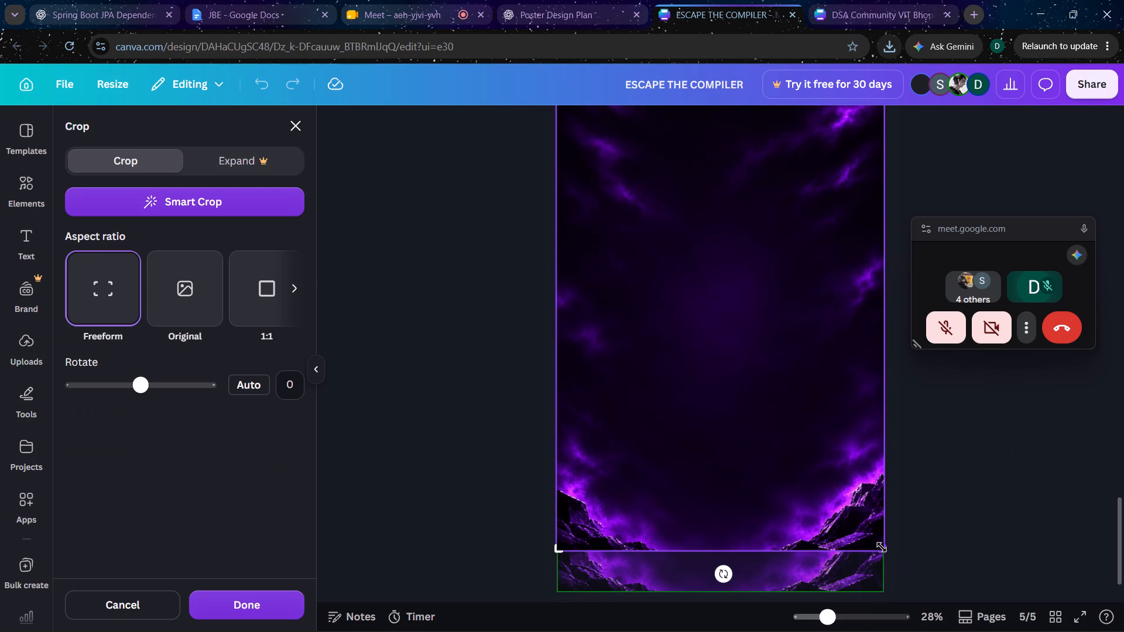
drag(882, 547, 892, 188)
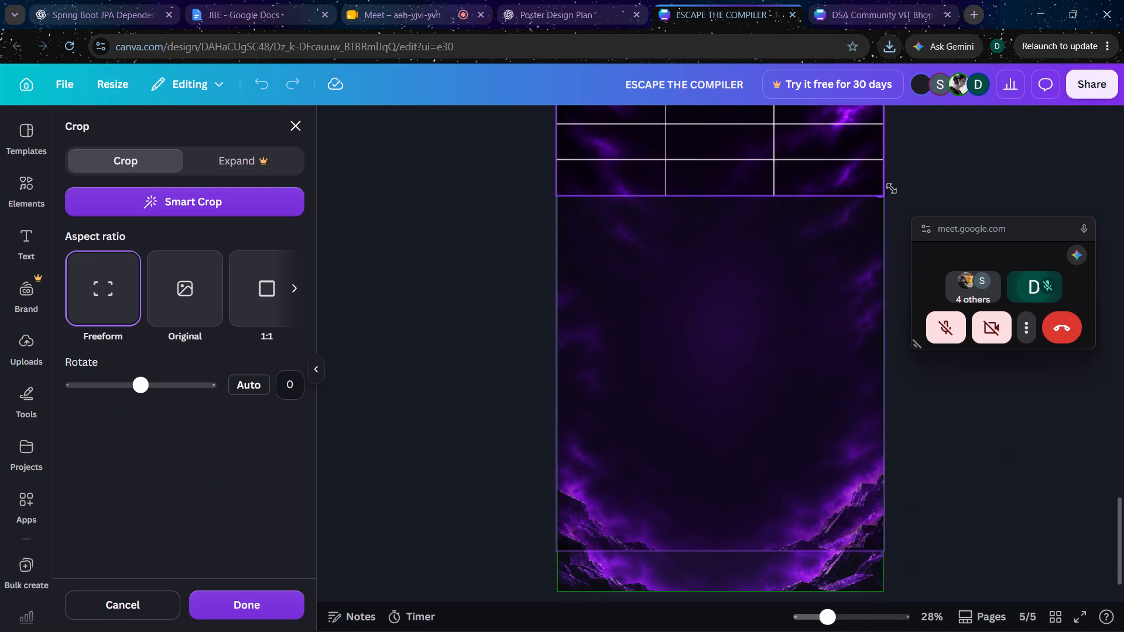
drag(892, 188, 908, 198)
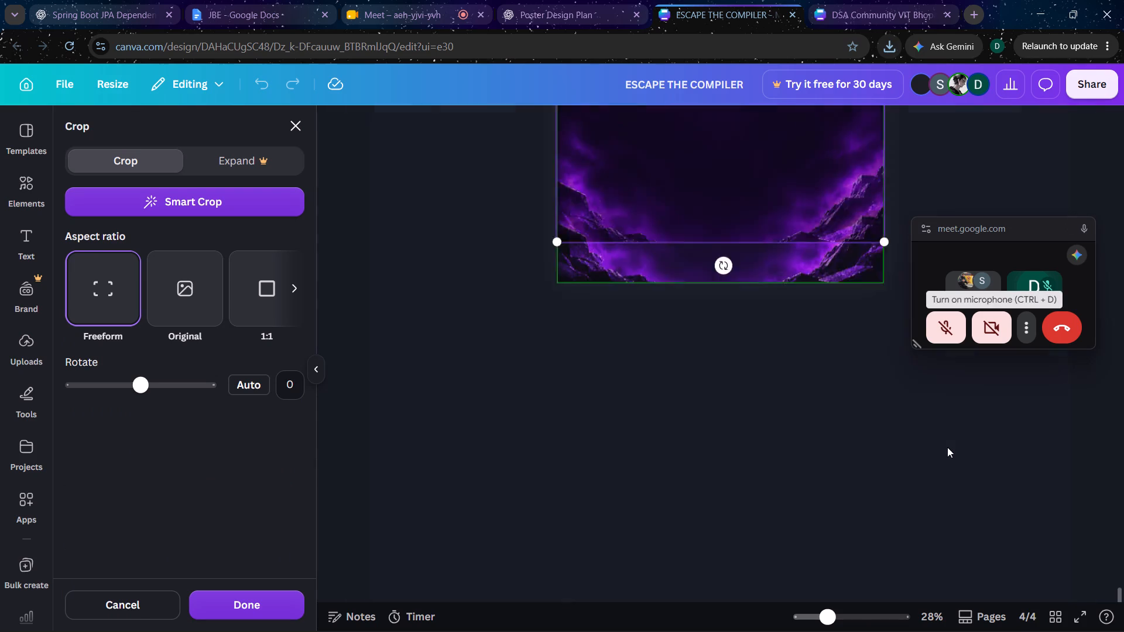
click(947, 447)
Move the cropped nebula strip up over the white gap at the top of page 4, flush with the side edges.
scroll(885, 423, up, 4)
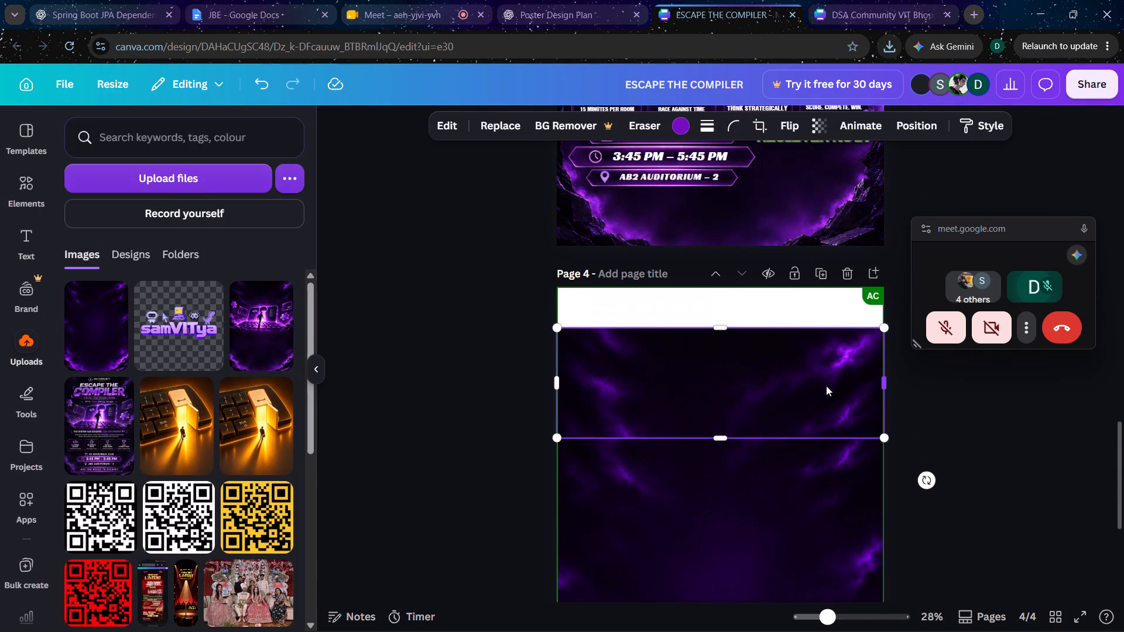
drag(763, 353, 757, 310)
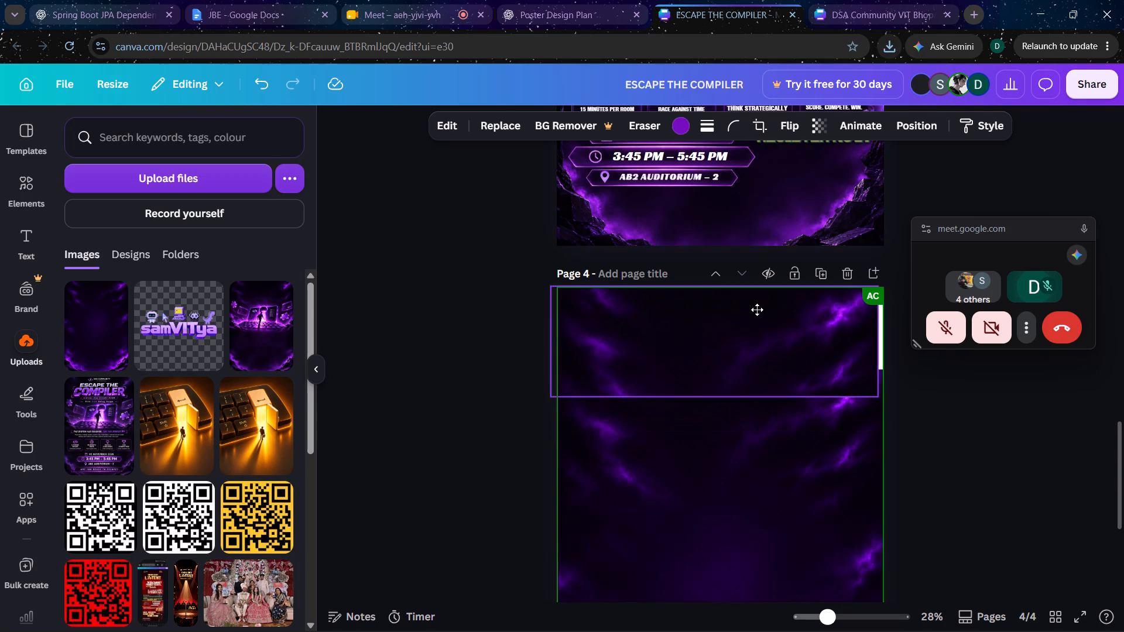
drag(757, 310, 762, 307)
click(976, 441)
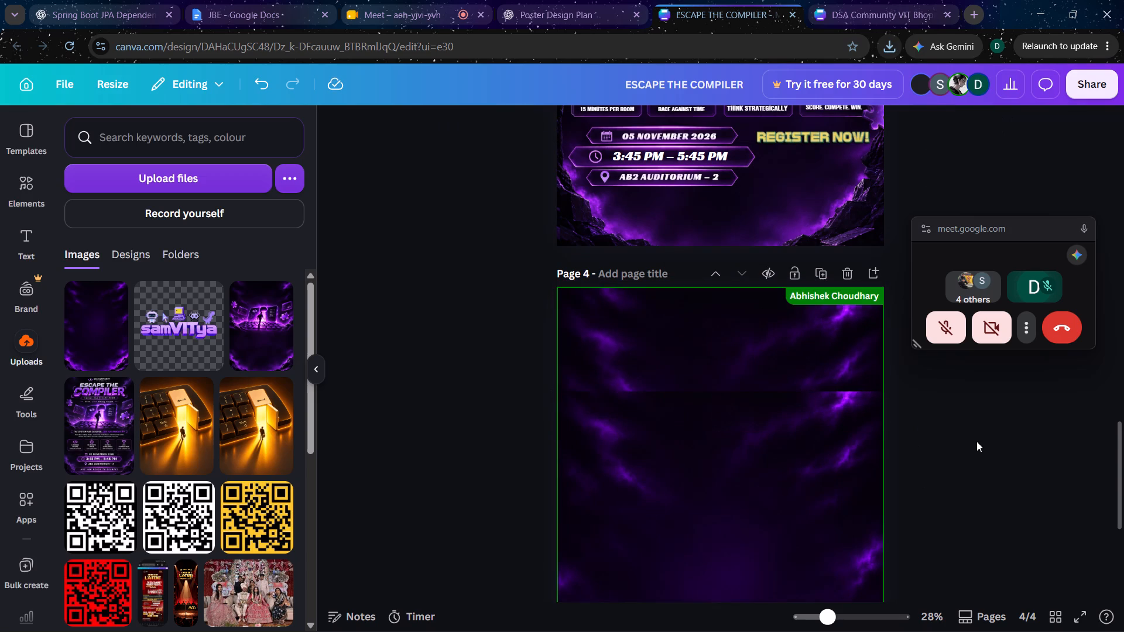
click(821, 351)
key(Up)
key(Up)
key(Up)
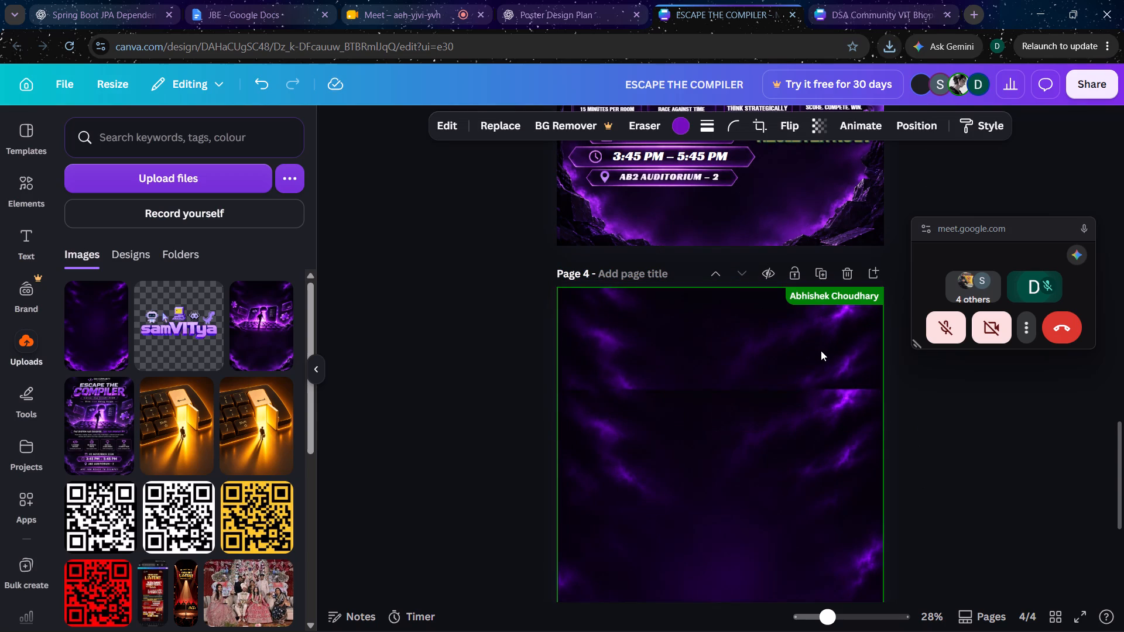
key(Up)
key(Up)
key(Up)
key(Up)
key(Up)
key(Up)
key(Up)
key(Up)
key(Up)
key(Up)
key(Up)
key(Up)
key(Up)
key(Up)
key(Up)
key(Up)
key(Up)
key(Up)
key(Up)
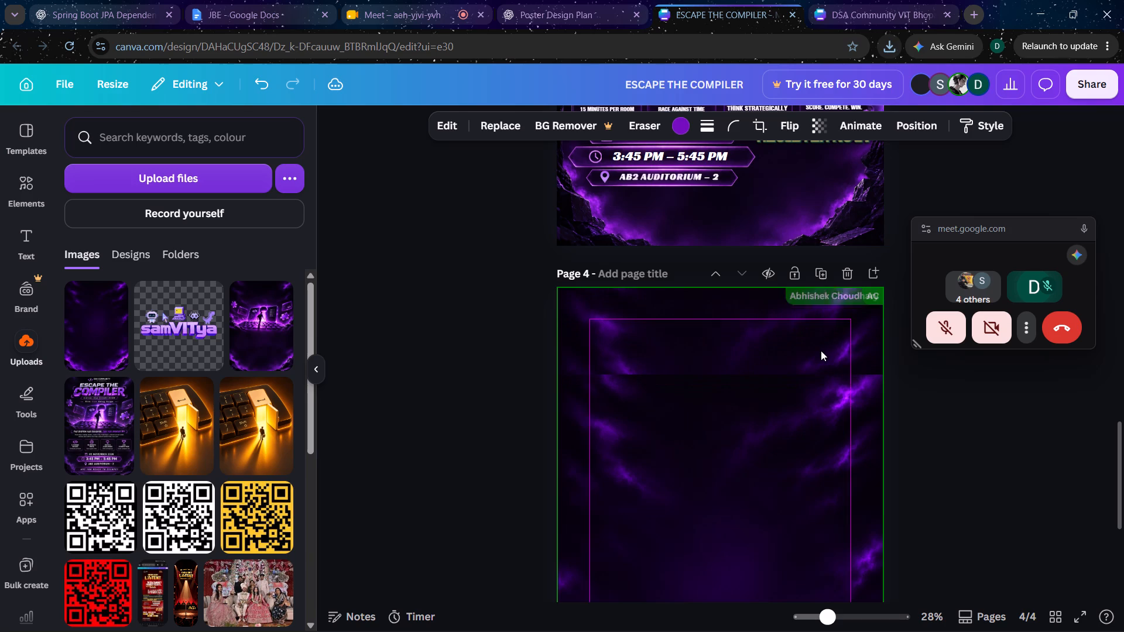
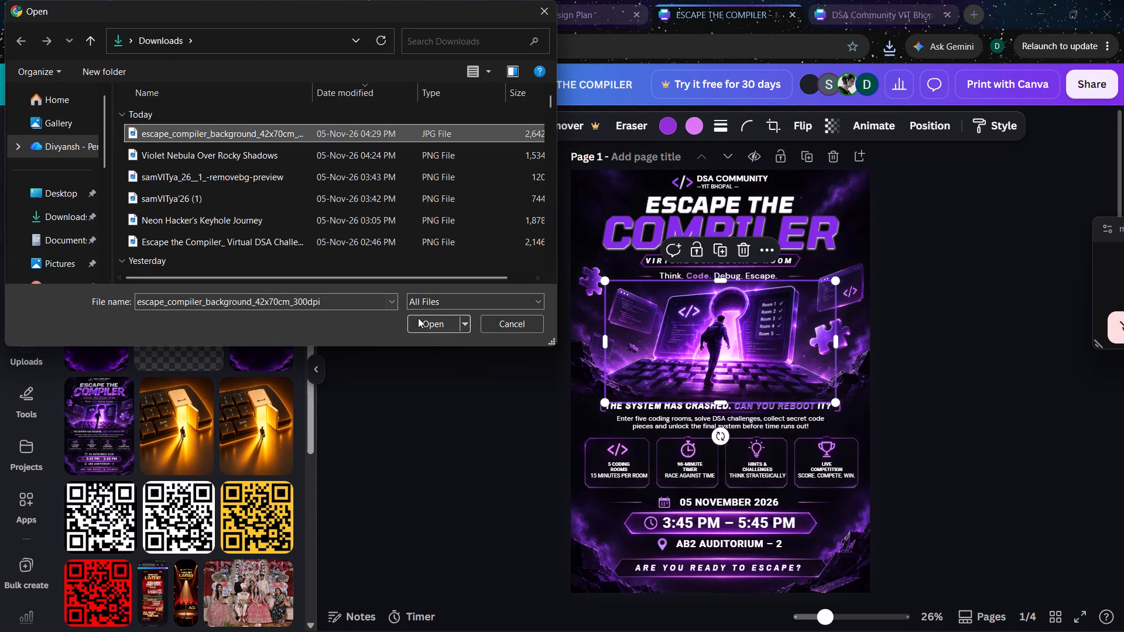
click(419, 318)
Place the newly uploaded violet nebula background on blank page 4 and enlarge it from opposite corners to cover the whole page.
scroll(892, 408, down, 6)
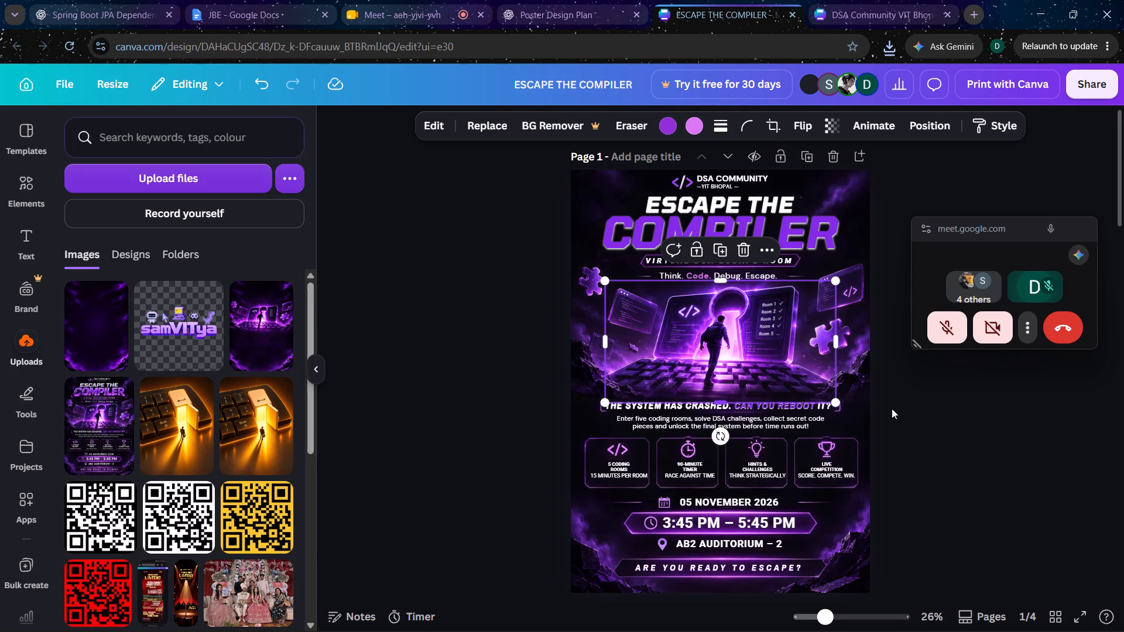
scroll(892, 408, down, 6)
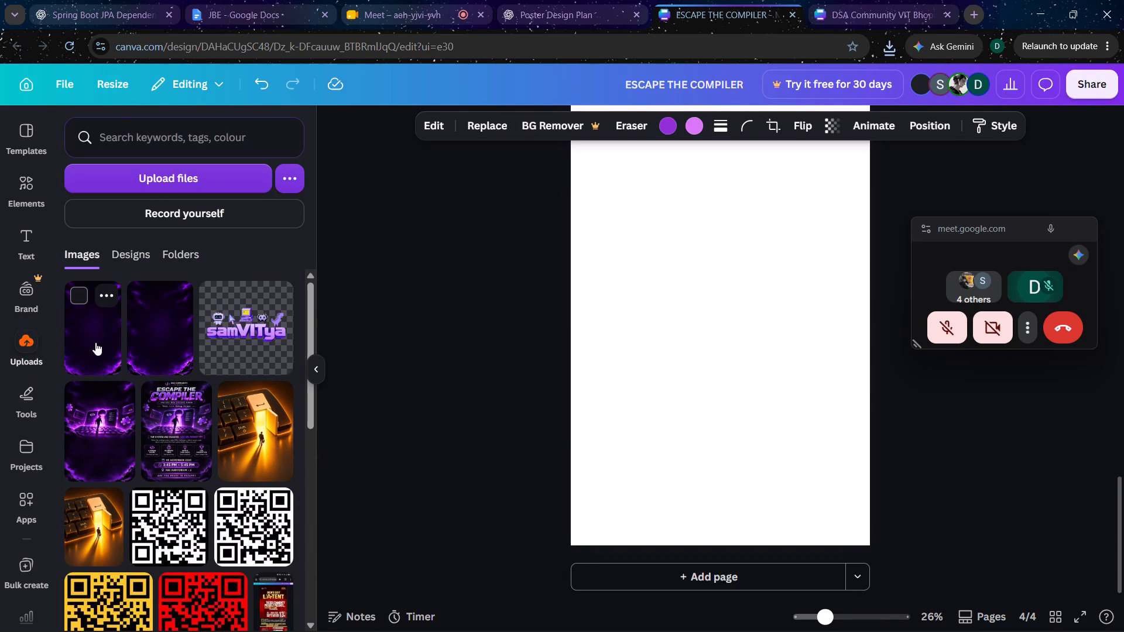
click(95, 342)
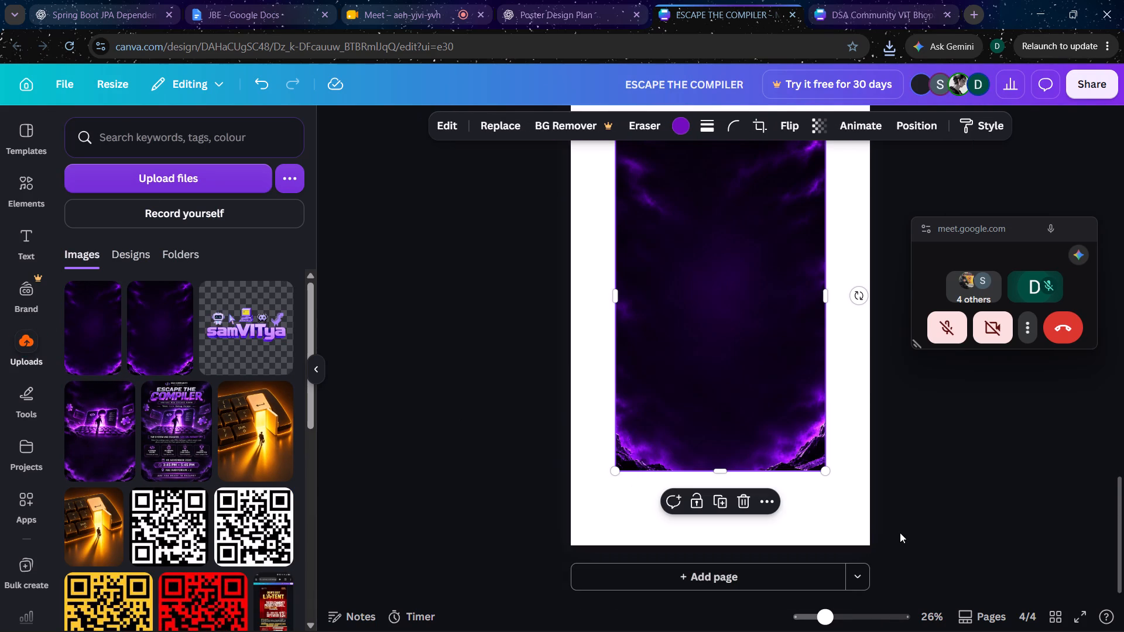
drag(826, 470, 868, 536)
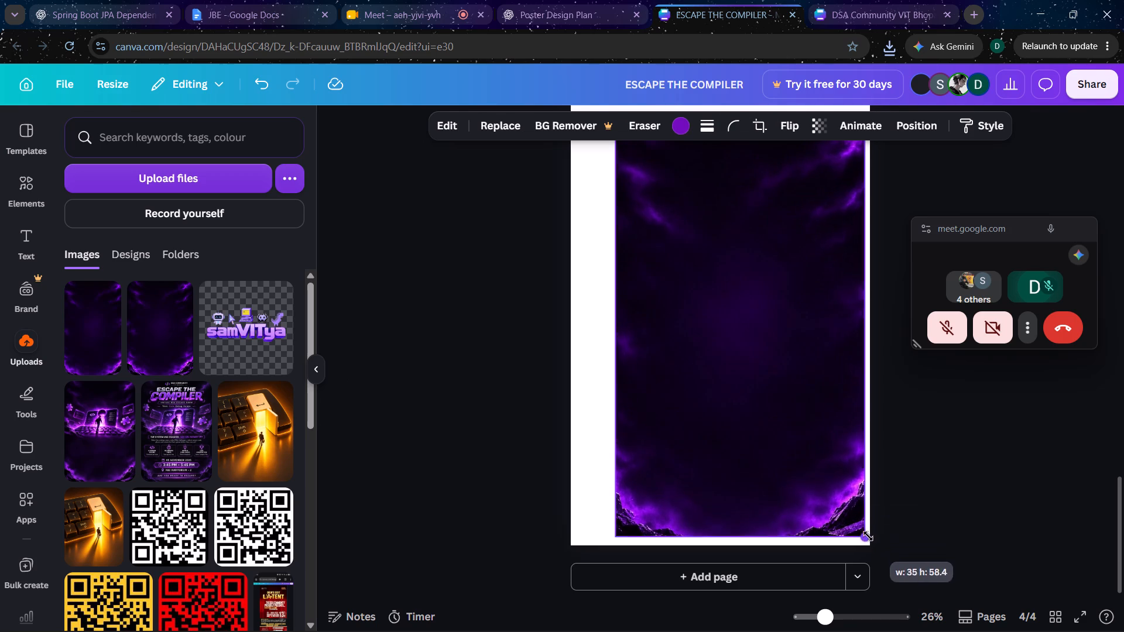
drag(868, 536, 874, 545)
scroll(947, 479, up, 3)
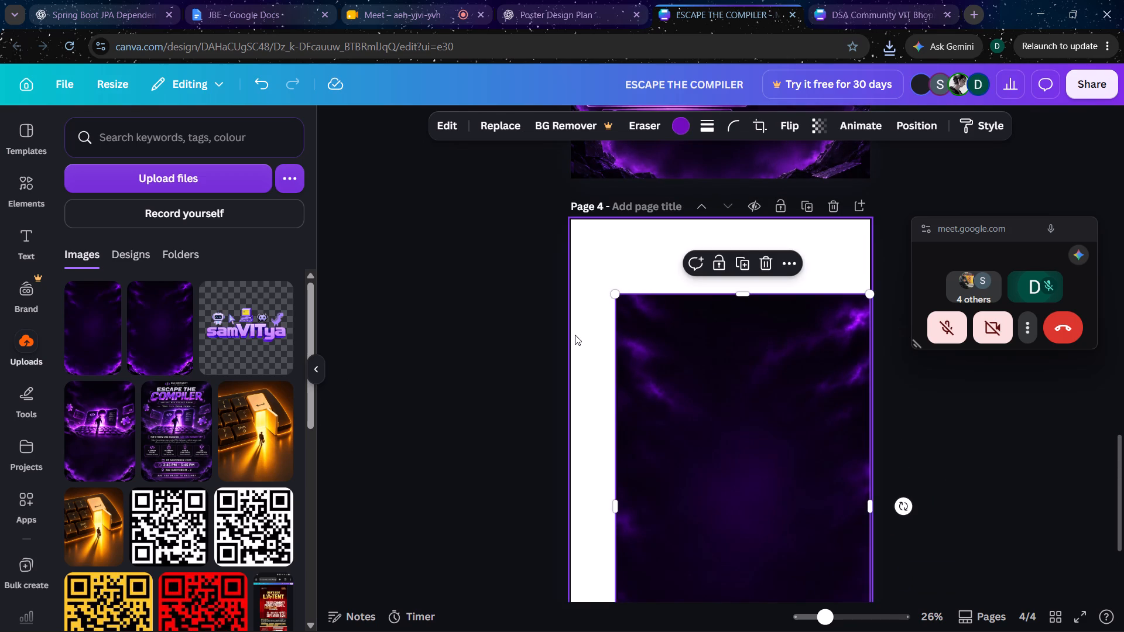
drag(614, 294, 580, 236)
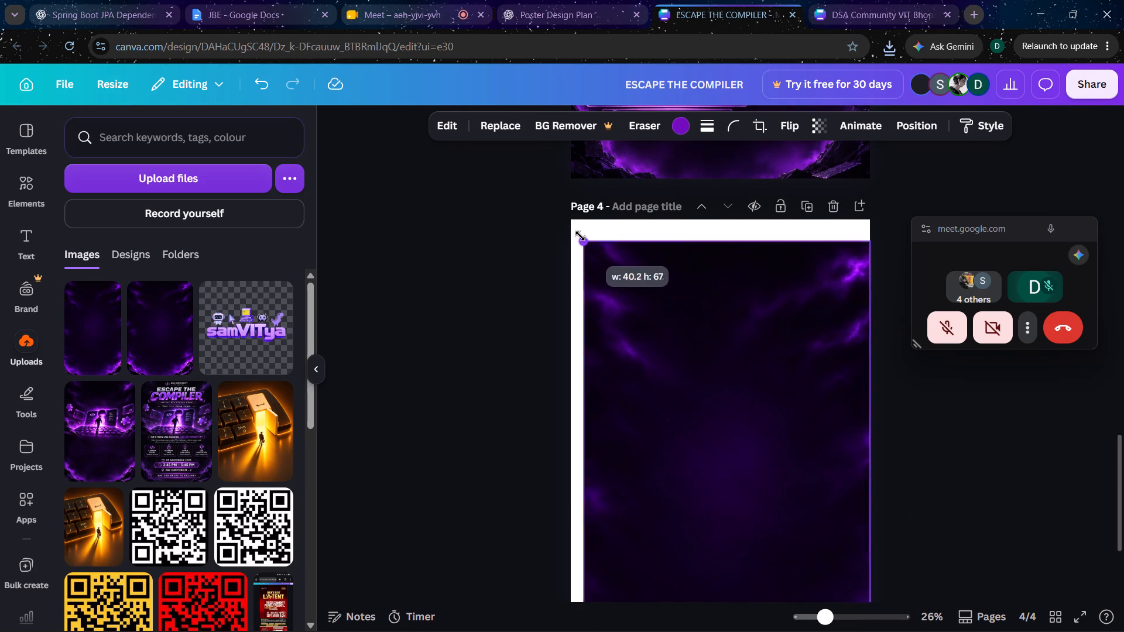
drag(580, 236, 569, 219)
click(512, 349)
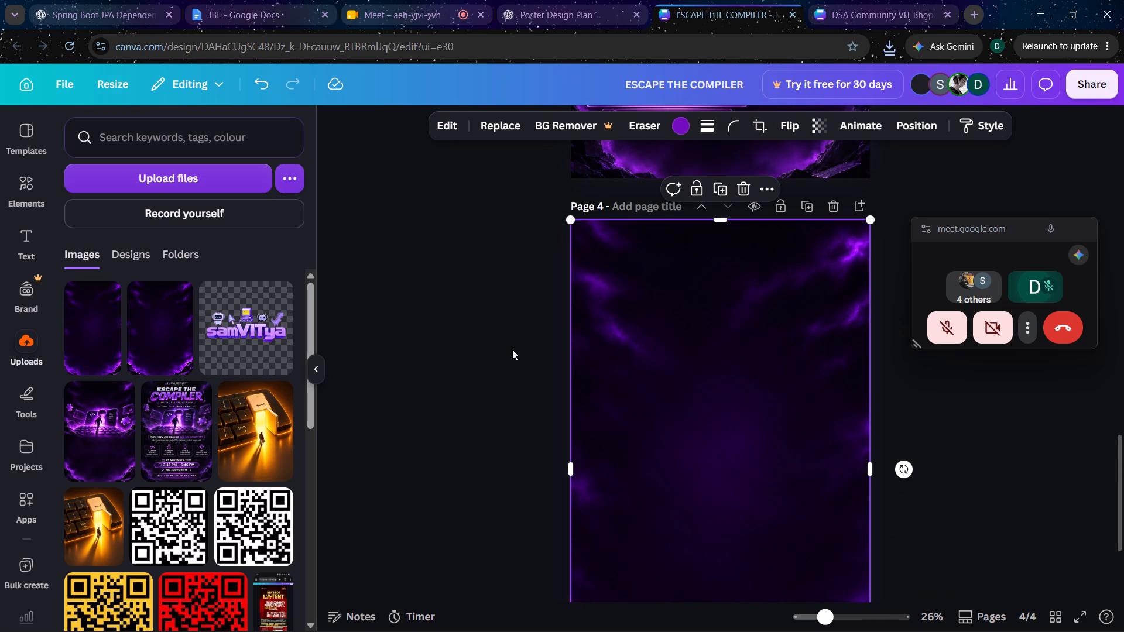
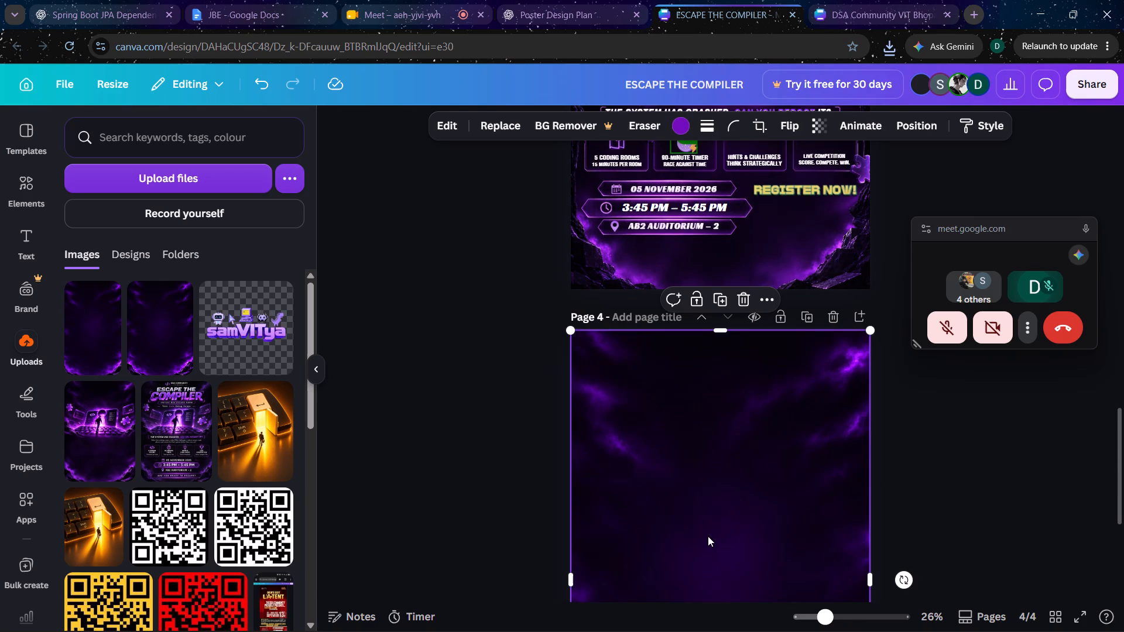
Paste the copied purple keyhole artwork with the code symbol and room list onto page 4 over the nebula background.
key(ctrl+v)
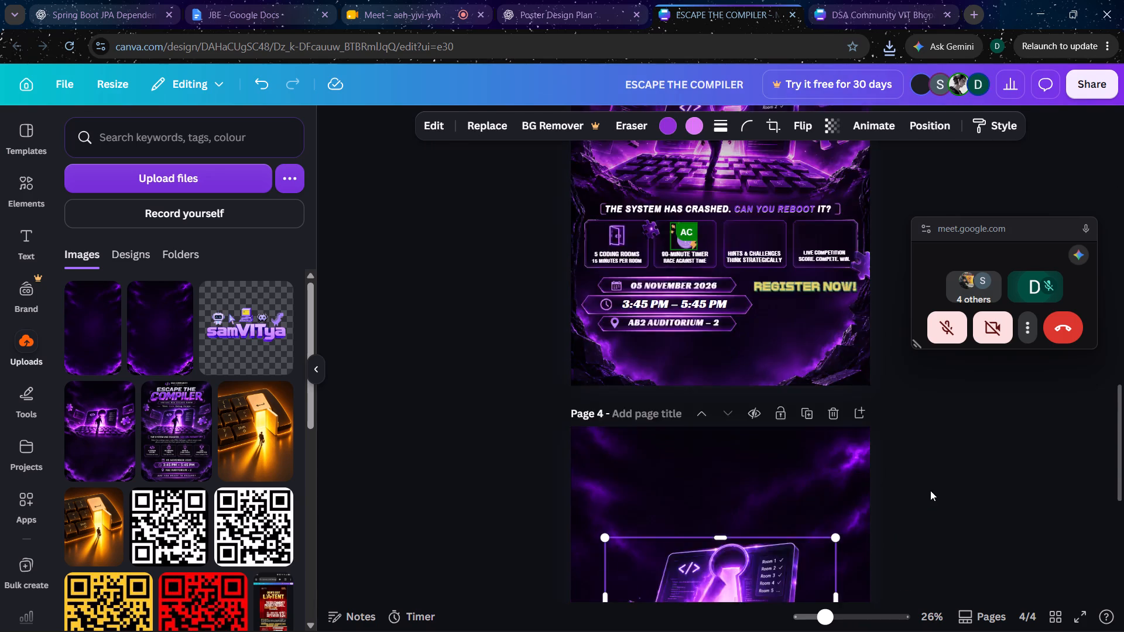
scroll(930, 490, up, 3)
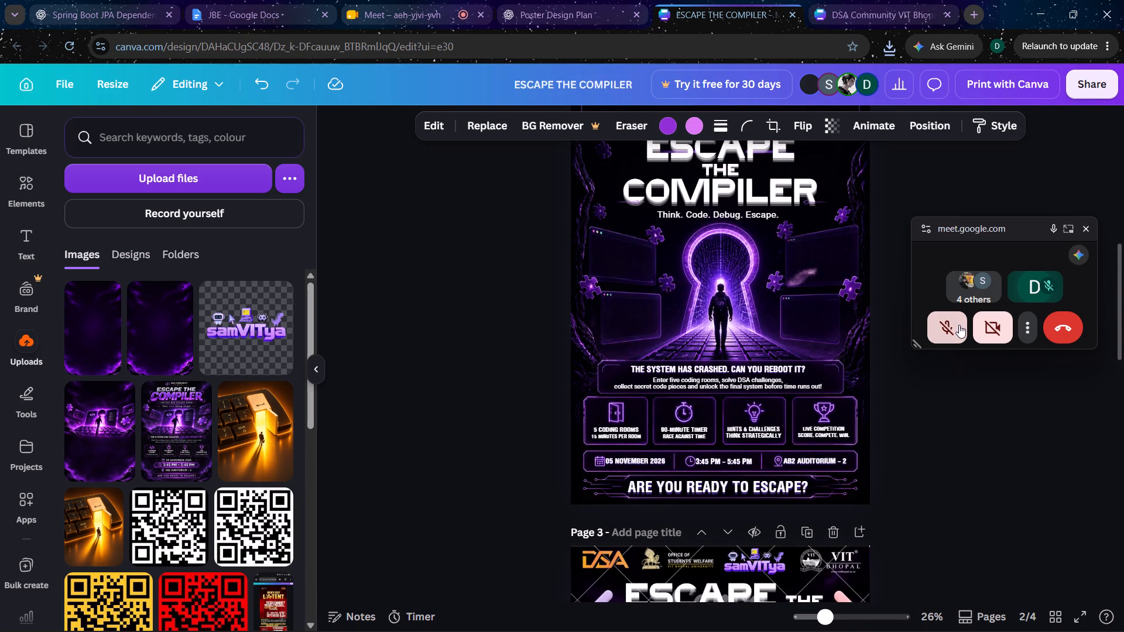
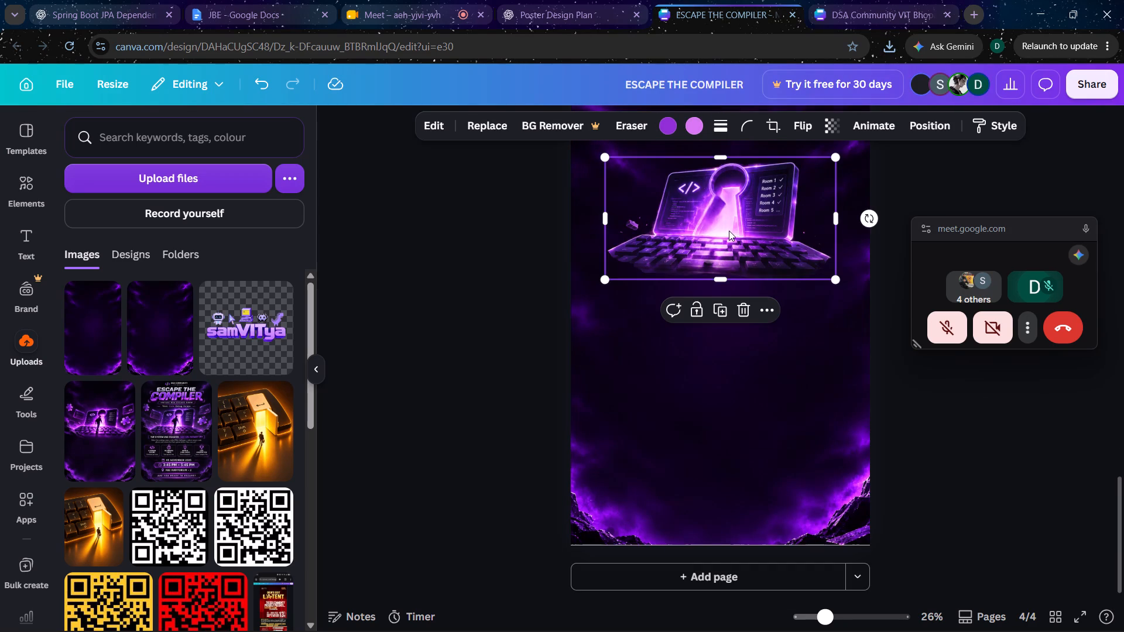
Paste the copied walking person silhouette onto page 4, in front of the glowing keyhole on the laptop artwork.
key(ctrl+v)
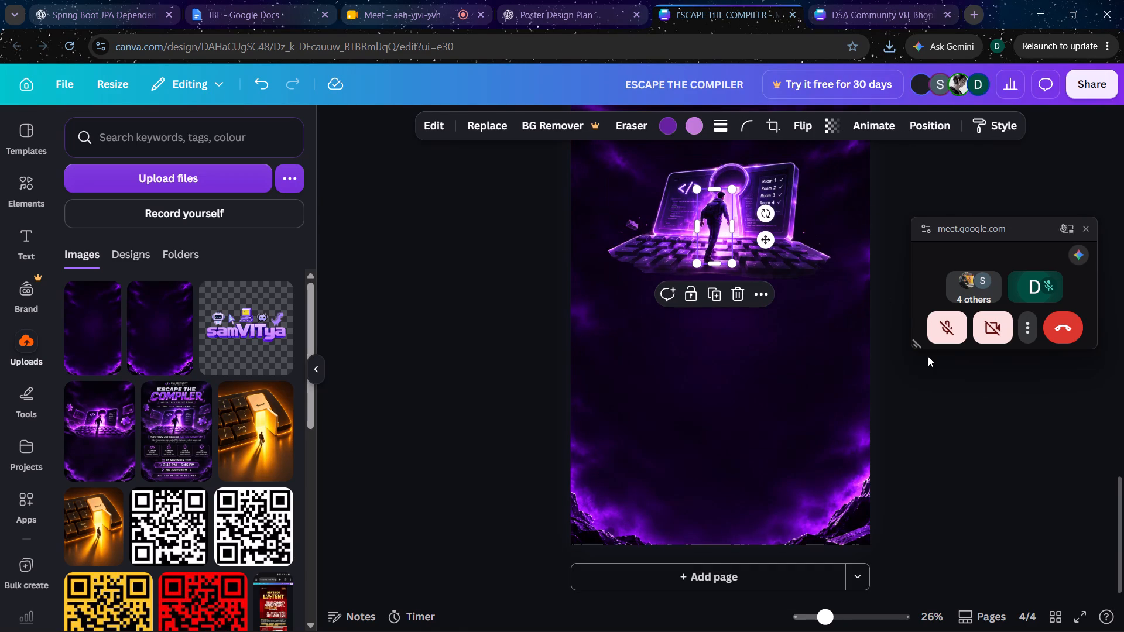
click(974, 417)
scroll(974, 417, up, 1)
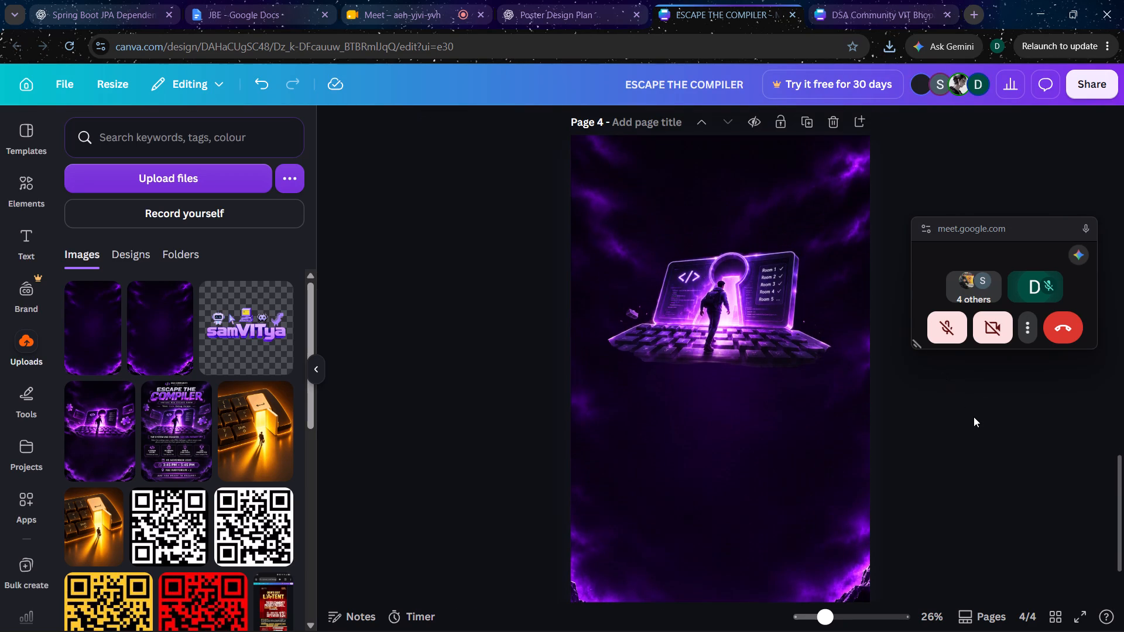
scroll(974, 417, up, 6)
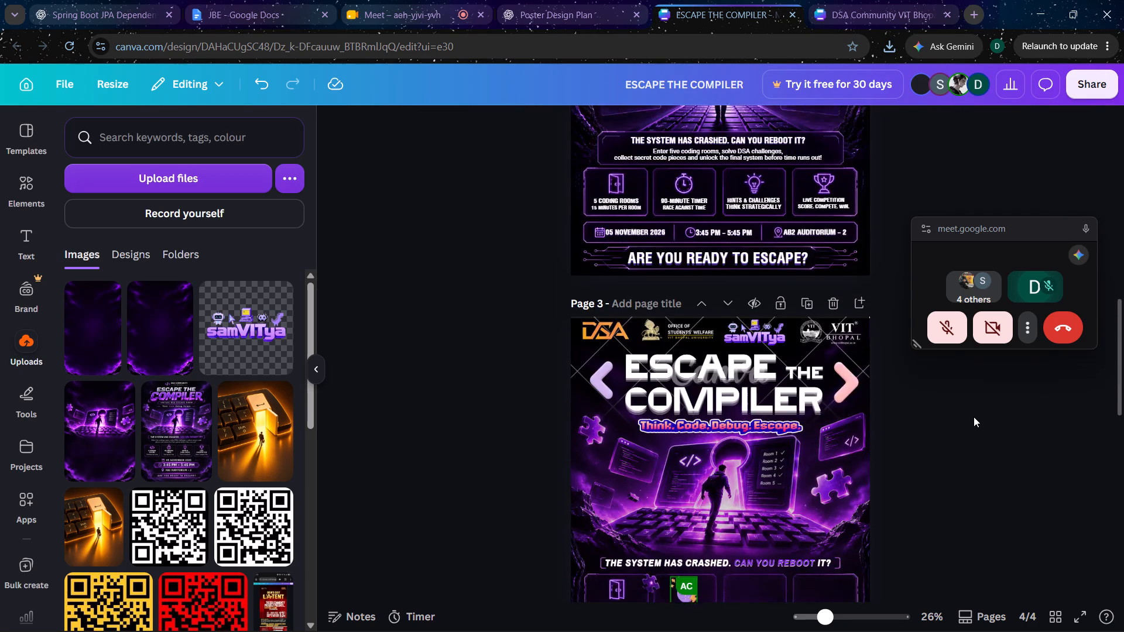
Copy the rocky corner artwork beside the laptop's right side on page 1 and paste it onto page 4.
scroll(974, 417, up, 3)
click(842, 399)
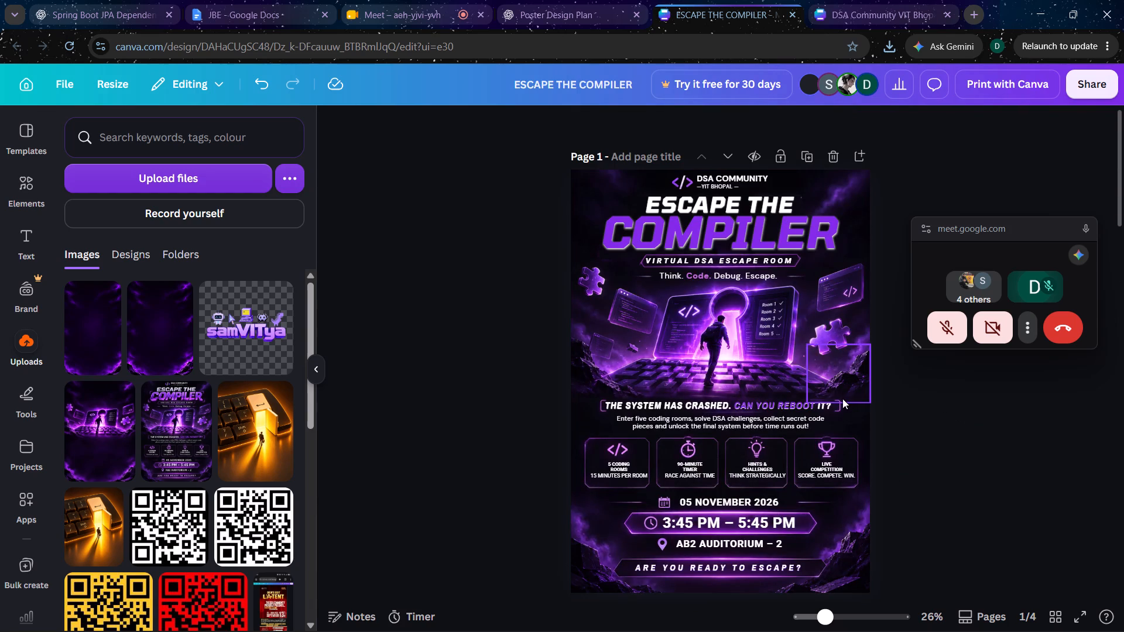
key(ctrl+c)
scroll(842, 399, down, 6)
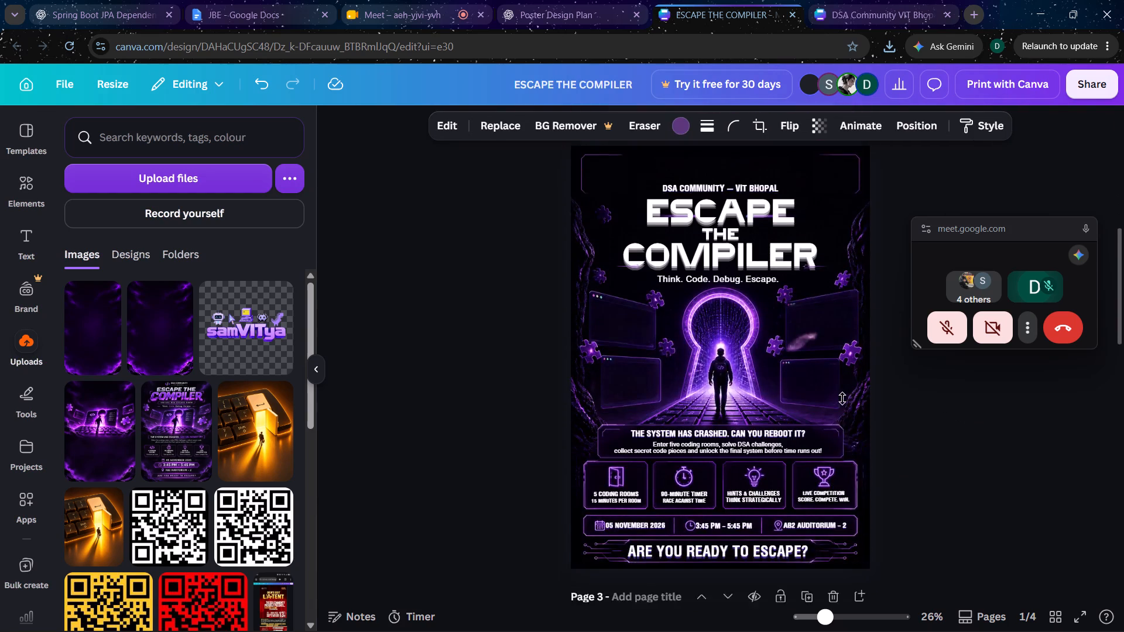
scroll(842, 399, down, 5)
click(823, 502)
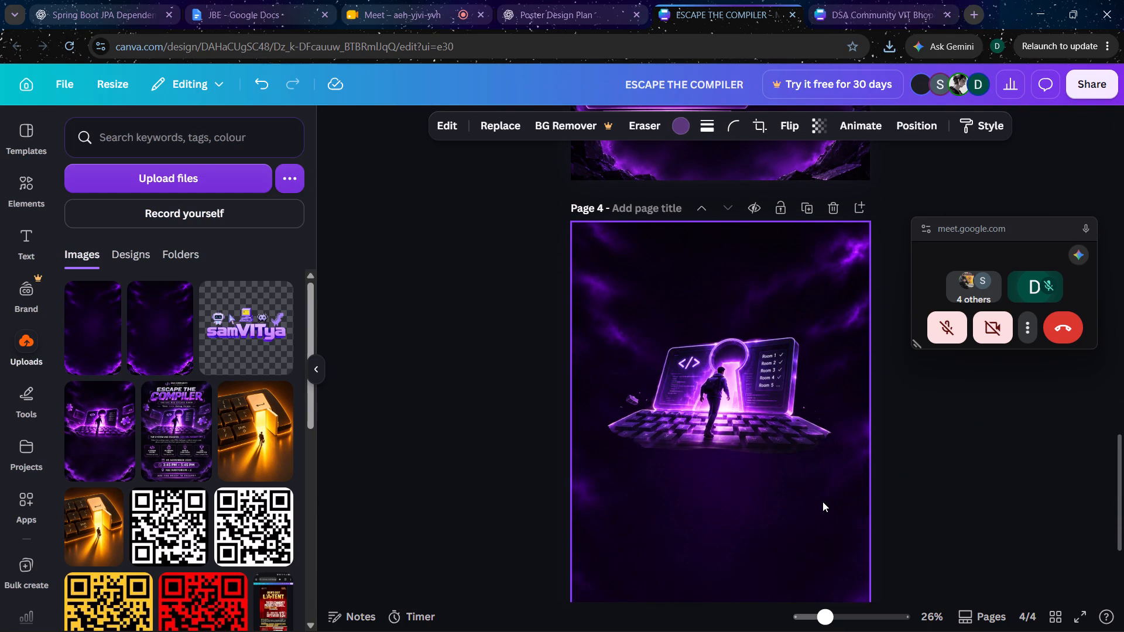
key(ctrl+v)
Copy the matching rocky artwork beside the laptop's left side on page 1 for reuse on page 4.
scroll(946, 463, up, 11)
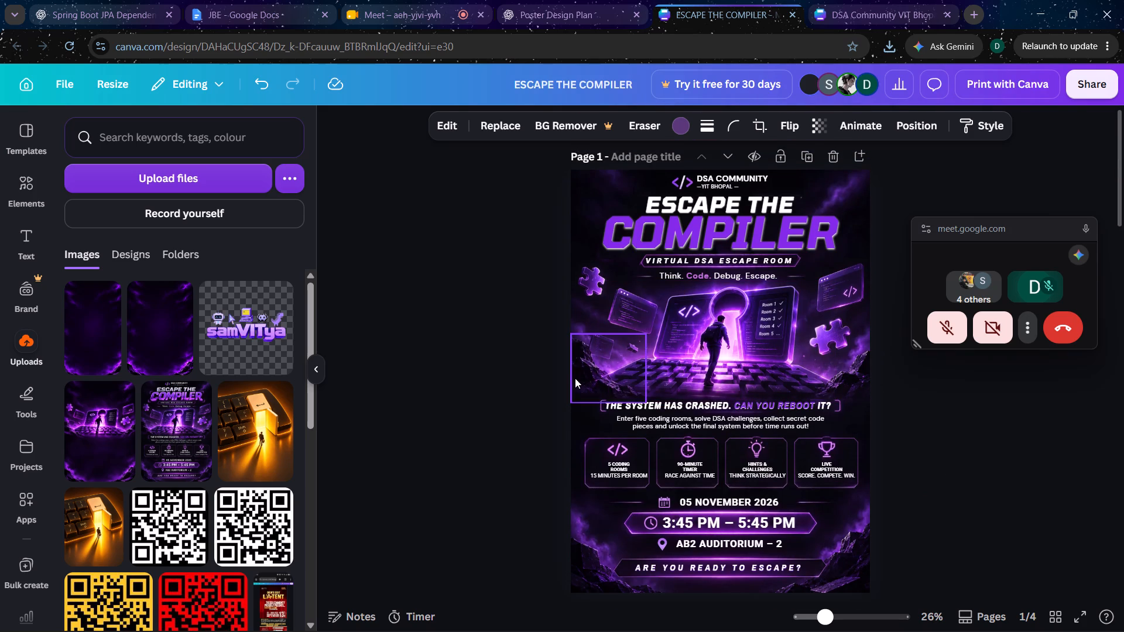
click(575, 378)
key(ctrl+c)
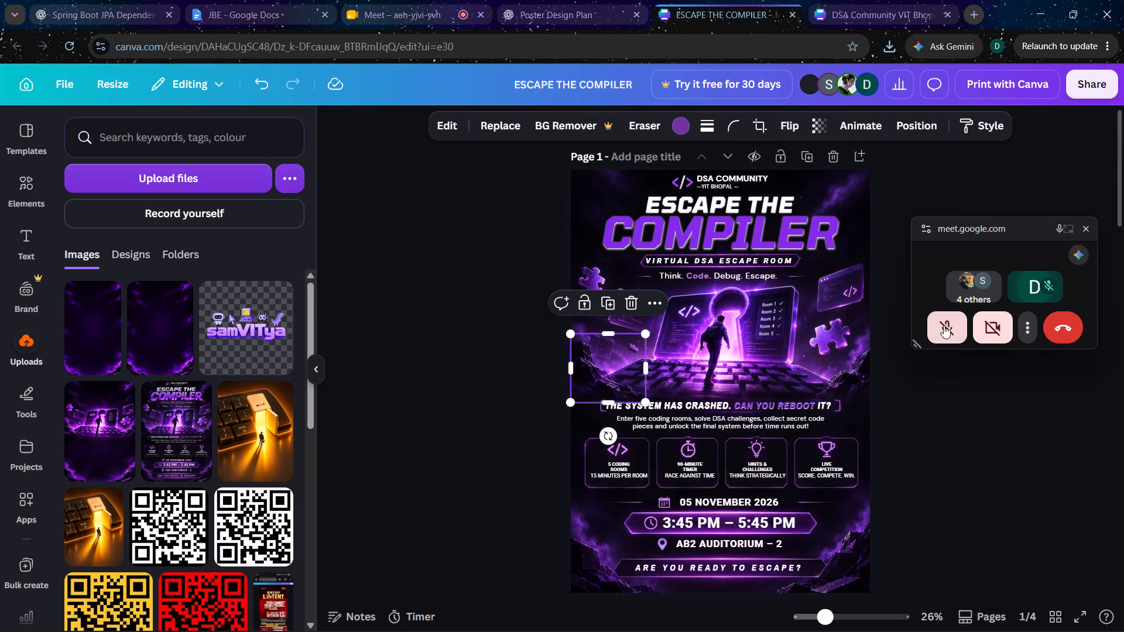
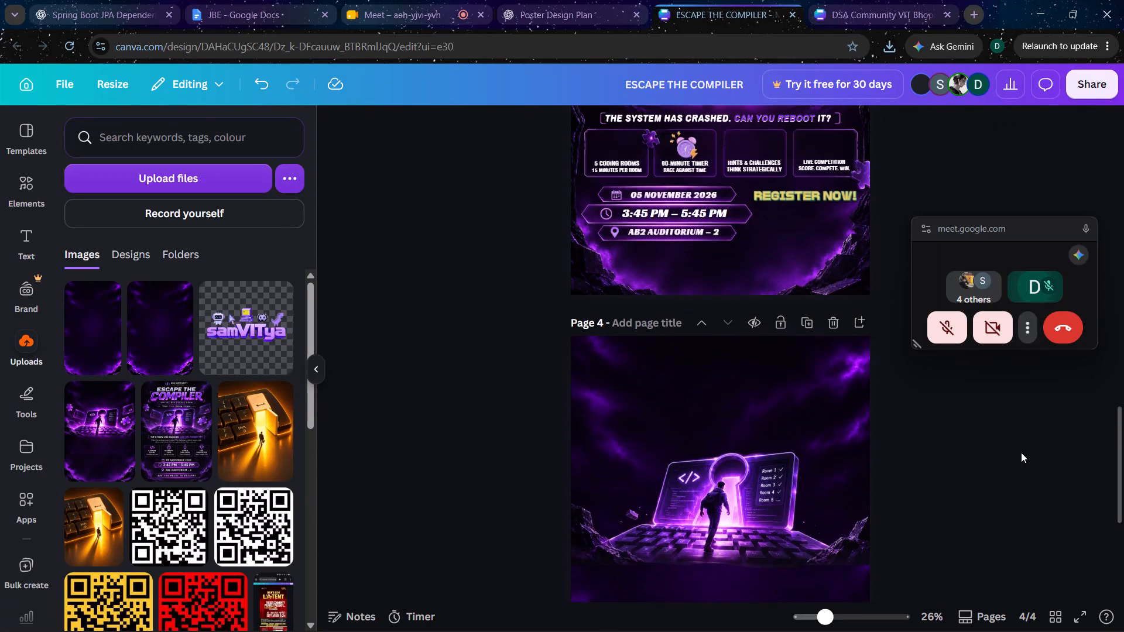
Copy the floating code window graphic with the </> symbol beside the laptop artwork on page 1.
scroll(1021, 452, up, 2)
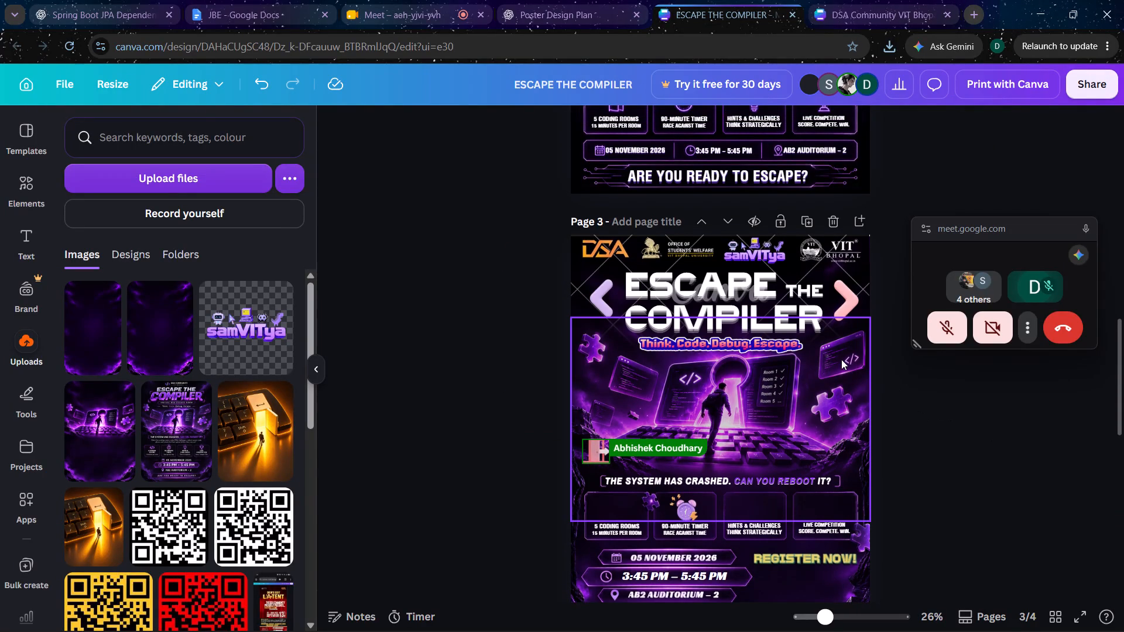
scroll(893, 381, up, 5)
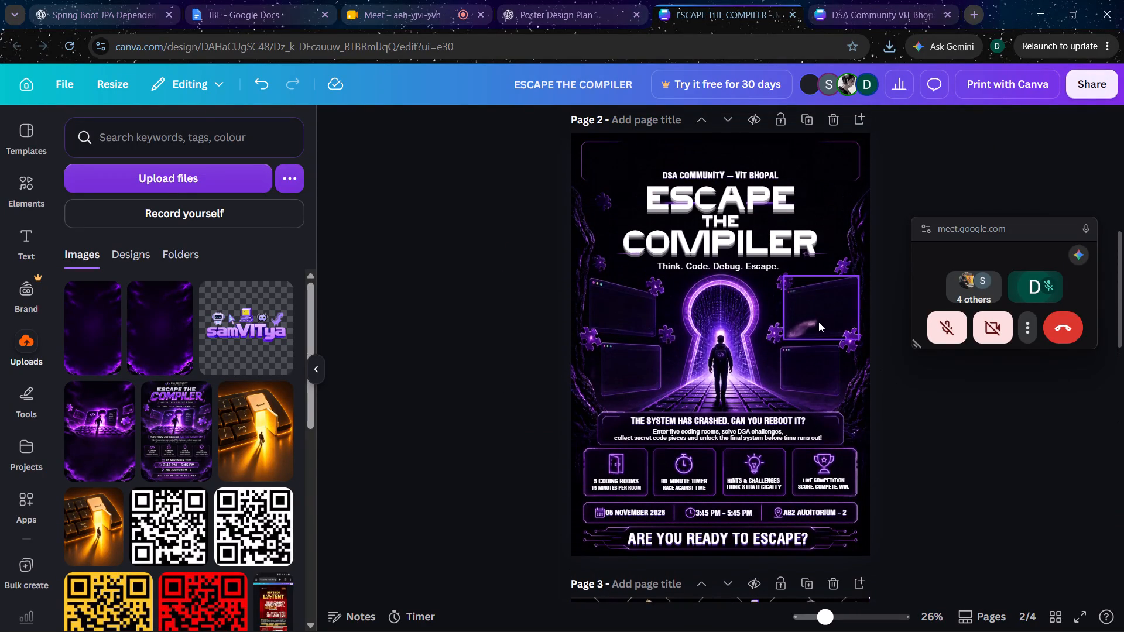
scroll(818, 322, up, 4)
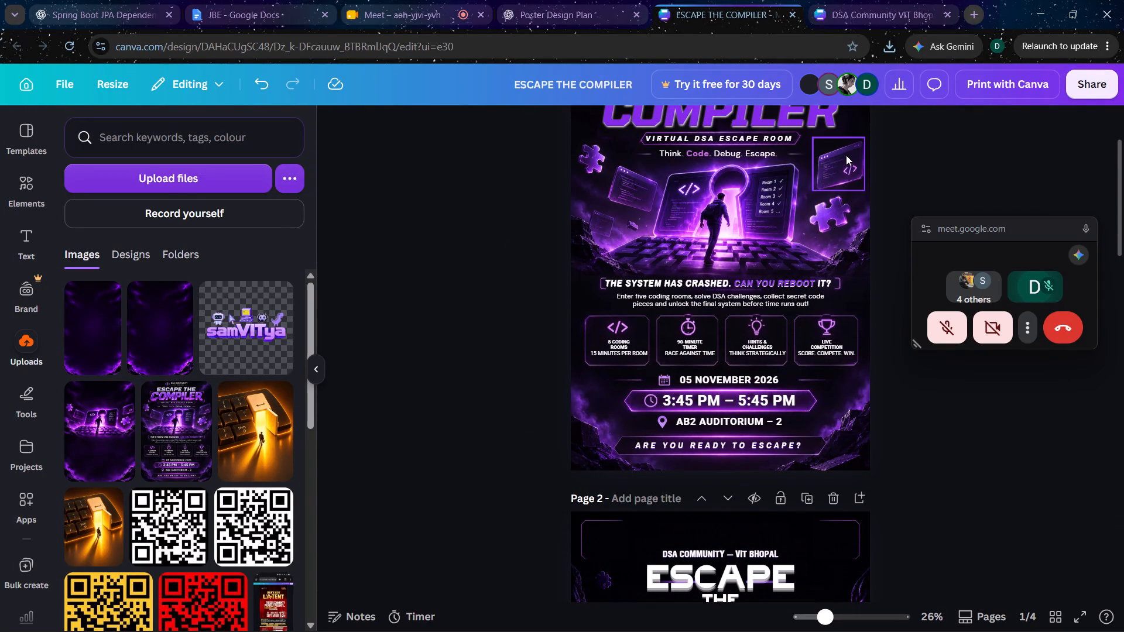
click(846, 155)
key(ctrl+c)
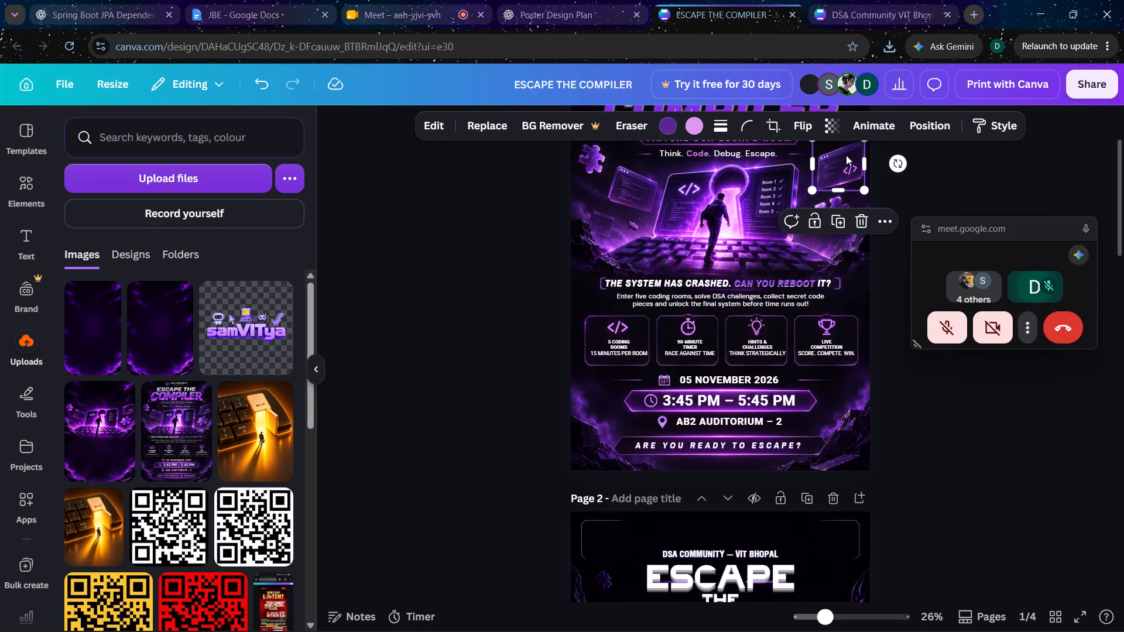
Paste the copied floating </> code window onto page 4, above and to the right of the laptop artwork.
scroll(846, 155, down, 10)
click(824, 346)
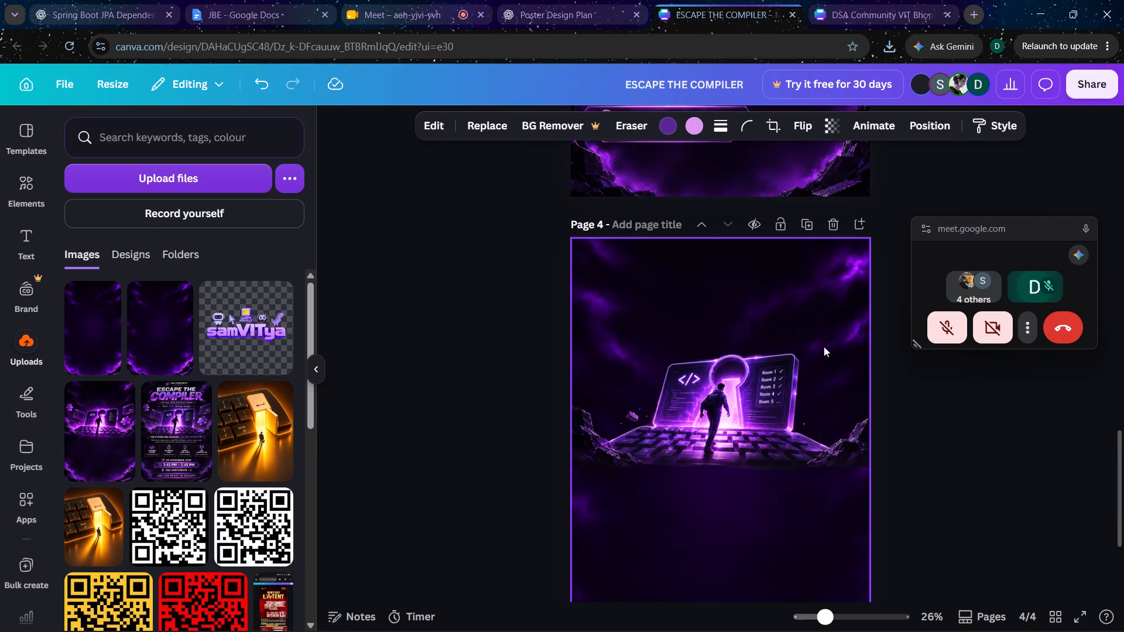
key(ctrl+v)
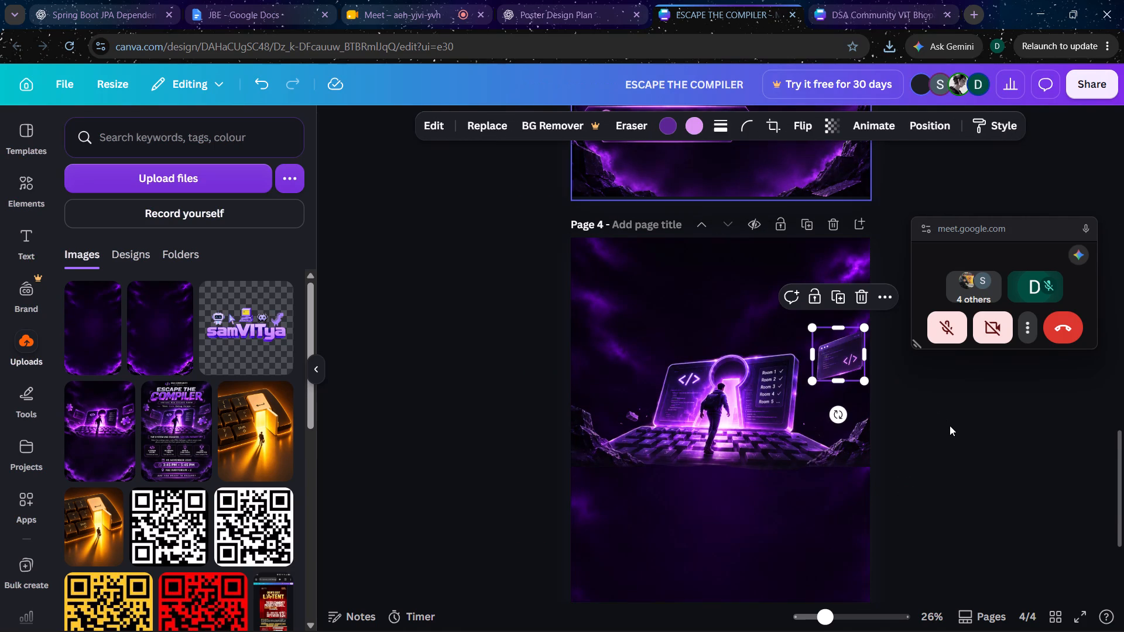
click(950, 425)
Compare the poster artwork on pages 1 and 2 with the separate DSA Community VIT Bhopal event poster design.
scroll(950, 425, up, 11)
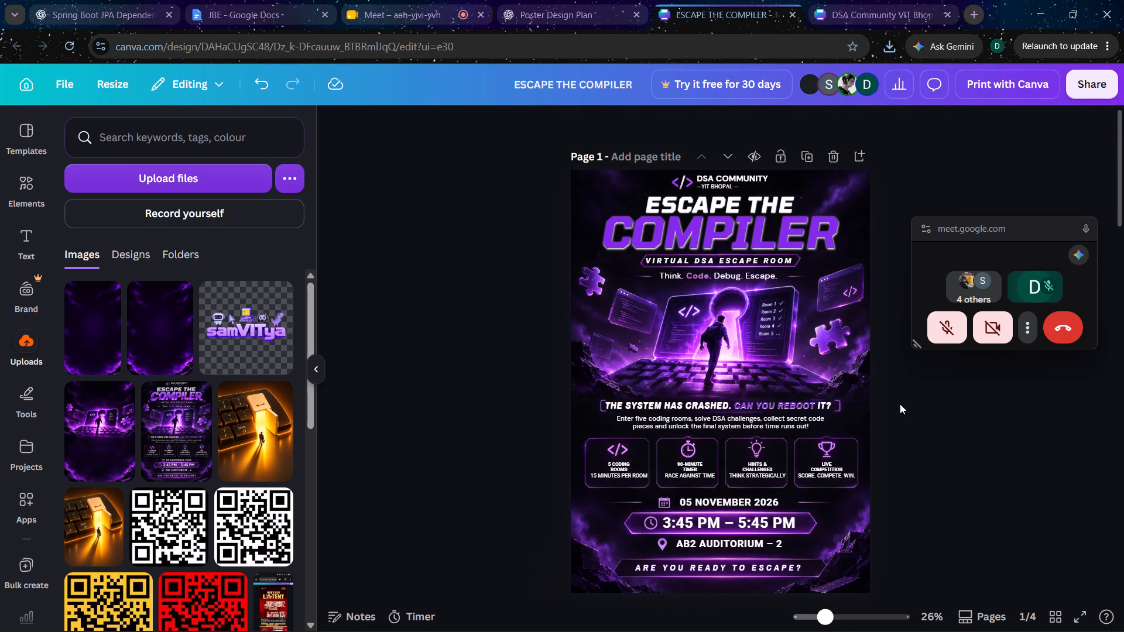
scroll(907, 407, down, 8)
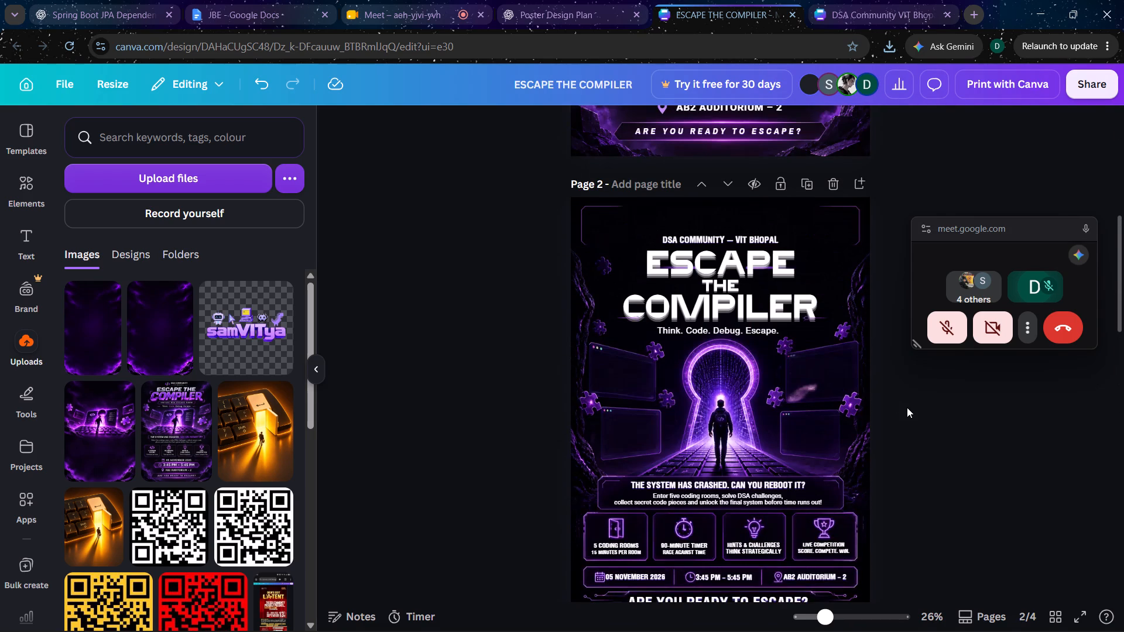
click(865, 8)
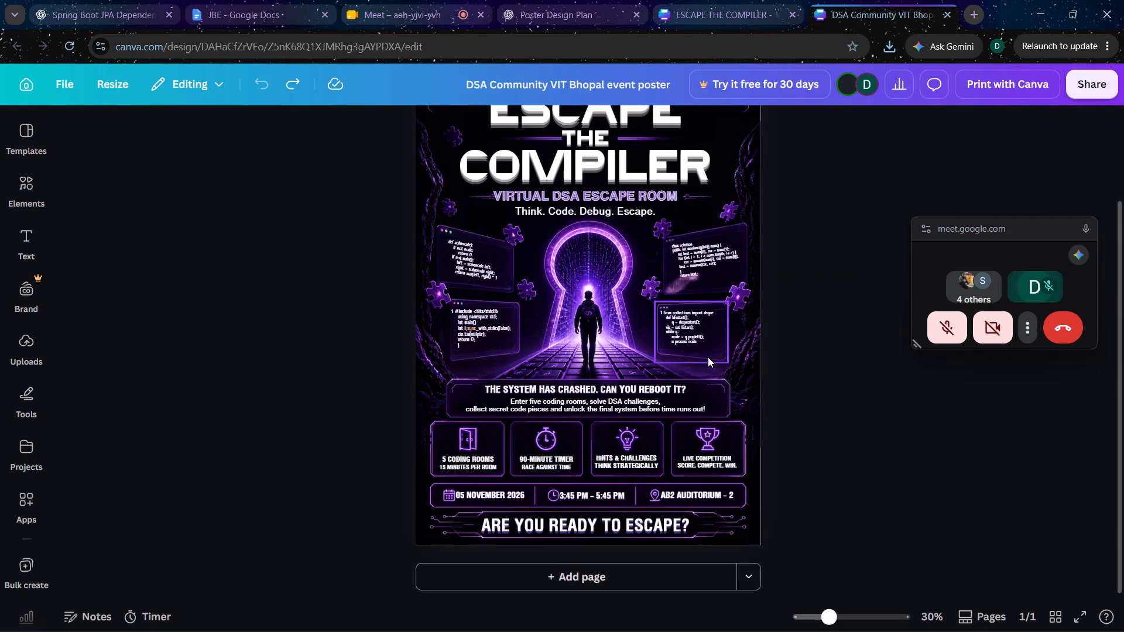
click(731, 0)
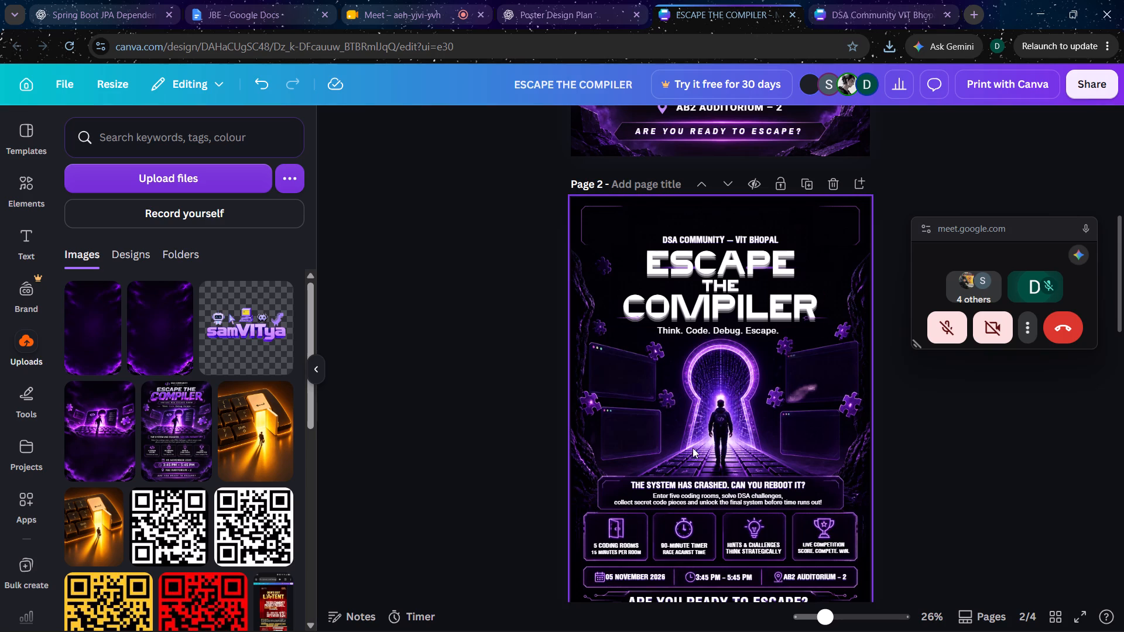
Copy the small dark floating fragment left of the laptop on page 1 and paste it onto page 4.
scroll(714, 455, up, 2)
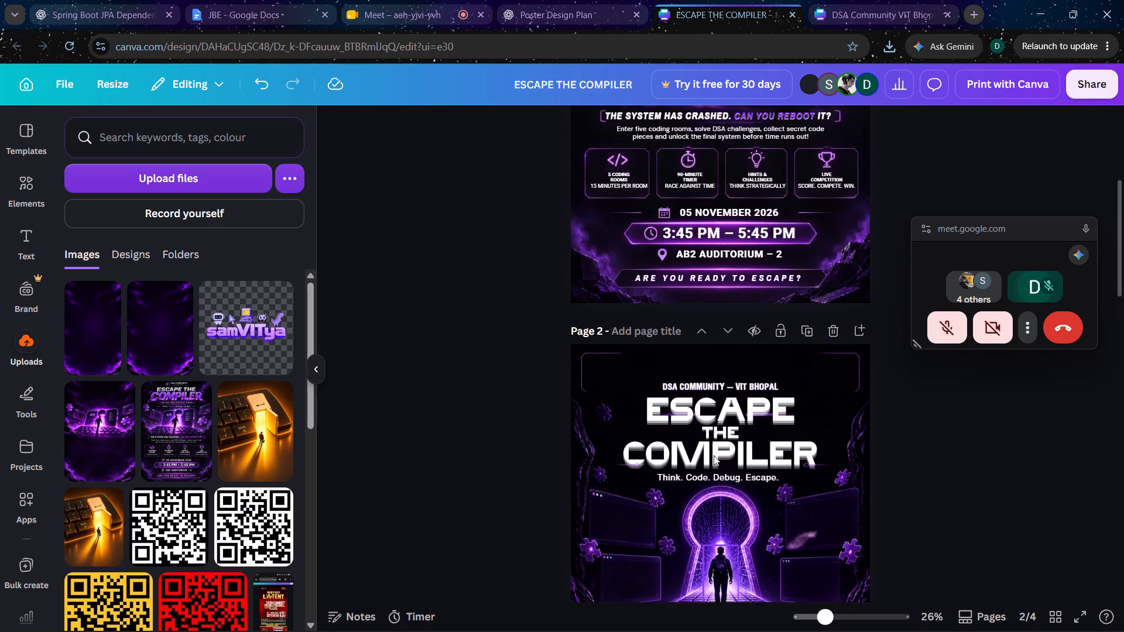
scroll(714, 455, up, 3)
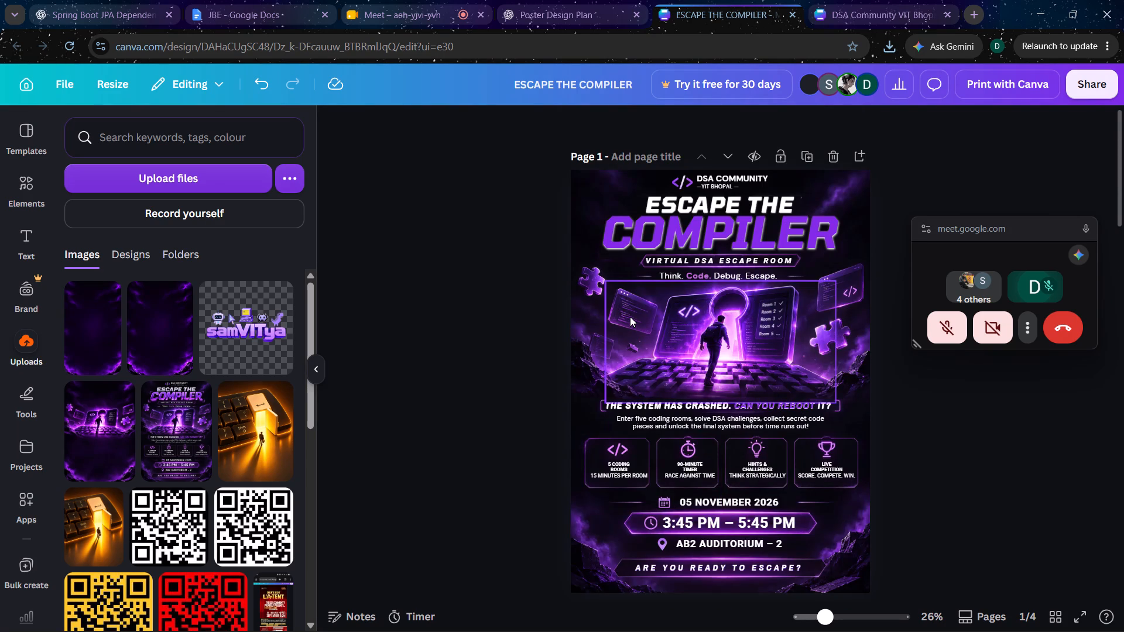
click(599, 352)
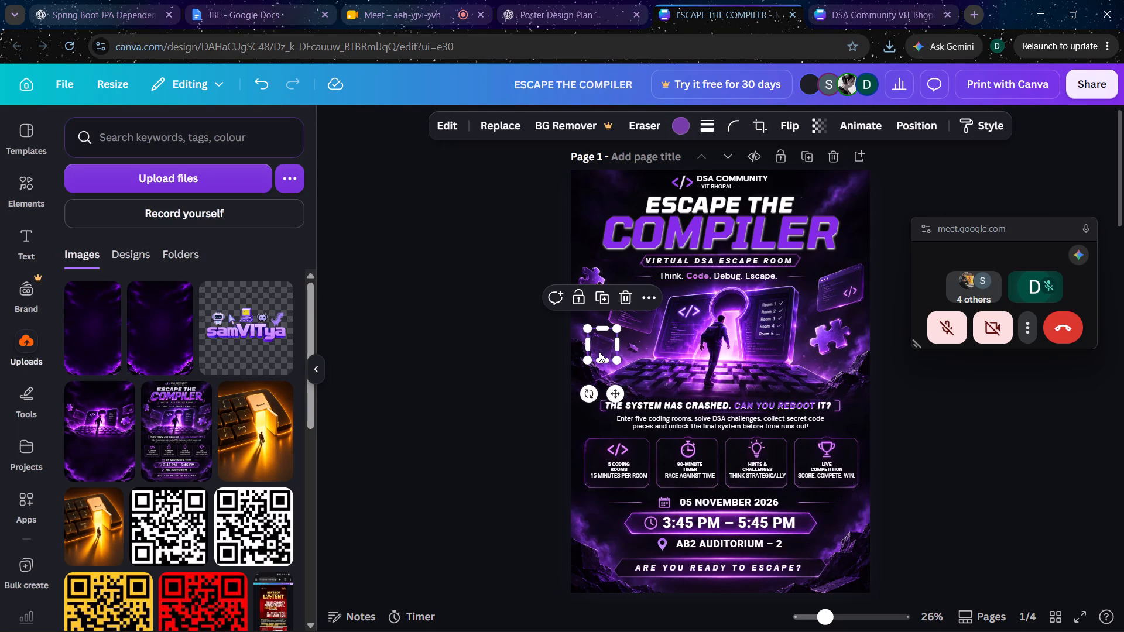
key(ctrl+c)
scroll(599, 352, down, 6)
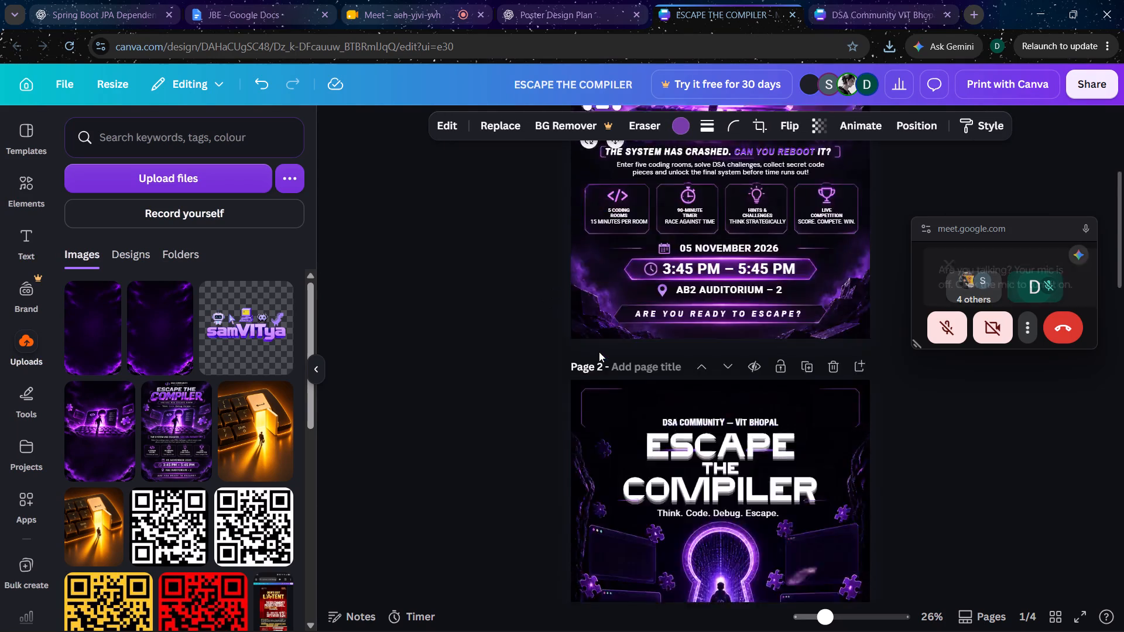
scroll(599, 352, down, 6)
click(637, 396)
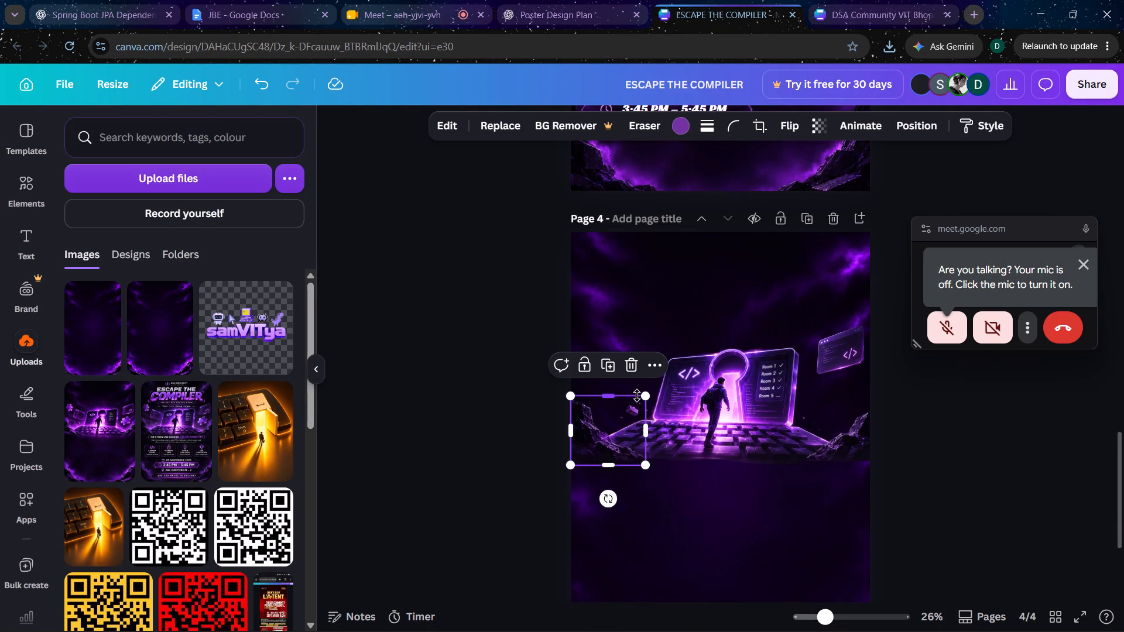
click(670, 293)
key(ctrl+v)
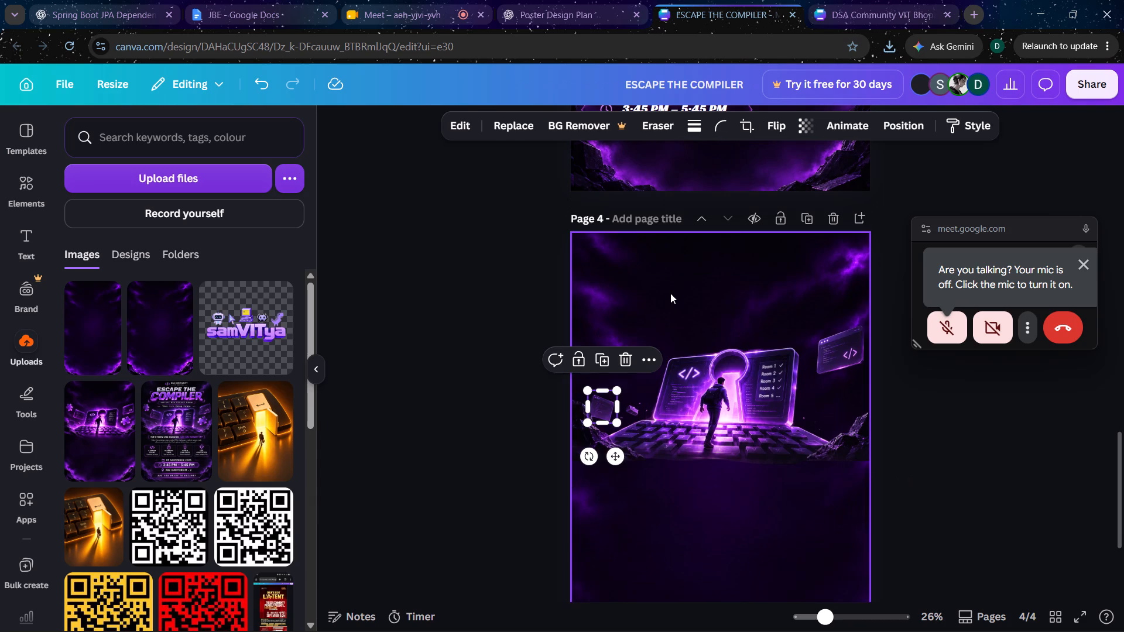
key(Up)
key(Up)
key(Up)
key(Up)
key(Up)
key(Up)
key(Up)
key(Up)
key(Up)
key(Up)
key(Up)
key(Up)
key(Up)
key(Up)
key(Up)
key(Up)
key(Up)
key(Up)
key(Up)
key(Up)
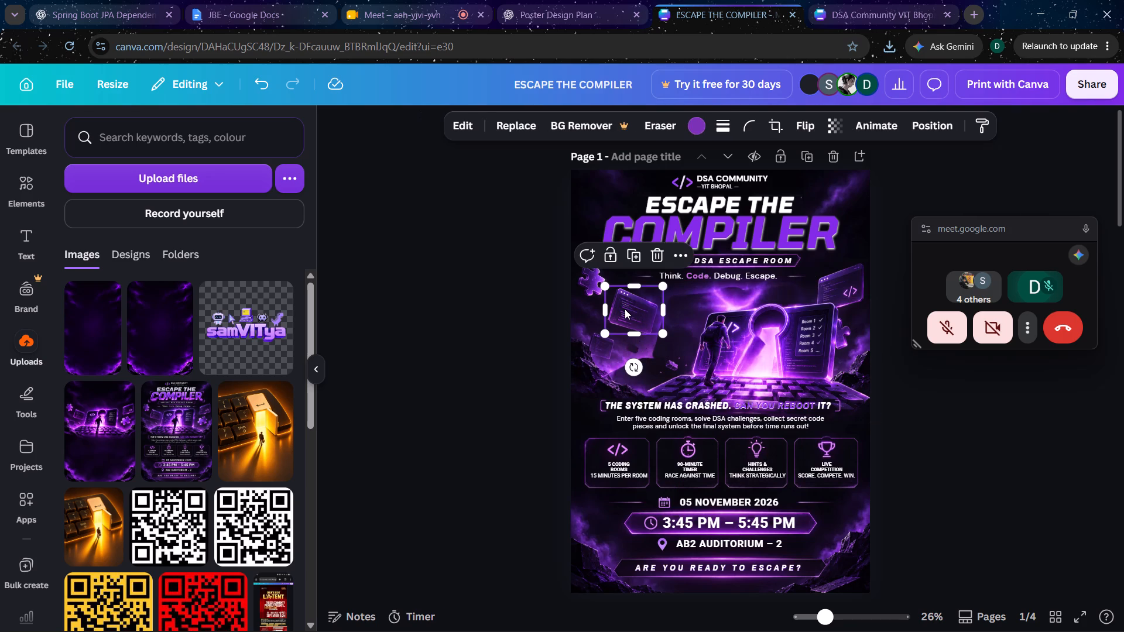
key(ctrl+c)
scroll(625, 309, down, 5)
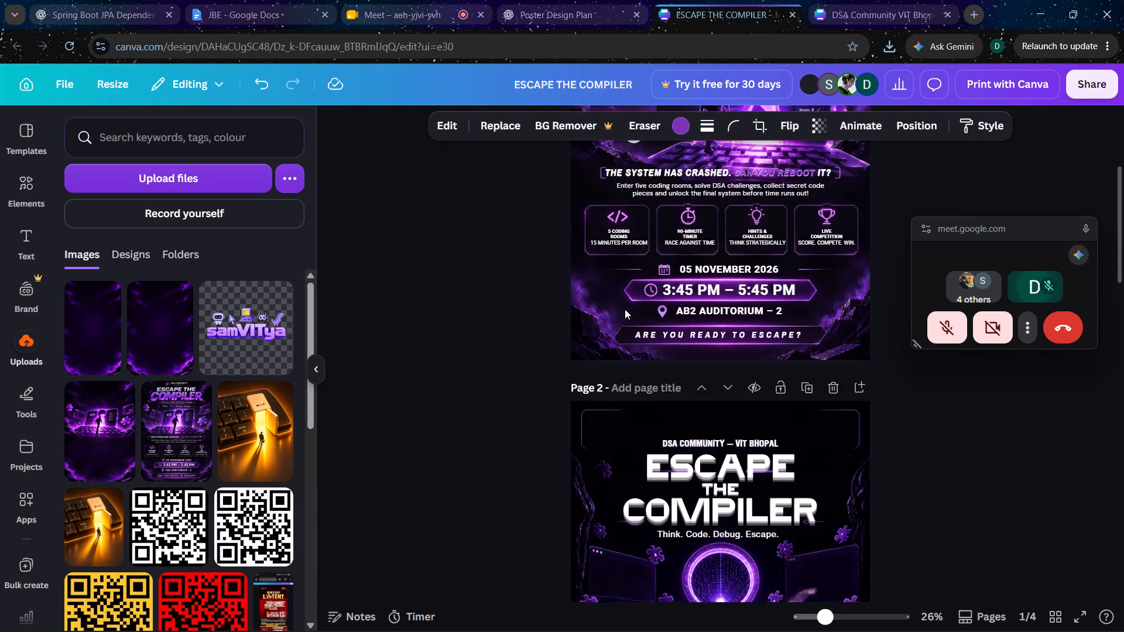
scroll(625, 309, down, 8)
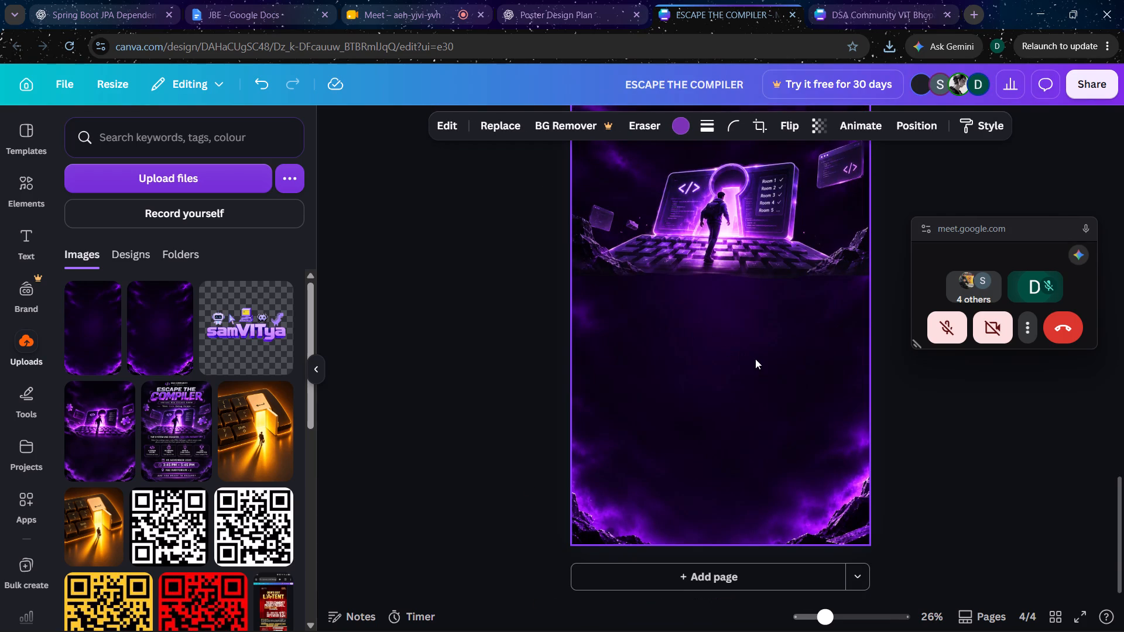
scroll(755, 359, up, 1)
click(724, 437)
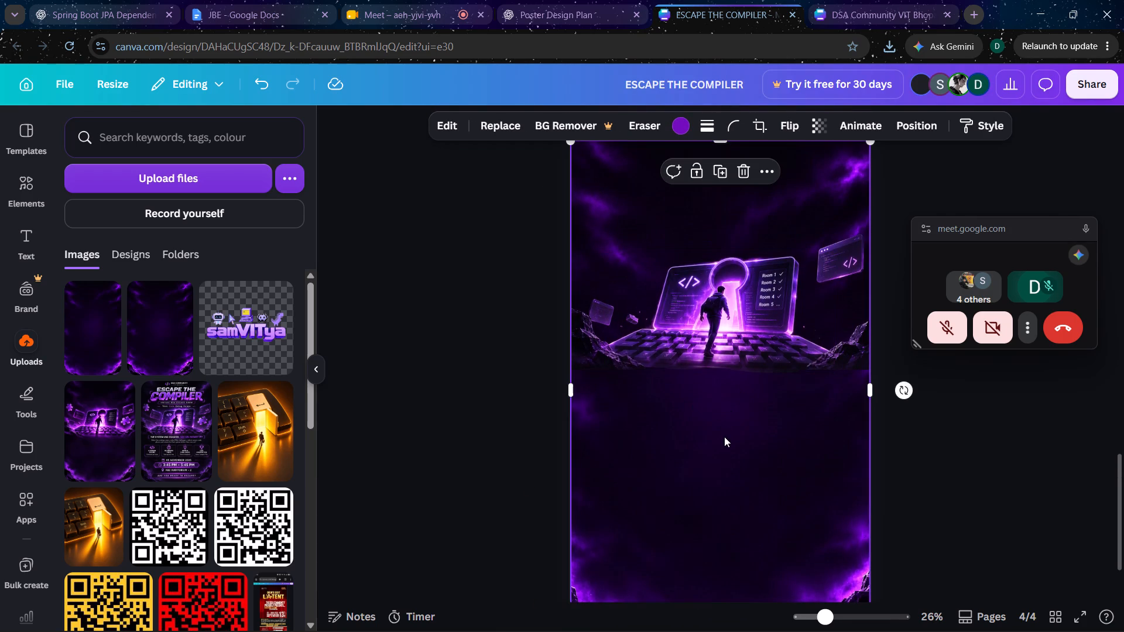
key(ctrl+v)
drag(644, 294, 639, 270)
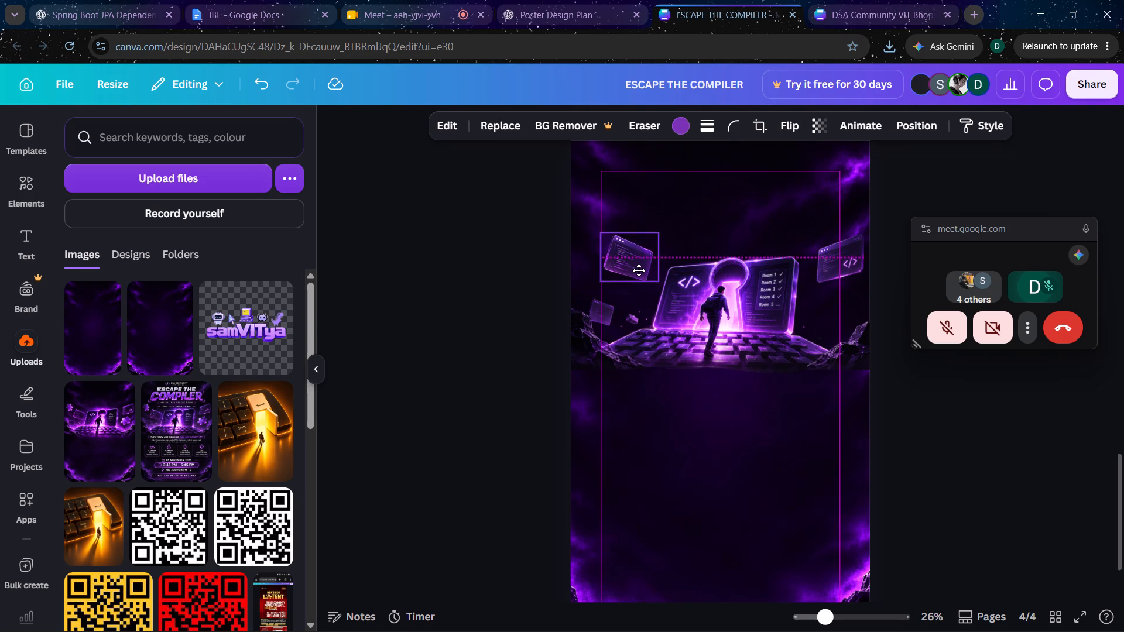
drag(639, 270, 639, 271)
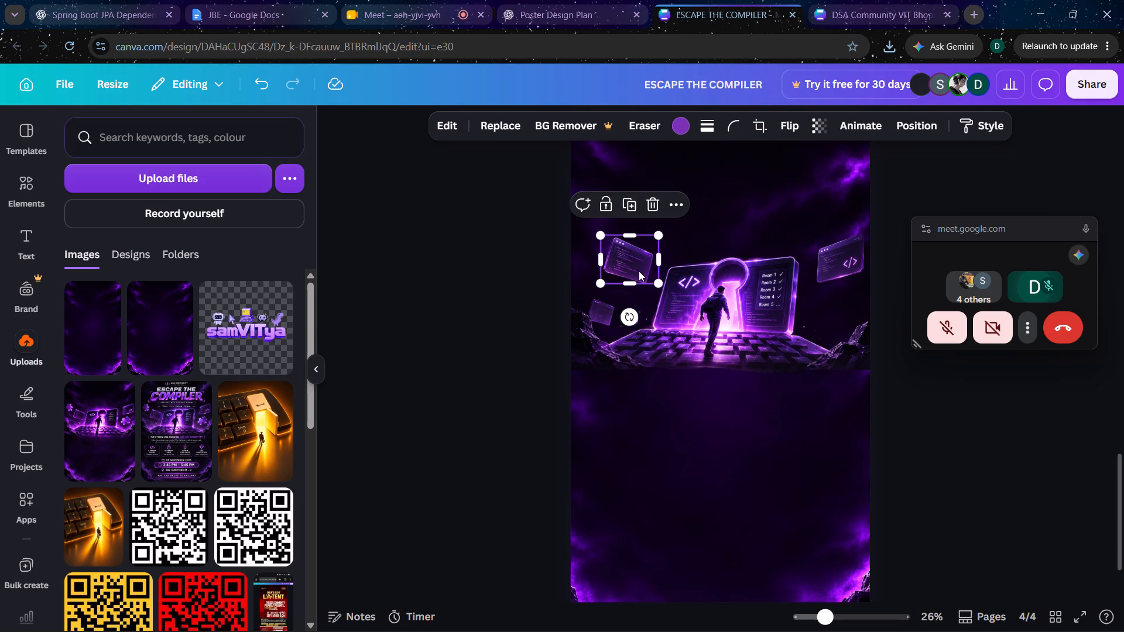
Go back to the page 1 poster.
scroll(639, 271, up, 10)
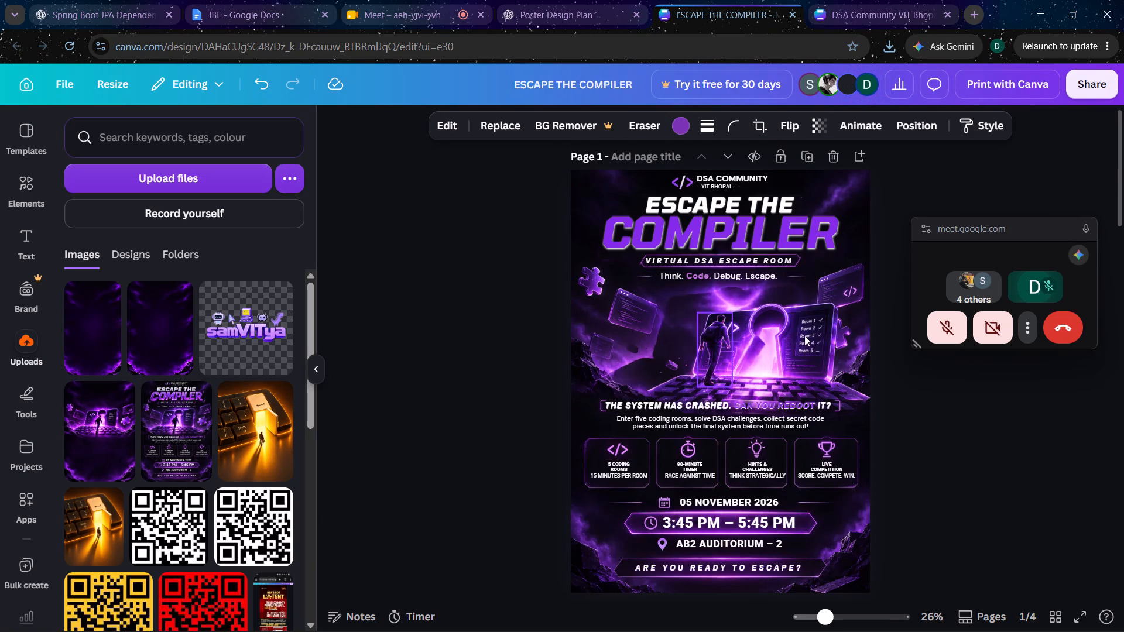
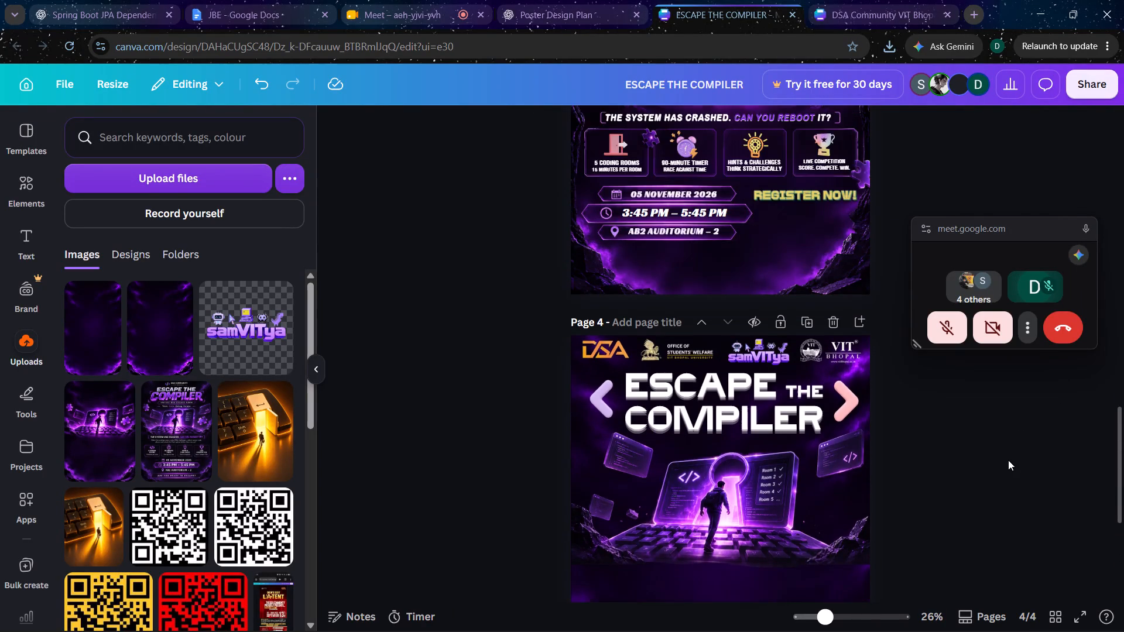
Copy the tall rock strip from page 2's left edge and place it along page 4's left edge, below the laptop.
scroll(1008, 460, up, 3)
scroll(1008, 460, down, 1)
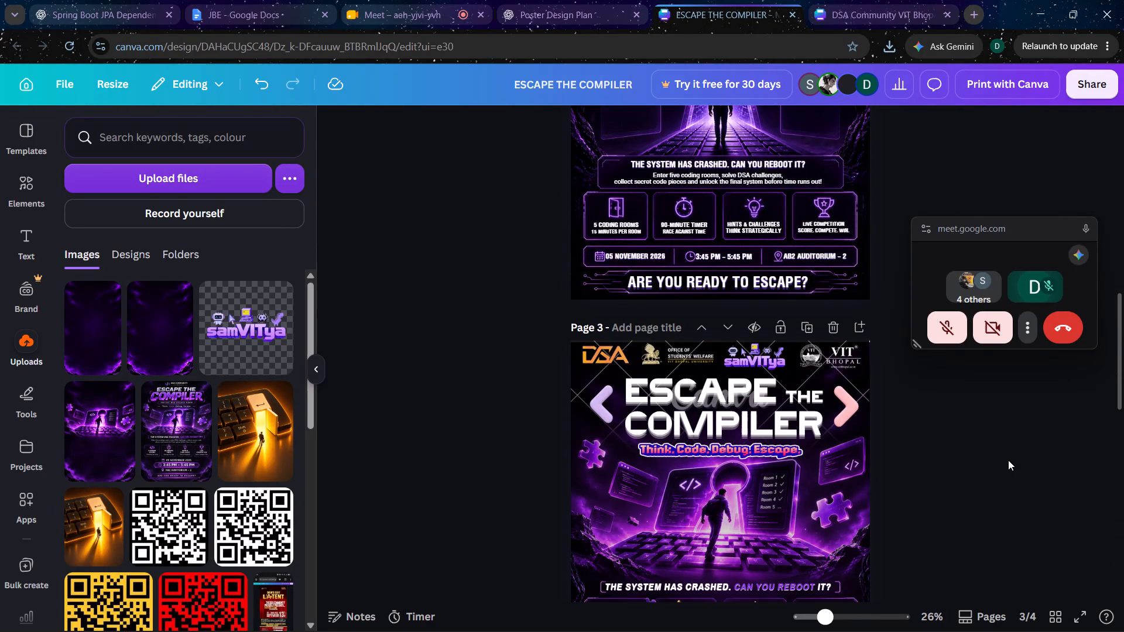
scroll(1008, 460, down, 2)
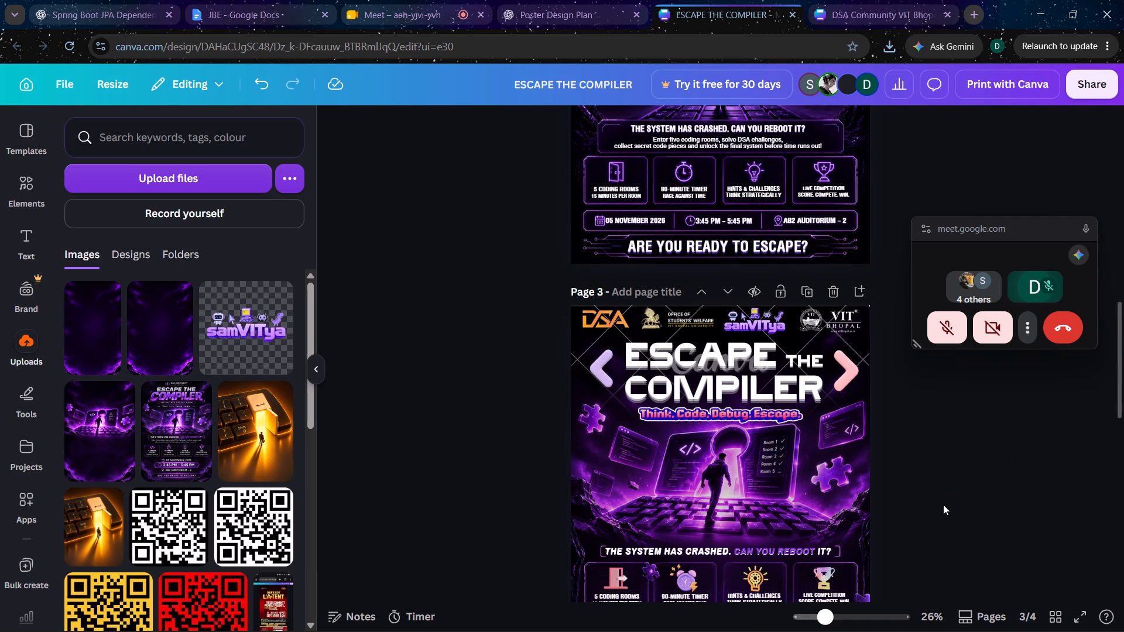
scroll(944, 476, down, 1)
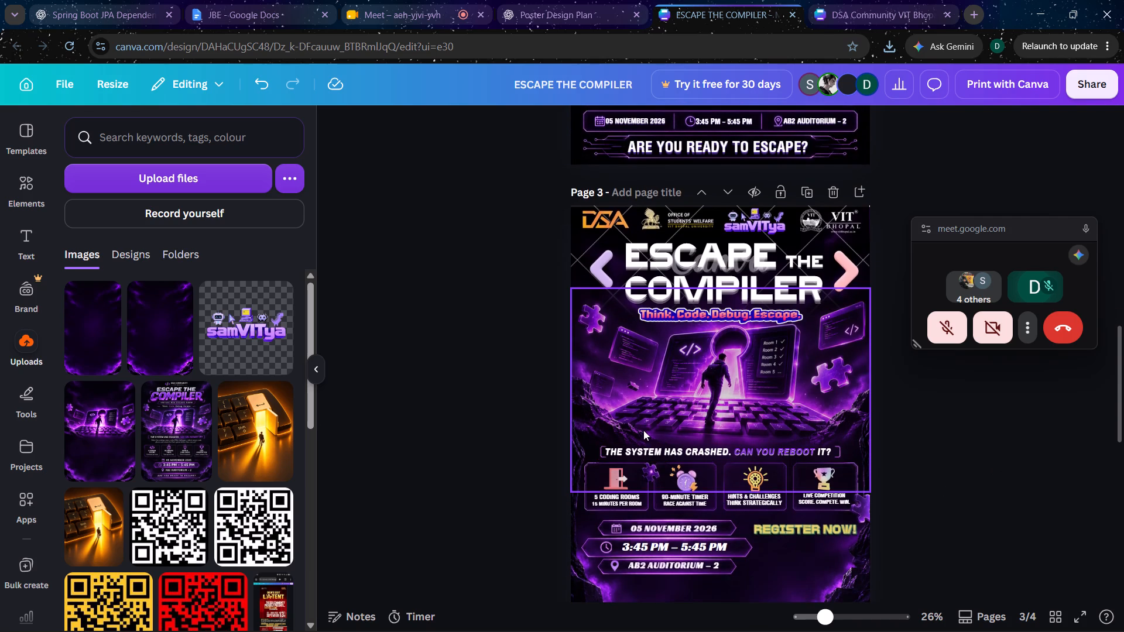
scroll(678, 423, up, 7)
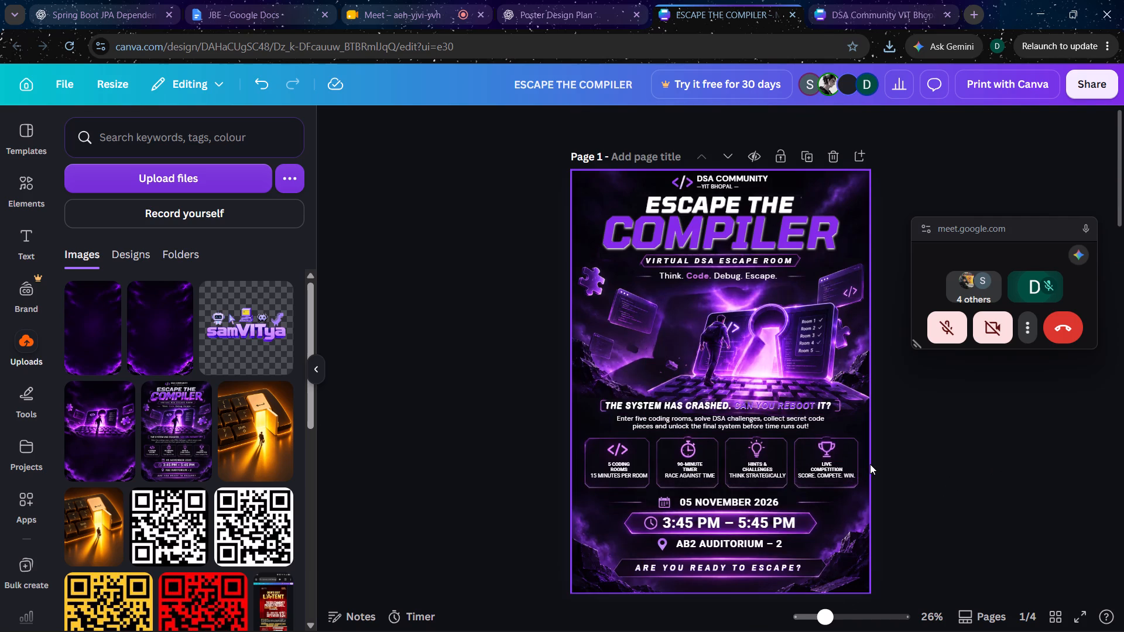
scroll(940, 467, down, 4)
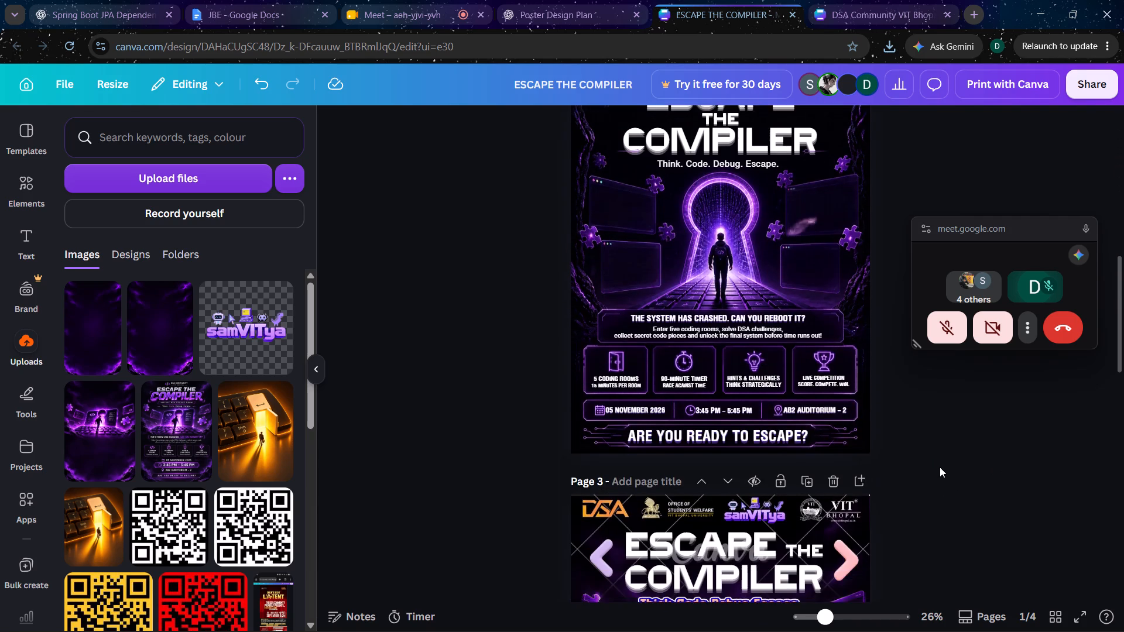
scroll(940, 467, down, 1)
click(578, 308)
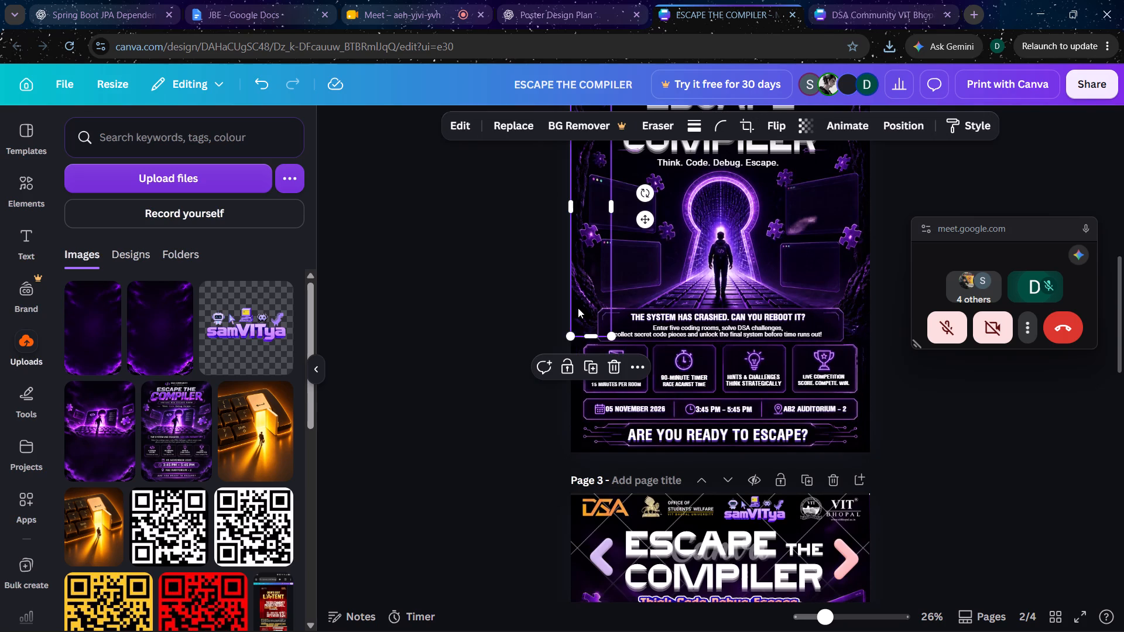
key(ctrl+c)
ctrl+click(578, 308)
scroll(923, 493, down, 6)
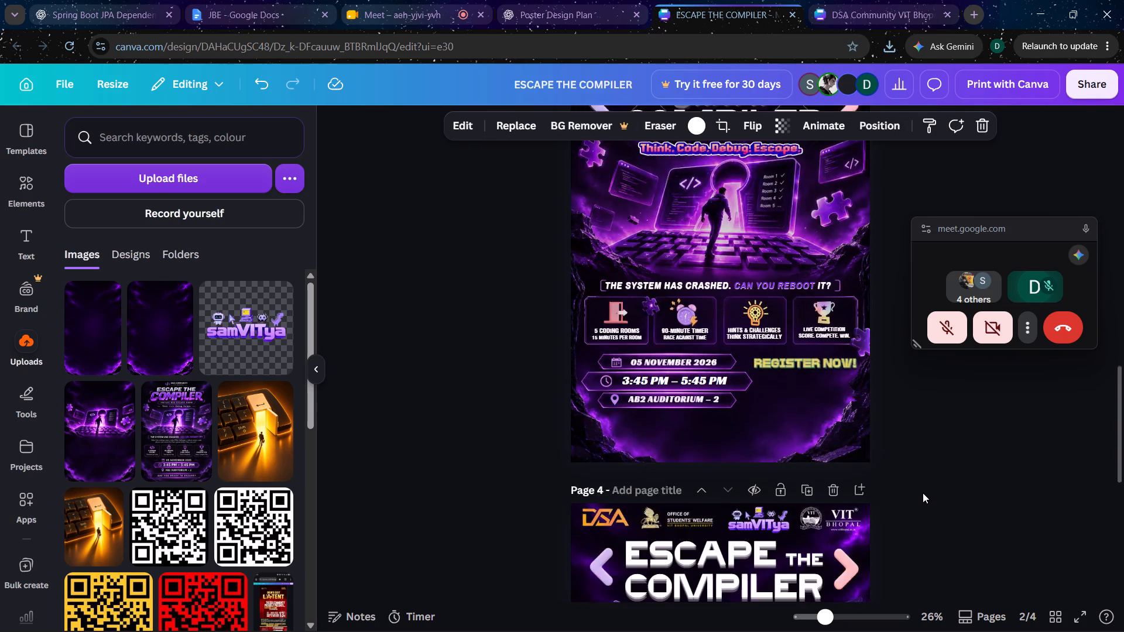
scroll(923, 493, down, 6)
click(748, 475)
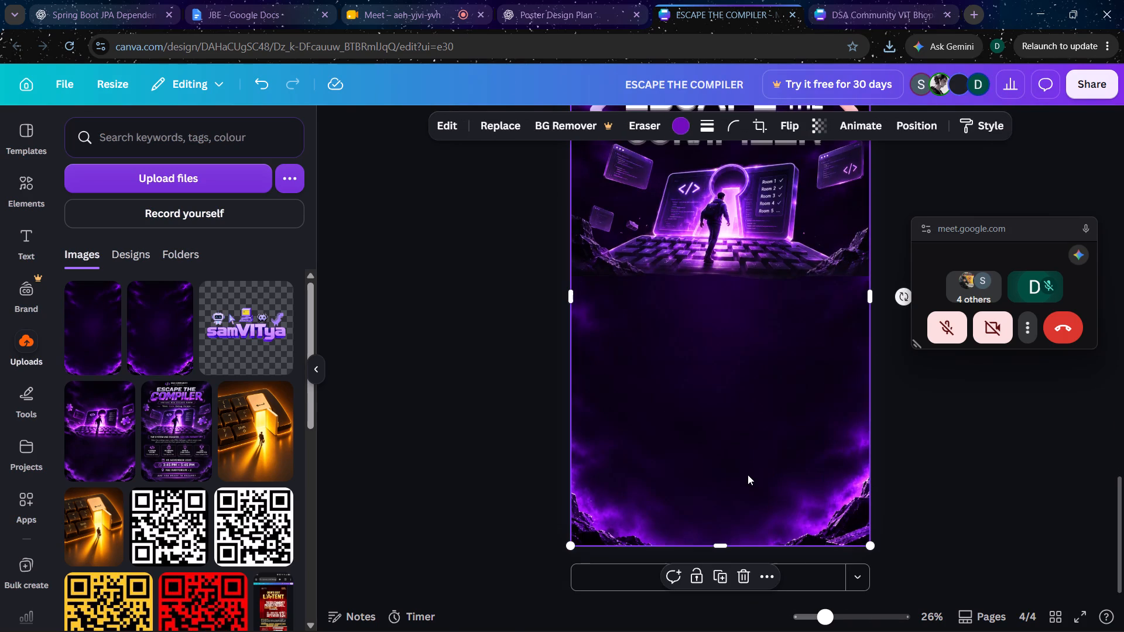
key(ctrl+v)
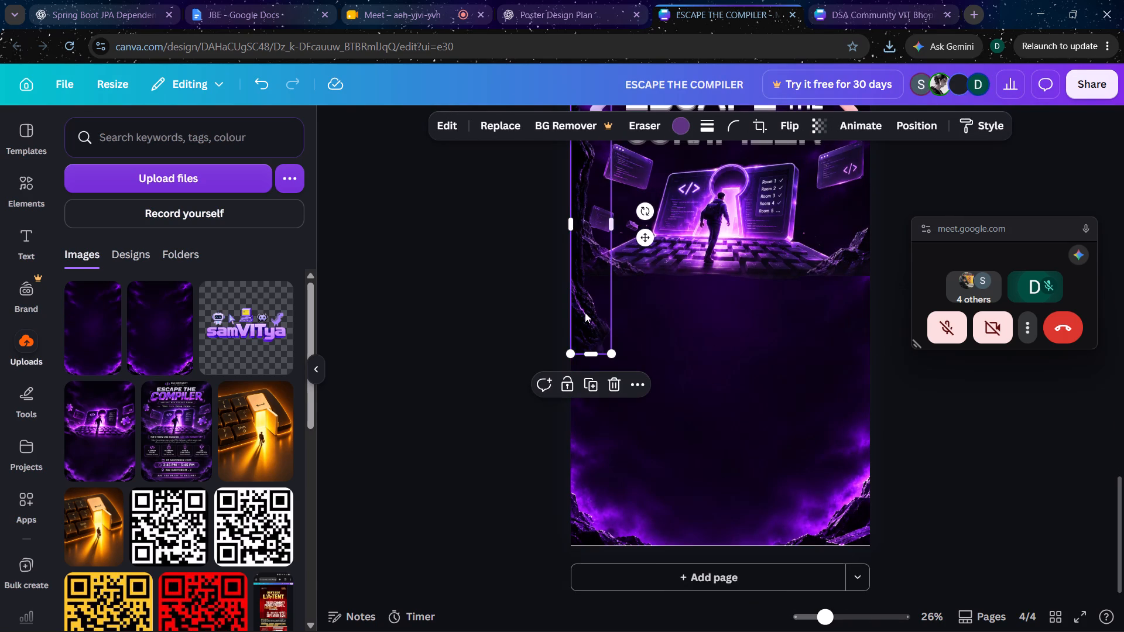
drag(583, 313, 585, 465)
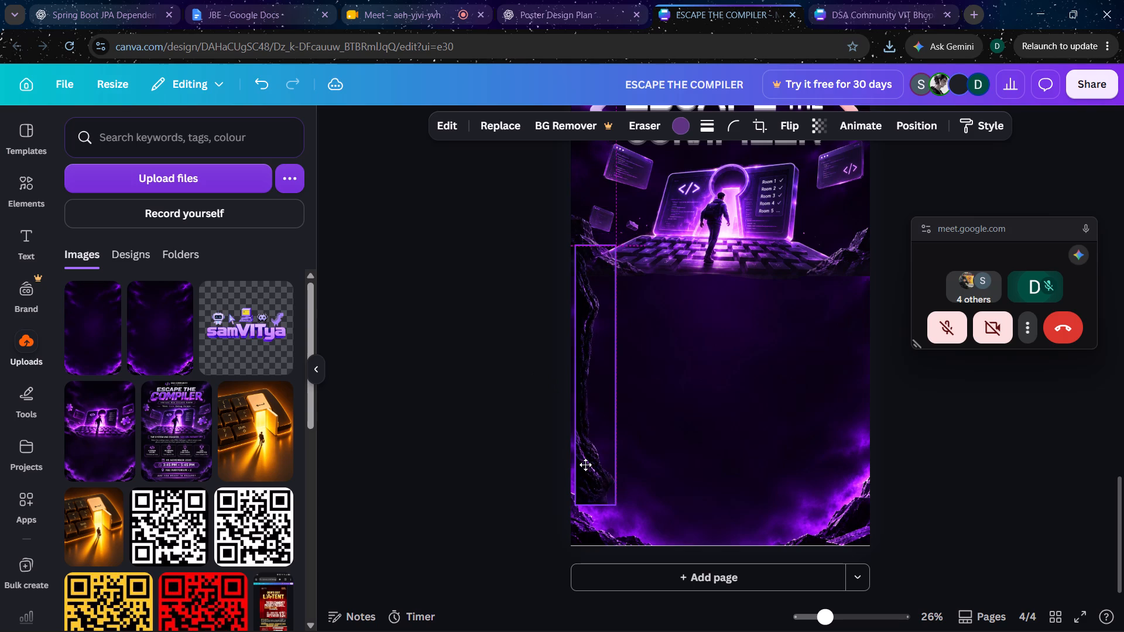
drag(585, 465, 577, 468)
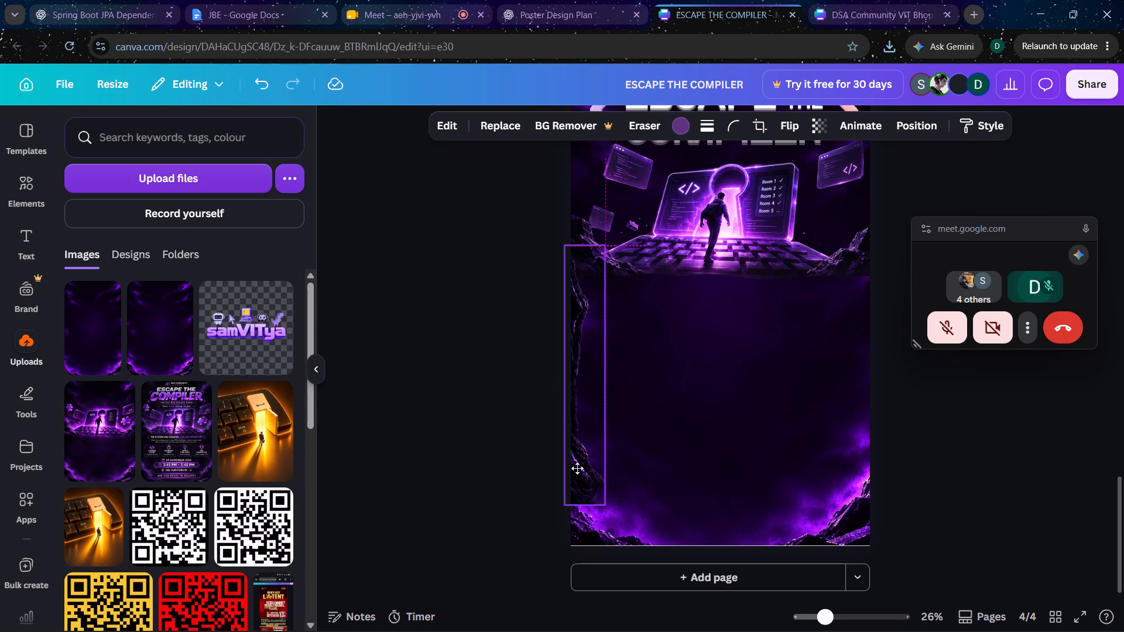
drag(577, 468, 581, 472)
click(522, 448)
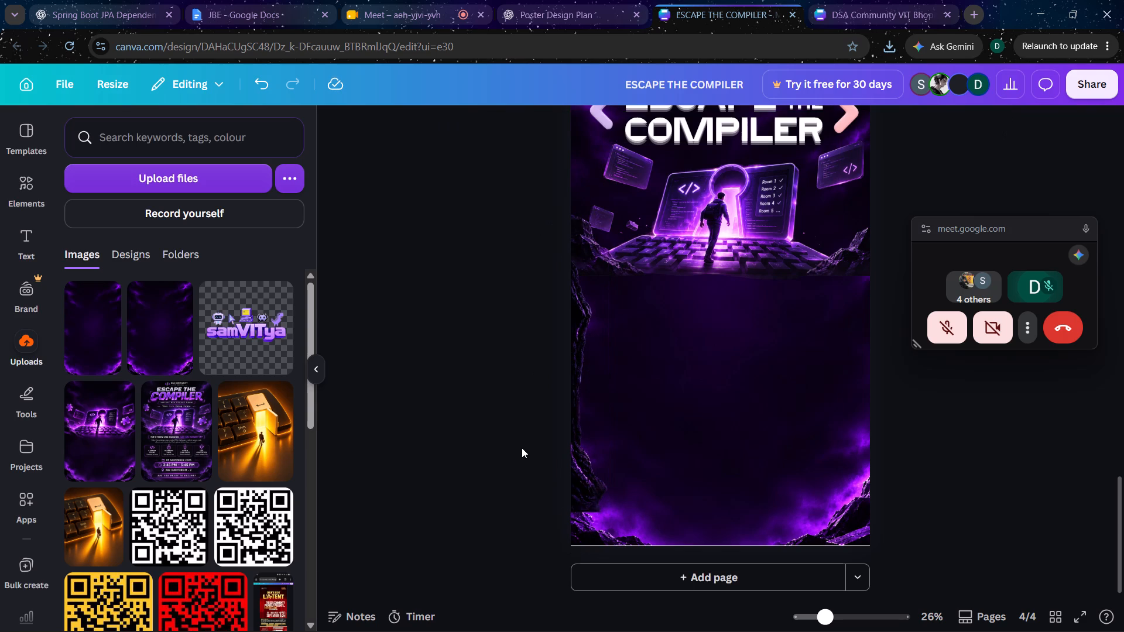
Copy the rock corner piece from page 1's bottom-left corner and place it in page 4's bottom-left corner.
scroll(971, 418, up, 8)
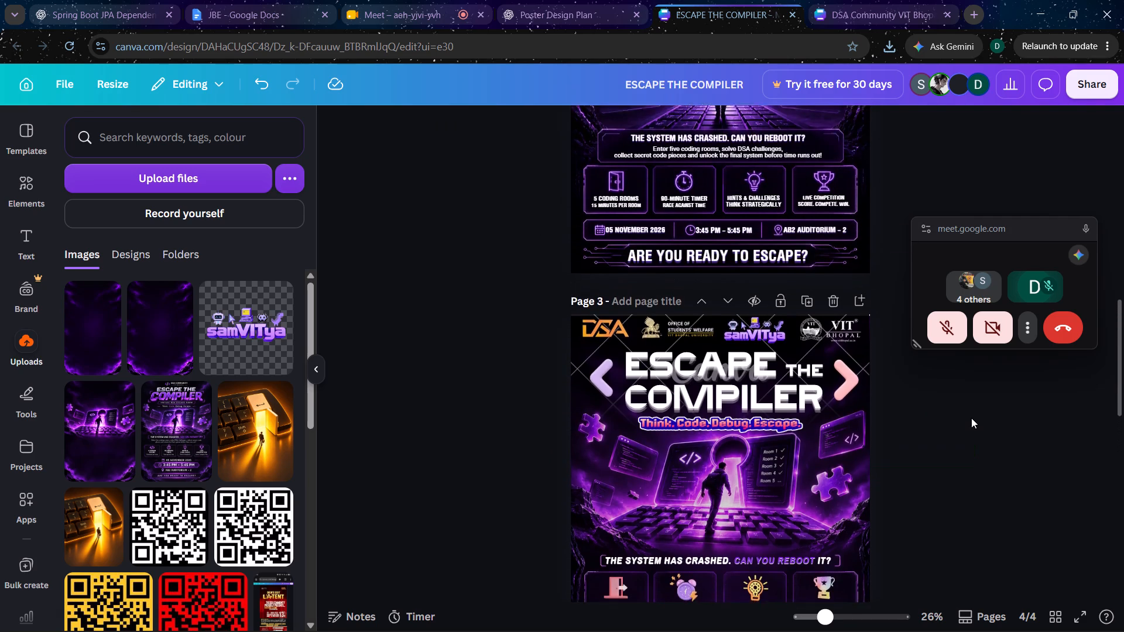
scroll(957, 393, up, 5)
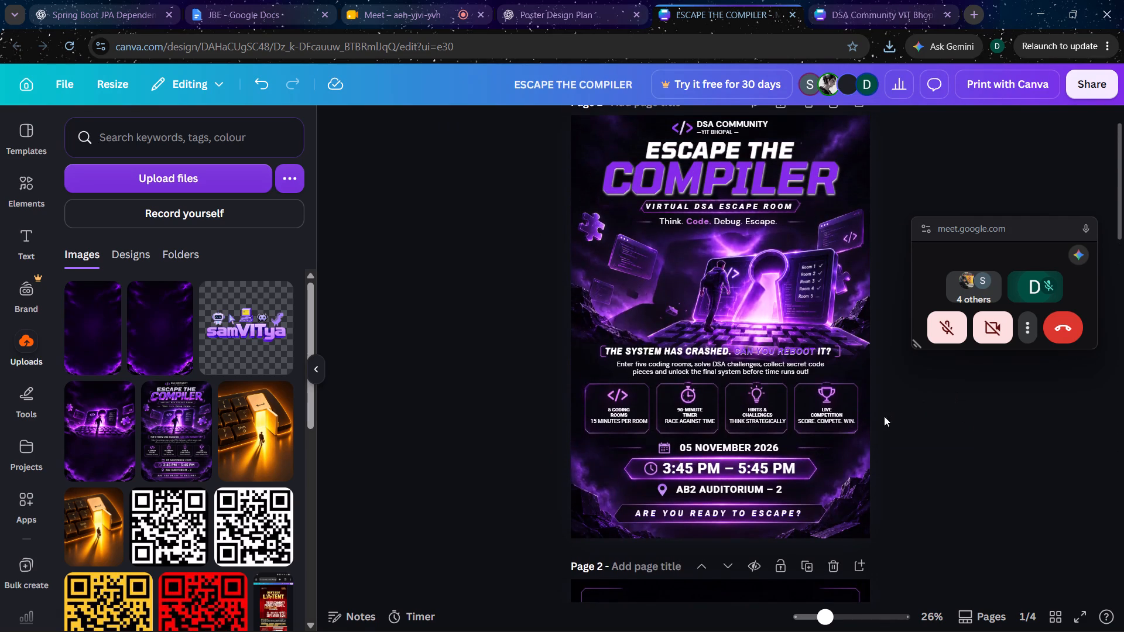
click(580, 513)
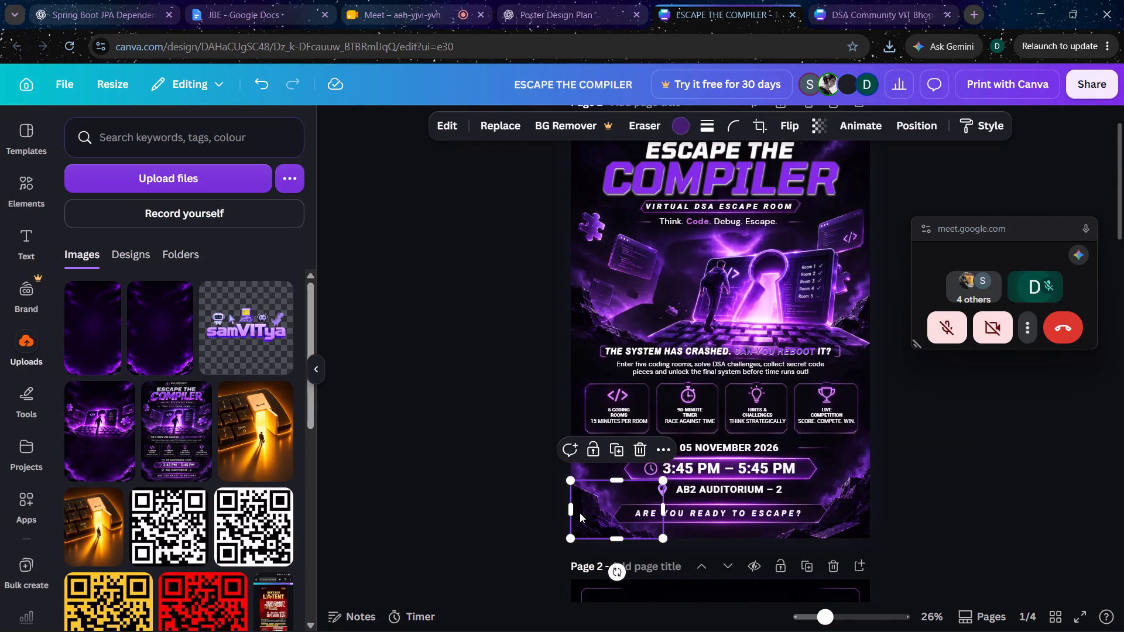
key(ctrl+c)
scroll(580, 513, down, 10)
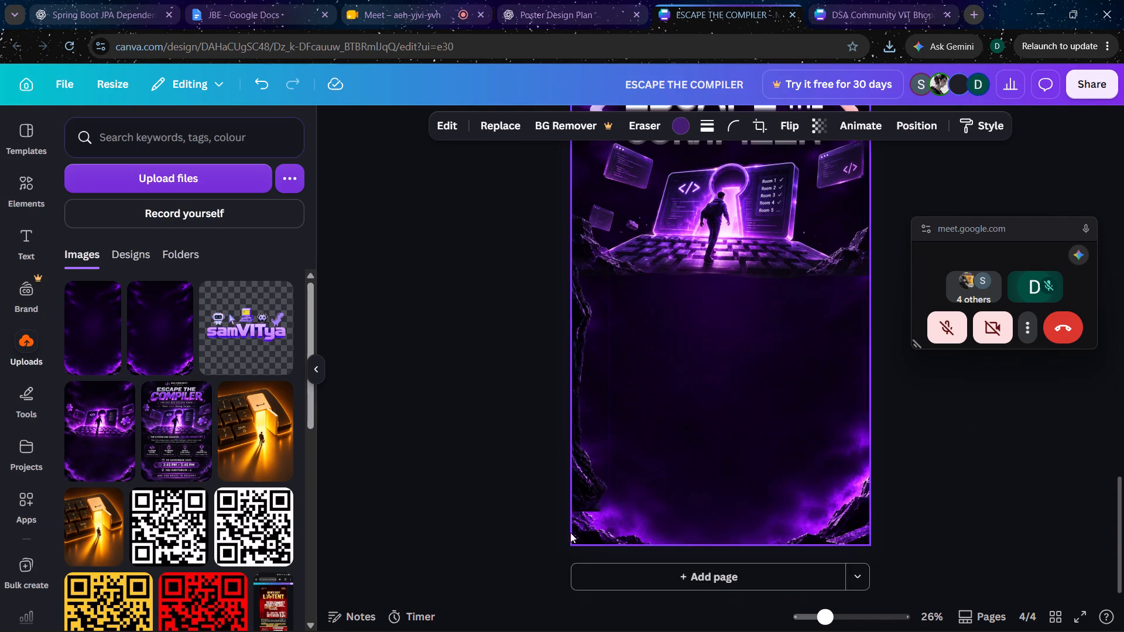
click(682, 500)
key(ctrl+v)
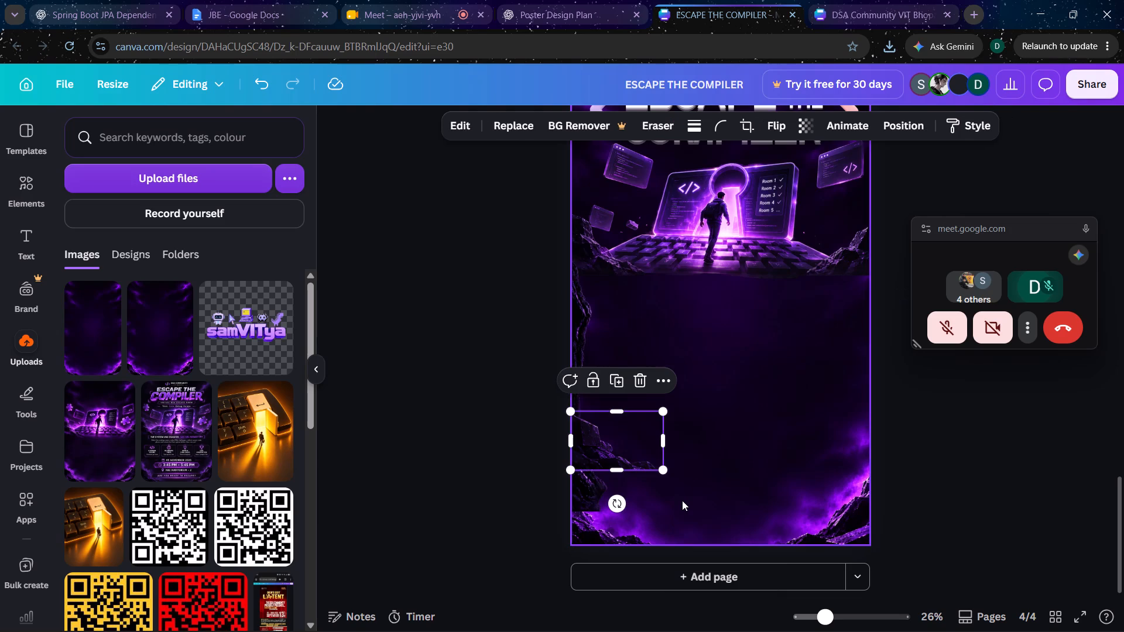
drag(623, 449, 622, 525)
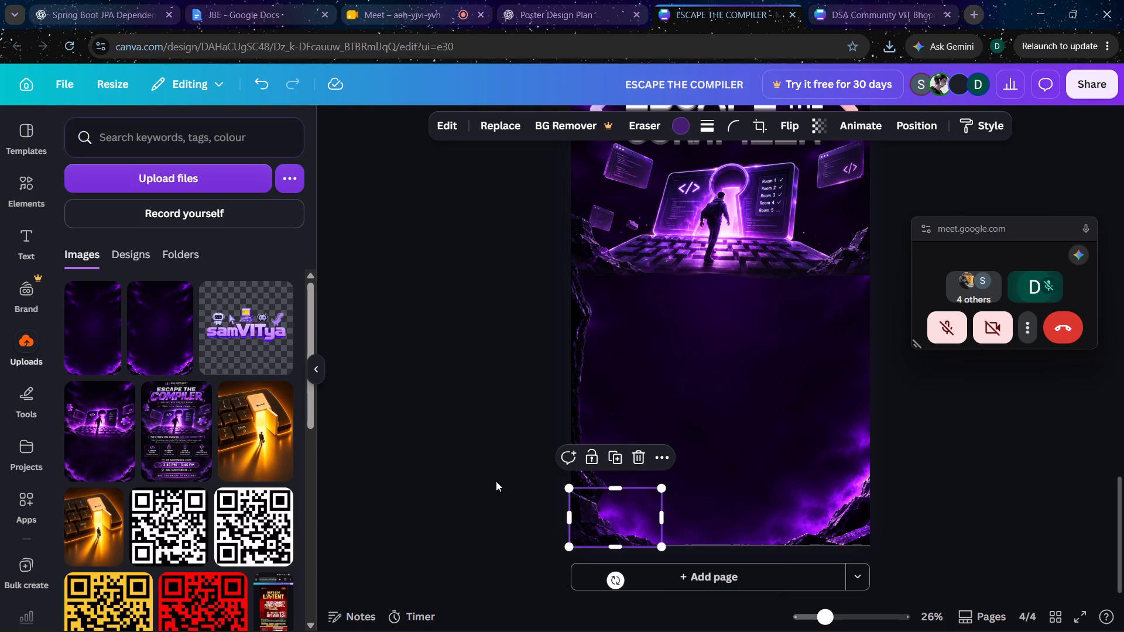
click(496, 481)
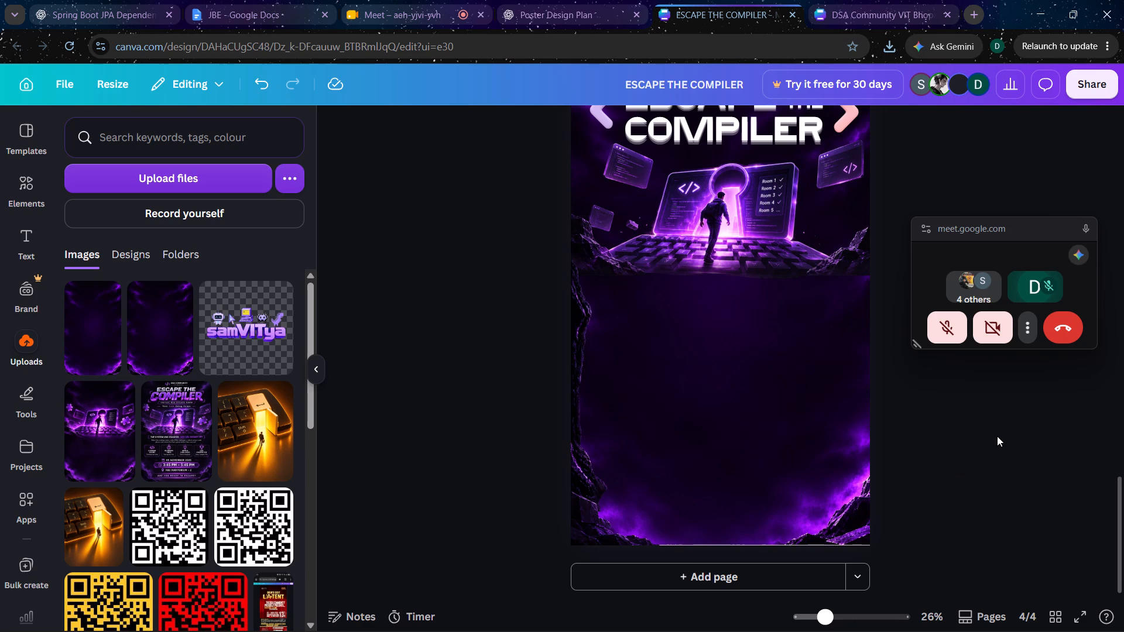
Copy the narrow rock strip from page 3's right edge onto page 4, in the empty area below the laptop.
scroll(997, 436, up, 3)
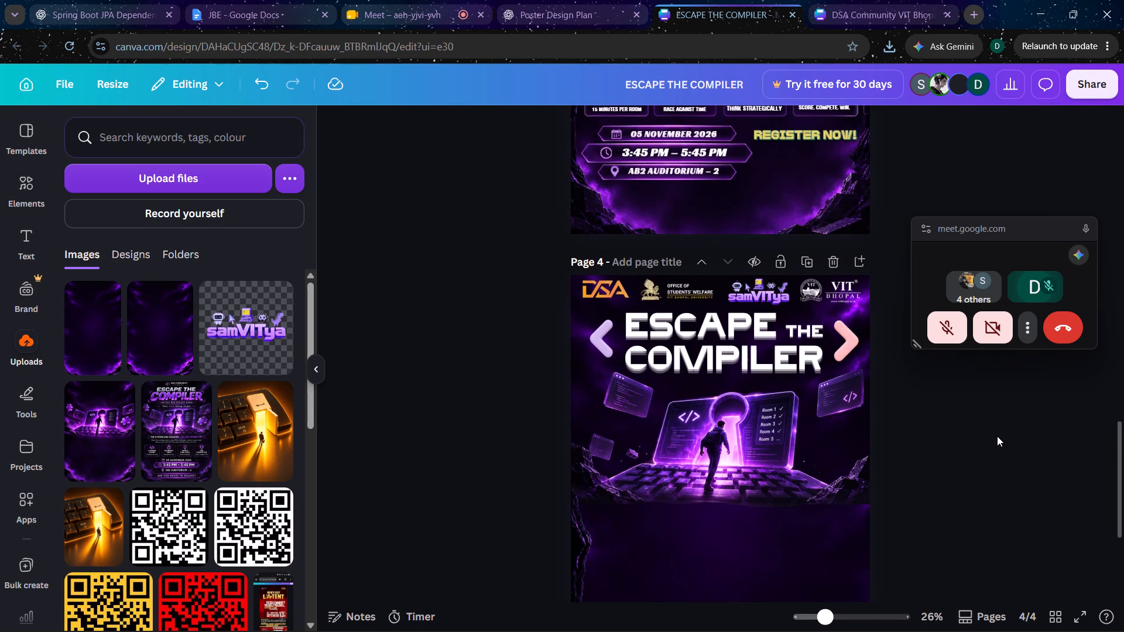
scroll(997, 436, up, 4)
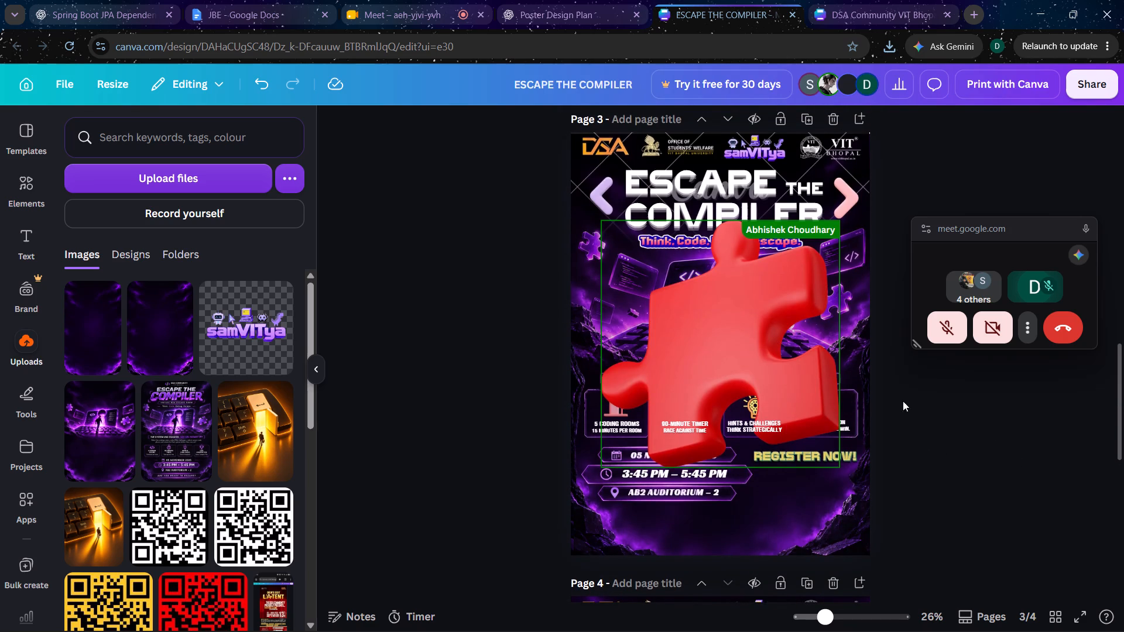
click(865, 365)
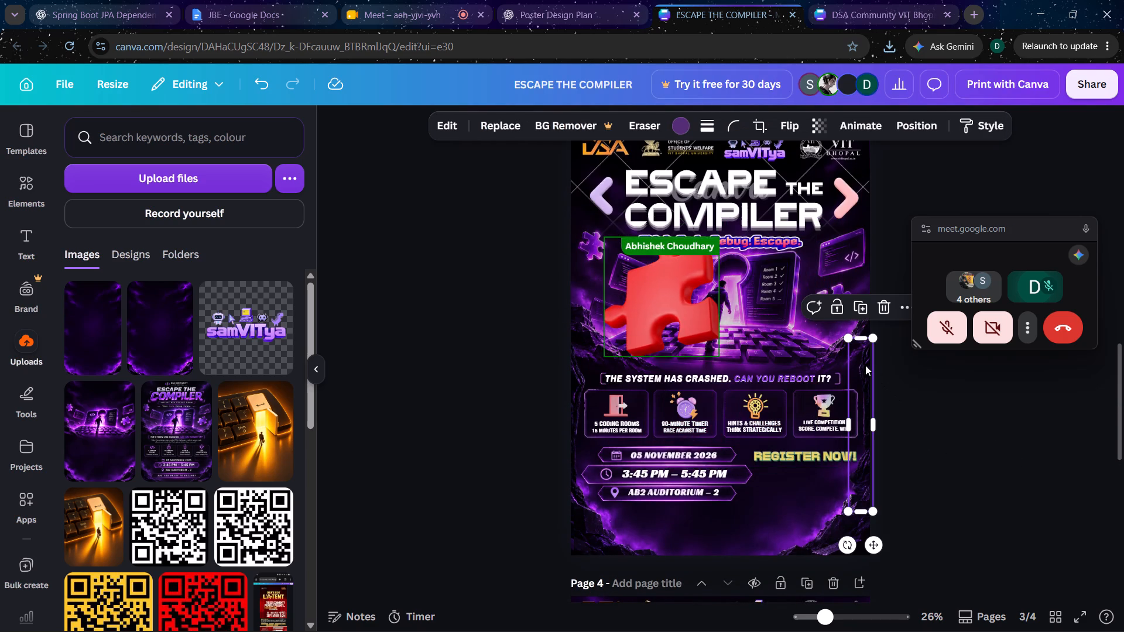
key(ctrl+c)
scroll(865, 365, down, 7)
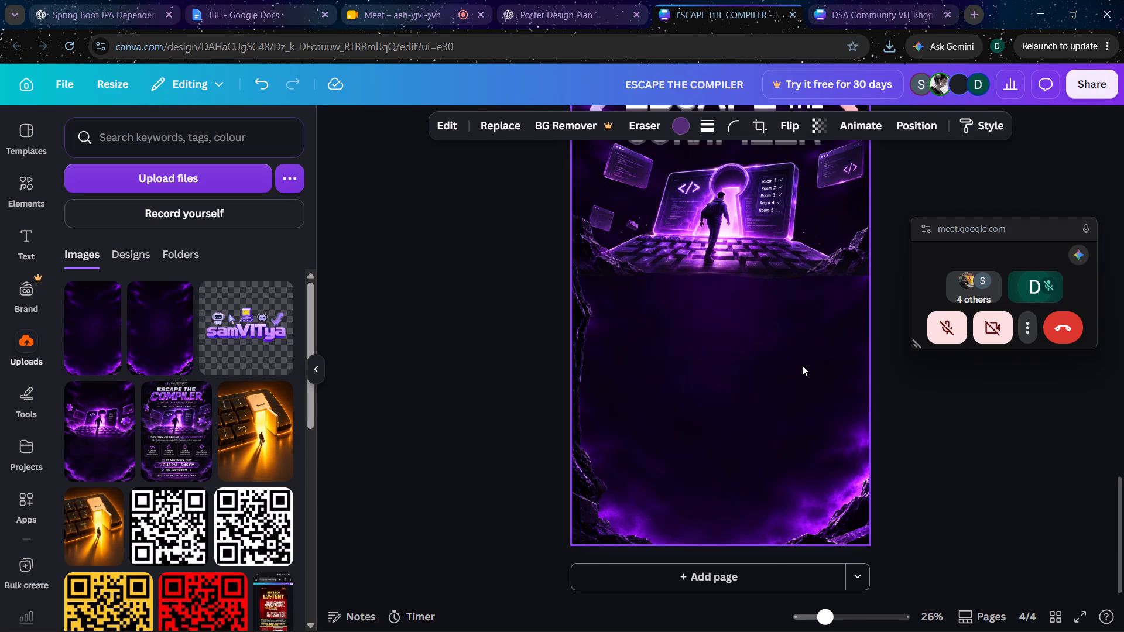
click(802, 365)
key(ctrl+v)
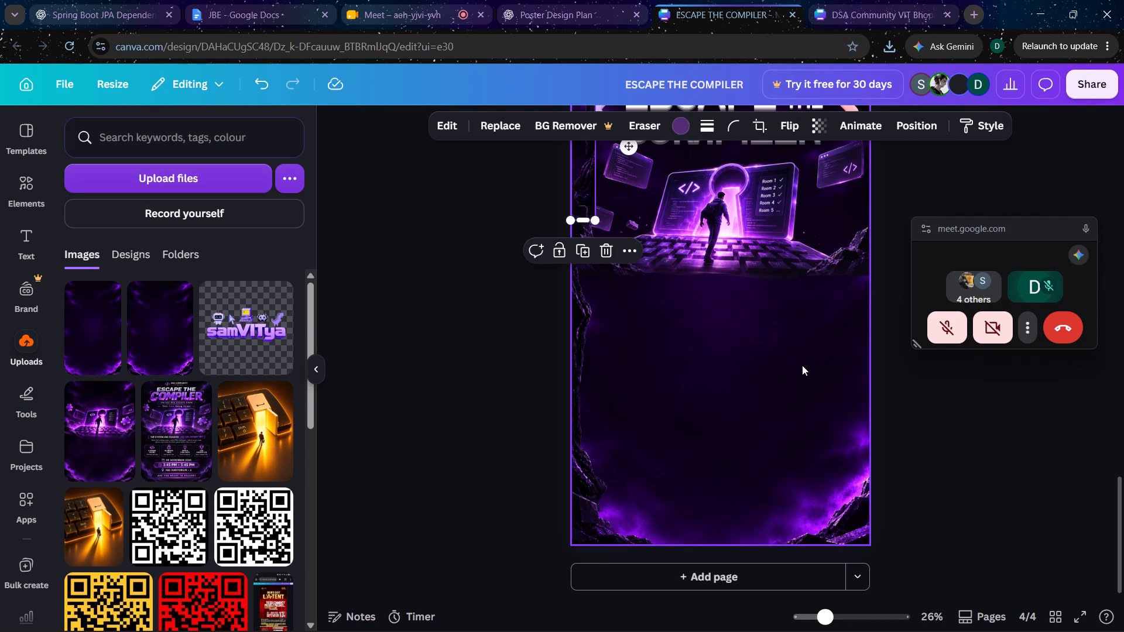
drag(581, 174, 776, 358)
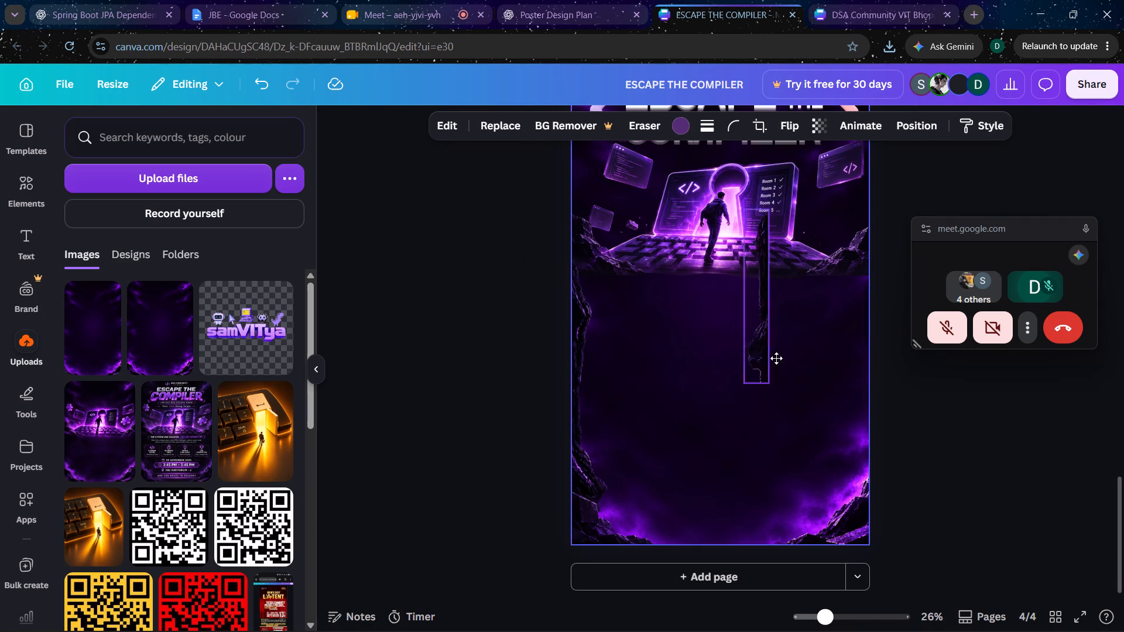
drag(776, 358, 768, 388)
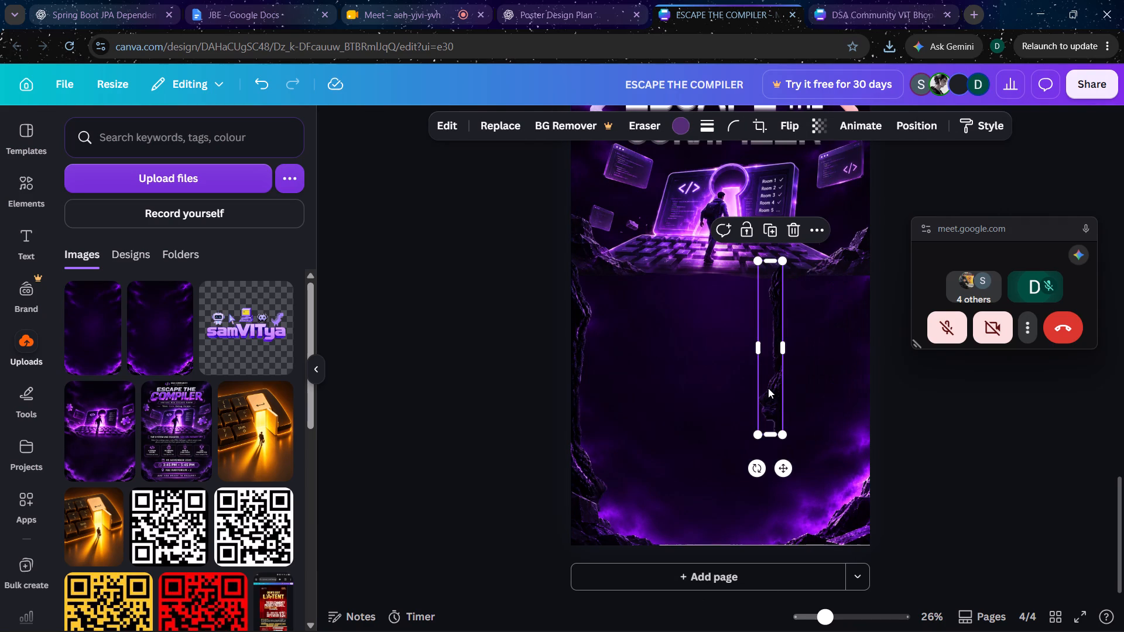
drag(783, 435, 808, 460)
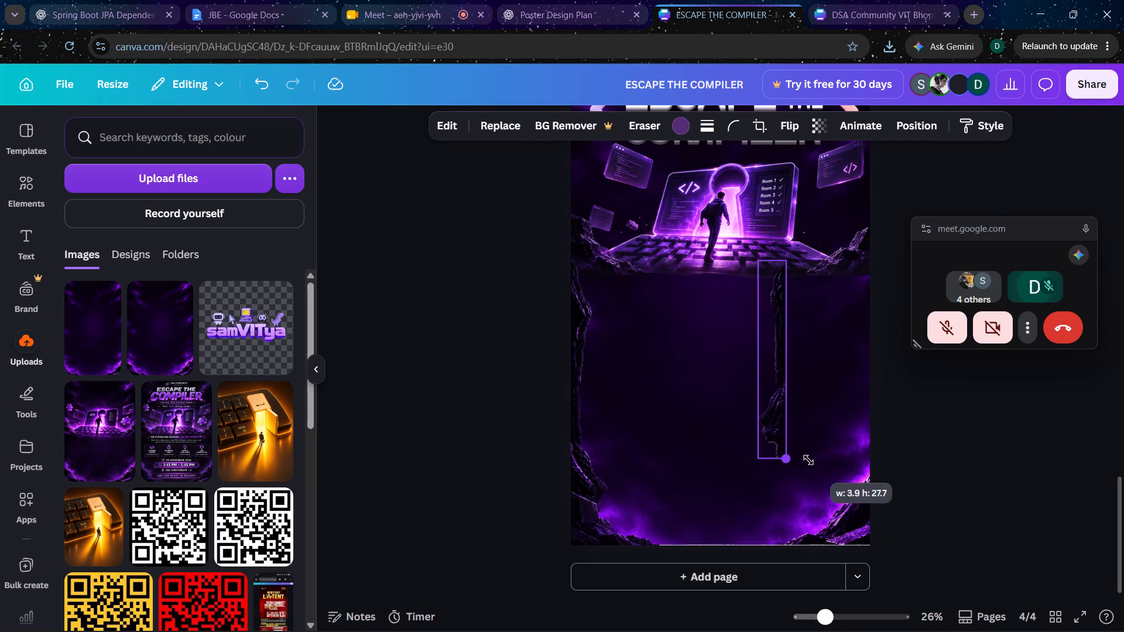
drag(808, 460, 821, 486)
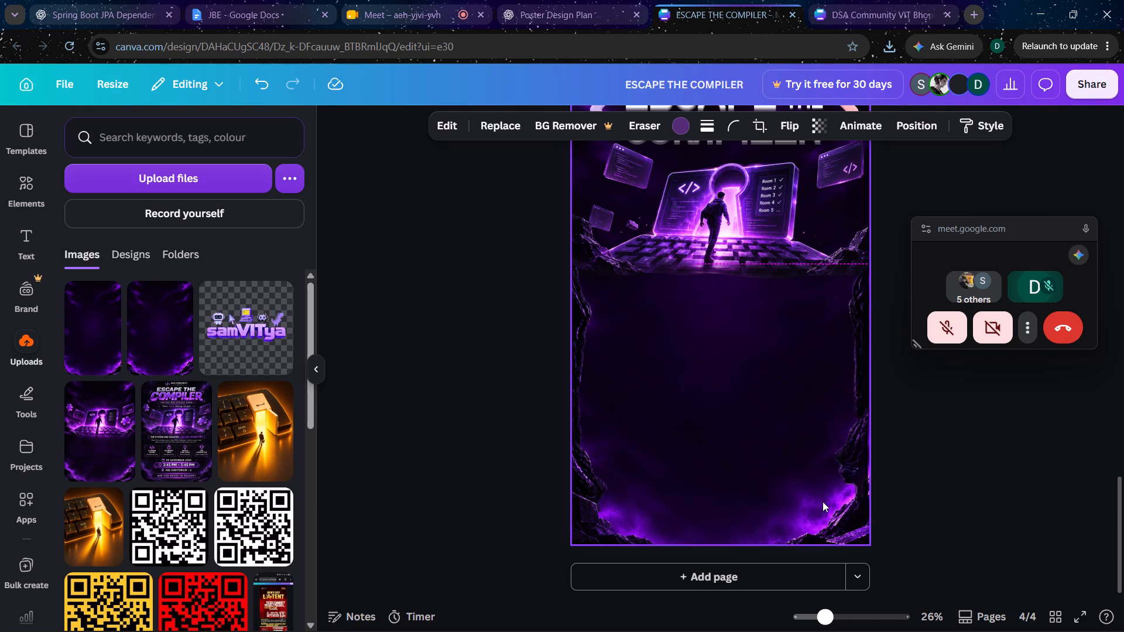
key(Left)
key(Right)
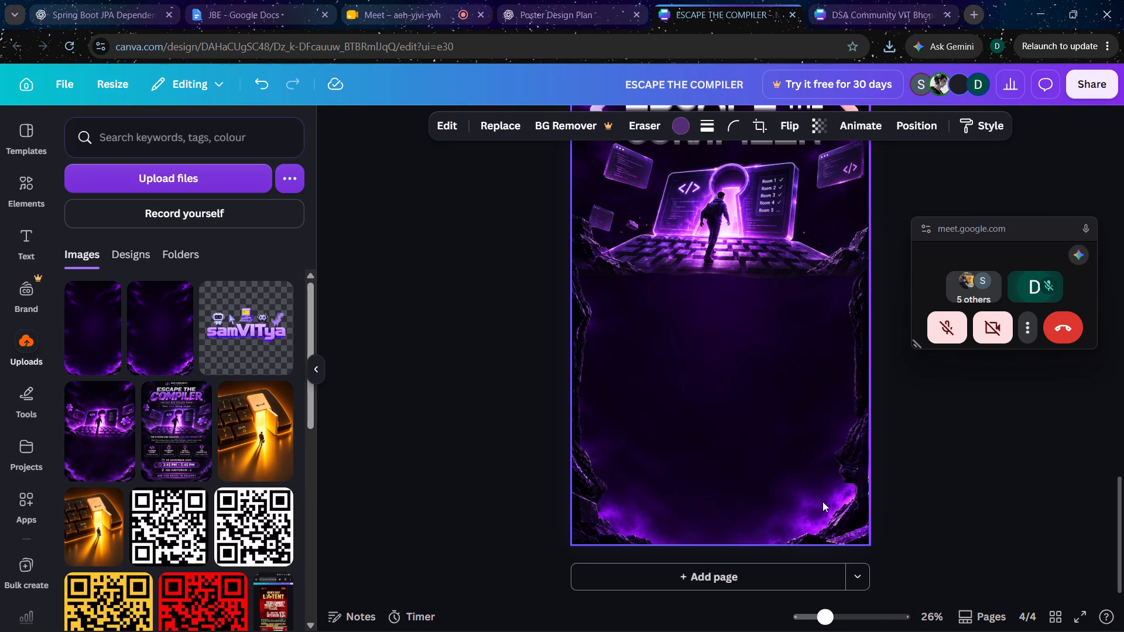
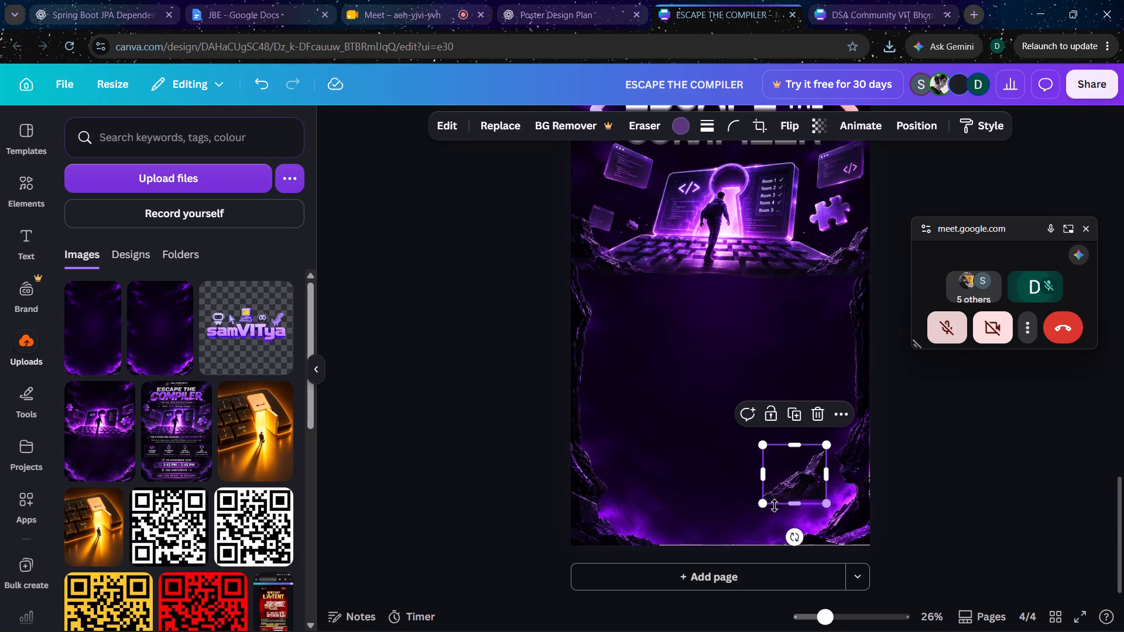
Enlarge the pasted rock image on page 4 and place it over the poster's bottom-right corner.
drag(760, 502, 736, 523)
drag(806, 493, 855, 521)
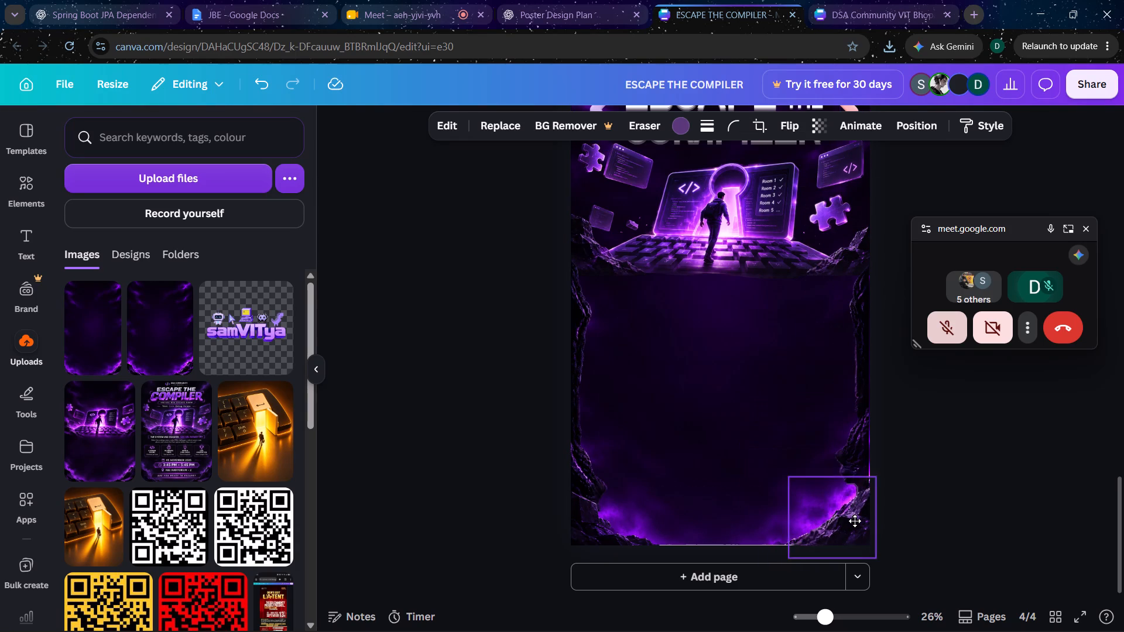
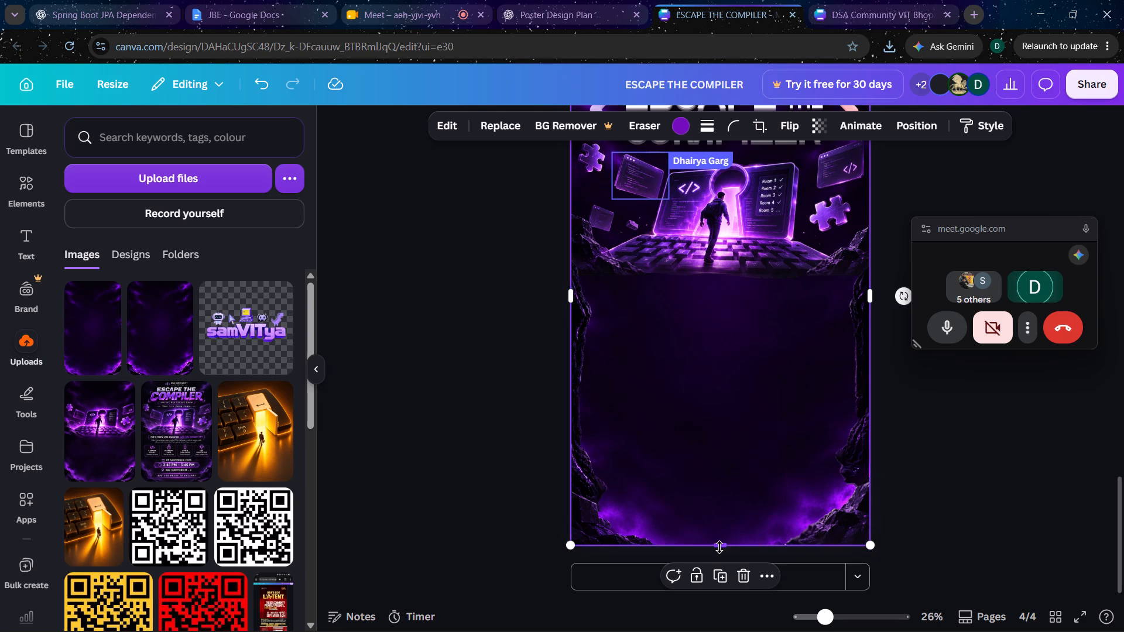
Extend the bottom edge of page 4's selected full-page background image slightly downward, to about 42 wide by 70.2 high.
drag(719, 547, 722, 551)
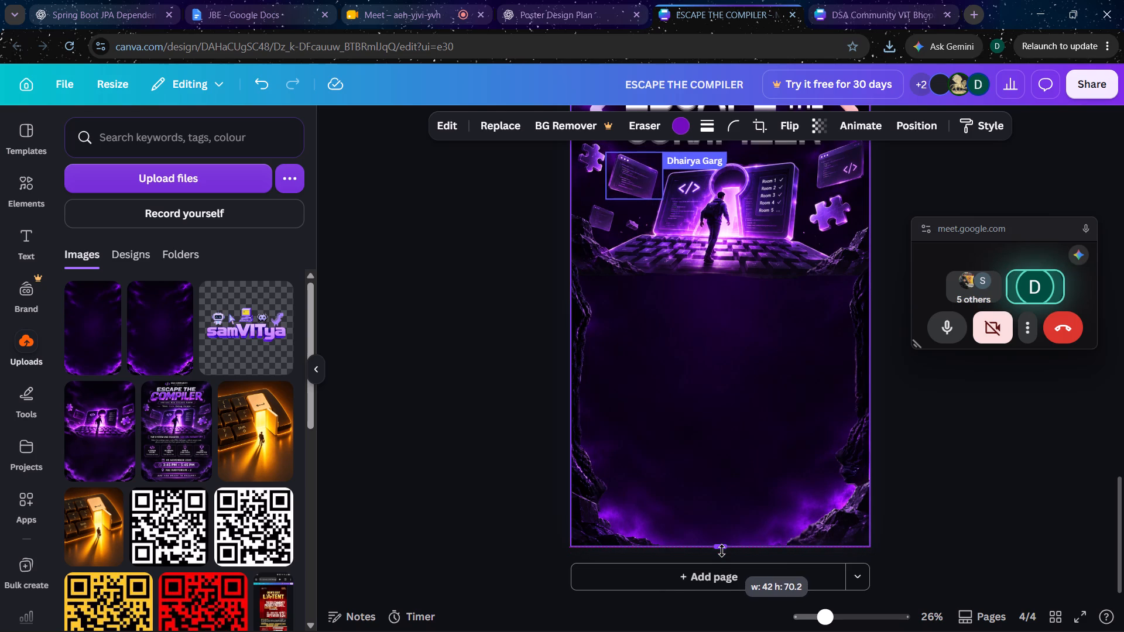
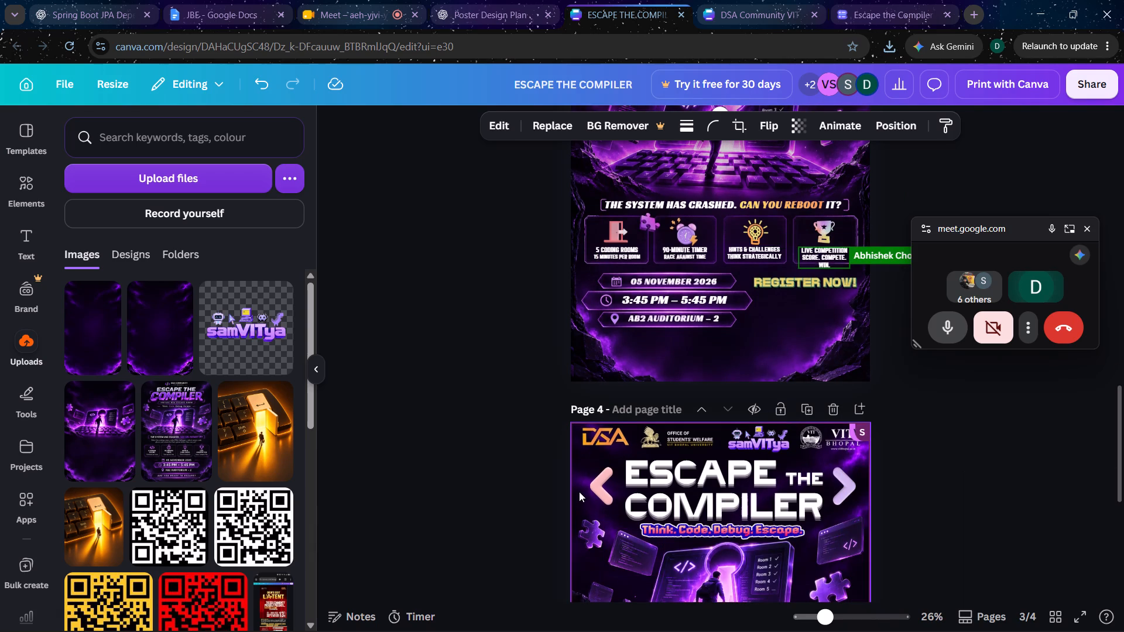
Paste the copied dark overlay graphic across the top of page 4 and open its additional options.
click(579, 492)
key(ctrl+v)
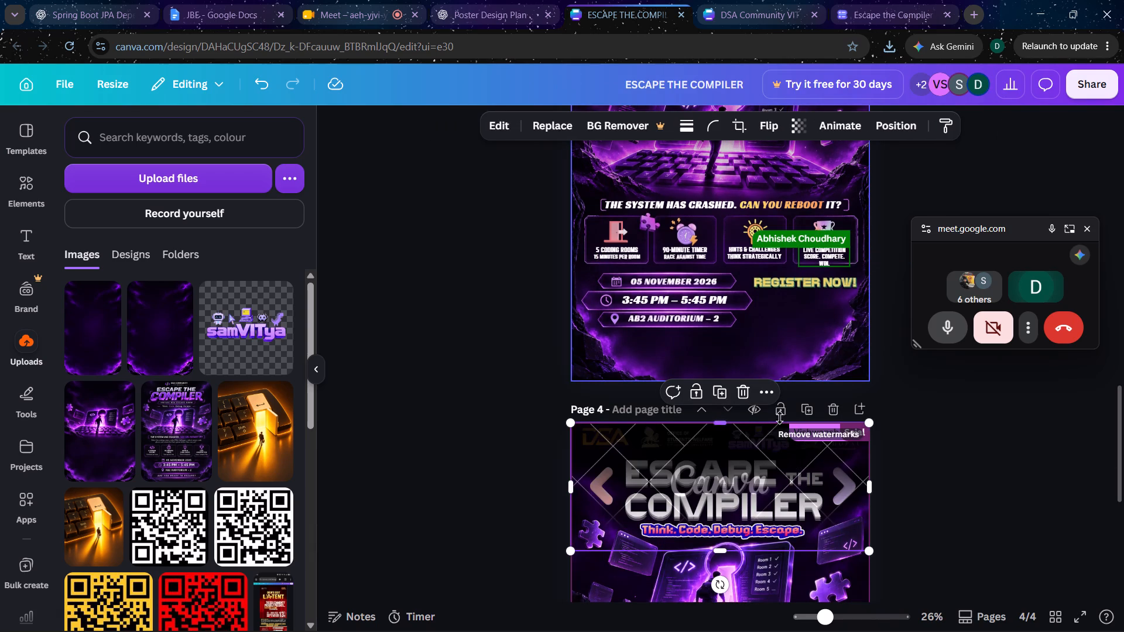
click(762, 394)
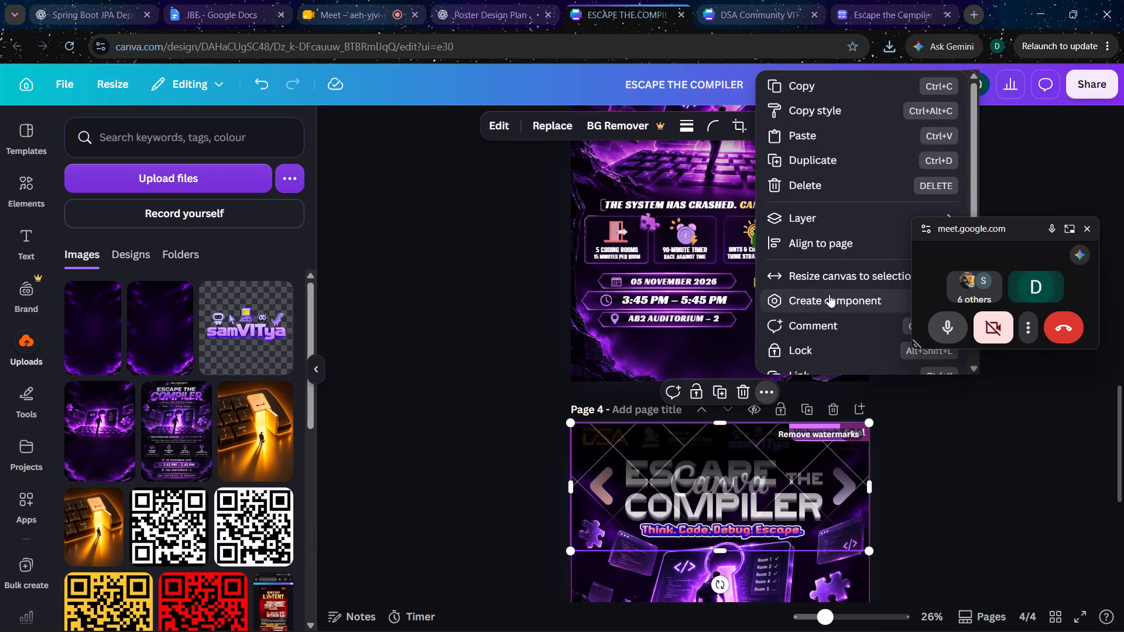
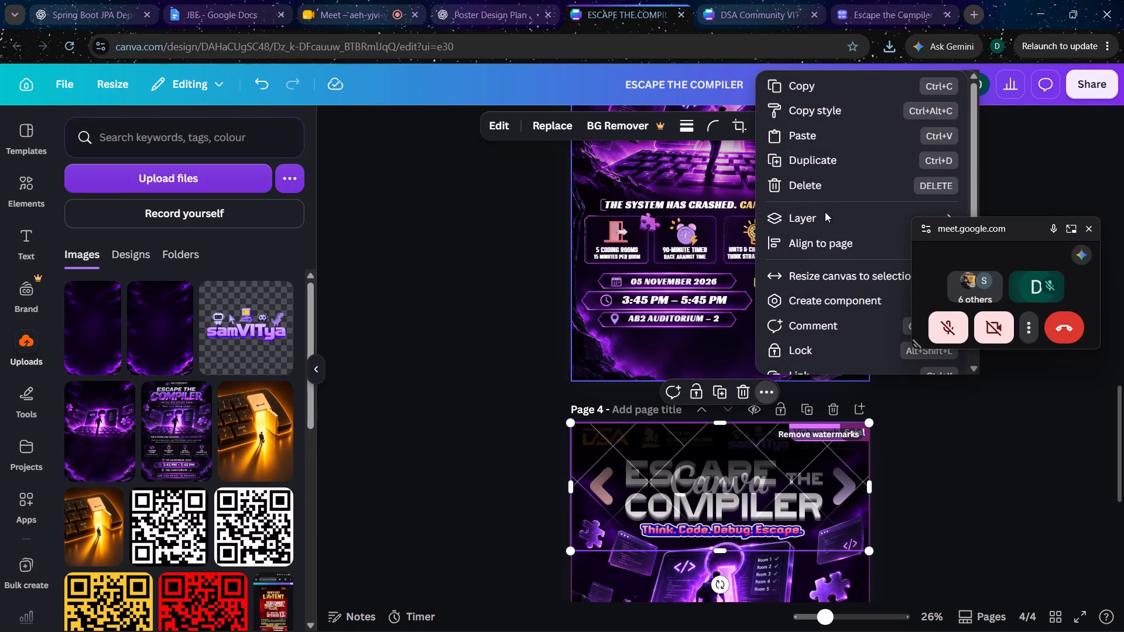
Show the list of page 4's layers for the selected dark overlay graphic.
click(803, 211)
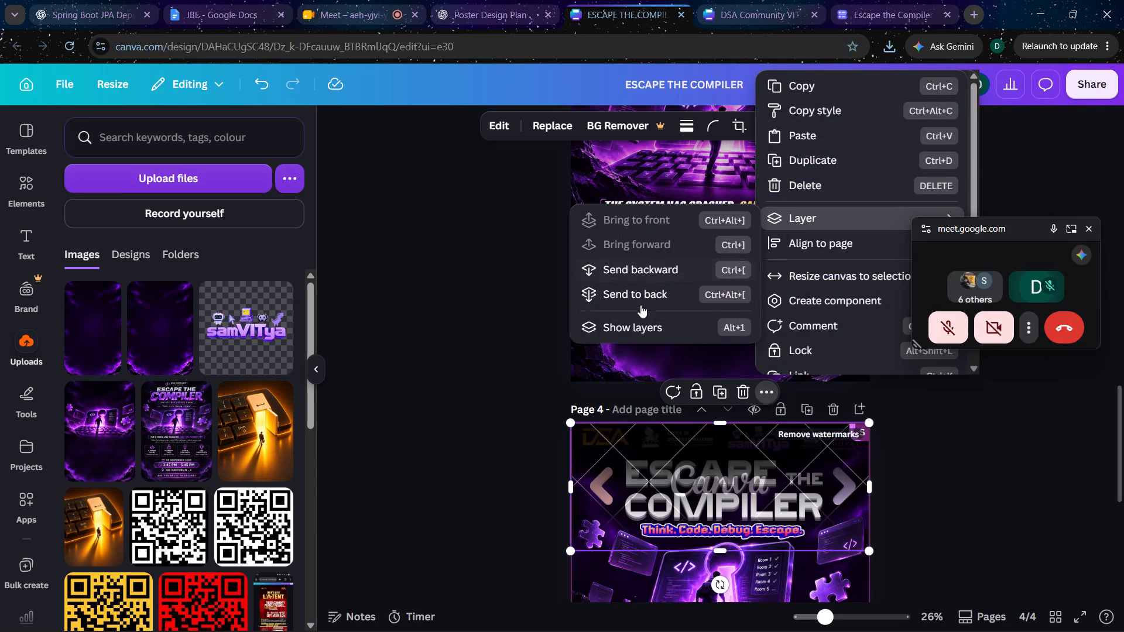
click(633, 331)
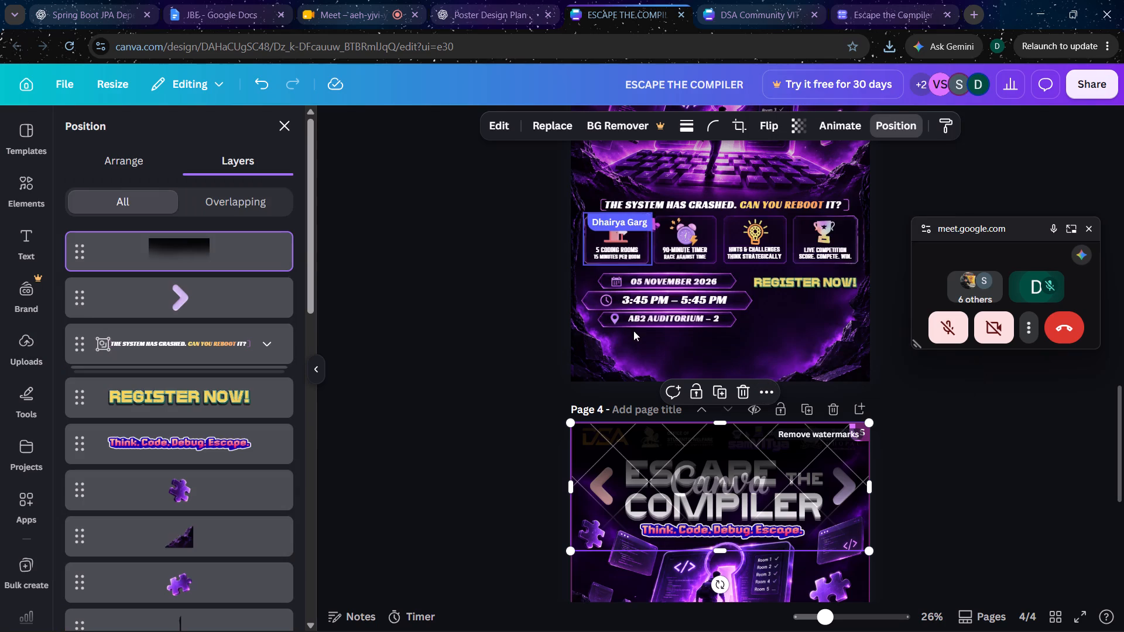
Move the dark overlay down page 4's layer order, placing it directly beneath the glowing keyboard graphic and above the purple background image.
drag(211, 259, 226, 366)
drag(226, 366, 214, 631)
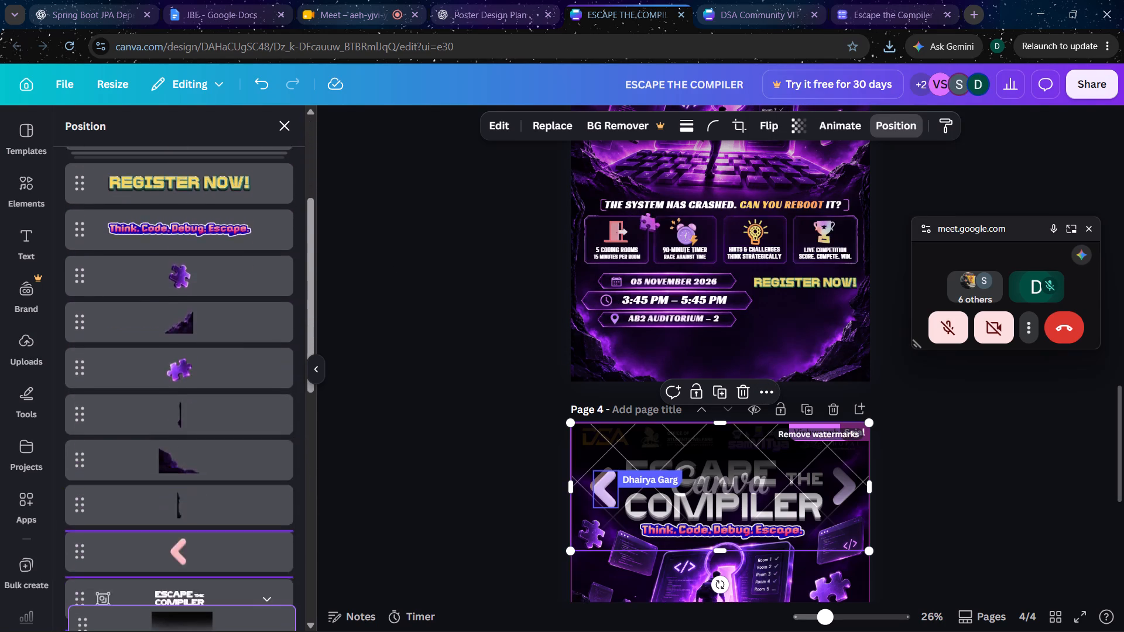
drag(214, 631, 222, 534)
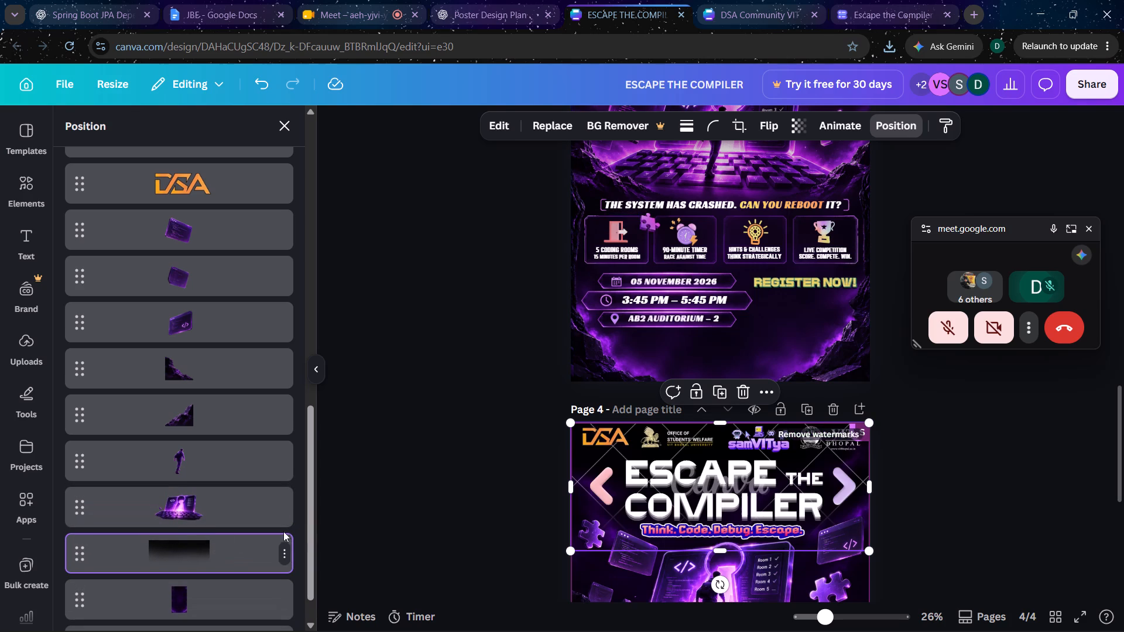
click(400, 508)
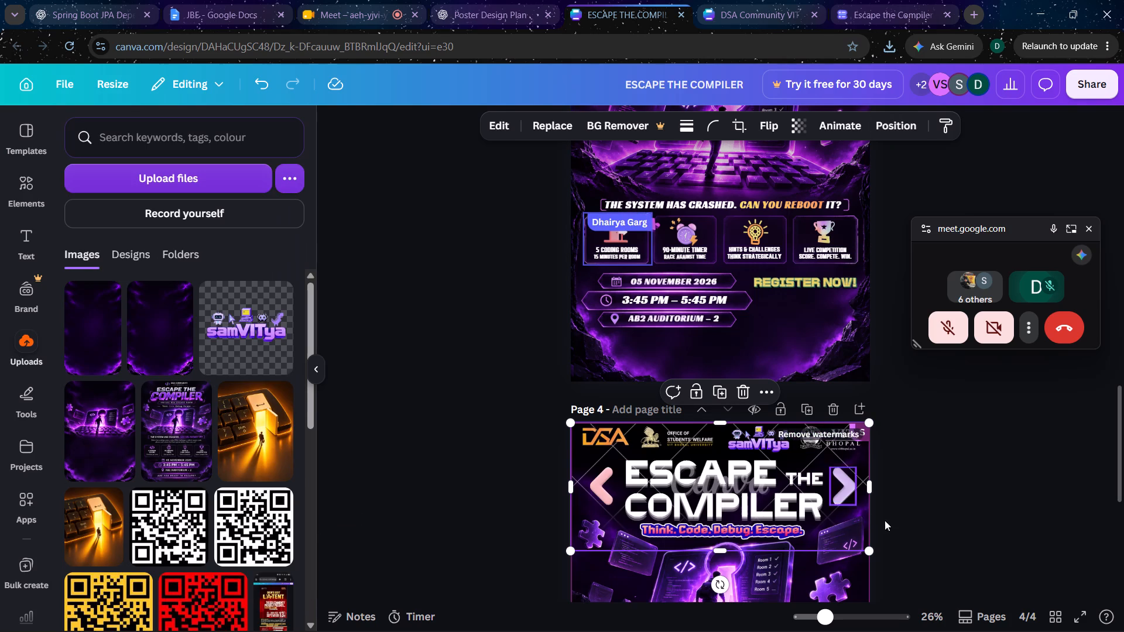
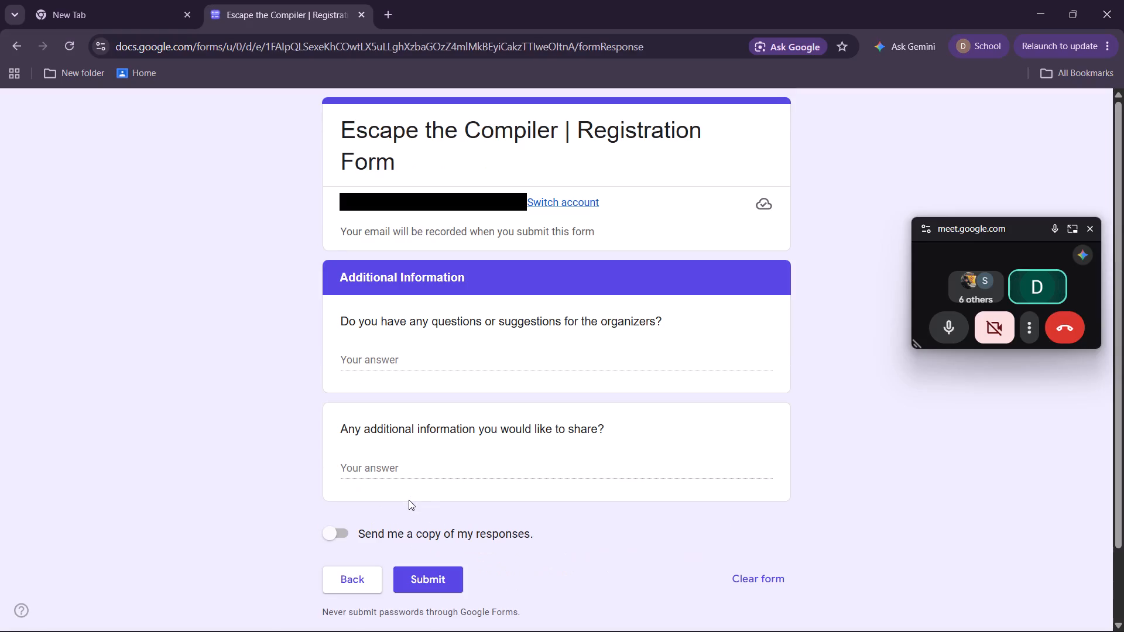
Submit the Escape the Compiler registration form with both Additional Information questions left blank.
click(423, 541)
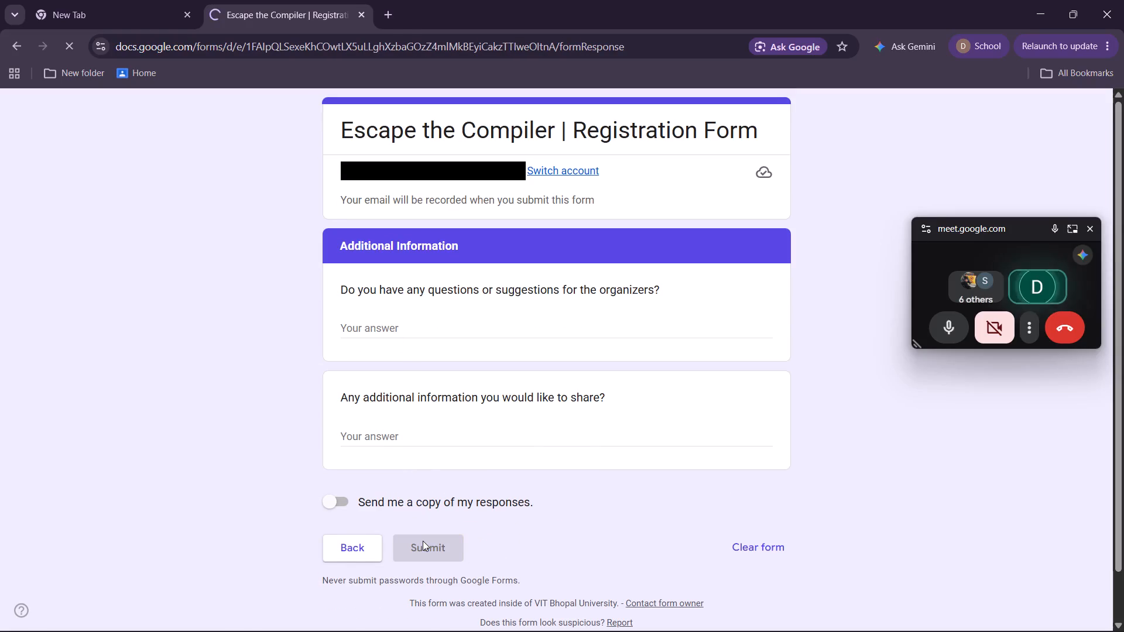
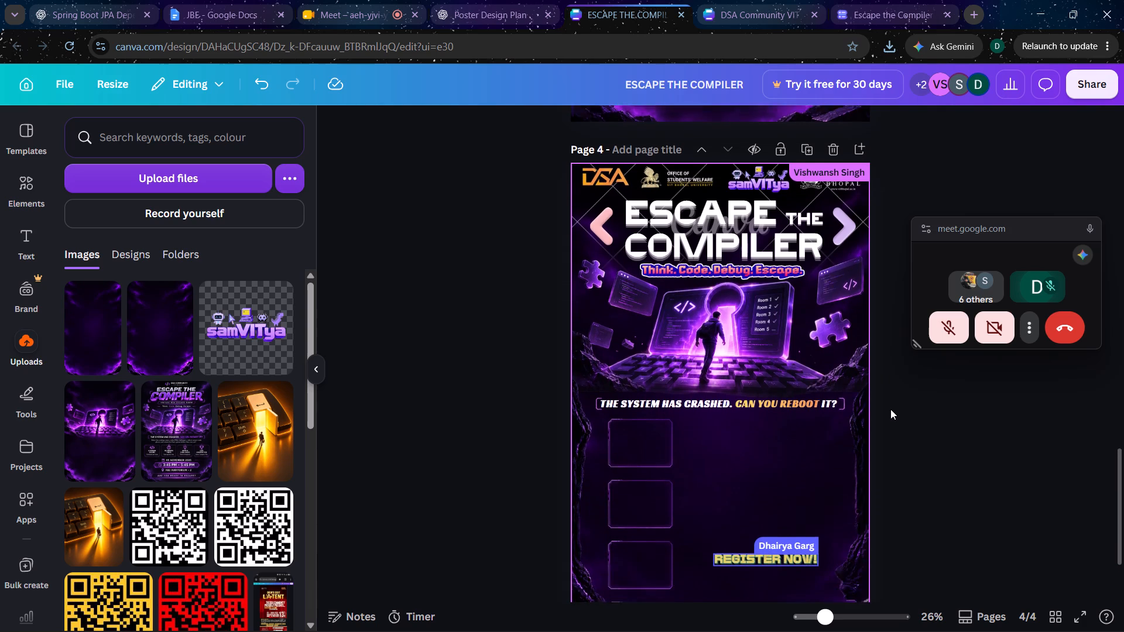
Open the "The system has crashed. Can you reboot it?" tagline on page 4 for text editing, placing the cursor before "CAN".
click(766, 387)
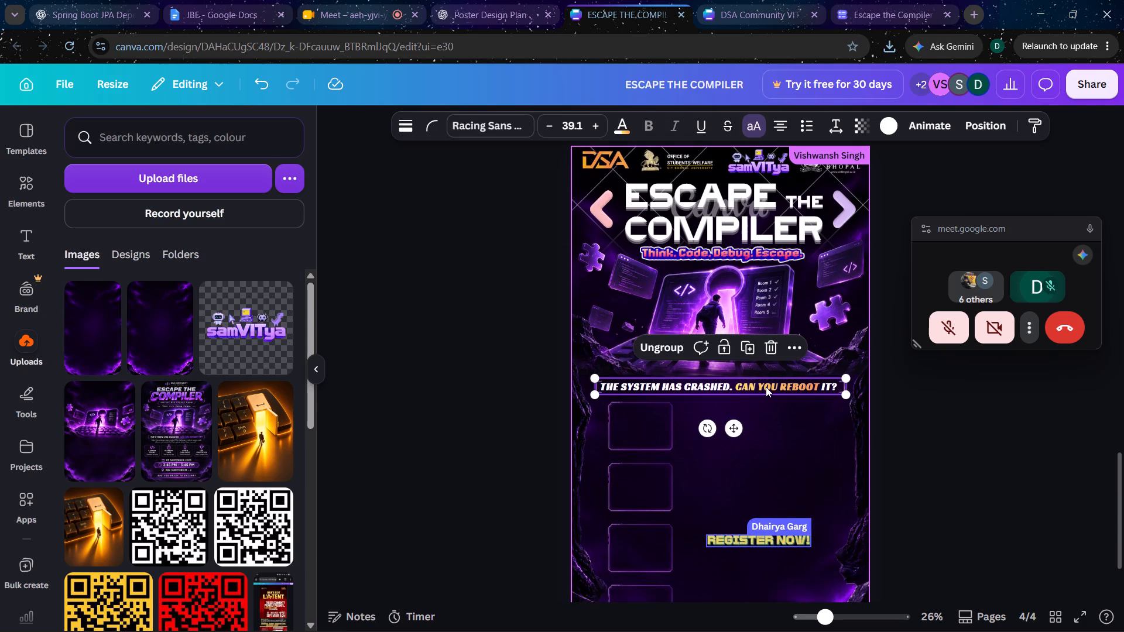
double_click(766, 387)
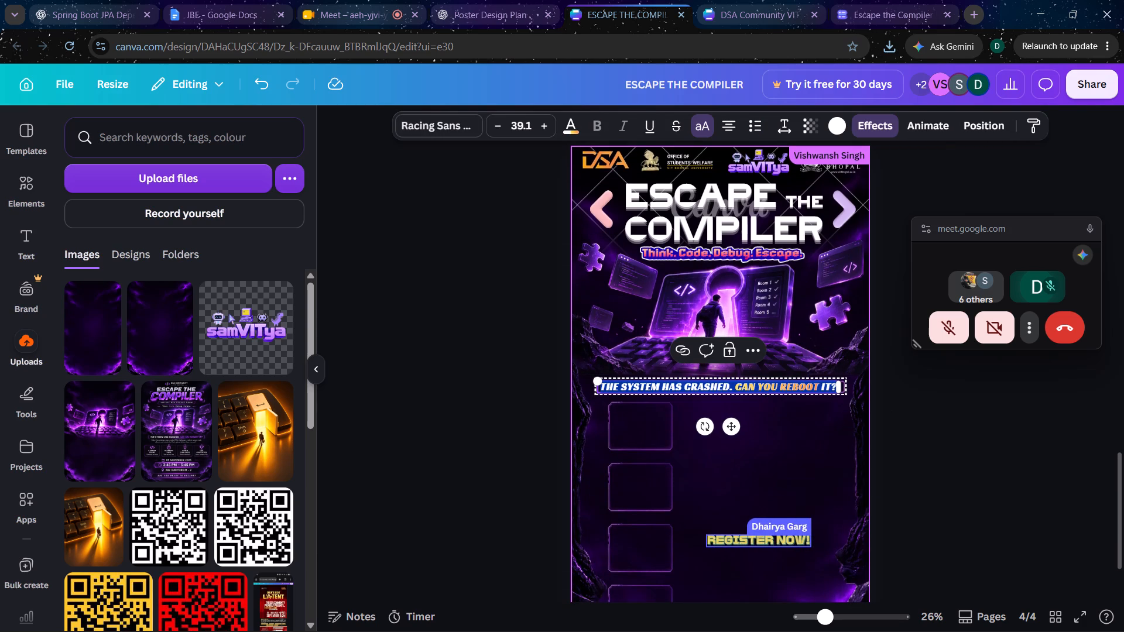
click(735, 387)
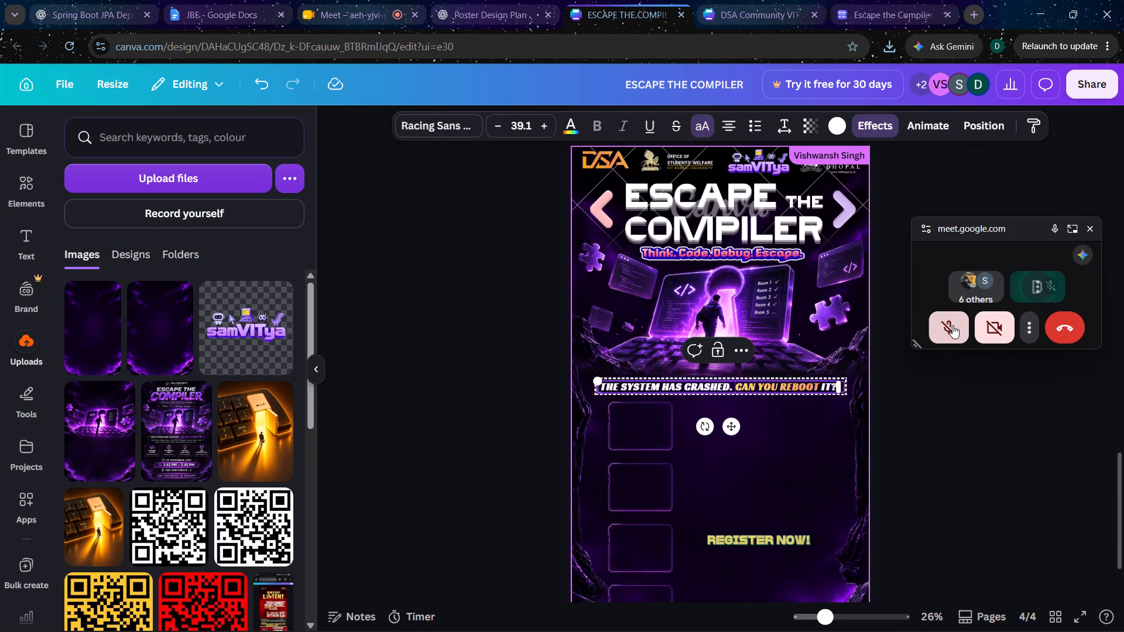
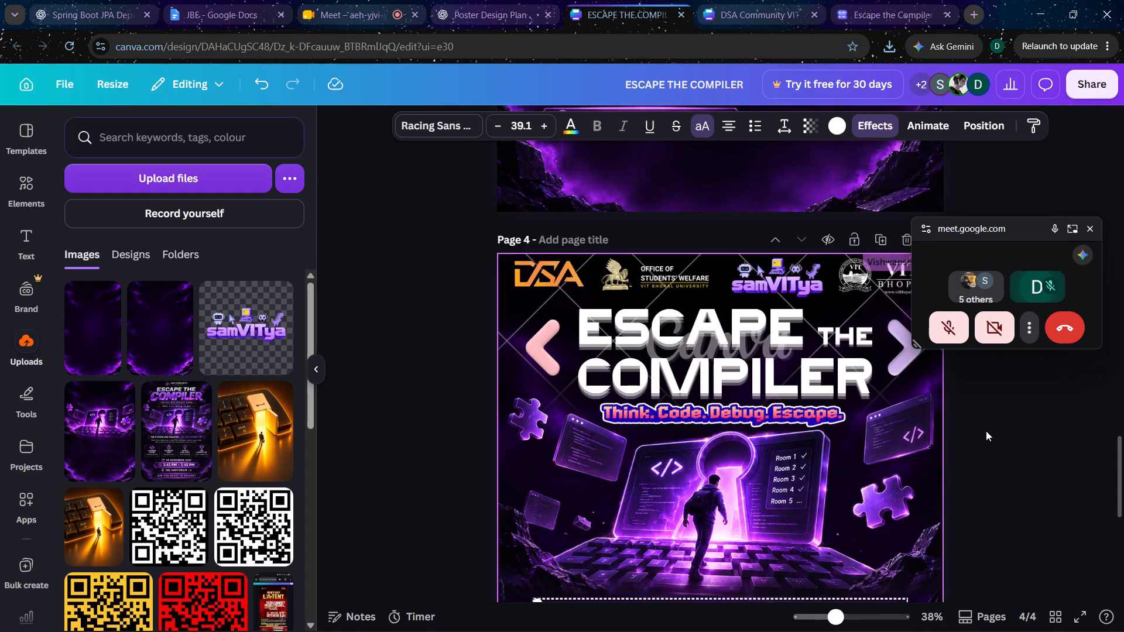
Select the "5 Coding Rooms, 15 minutes per room" feature card with the door graphic on the page 3 poster.
scroll(986, 431, up, 3)
scroll(986, 431, down, 1)
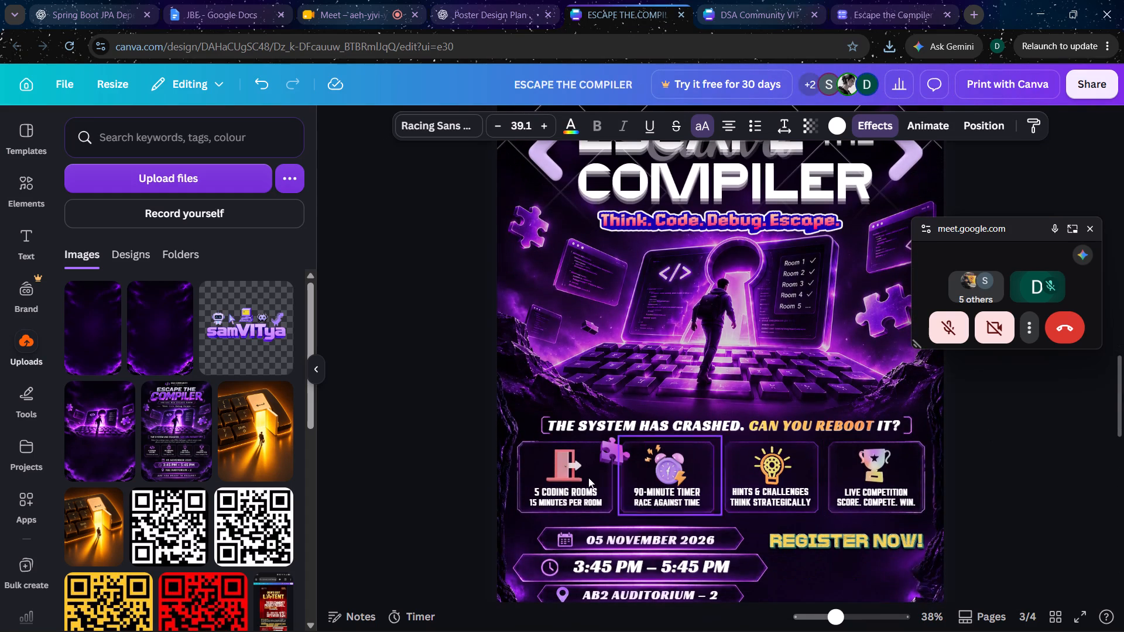
shift+click(523, 474)
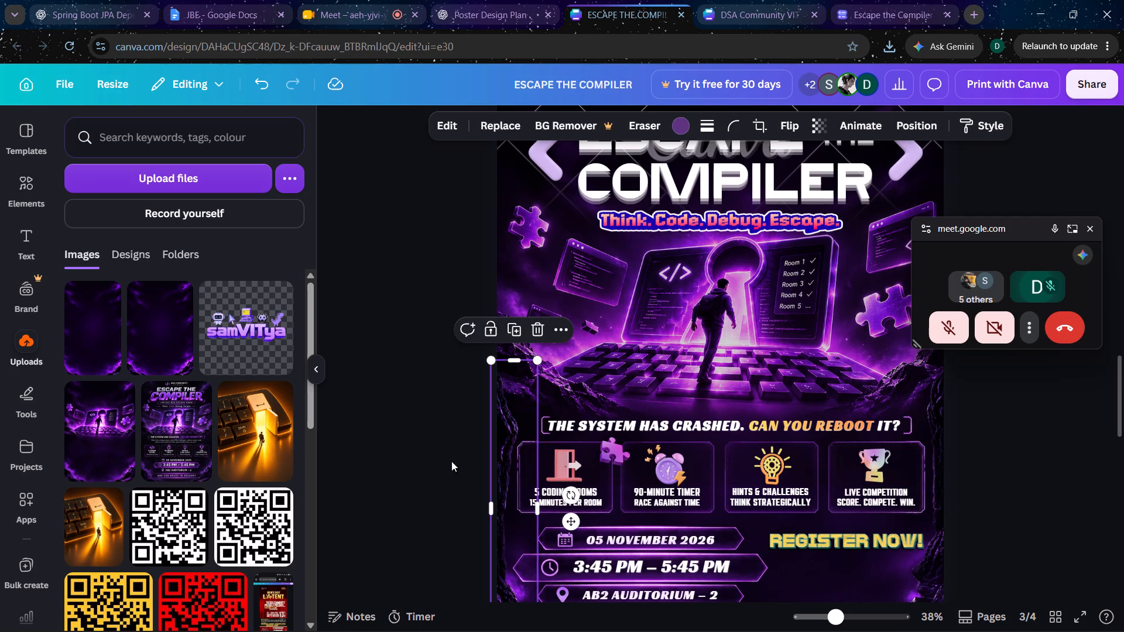
click(417, 467)
shift+click(598, 473)
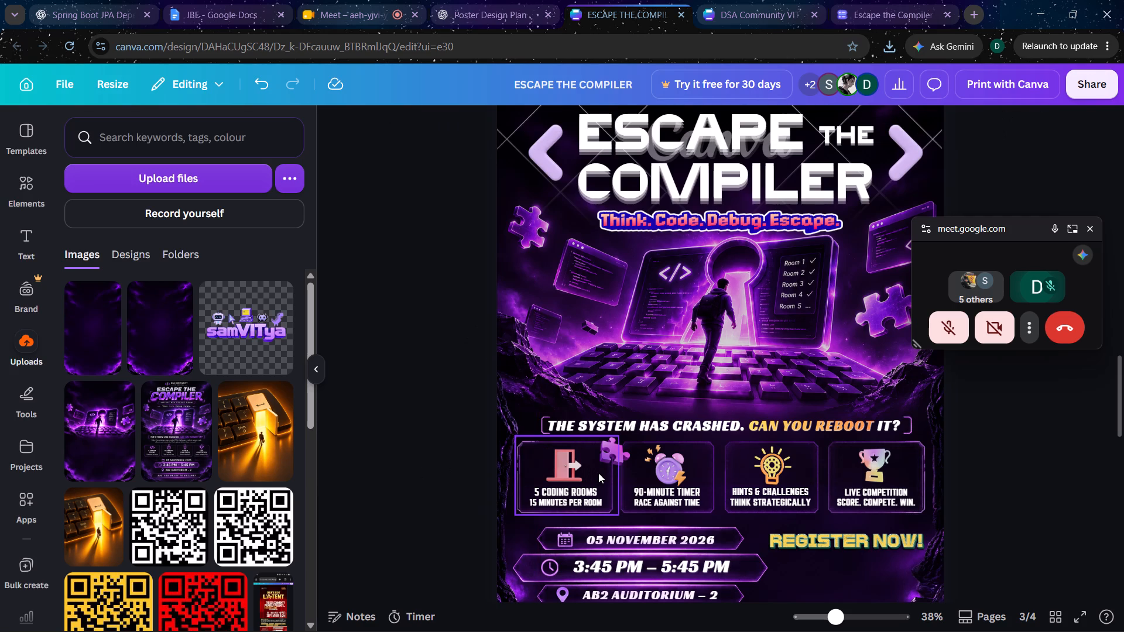
shift+click(568, 472)
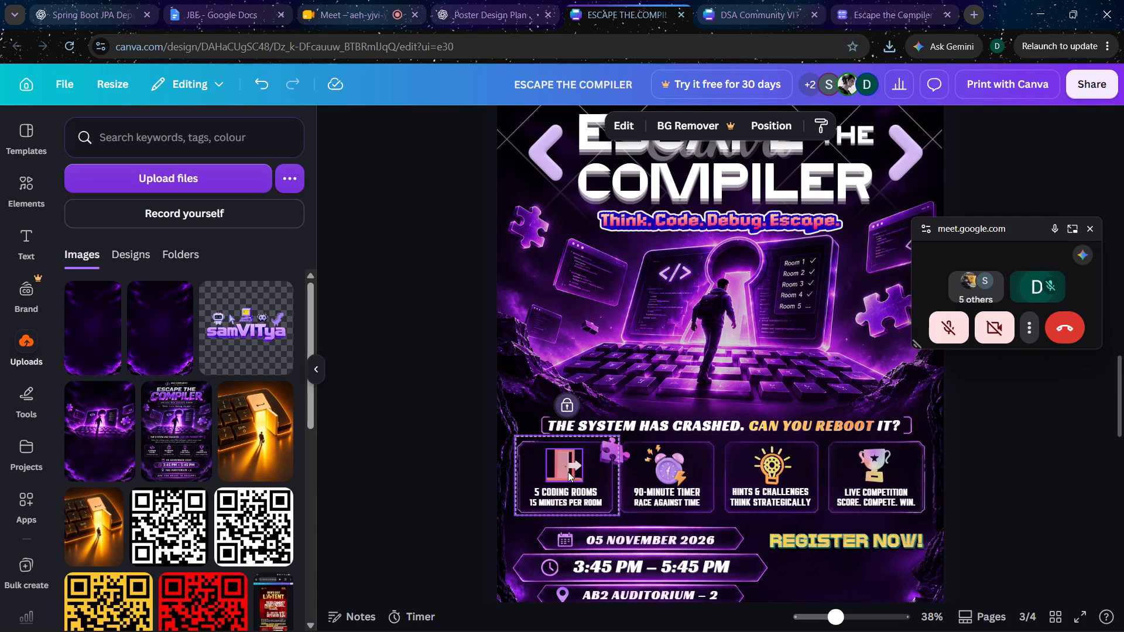
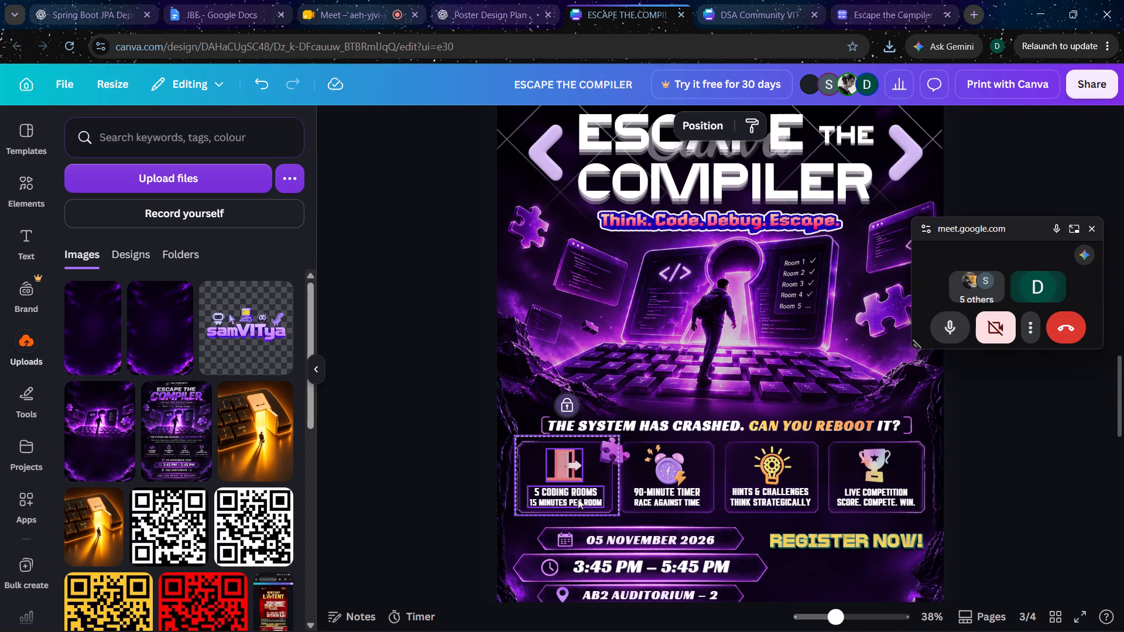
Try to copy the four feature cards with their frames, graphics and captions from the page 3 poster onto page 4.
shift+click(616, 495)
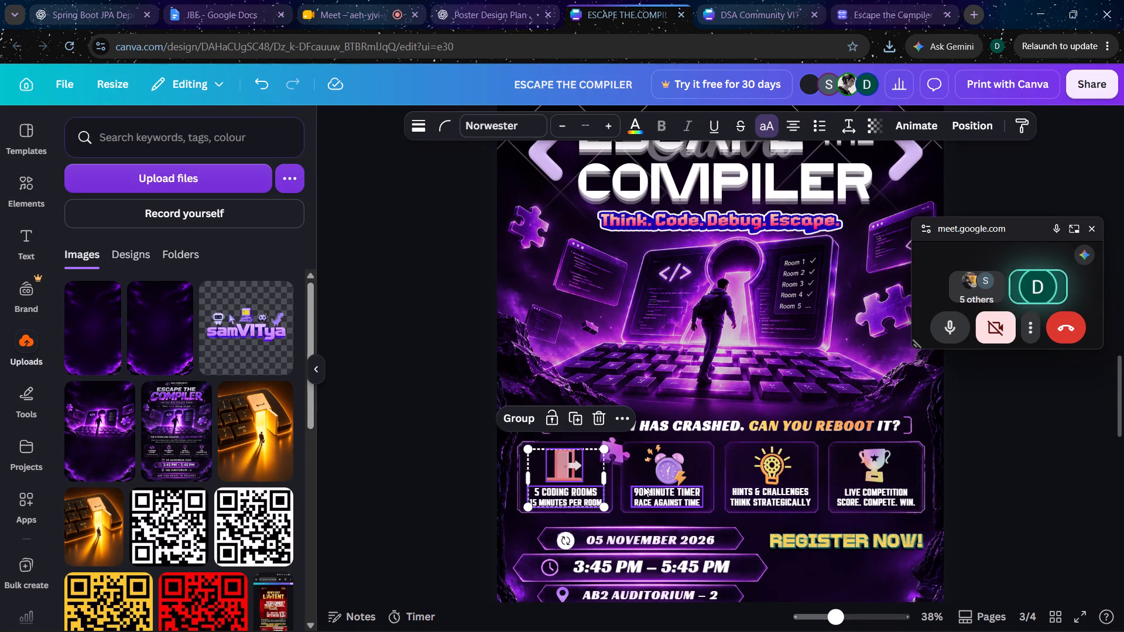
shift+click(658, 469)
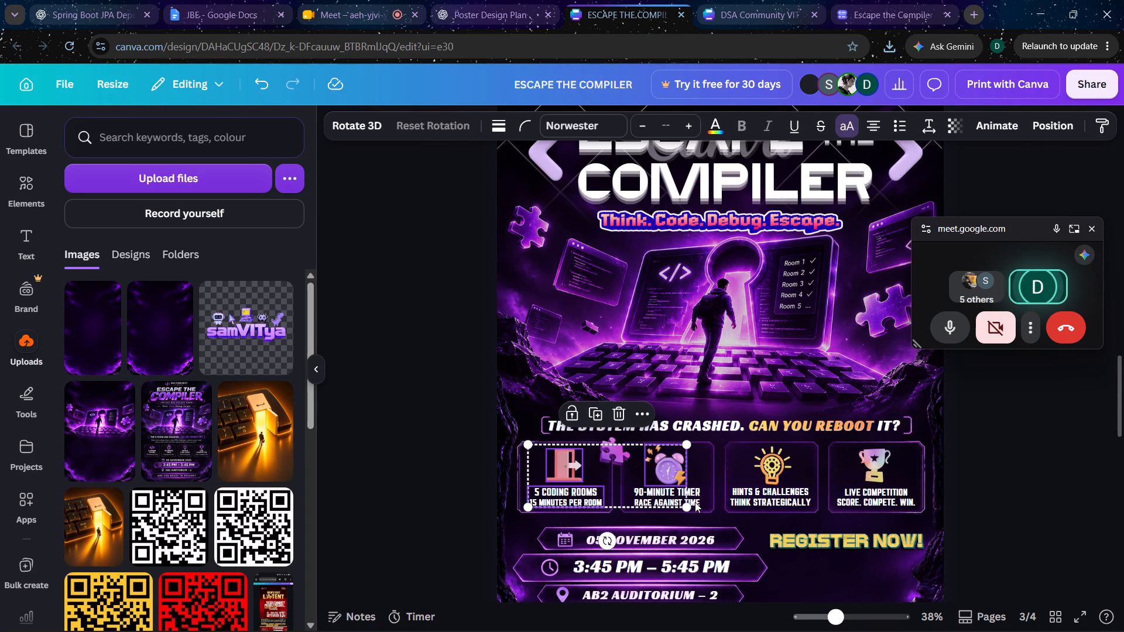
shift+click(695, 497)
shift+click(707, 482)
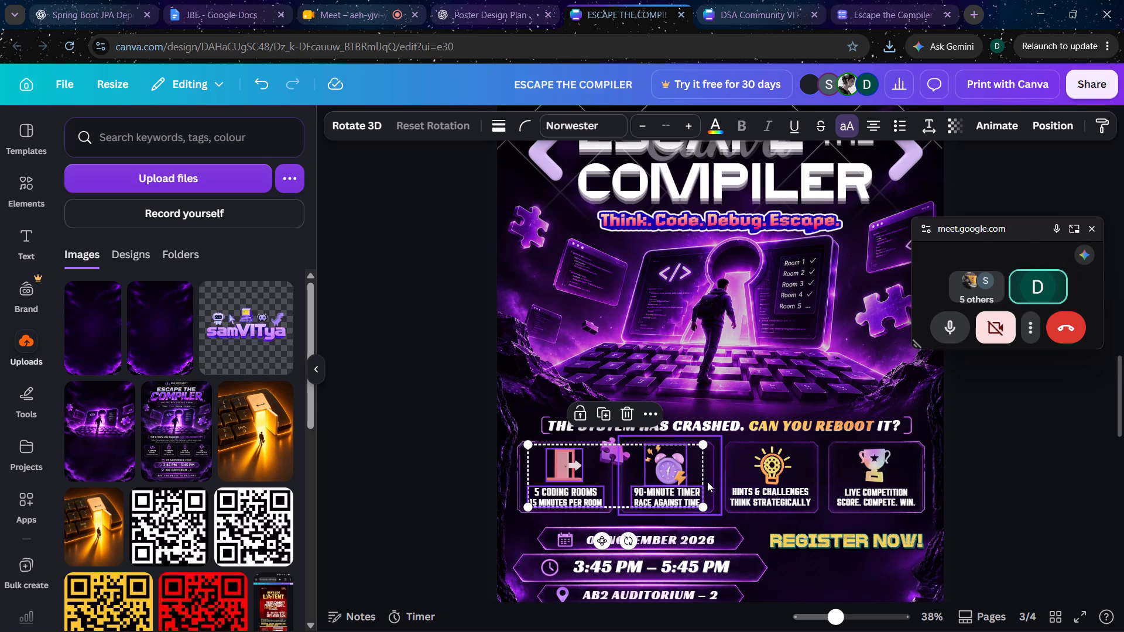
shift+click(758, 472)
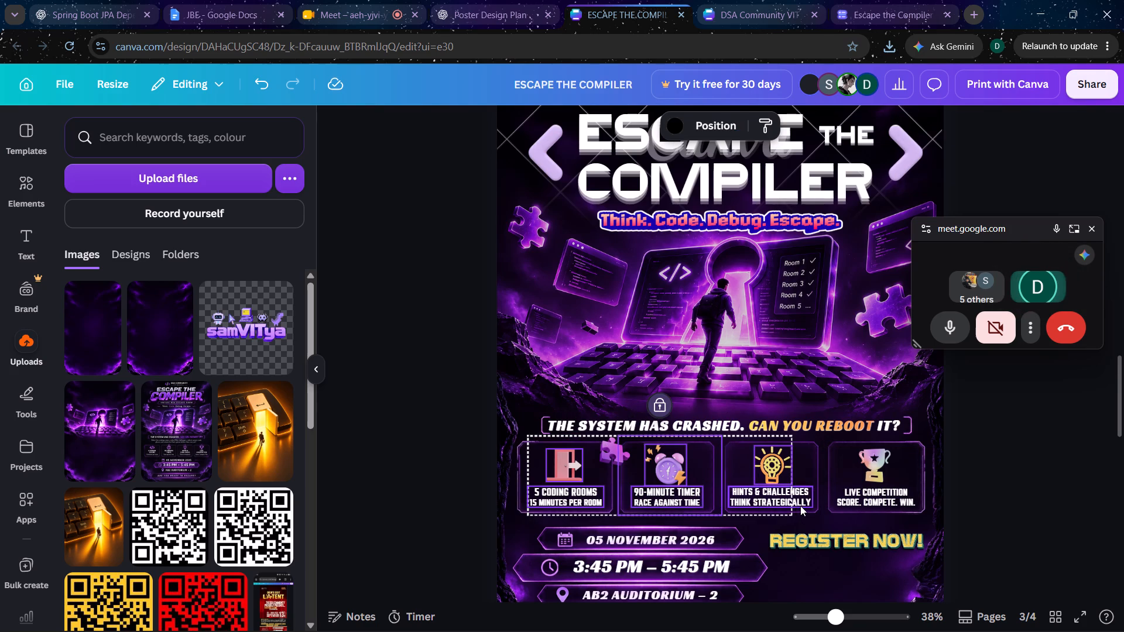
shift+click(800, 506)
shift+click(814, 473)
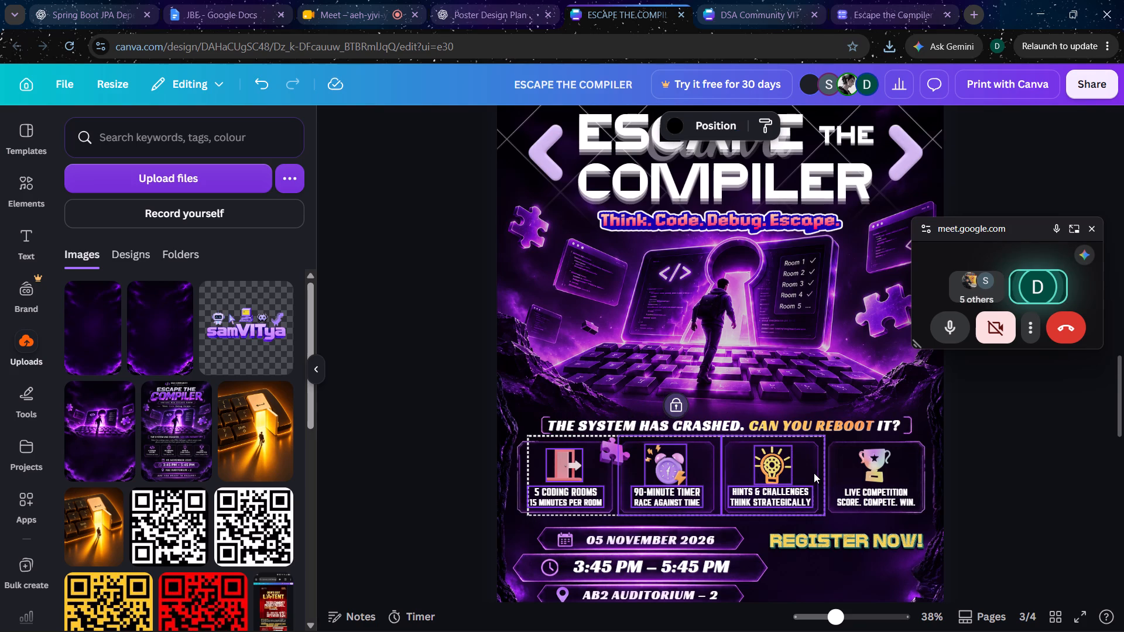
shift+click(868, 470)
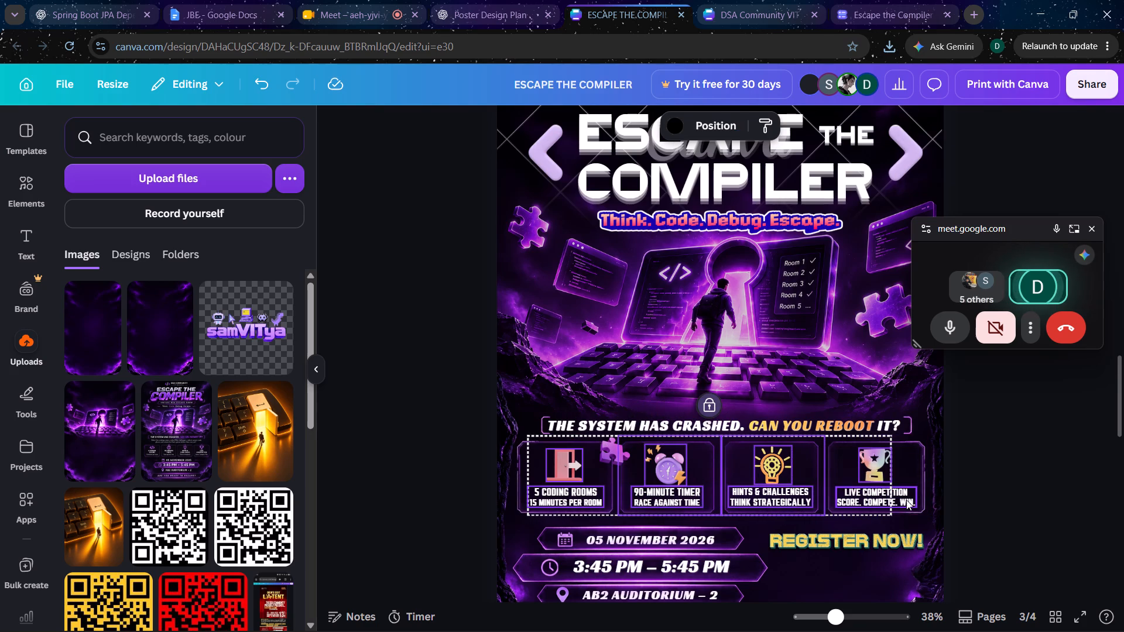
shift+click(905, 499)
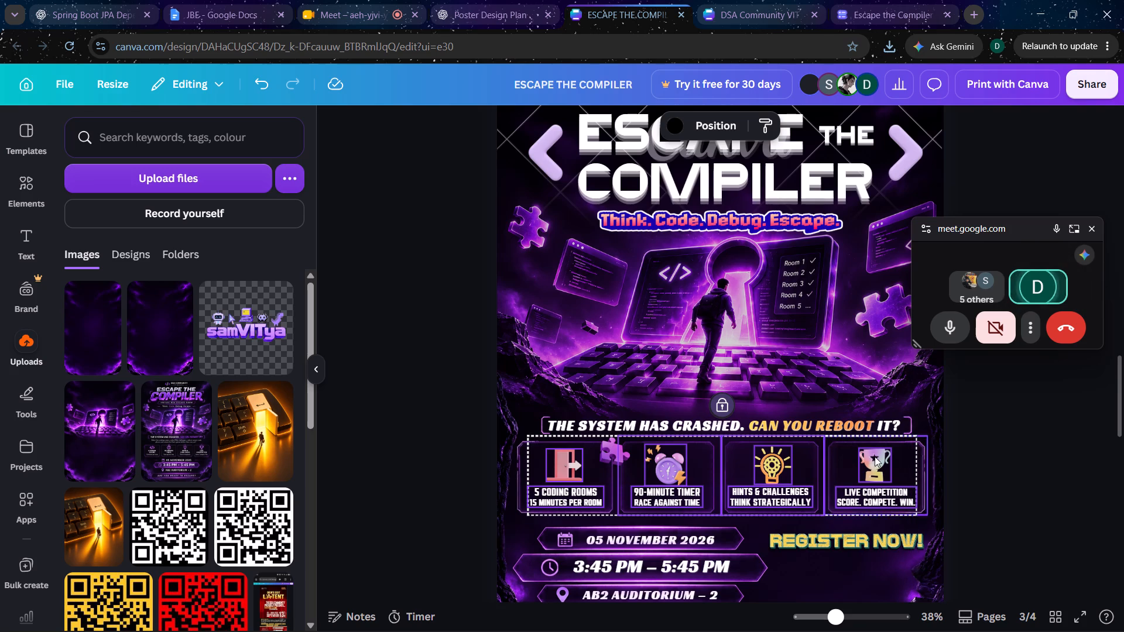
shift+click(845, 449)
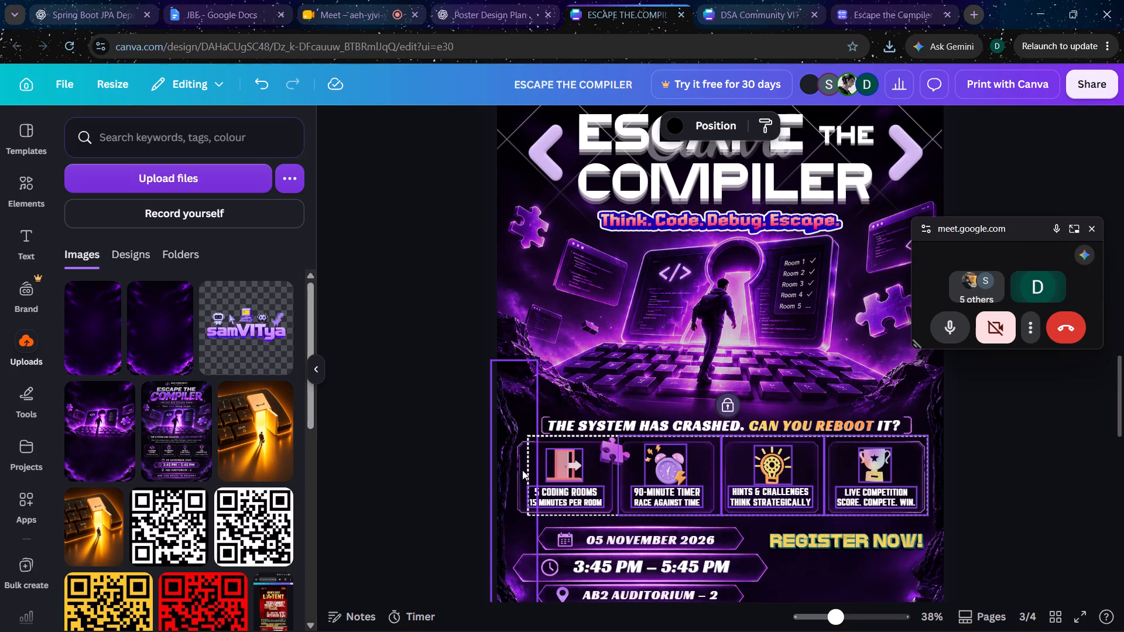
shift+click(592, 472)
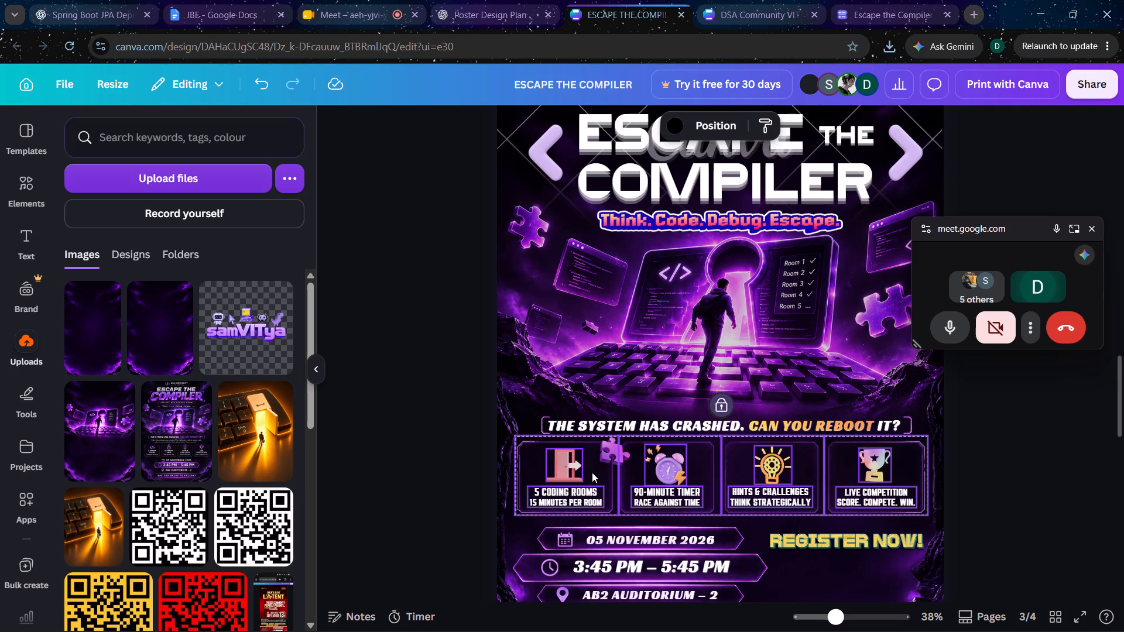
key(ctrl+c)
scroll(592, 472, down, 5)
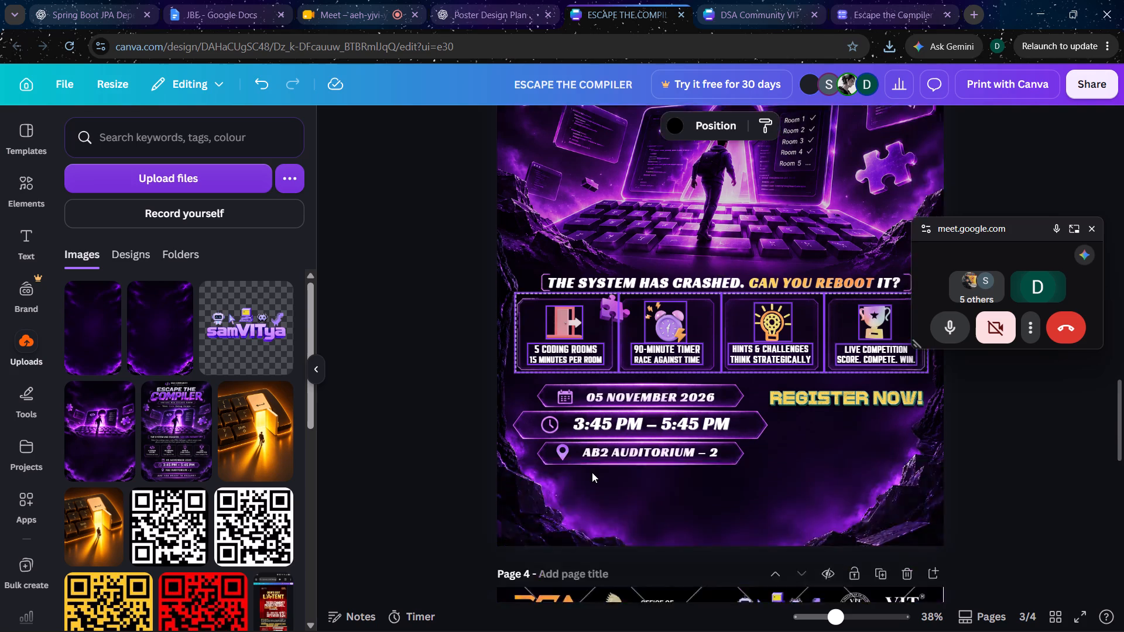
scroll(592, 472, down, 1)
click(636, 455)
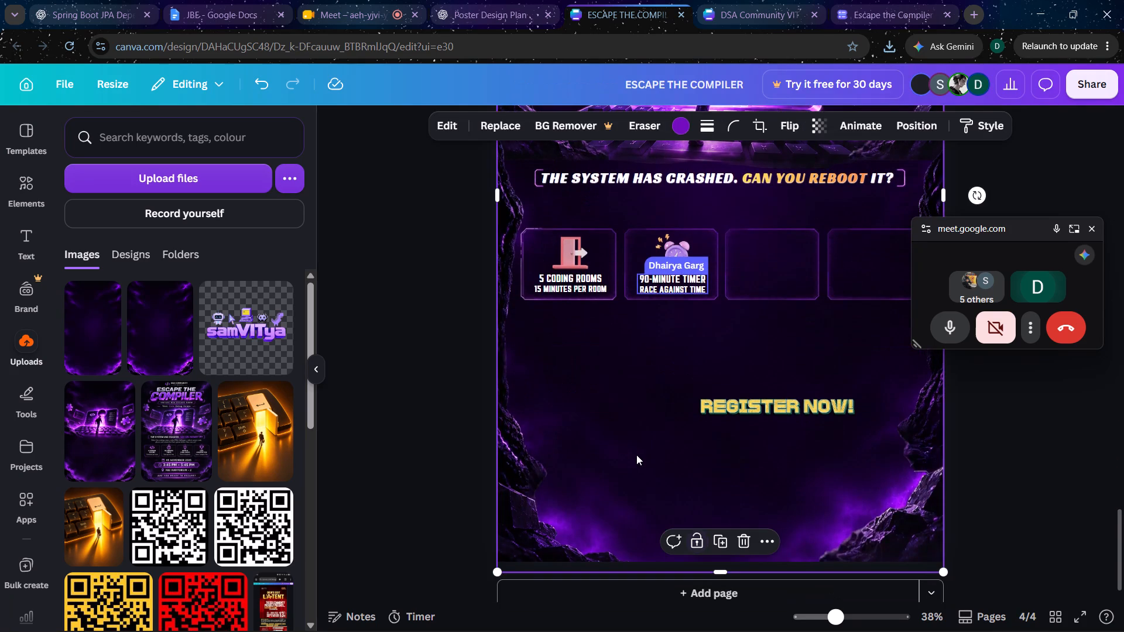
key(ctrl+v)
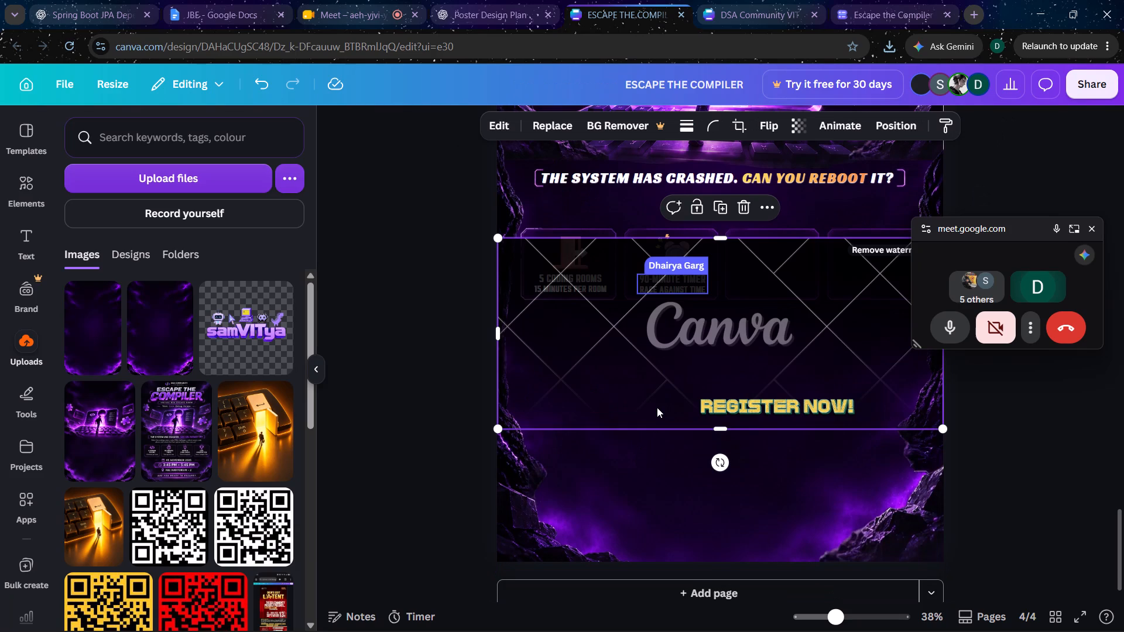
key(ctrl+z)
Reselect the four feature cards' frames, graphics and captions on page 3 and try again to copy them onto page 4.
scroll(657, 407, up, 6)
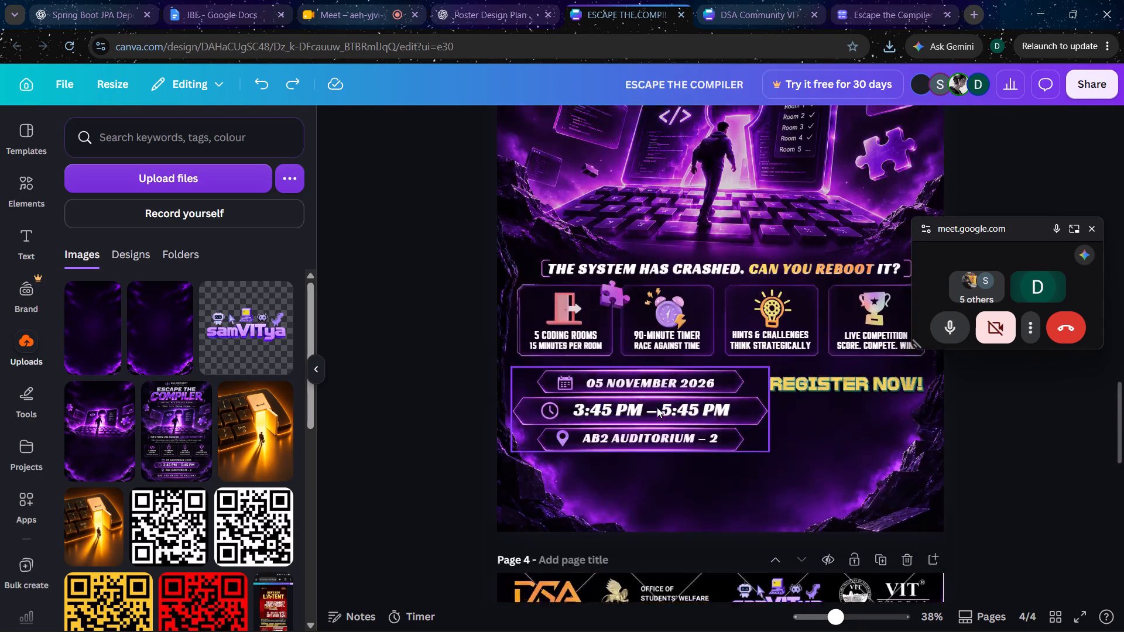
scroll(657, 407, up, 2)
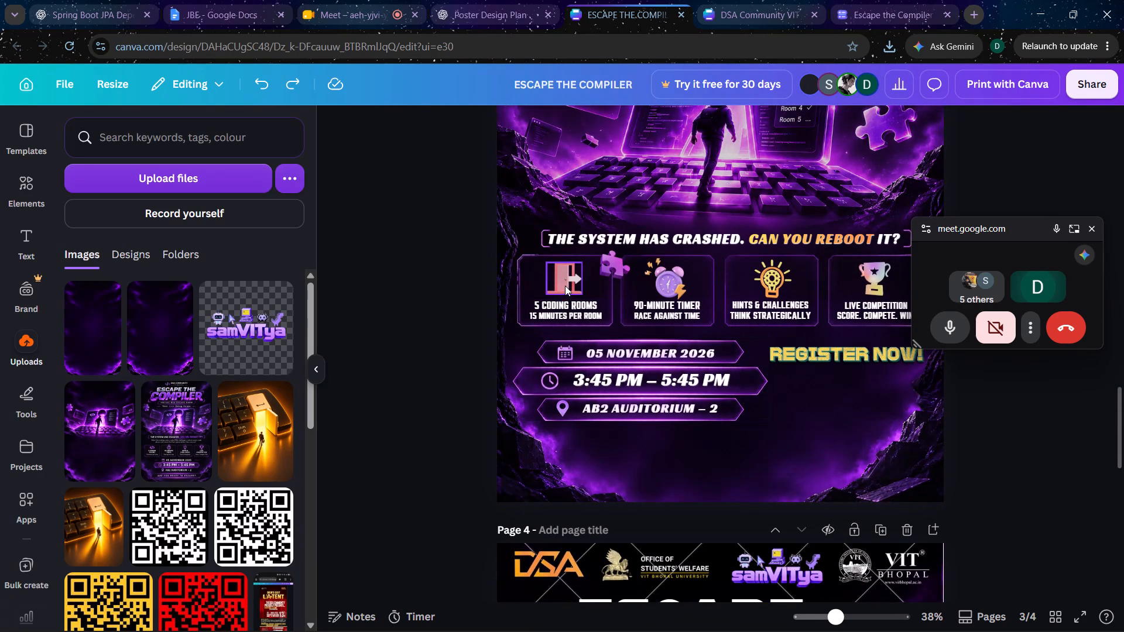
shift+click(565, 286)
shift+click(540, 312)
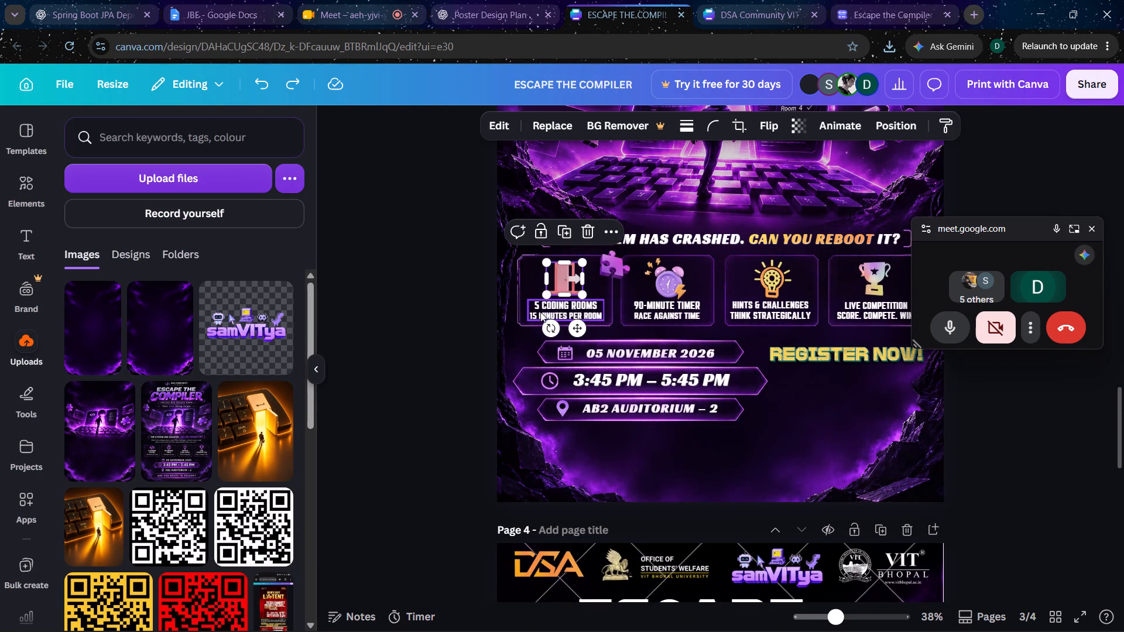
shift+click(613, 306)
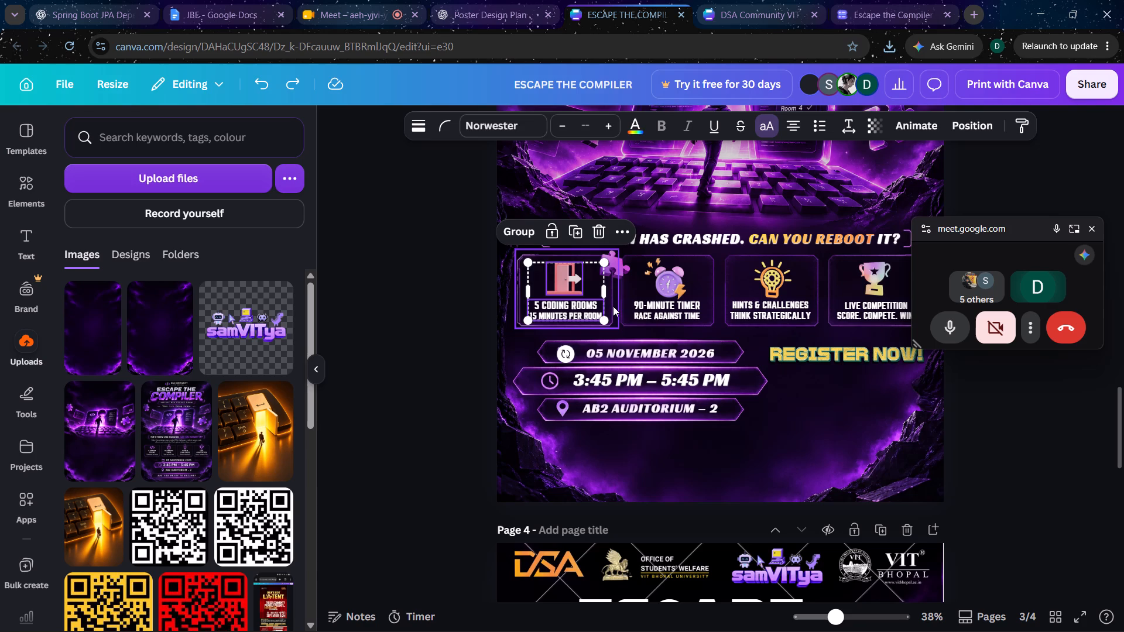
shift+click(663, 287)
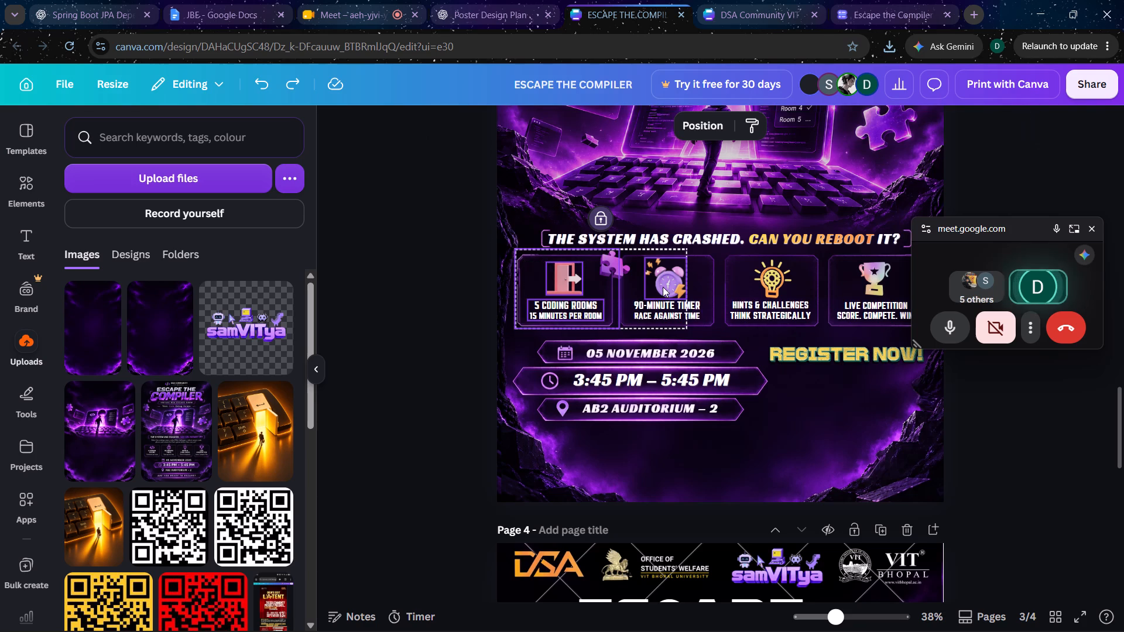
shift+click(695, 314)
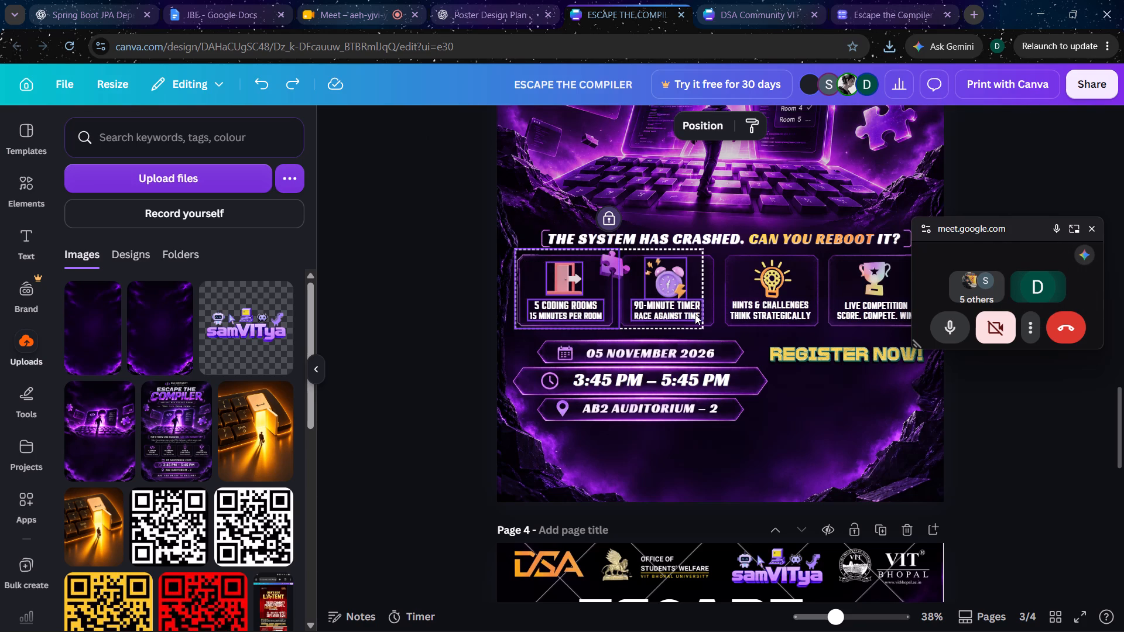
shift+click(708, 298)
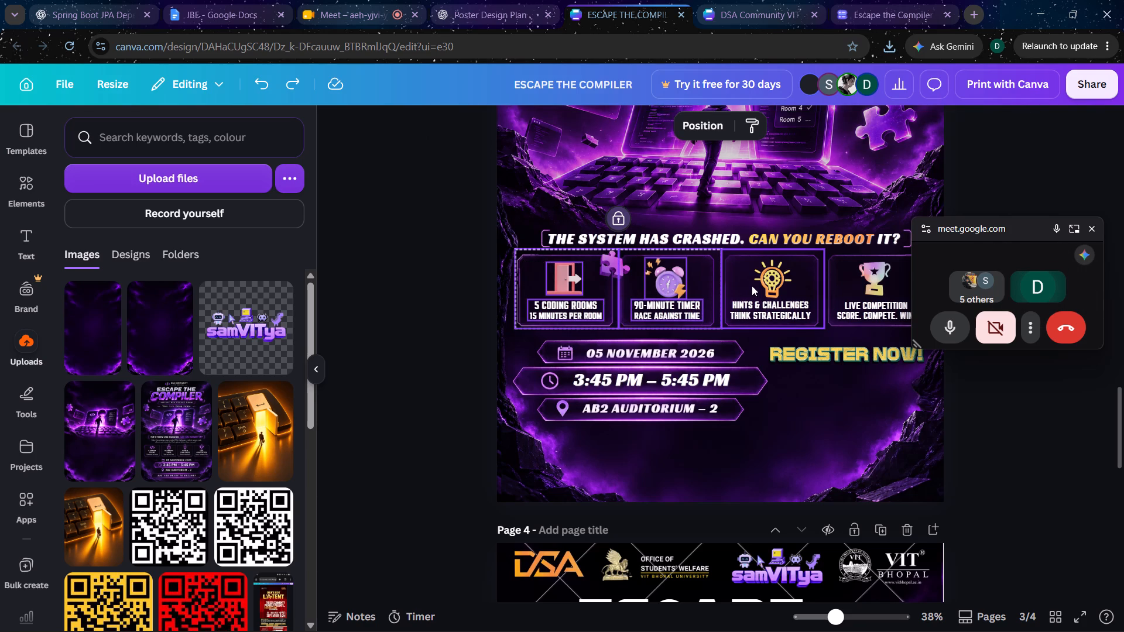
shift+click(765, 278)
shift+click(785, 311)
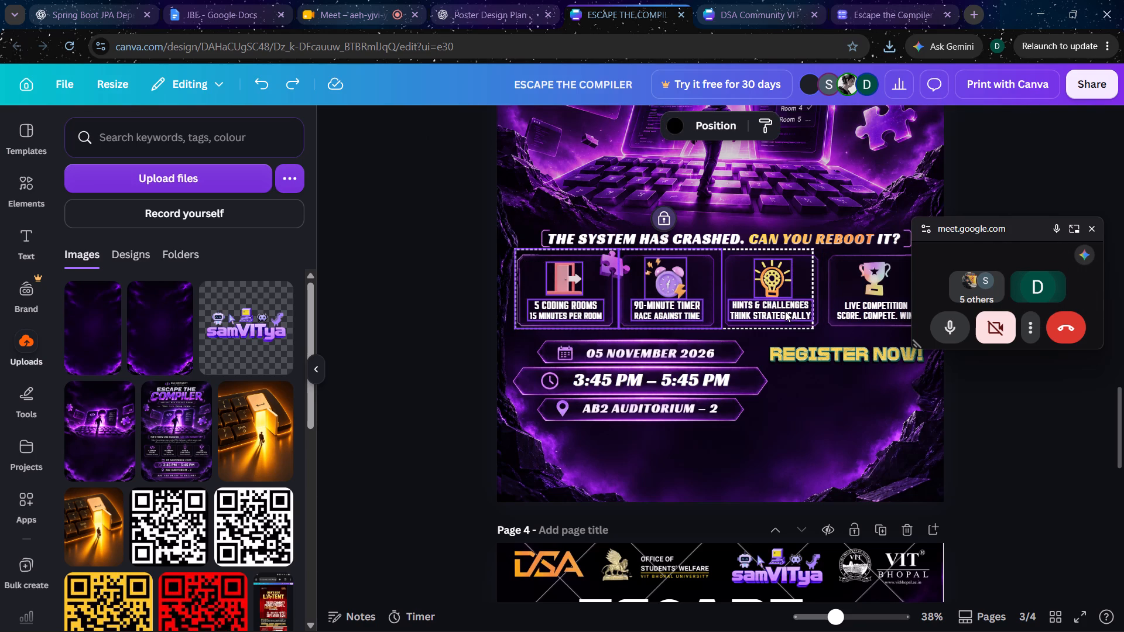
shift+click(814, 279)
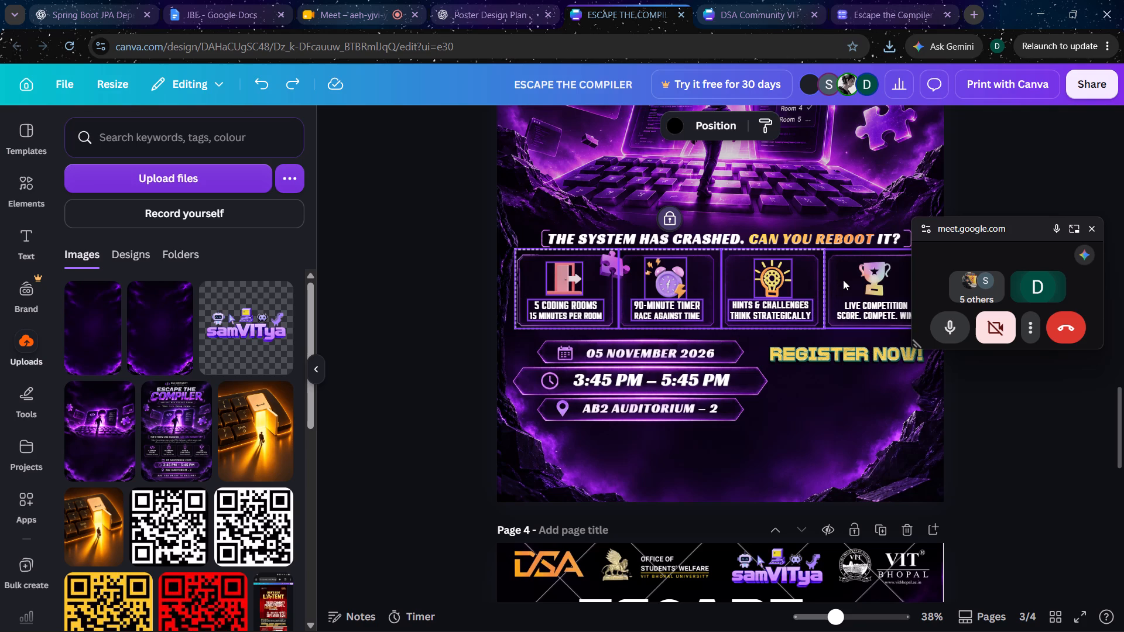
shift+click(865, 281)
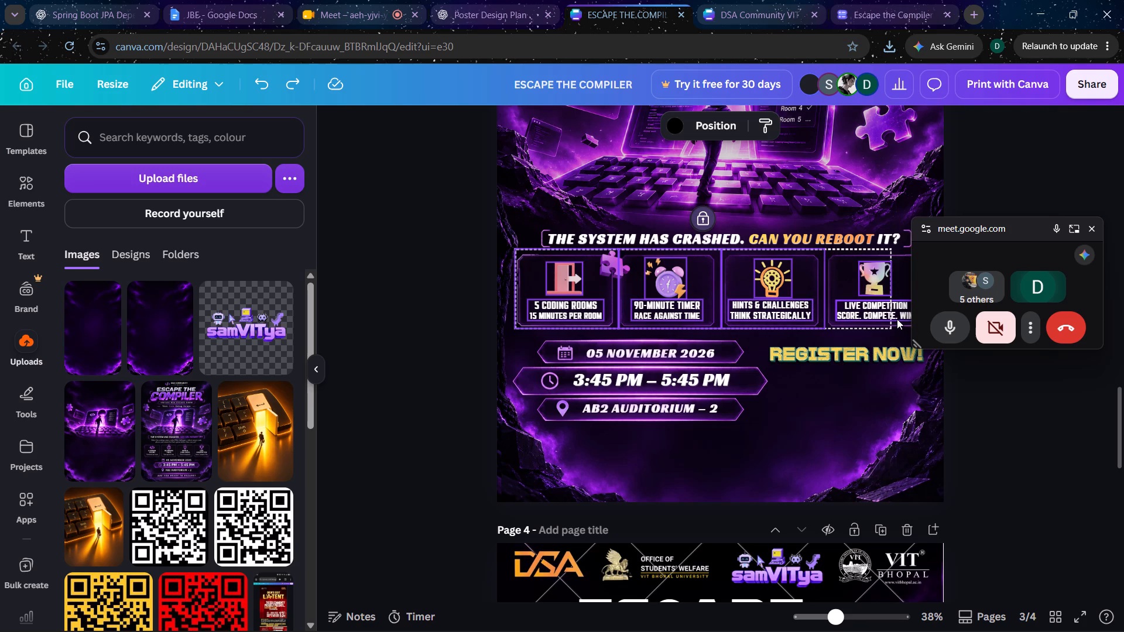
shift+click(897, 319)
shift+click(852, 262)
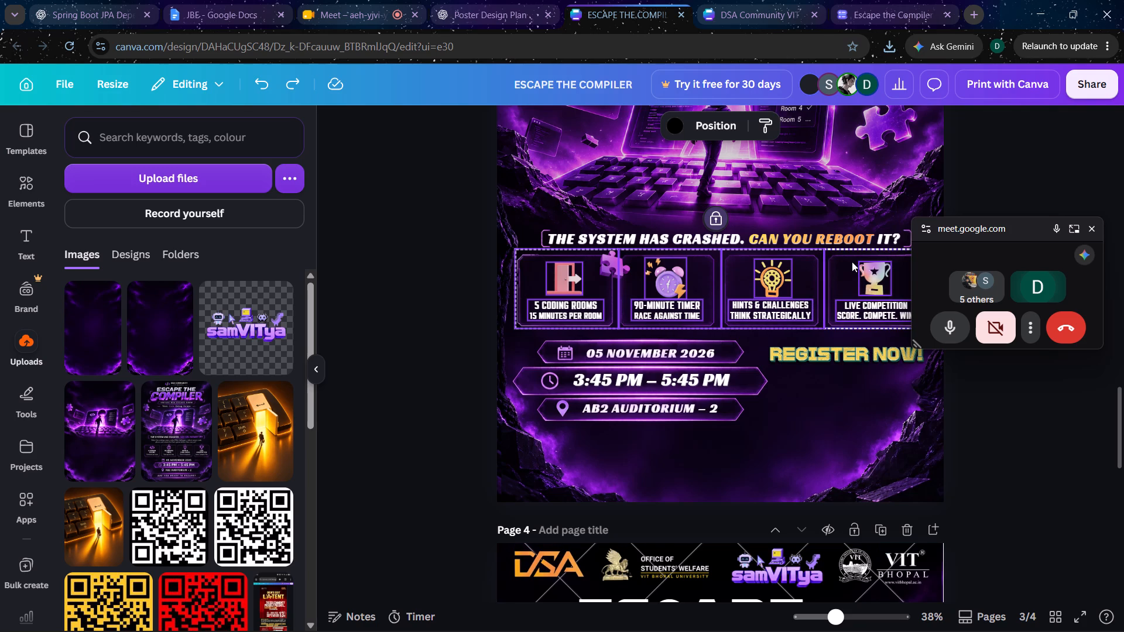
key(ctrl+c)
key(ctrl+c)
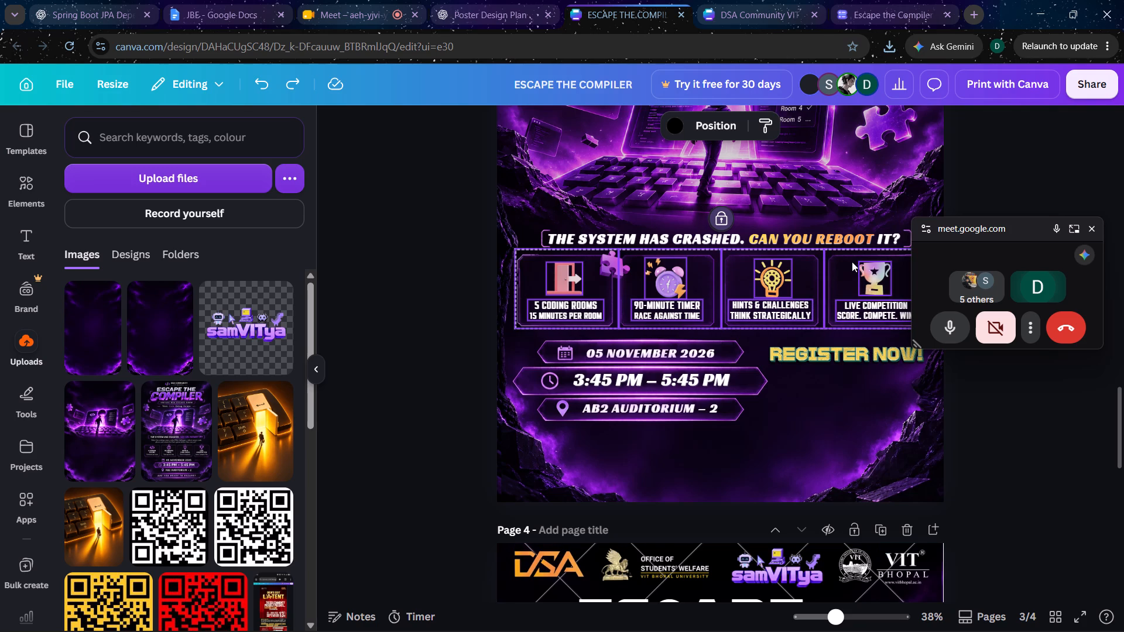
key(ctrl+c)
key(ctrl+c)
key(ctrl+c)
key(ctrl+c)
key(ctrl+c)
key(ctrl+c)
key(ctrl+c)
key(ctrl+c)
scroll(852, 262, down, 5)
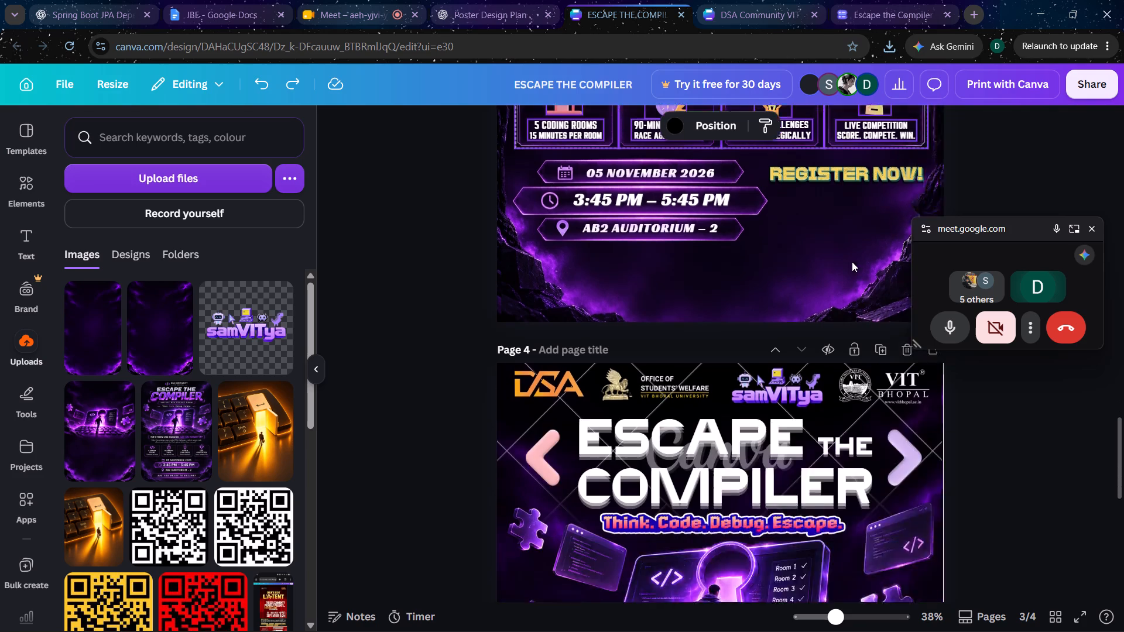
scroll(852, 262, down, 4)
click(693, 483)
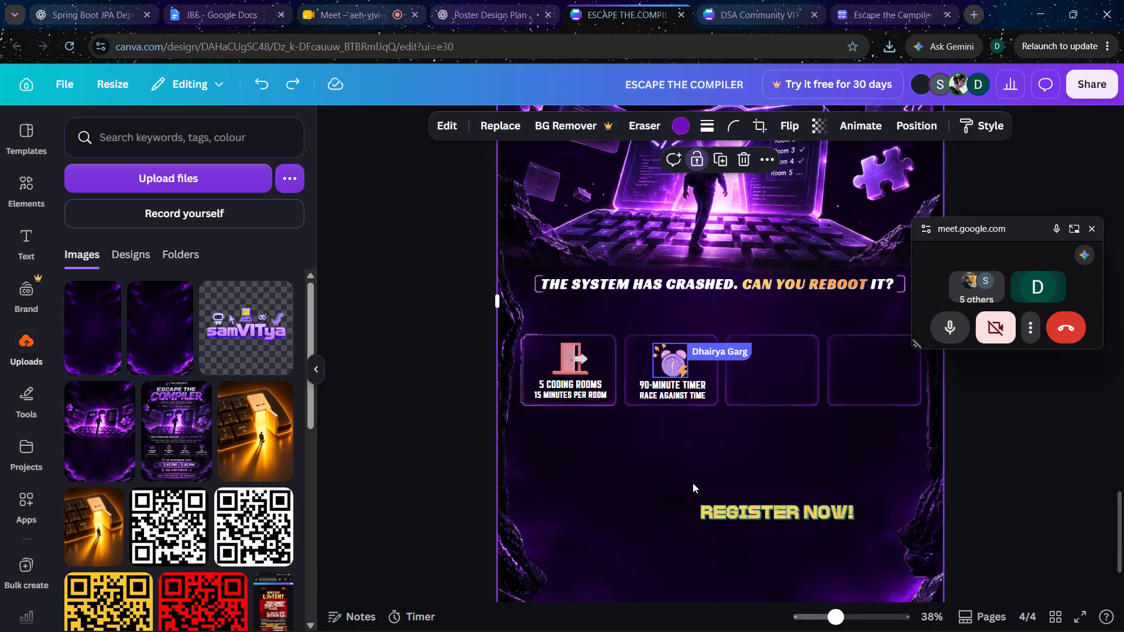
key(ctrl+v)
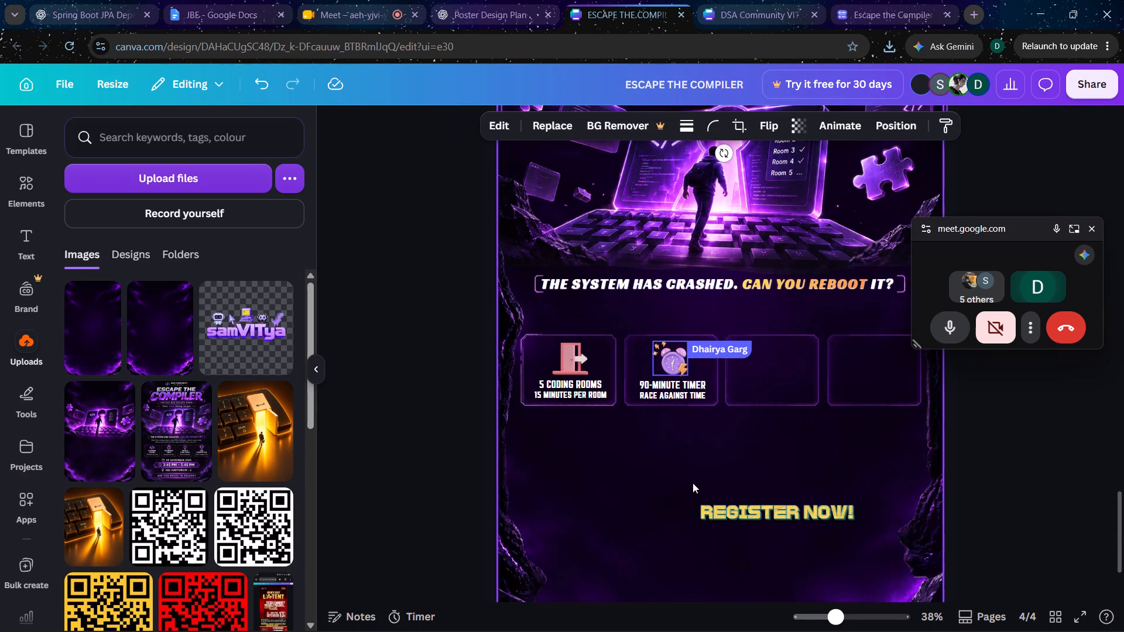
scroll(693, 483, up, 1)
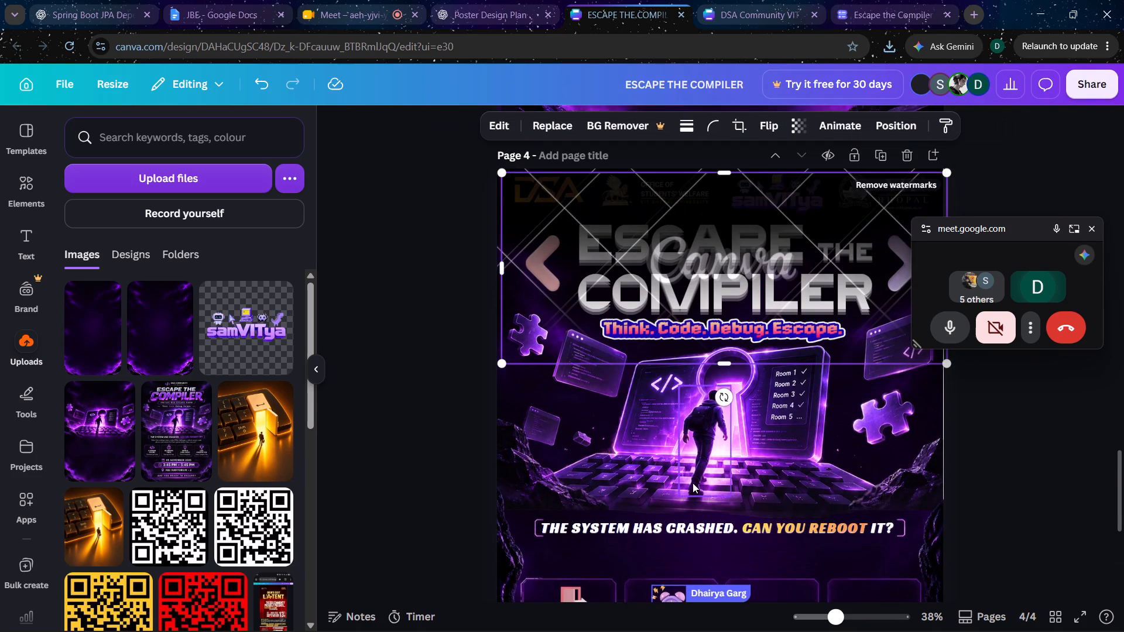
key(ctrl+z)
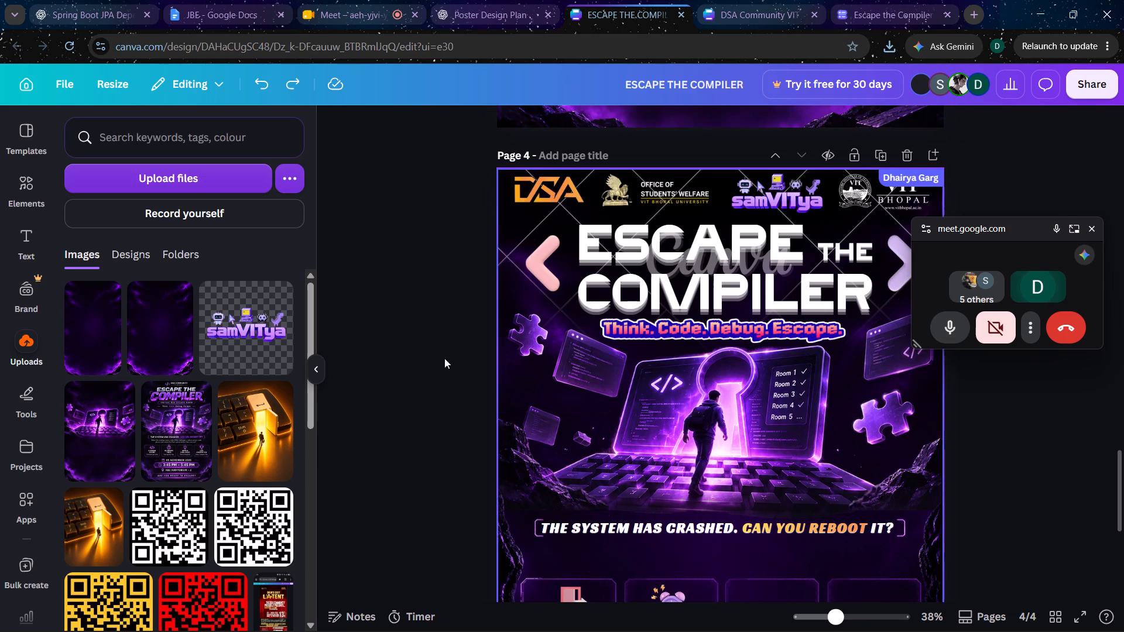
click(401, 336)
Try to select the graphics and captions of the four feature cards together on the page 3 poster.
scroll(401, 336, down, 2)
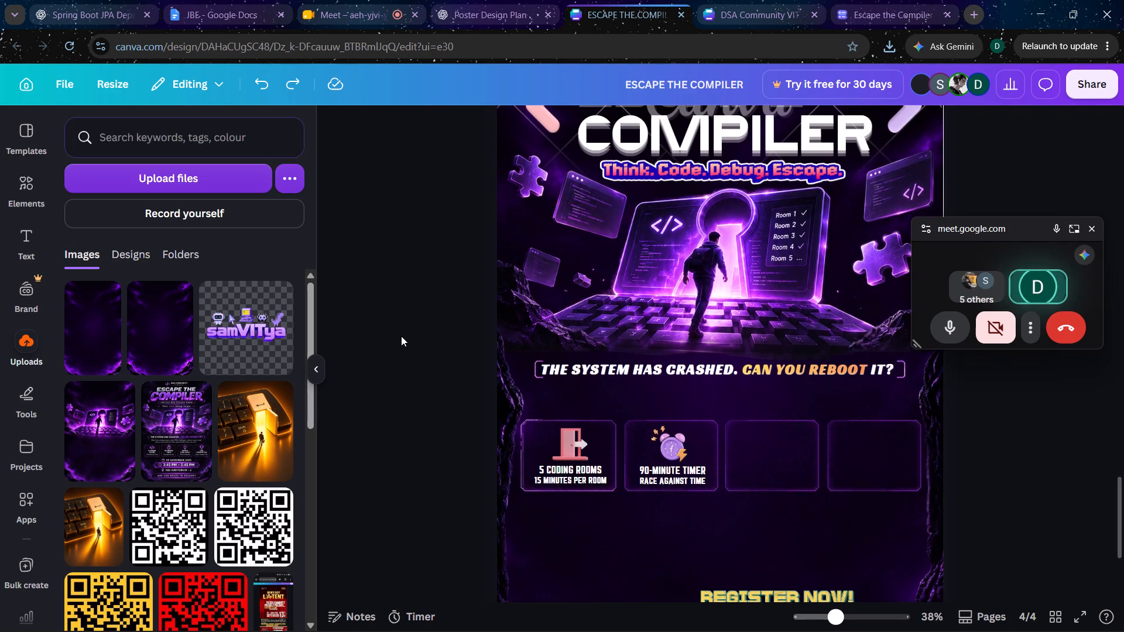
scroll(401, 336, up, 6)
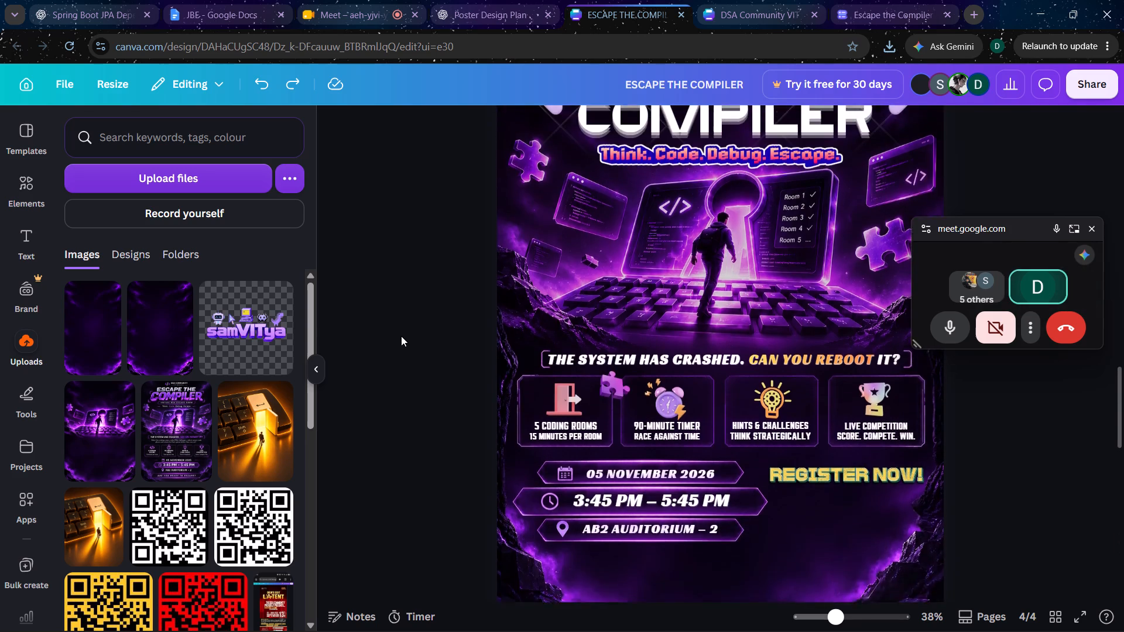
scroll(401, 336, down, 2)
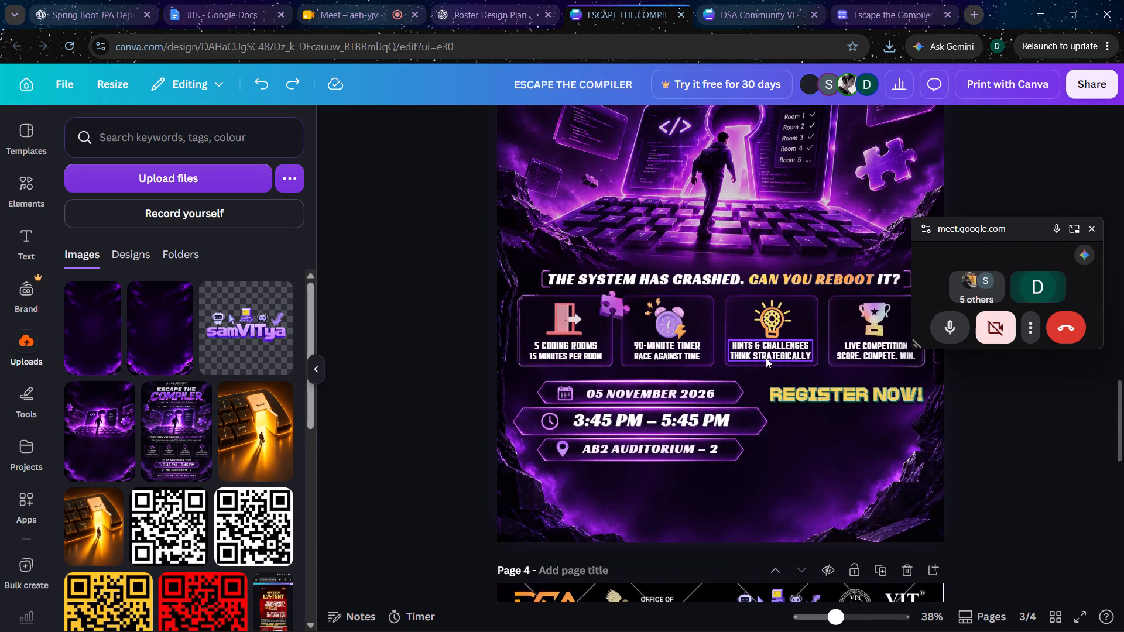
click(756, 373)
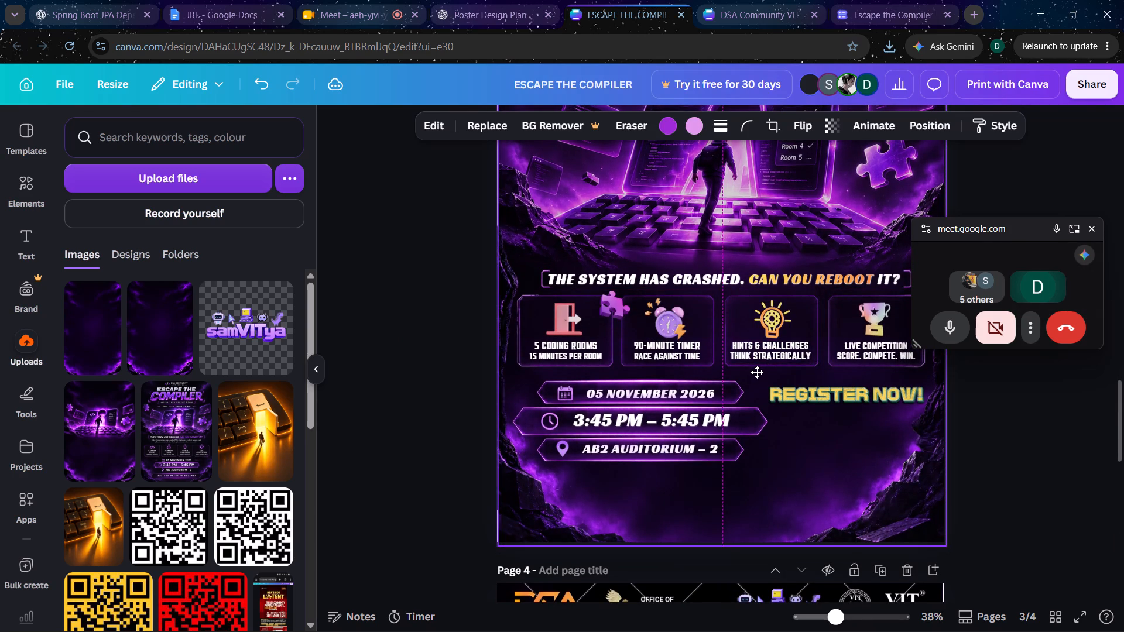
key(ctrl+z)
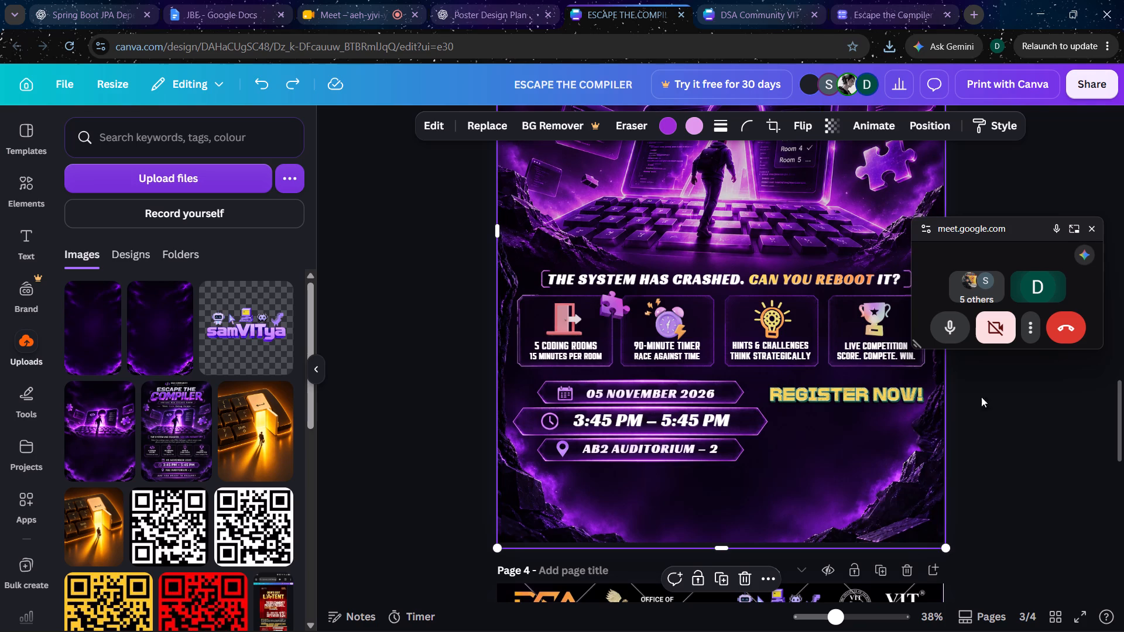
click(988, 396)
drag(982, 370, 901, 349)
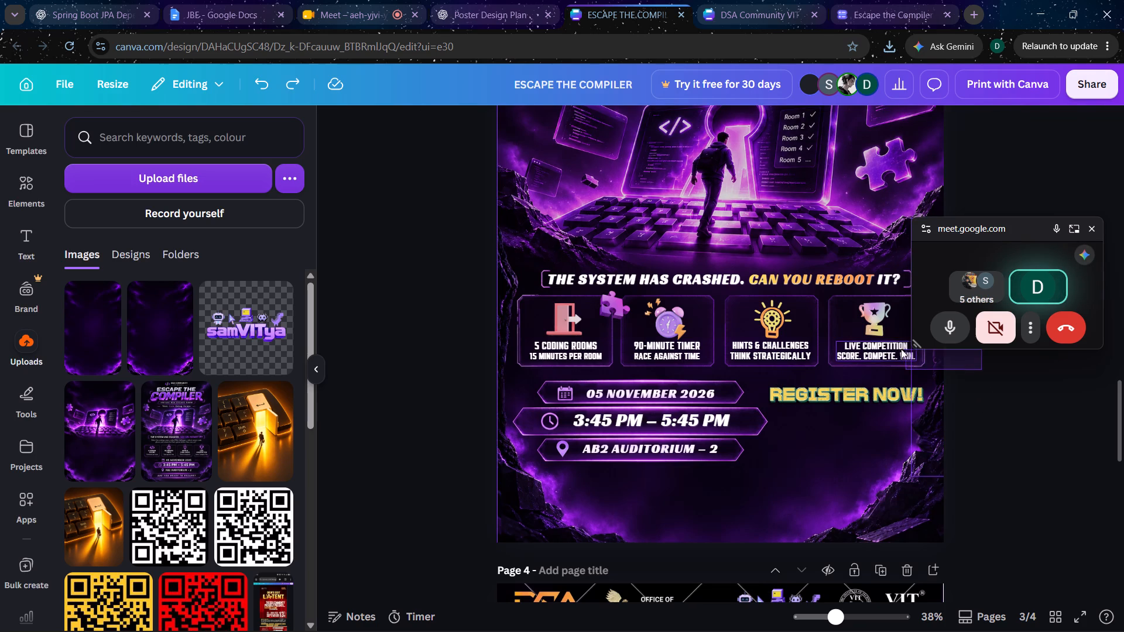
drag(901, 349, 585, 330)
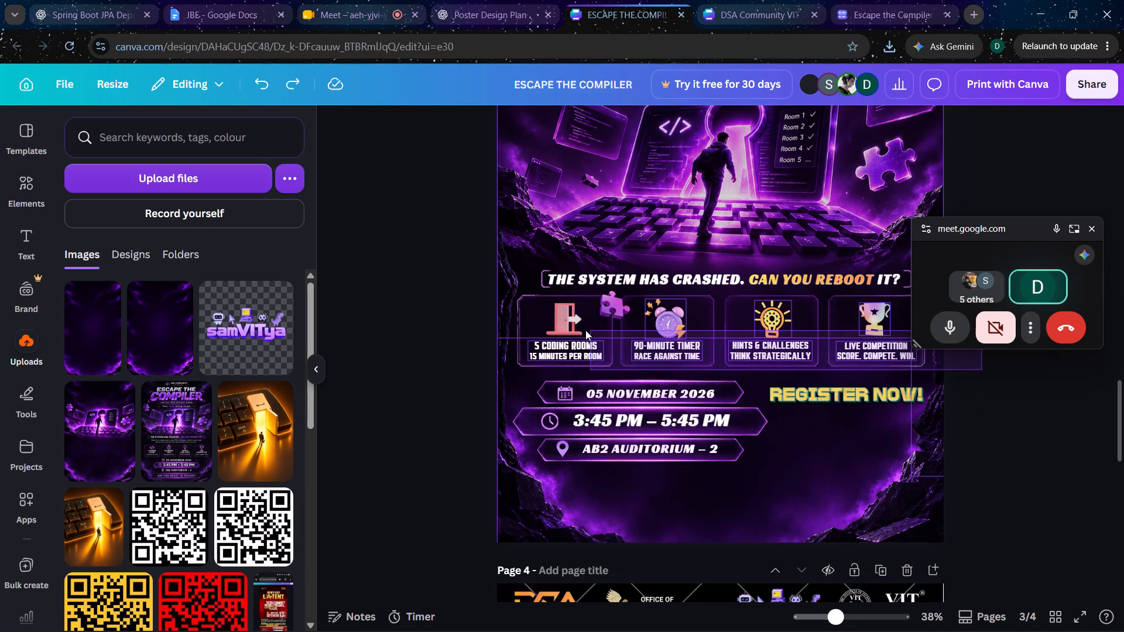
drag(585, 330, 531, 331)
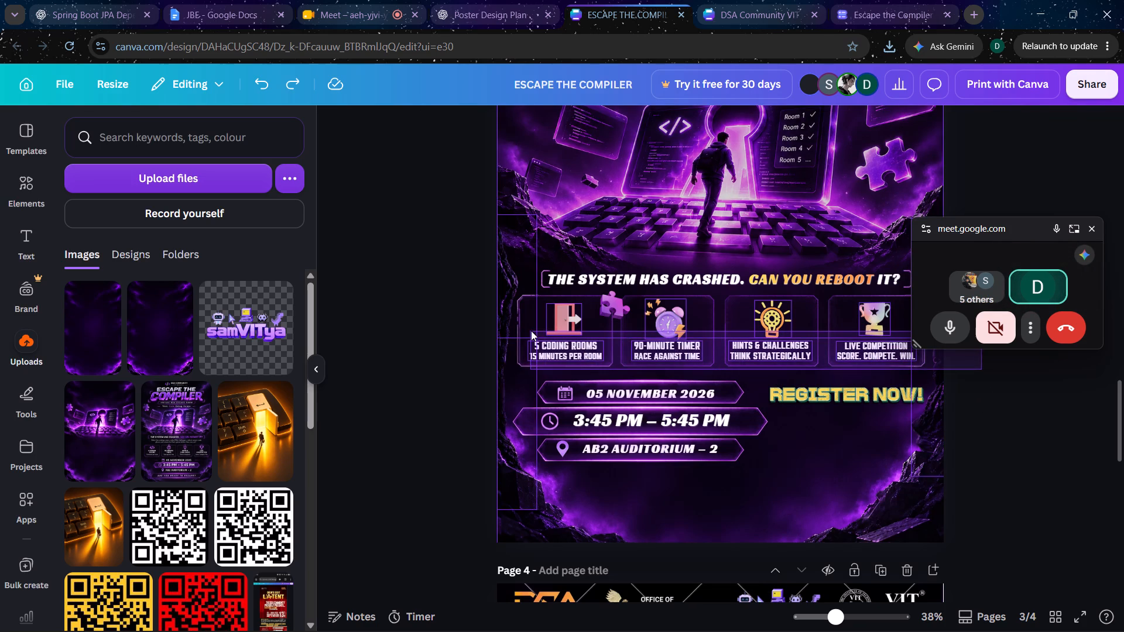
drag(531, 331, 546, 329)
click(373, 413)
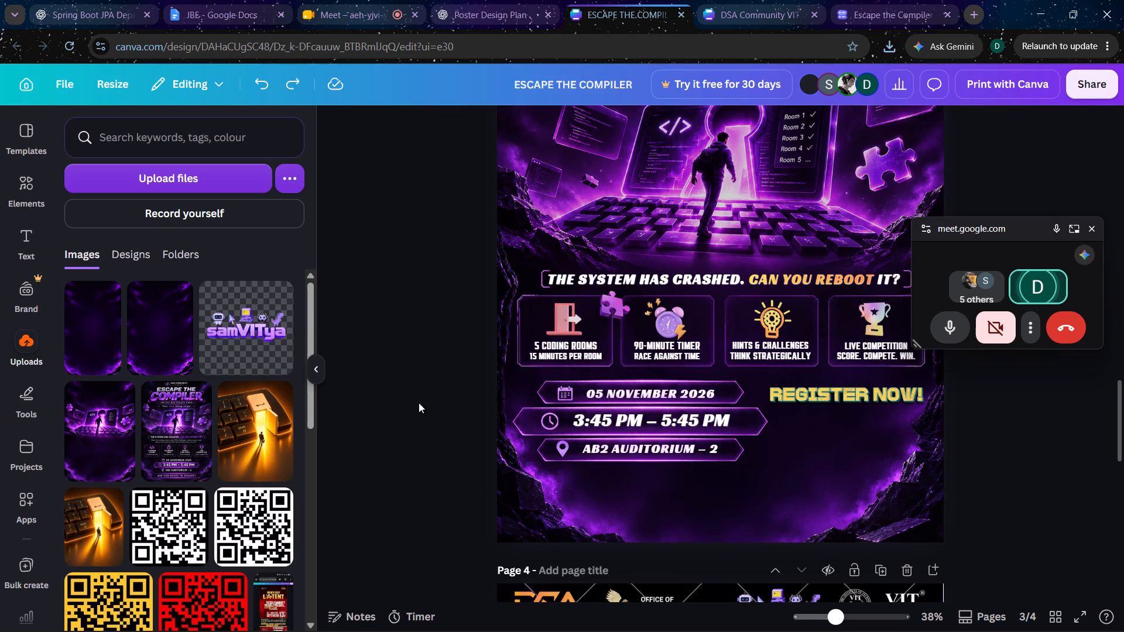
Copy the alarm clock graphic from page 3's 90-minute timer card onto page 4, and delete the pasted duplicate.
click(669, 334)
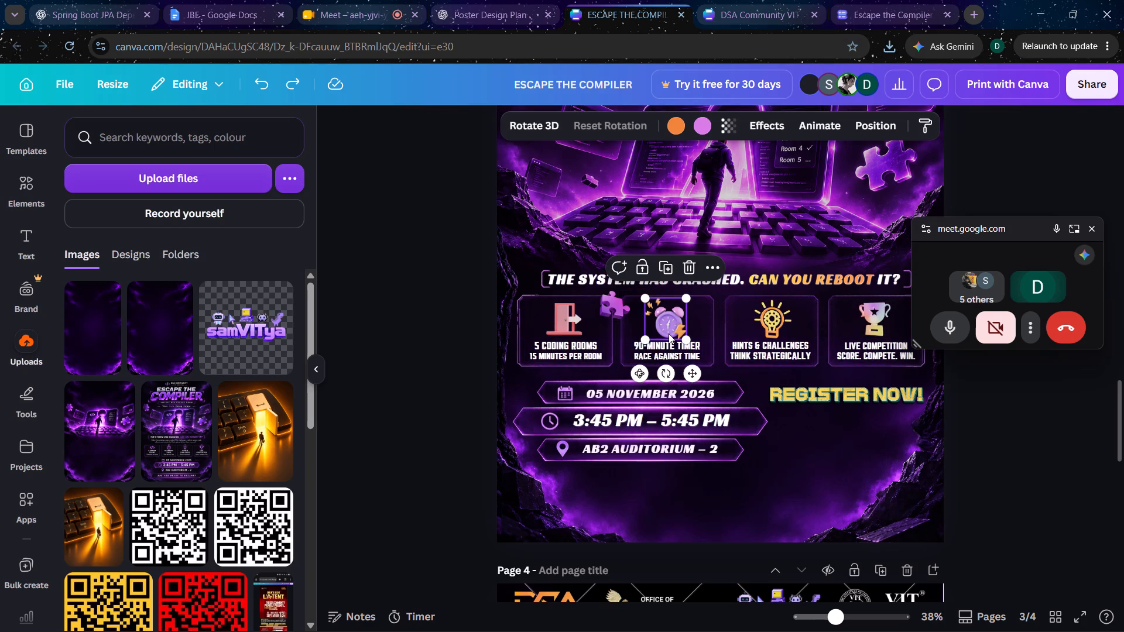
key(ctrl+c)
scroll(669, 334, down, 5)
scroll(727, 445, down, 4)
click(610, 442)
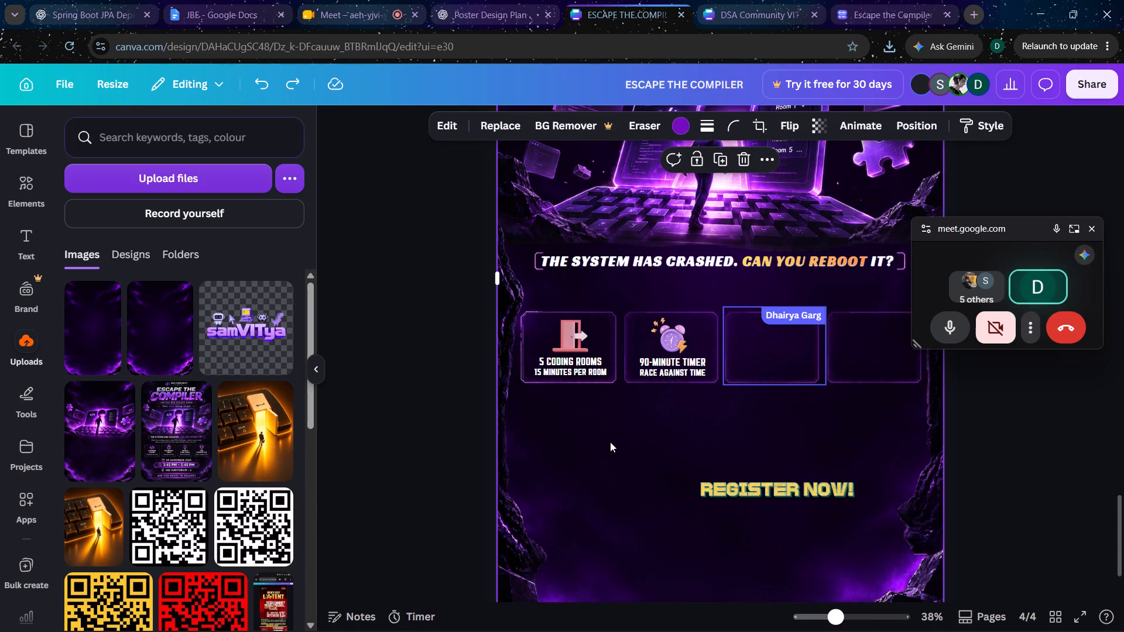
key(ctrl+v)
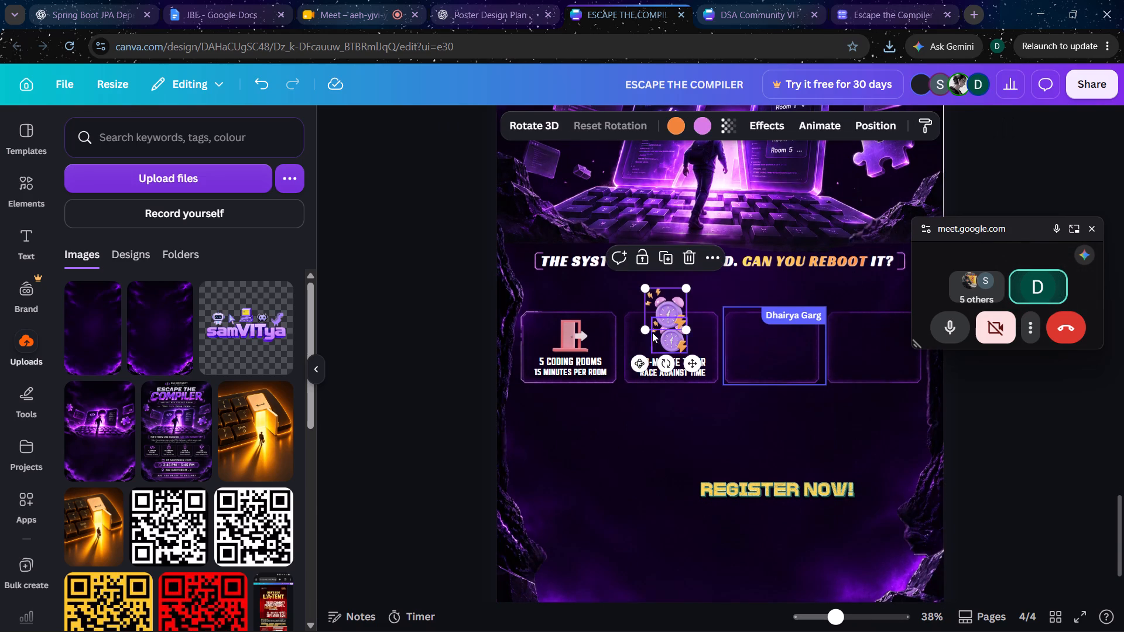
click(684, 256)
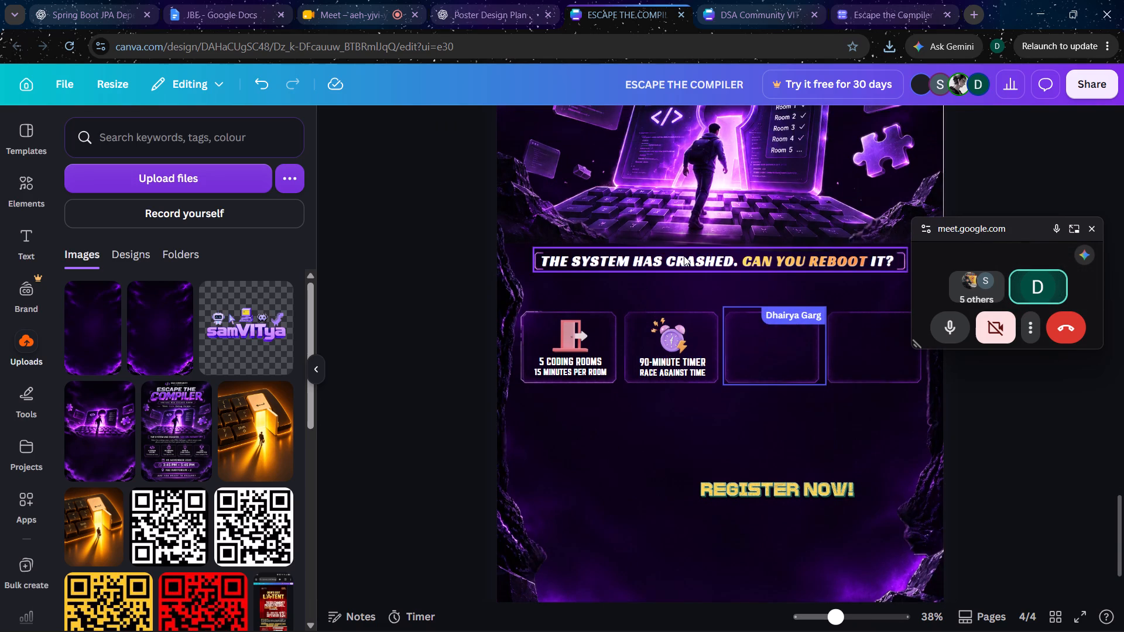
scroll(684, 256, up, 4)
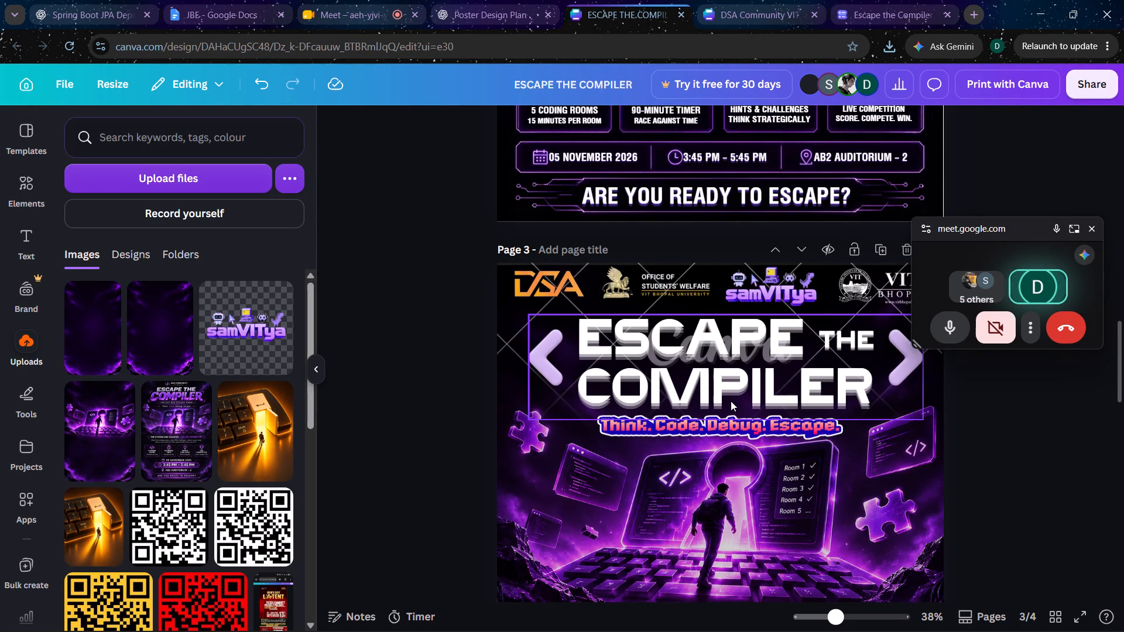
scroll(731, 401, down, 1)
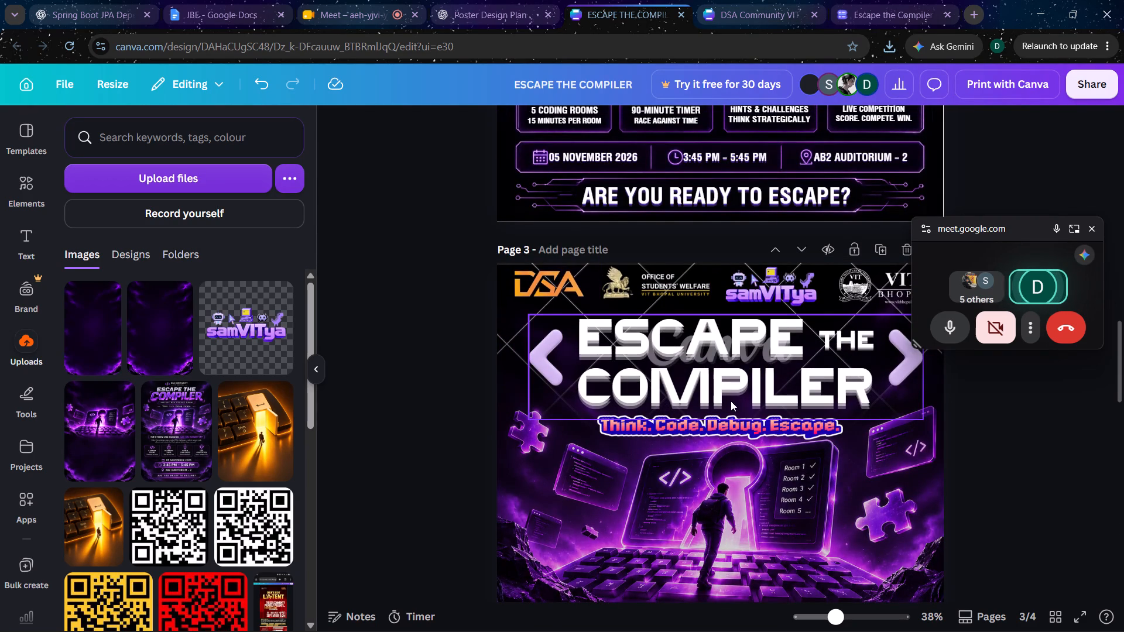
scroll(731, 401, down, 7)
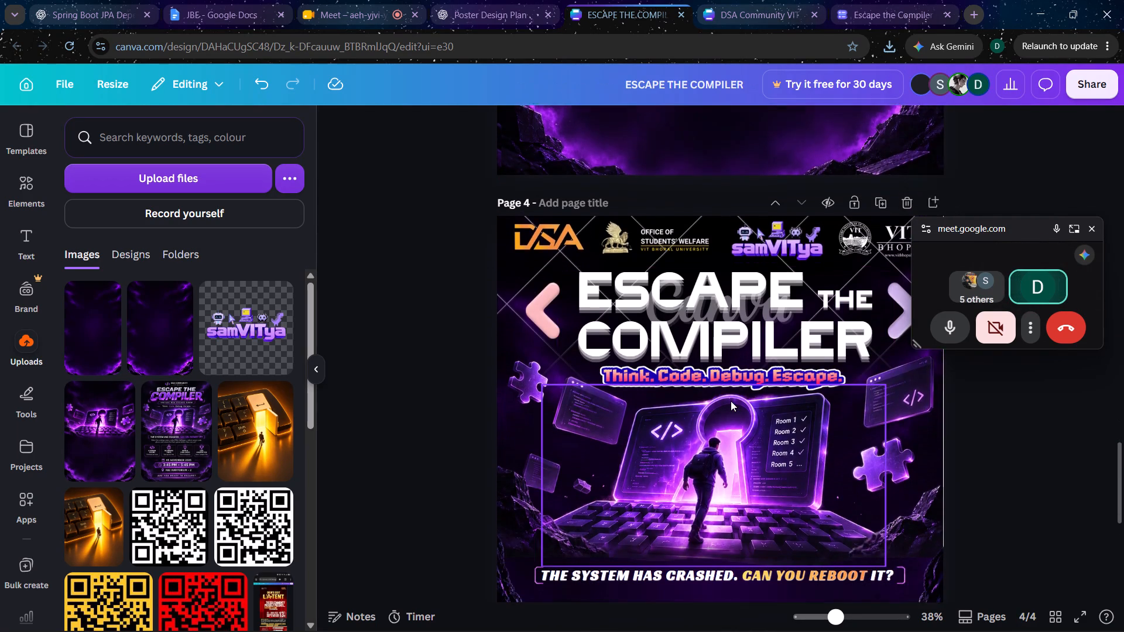
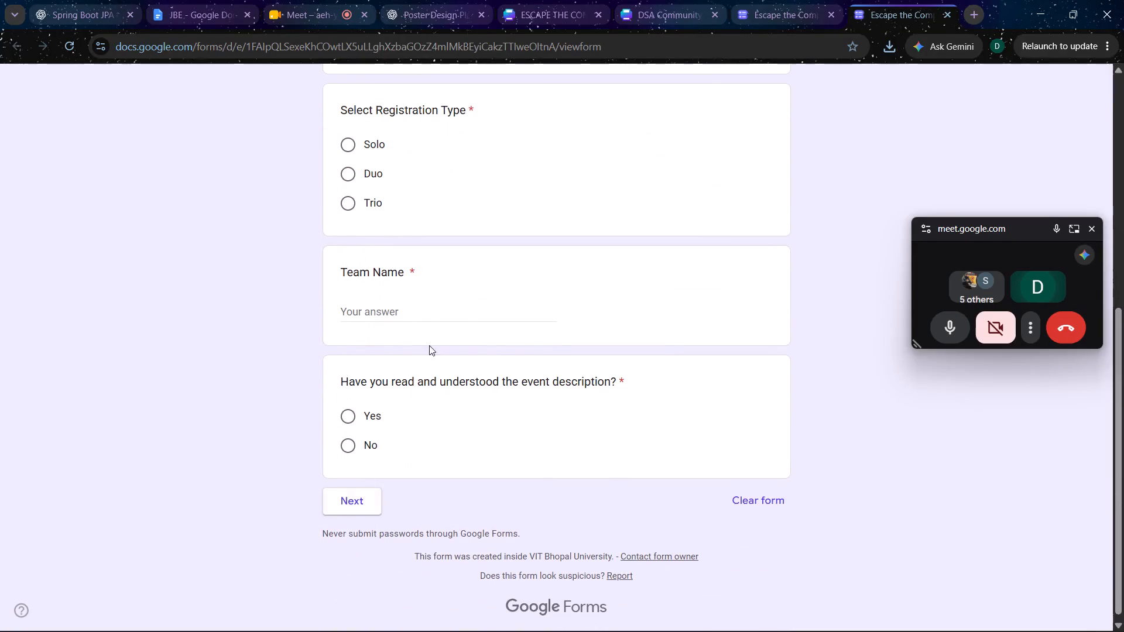
Fill the registration form's first page with Trio, team name mat, Yes for the description and email recording, and advance.
scroll(496, 256, up, 2)
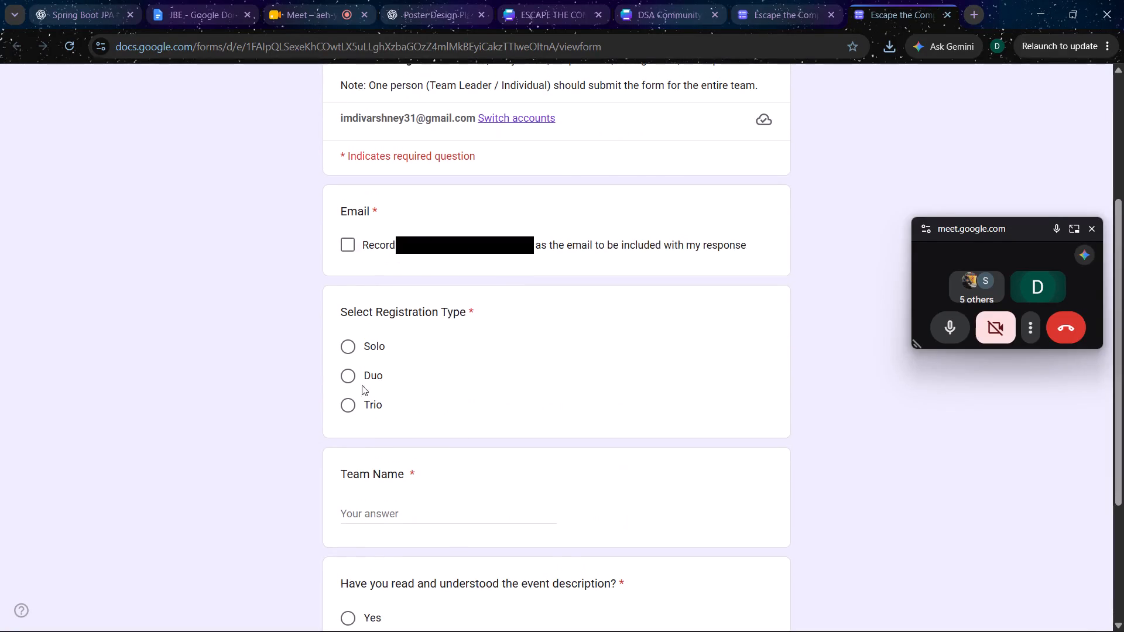
click(359, 406)
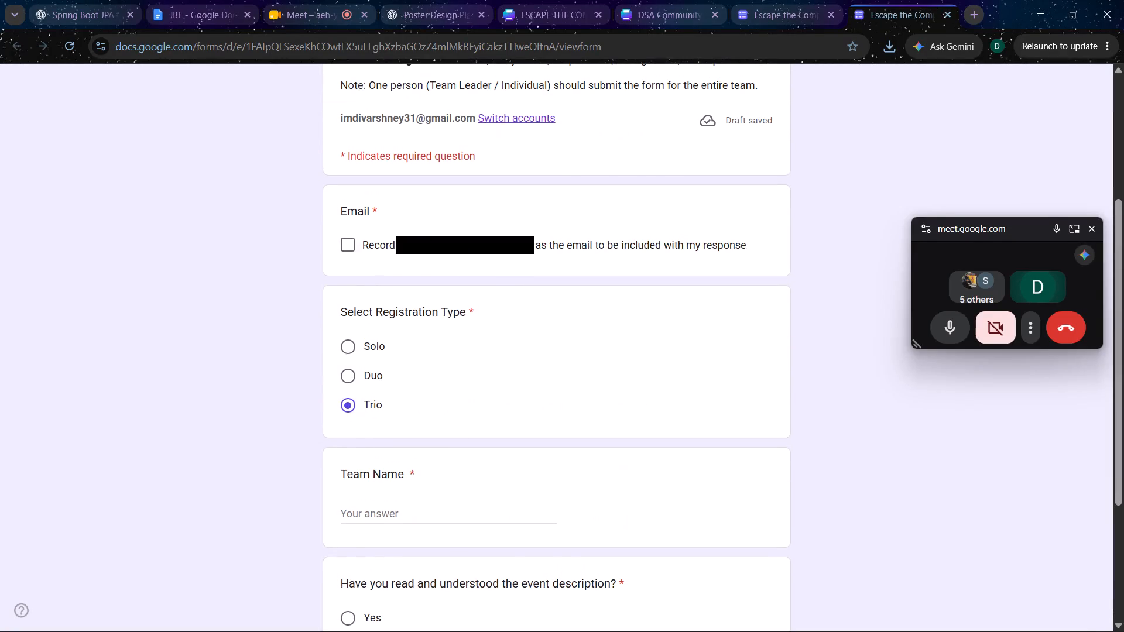
click(376, 509)
text(mat)
scroll(376, 509, down, 1)
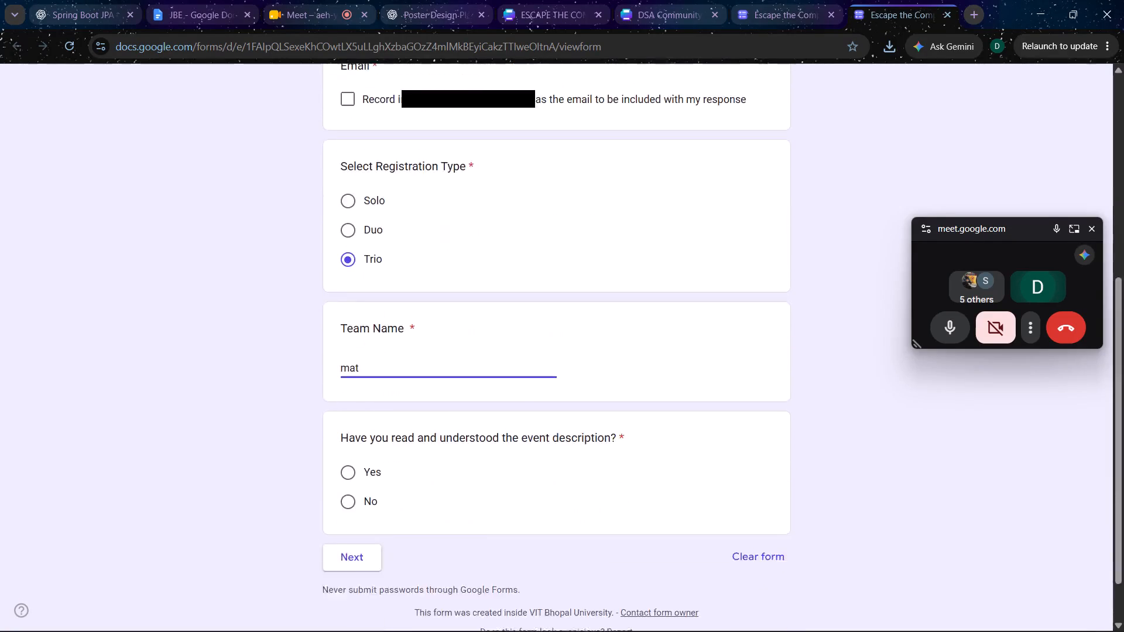
scroll(376, 509, down, 1)
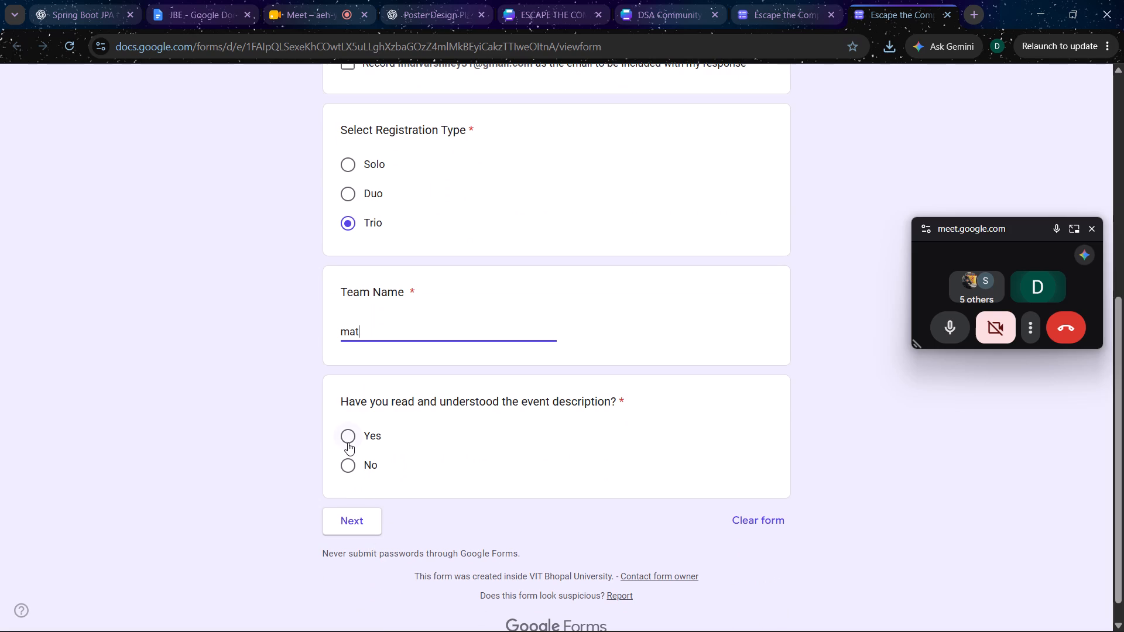
click(348, 442)
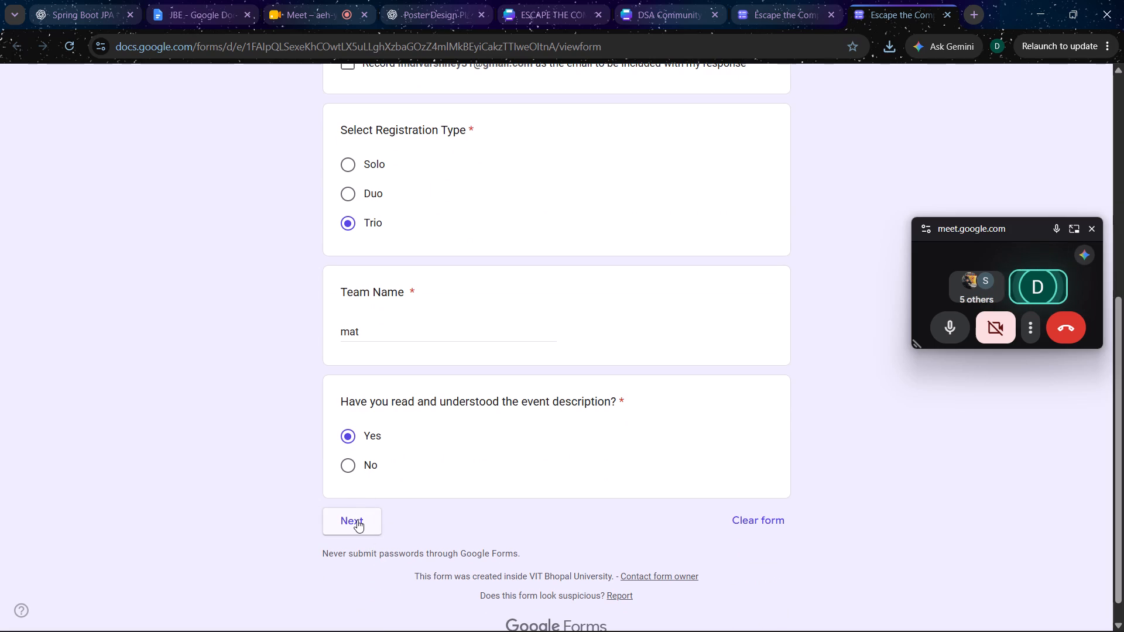
click(357, 520)
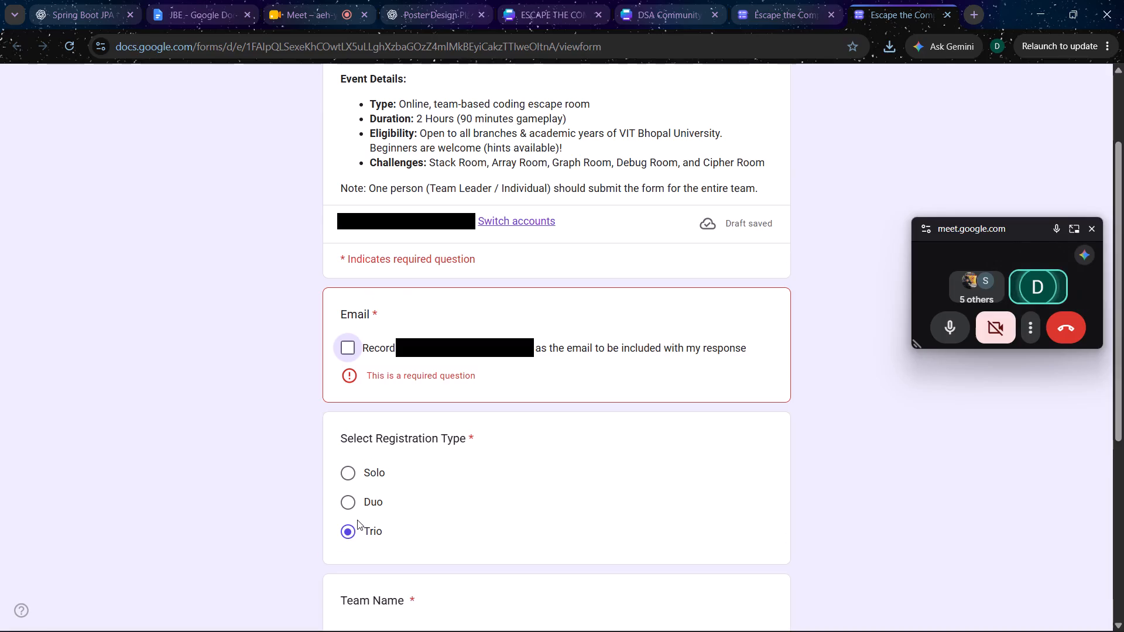
click(349, 353)
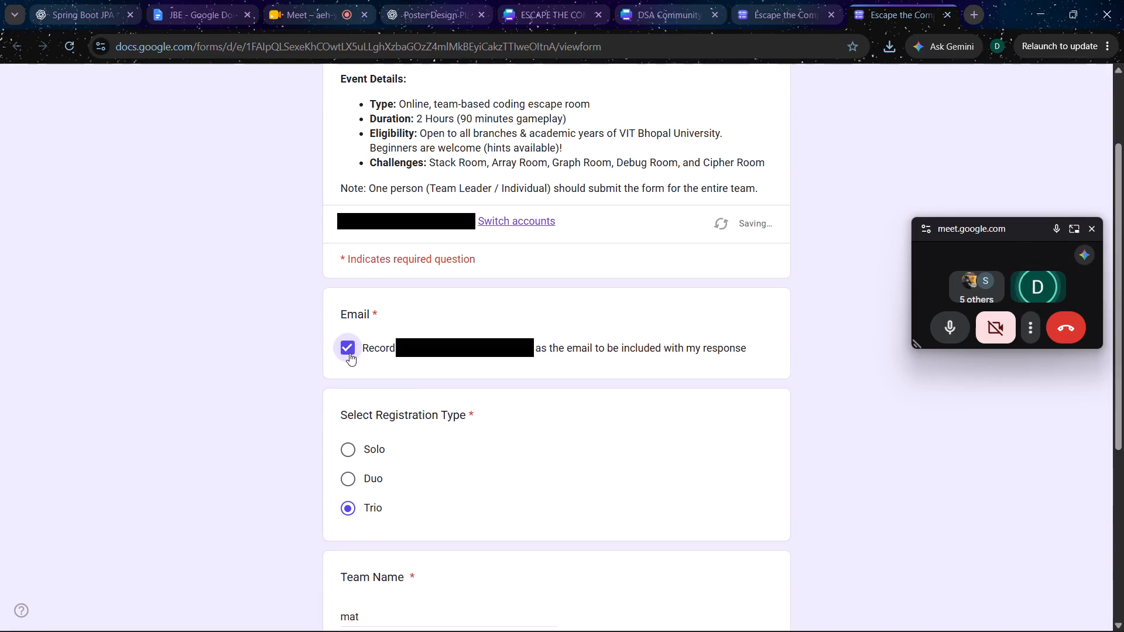
scroll(472, 406, down, 5)
click(364, 500)
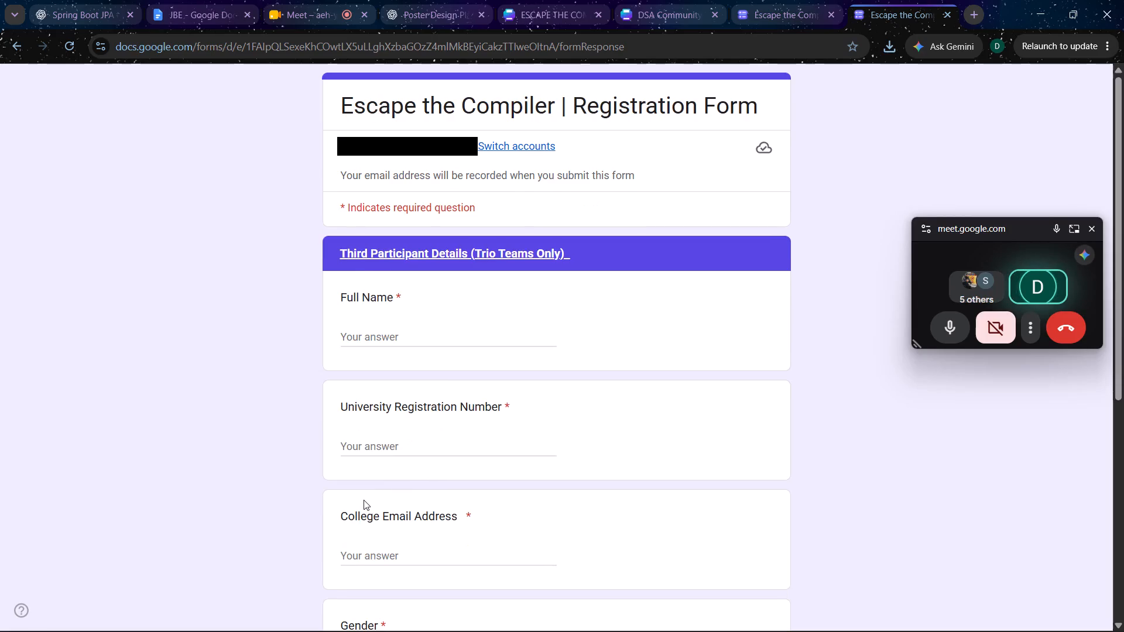
Choose Day Scholar as the current accommodation status in the Third Participant Details section.
scroll(364, 500, down, 5)
scroll(364, 500, up, 1)
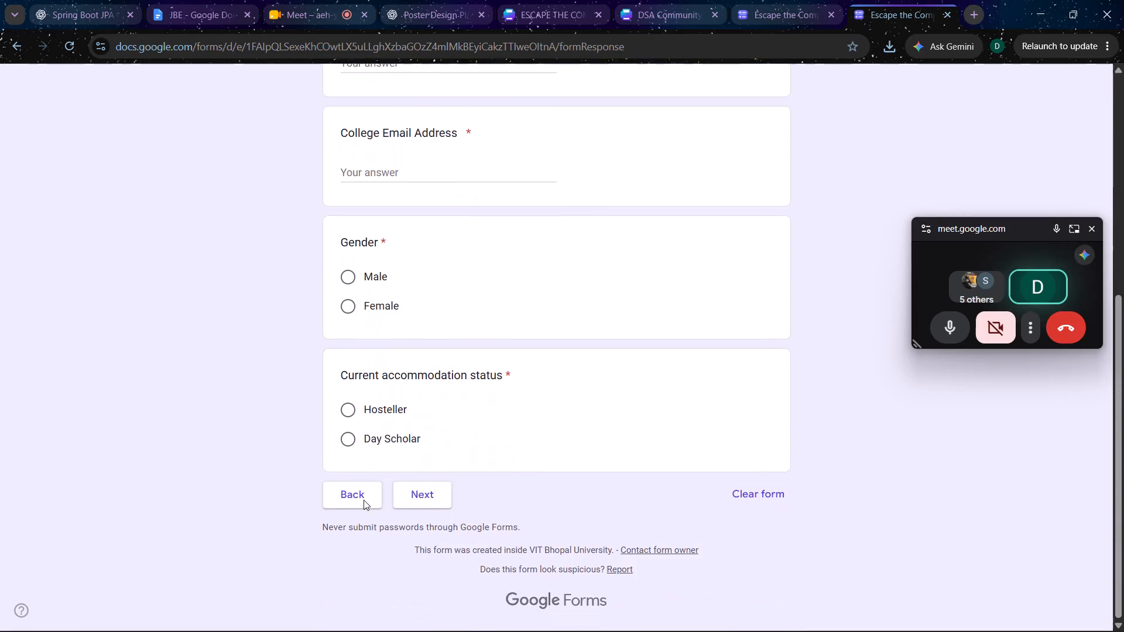
scroll(364, 500, up, 2)
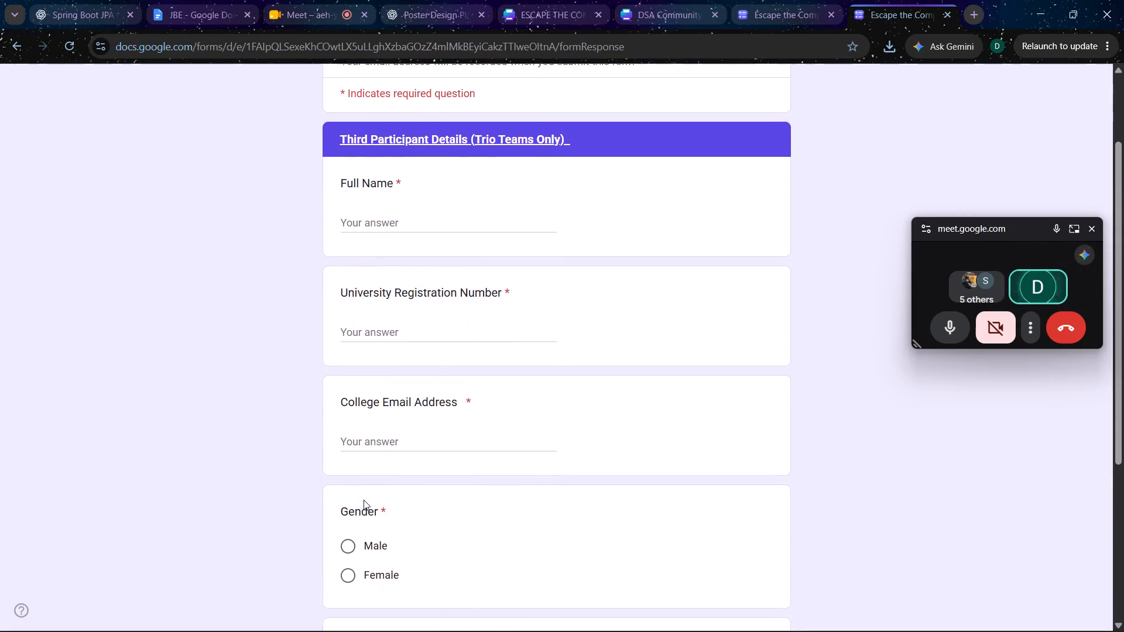
scroll(364, 500, up, 2)
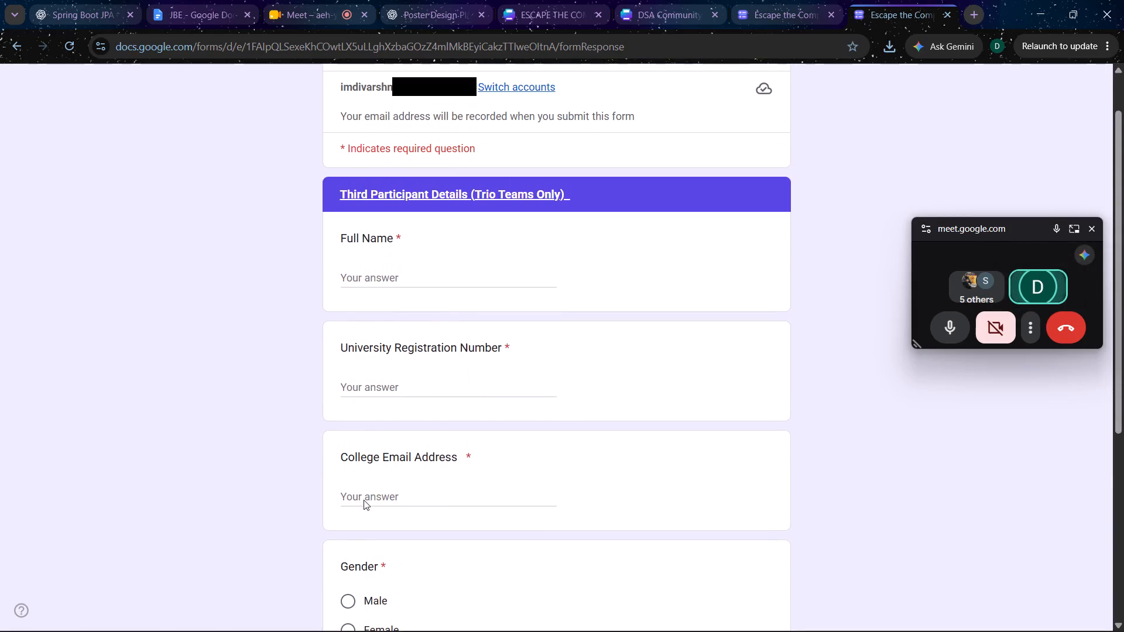
scroll(364, 500, down, 5)
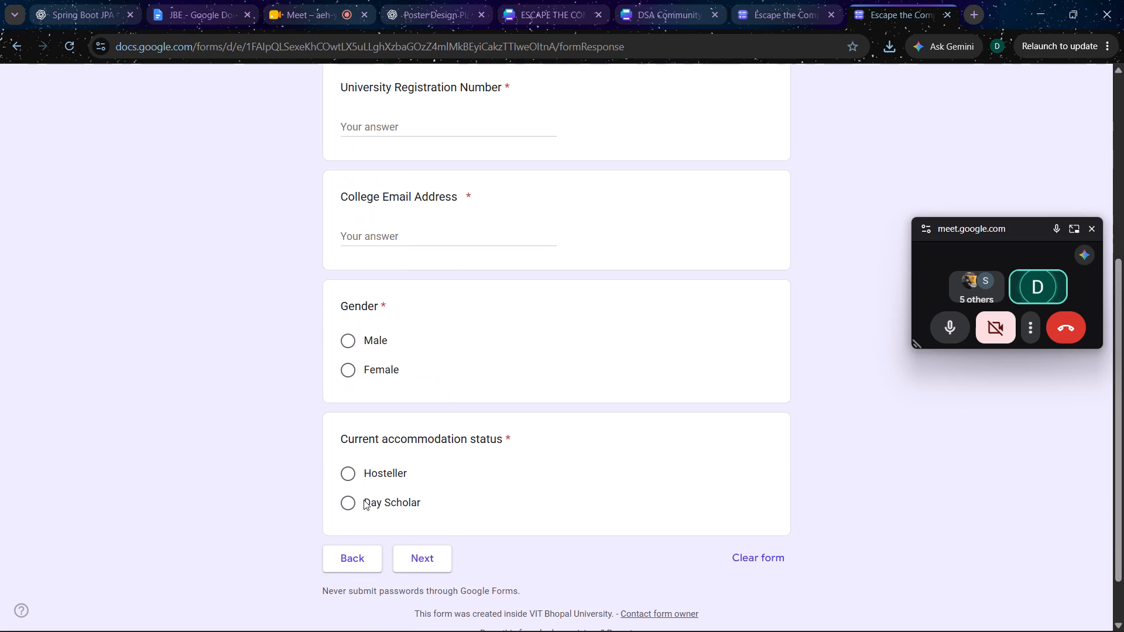
click(364, 500)
Examine the questions in the Third Participant Details section, from full name through current accommodation status.
scroll(454, 408, up, 1)
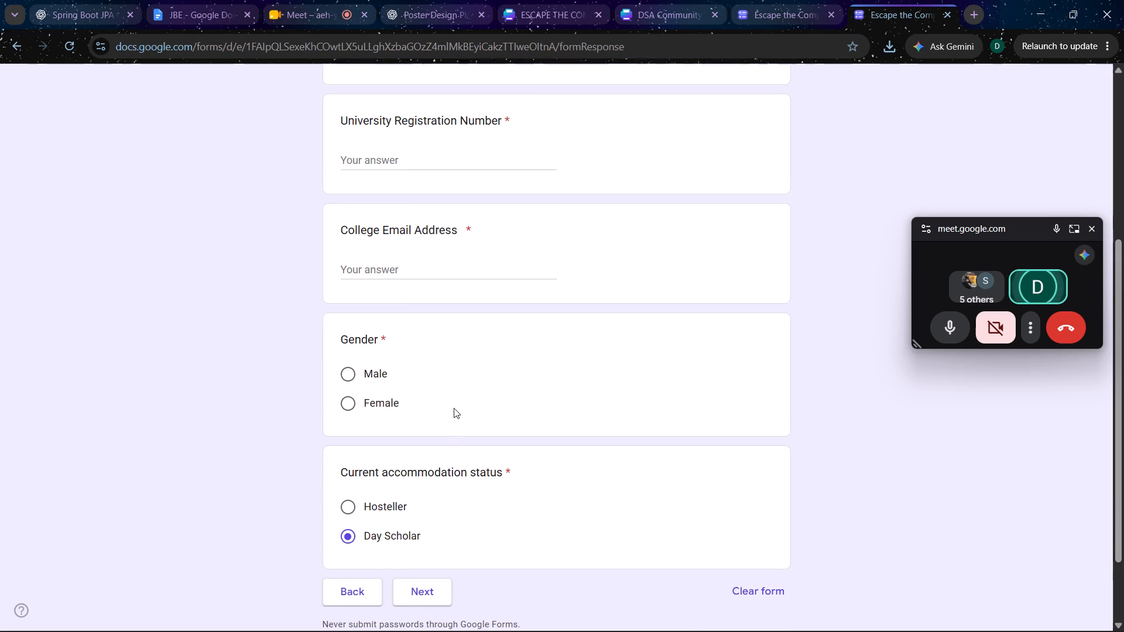
scroll(454, 408, up, 3)
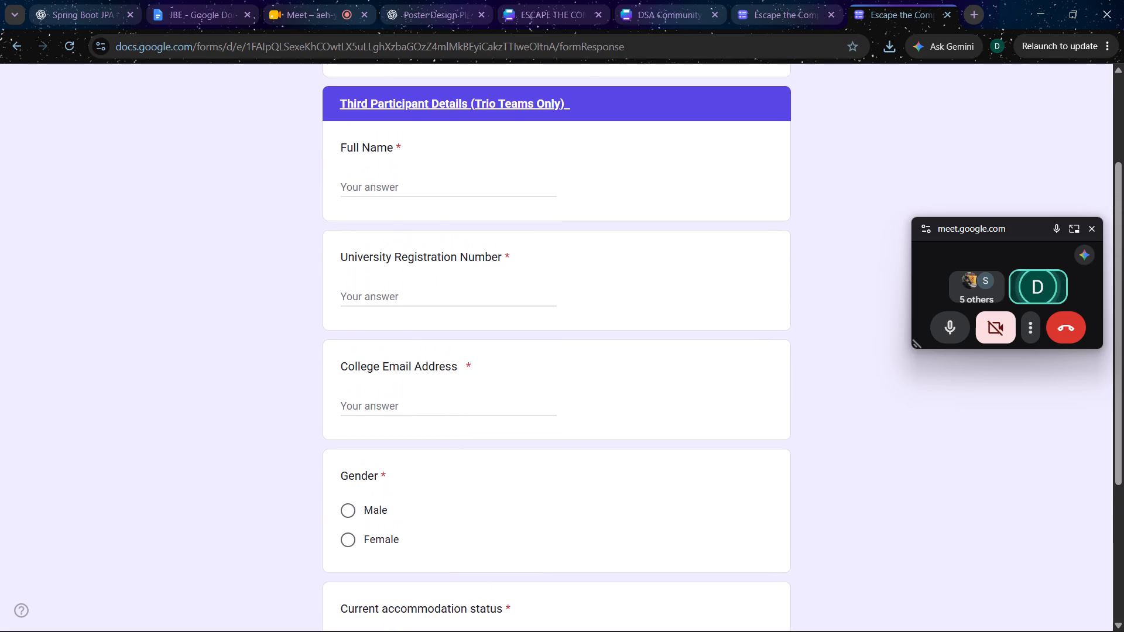
scroll(454, 408, down, 1)
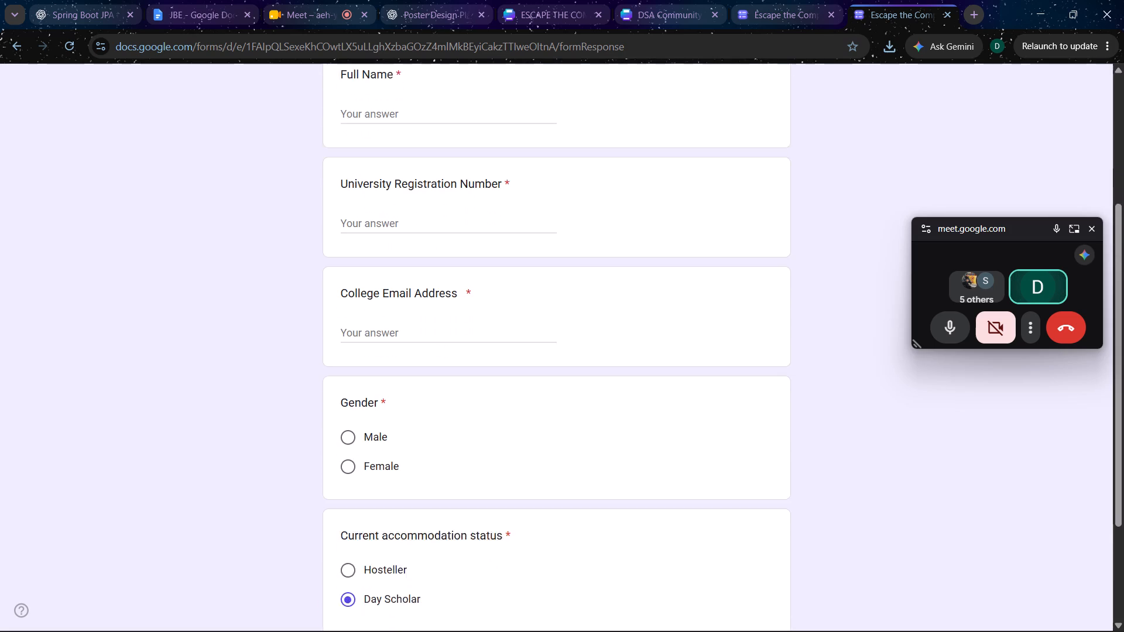
scroll(454, 408, down, 1)
scroll(454, 408, up, 1)
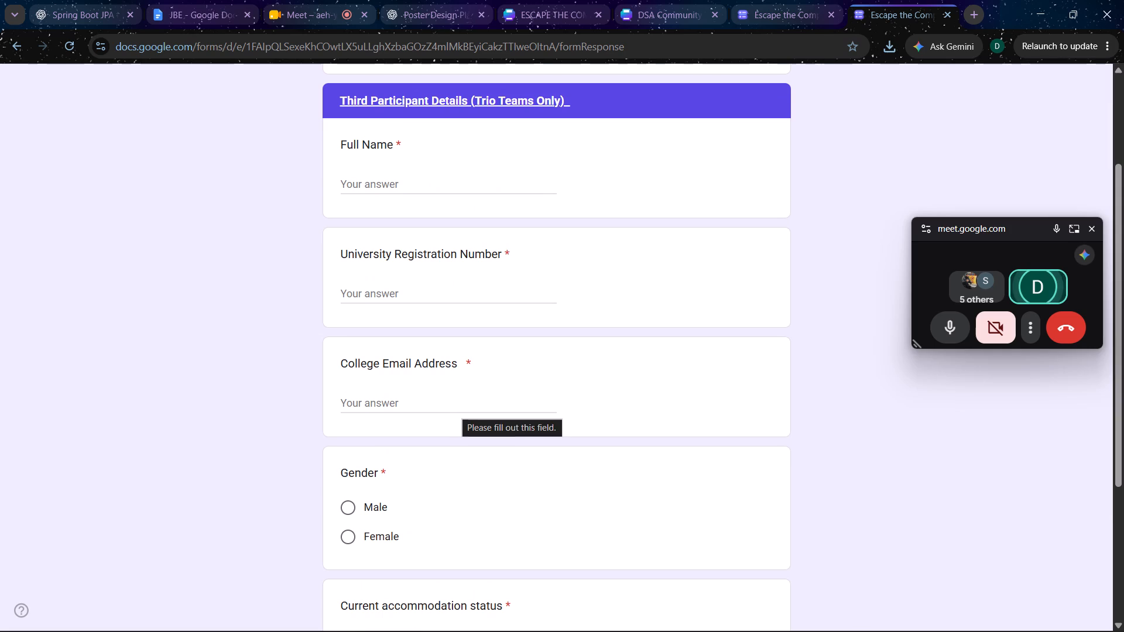
scroll(454, 408, down, 2)
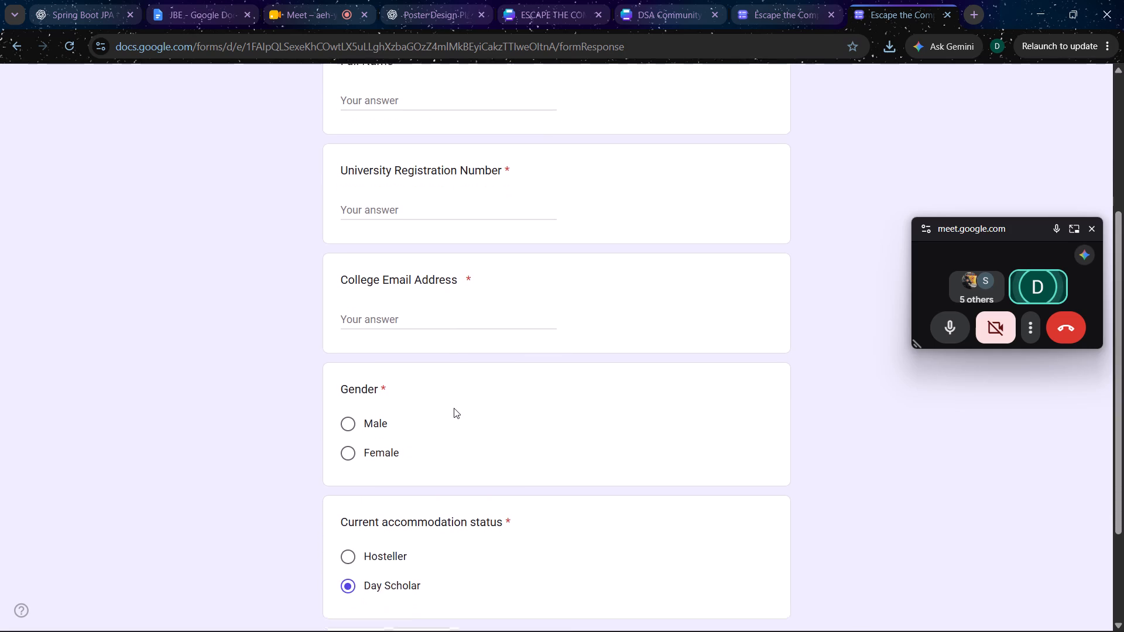
scroll(454, 408, down, 1)
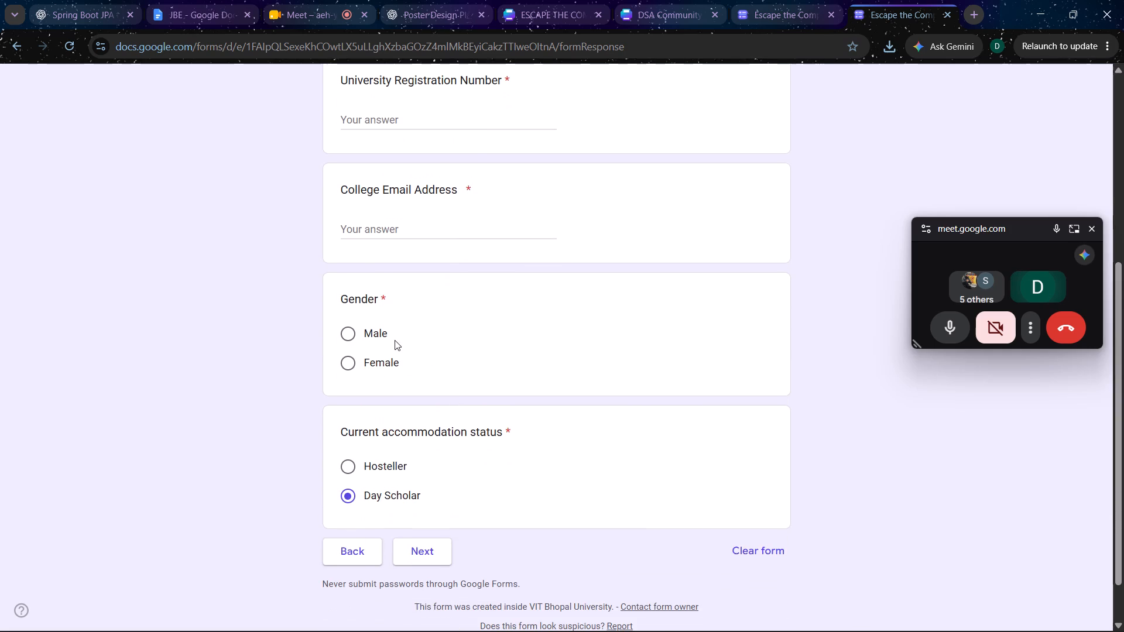
Fill the third participant's name as div, enter placeholder registration number and college email values, choose Male, and advance.
scroll(395, 340, up, 3)
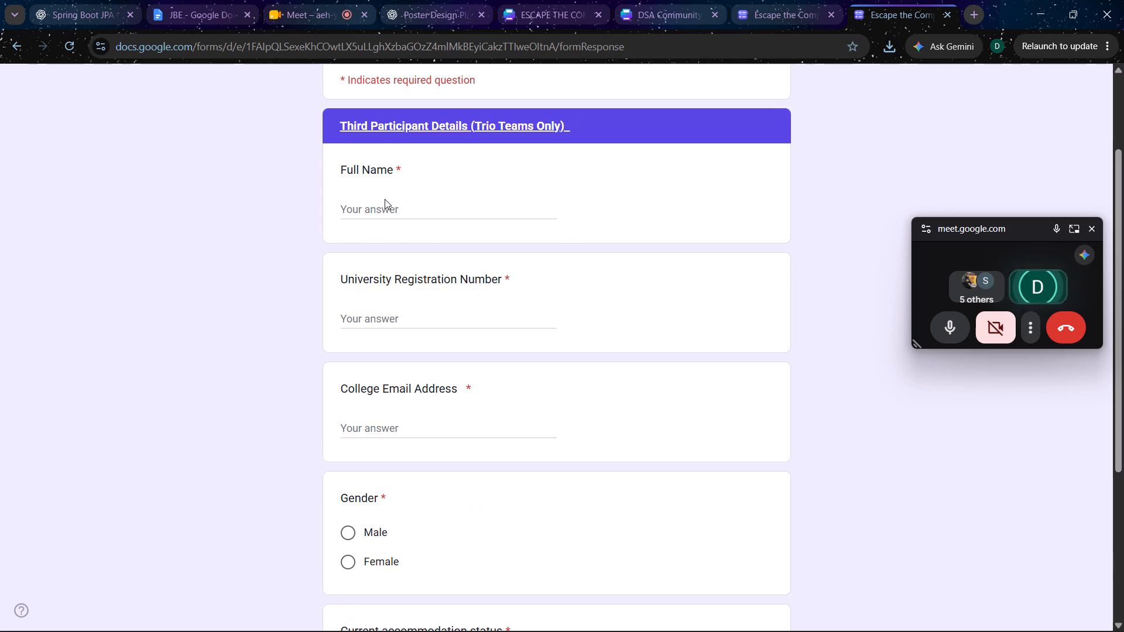
click(384, 205)
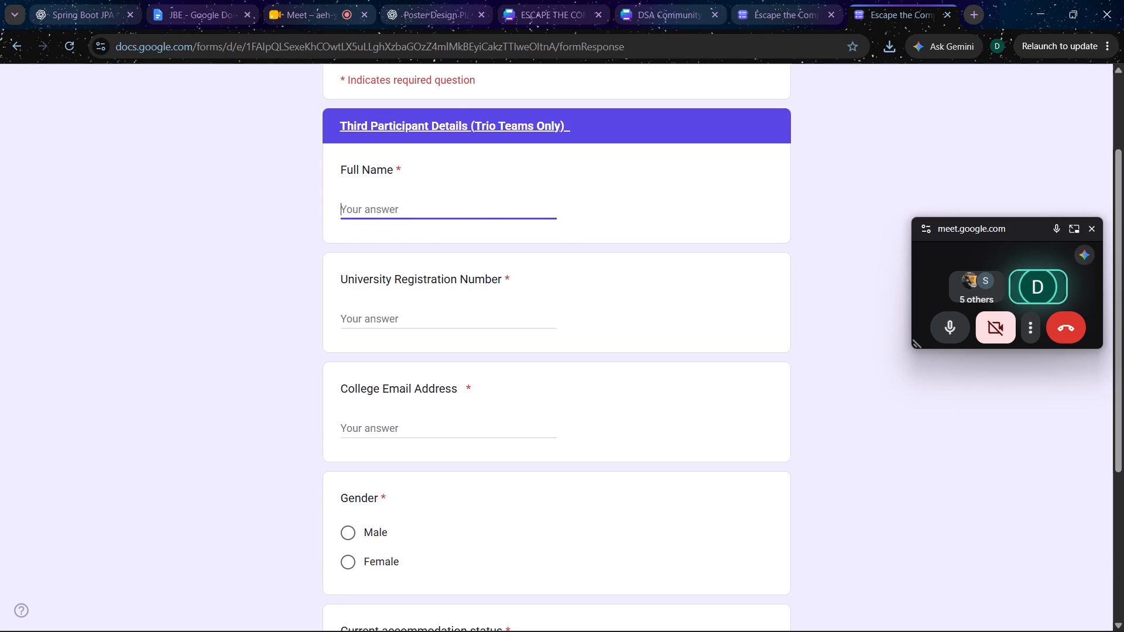
text(div)
scroll(384, 205, down, 2)
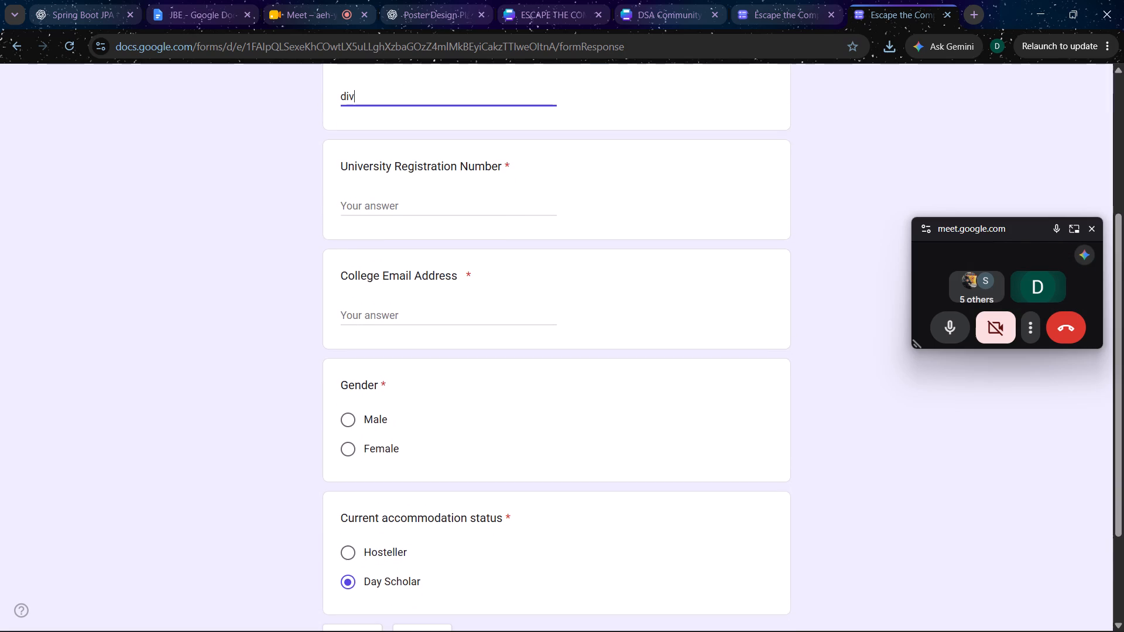
click(355, 208)
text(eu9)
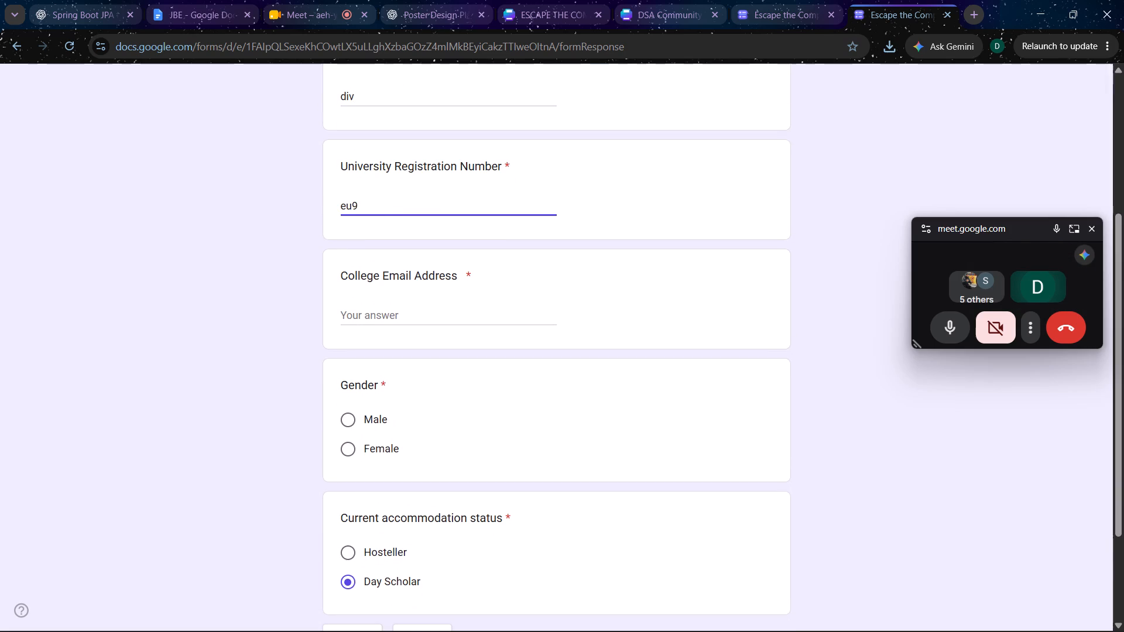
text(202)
click(394, 318)
text(832)
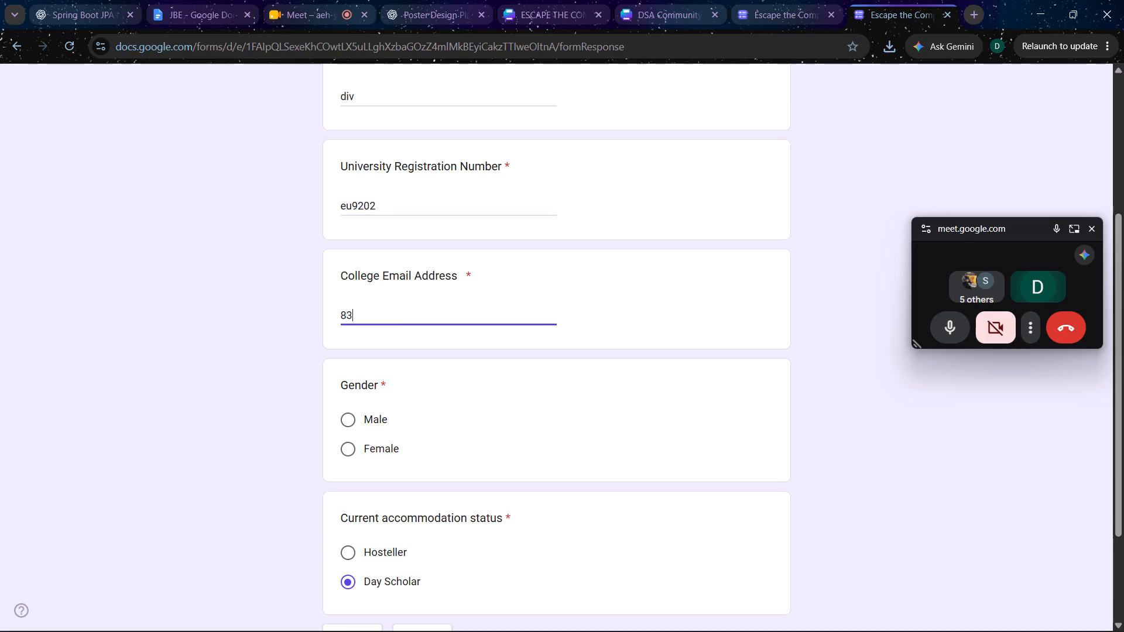
click(341, 420)
scroll(341, 420, down, 6)
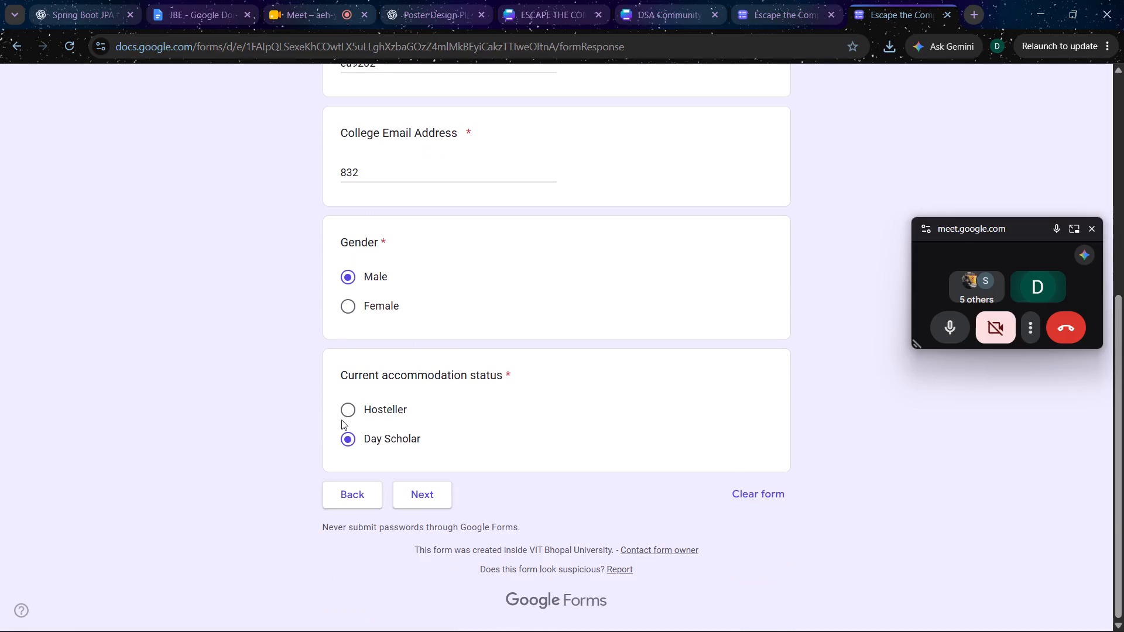
click(435, 494)
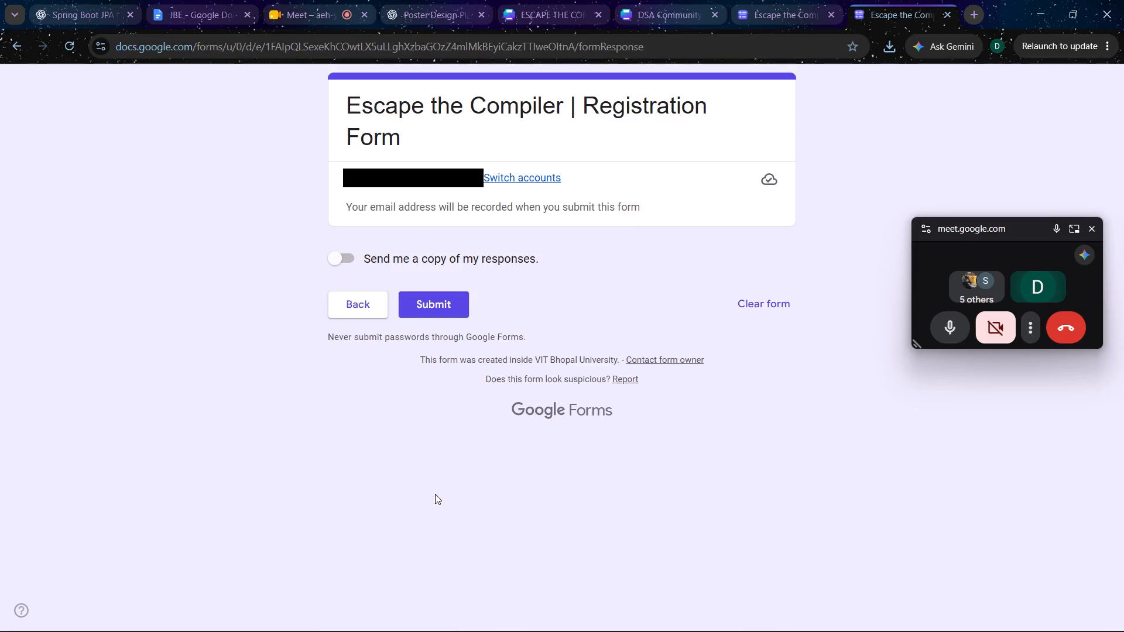
Go back from the submission page and review the answers in the Third Participant Details section.
click(355, 283)
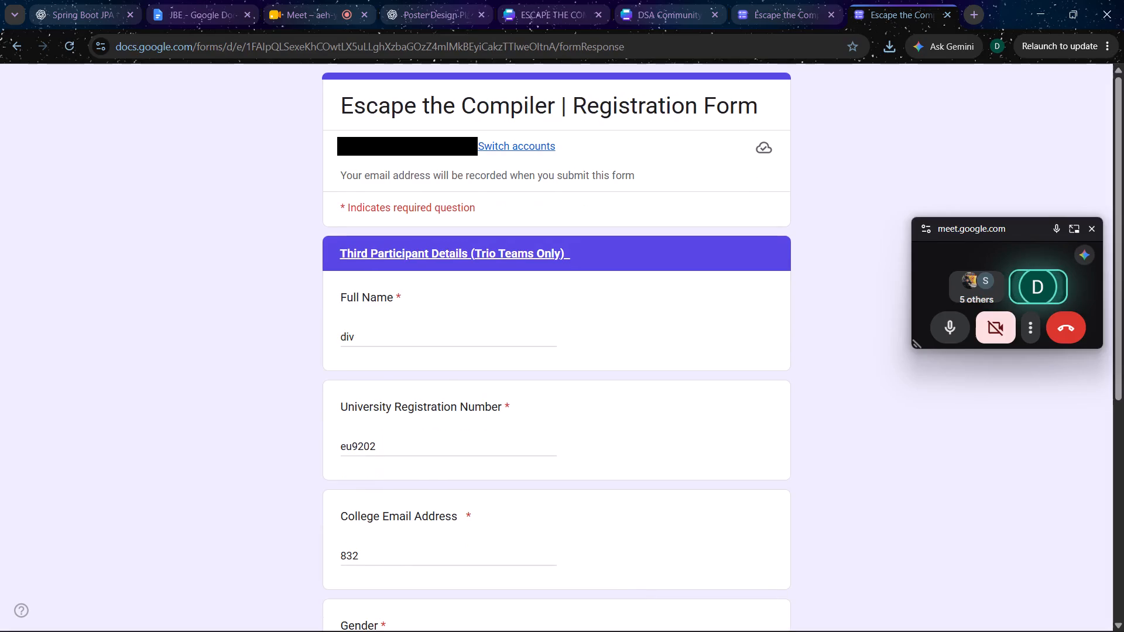
scroll(496, 329, down, 5)
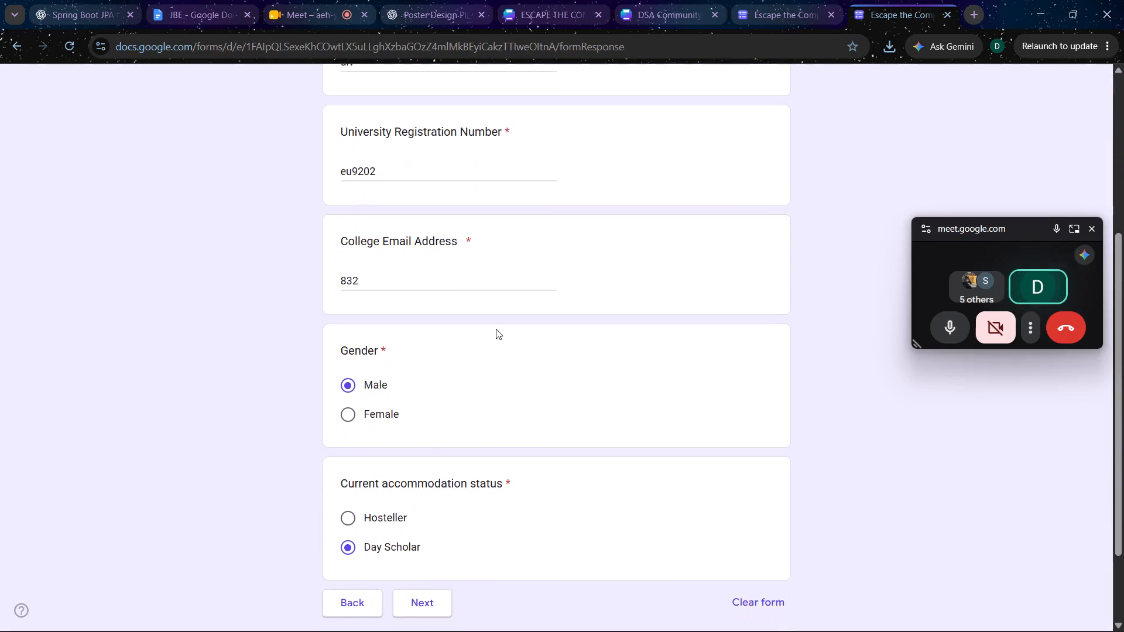
scroll(496, 329, down, 3)
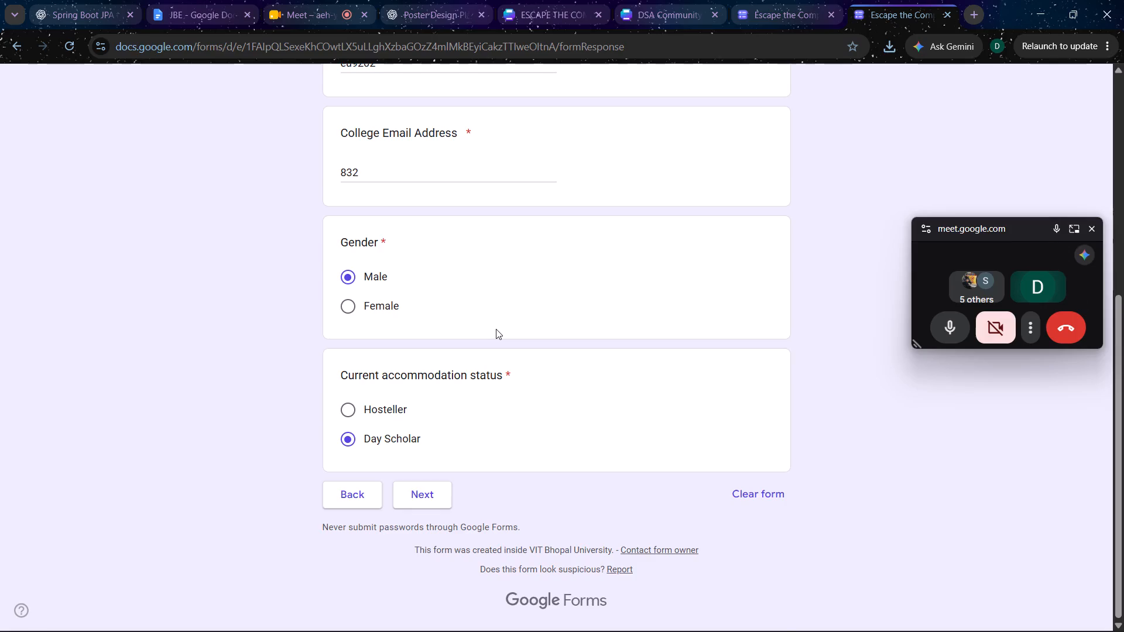
scroll(496, 329, up, 7)
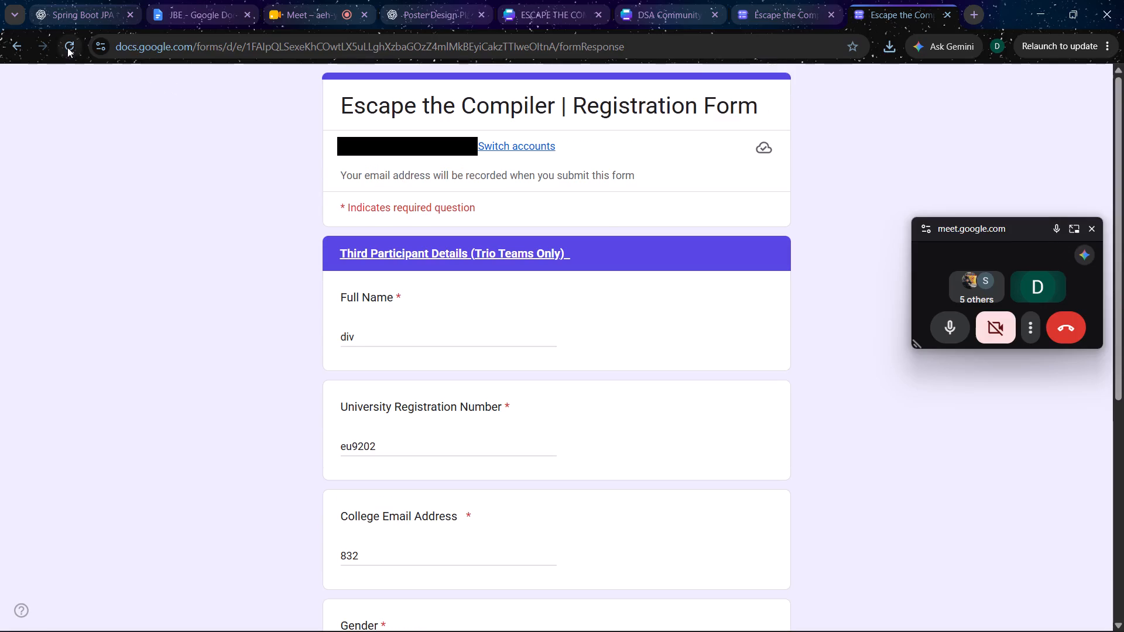
Reload the registration form, advance past its first page again, and examine the participant details section that follows.
click(67, 47)
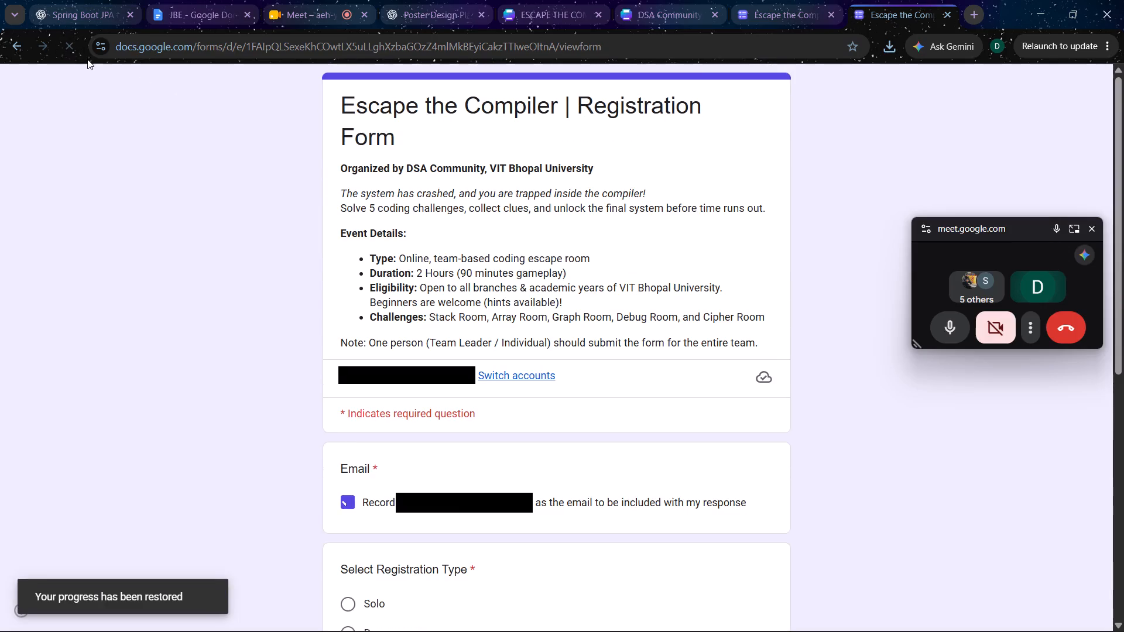
scroll(301, 229, down, 7)
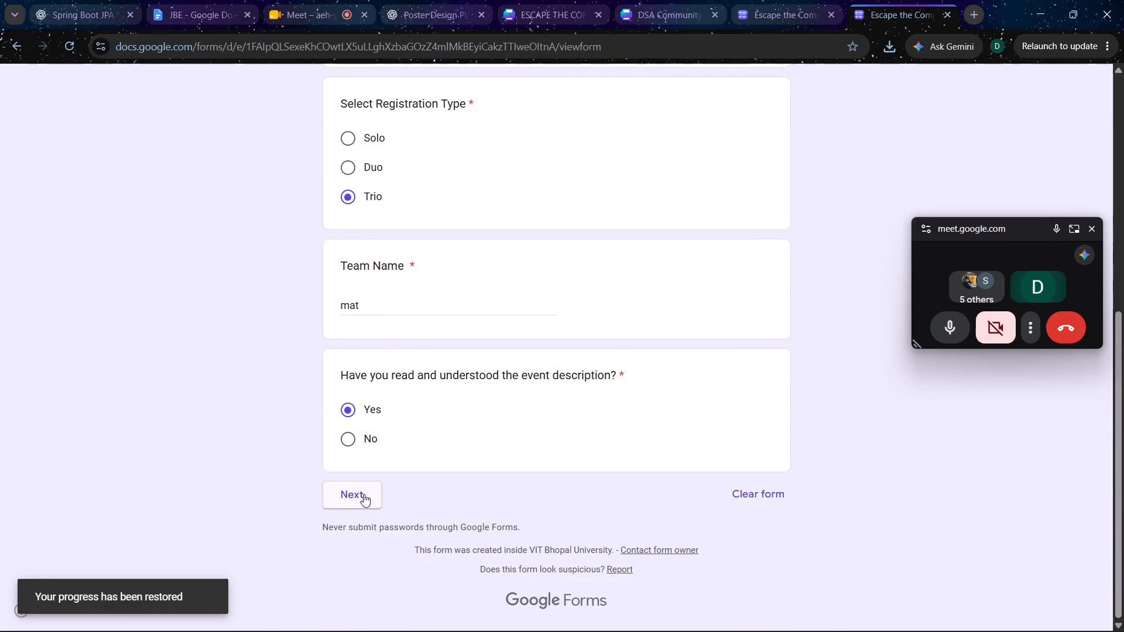
click(355, 490)
scroll(536, 481, down, 3)
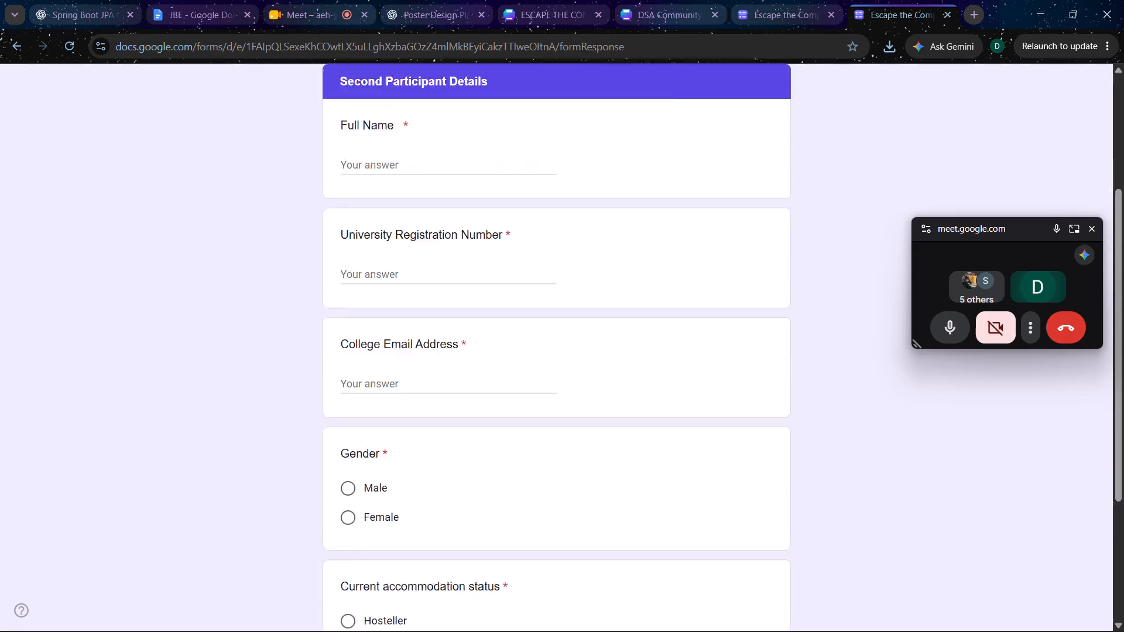
scroll(536, 481, down, 2)
scroll(536, 481, up, 1)
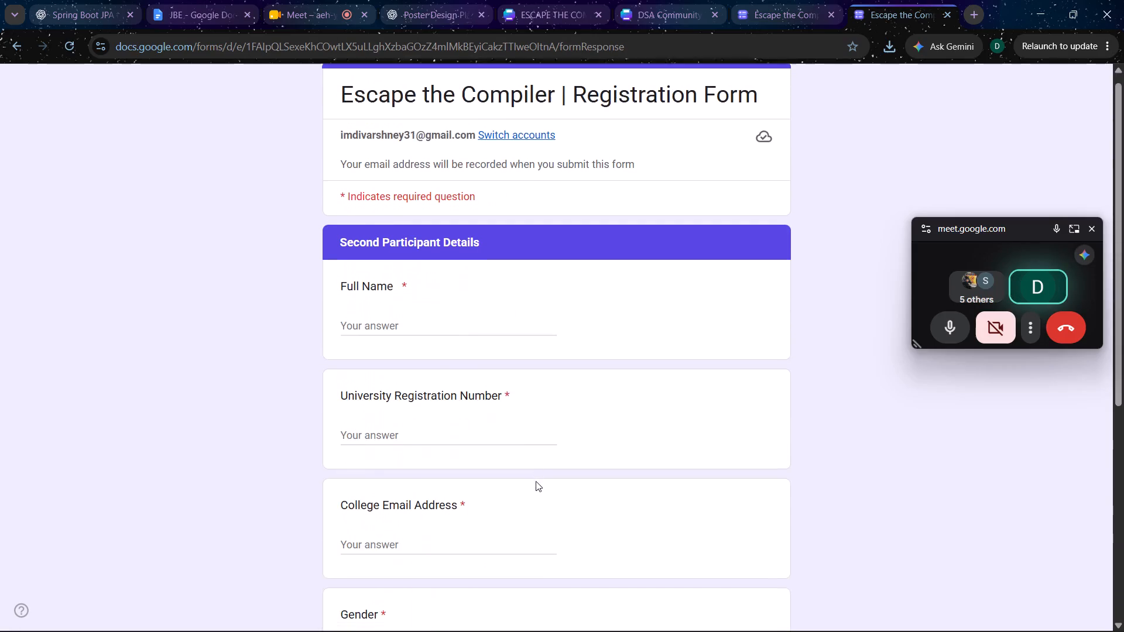
scroll(536, 481, up, 1)
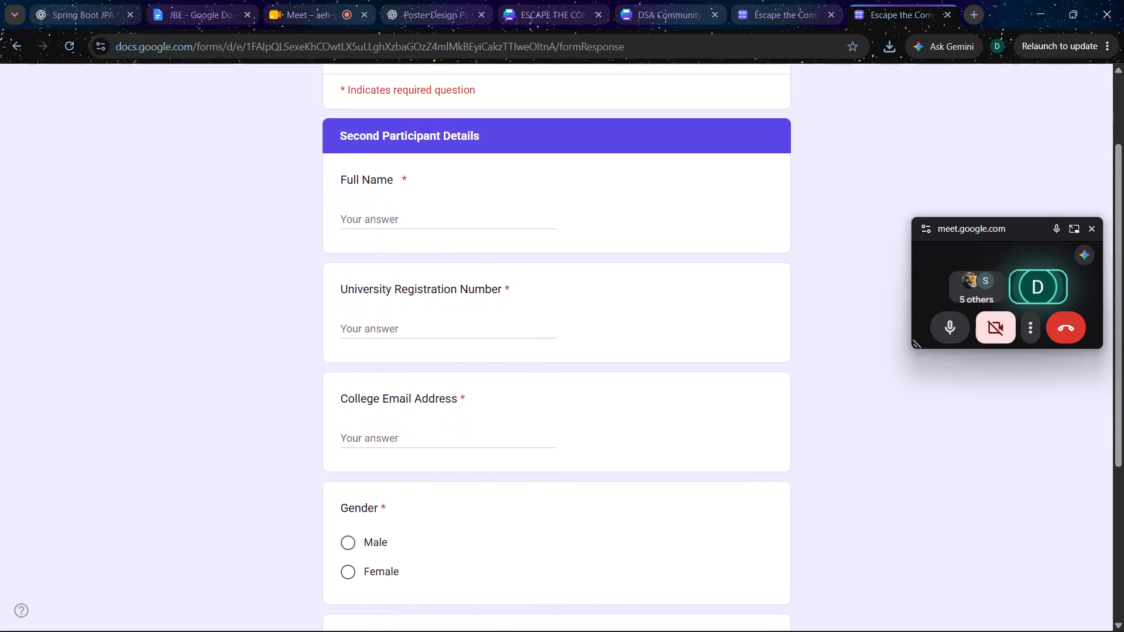
Go back from Second Participant Details to the first page, review the Trio registration answers, and advance to the participant section again.
scroll(536, 481, up, 4)
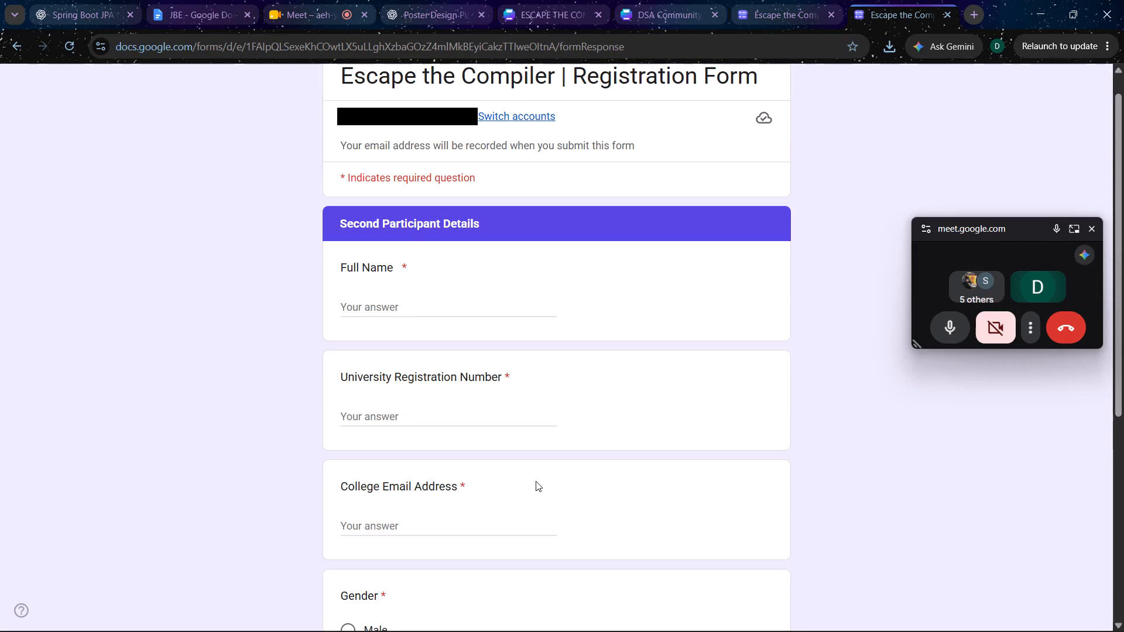
scroll(536, 481, down, 7)
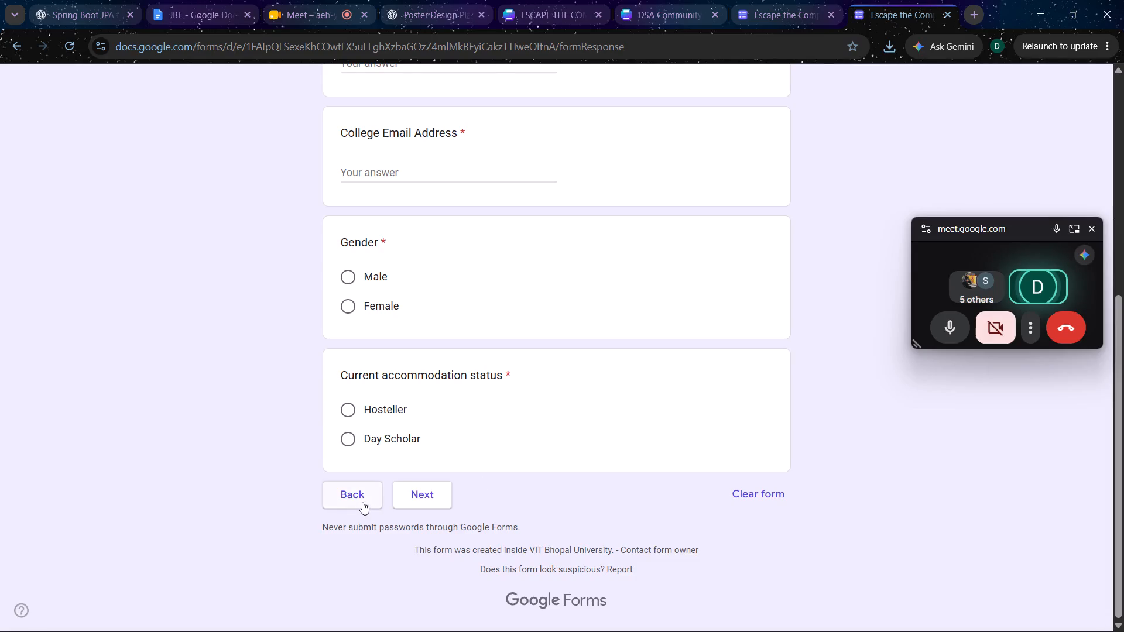
click(362, 502)
scroll(466, 437, down, 1)
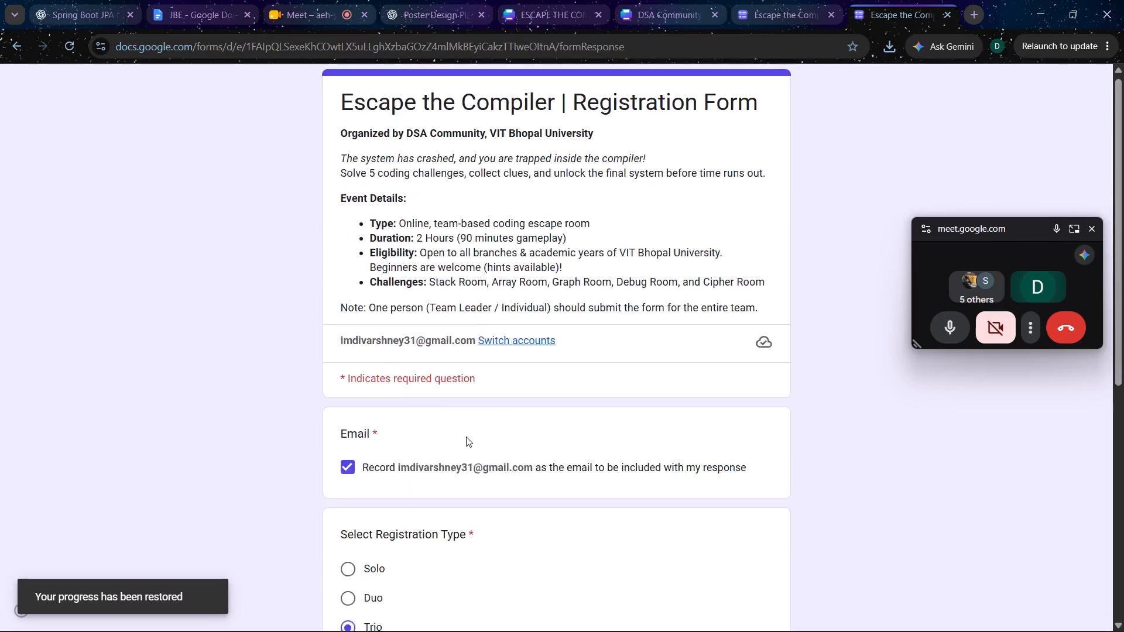
scroll(466, 437, down, 7)
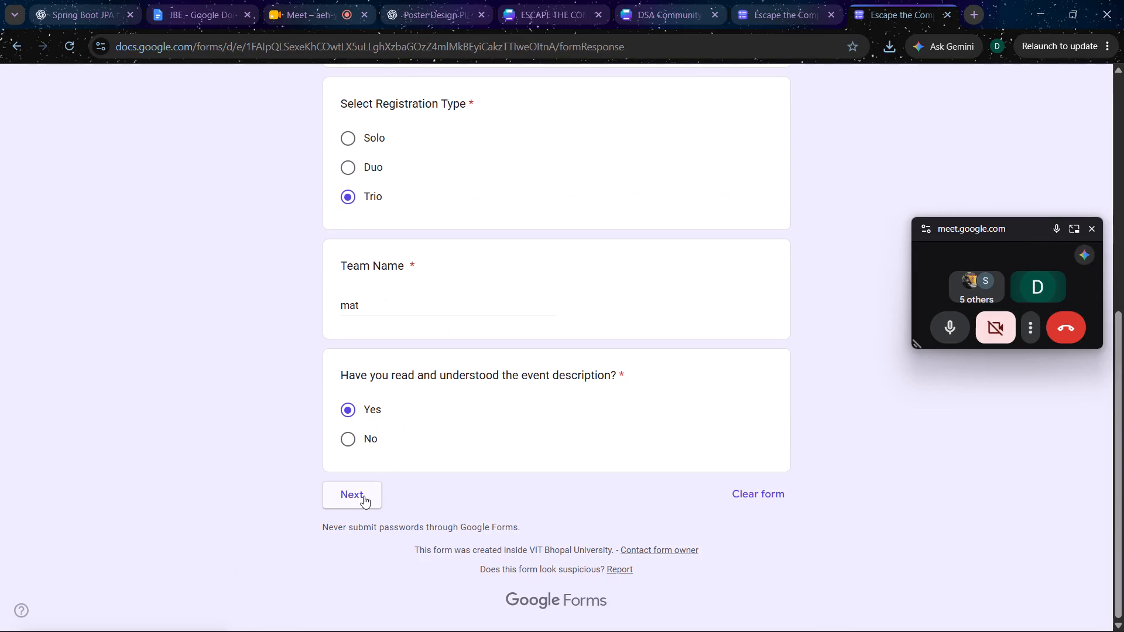
scroll(364, 496, up, 2)
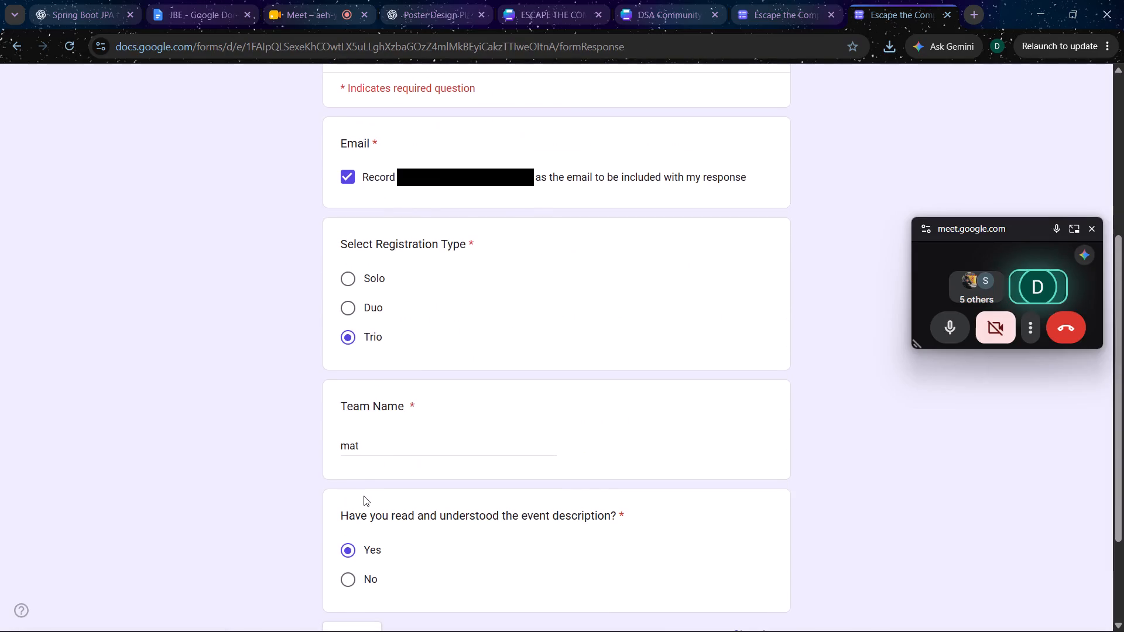
scroll(364, 496, down, 1)
click(357, 497)
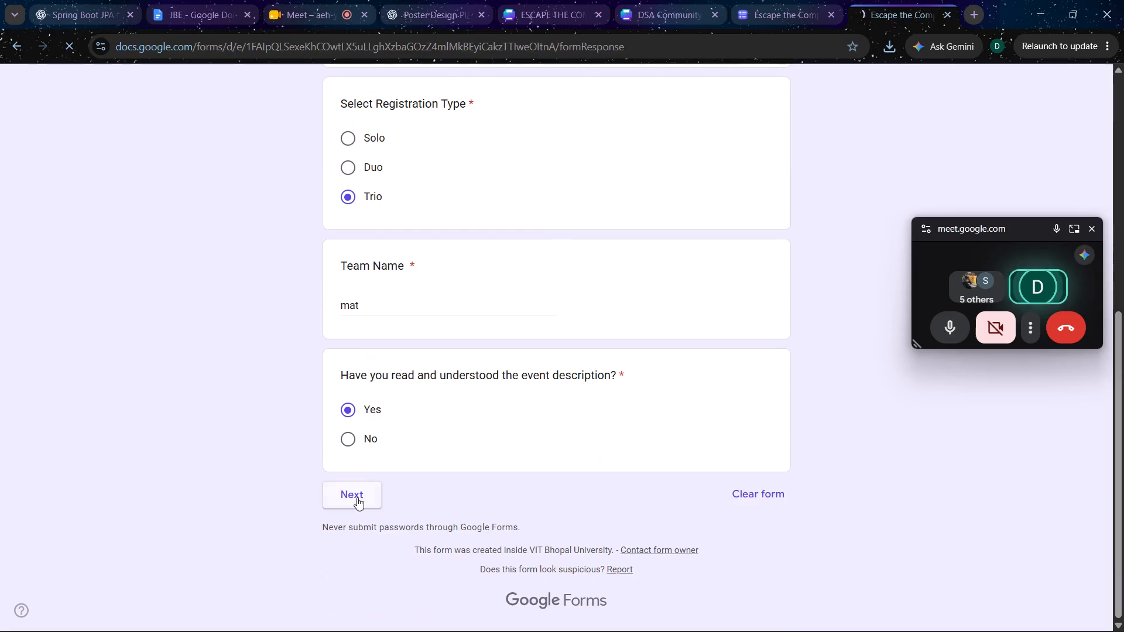
scroll(357, 497, down, 3)
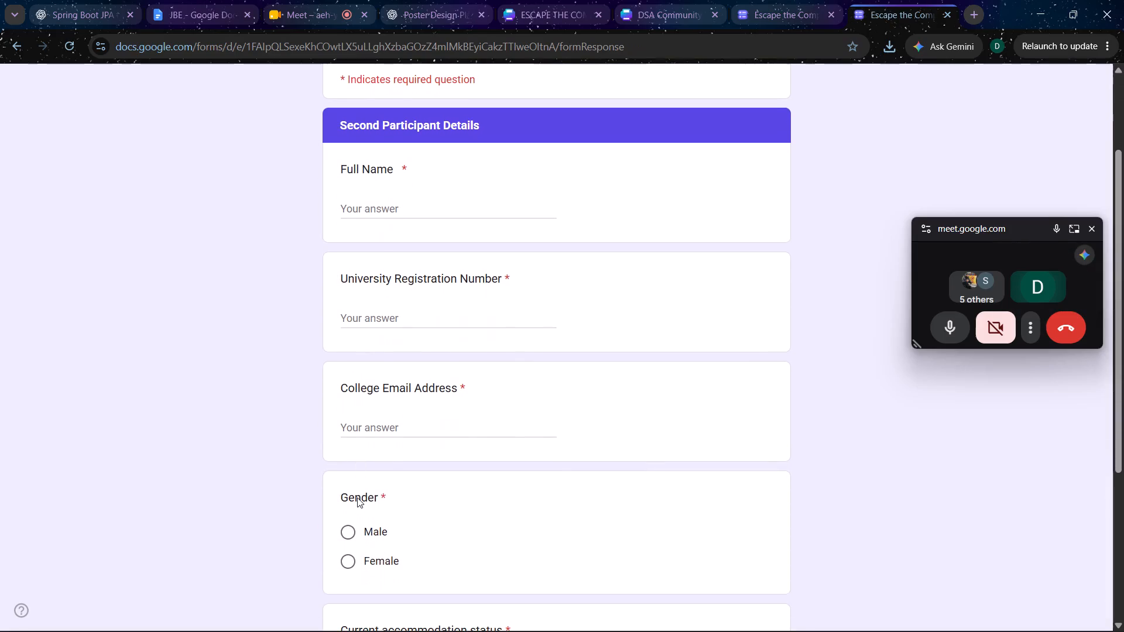
scroll(357, 497, up, 6)
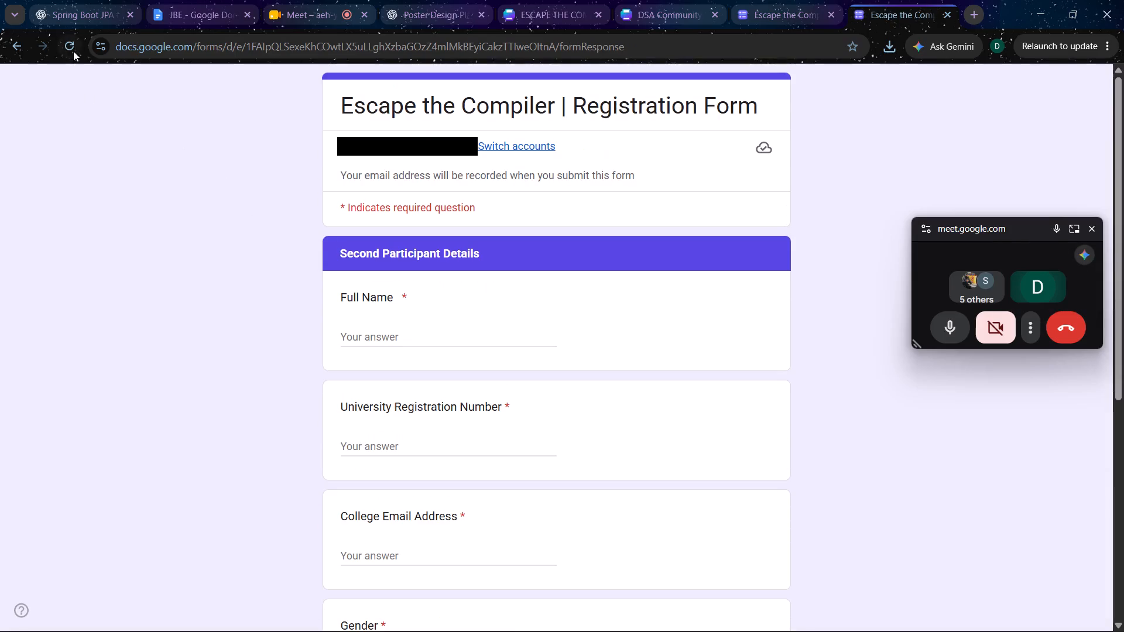
Return to the first page once more, advance again, and examine the Second Participant Details questions through current accommodation status.
scroll(377, 344, down, 7)
click(346, 504)
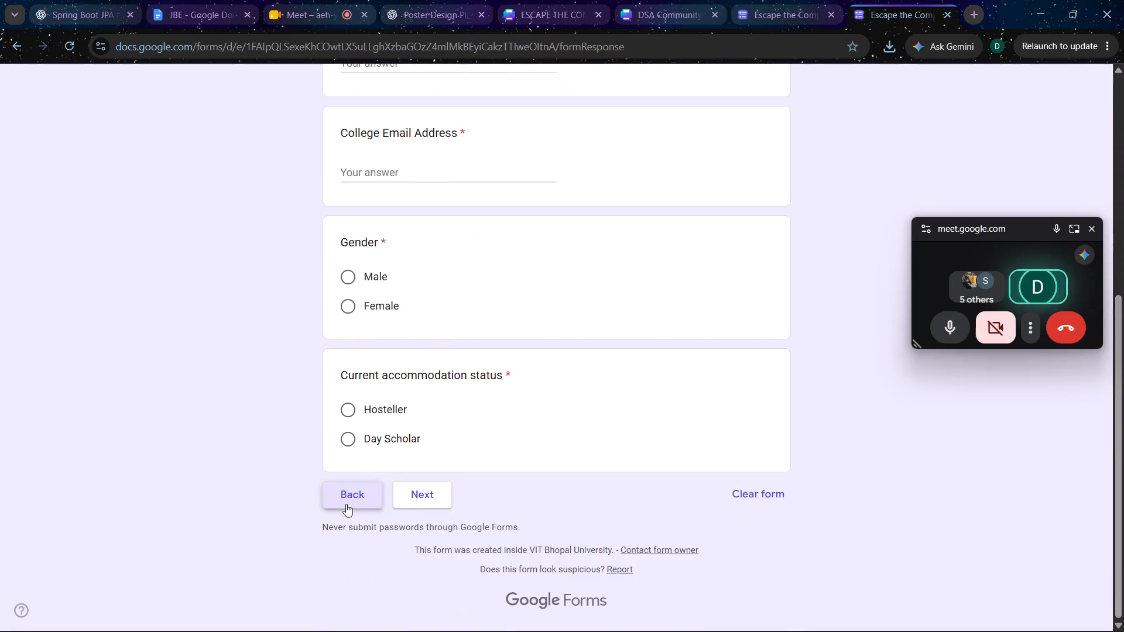
scroll(585, 470, down, 4)
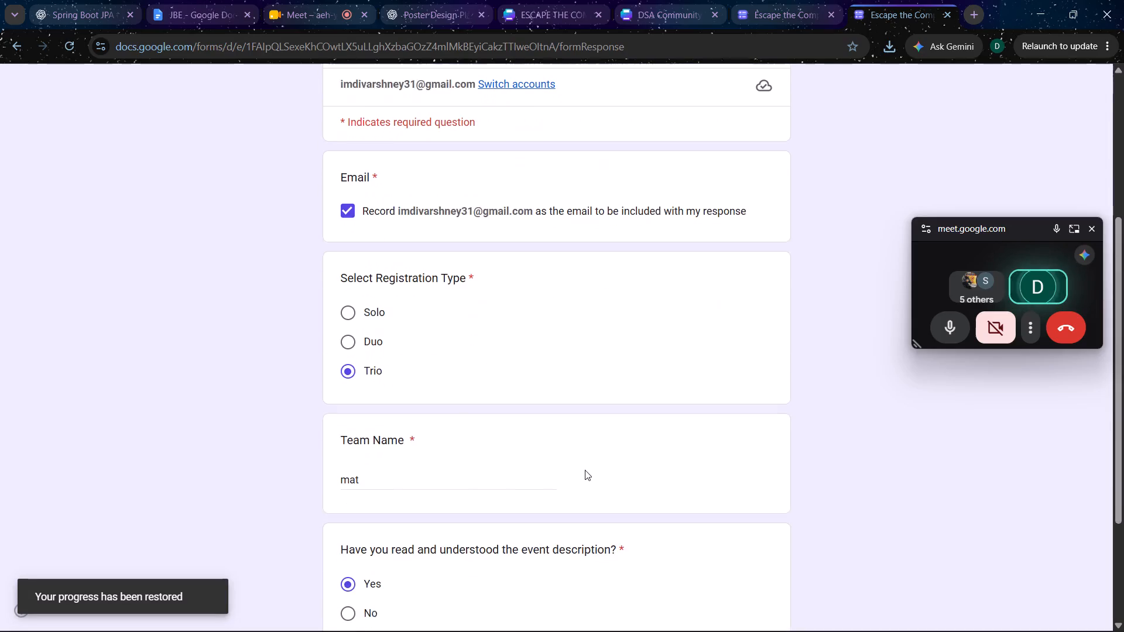
scroll(585, 470, down, 3)
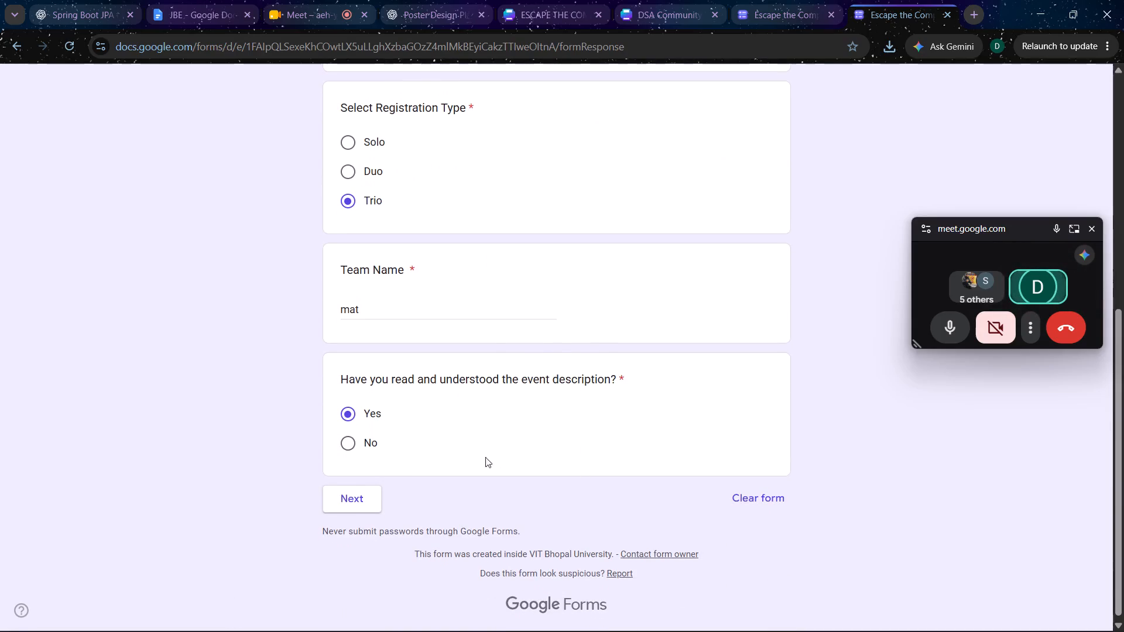
click(354, 494)
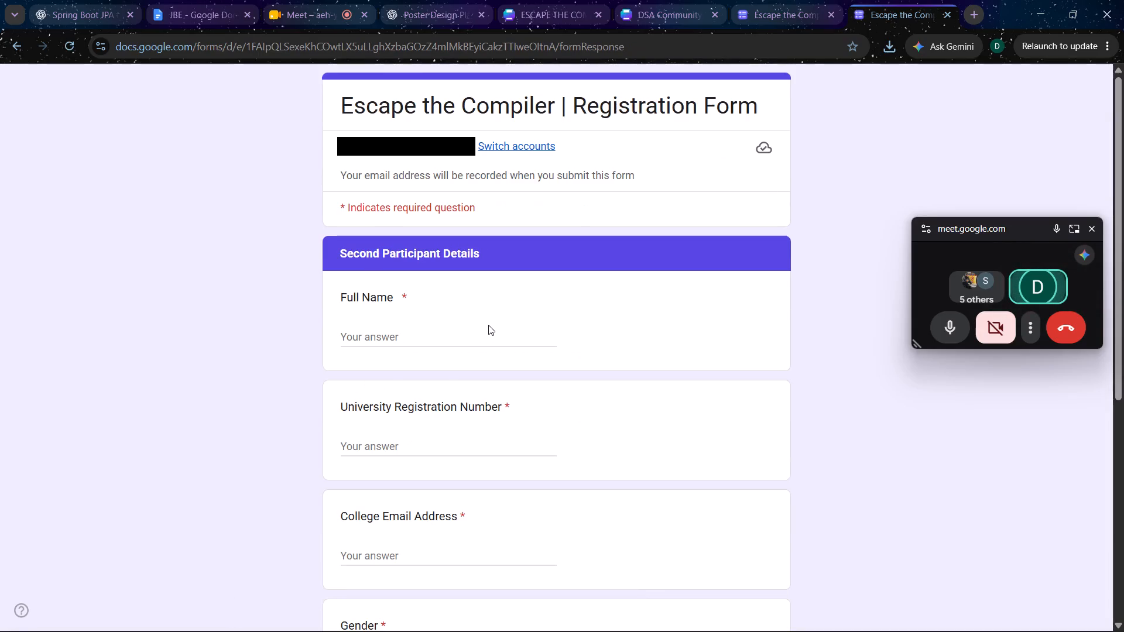
scroll(488, 325, down, 2)
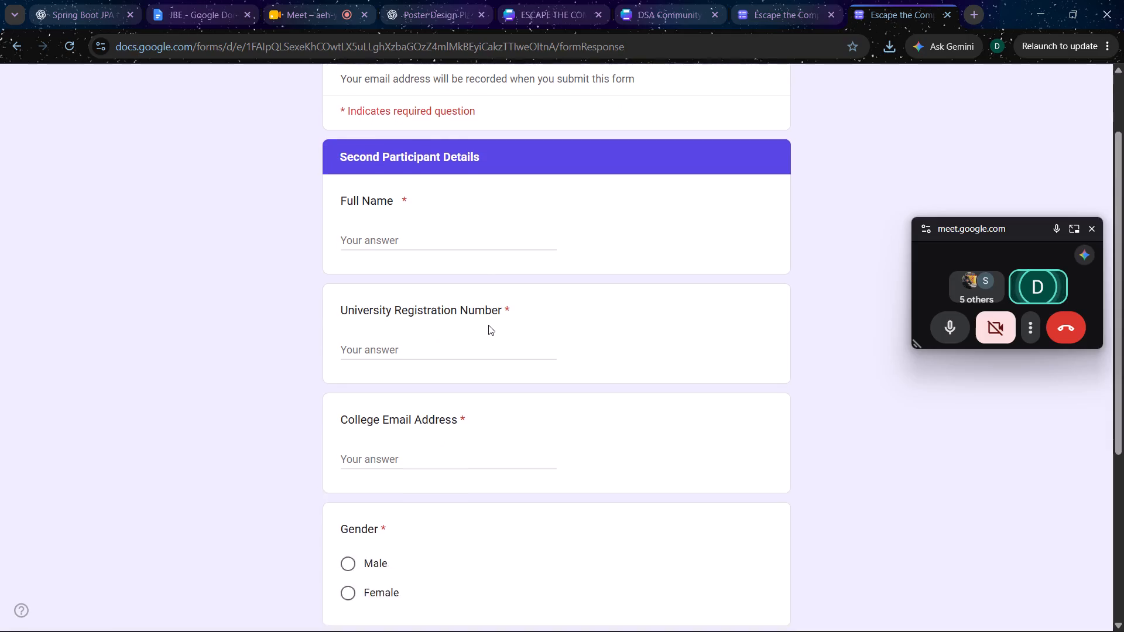
scroll(488, 325, down, 5)
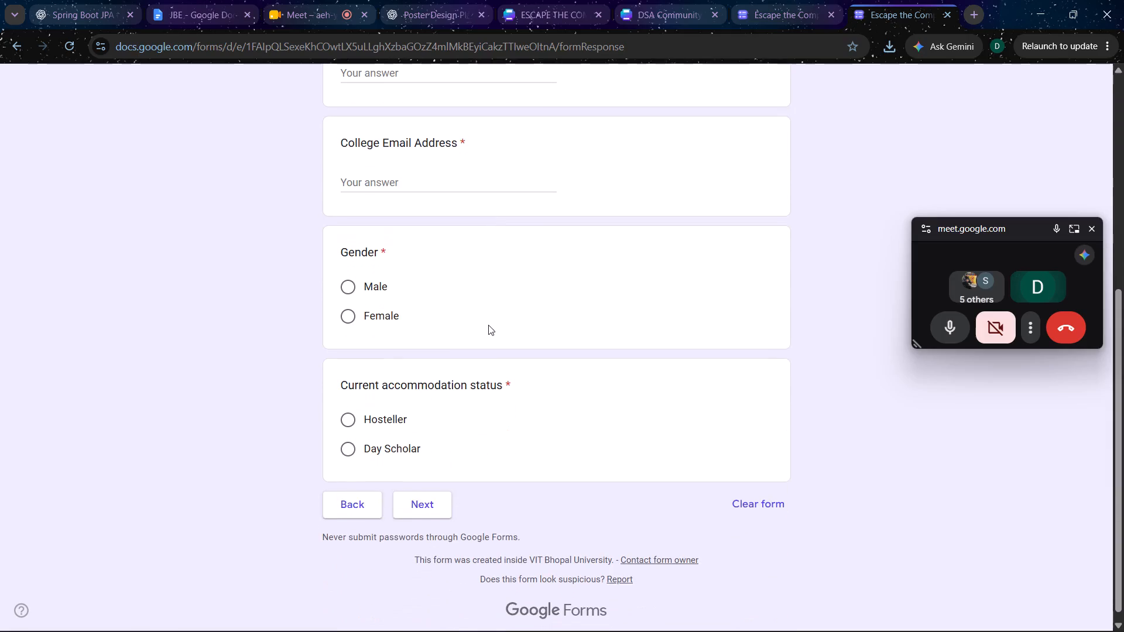
scroll(488, 325, up, 6)
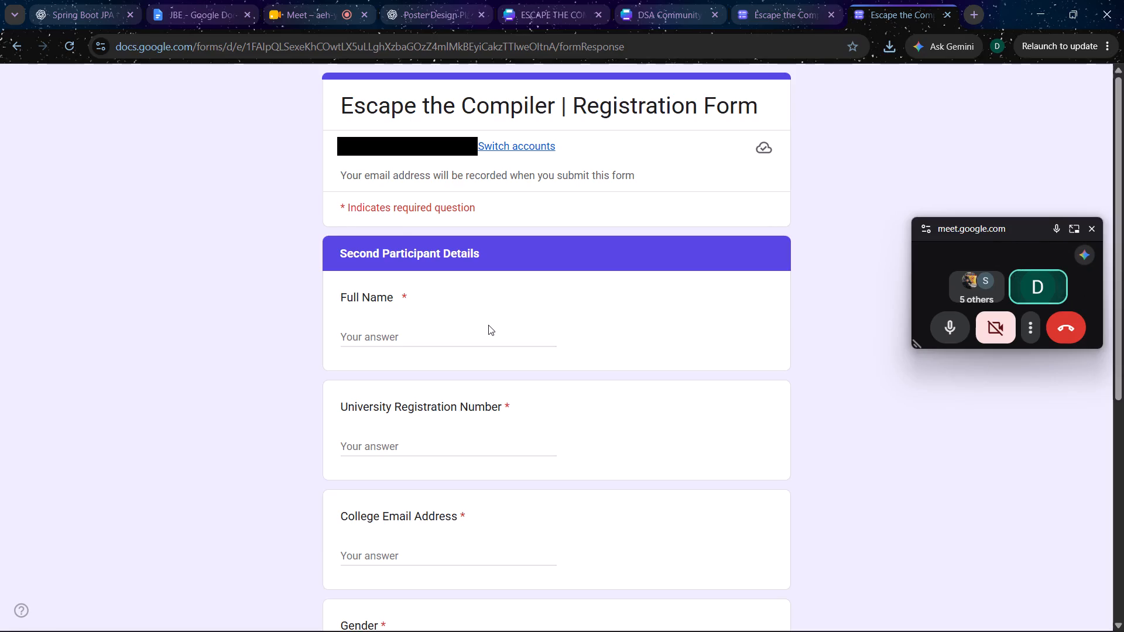
click(66, 57)
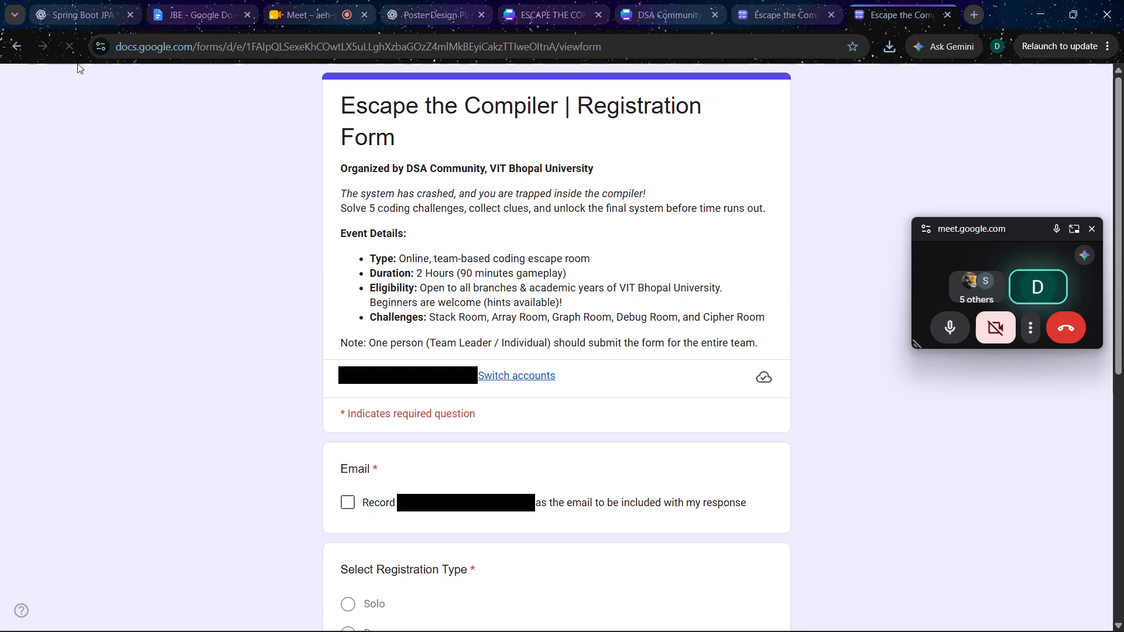
scroll(321, 219, down, 7)
click(351, 493)
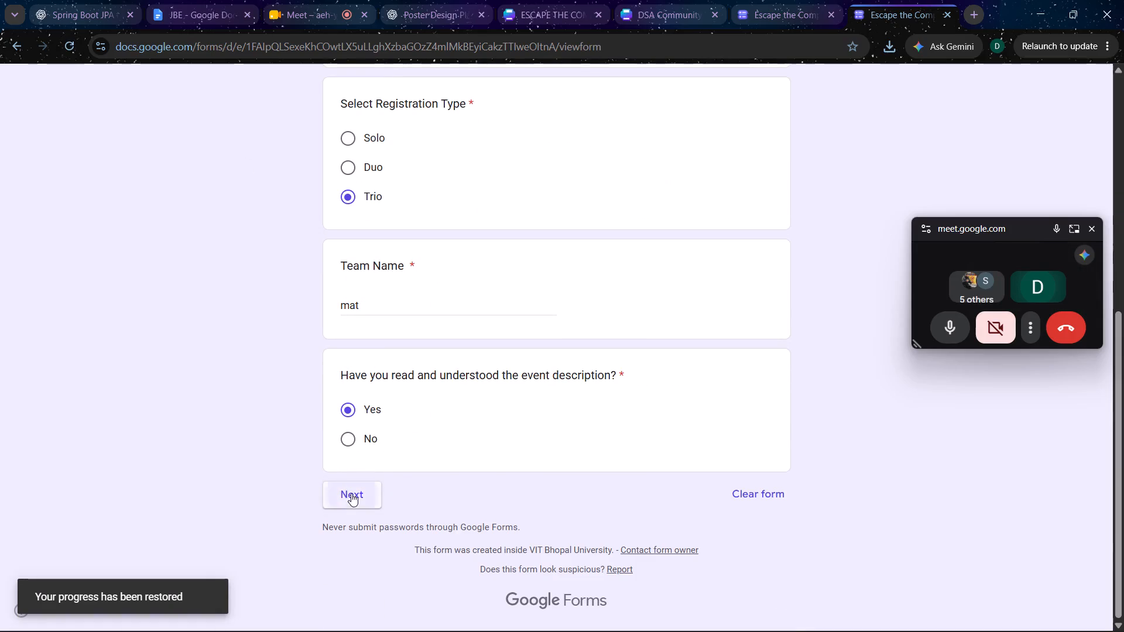
scroll(402, 415, down, 2)
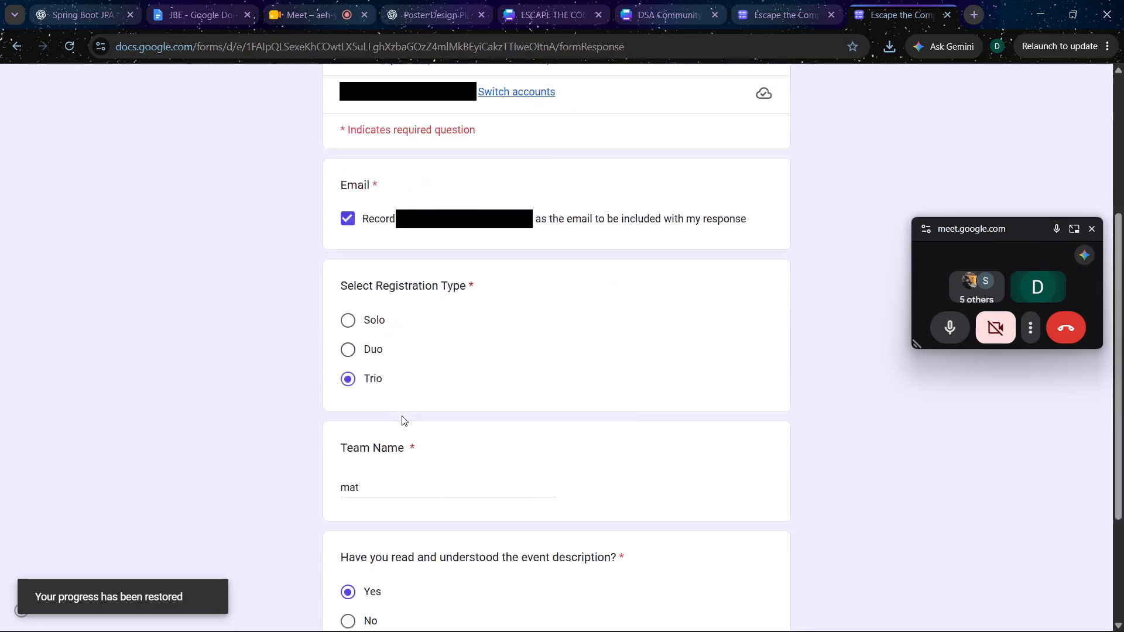
scroll(402, 415, down, 6)
click(421, 500)
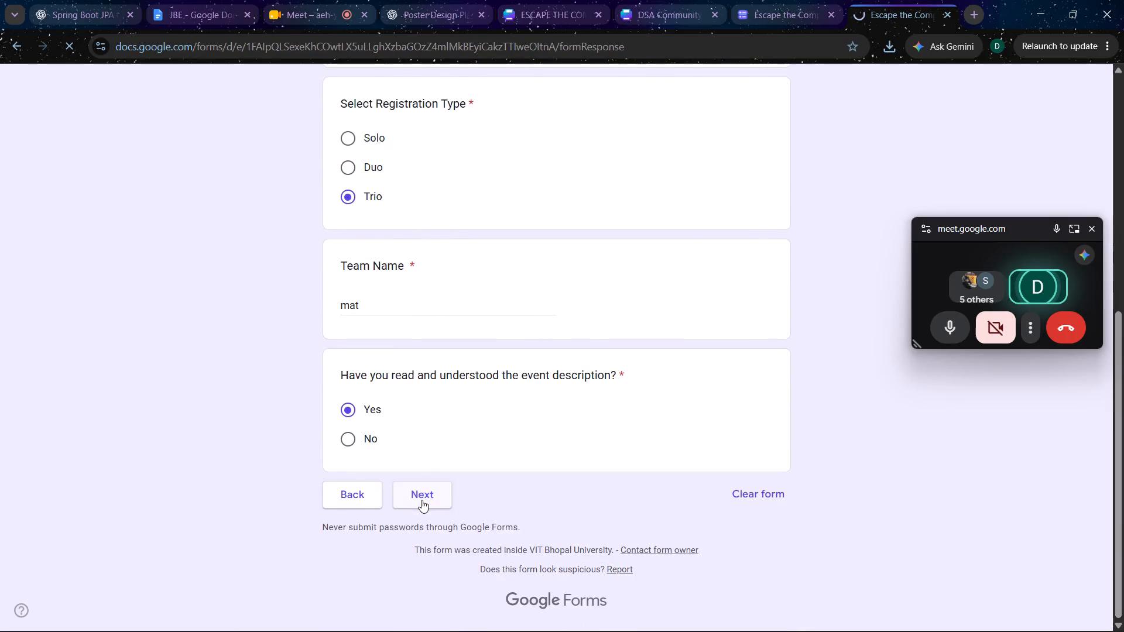
Keep advancing through the registration type pages with Trio selected to check where the form's navigation leads.
scroll(447, 413, down, 4)
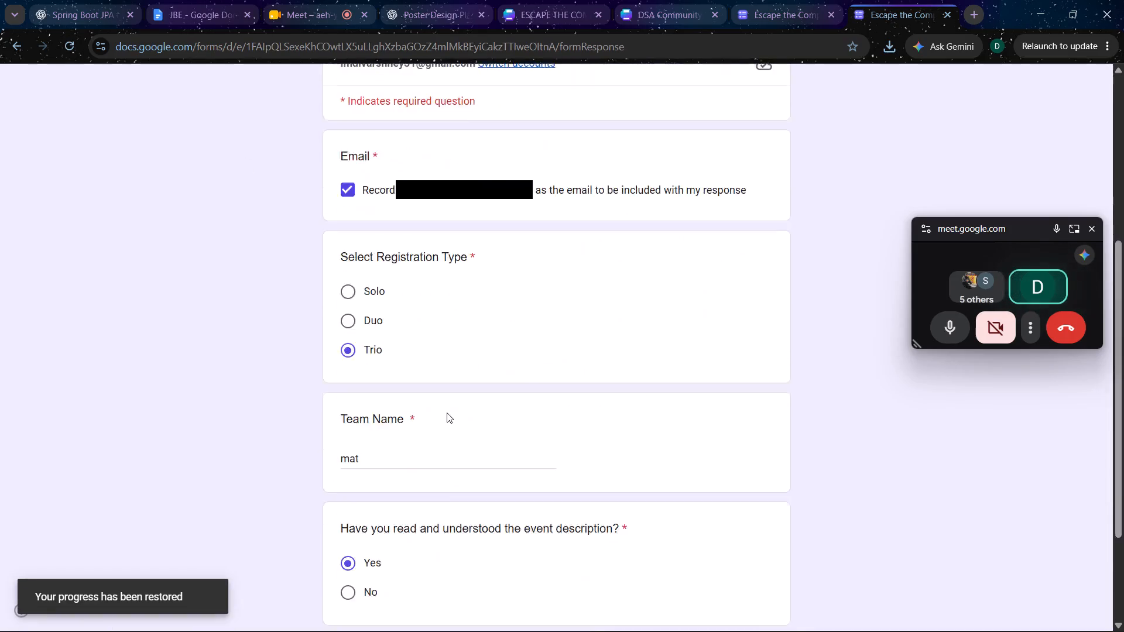
scroll(447, 413, down, 2)
click(434, 488)
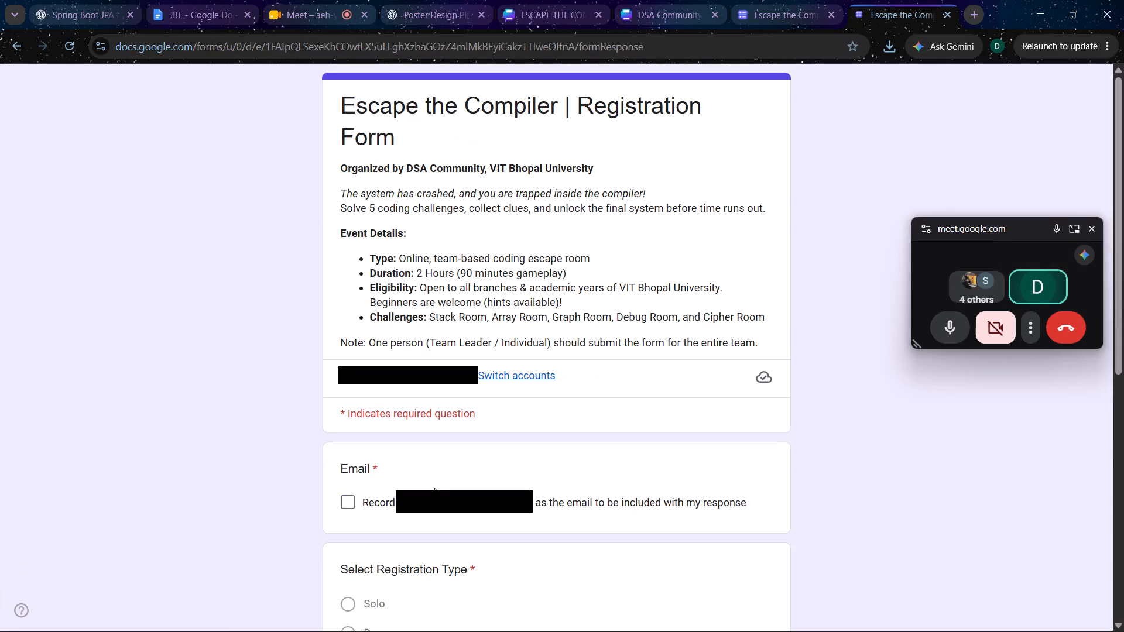
scroll(434, 488, down, 11)
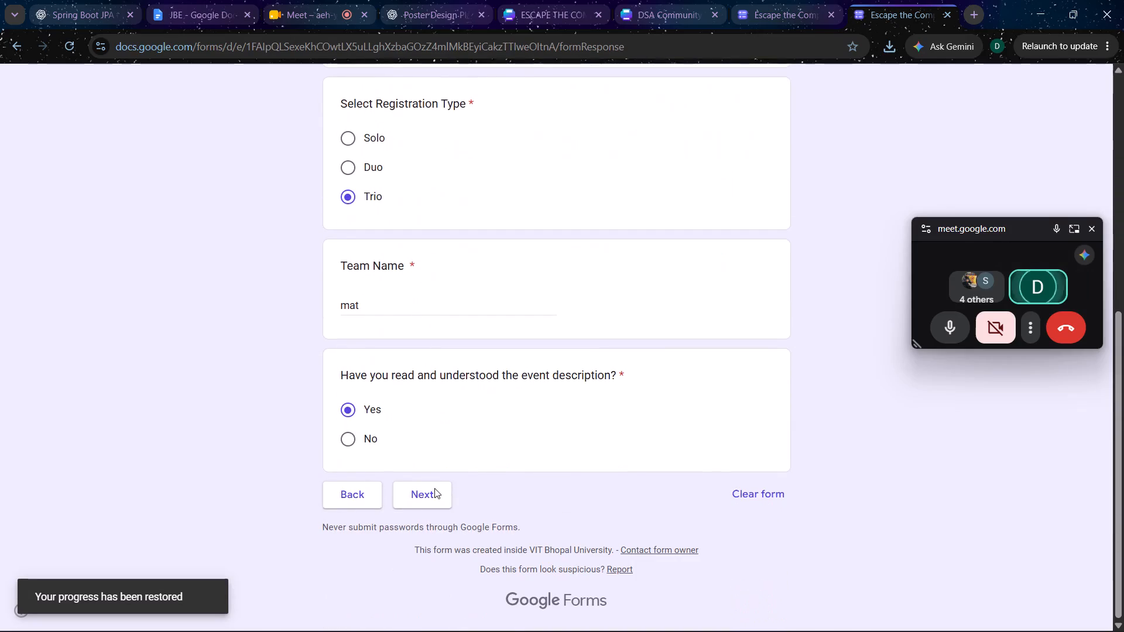
click(433, 494)
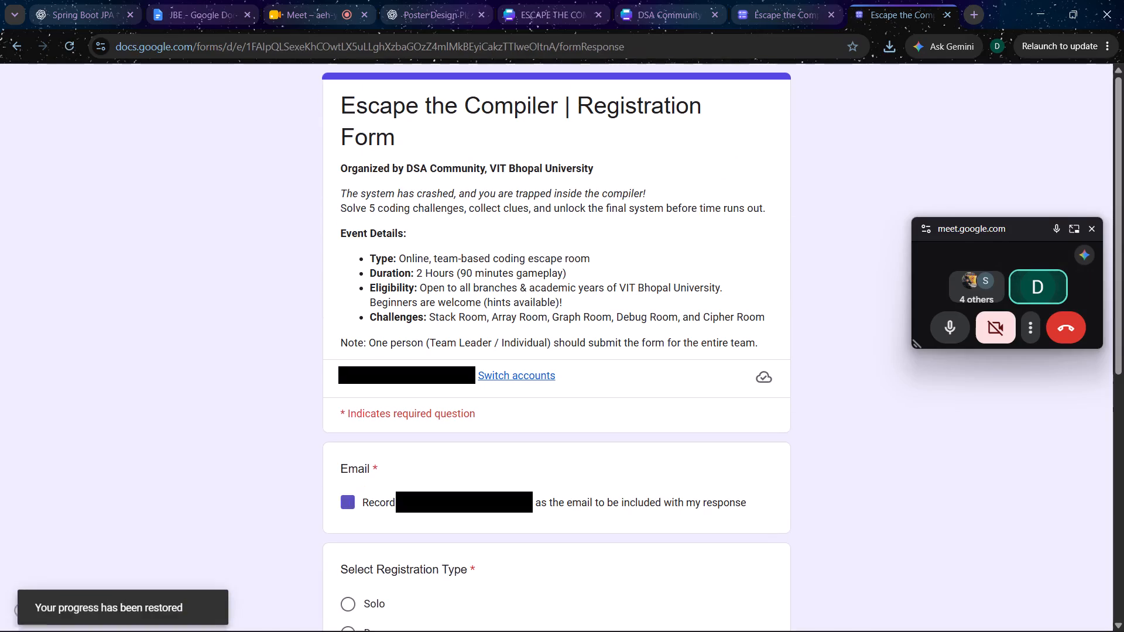
scroll(433, 494, down, 8)
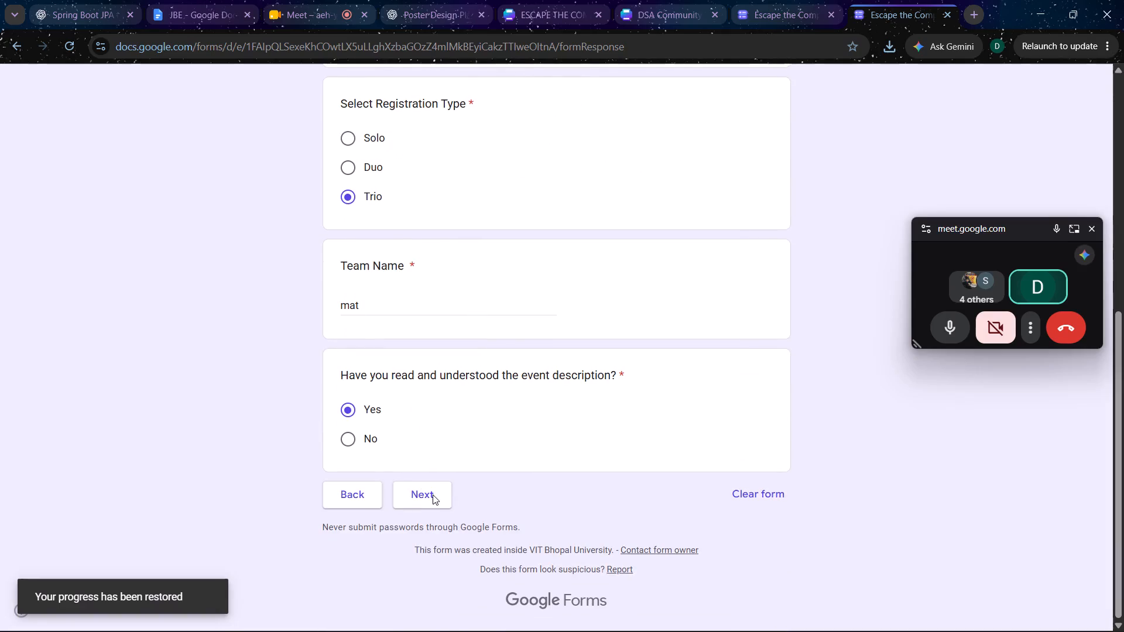
click(433, 502)
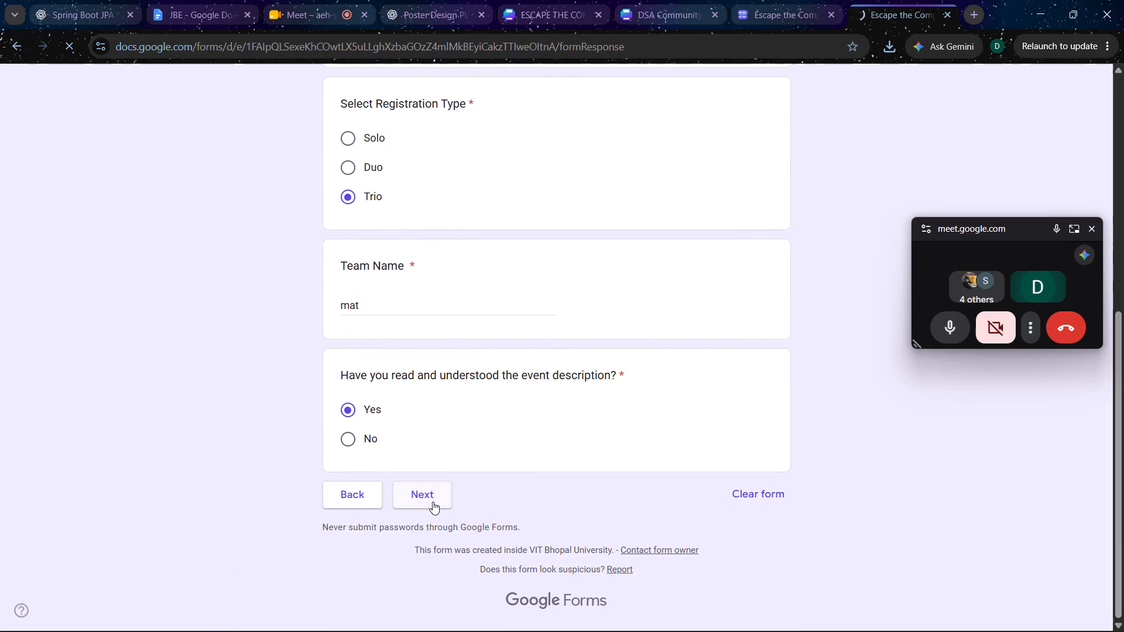
scroll(433, 502, down, 8)
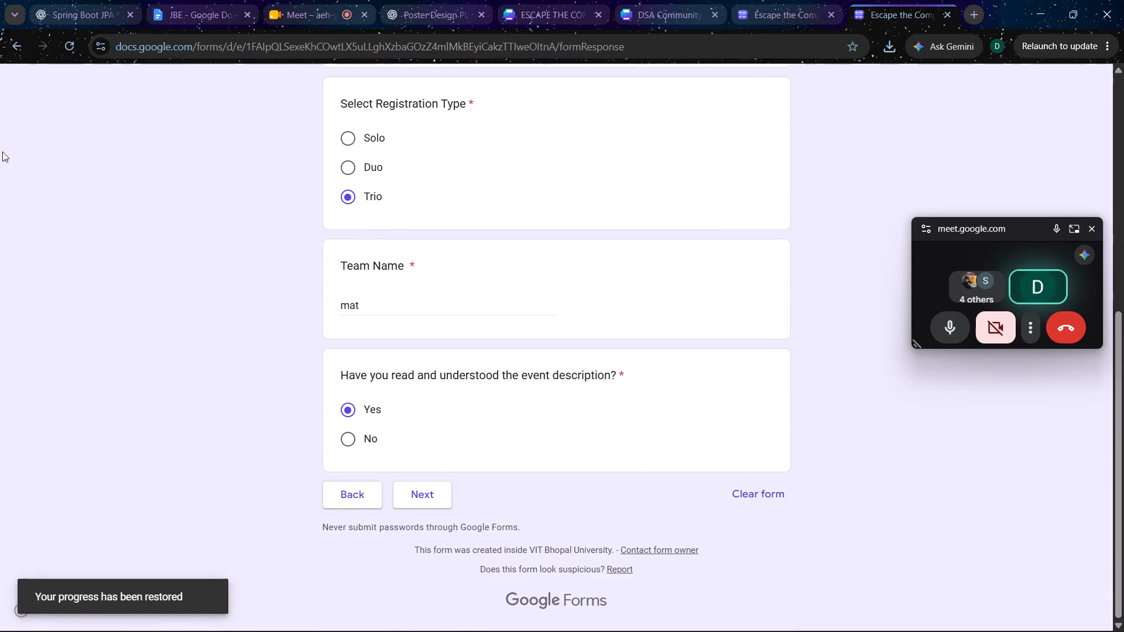
Reload the registration form, advance past its first page, and go back from the page that follows to recheck the navigation.
click(73, 46)
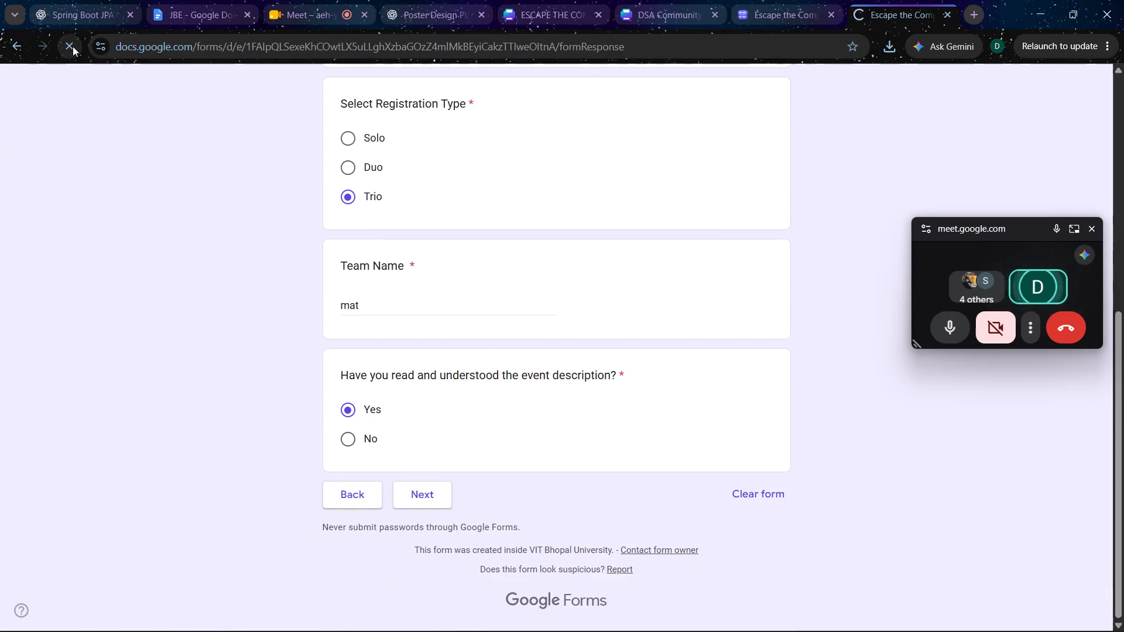
scroll(414, 335, down, 9)
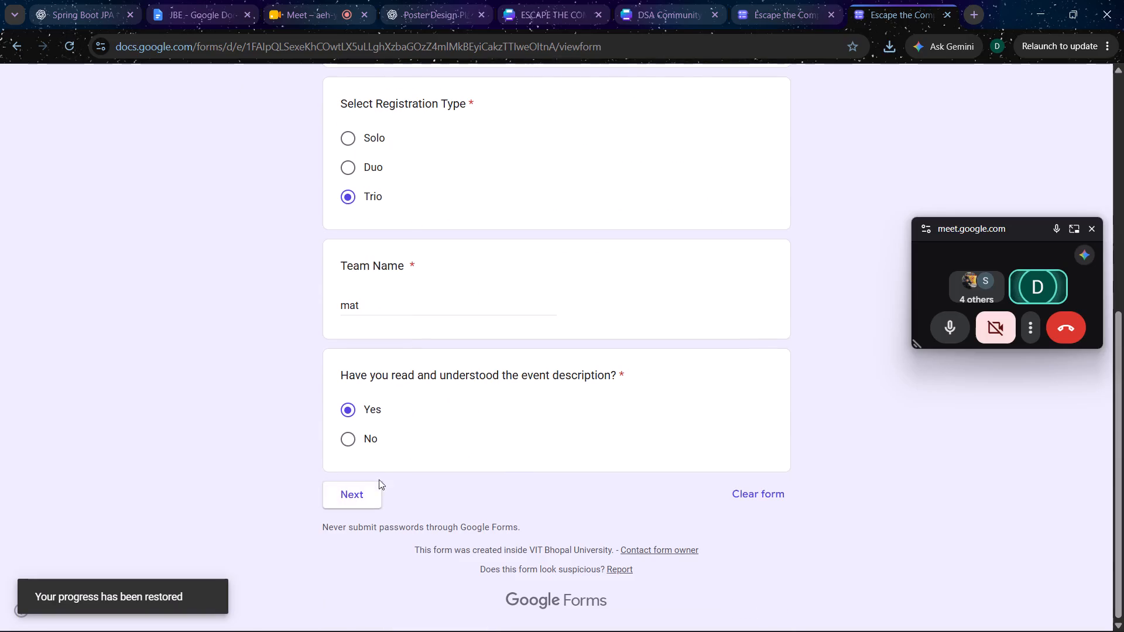
click(373, 492)
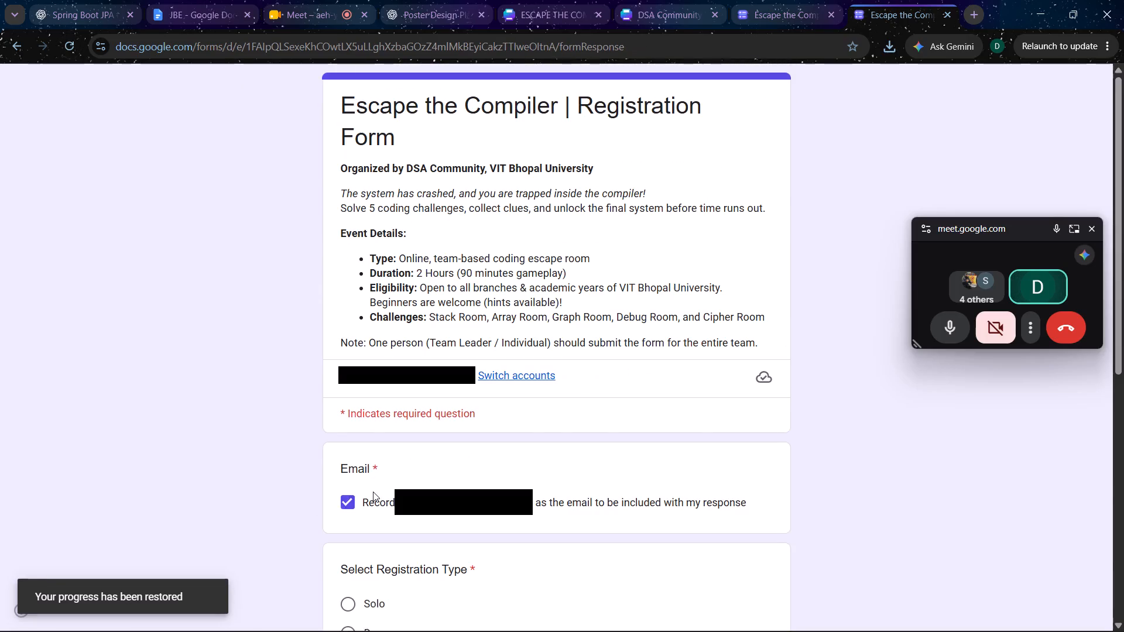
scroll(373, 492, down, 11)
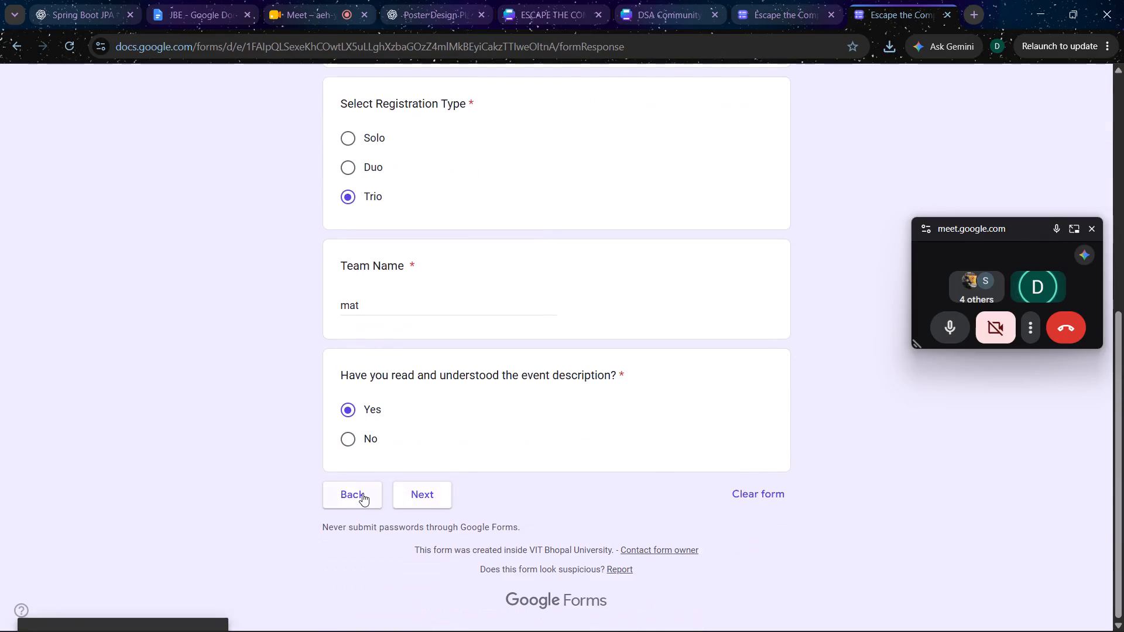
click(361, 493)
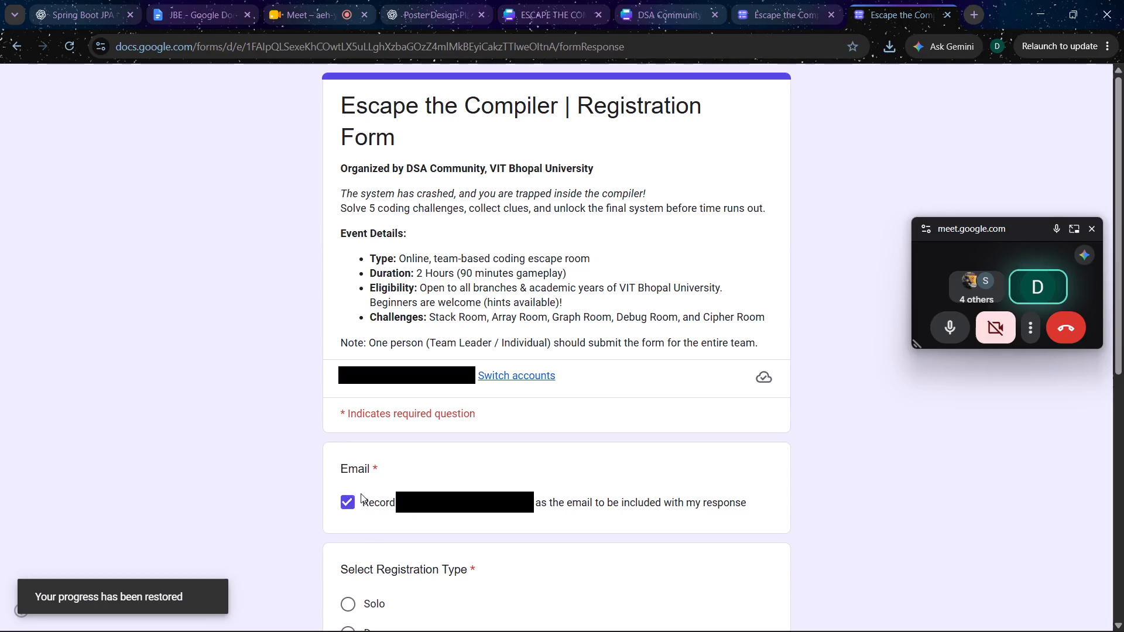
Close the registration form being tested.
click(951, 14)
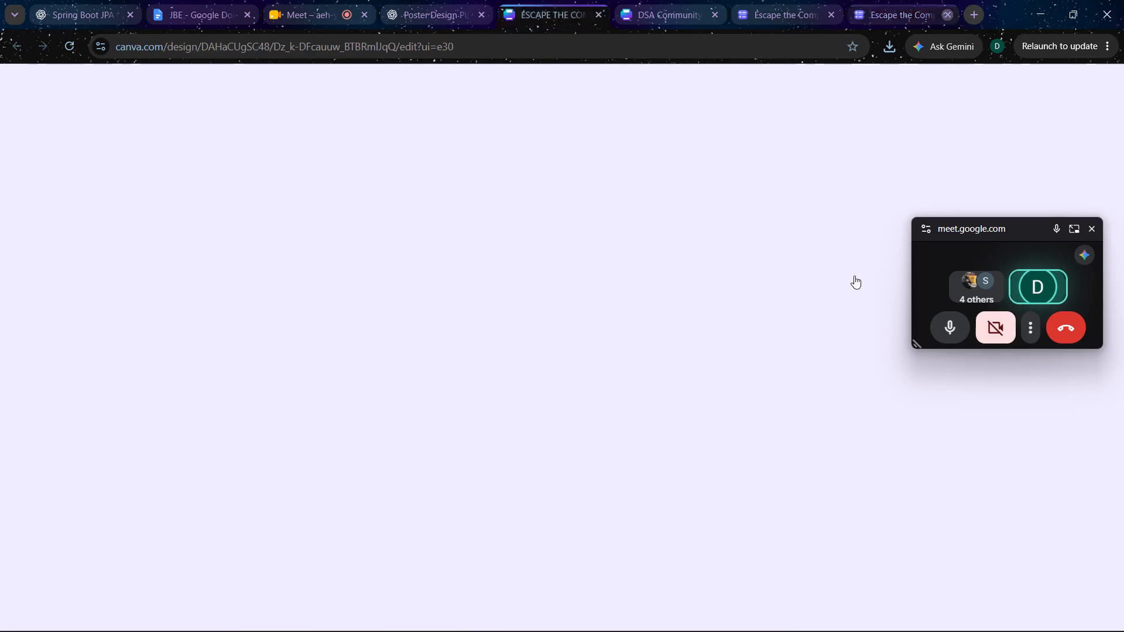
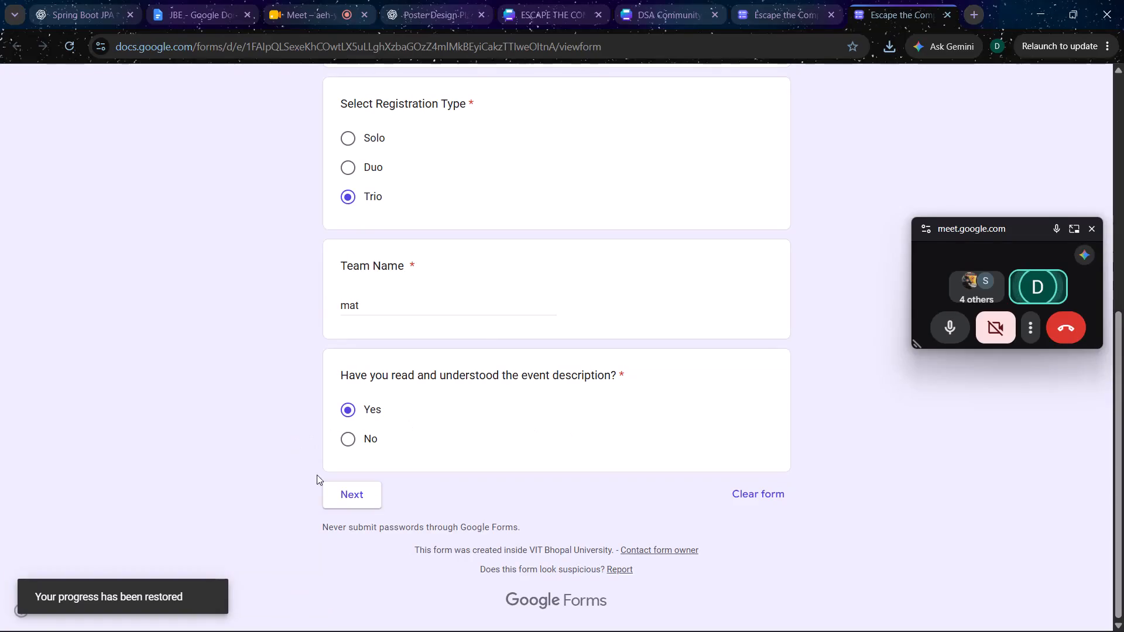
Advance past the registration form's first page with Trio selected and review the questions on the page that follows.
click(348, 492)
scroll(339, 420, down, 1)
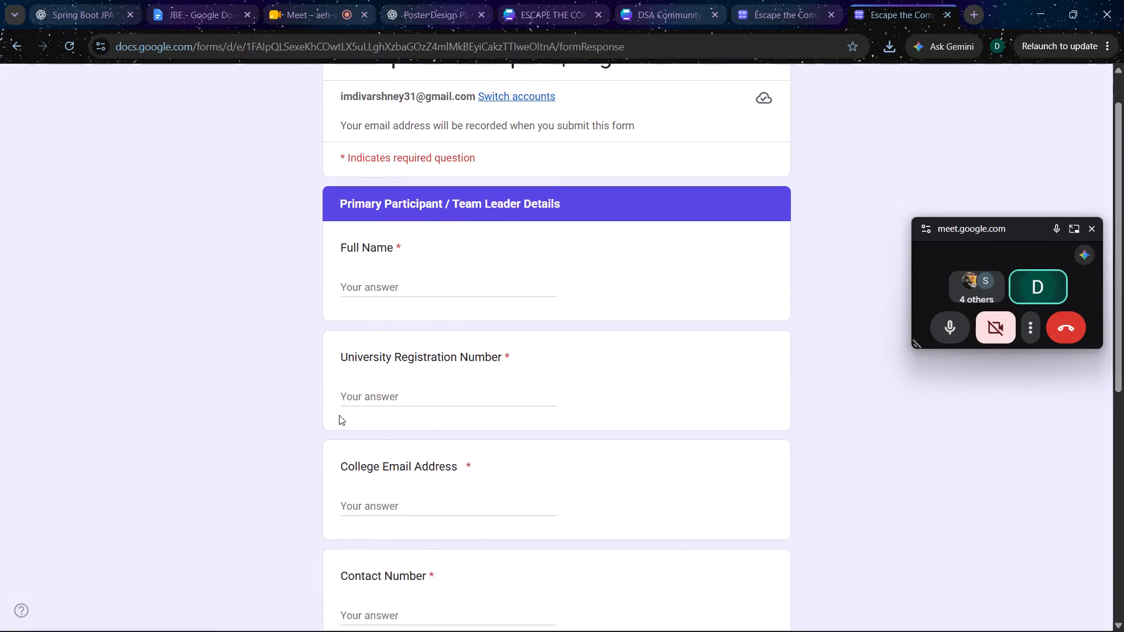
scroll(339, 415, down, 5)
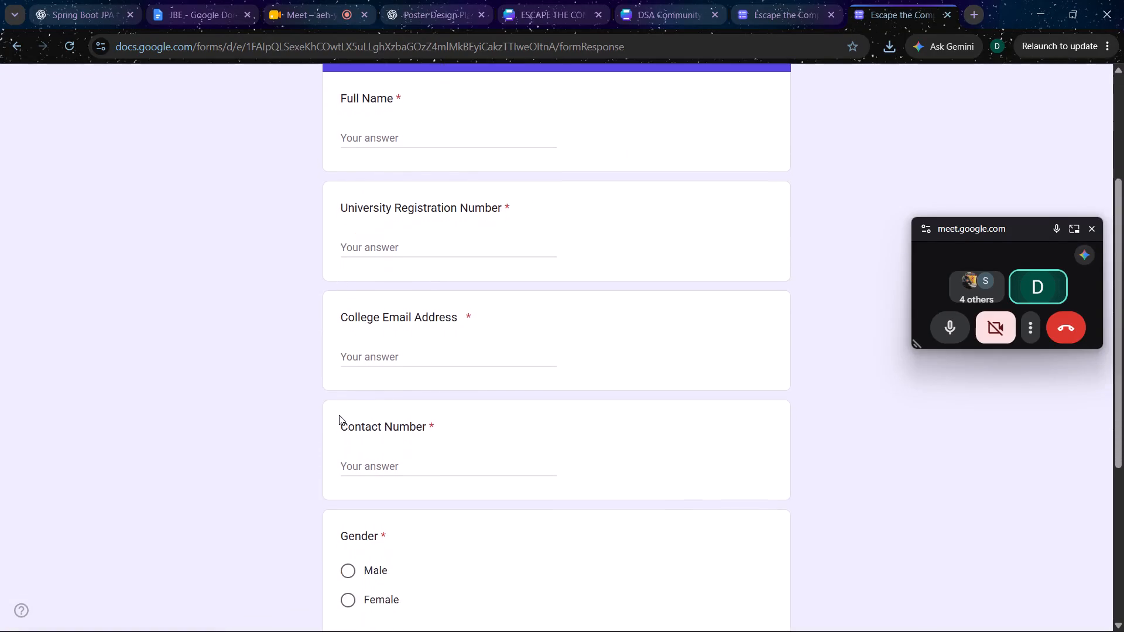
scroll(339, 415, down, 2)
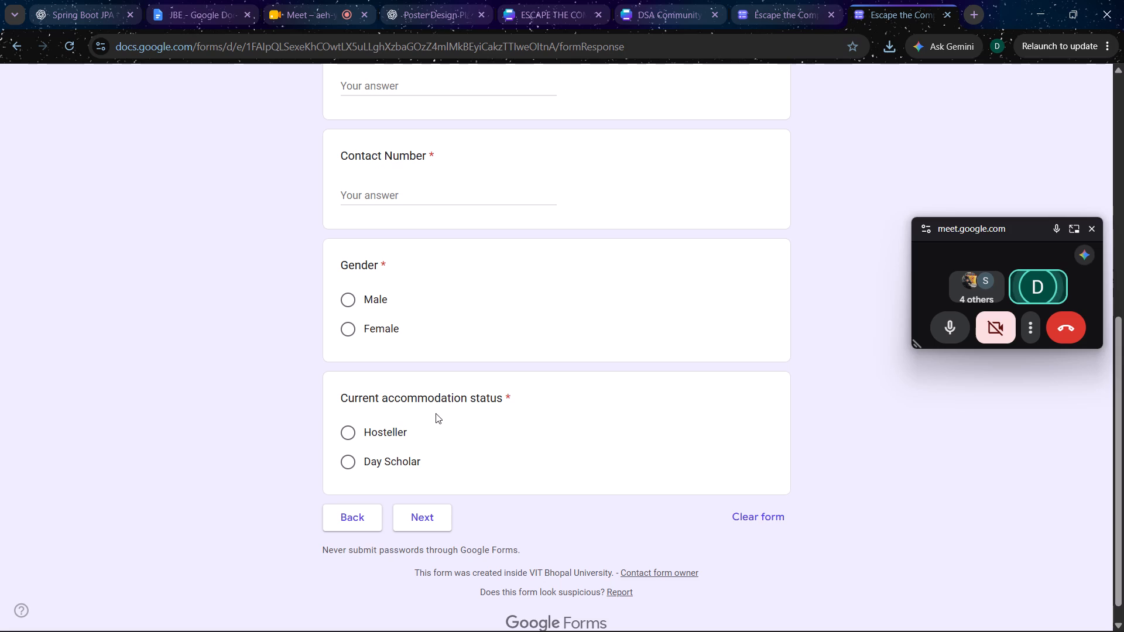
scroll(436, 413, up, 4)
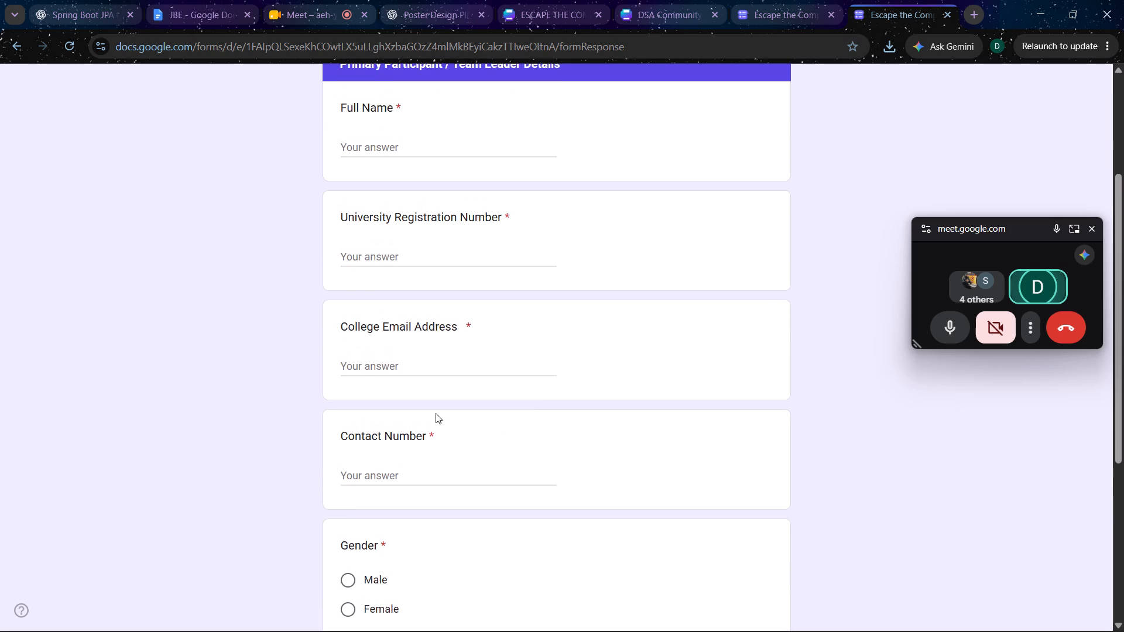
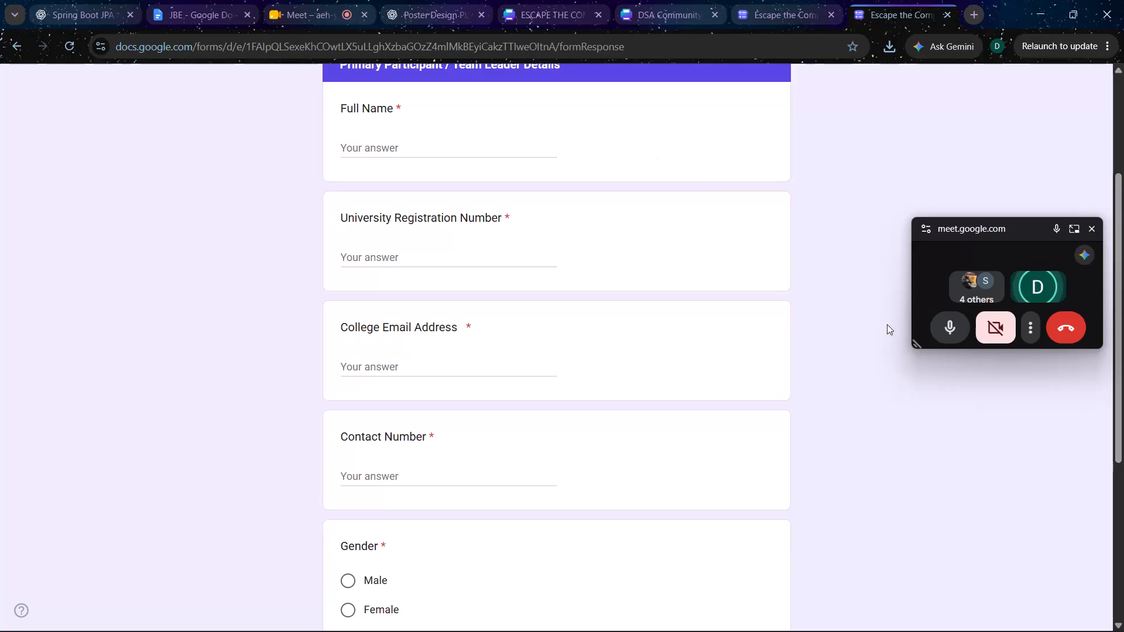
Review the Primary Participant / Team Leader Details questions through to the current accommodation status question.
scroll(745, 390, up, 2)
scroll(745, 390, down, 5)
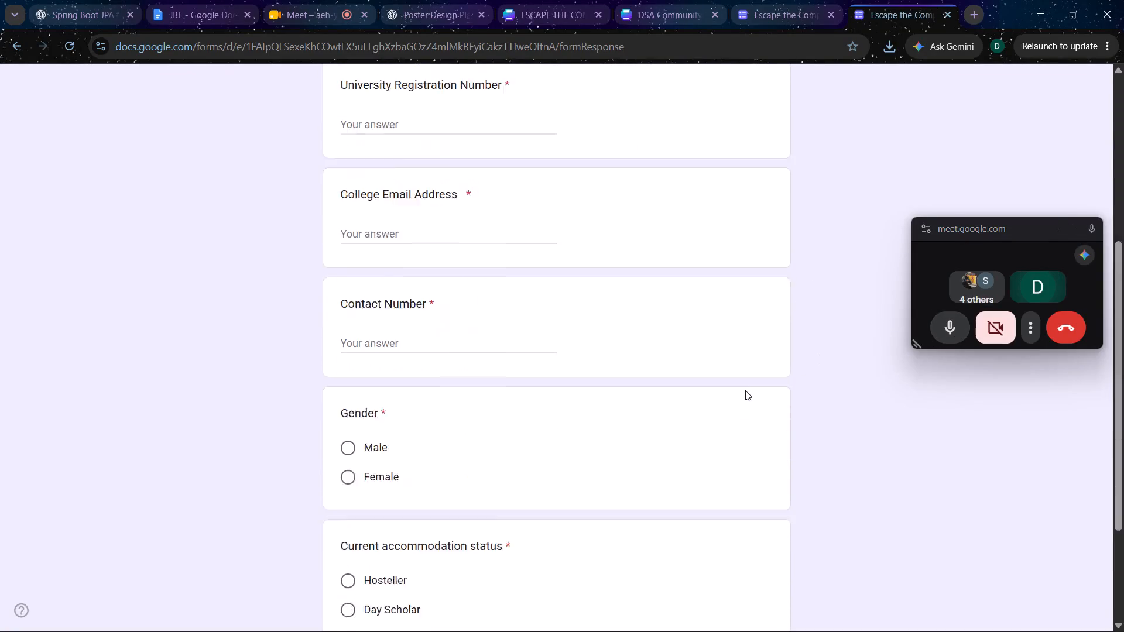
scroll(745, 390, down, 6)
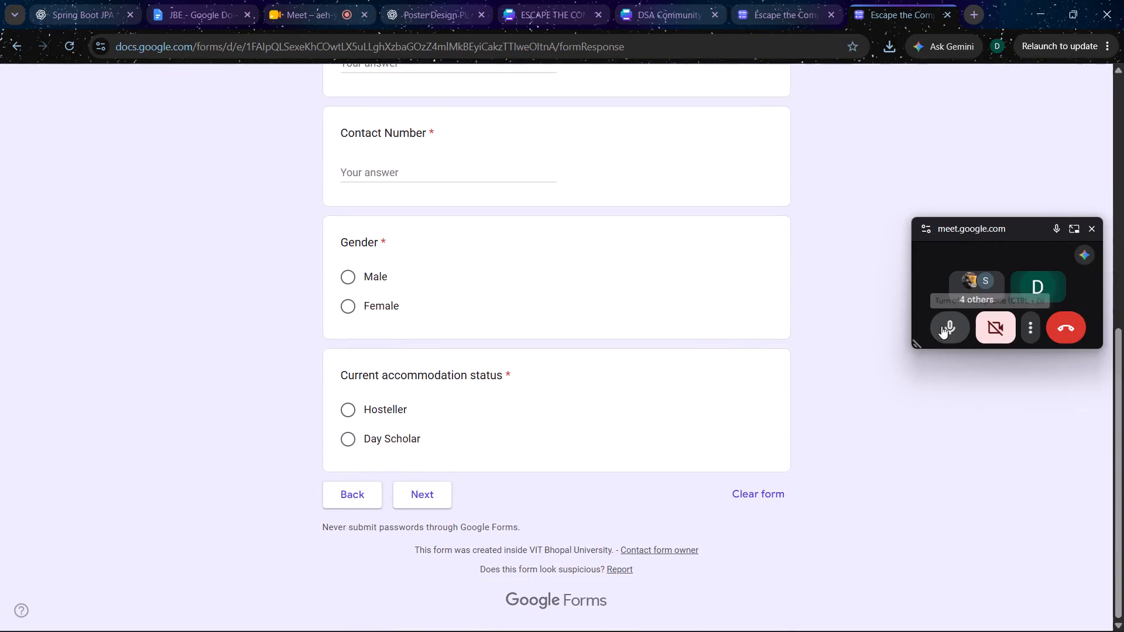
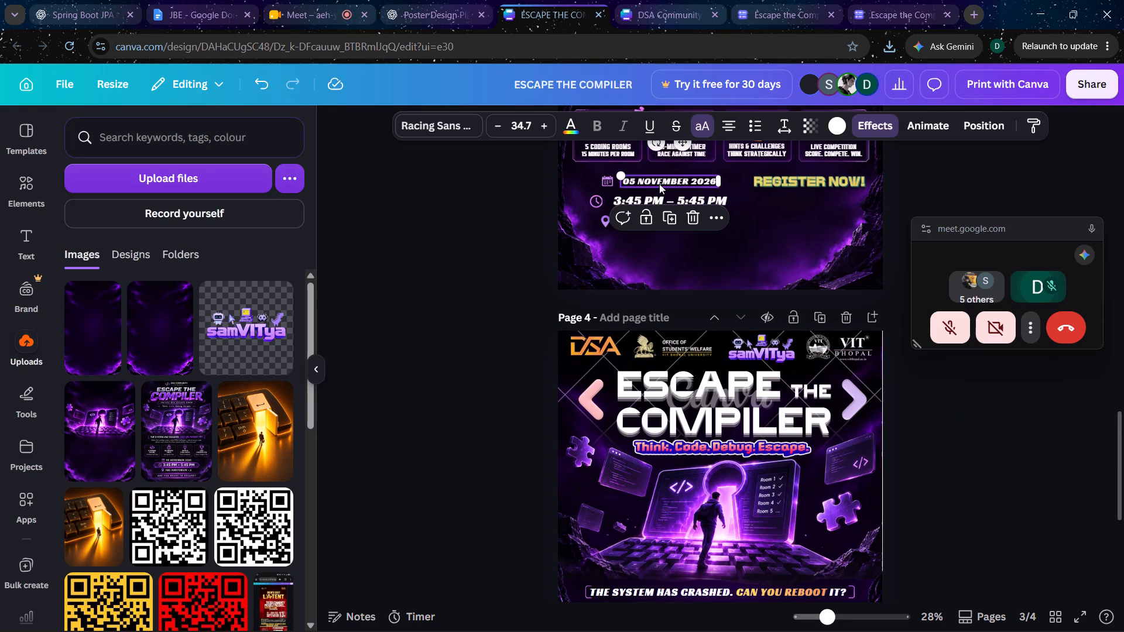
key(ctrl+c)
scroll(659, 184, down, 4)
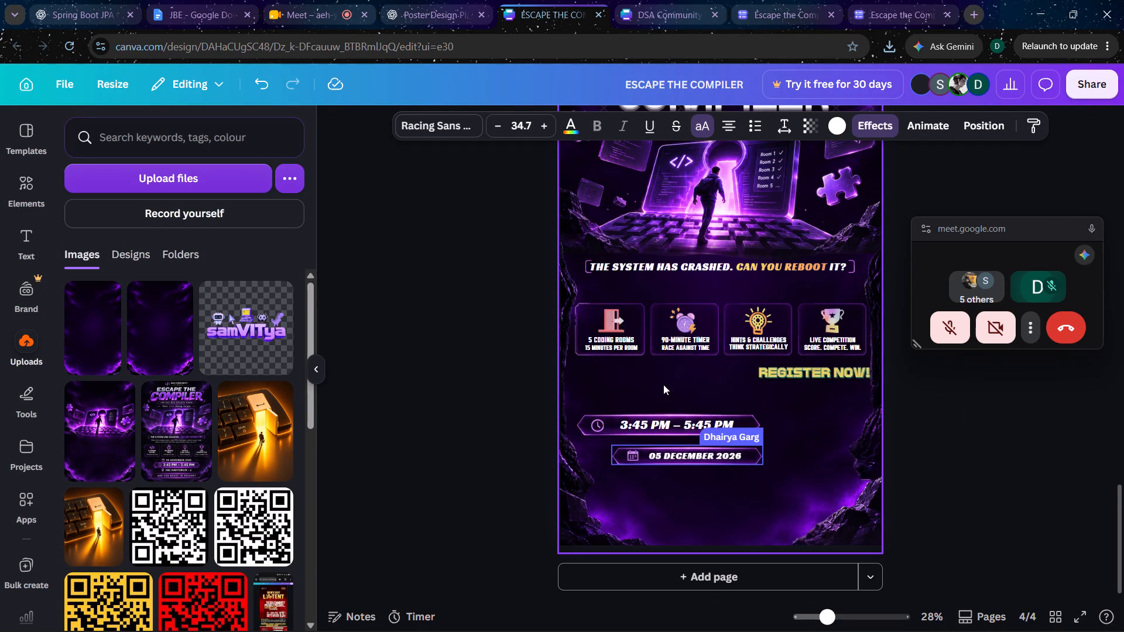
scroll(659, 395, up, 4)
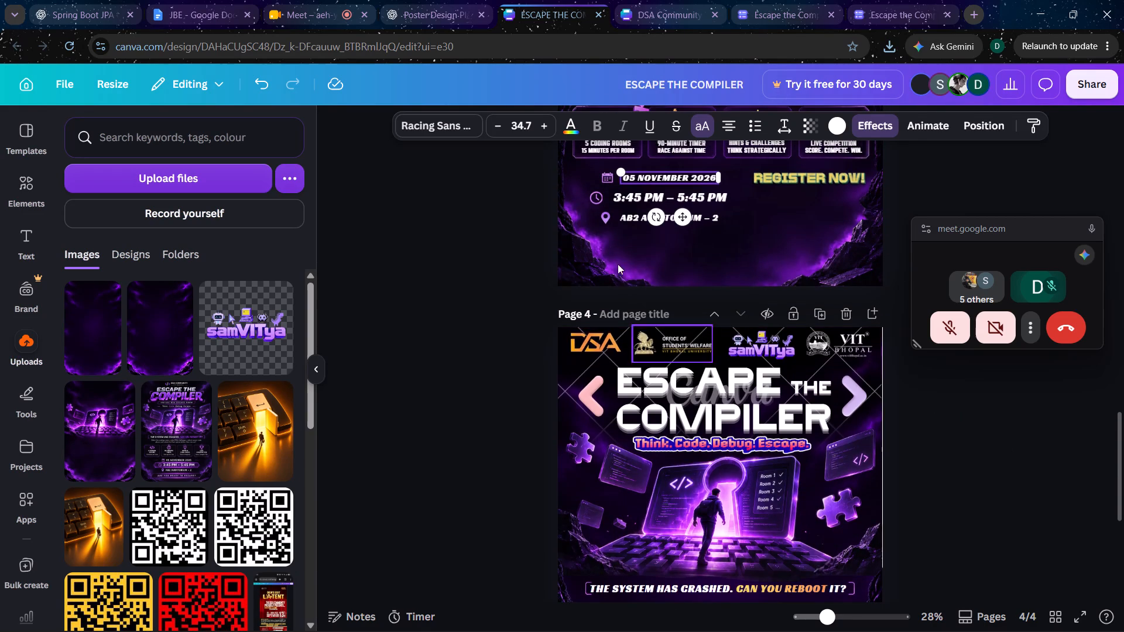
Copy the "AB2 AUDITORIUM – 2" text from page 3 to page 4 and place it below the 3:45 PM – 5:45 PM line.
click(729, 252)
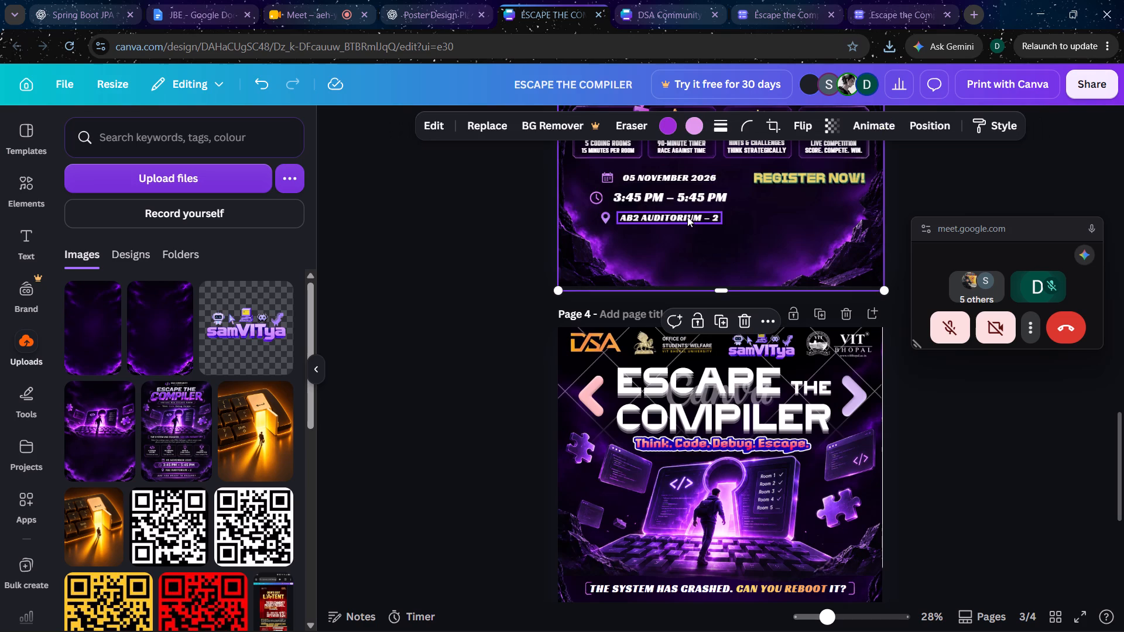
click(687, 217)
key(ctrl+c)
scroll(687, 217, down, 7)
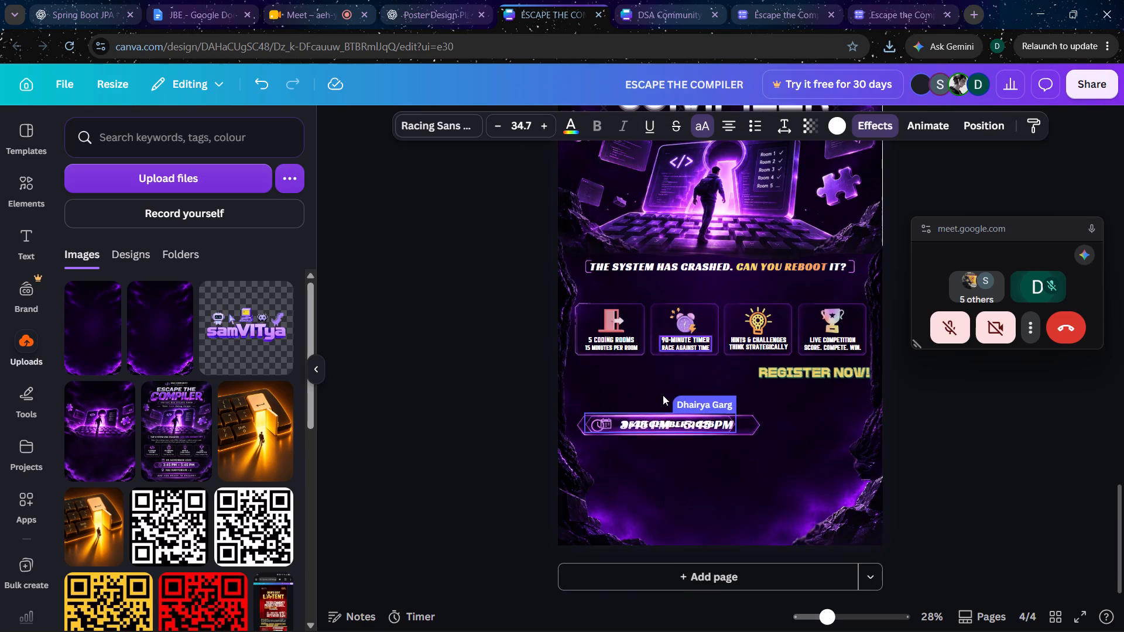
click(657, 463)
key(ctrl+v)
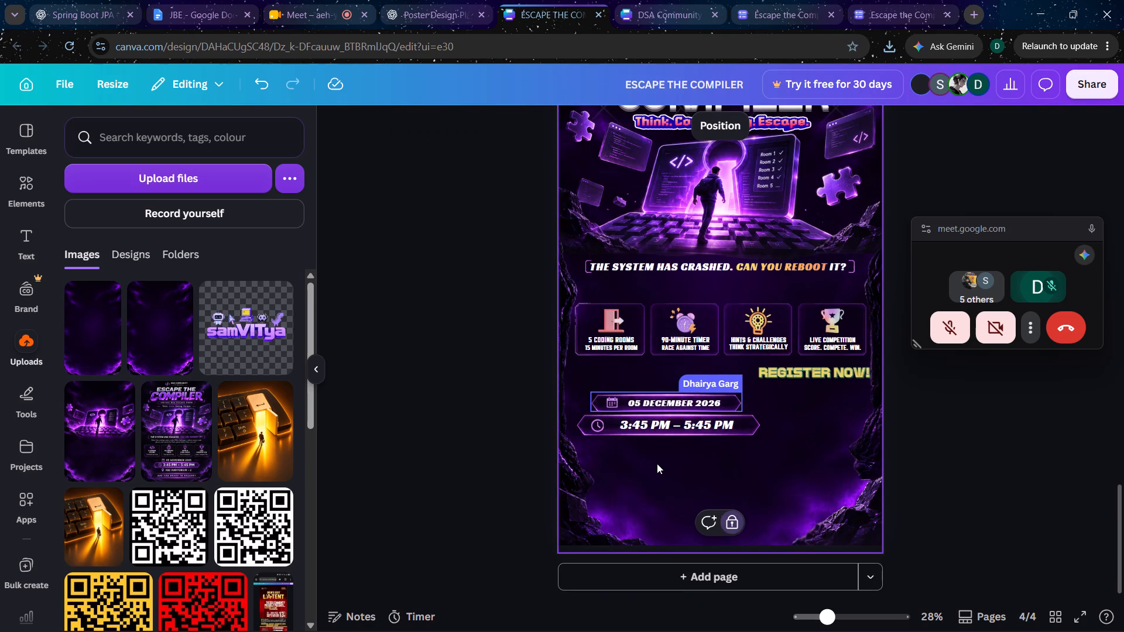
drag(651, 392, 651, 434)
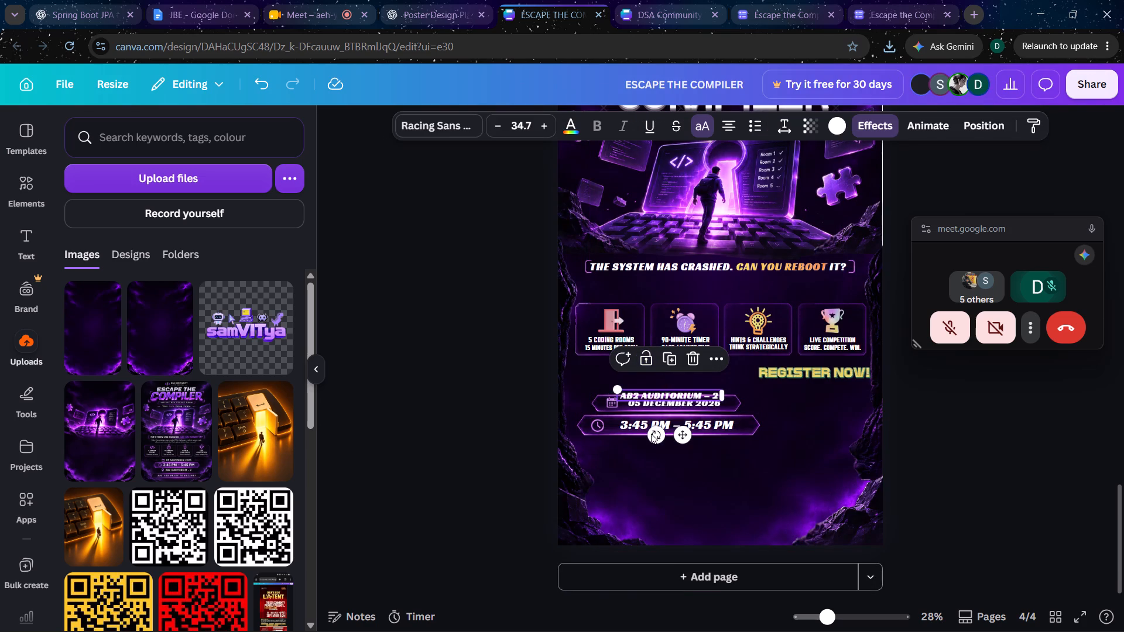
drag(651, 434, 651, 441)
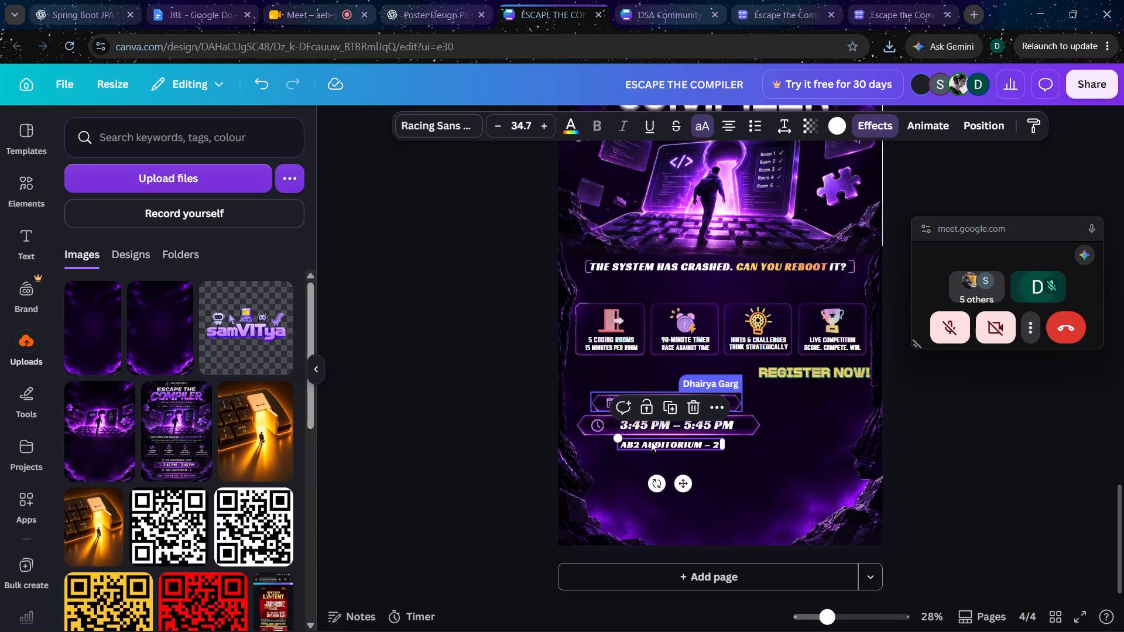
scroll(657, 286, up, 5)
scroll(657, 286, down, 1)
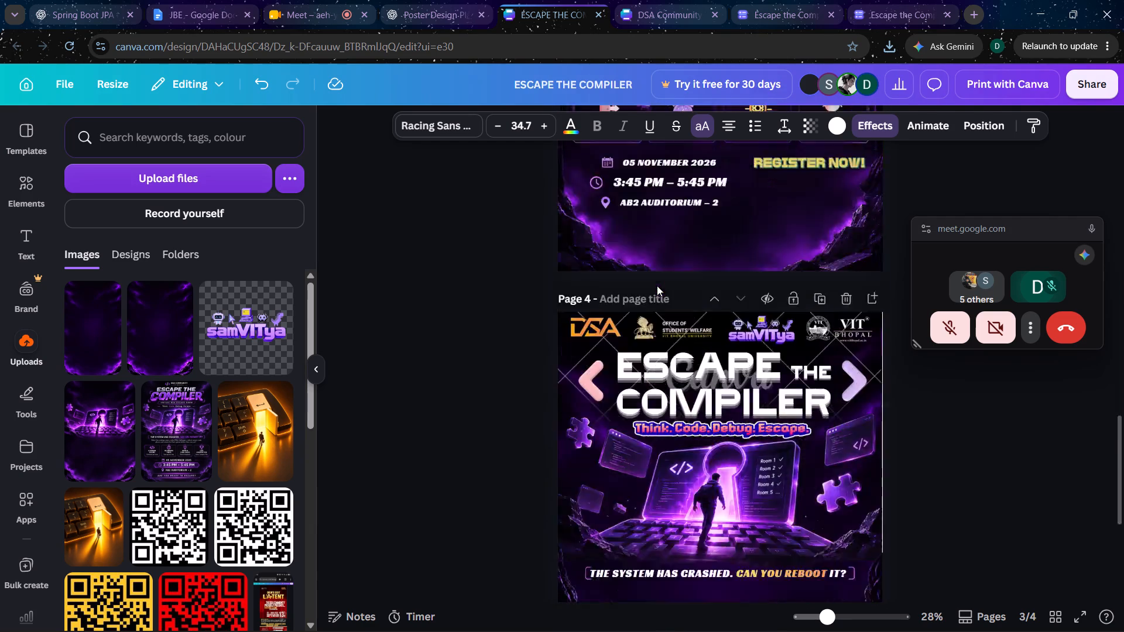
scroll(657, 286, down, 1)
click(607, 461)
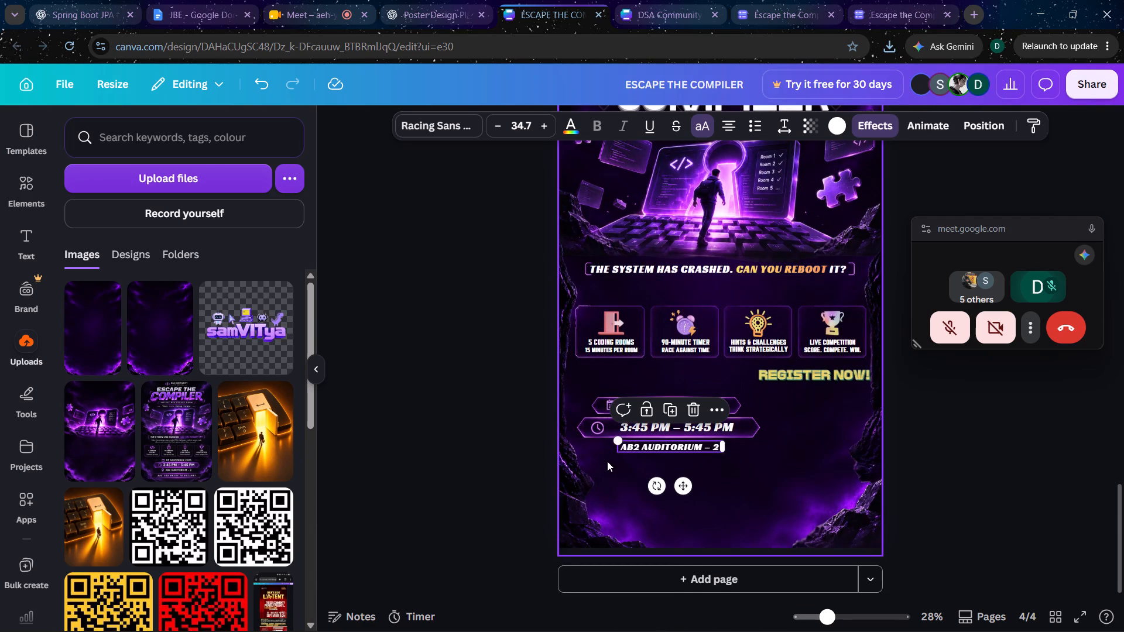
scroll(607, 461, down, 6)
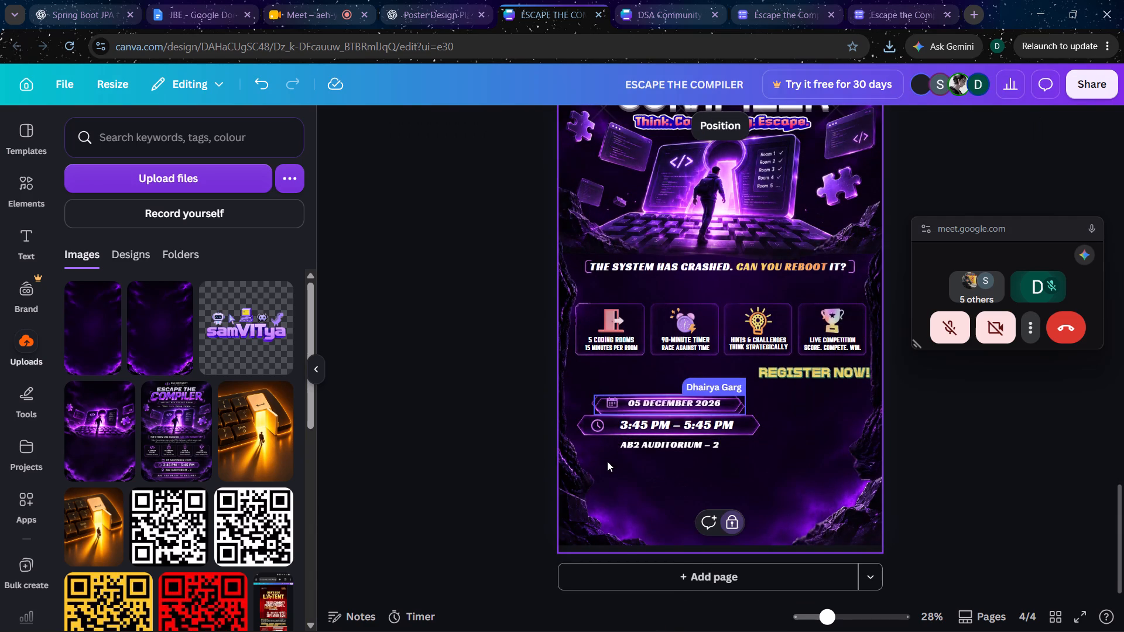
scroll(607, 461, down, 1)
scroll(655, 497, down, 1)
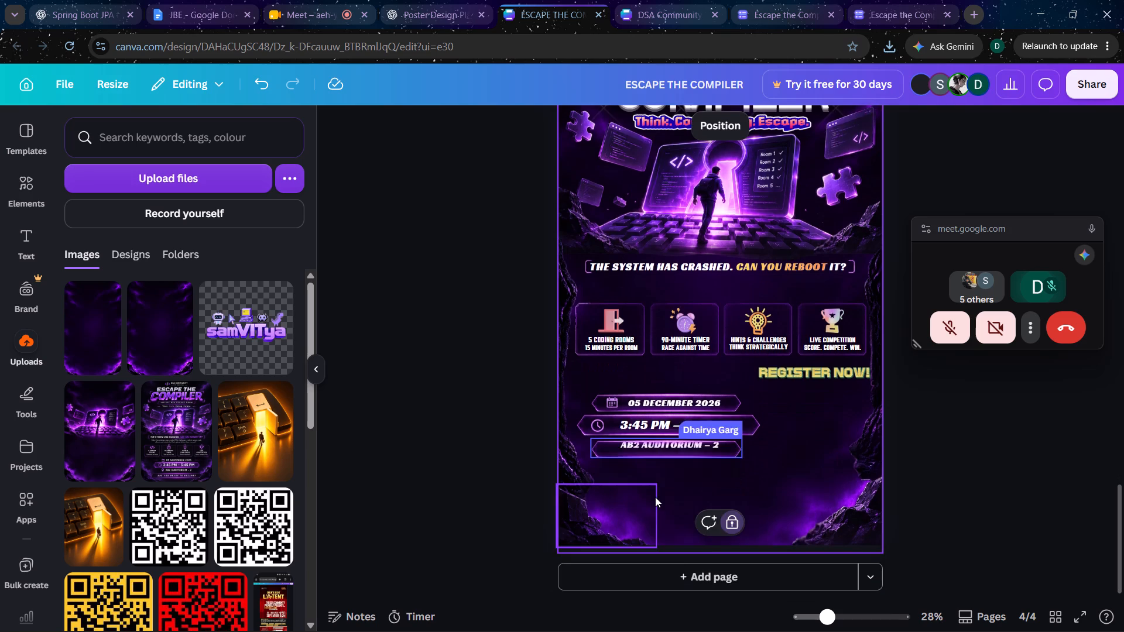
Copy the location pin icon from page 3 to page 4 and place it in front of the "AB2 AUDITORIUM – 2" text.
scroll(655, 497, up, 4)
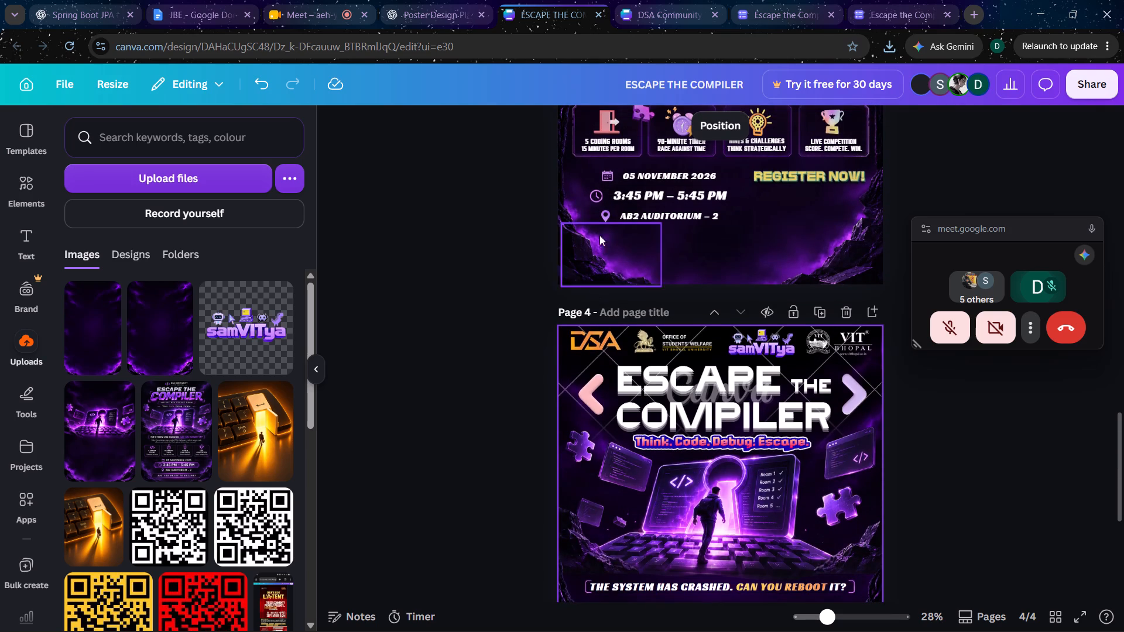
click(608, 212)
key(ctrl+c)
scroll(608, 212, down, 3)
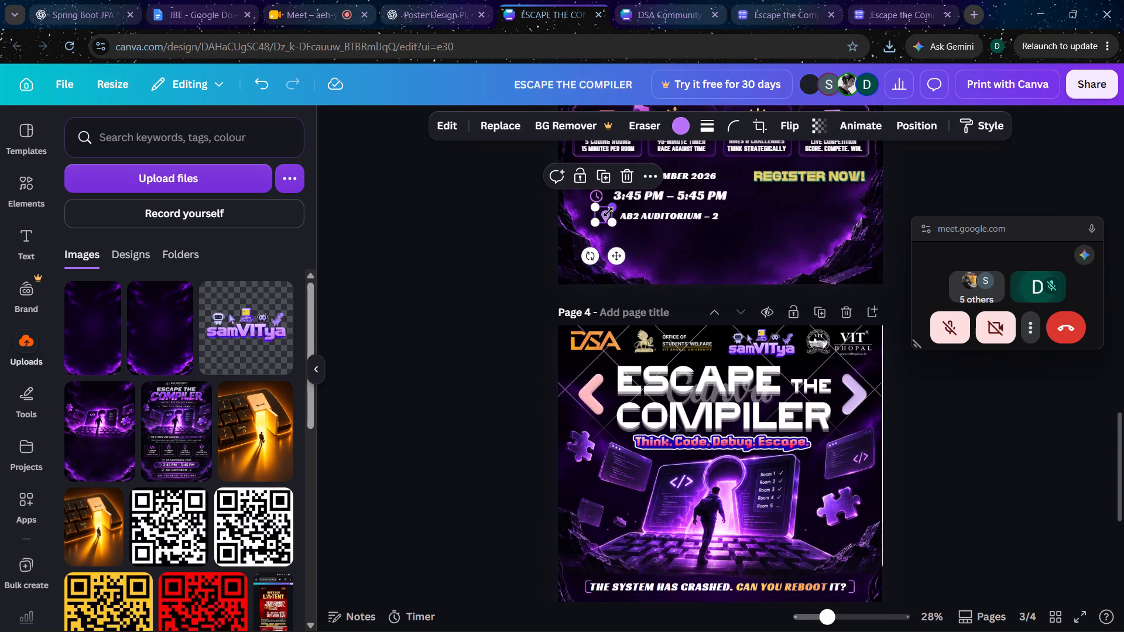
scroll(608, 212, down, 3)
click(619, 461)
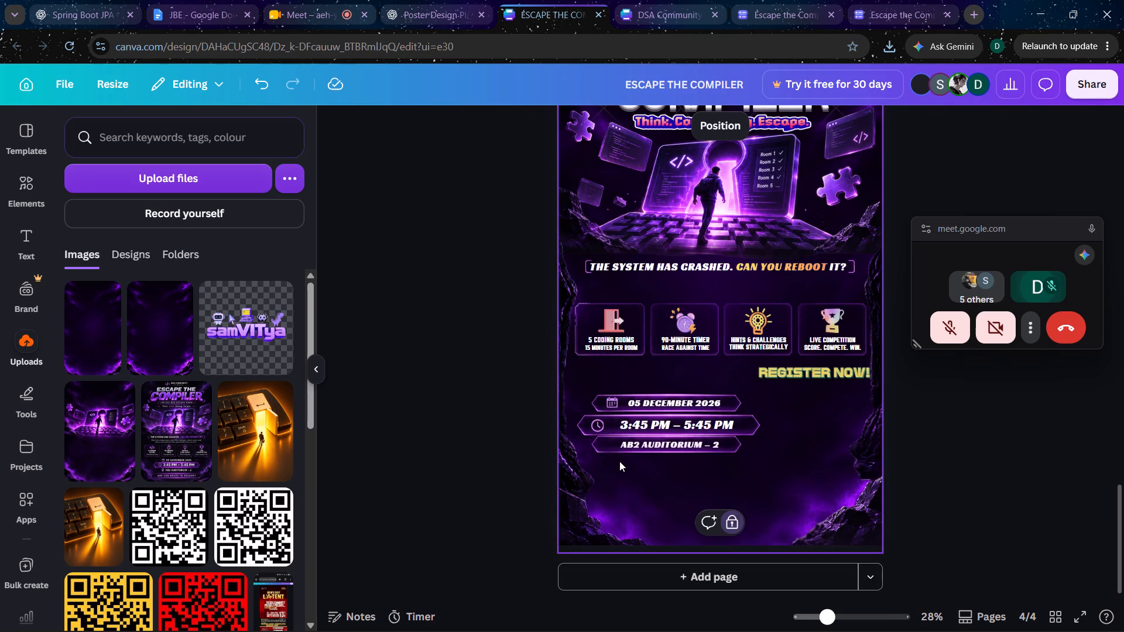
key(ctrl+v)
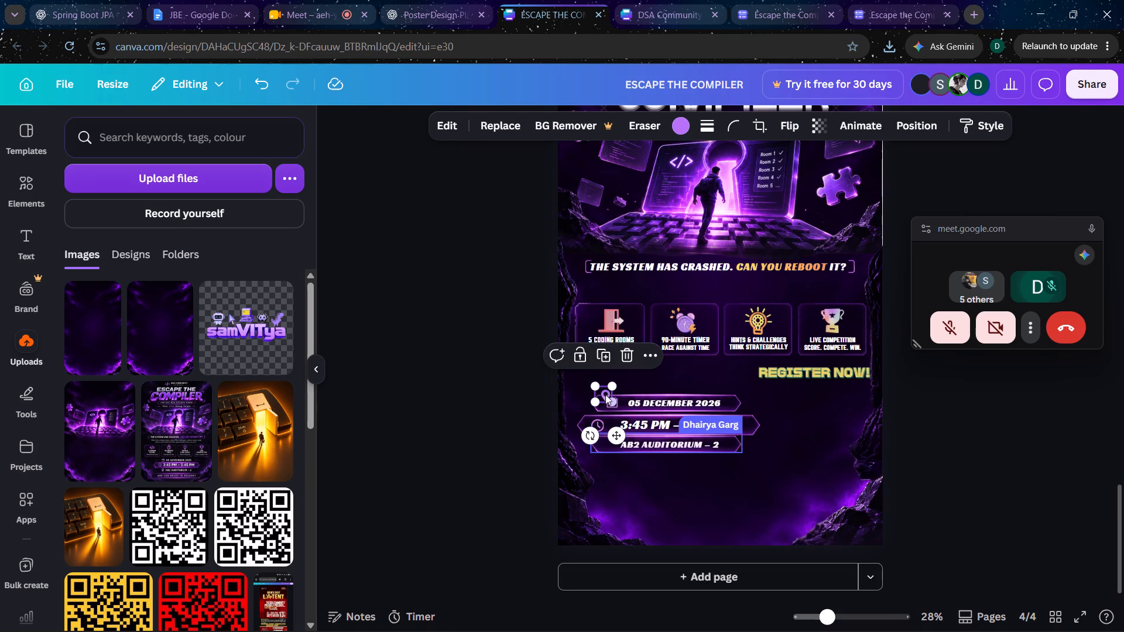
drag(604, 392, 606, 442)
Nudge the pasted location pin icon into line with the "AB2 AUDITORIUM – 2" text inside its frame.
key(Up)
key(Up)
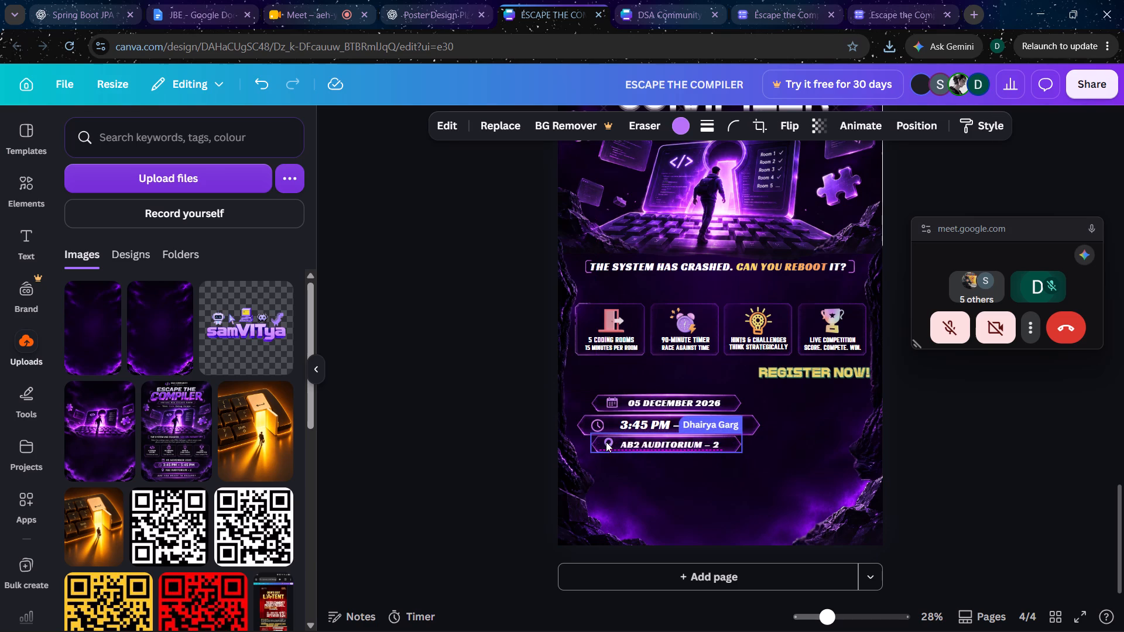
key(Right)
key(Right)
key(Down)
key(Down)
key(Up)
key(Right)
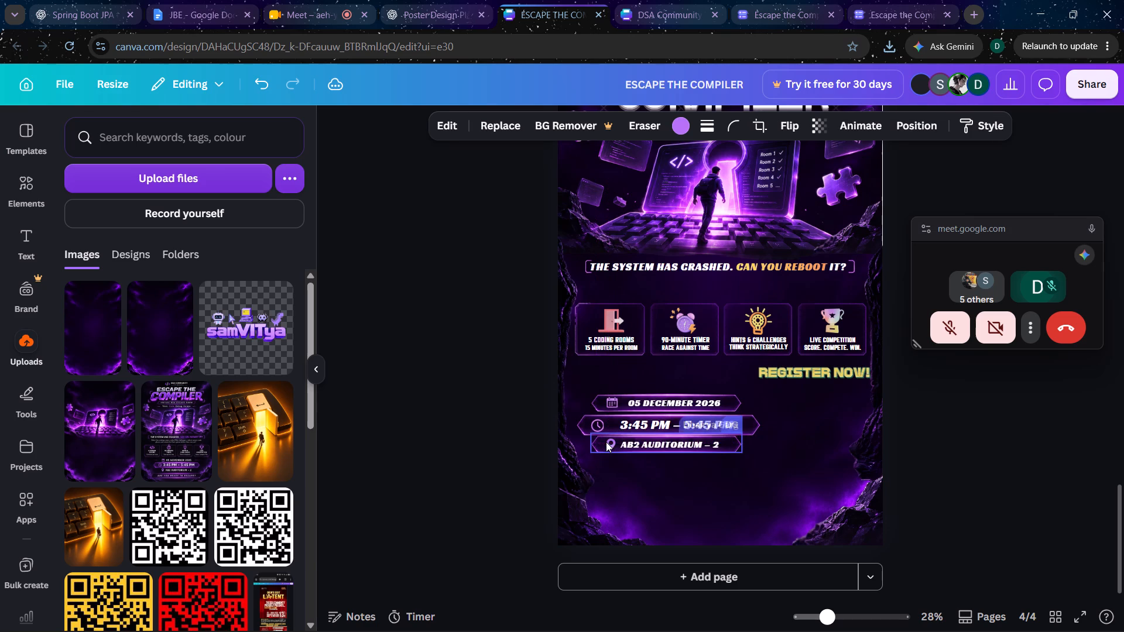
click(1012, 422)
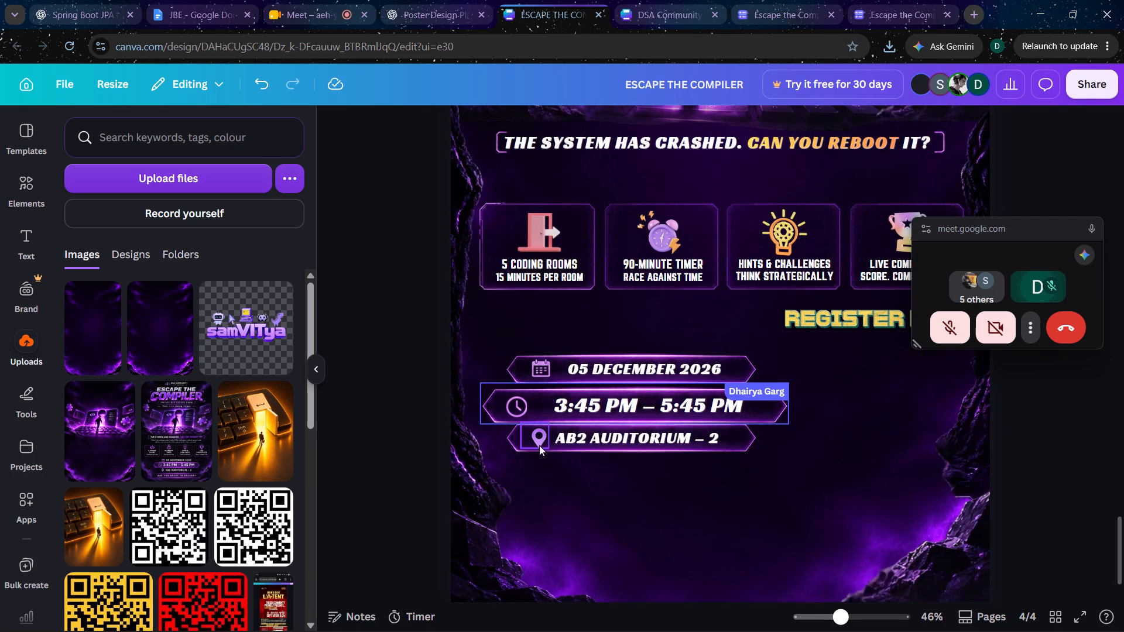
Resize the frame around "AB2 AUDITORIUM – 2" on page 4, adjusting its height and widening it slightly at both ends.
click(748, 443)
drag(626, 453, 631, 453)
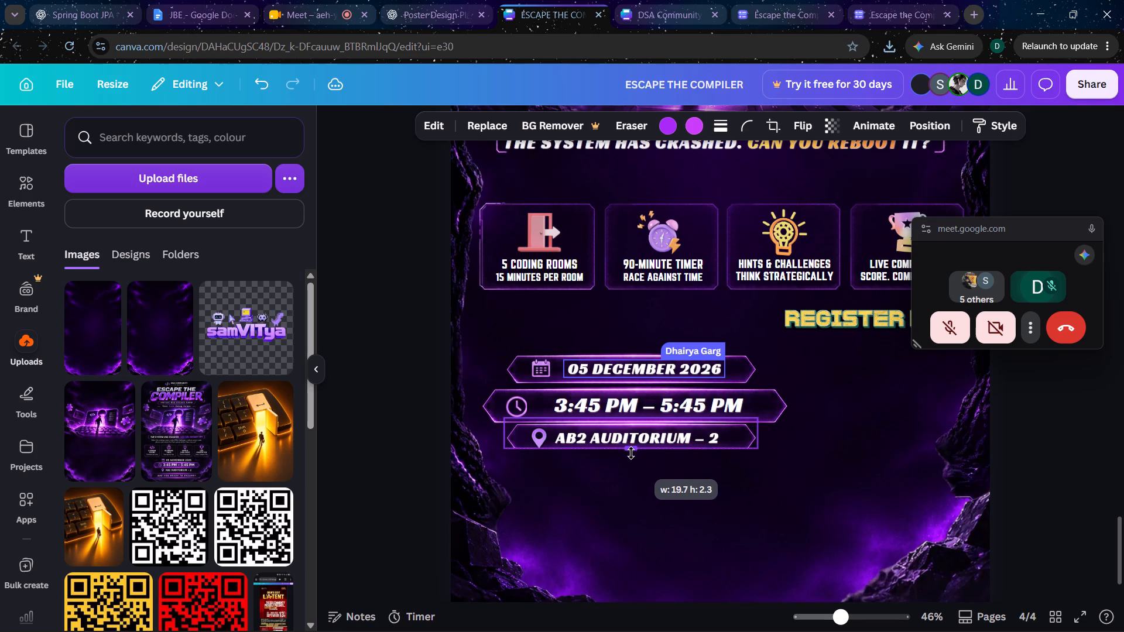
drag(631, 453, 631, 455)
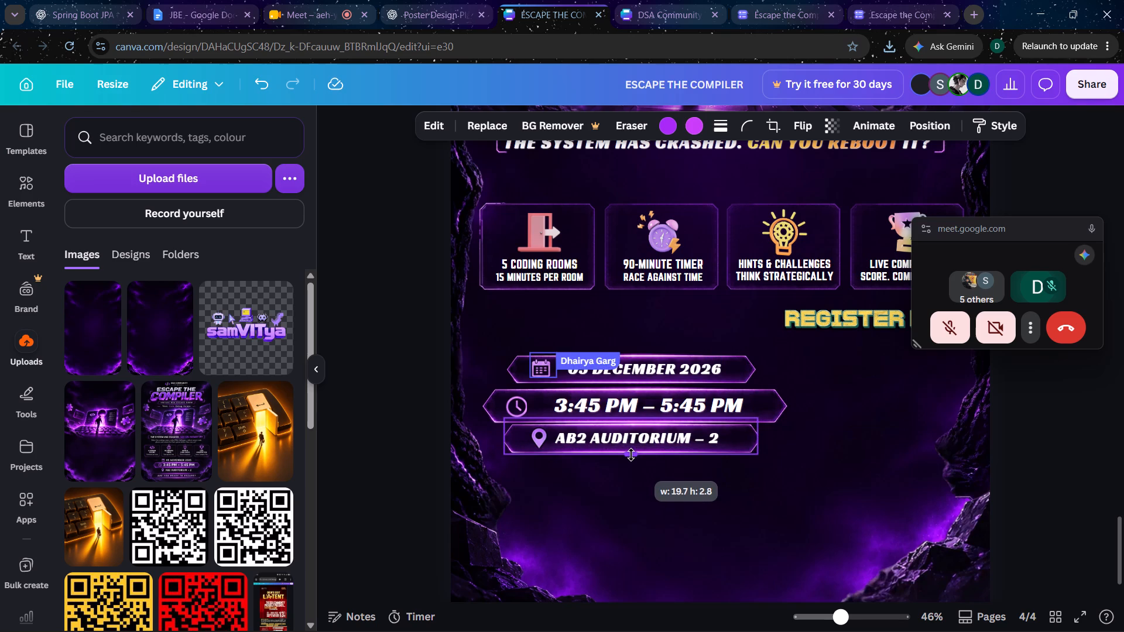
drag(631, 455, 631, 454)
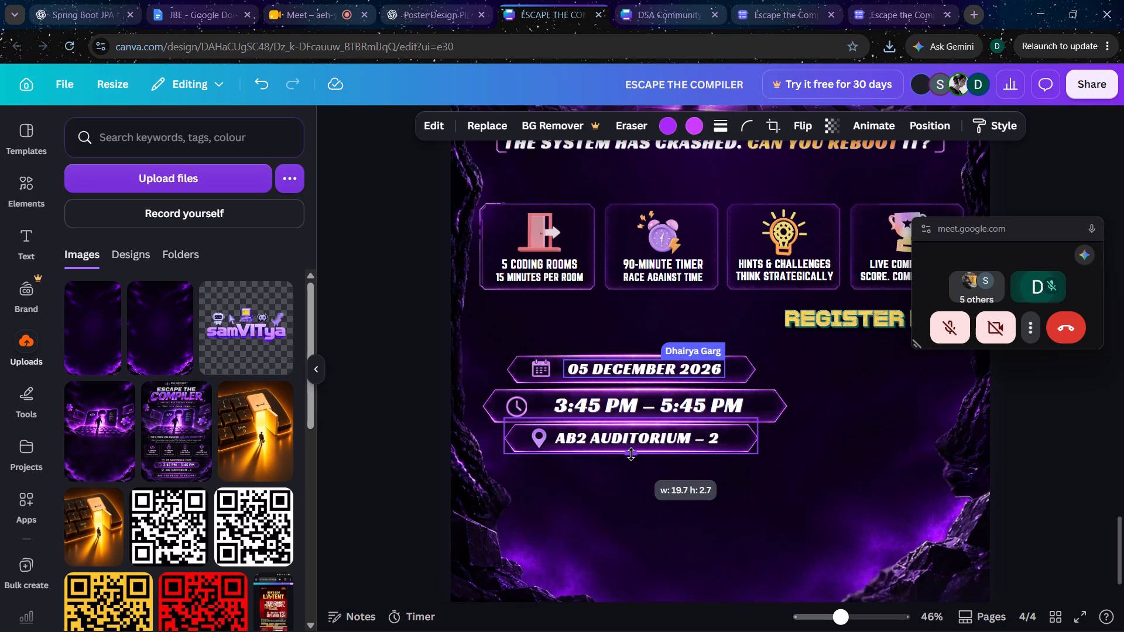
drag(631, 454, 632, 455)
click(632, 455)
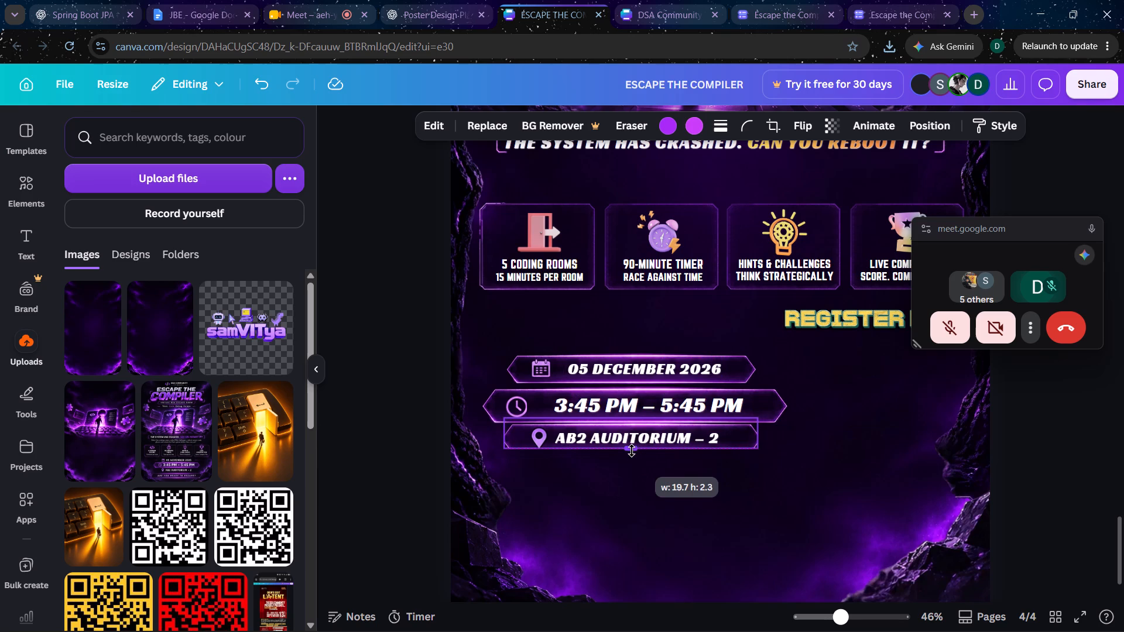
click(693, 469)
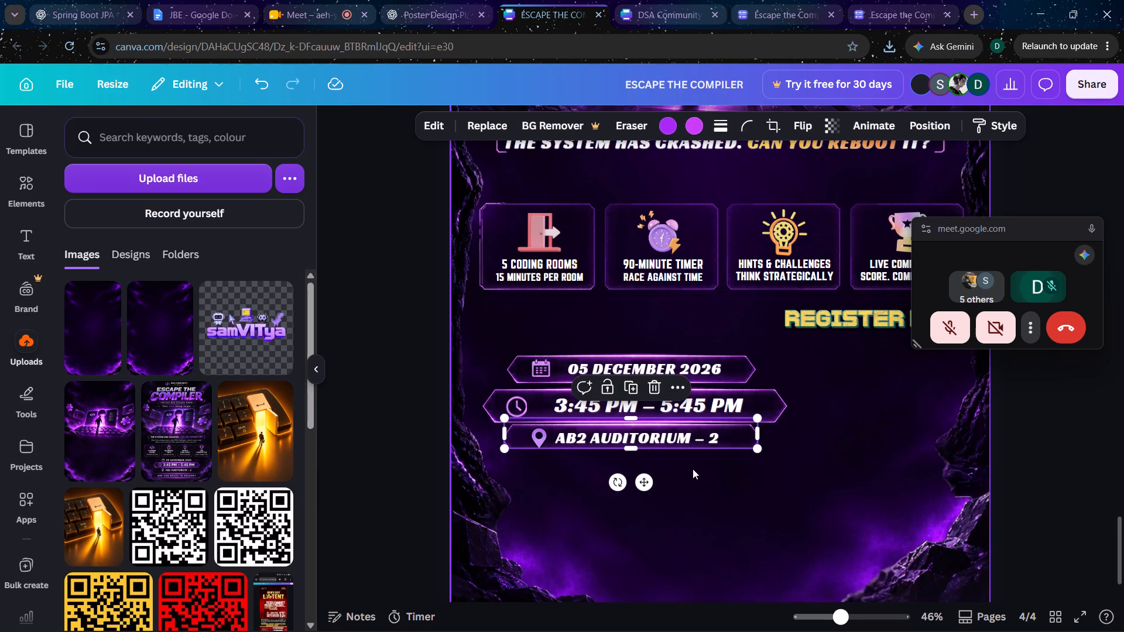
click(755, 438)
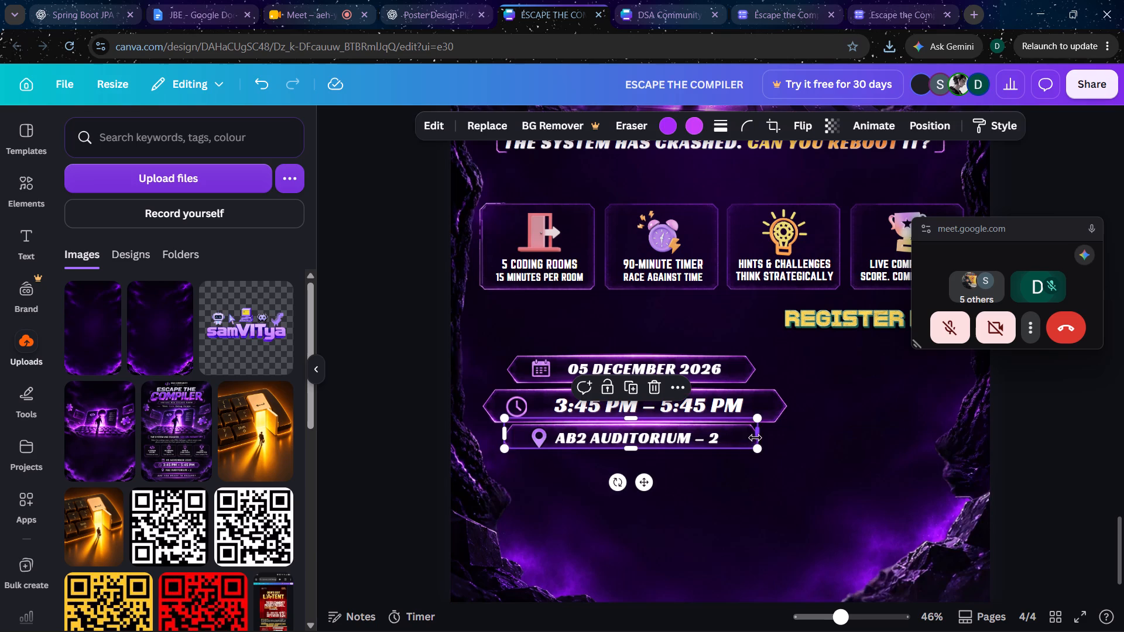
drag(636, 449, 636, 453)
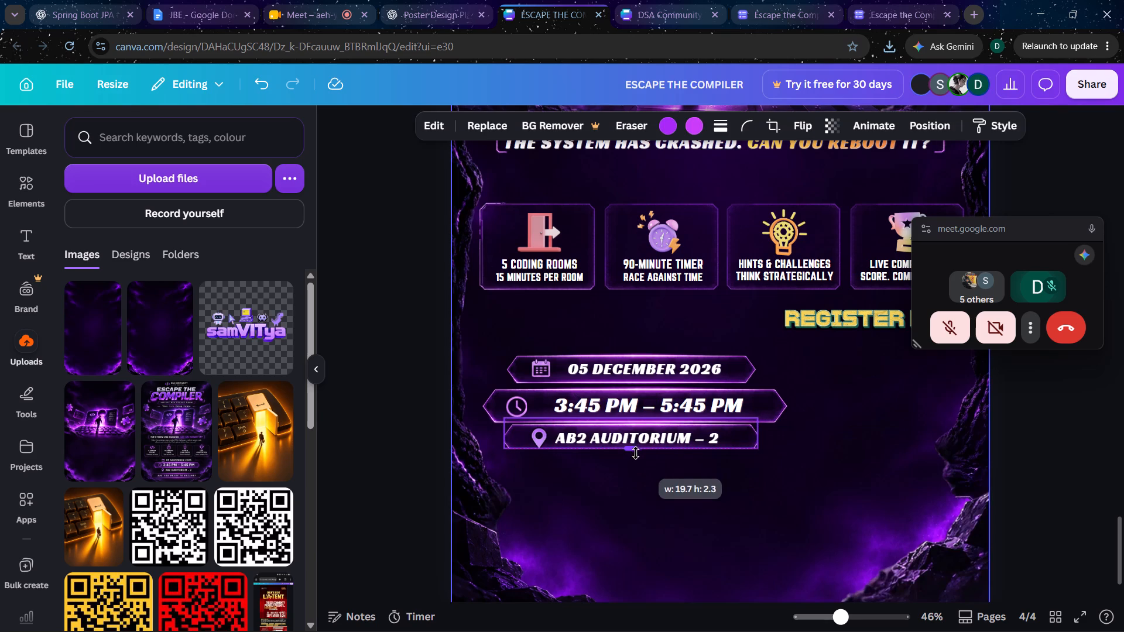
drag(636, 453, 636, 454)
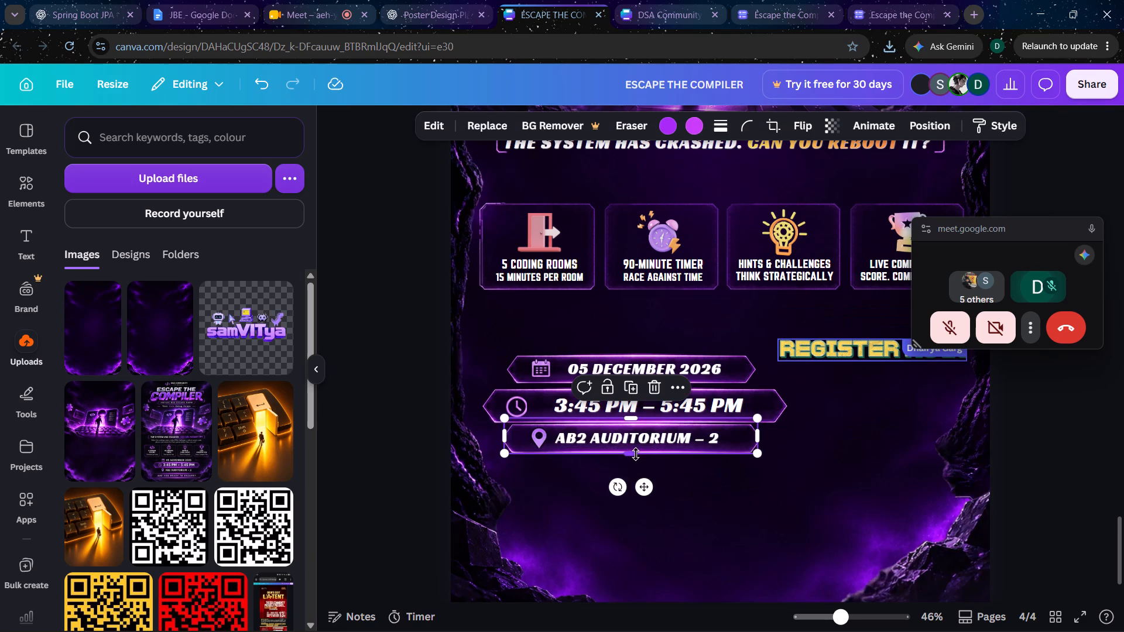
click(762, 435)
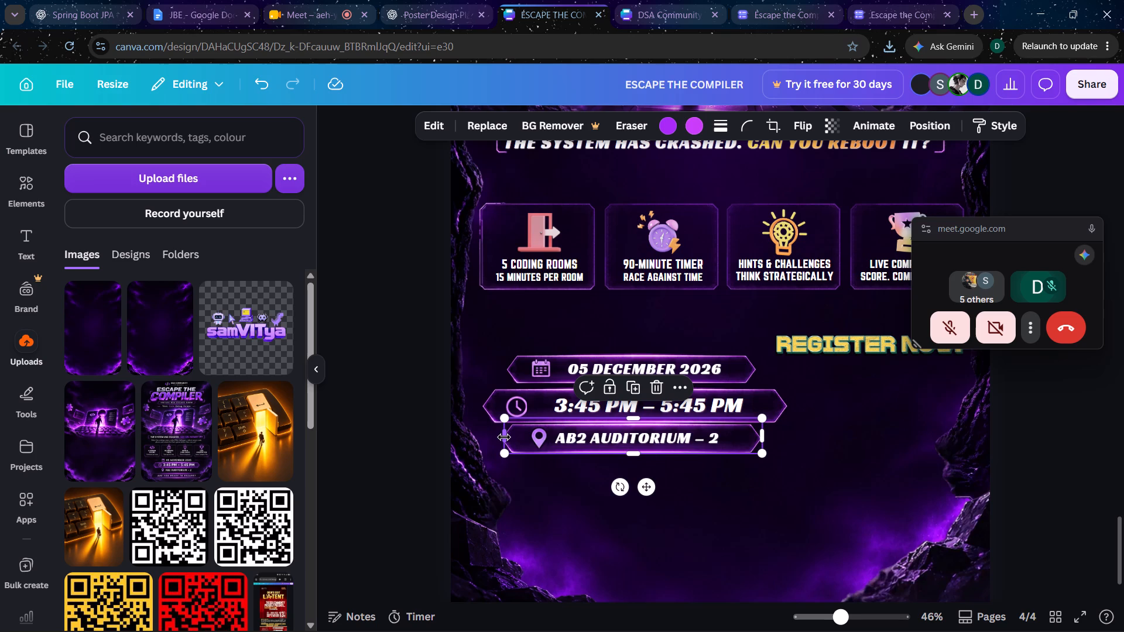
drag(504, 437, 499, 437)
click(688, 470)
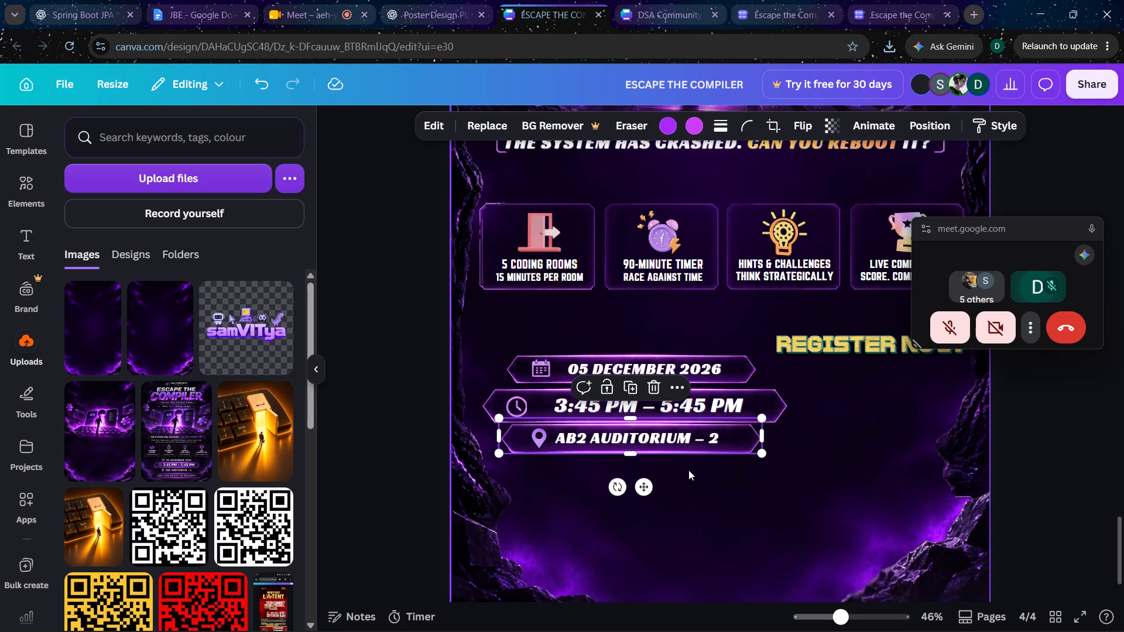
Nudge the location pin icon slightly away from the "AB2 AUDITORIUM – 2" text, toward its frame's outer end.
click(539, 438)
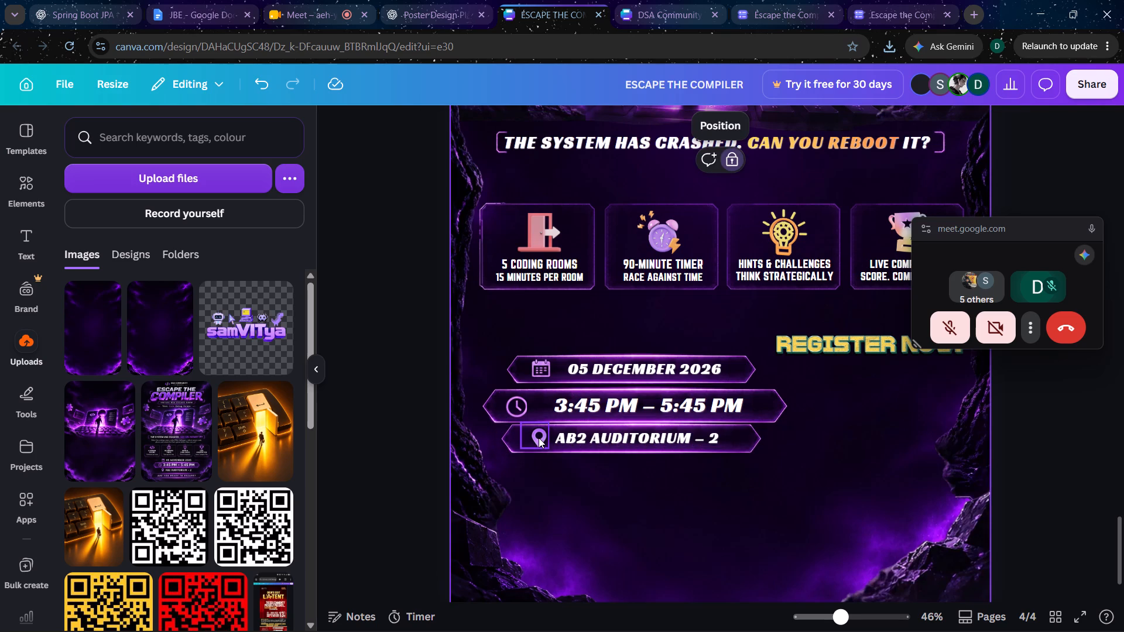
key(Left)
key(Left)
key(Left)
key(Left)
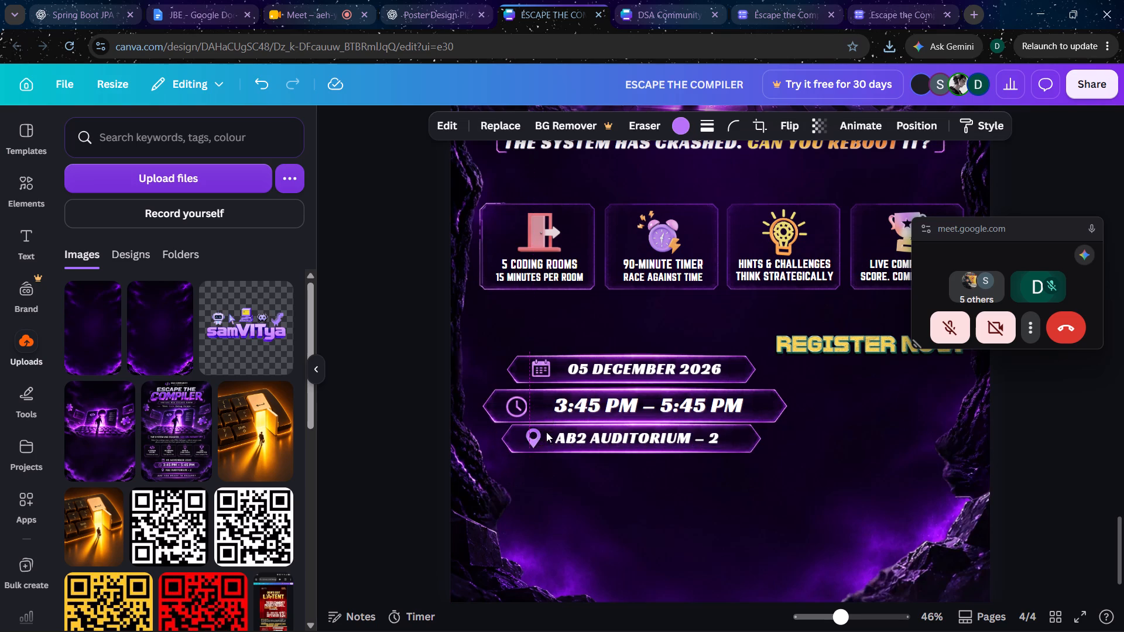
Nudge the clock icon slightly toward the 3:45 PM – 5:45 PM text within its frame.
click(520, 408)
key(Right)
key(Right)
key(Right)
key(Right)
key(Right)
key(Right)
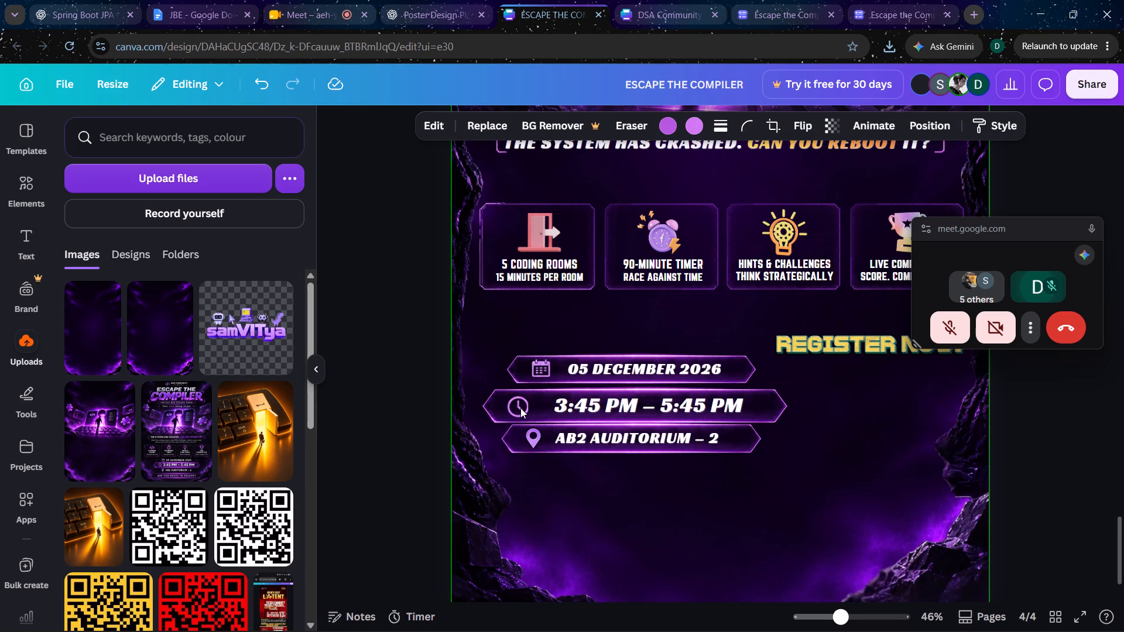
Nudge the clock icon further toward the 3:45 PM – 5:45 PM text within its frame.
key(Right)
key(Right)
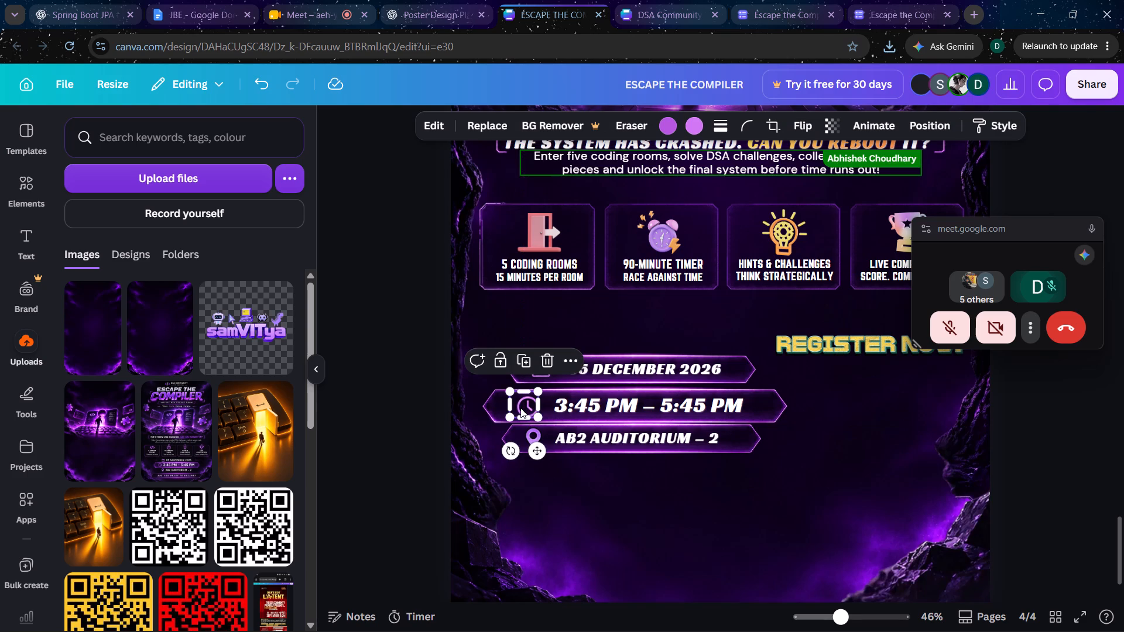
click(413, 463)
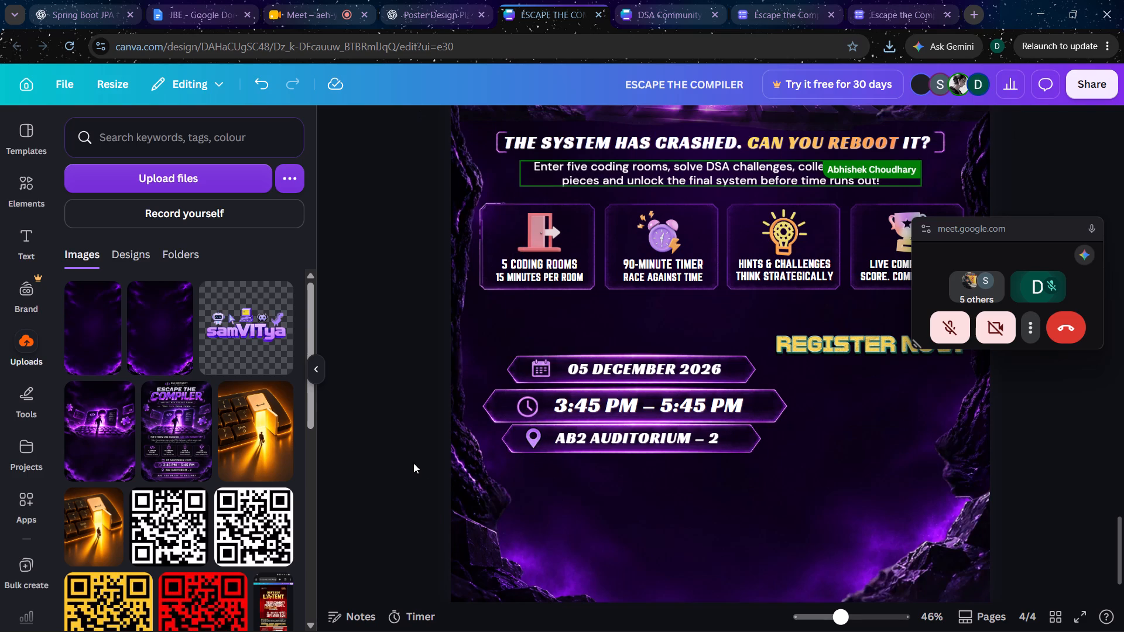
Nudge the venue frame, its "AB2 AUDITORIUM – 2" text and the location pin slightly down, away from the time frame.
click(755, 436)
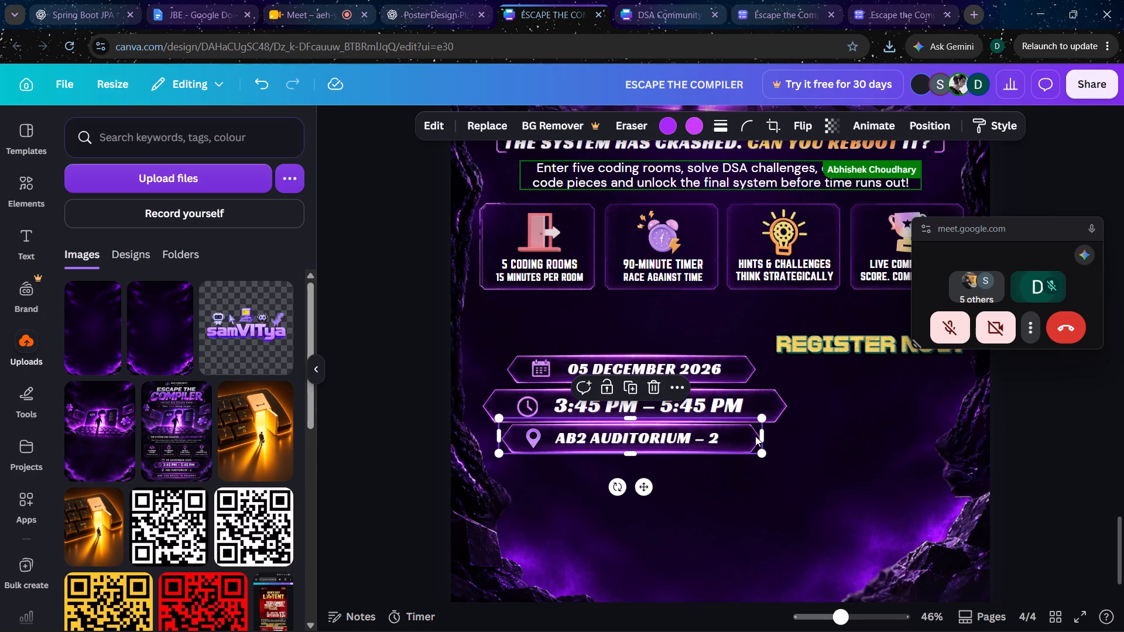
key(Down)
key(Down)
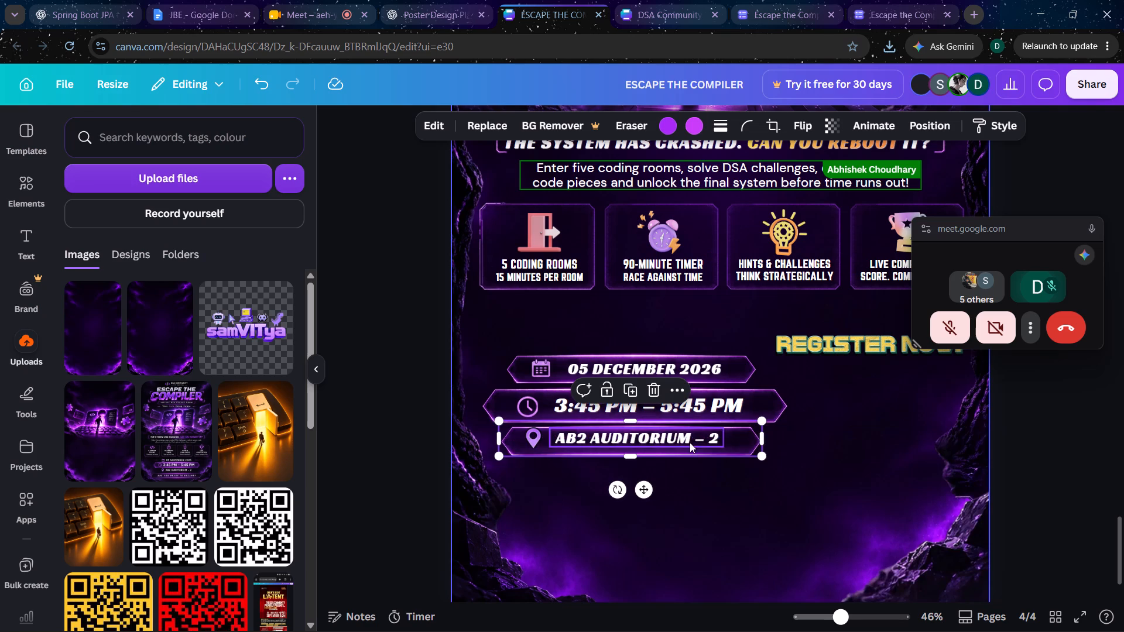
click(657, 444)
key(Down)
key(Down)
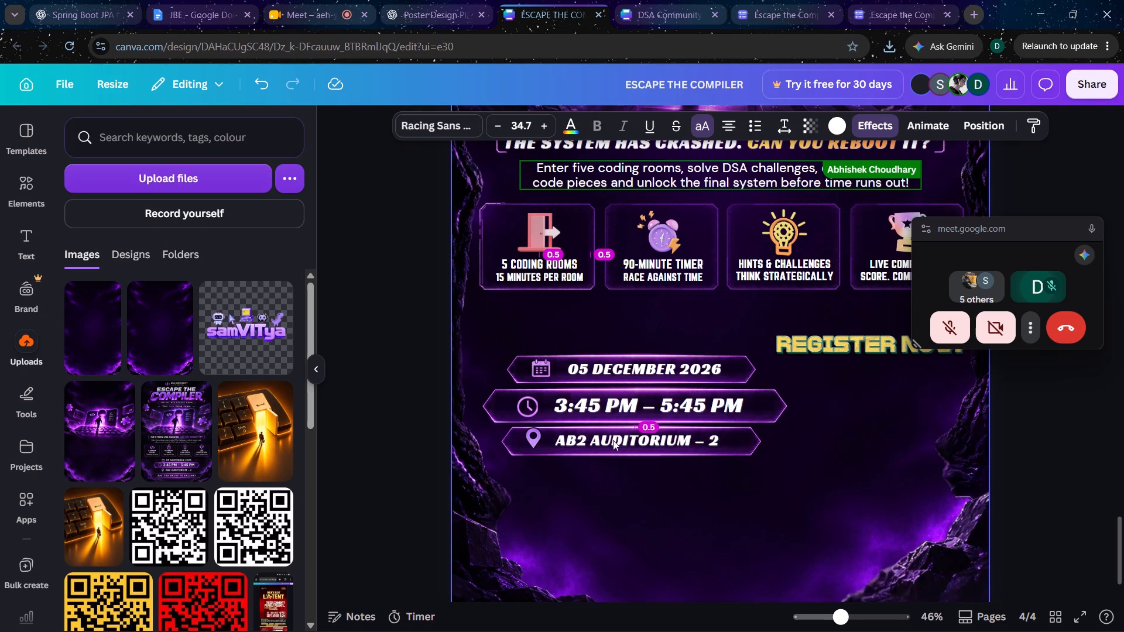
click(532, 441)
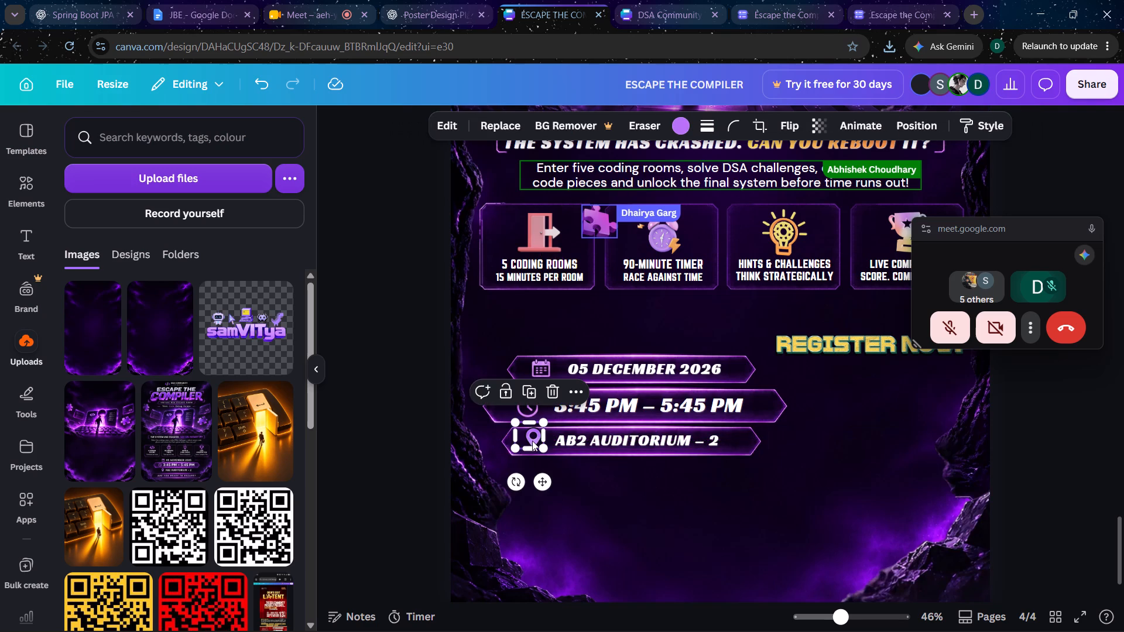
key(Down)
key(Down)
click(407, 439)
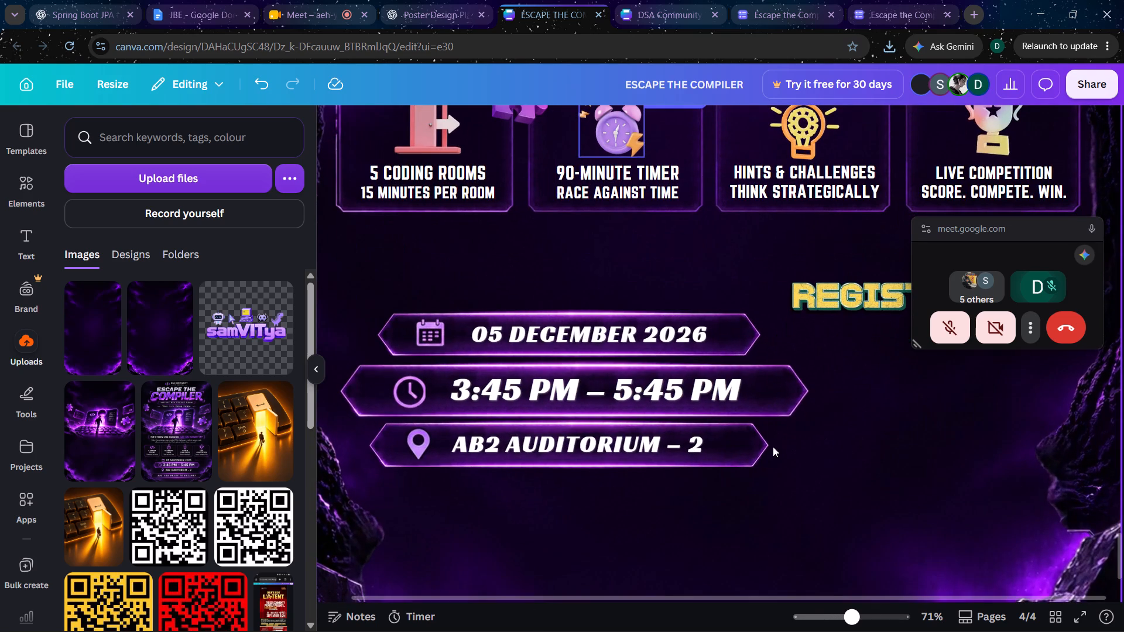
Fine-tune the spacing below the time frame by nudging the venue frame, its text and the location pin slightly further down.
click(749, 448)
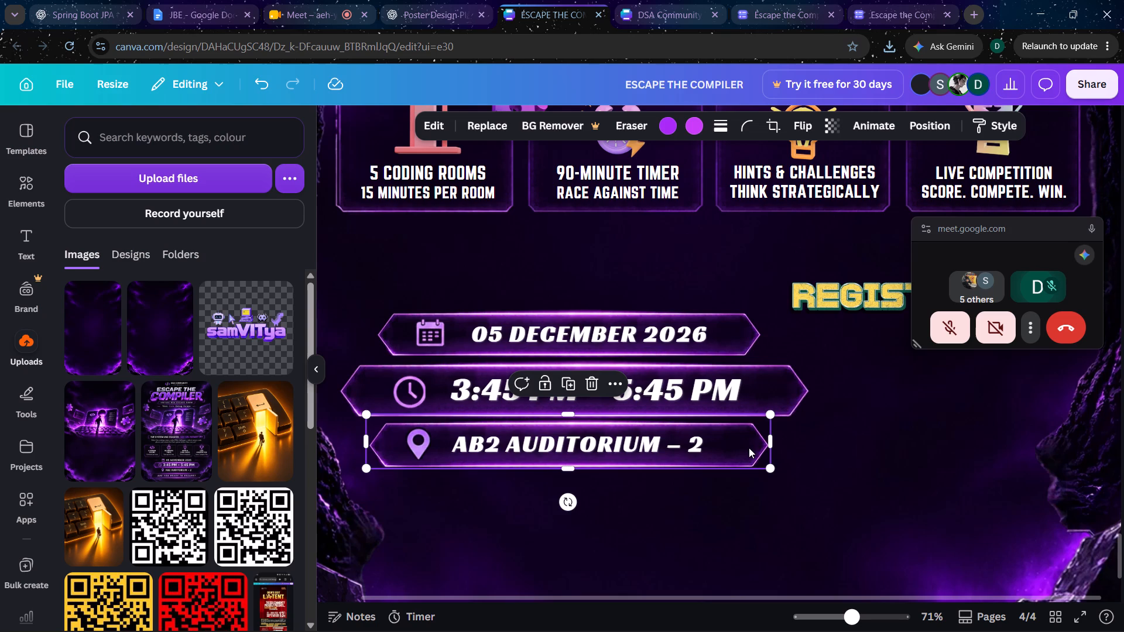
key(Down)
key(Down)
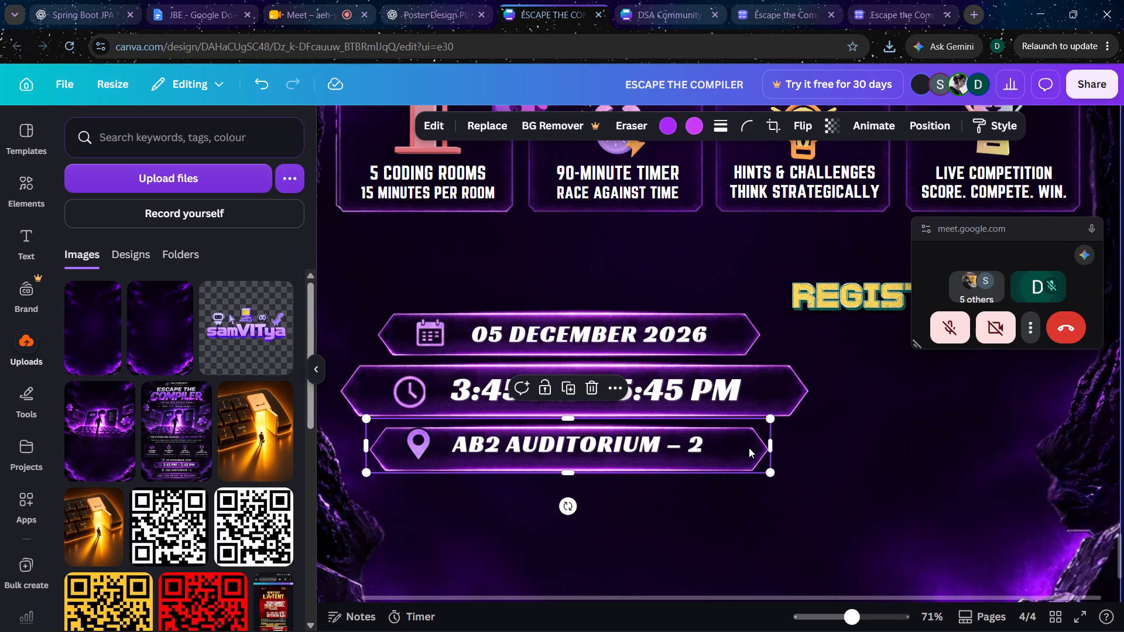
key(Up)
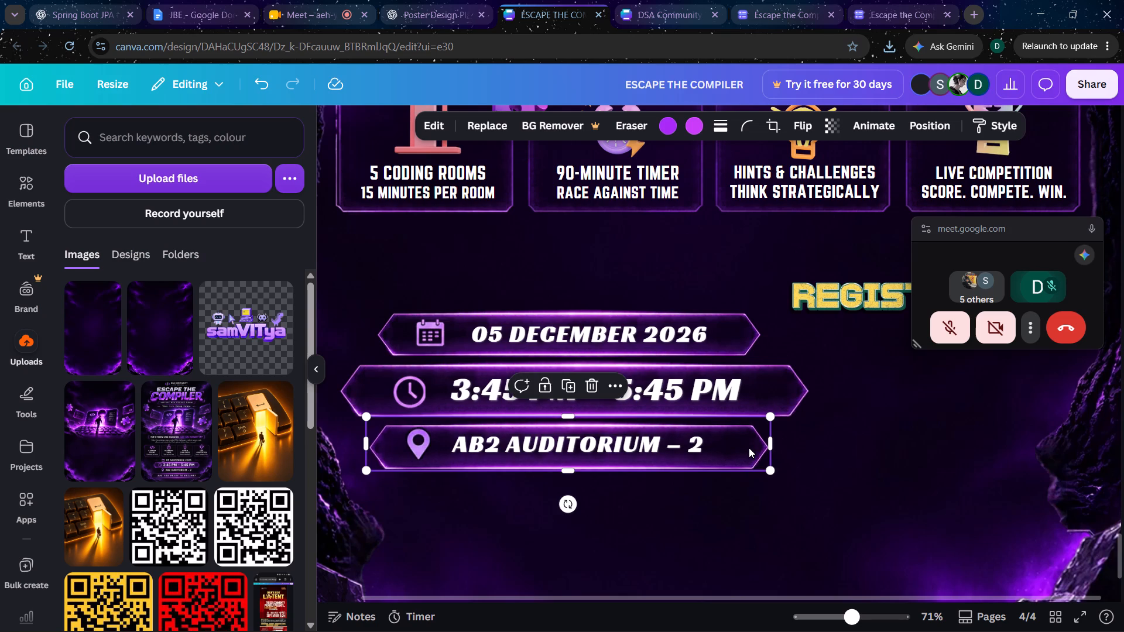
click(676, 451)
key(Down)
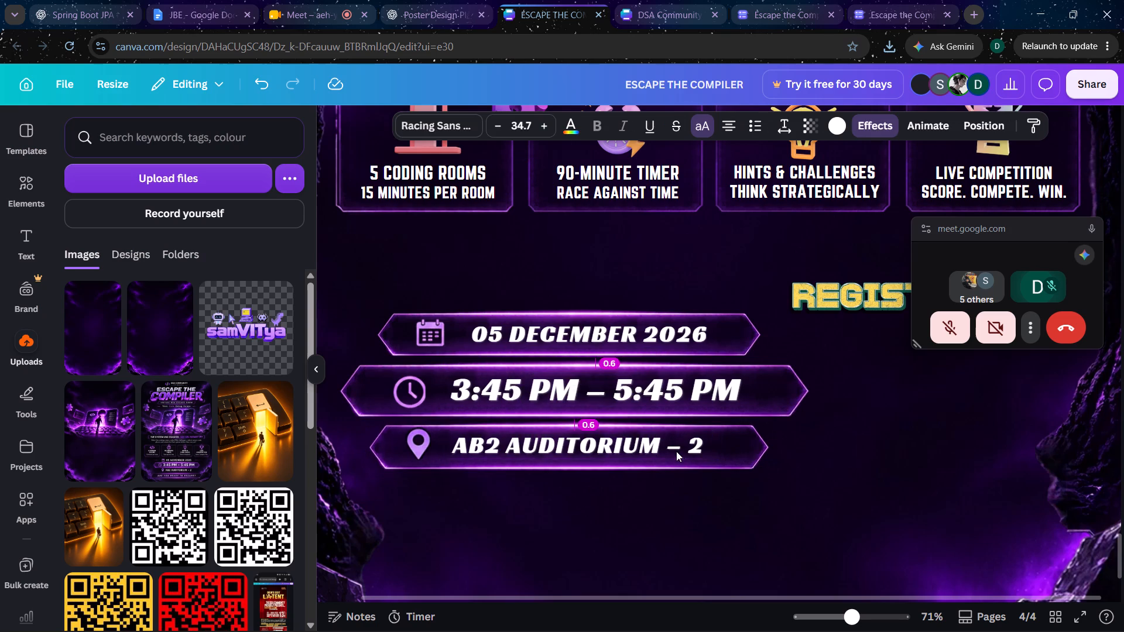
click(411, 444)
key(Down)
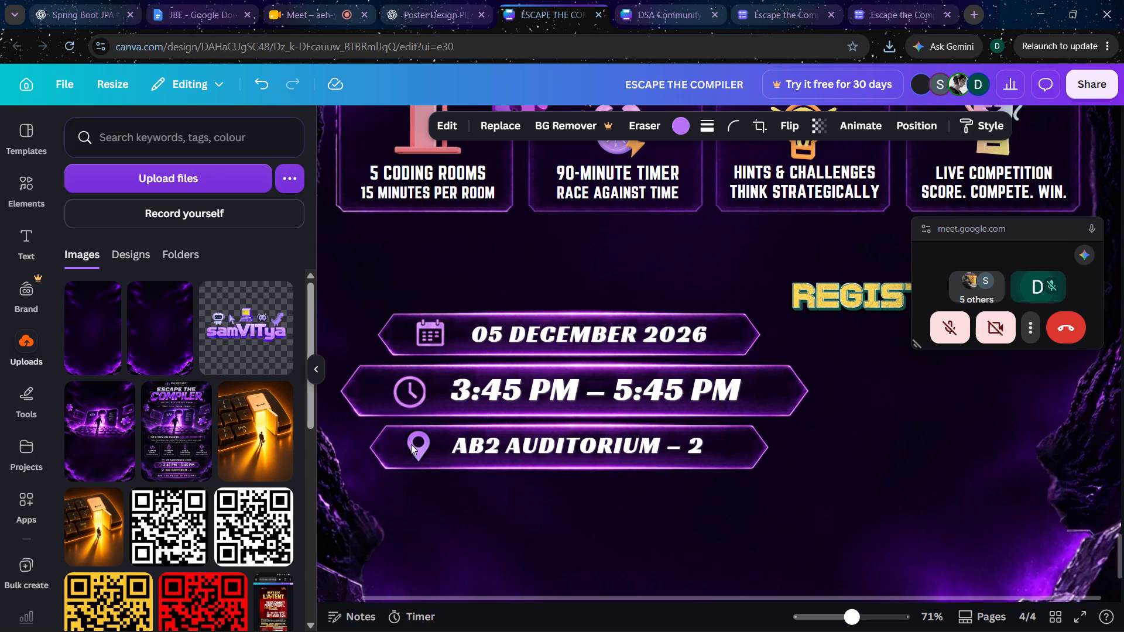
click(561, 531)
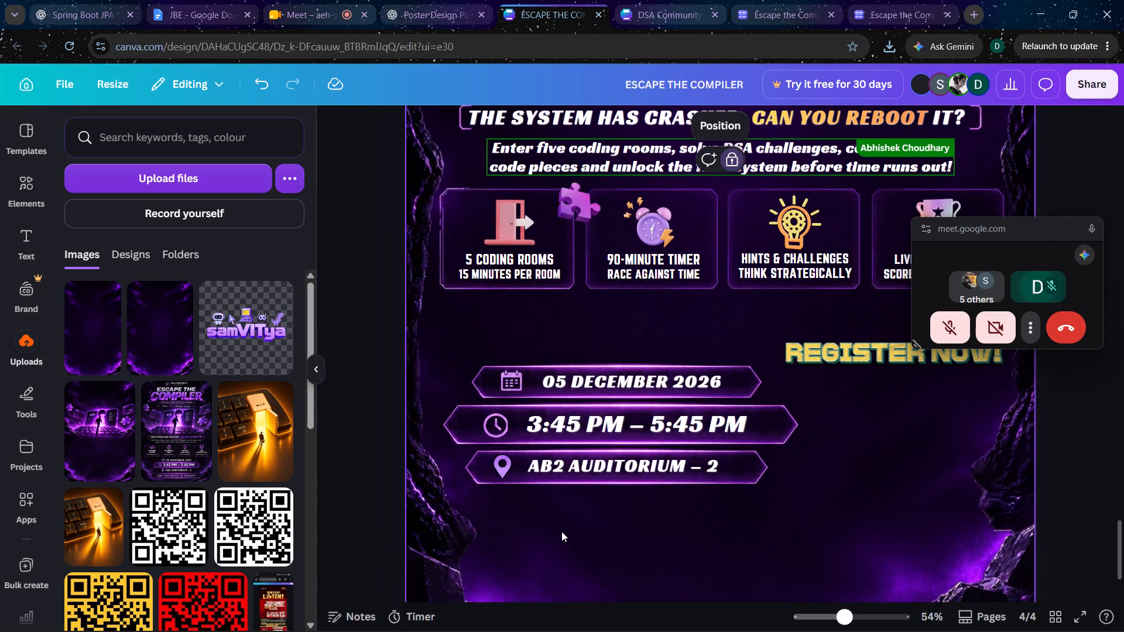
Group the date, time and venue frames together with their texts and icons.
drag(808, 510, 508, 389)
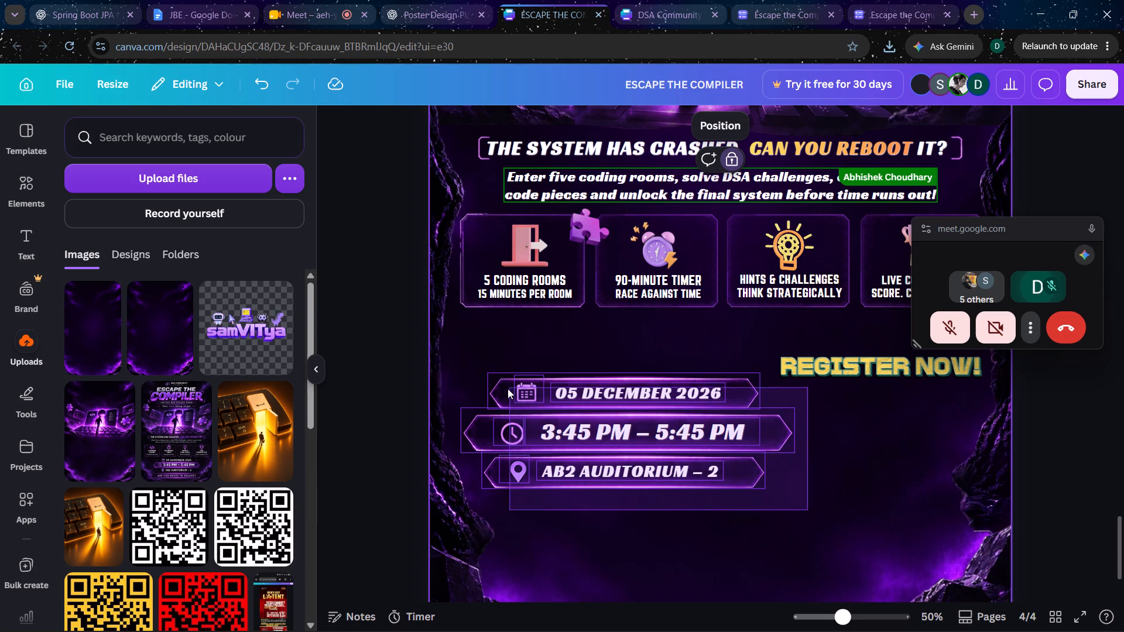
drag(508, 389, 503, 385)
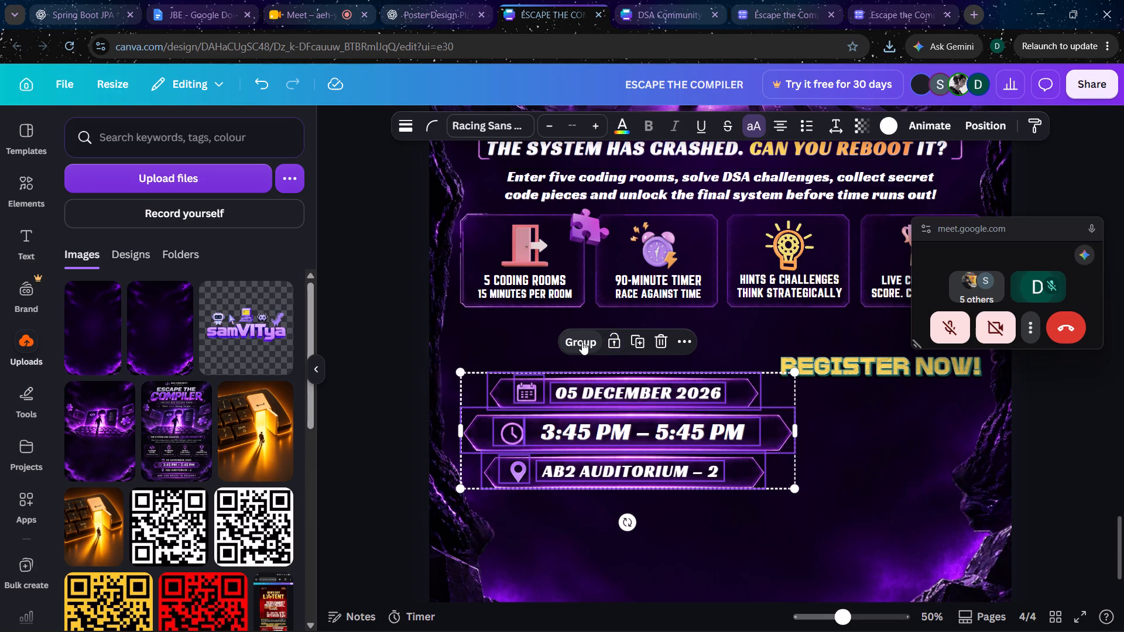
click(582, 342)
Move the grouped date, time and venue block up, closer to the row of feature cards.
key(Up)
key(Up)
key(Up)
key(Up)
key(Up)
key(Up)
key(Up)
key(Up)
key(Up)
key(Up)
key(Up)
key(Up)
key(Up)
key(Up)
key(Up)
key(Up)
key(Up)
key(Up)
key(Up)
key(Up)
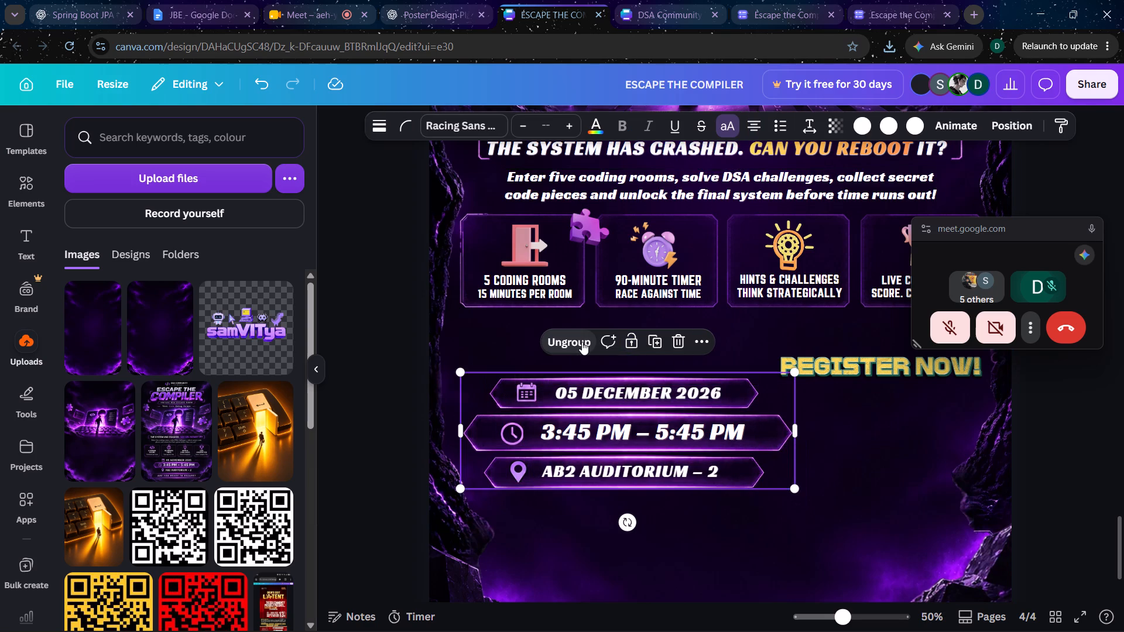
key(Up)
key(Up)
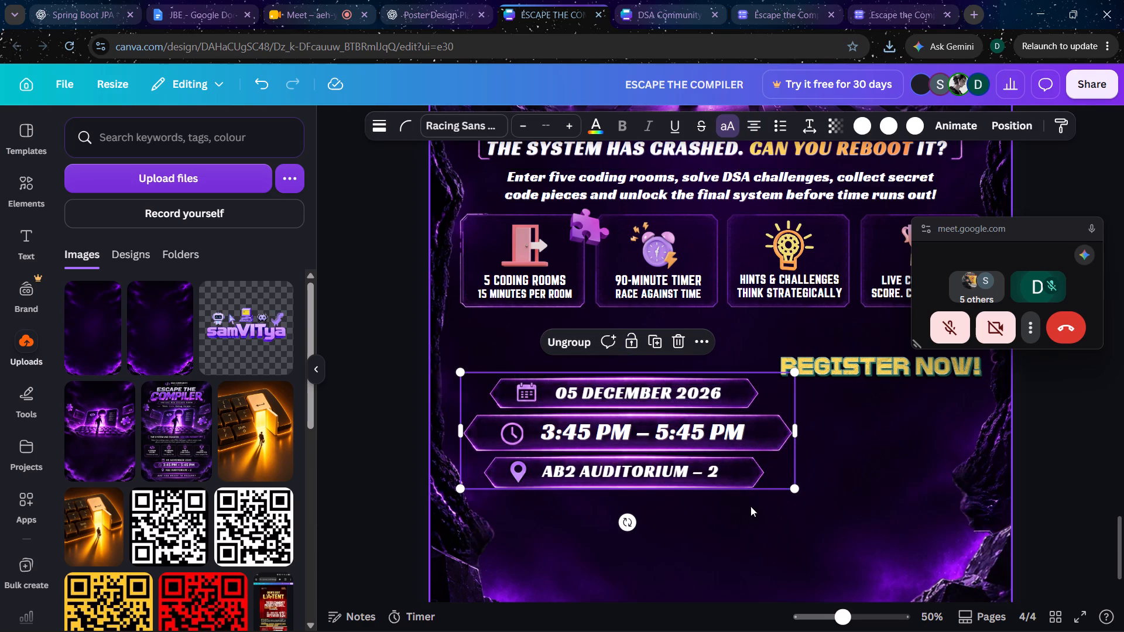
click(751, 506)
click(763, 416)
drag(763, 416, 760, 377)
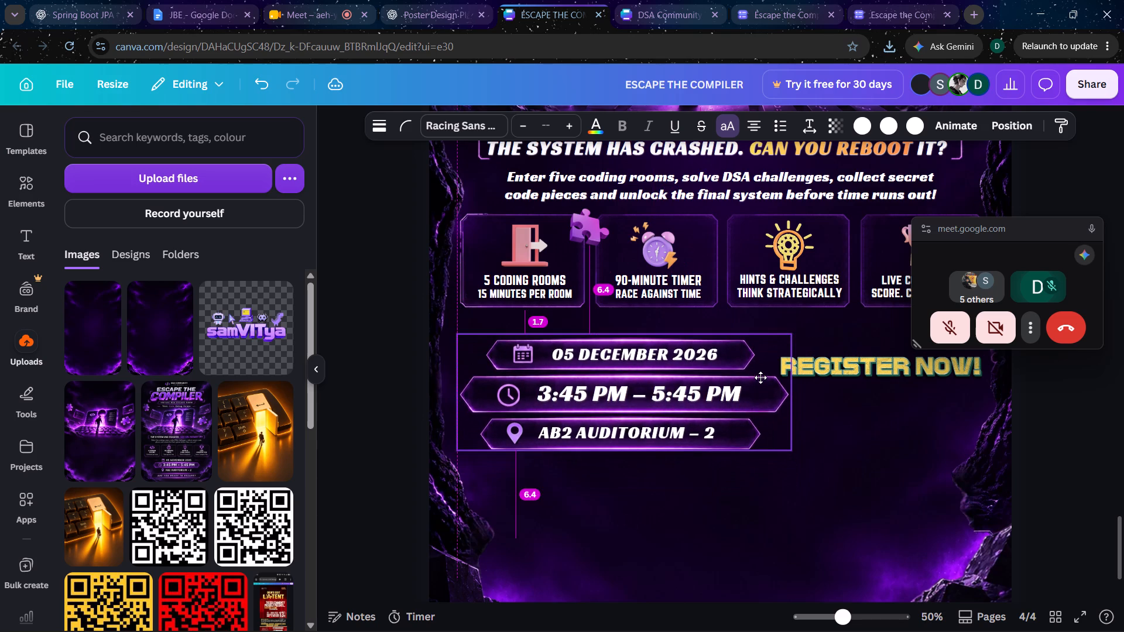
drag(760, 377, 760, 375)
Delete the "Enter five coding rooms, solve DSA challenges…" paragraph beneath the tagline.
click(752, 188)
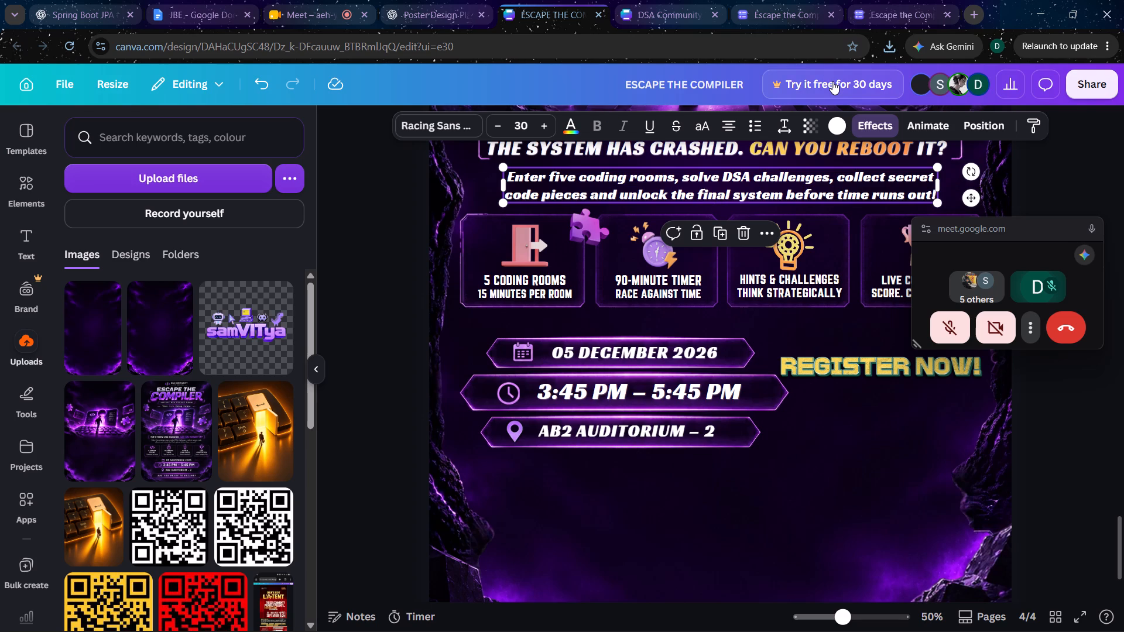
click(738, 242)
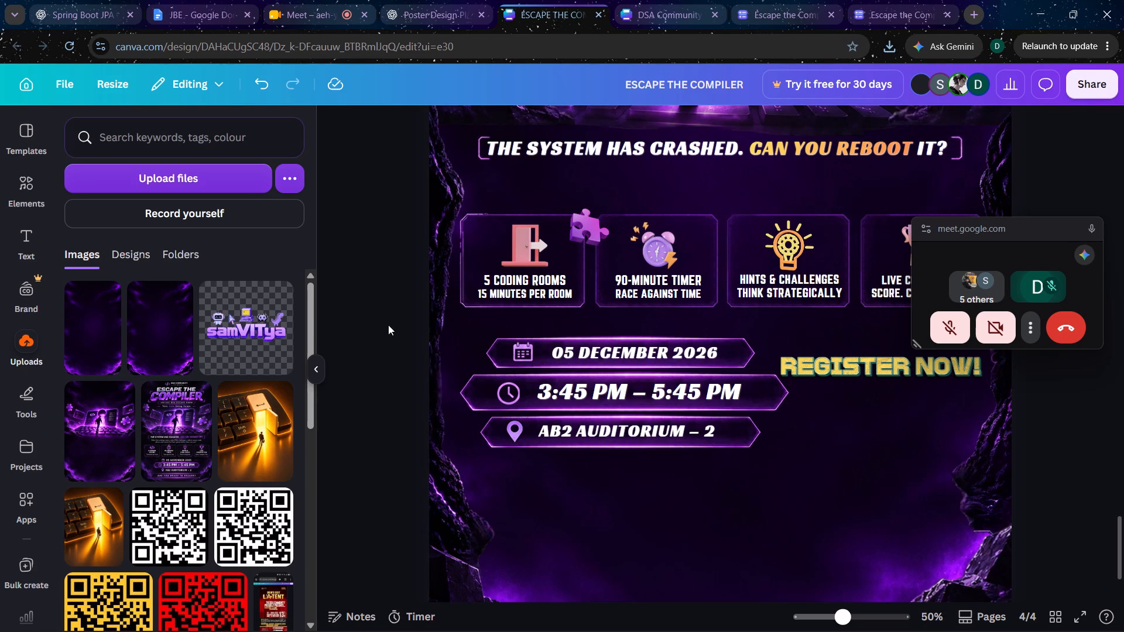
click(365, 318)
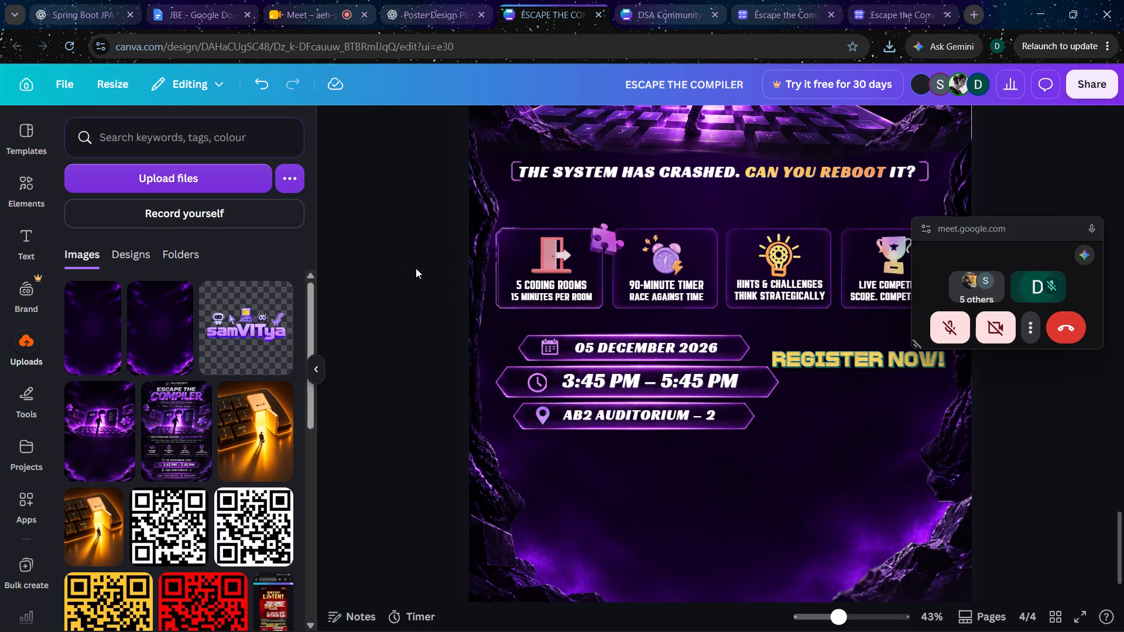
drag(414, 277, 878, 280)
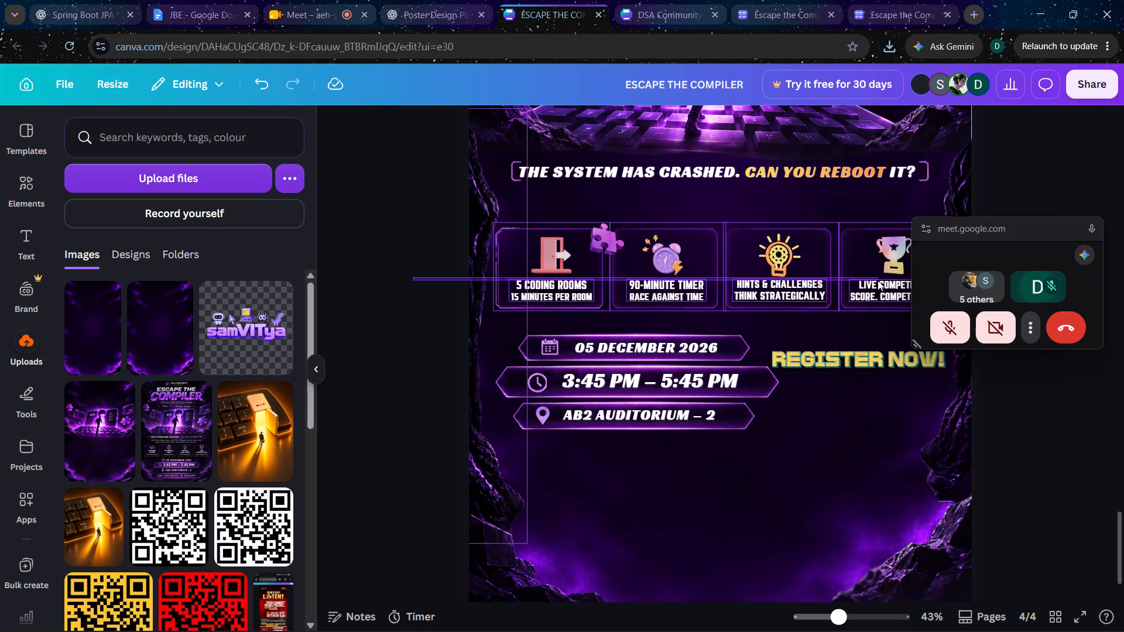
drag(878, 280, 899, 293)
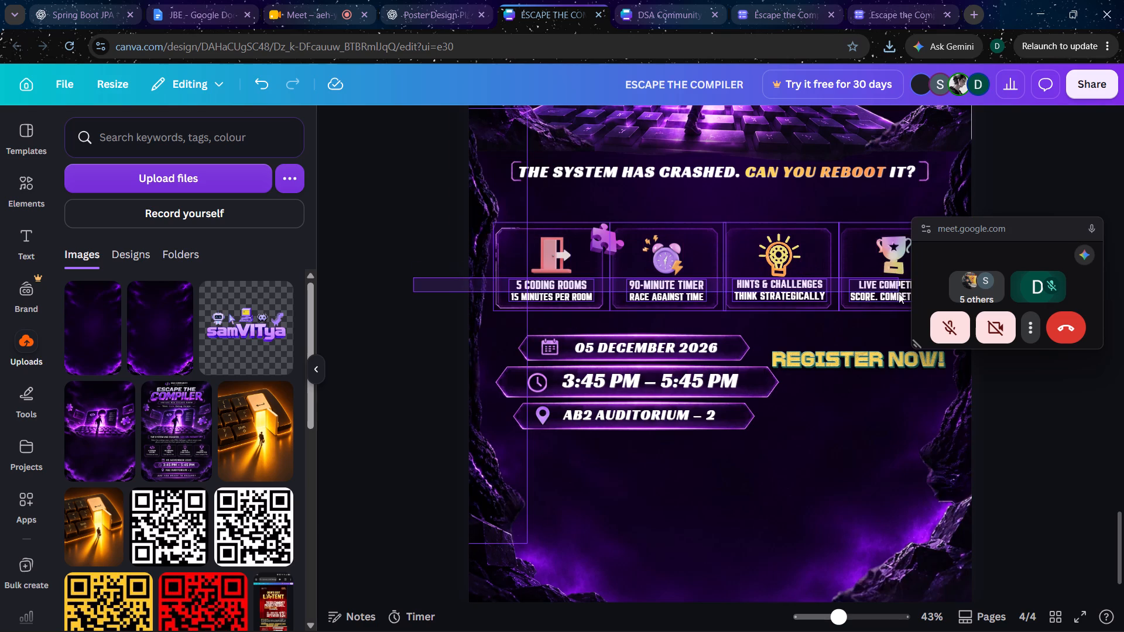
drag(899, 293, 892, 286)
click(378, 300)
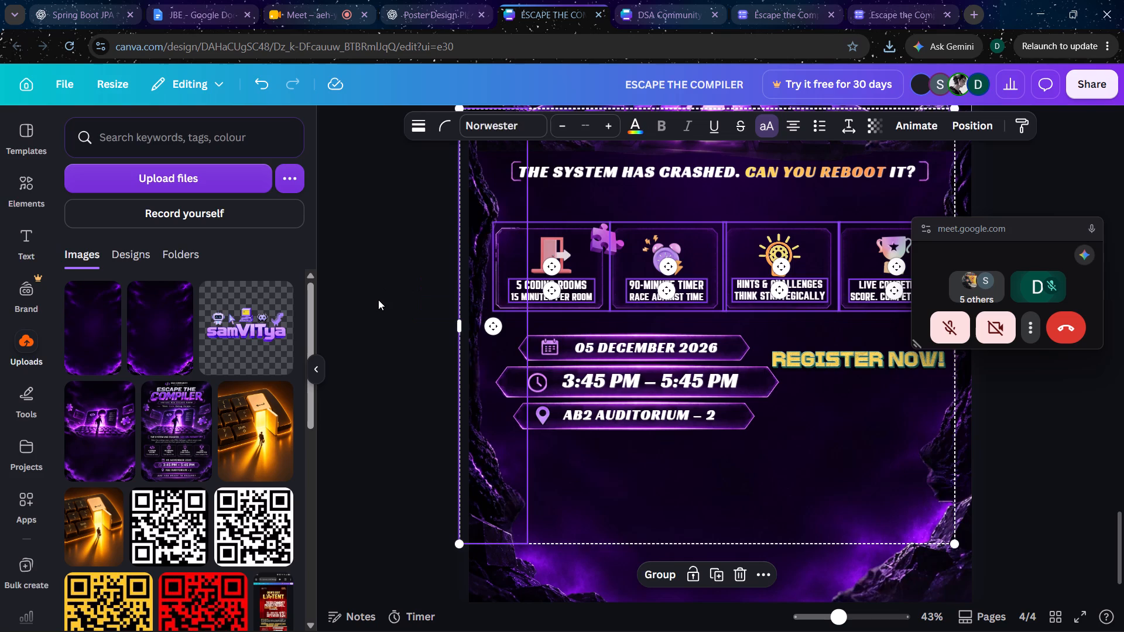
Move the four feature cards with their icons and captions up together, into the gap beneath the tagline.
drag(440, 300, 684, 260)
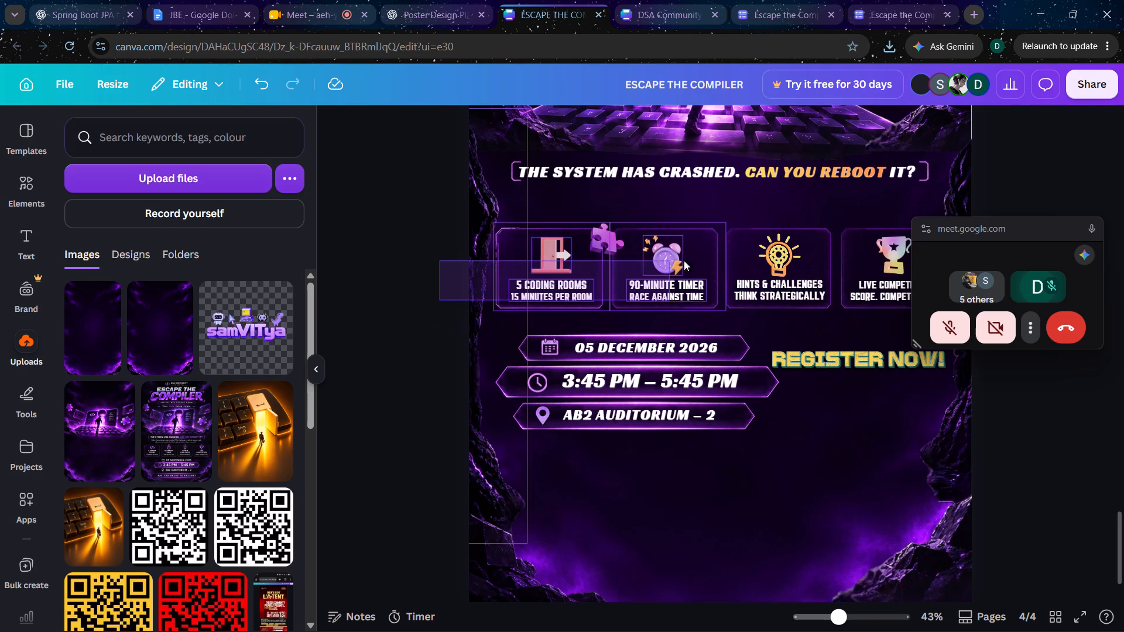
drag(684, 260, 882, 257)
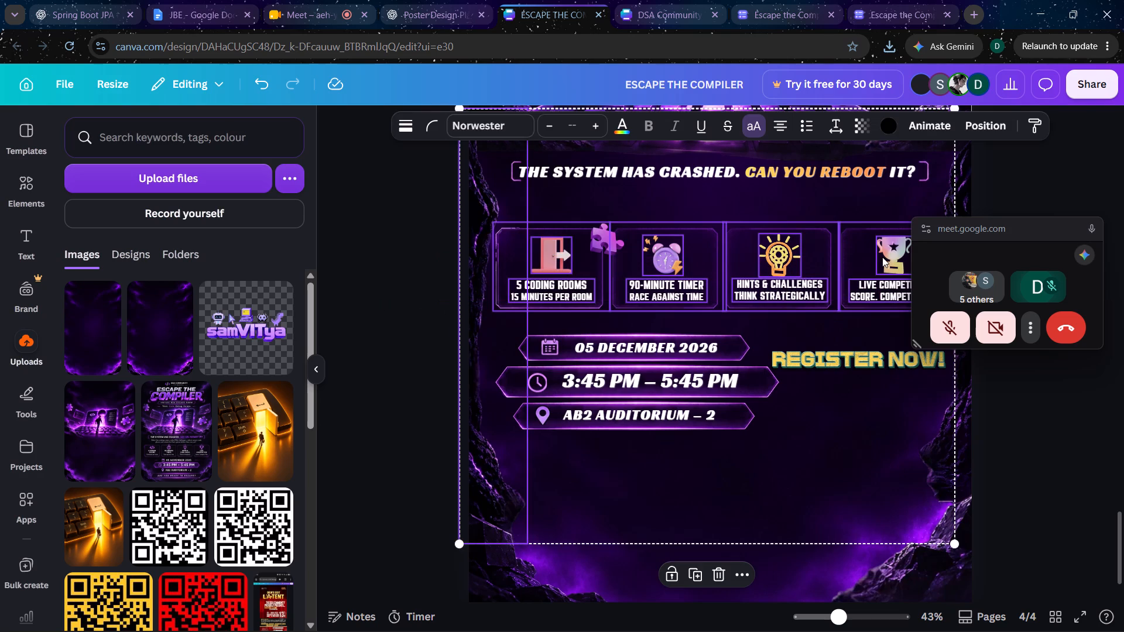
key(Up)
key(Up)
key(Up)
key(Up)
key(Up)
key(Up)
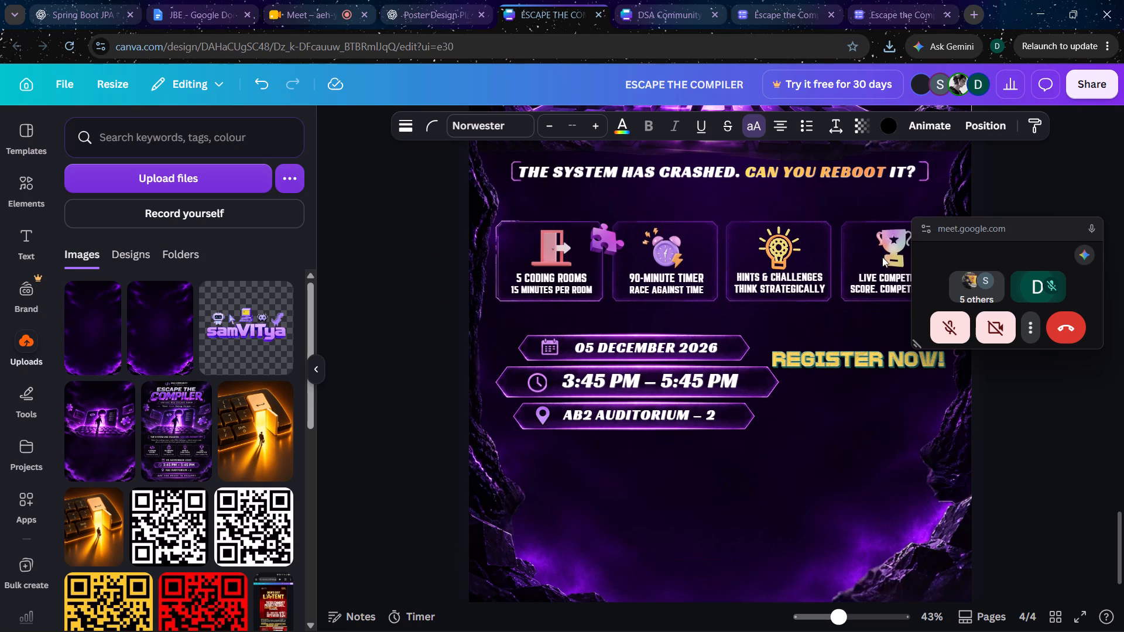
key(Up)
key(Up)
key(Up)
key(Up)
key(Up)
key(Up)
key(Up)
key(Up)
key(Up)
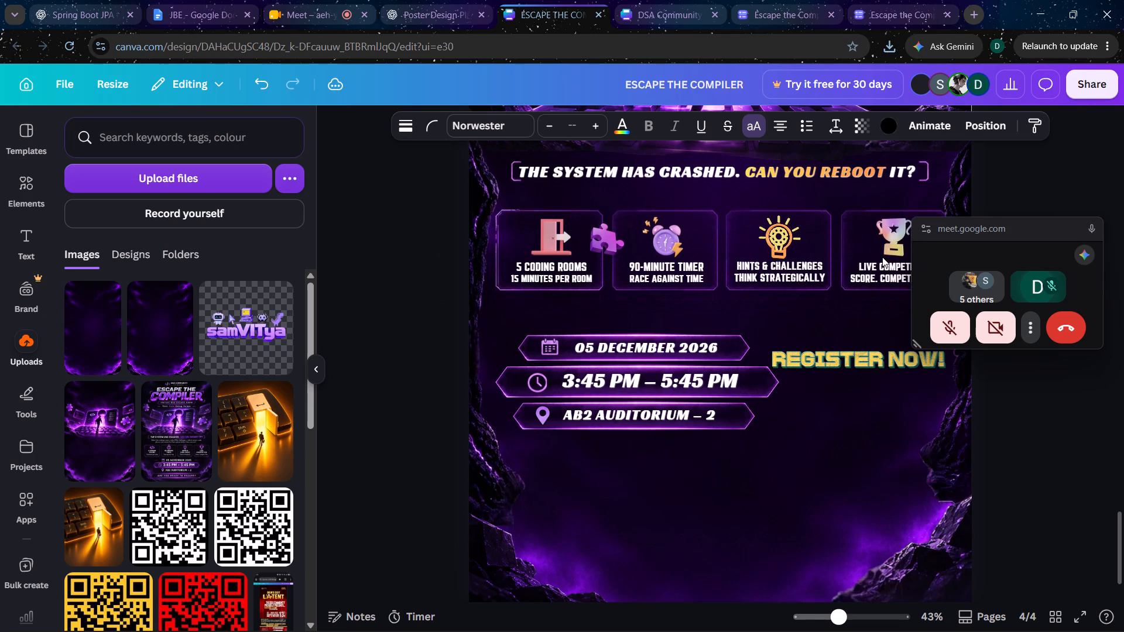
key(Up)
key(Up)
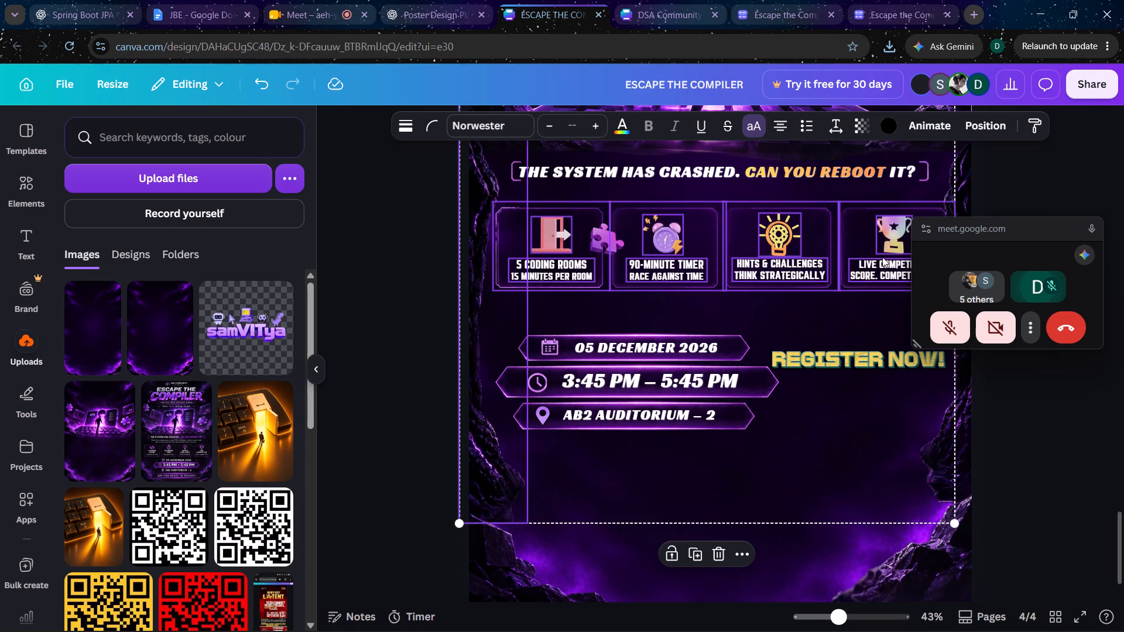
key(Down)
key(Down)
key(Down)
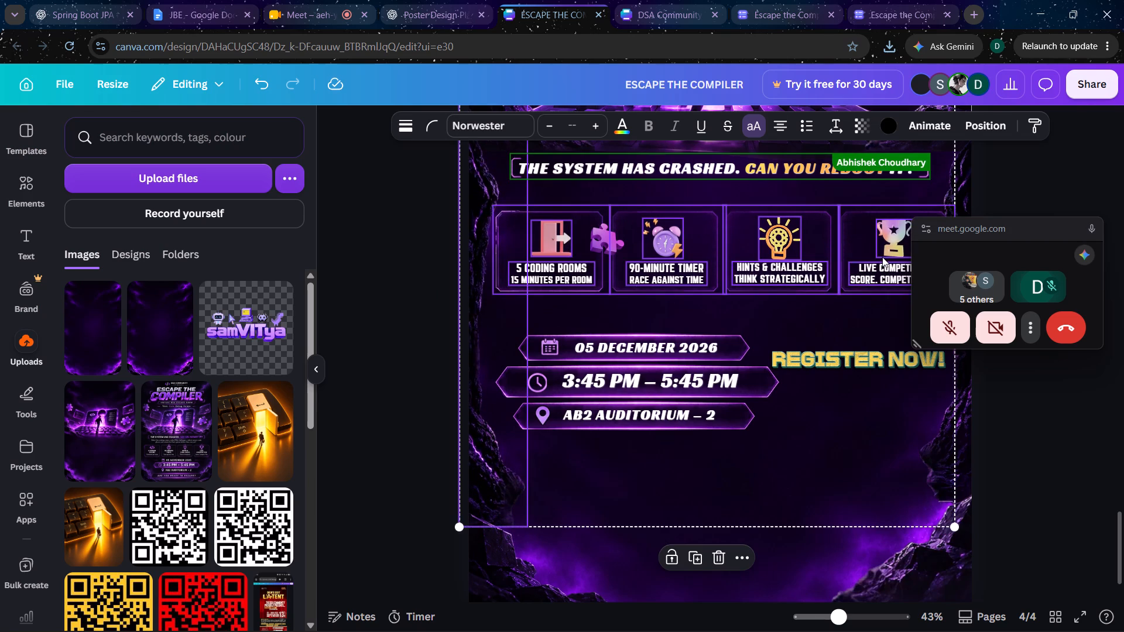
click(349, 366)
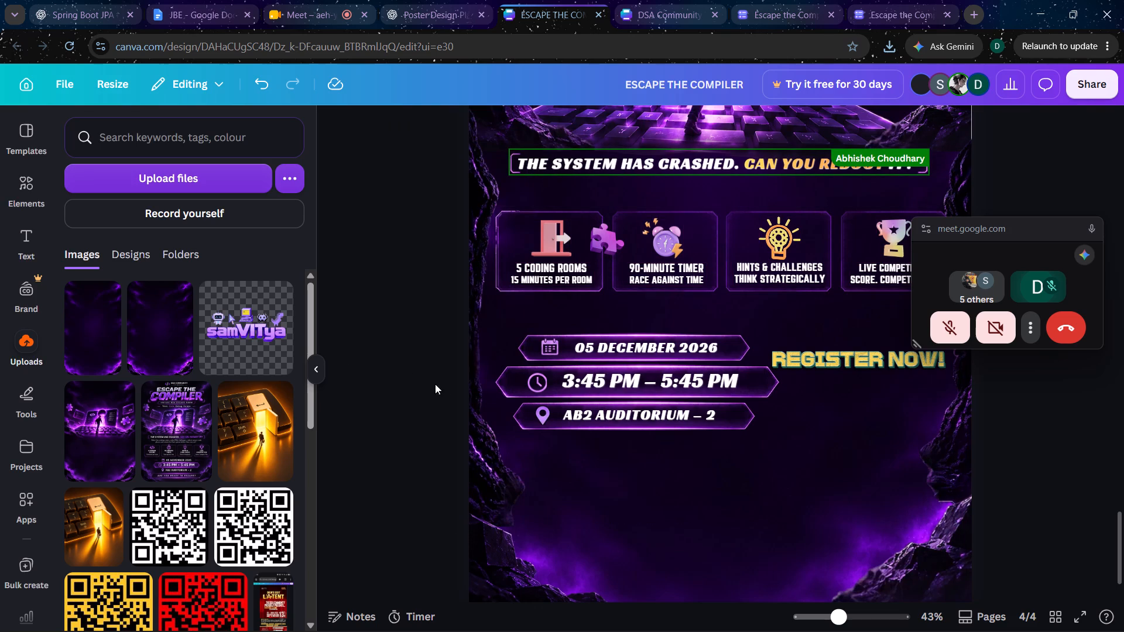
Move the rock border image along the poster's left edge down on its own.
click(479, 420)
key(Down)
key(Down)
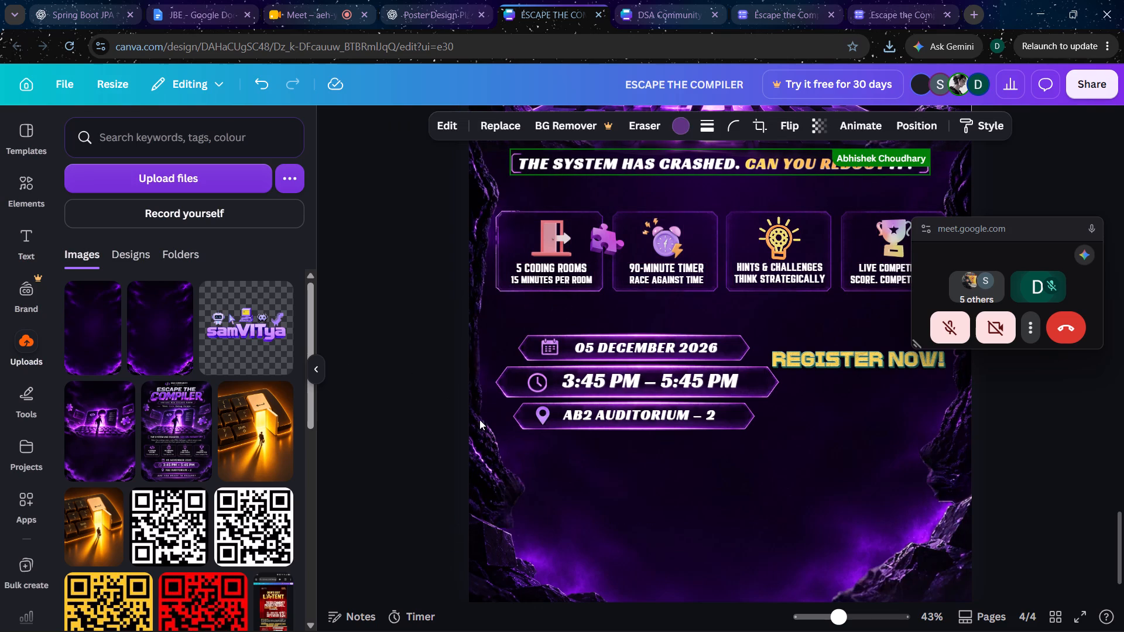
key(Down)
key(Down)
key(Down)
key(Down)
key(Down)
key(Down)
key(Down)
key(Down)
key(Down)
key(Down)
key(Down)
key(Down)
key(Down)
key(Down)
key(Down)
key(Down)
key(Down)
key(Down)
key(Down)
key(Down)
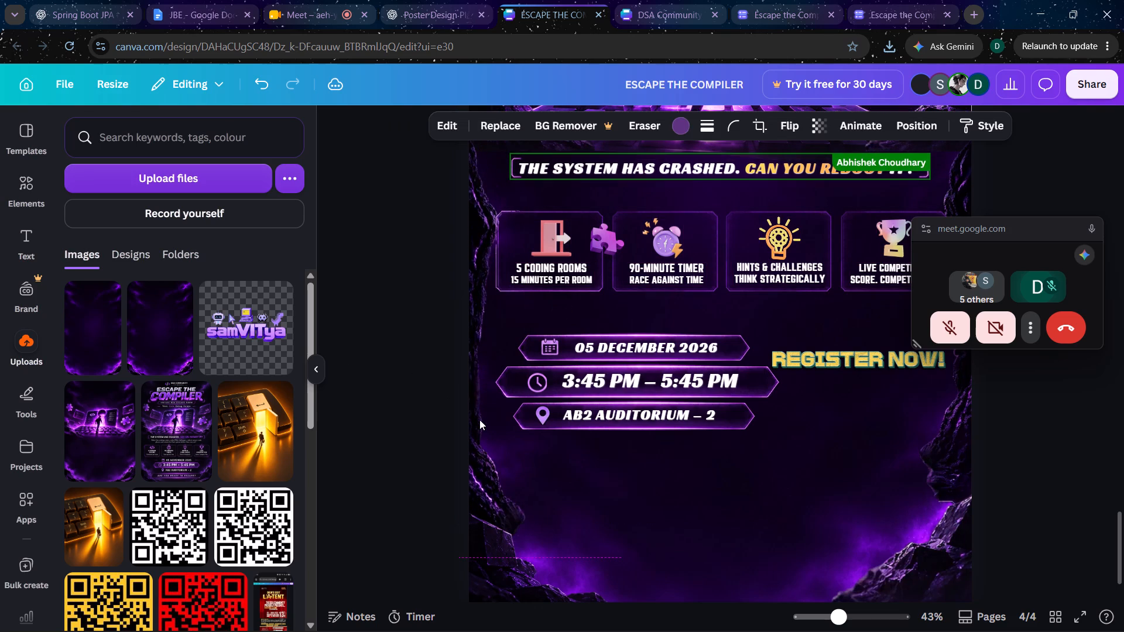
click(385, 396)
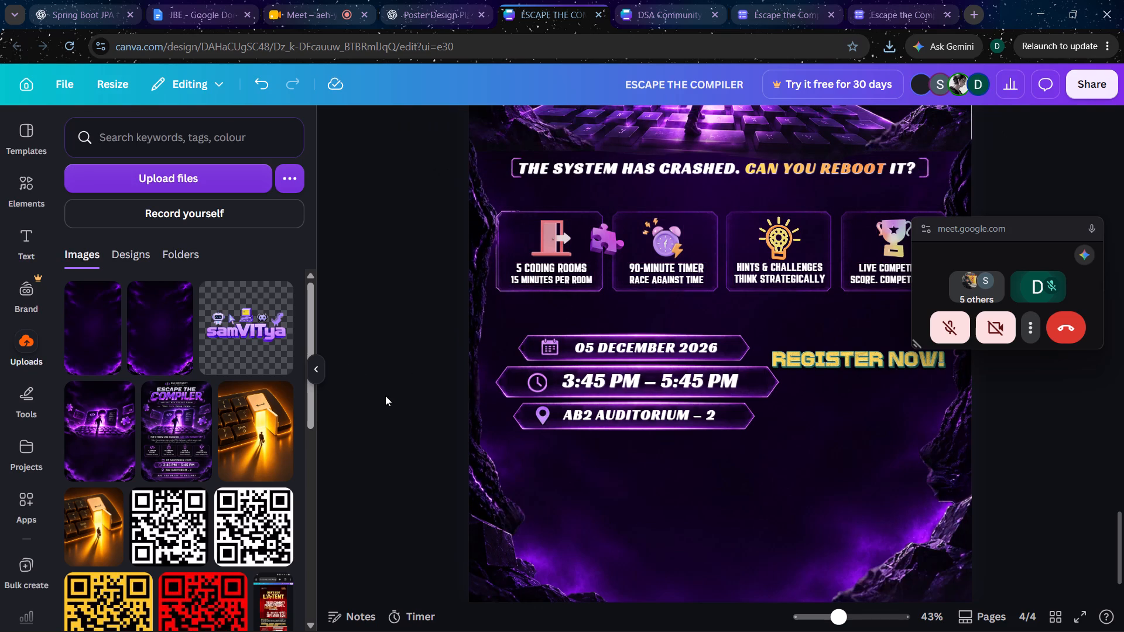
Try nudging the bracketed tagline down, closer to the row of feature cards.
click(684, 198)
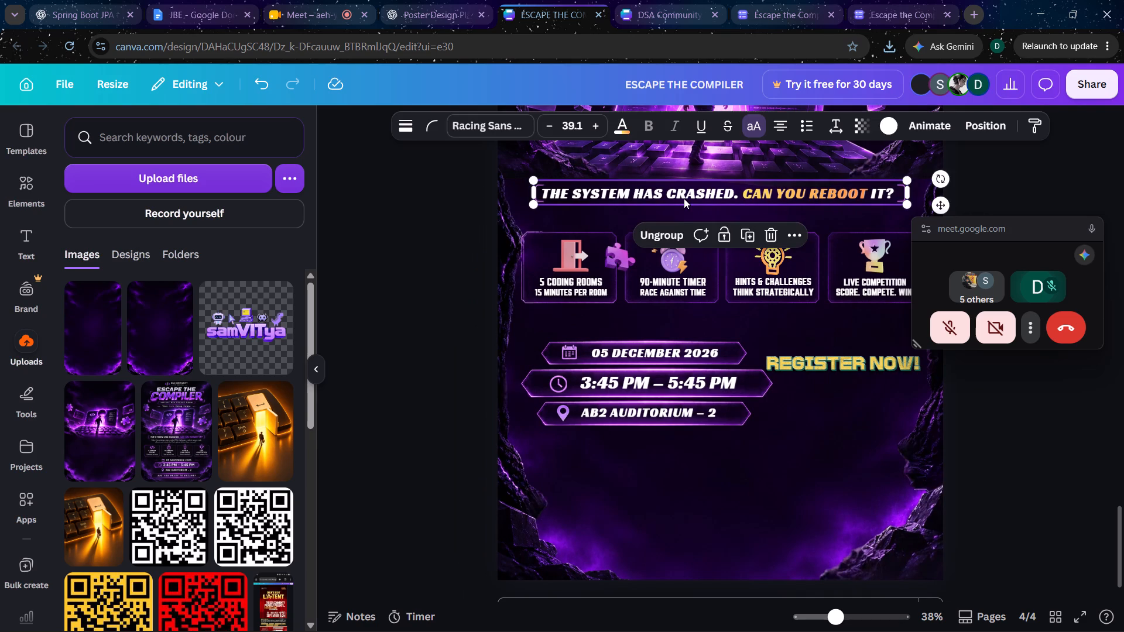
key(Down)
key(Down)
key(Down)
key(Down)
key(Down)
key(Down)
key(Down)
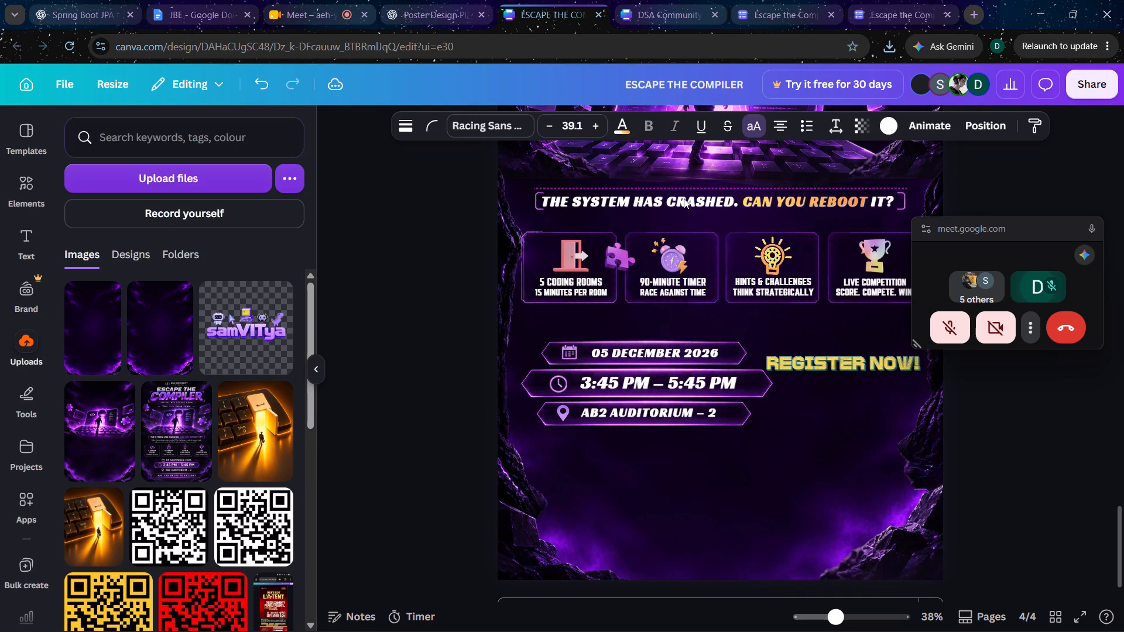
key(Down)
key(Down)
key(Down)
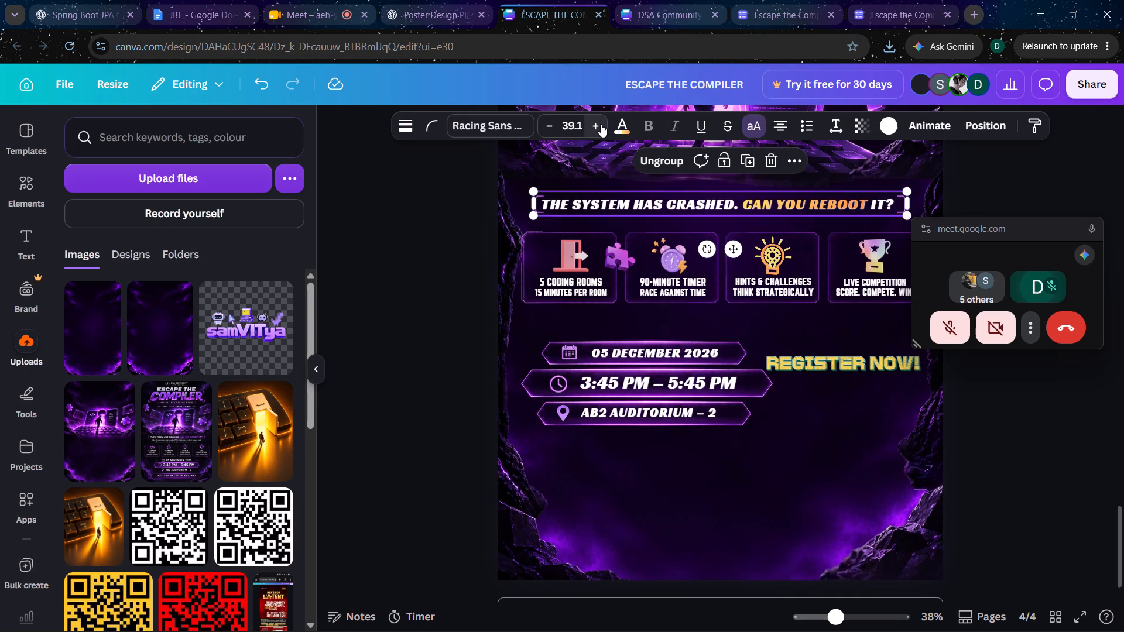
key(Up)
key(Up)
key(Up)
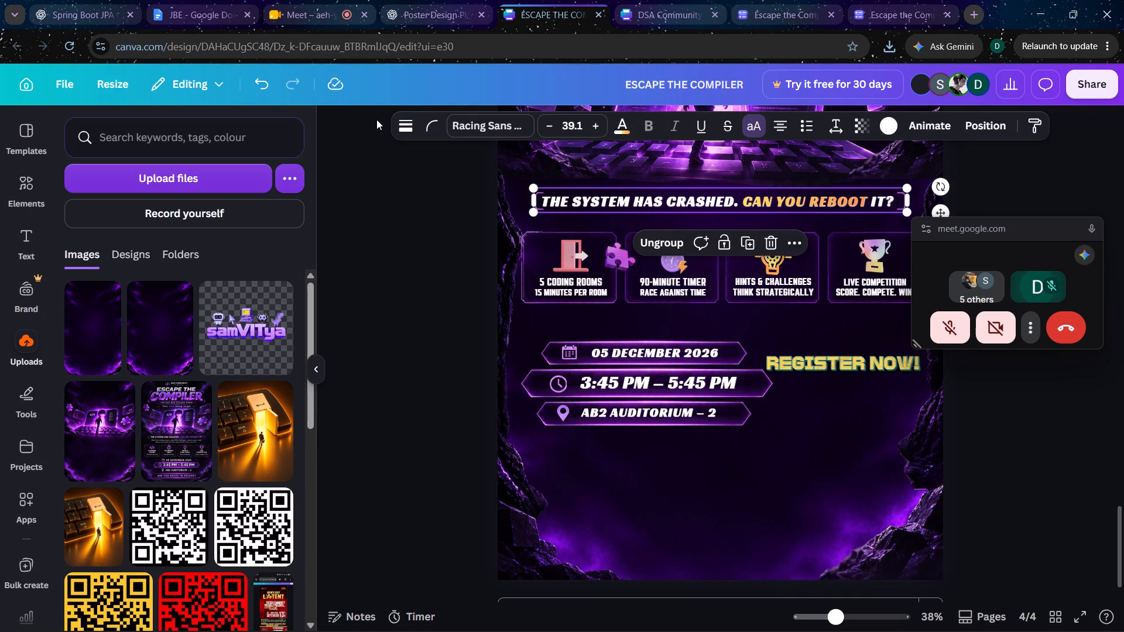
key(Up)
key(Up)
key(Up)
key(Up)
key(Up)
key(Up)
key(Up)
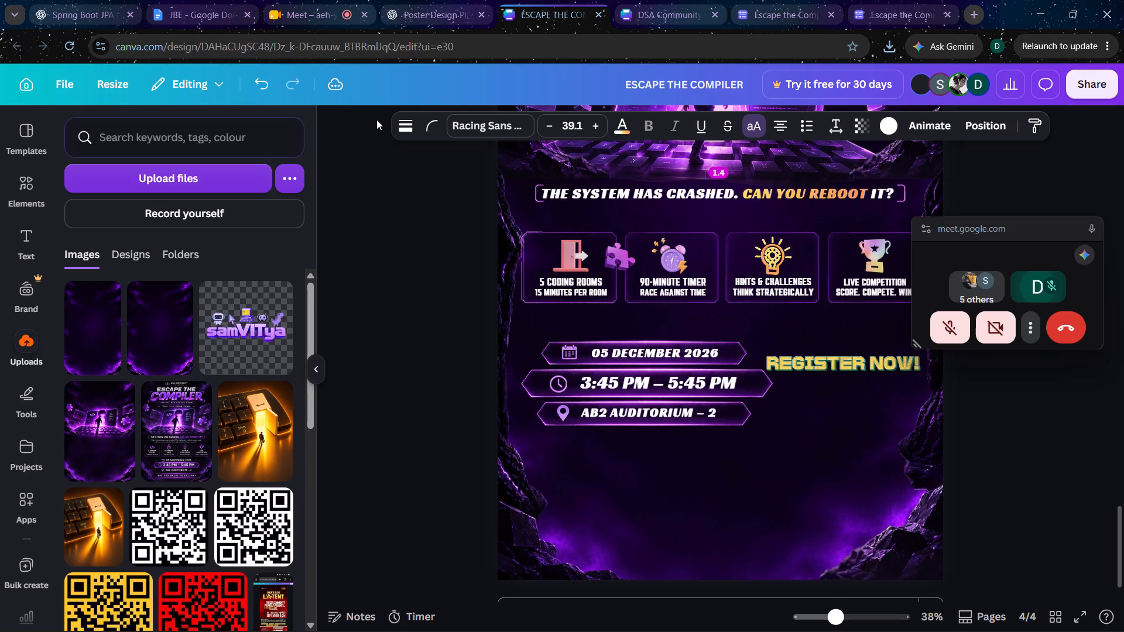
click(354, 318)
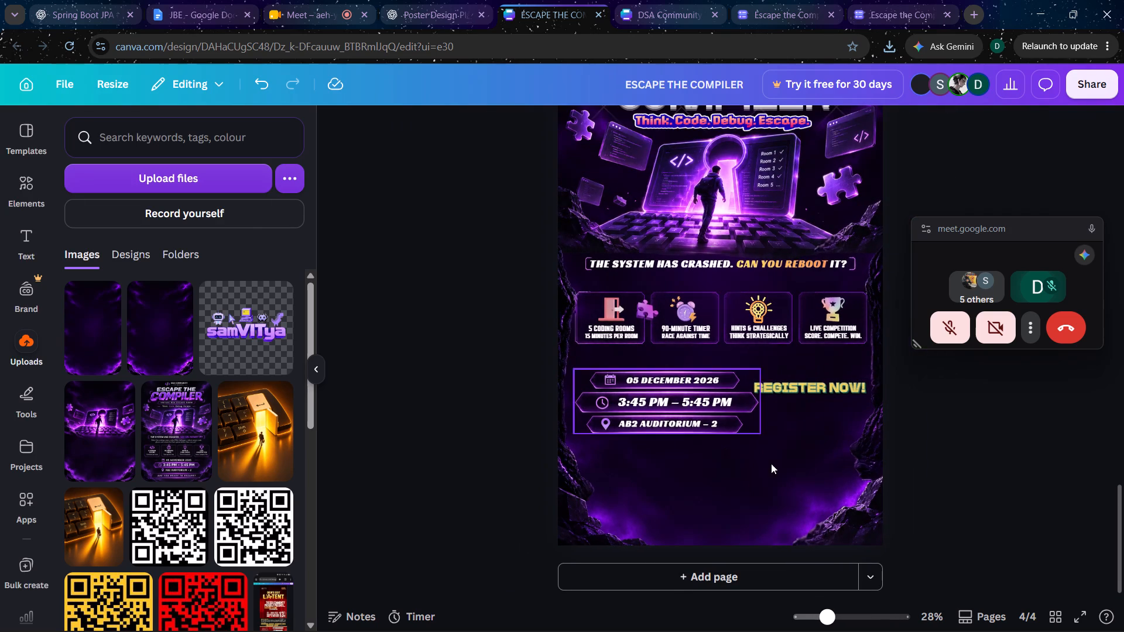
Move the grouped date, time and venue block up slightly, closer to the feature cards.
scroll(997, 453, down, 1)
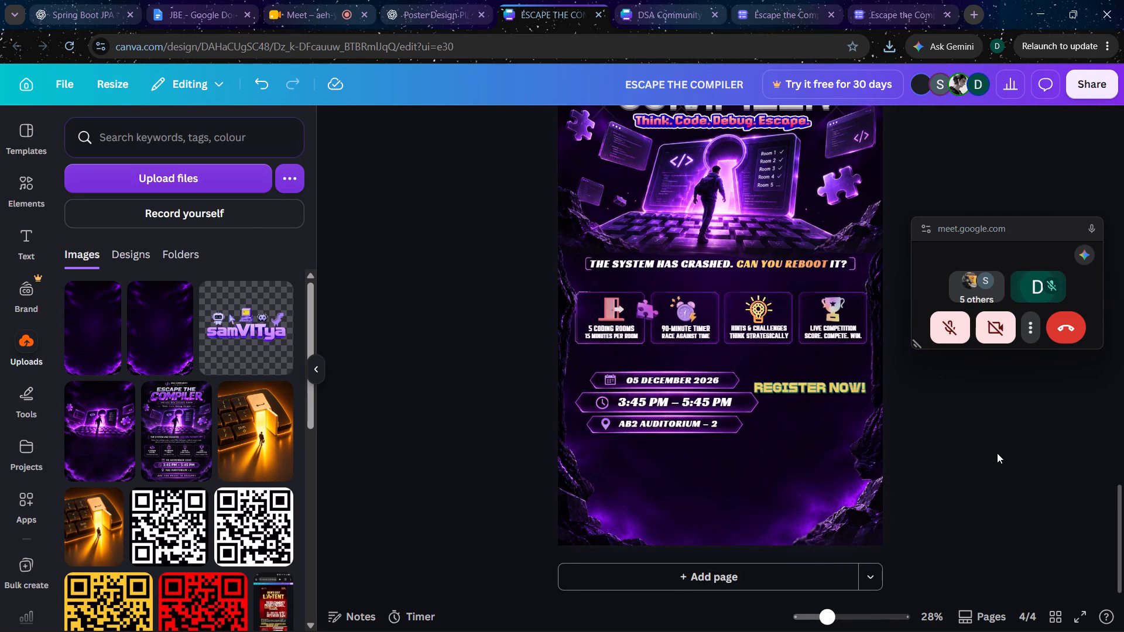
scroll(997, 453, down, 1)
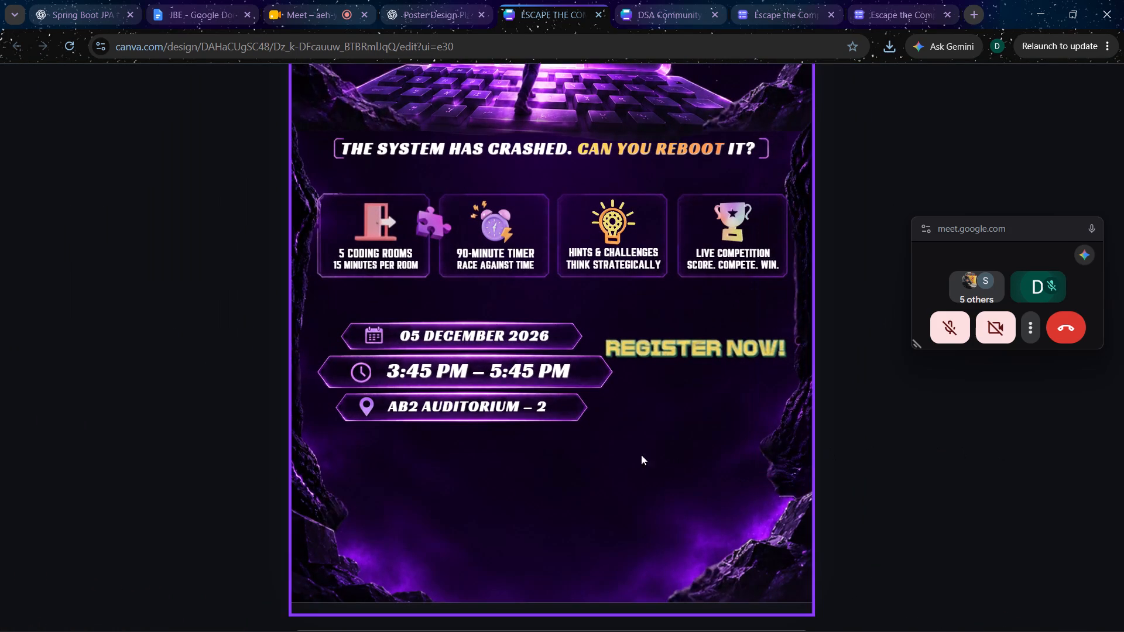
click(543, 405)
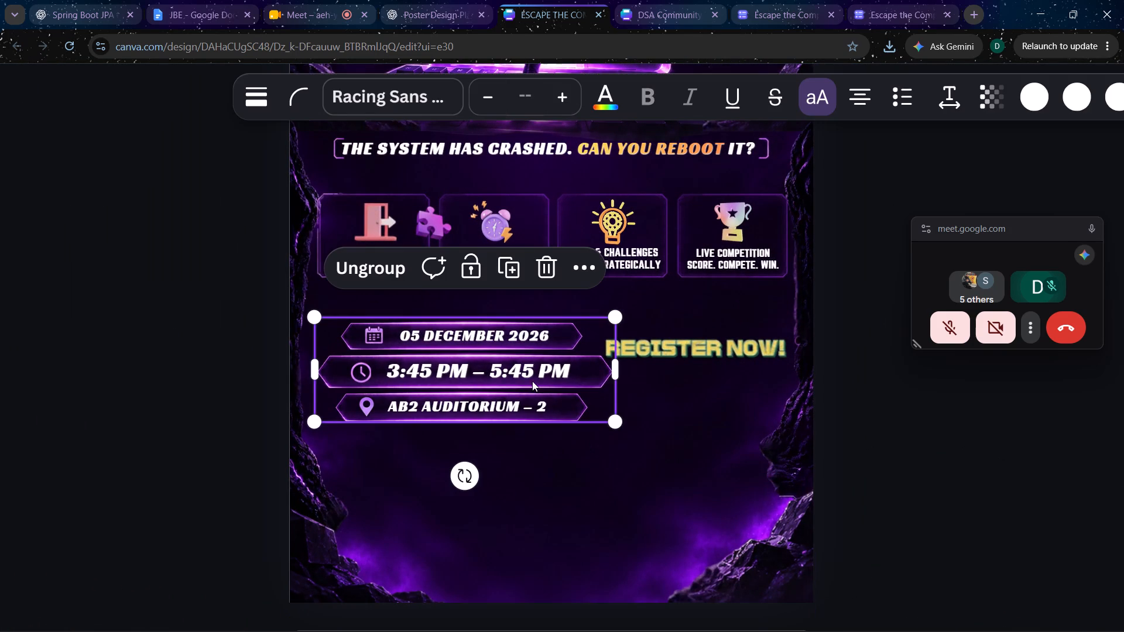
drag(532, 381, 532, 369)
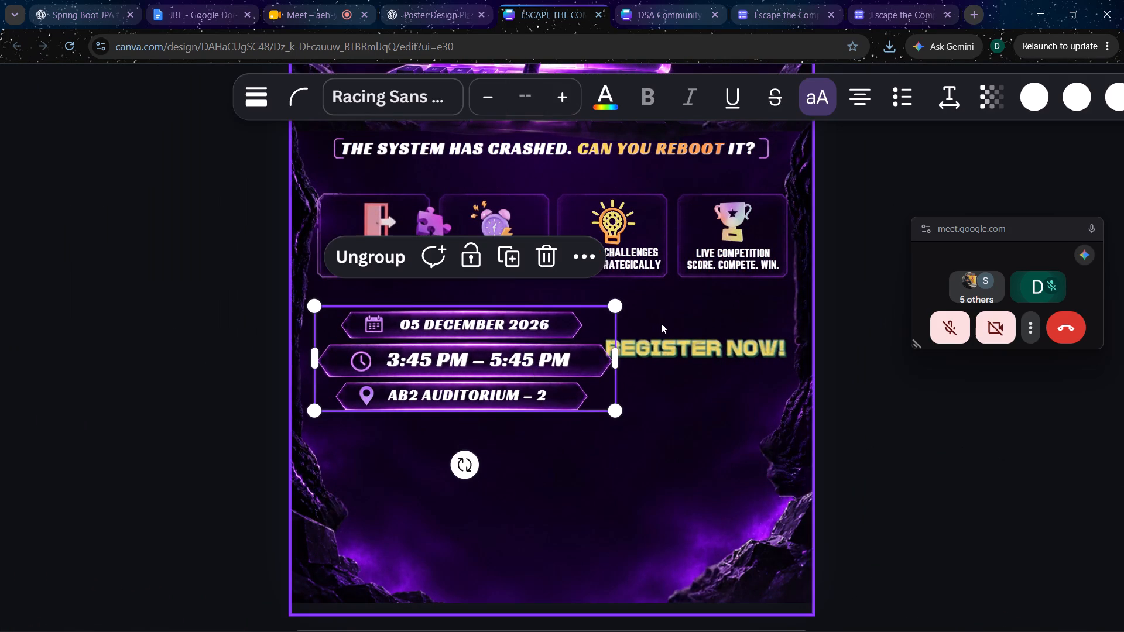
Move the REGISTER NOW! graphic up so it lines up with the 05 December 2026 date line.
drag(674, 346, 683, 324)
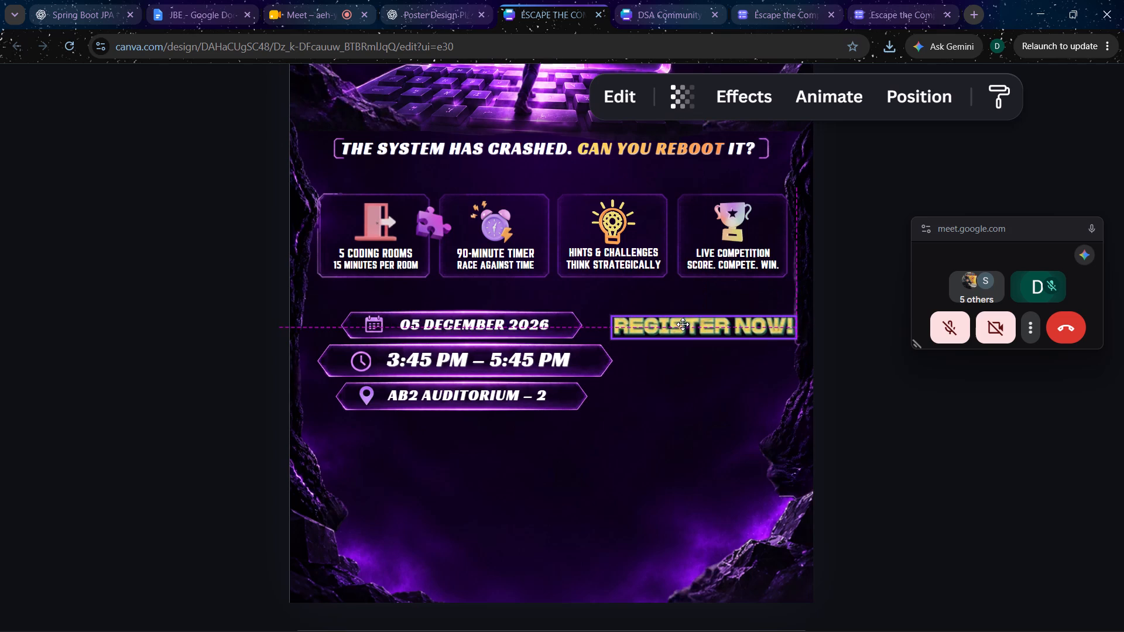
drag(683, 324, 683, 323)
click(879, 337)
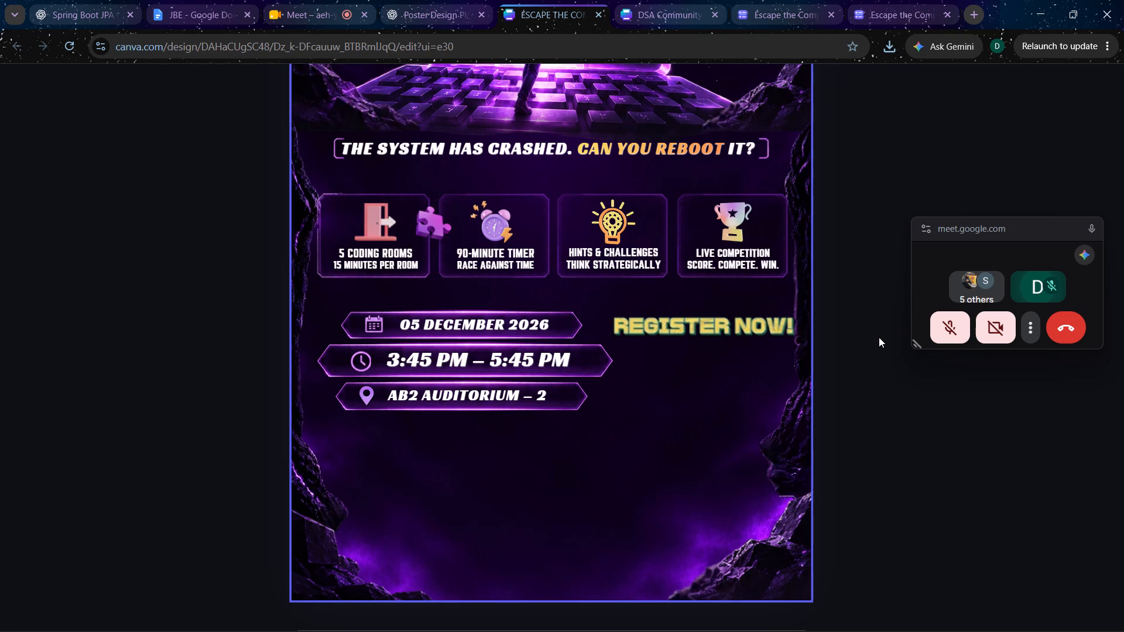
Copy the small purple puzzle piece from the VIRTUAL DSA ESCAPE ROOM poster page and paste it onto page 4.
scroll(834, 287, up, 5)
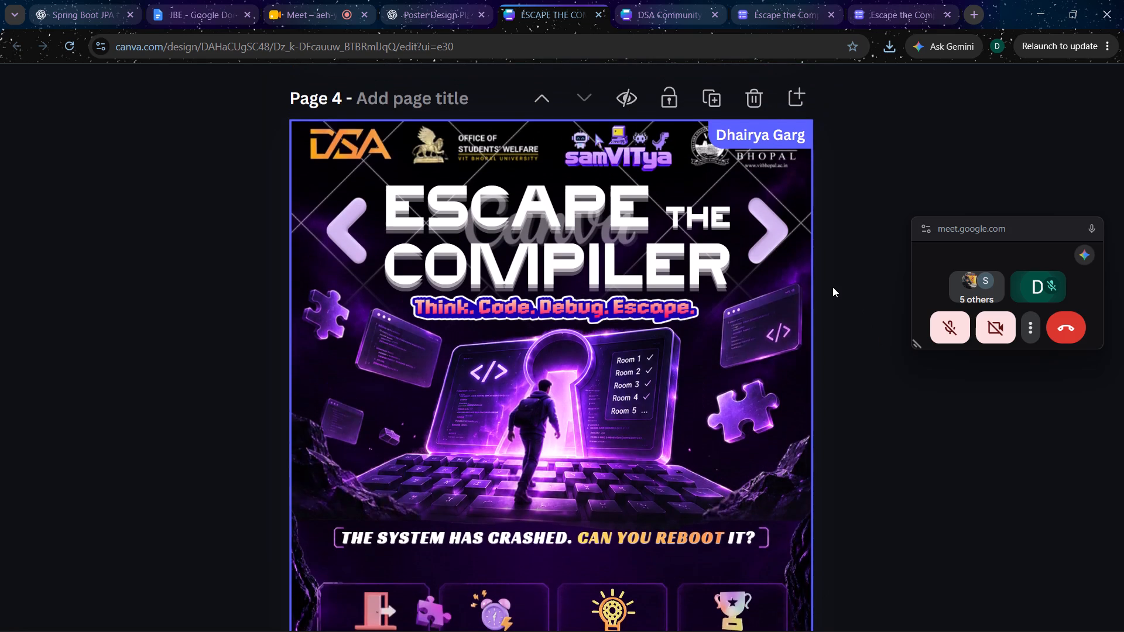
scroll(828, 325, up, 8)
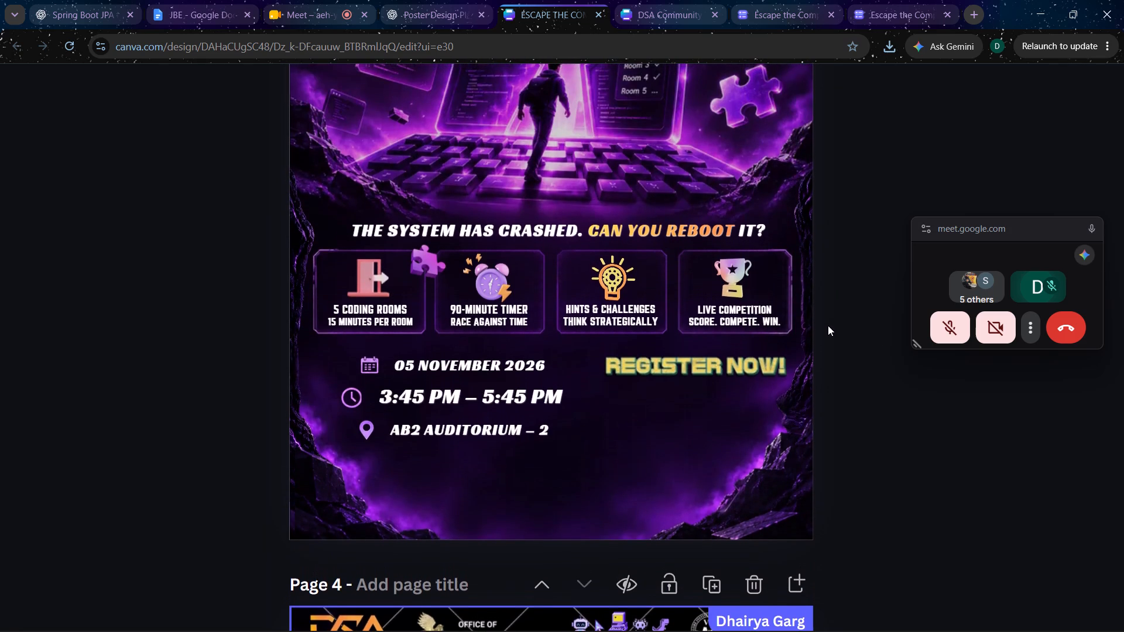
scroll(753, 93, up, 5)
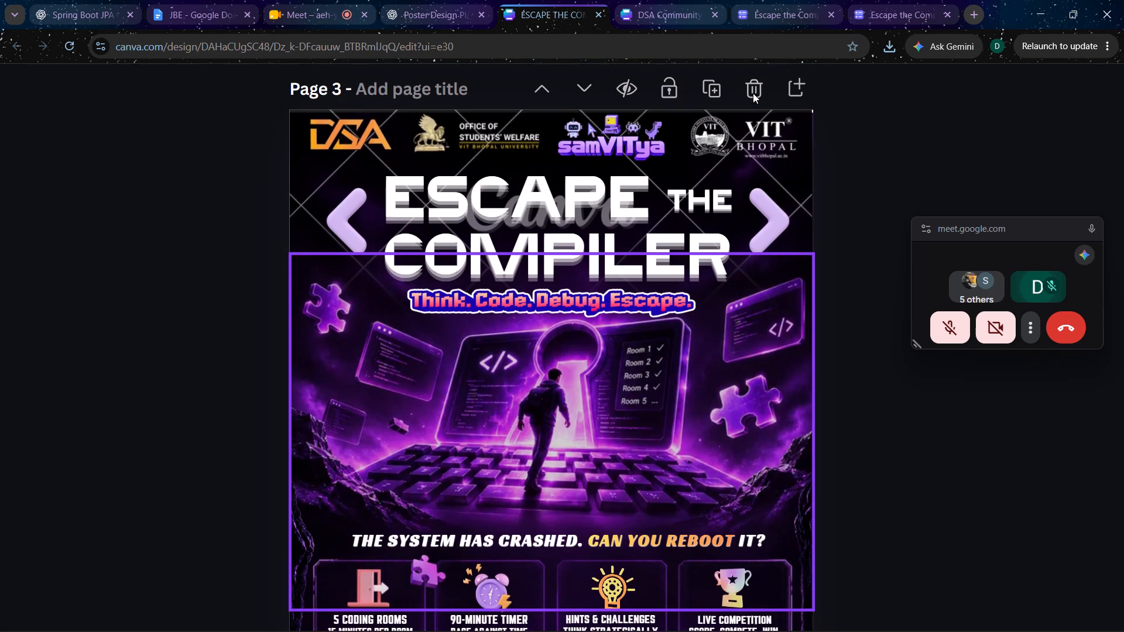
scroll(753, 93, up, 12)
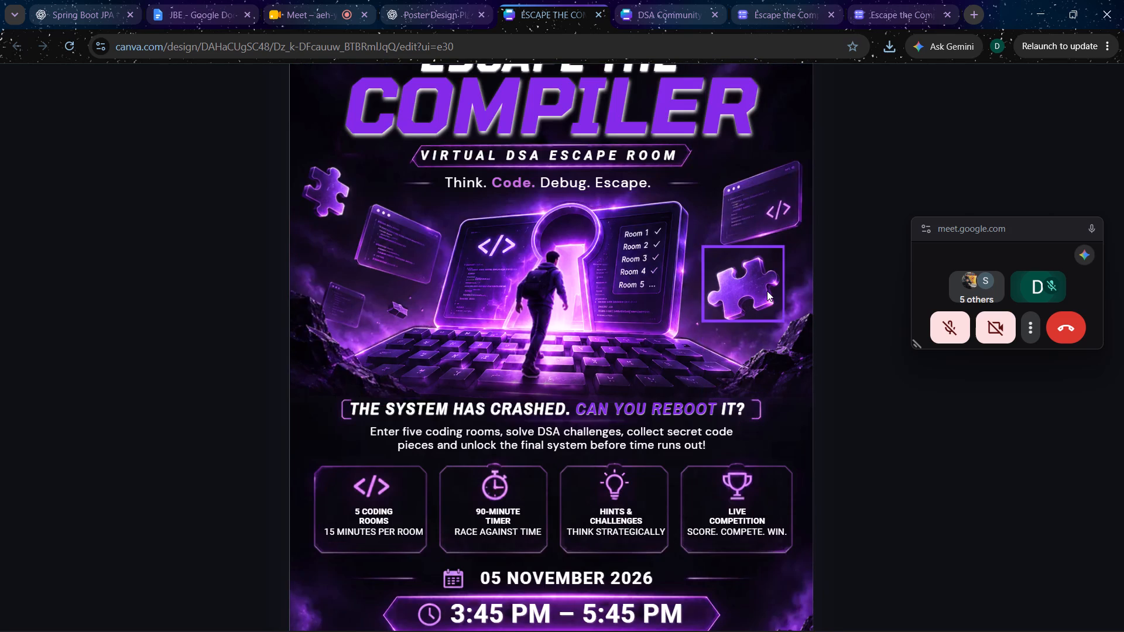
click(767, 291)
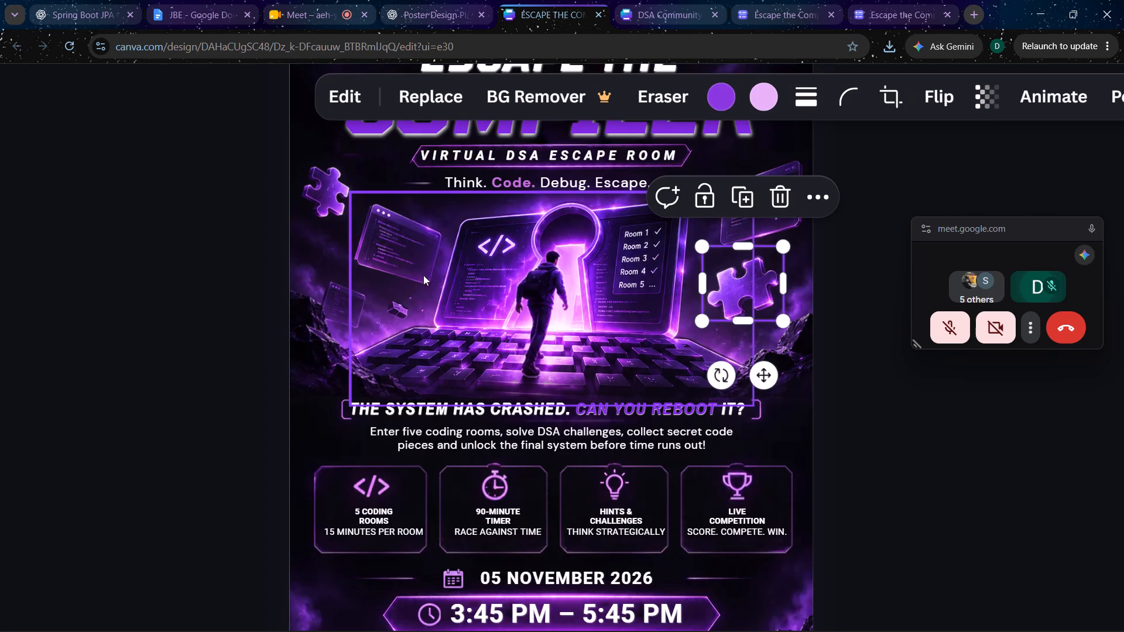
click(331, 207)
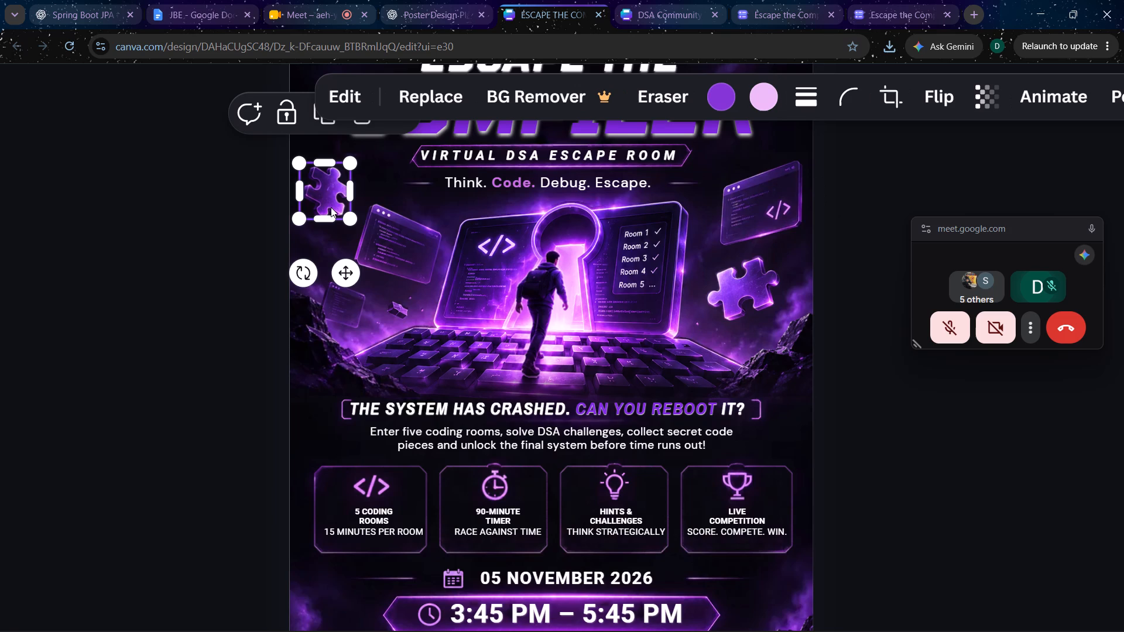
key(ctrl+c)
scroll(331, 207, down, 10)
scroll(667, 439, down, 8)
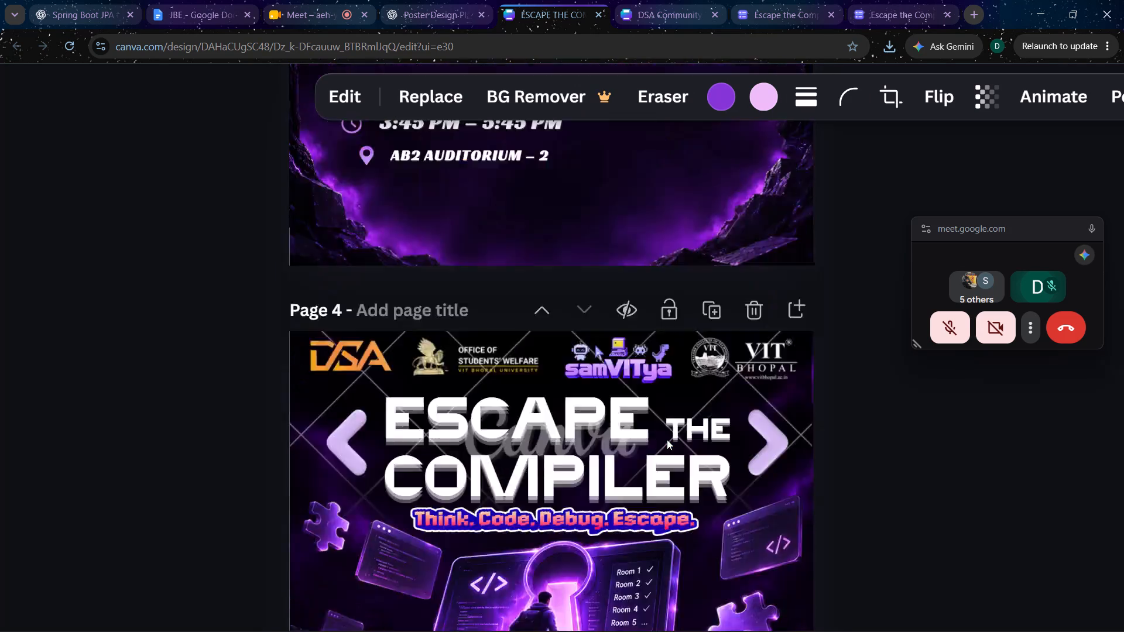
click(708, 438)
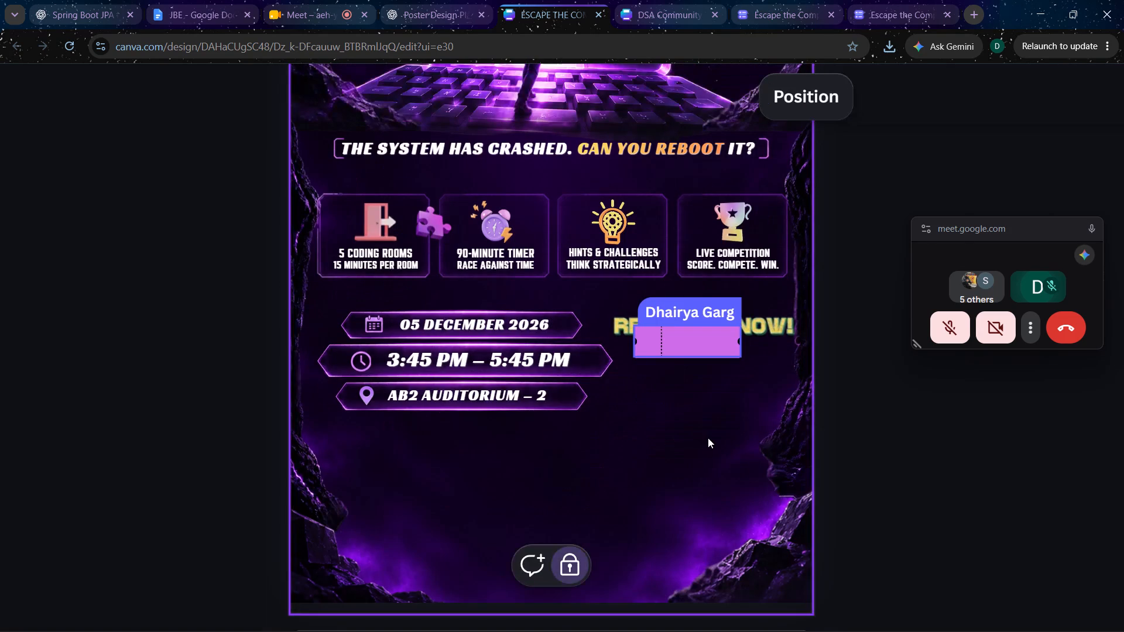
key(ctrl+v)
Shrink the pasted puzzle piece slightly and place it over the upper-right corner of the Live Competition card.
scroll(833, 386, up, 4)
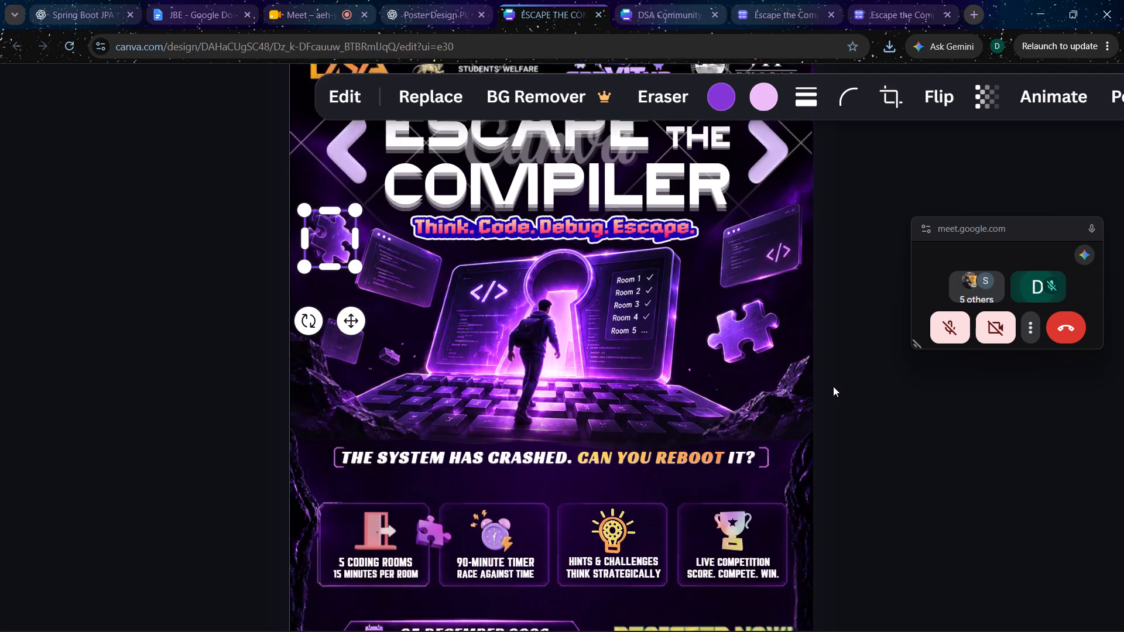
scroll(833, 386, up, 1)
drag(334, 311, 827, 551)
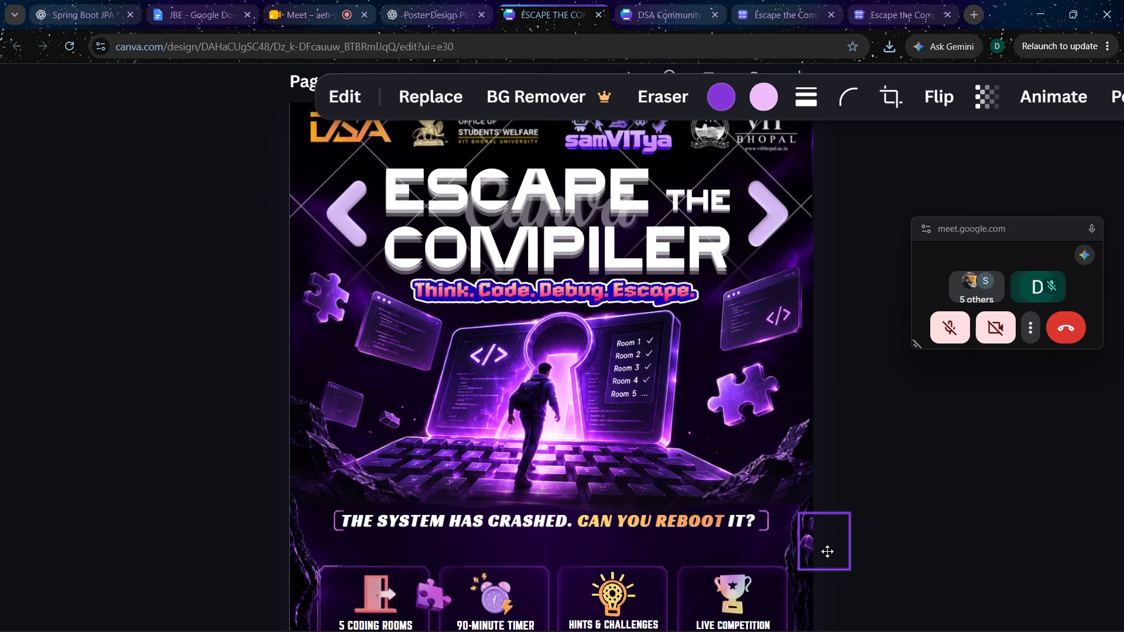
drag(827, 551, 771, 543)
scroll(851, 557, down, 1)
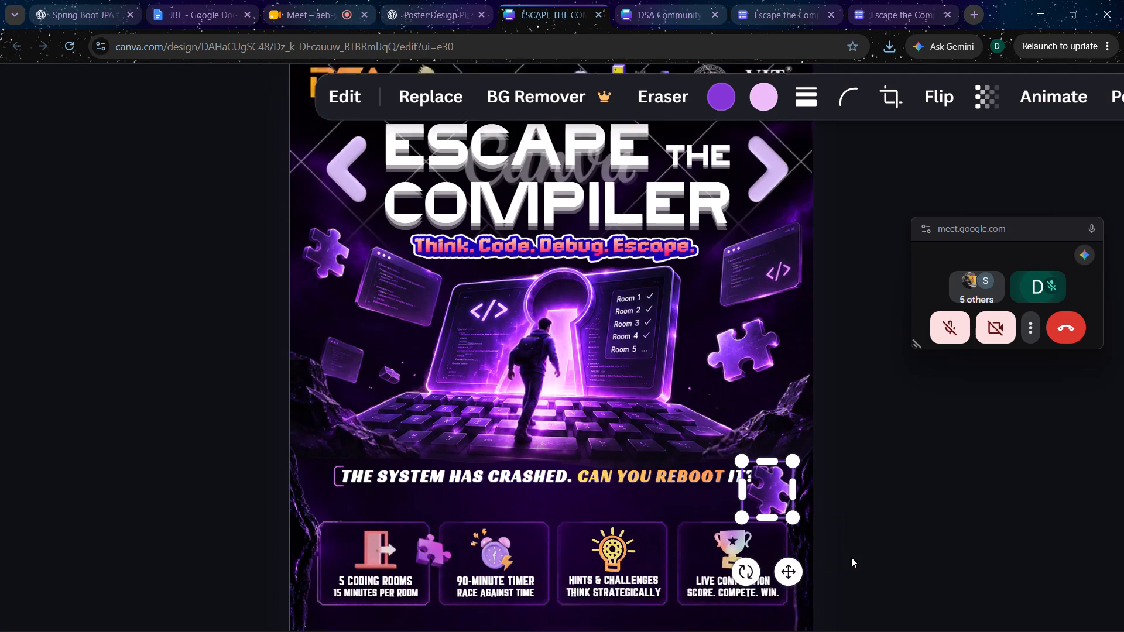
scroll(851, 557, down, 2)
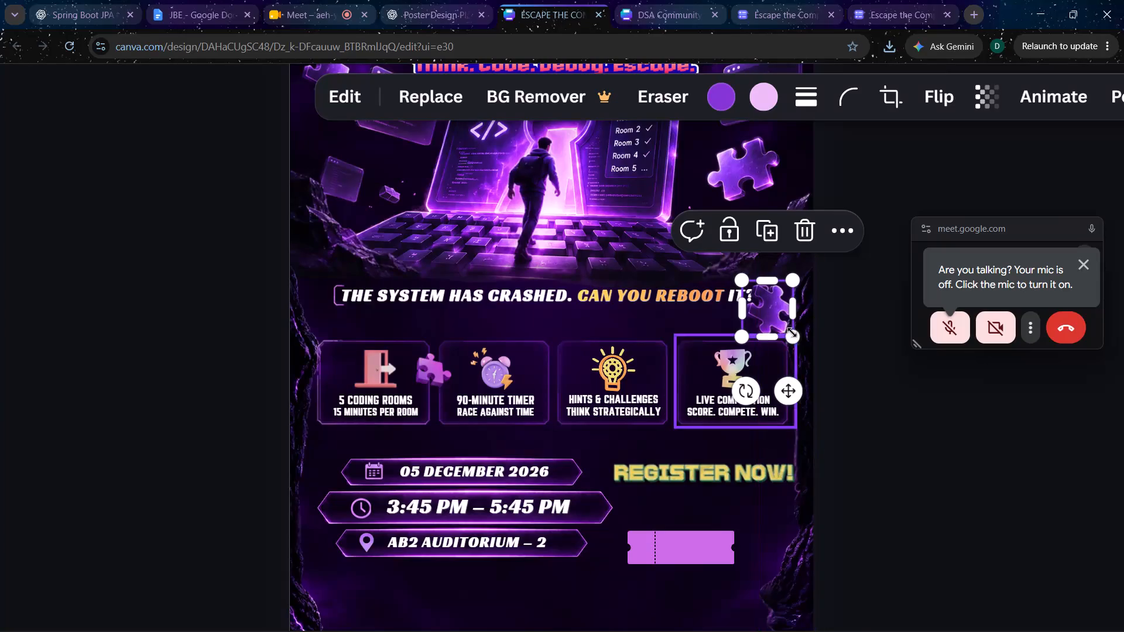
drag(775, 315, 778, 343)
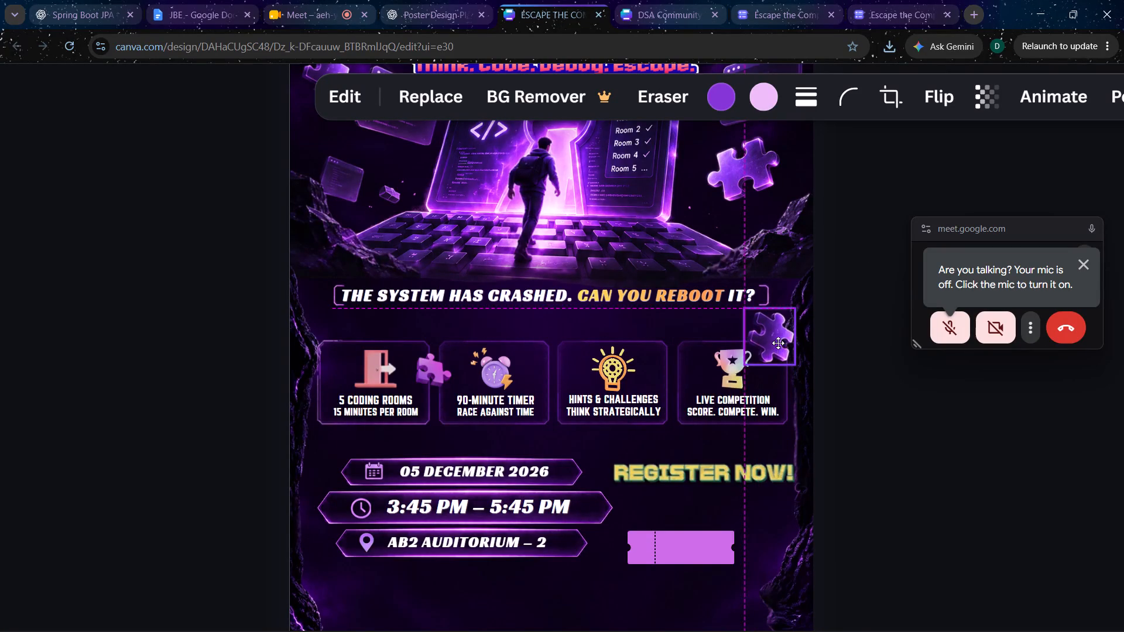
drag(778, 343, 793, 424)
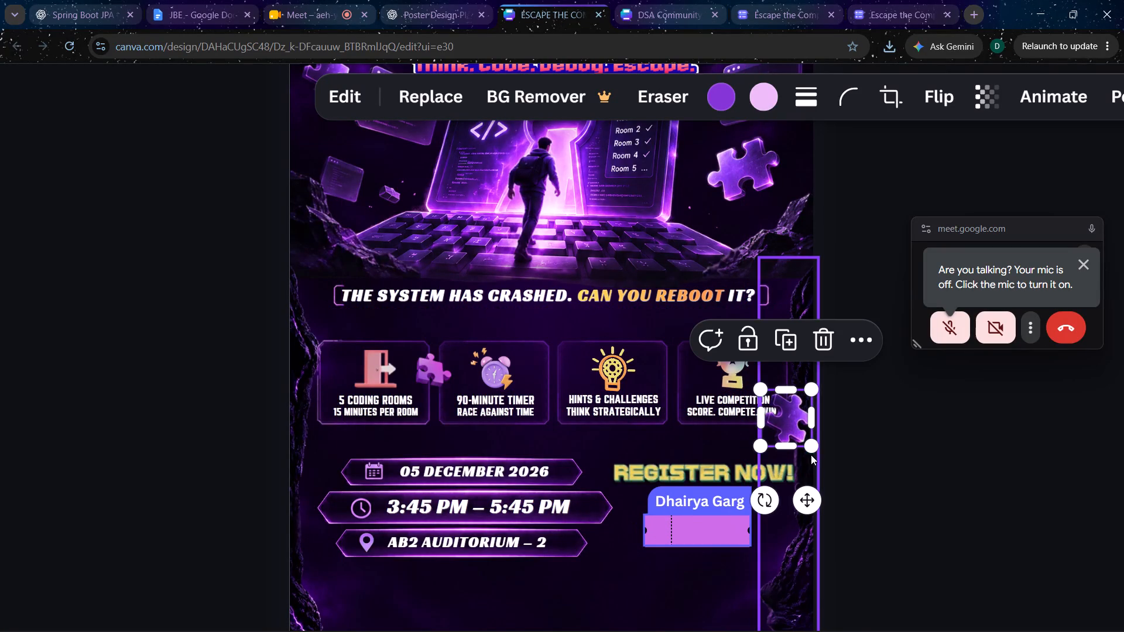
drag(811, 448, 801, 437)
drag(782, 415, 783, 365)
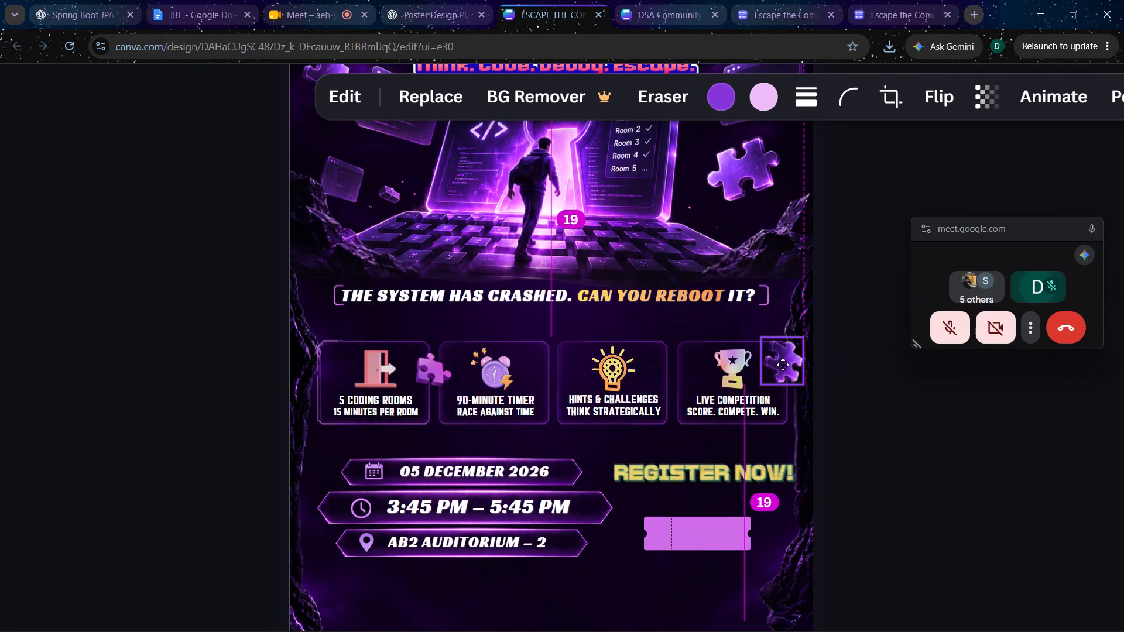
drag(783, 365, 783, 357)
click(896, 403)
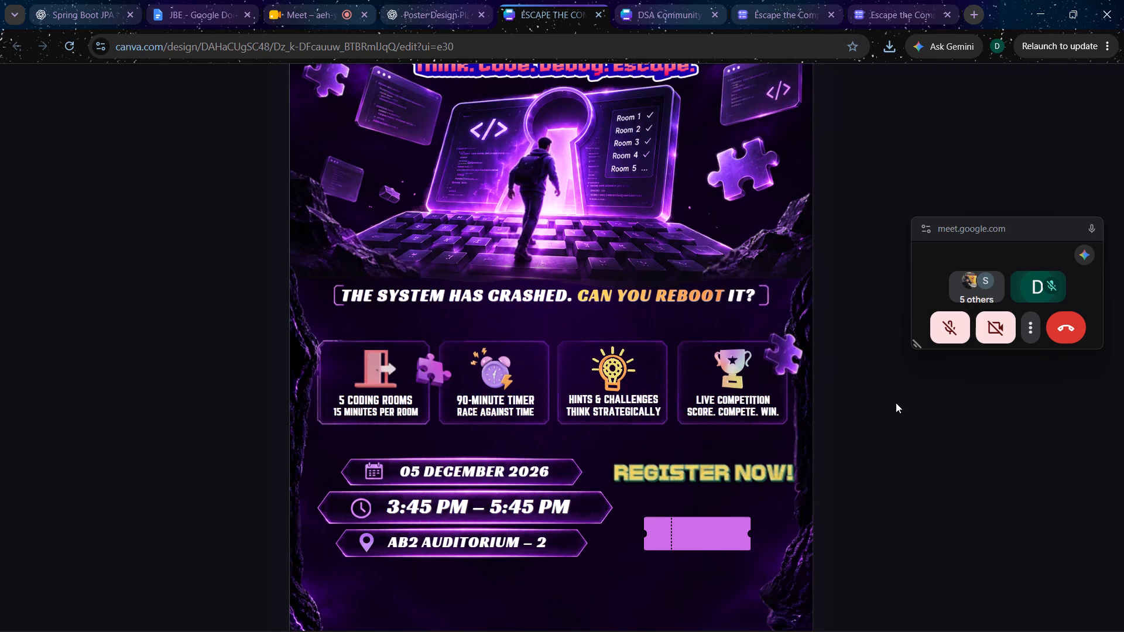
Move the pink puzzle piece beside the 5 Coding Rooms card to the top edge between the 90-Minute Timer and Hints & Challenges cards.
scroll(896, 403, down, 2)
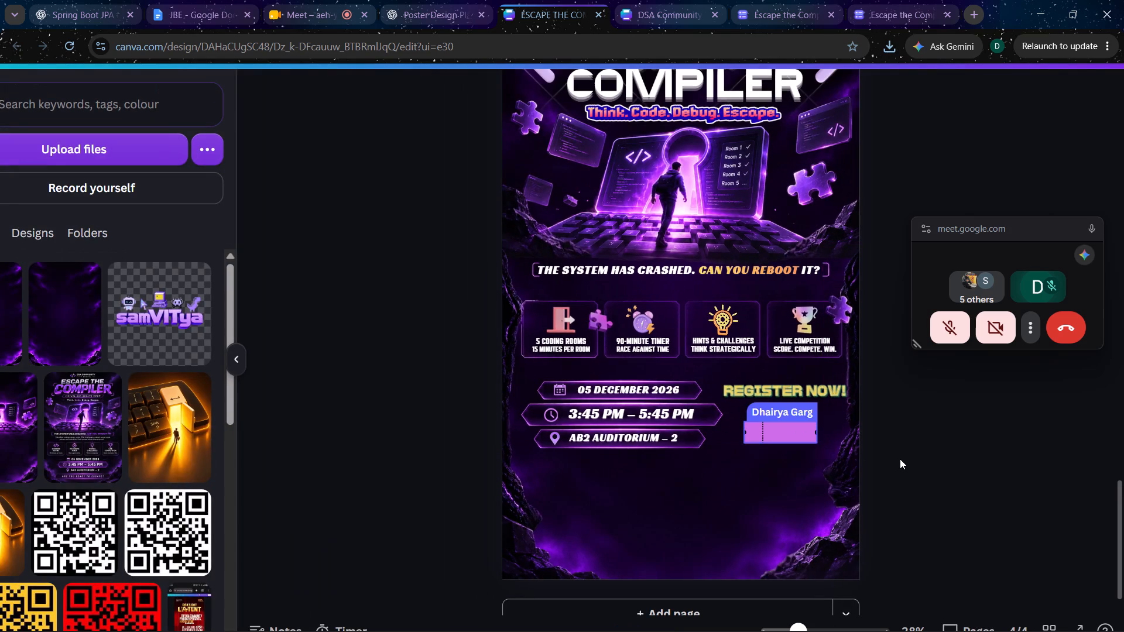
click(923, 469)
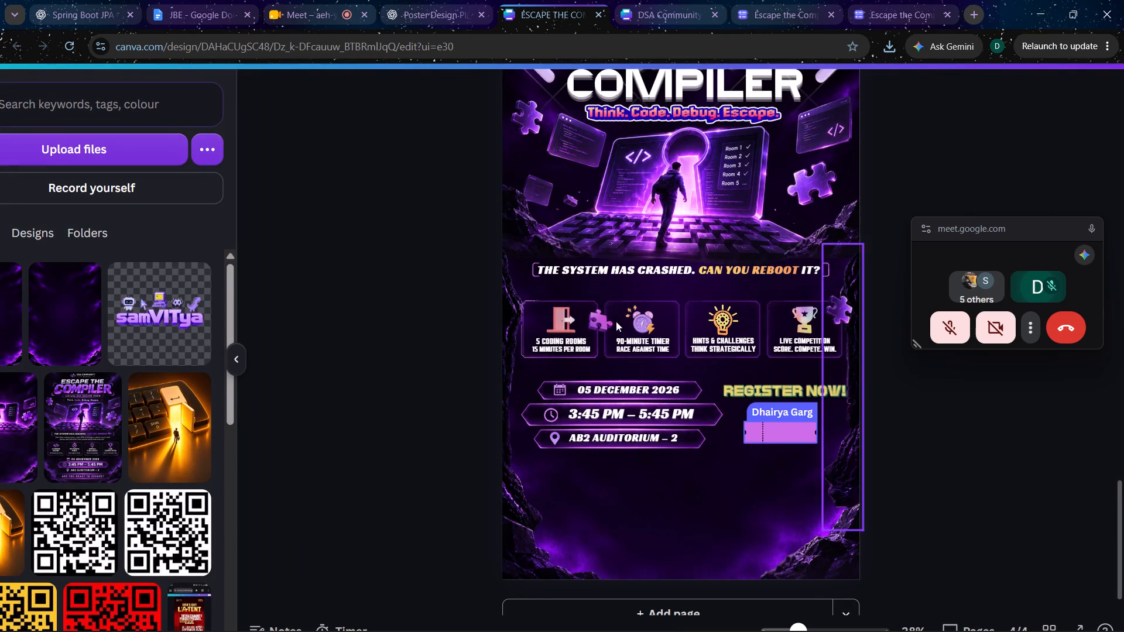
drag(602, 322, 688, 298)
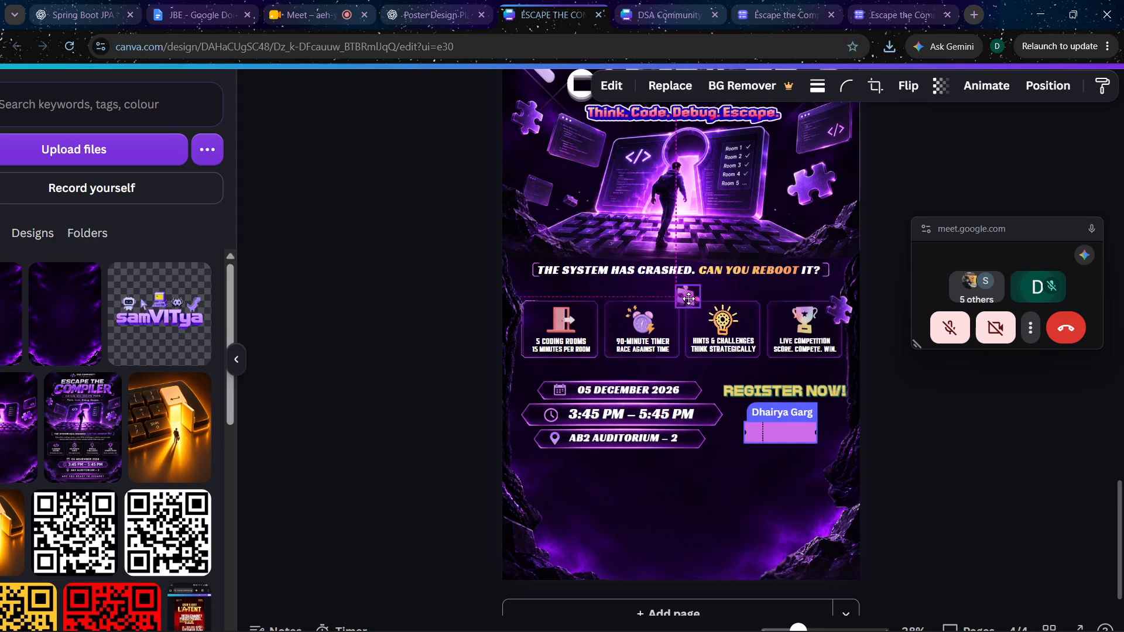
drag(688, 298, 688, 304)
click(927, 381)
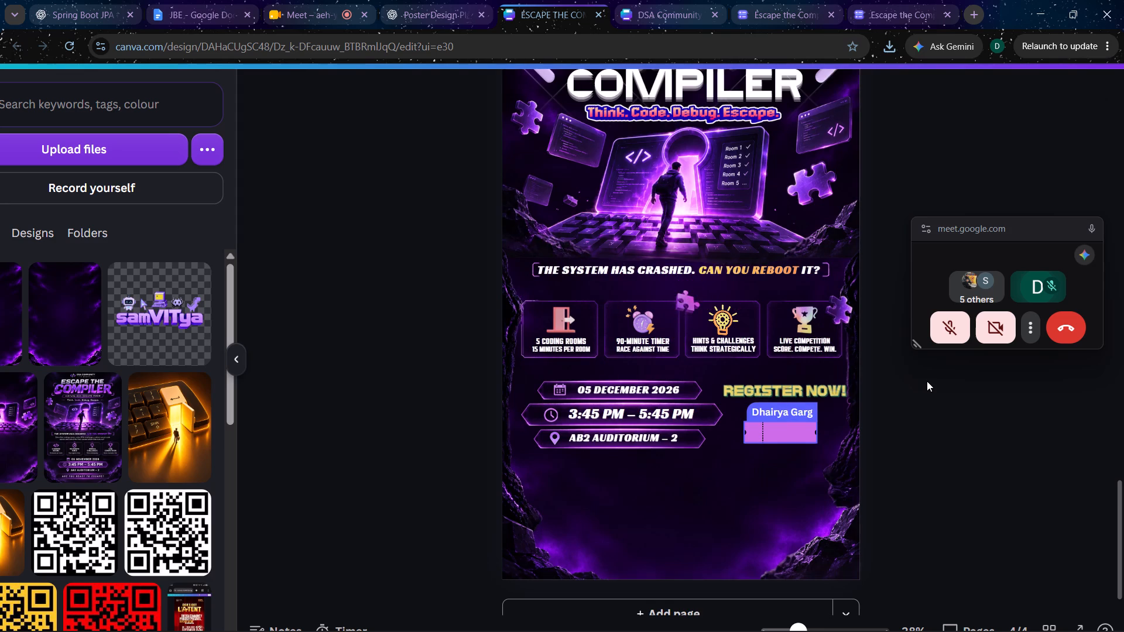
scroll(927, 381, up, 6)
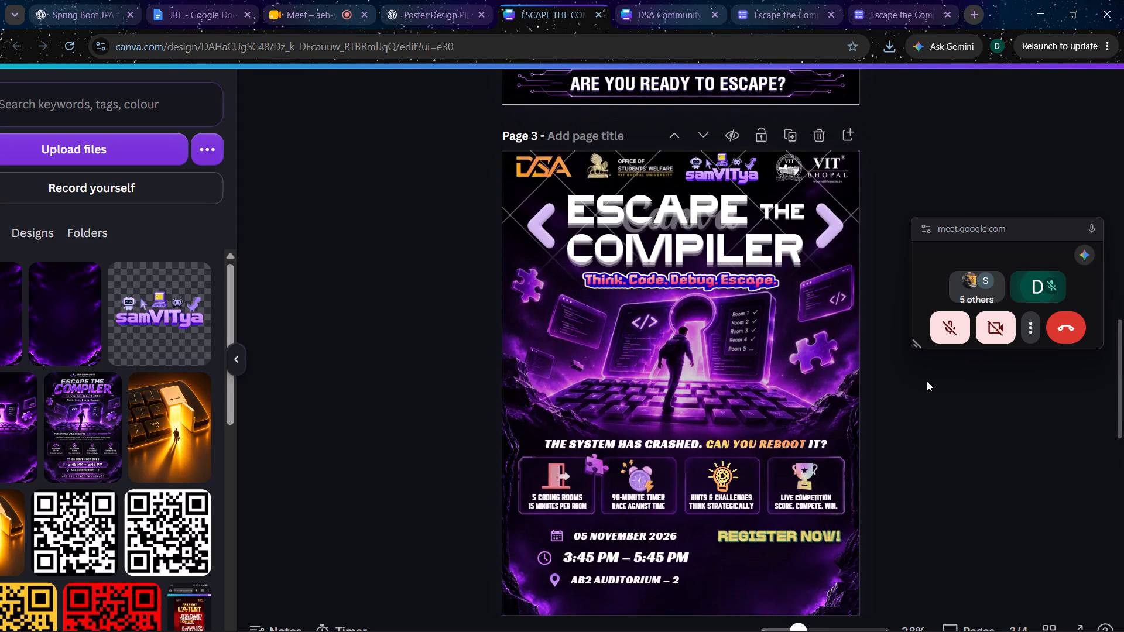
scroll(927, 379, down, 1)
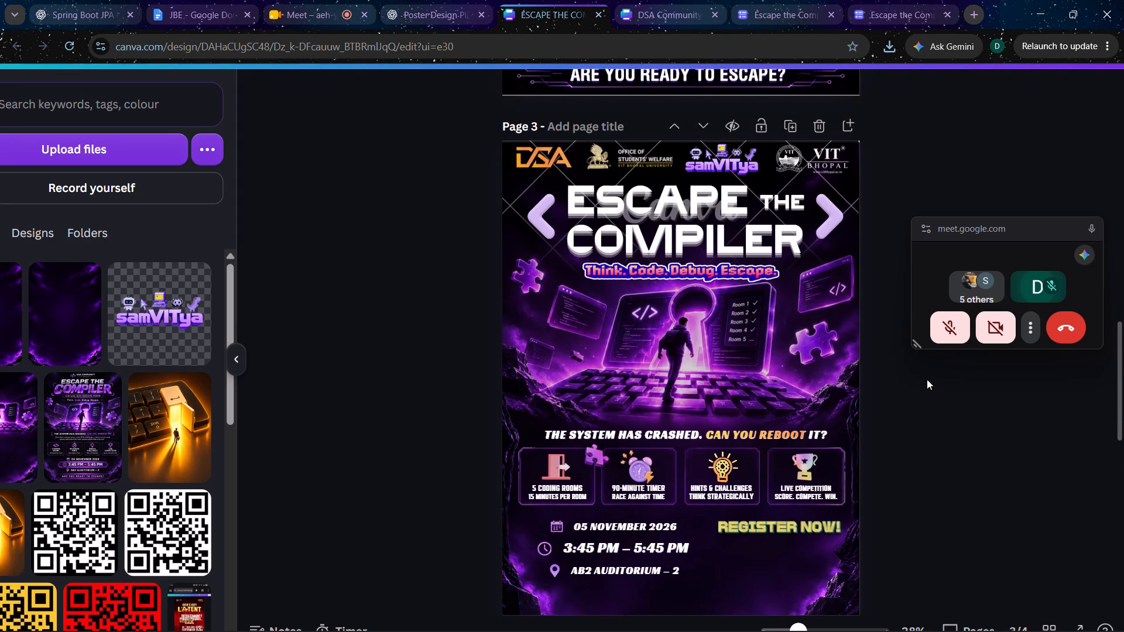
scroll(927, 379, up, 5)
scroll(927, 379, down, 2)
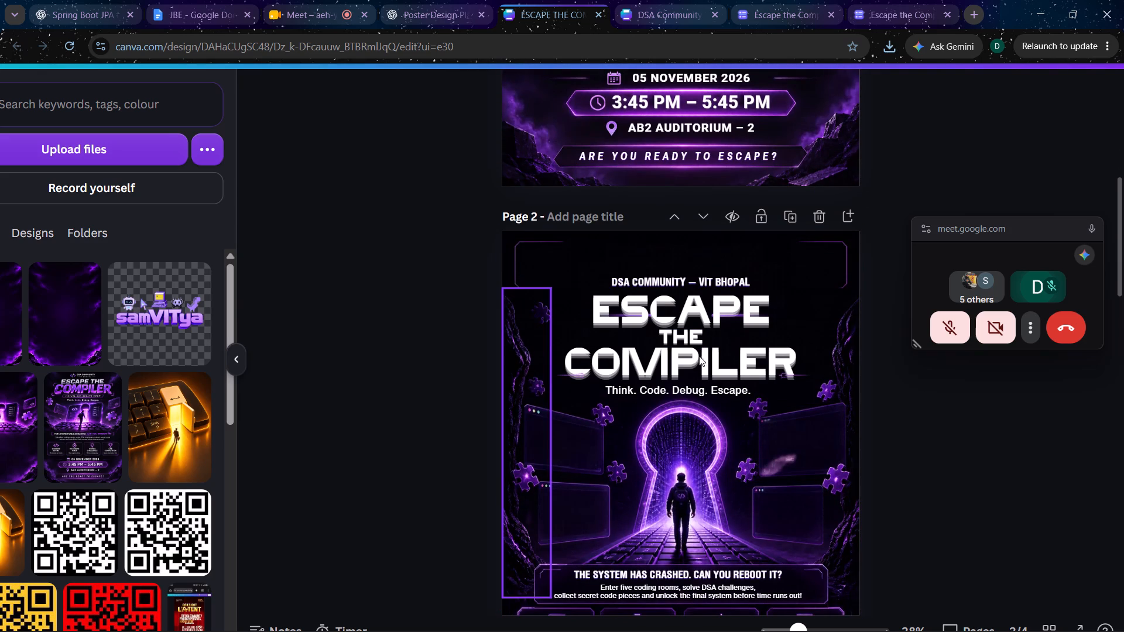
Copy the purple puzzle piece at the left edge of the page 2 poster, beside the code windows, and paste it onto page 4.
click(526, 485)
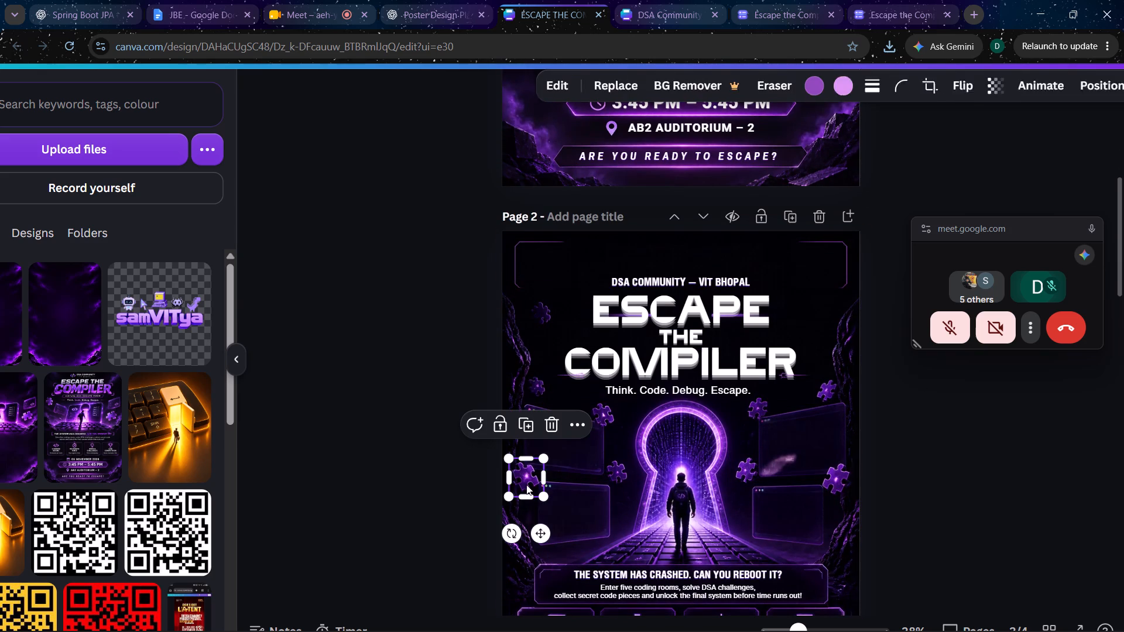
key(ctrl+c)
scroll(526, 485, down, 9)
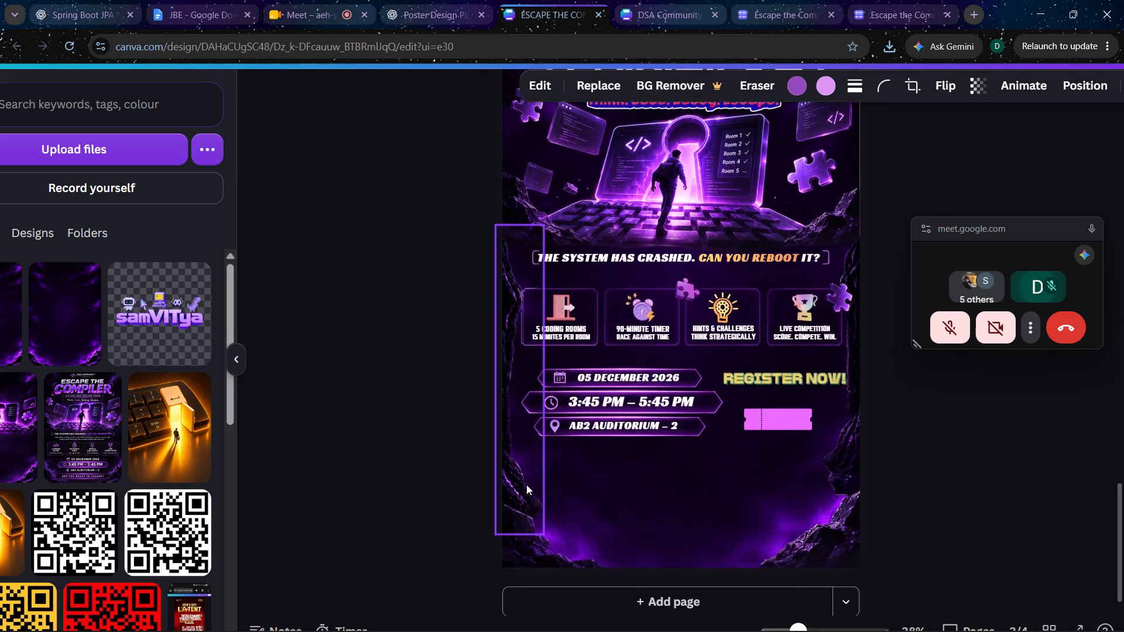
click(613, 537)
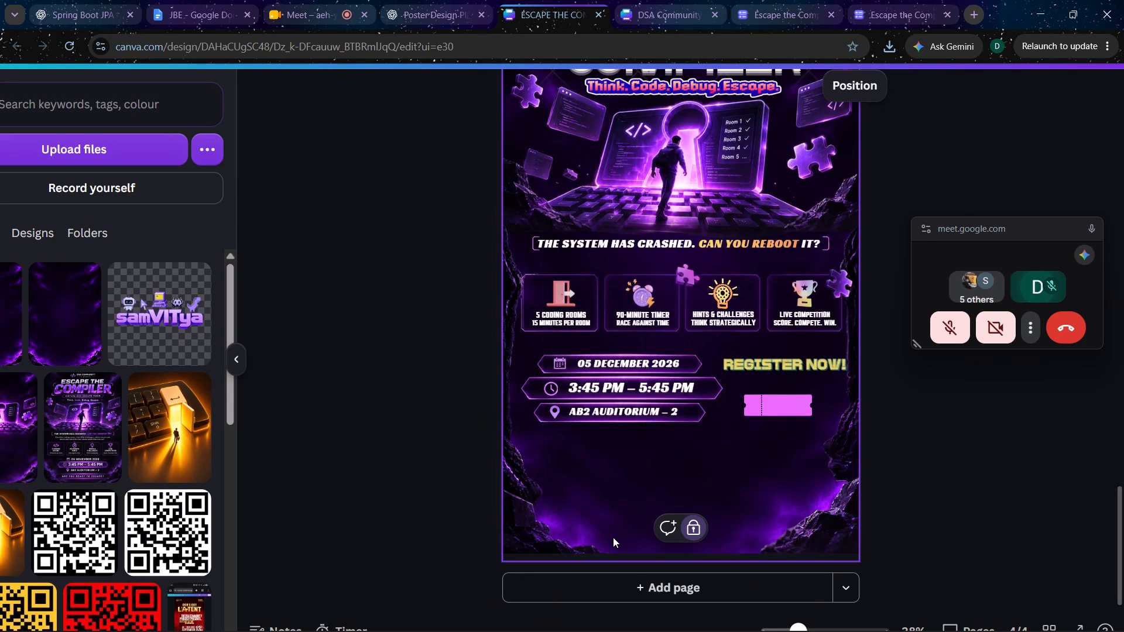
key(ctrl+v)
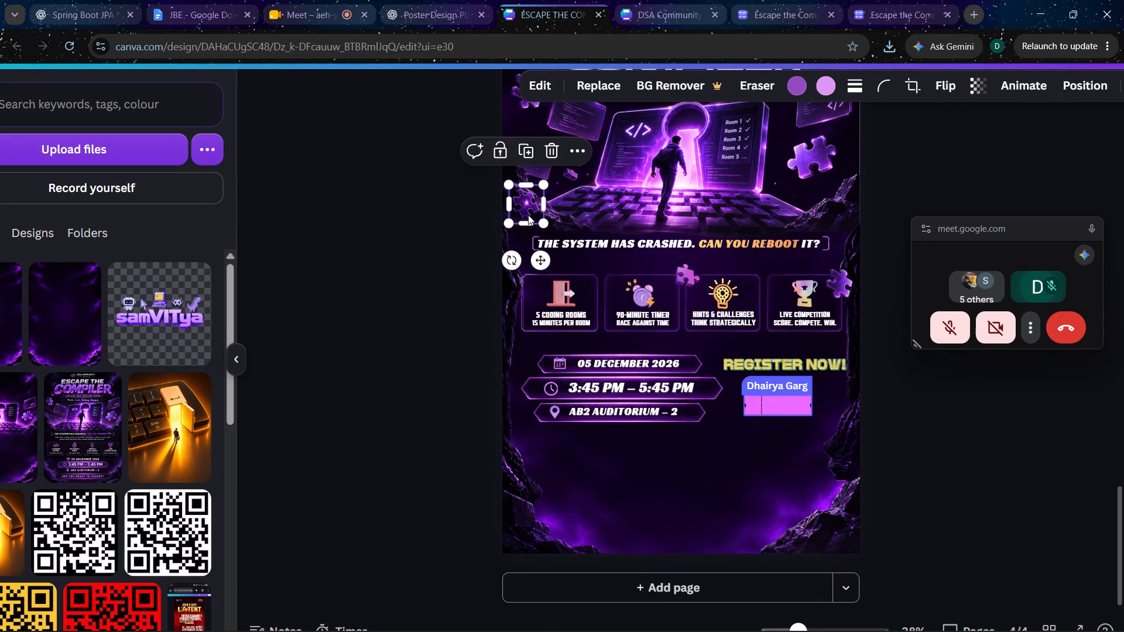
Move the pasted puzzle piece down to the lower-left corner of the 5 Coding Rooms card.
click(528, 215)
drag(526, 204, 526, 281)
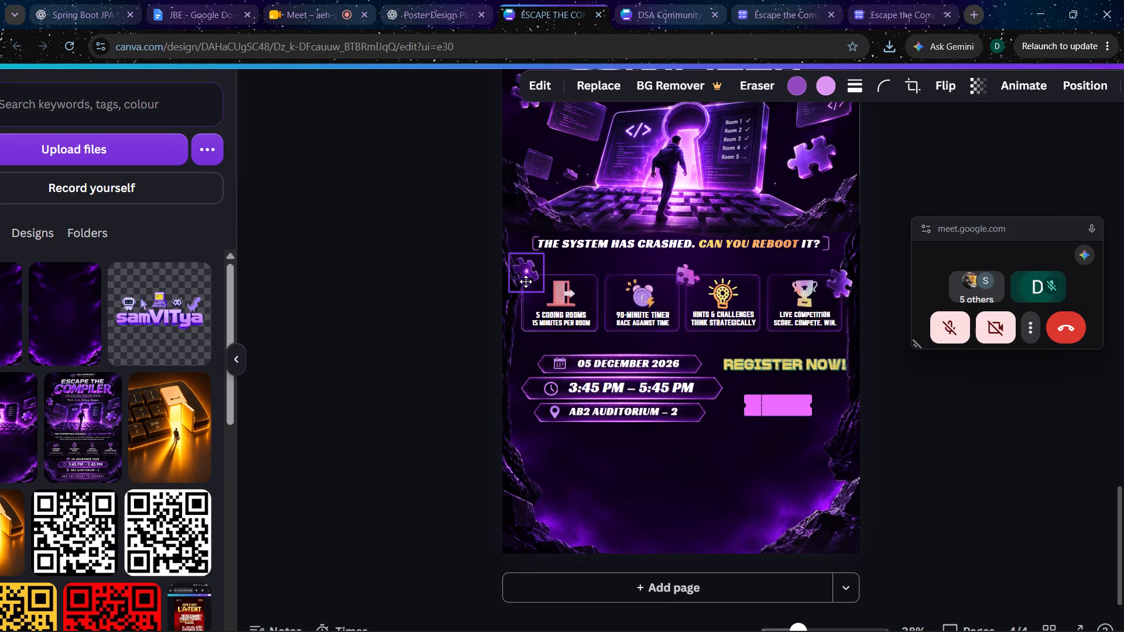
drag(526, 281, 524, 333)
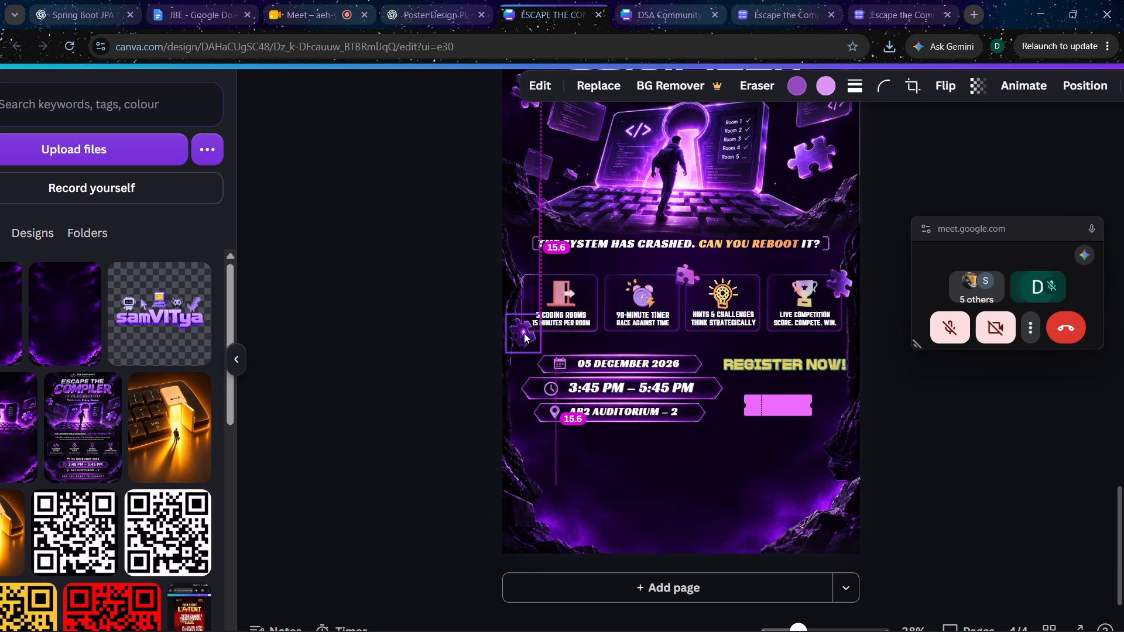
click(409, 336)
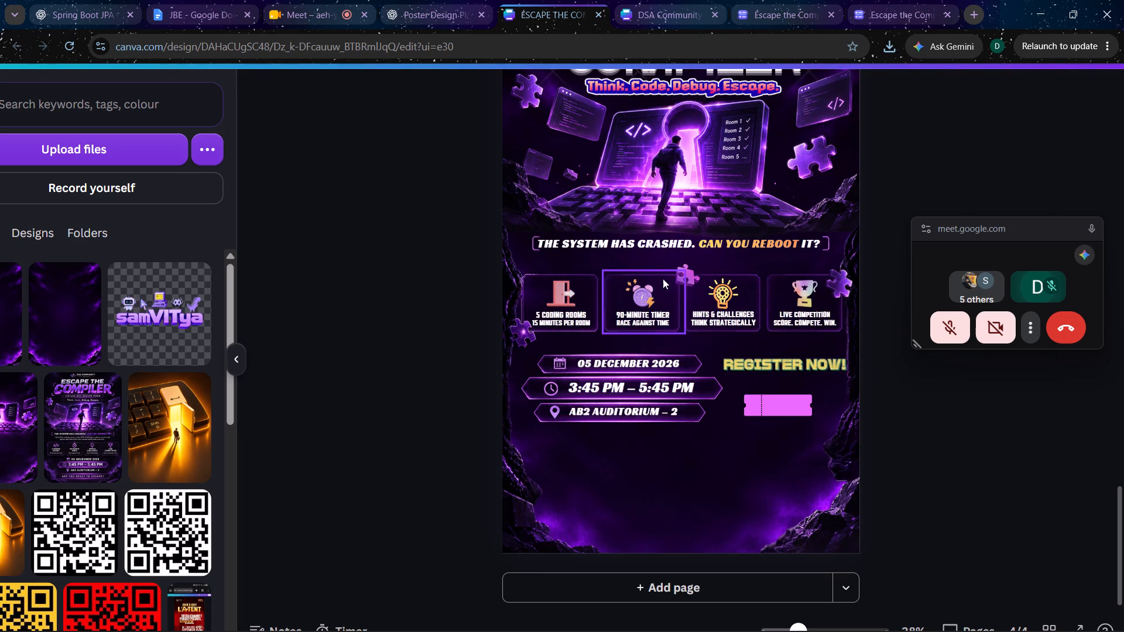
Shift the pink puzzle piece slightly up and left, centring it over the gap between the 90-Minute Timer and Hints & Challenges cards.
drag(686, 276, 675, 271)
click(1005, 371)
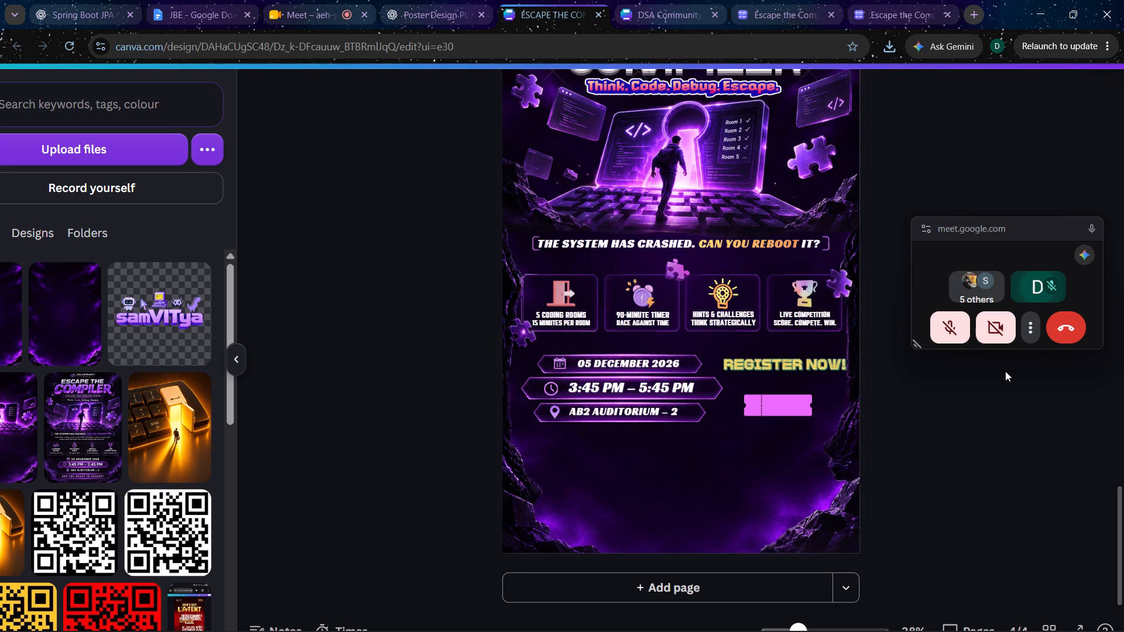
Nudge the THE SYSTEM HAS CRASHED. CAN YOU REBOOT IT? tagline group slightly down.
click(794, 251)
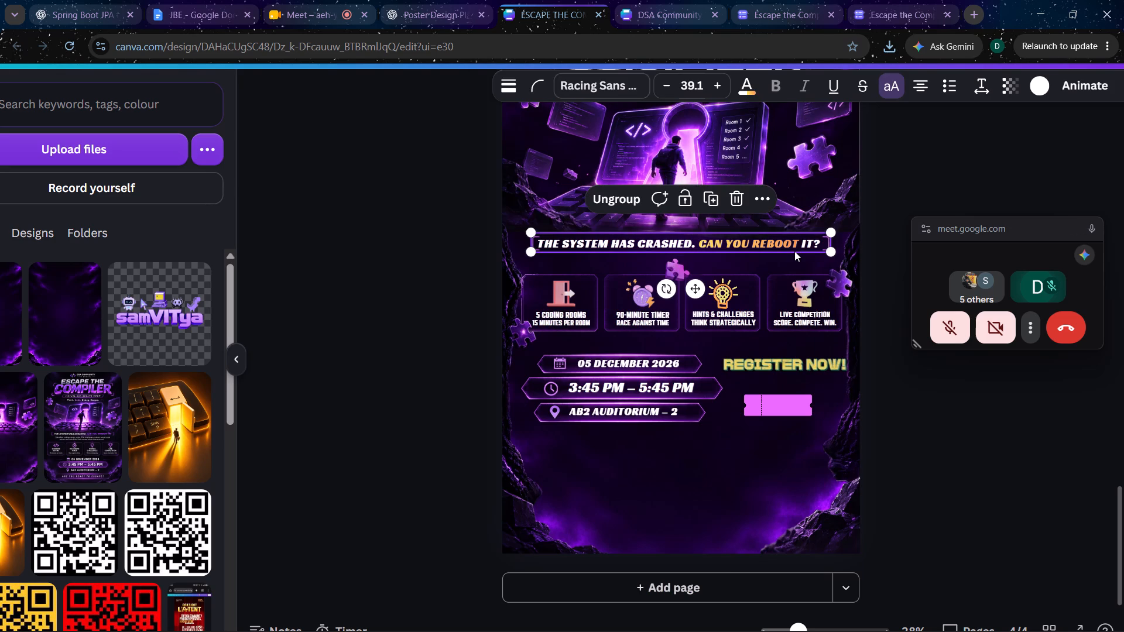
key(Down)
click(958, 406)
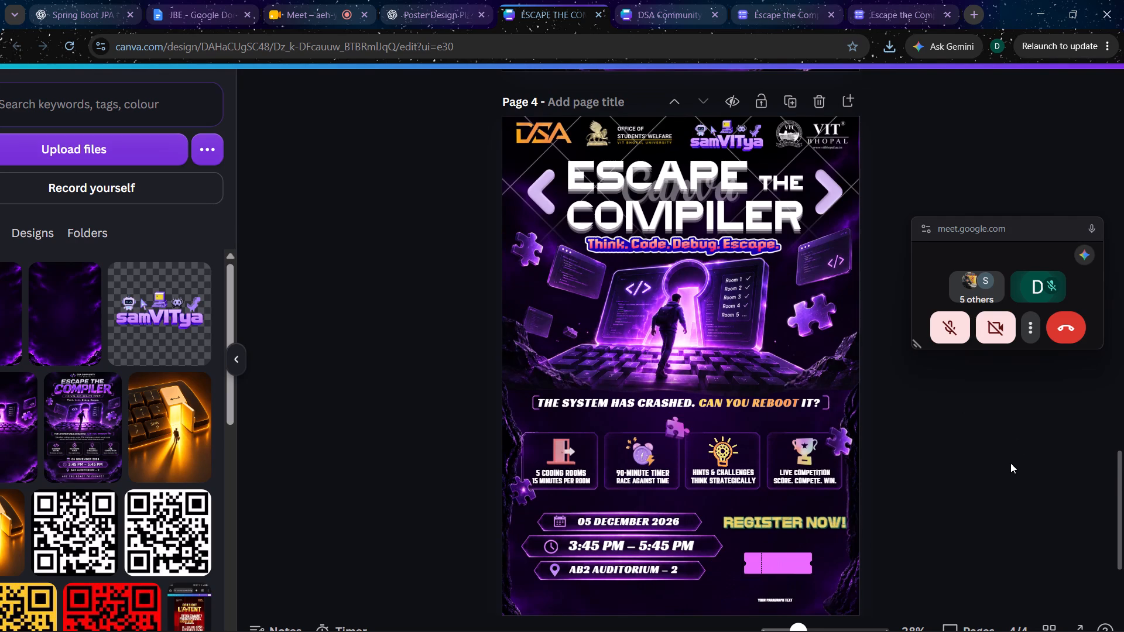
Nudge the samVITya logo in page 4's header row slightly to the left.
scroll(1010, 463, up, 1)
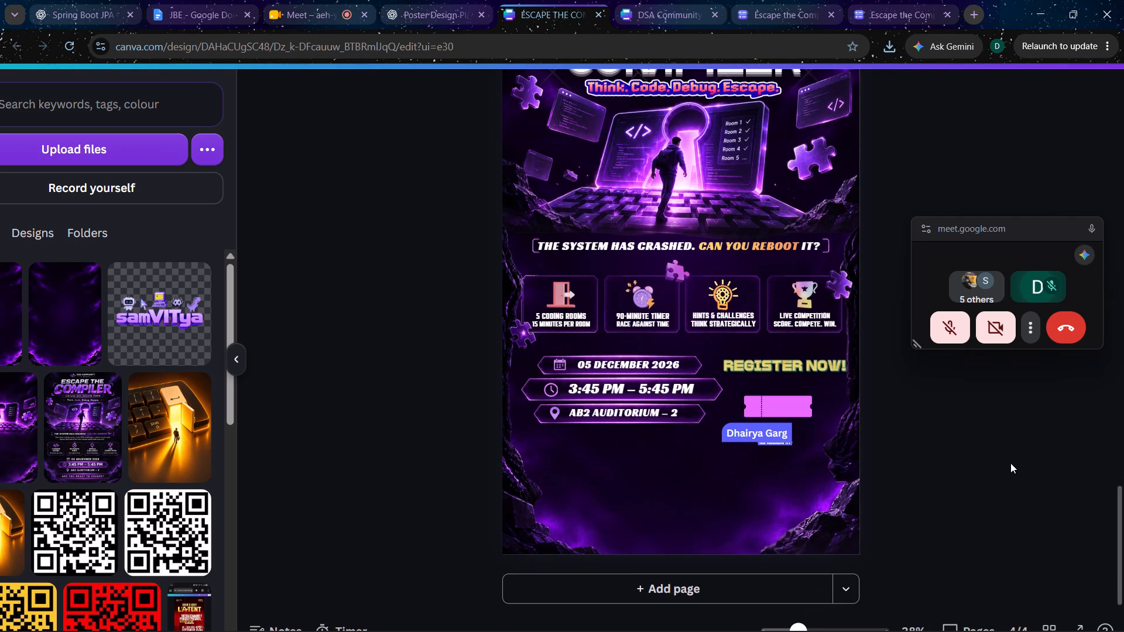
scroll(1010, 463, up, 1)
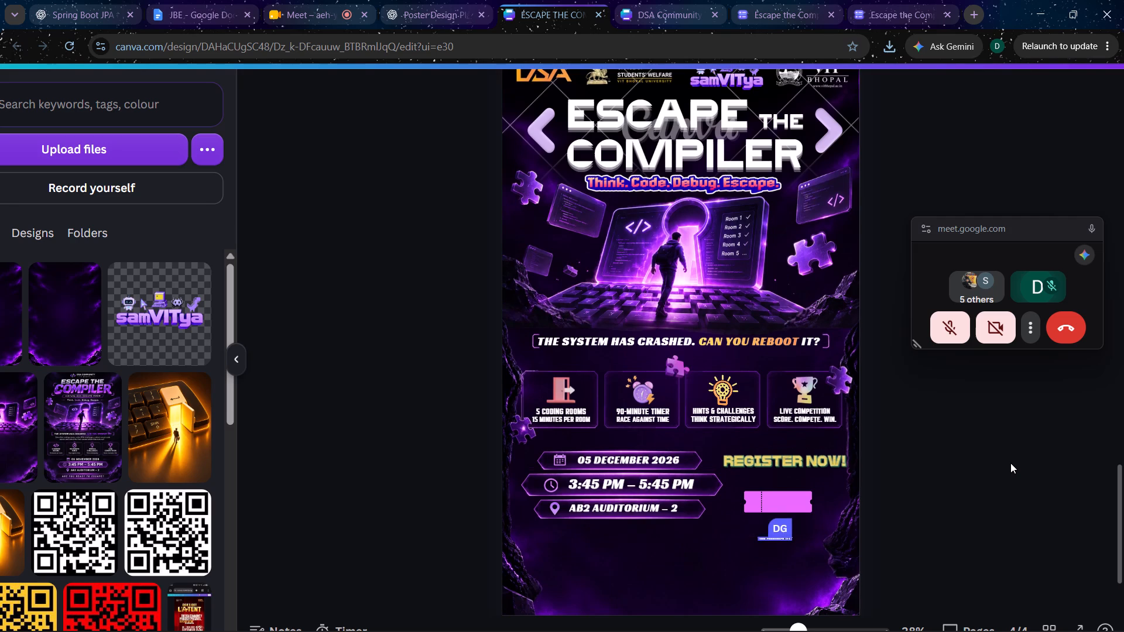
scroll(1010, 463, down, 3)
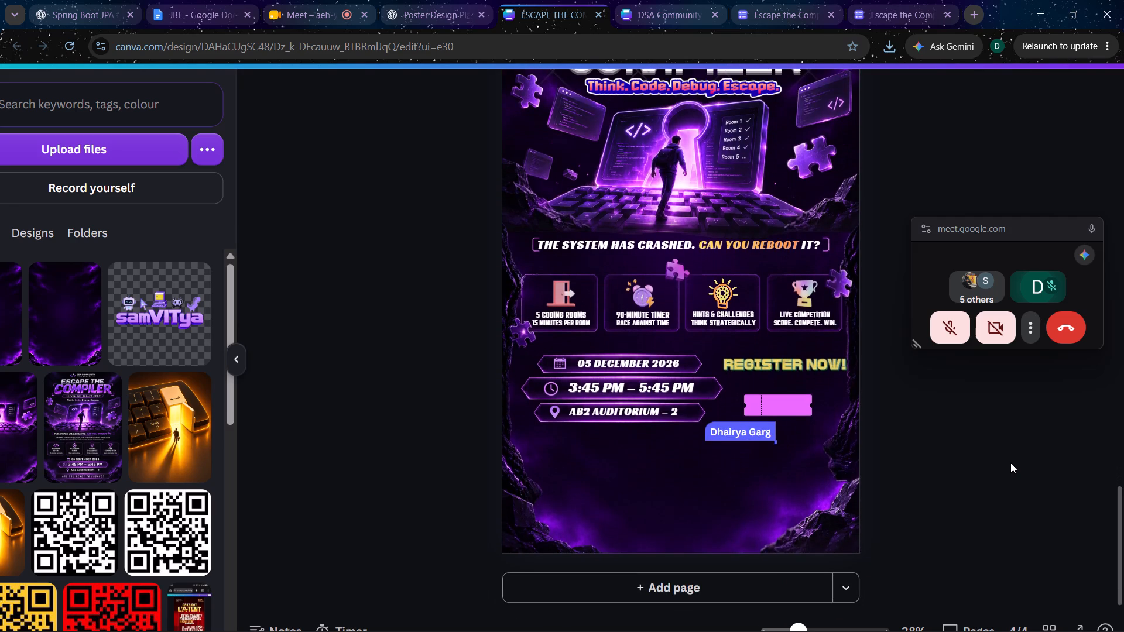
scroll(1010, 463, up, 4)
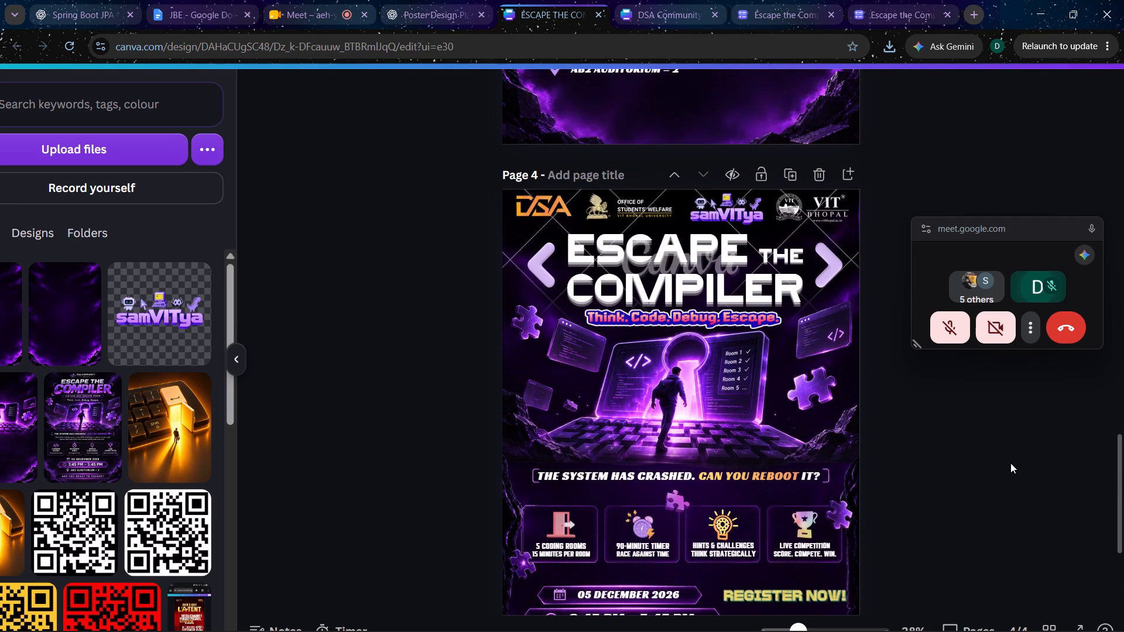
click(738, 213)
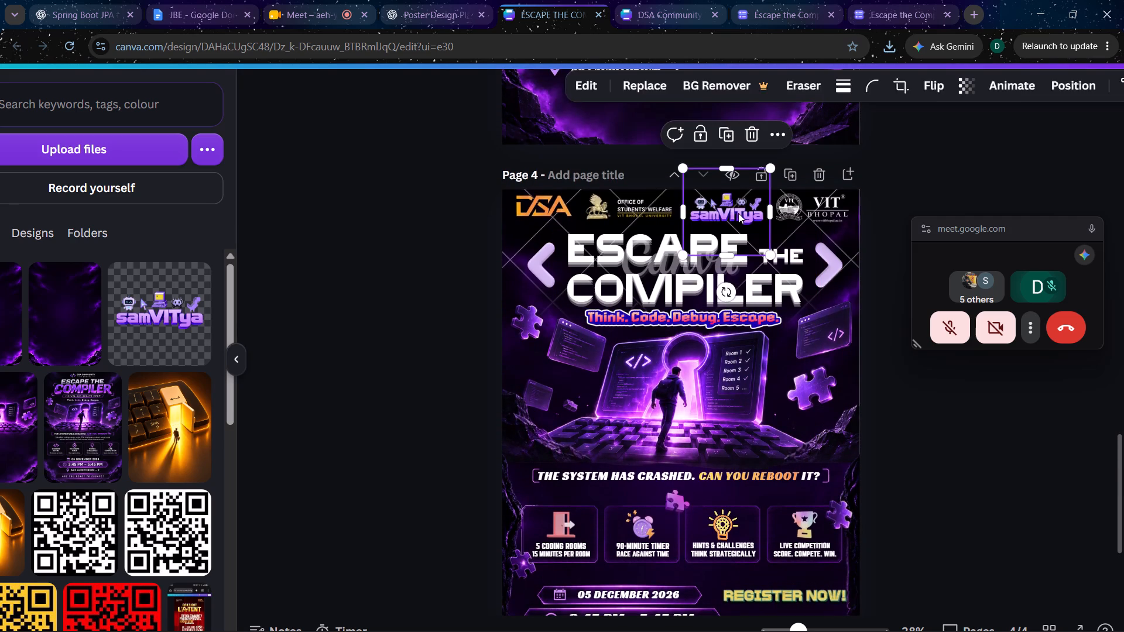
key(Left)
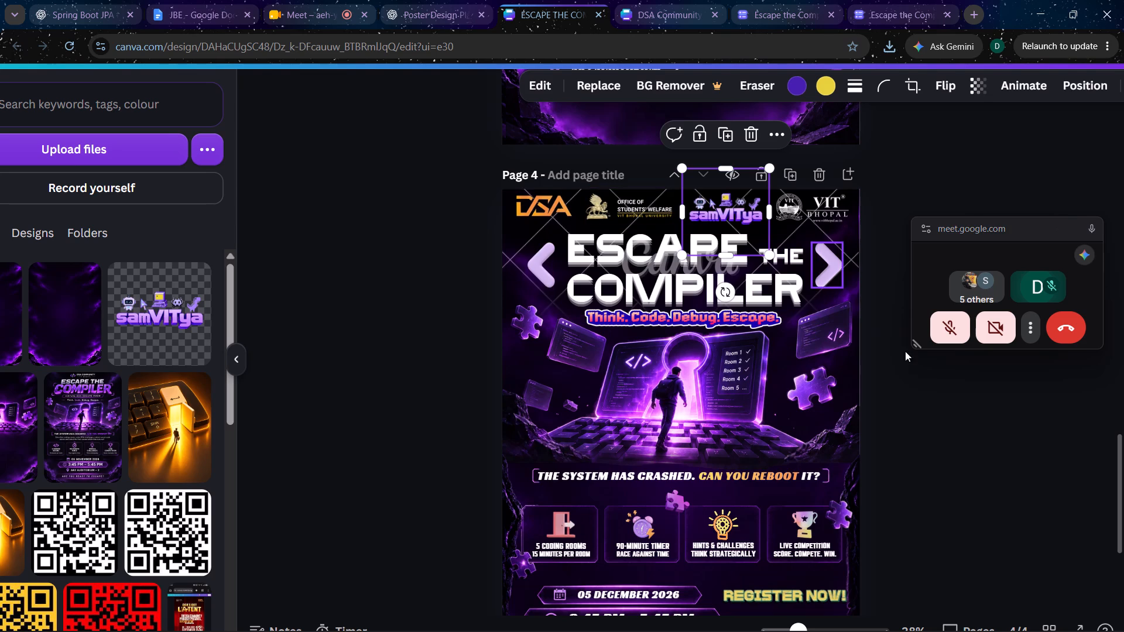
click(938, 401)
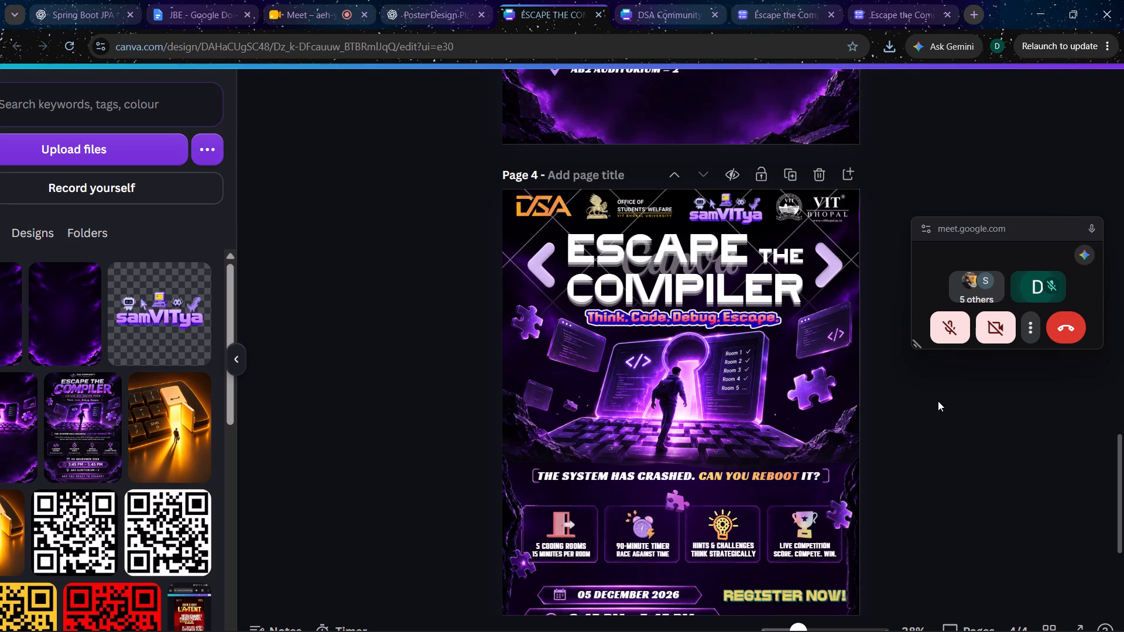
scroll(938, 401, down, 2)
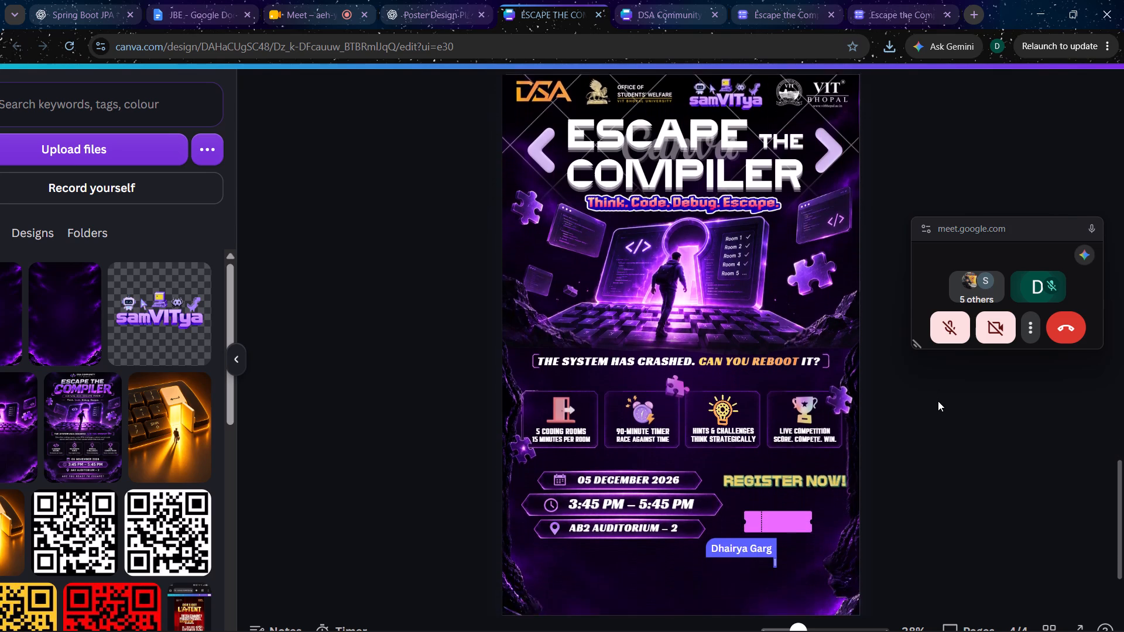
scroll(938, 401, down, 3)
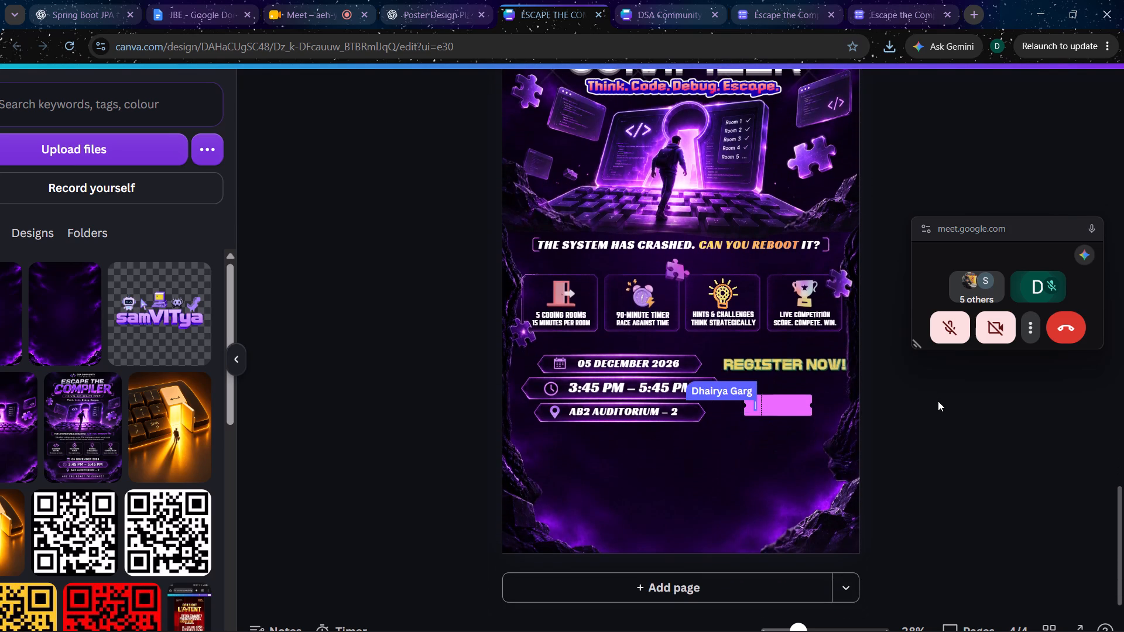
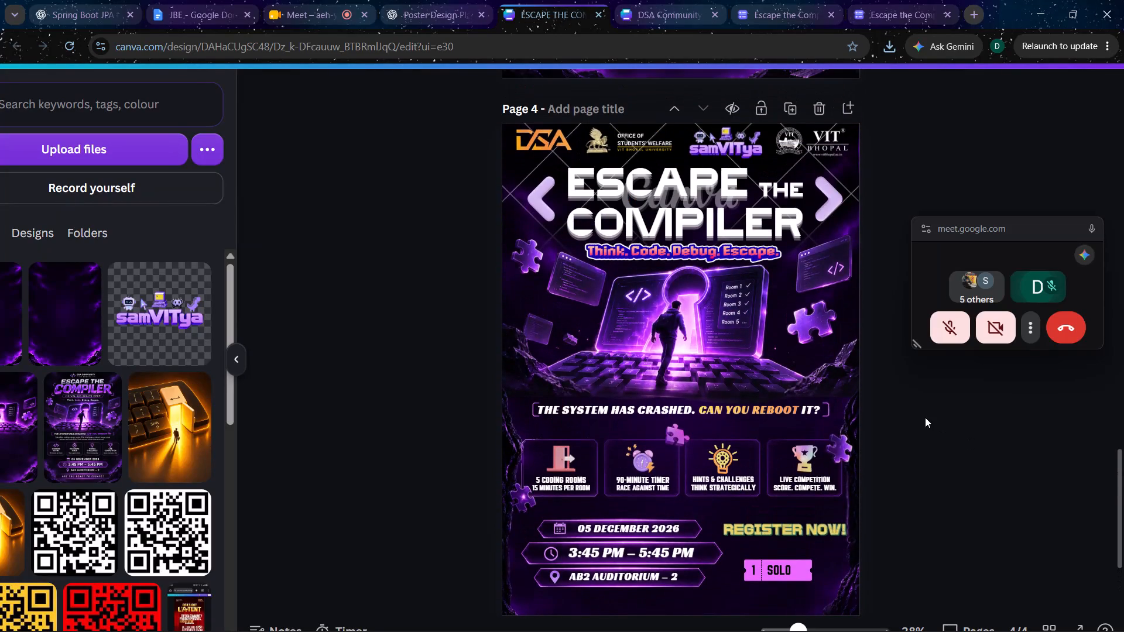
Shrink page 4's laptop-and-keyhole artwork slightly to about 31 wide by 16.5 high, and nudge it slightly down and right.
click(733, 351)
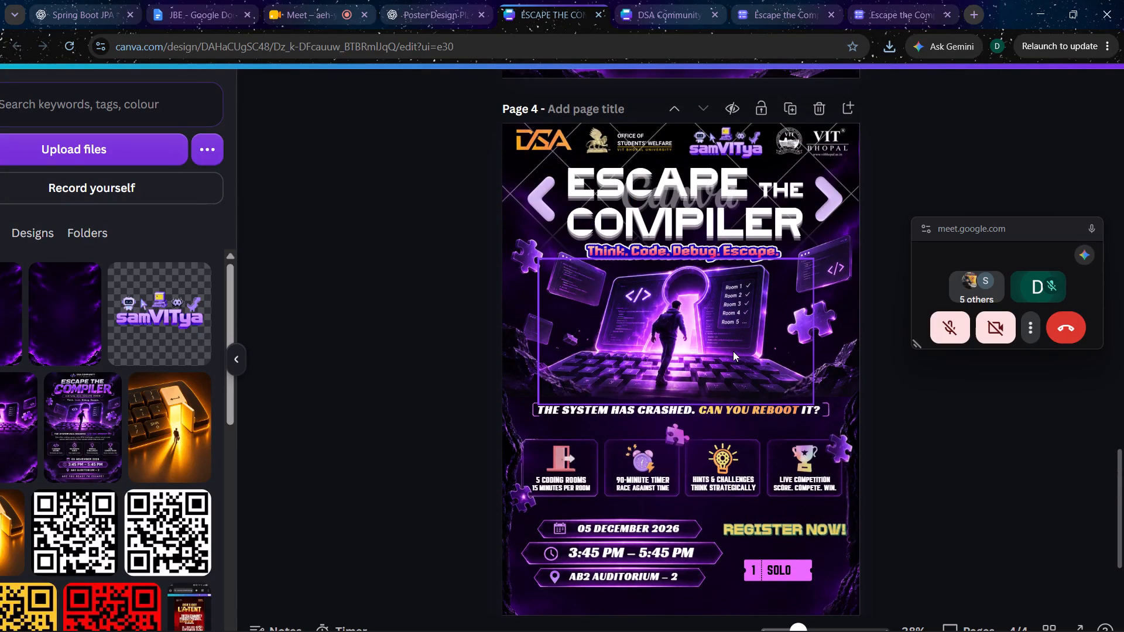
drag(816, 407, 815, 407)
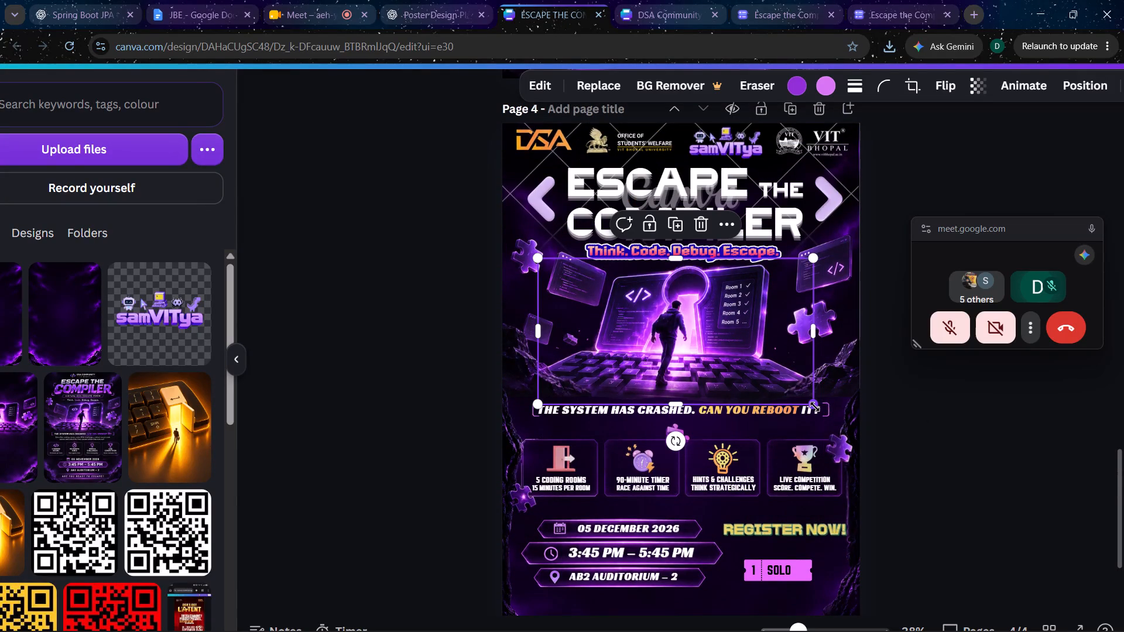
drag(815, 407, 806, 400)
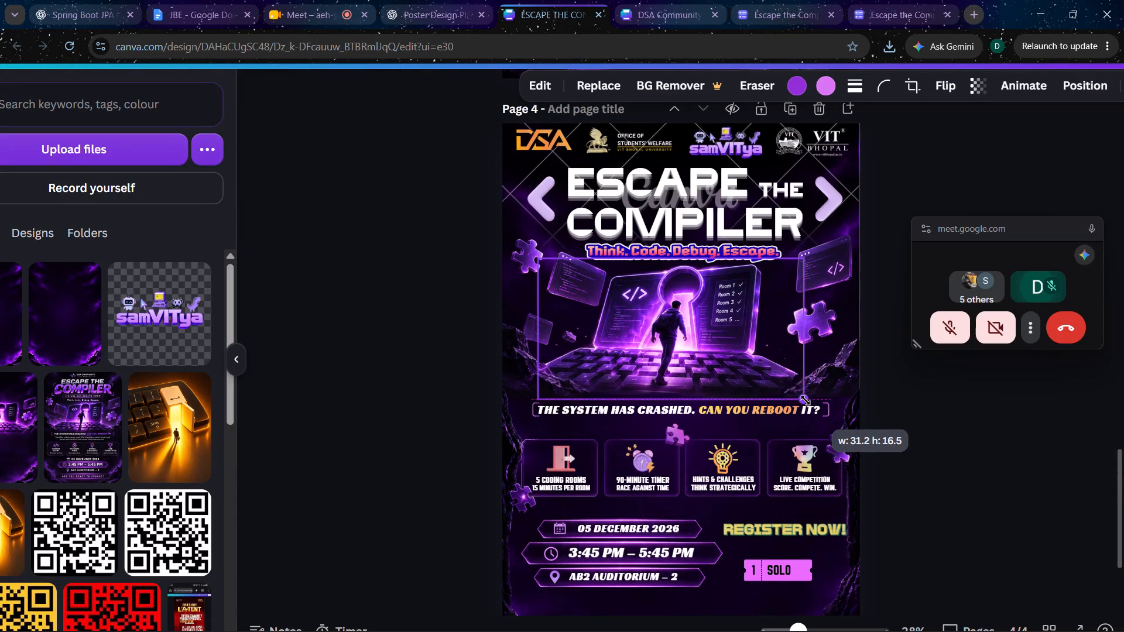
drag(806, 400, 804, 399)
key(Down)
key(Down)
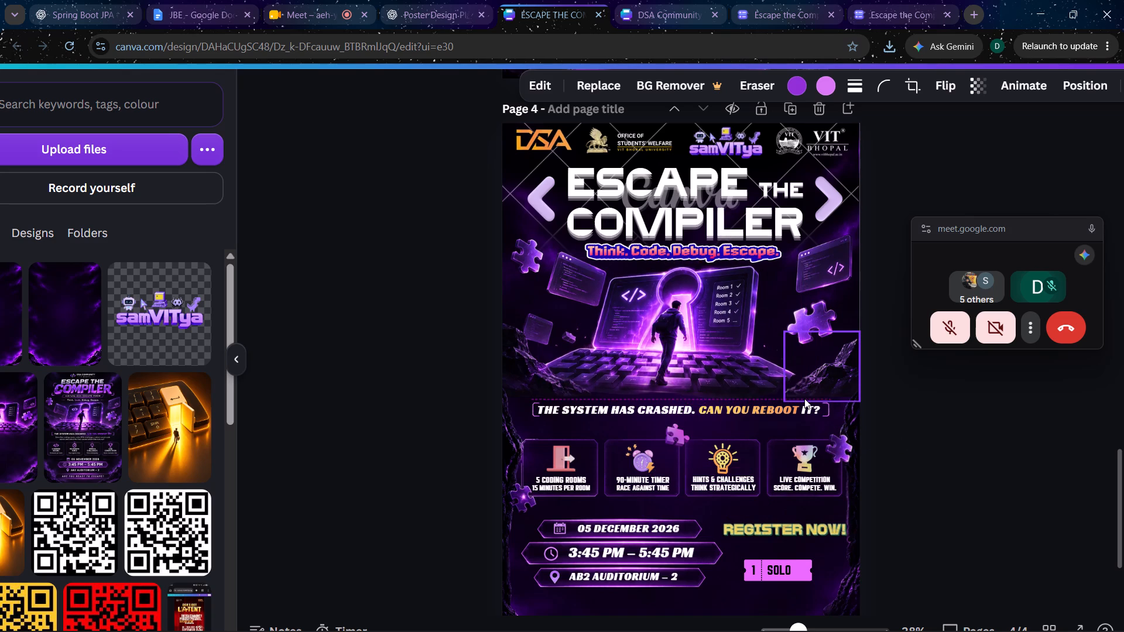
key(Down)
key(Right)
key(Right)
key(Right)
key(Right)
key(Right)
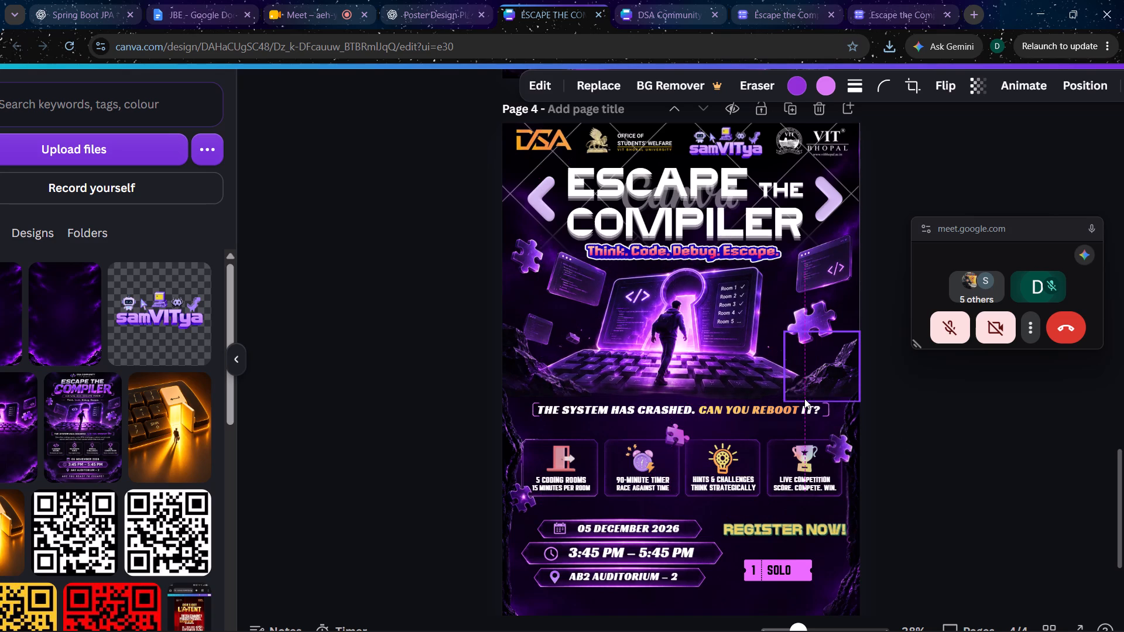
key(Right)
Scale down the walking figure in front of the keyhole slightly and nudge it down onto the laptop keyboard.
click(670, 327)
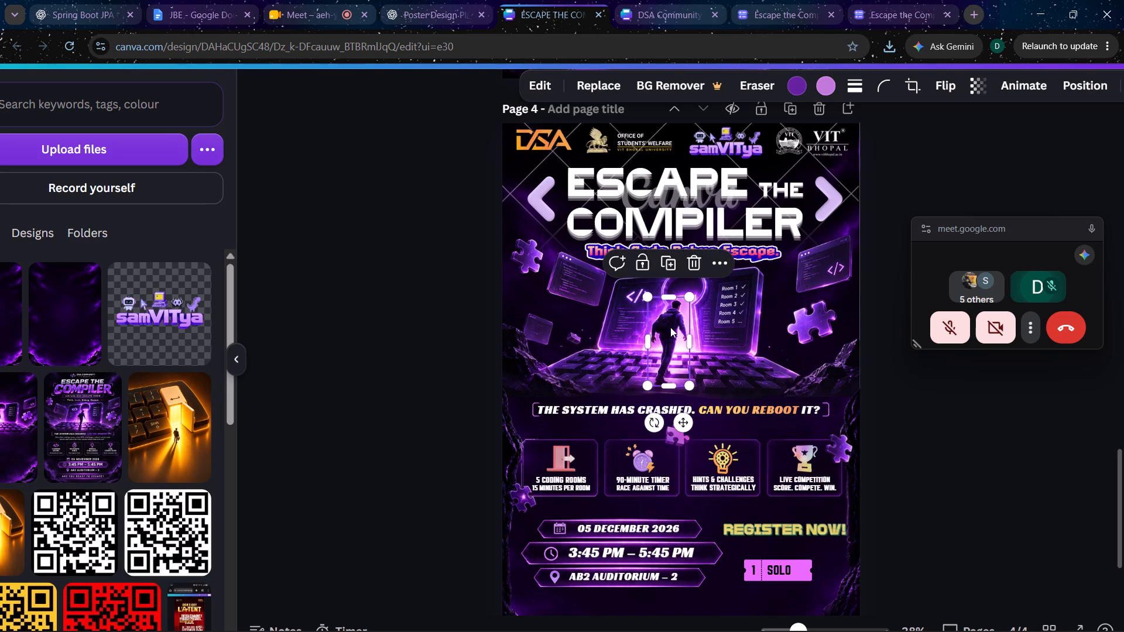
drag(686, 386, 682, 378)
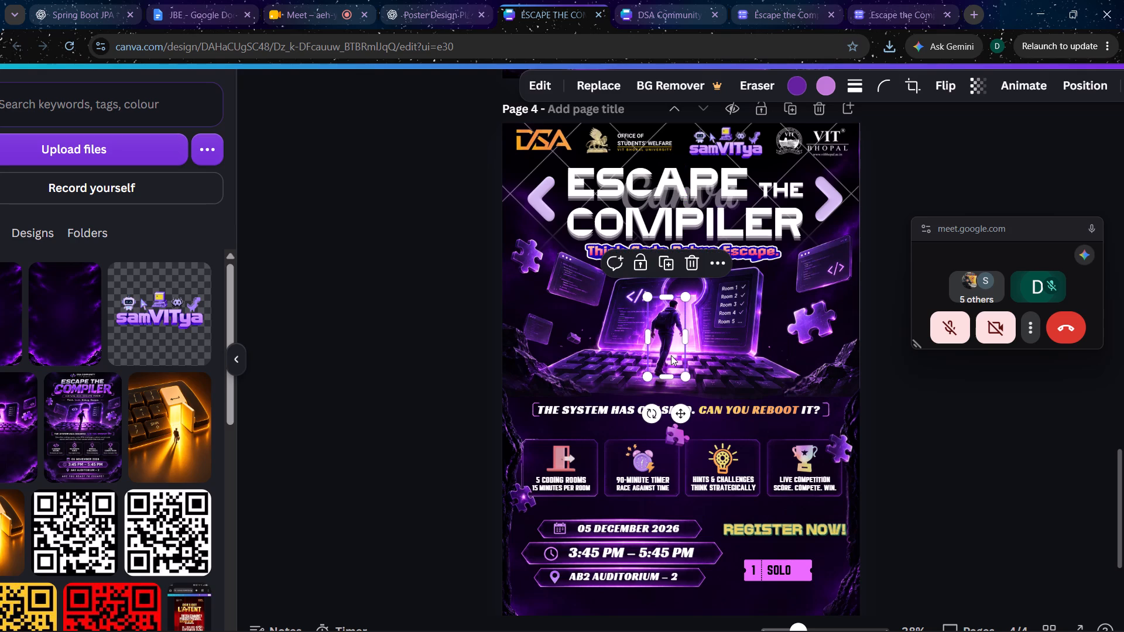
key(Down)
key(Down)
key(Down)
key(Down)
key(Down)
key(Down)
key(Down)
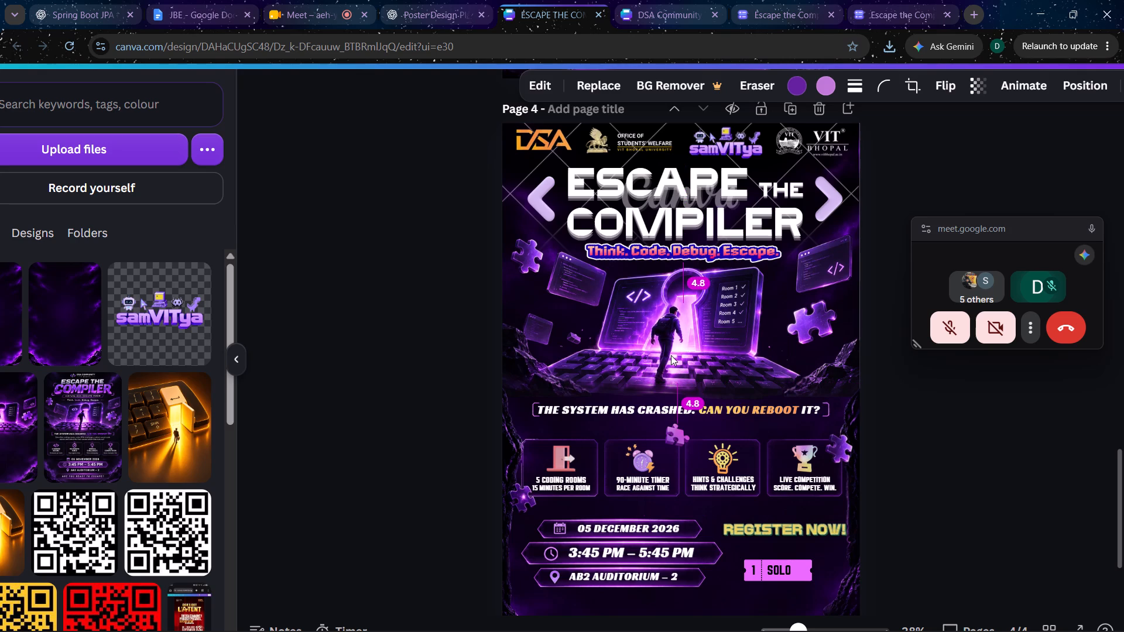
key(Down)
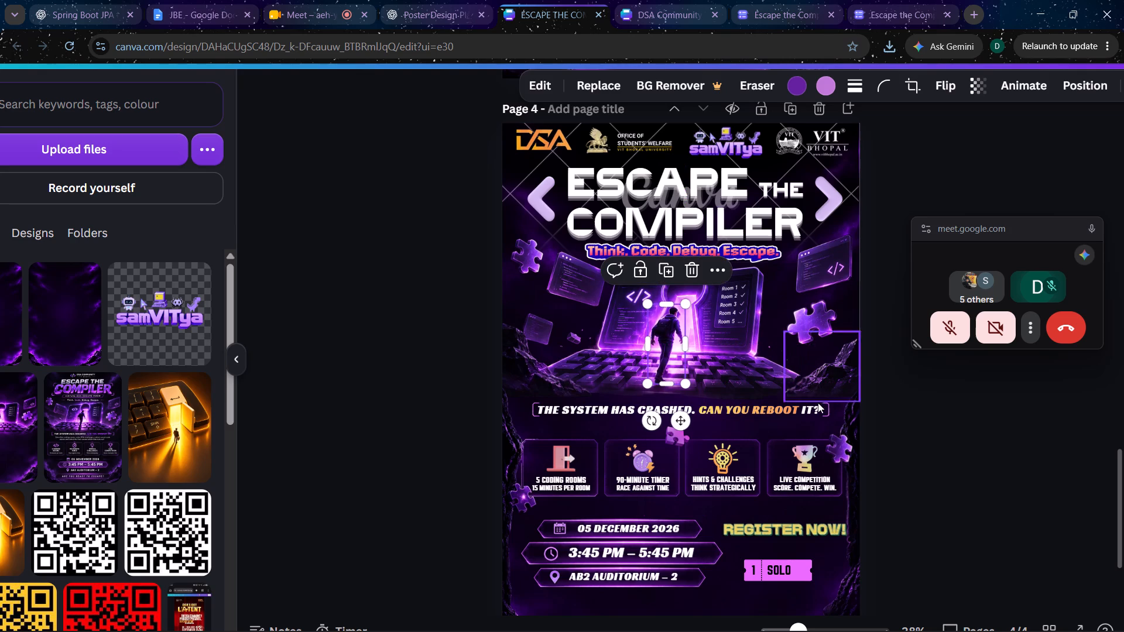
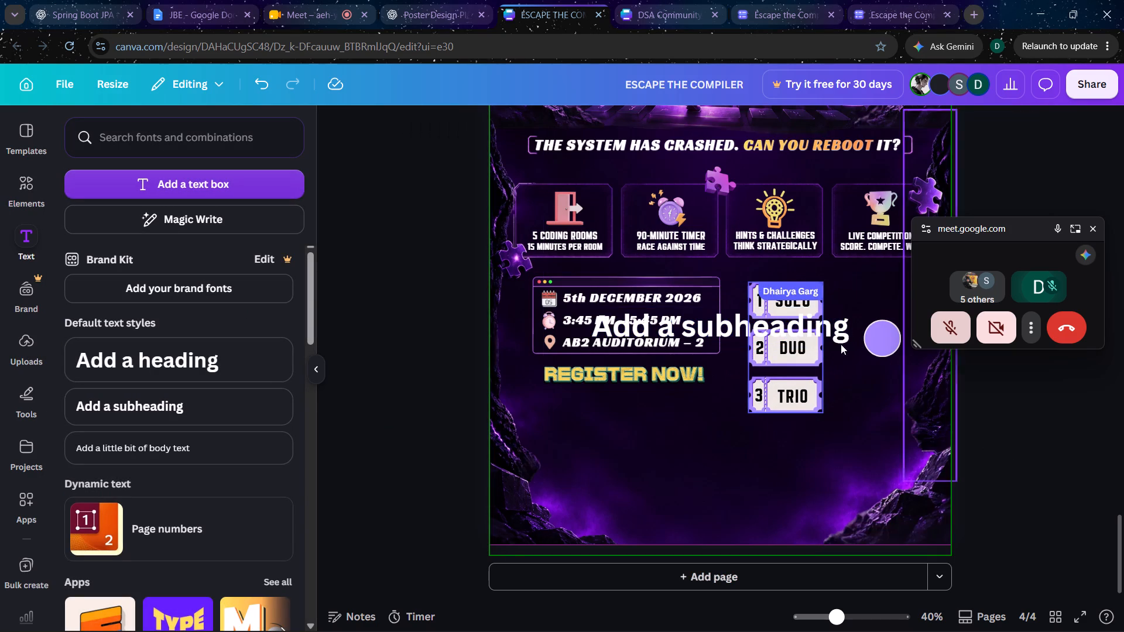
Move the new subheading to page 4's lower left area below REGISTER NOW! and replace its text with "STUDENT COORDINATORS".
drag(716, 321, 648, 484)
double_click(648, 484)
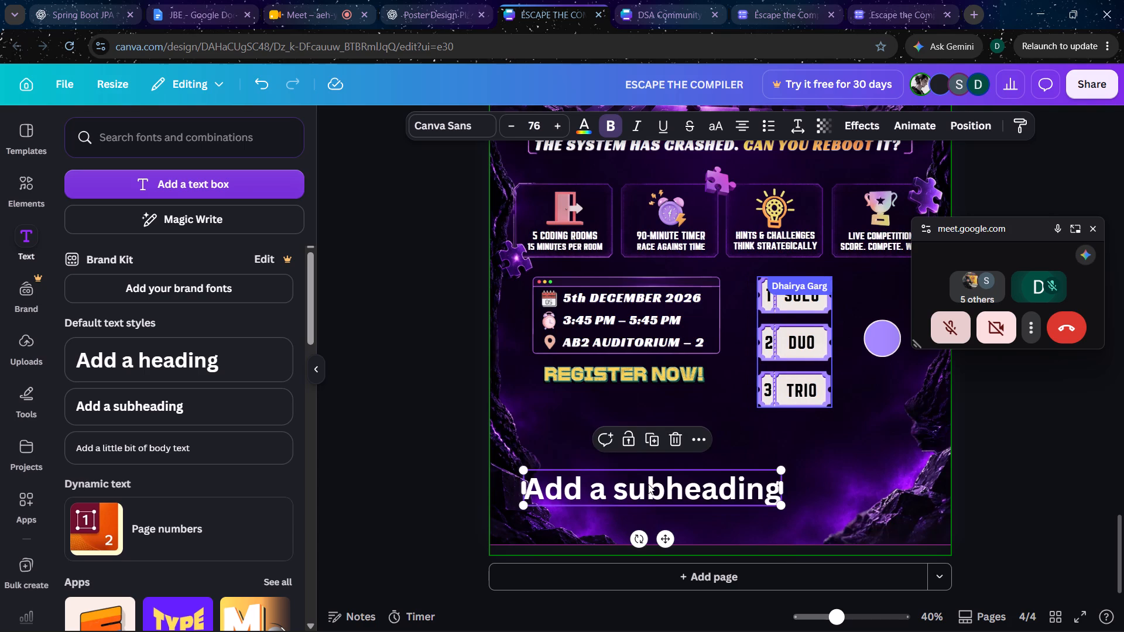
key(BackSpace)
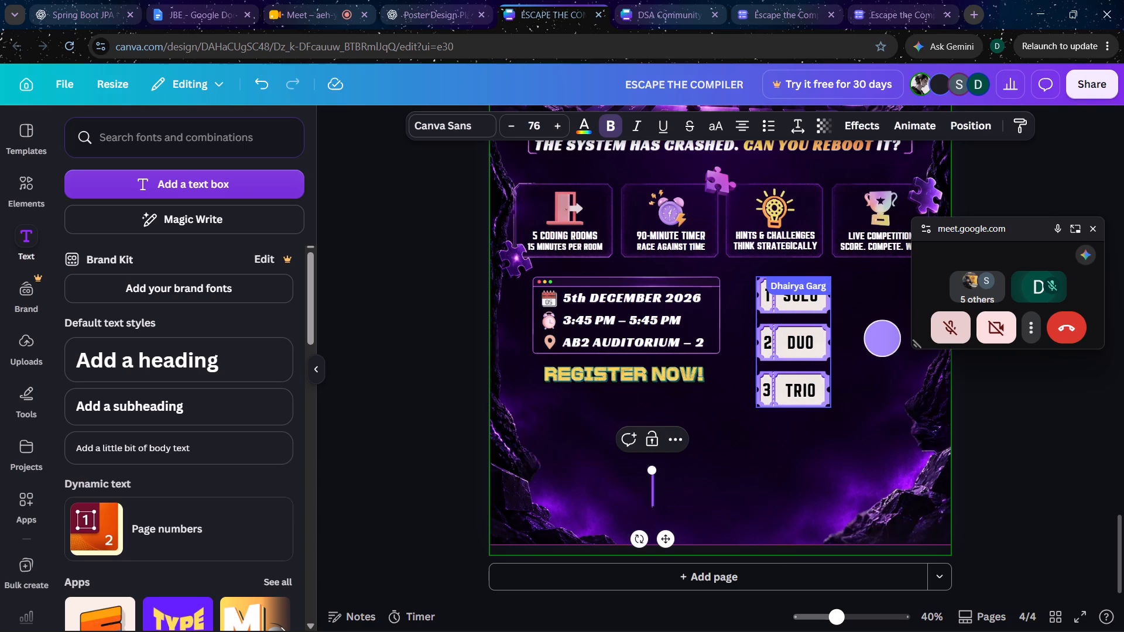
key(shift+Menu)
text(ST)
text(UDENT COORDINATOR)
key(shift+Menu)
key(shift+s)
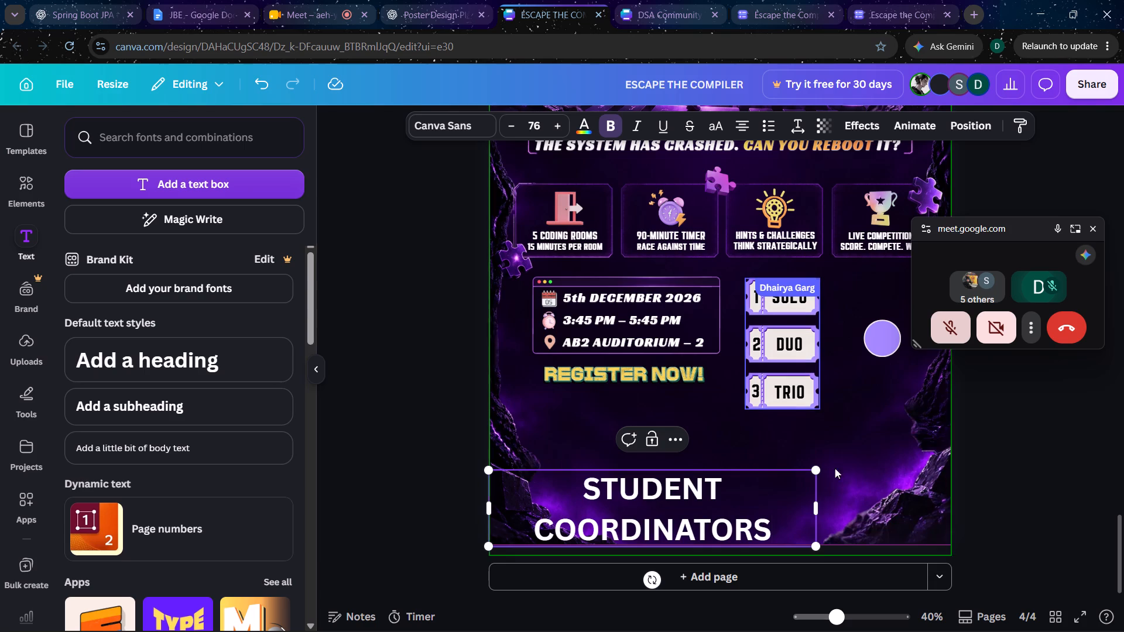
Widen the STUDENT COORDINATORS text box and scale it down to a single line at about size 35.9.
click(815, 506)
drag(819, 510, 943, 503)
drag(941, 503, 699, 482)
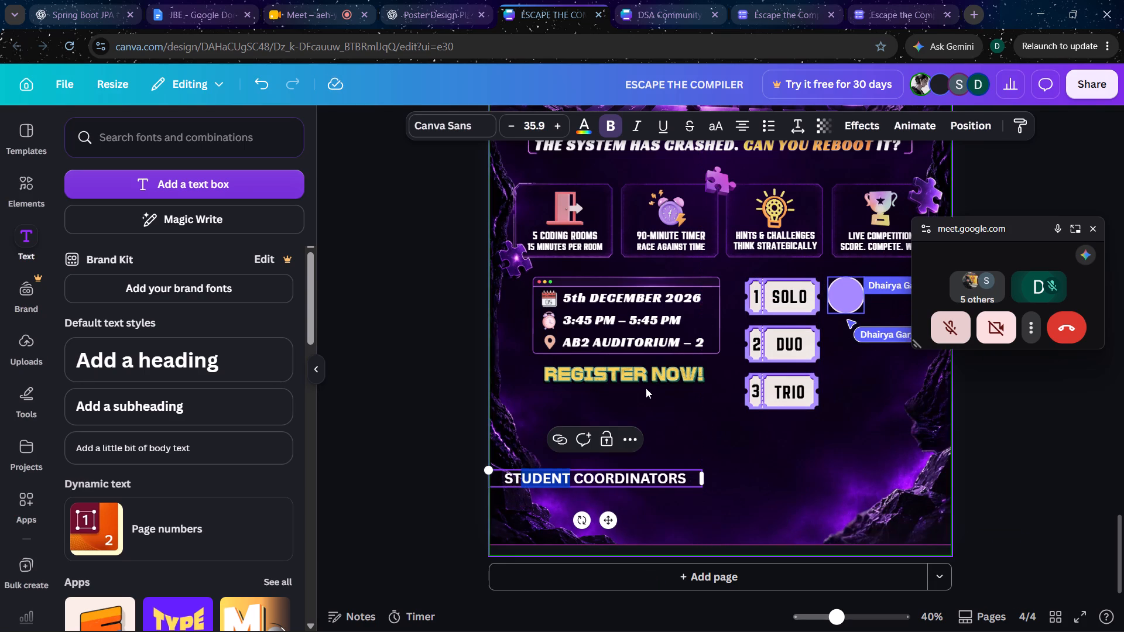
Change the STUDENT COORDINATORS font to Norwester and nudge the text slightly down and right.
click(680, 480)
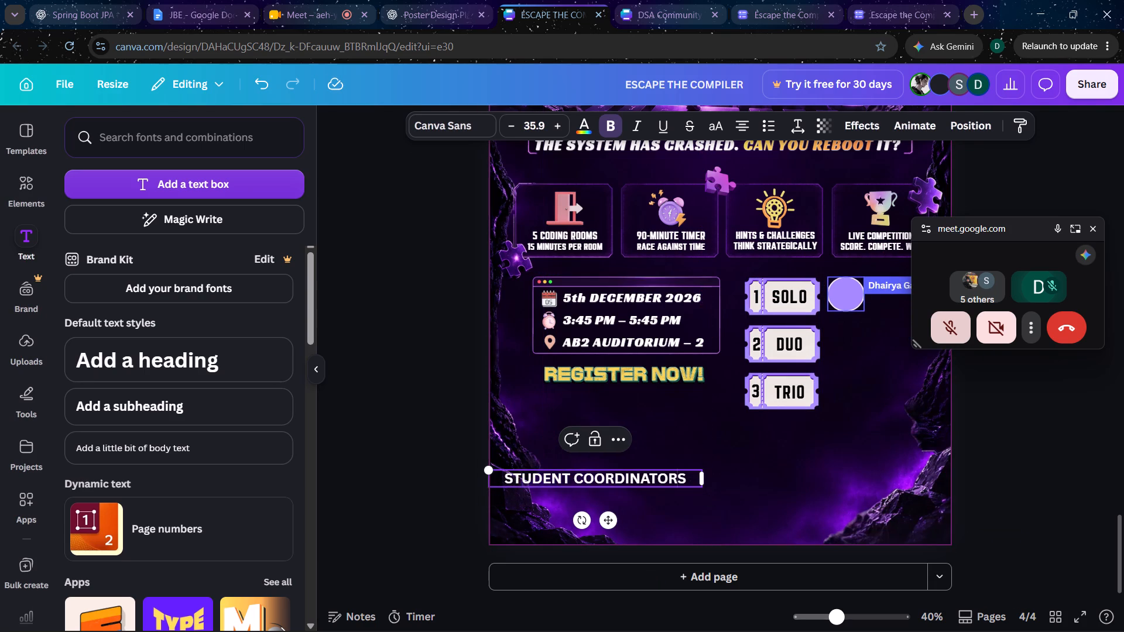
drag(683, 480, 509, 478)
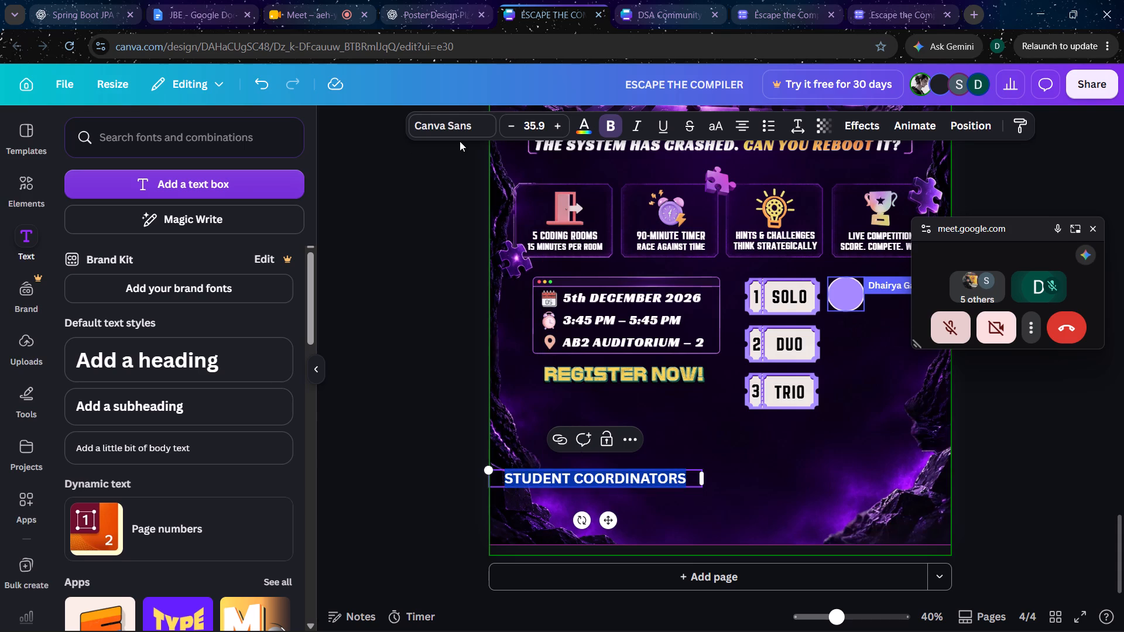
click(452, 132)
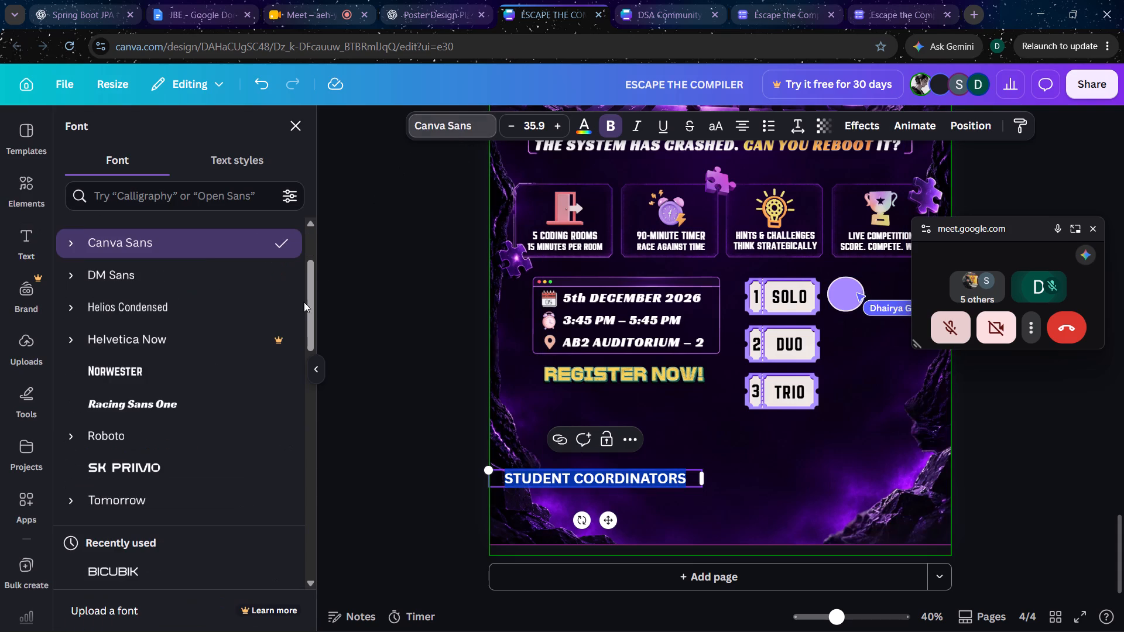
click(175, 363)
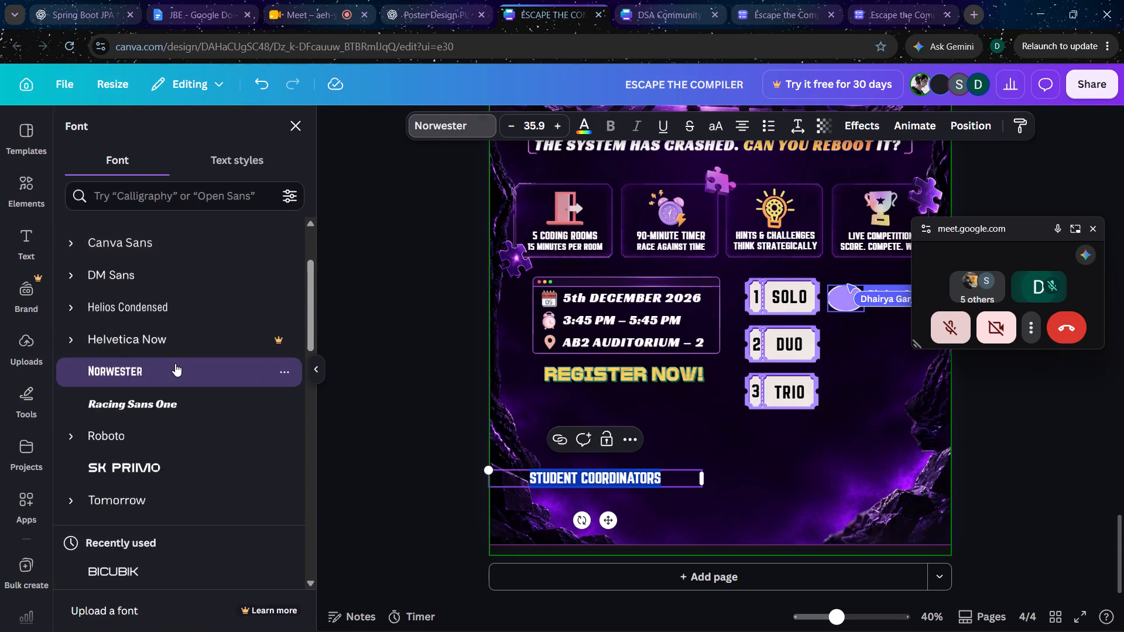
click(308, 397)
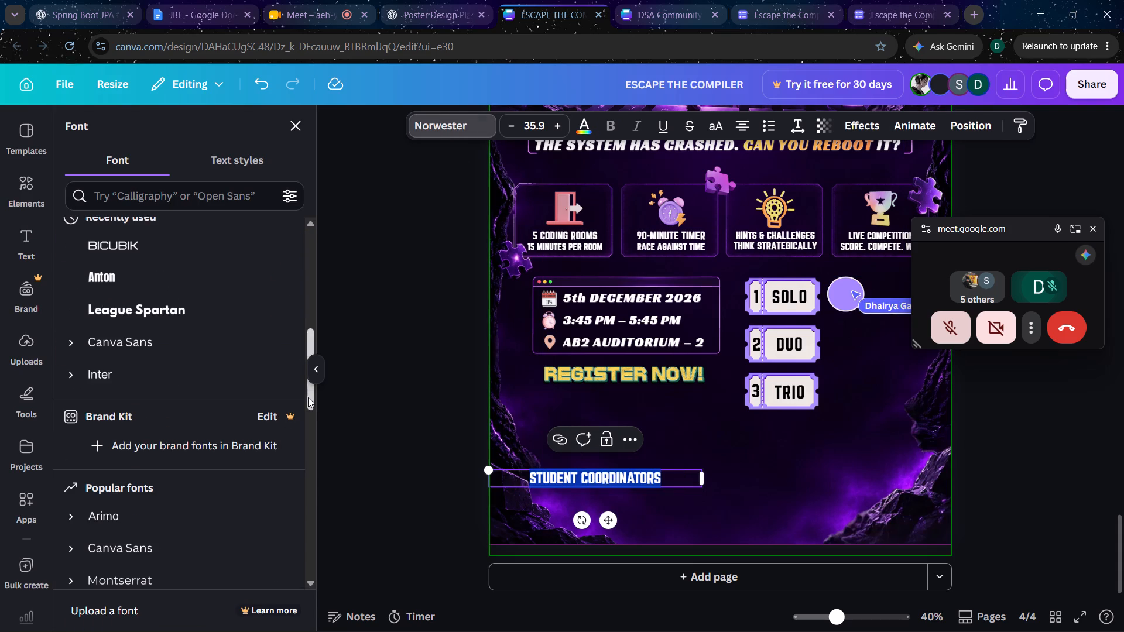
click(389, 428)
click(462, 469)
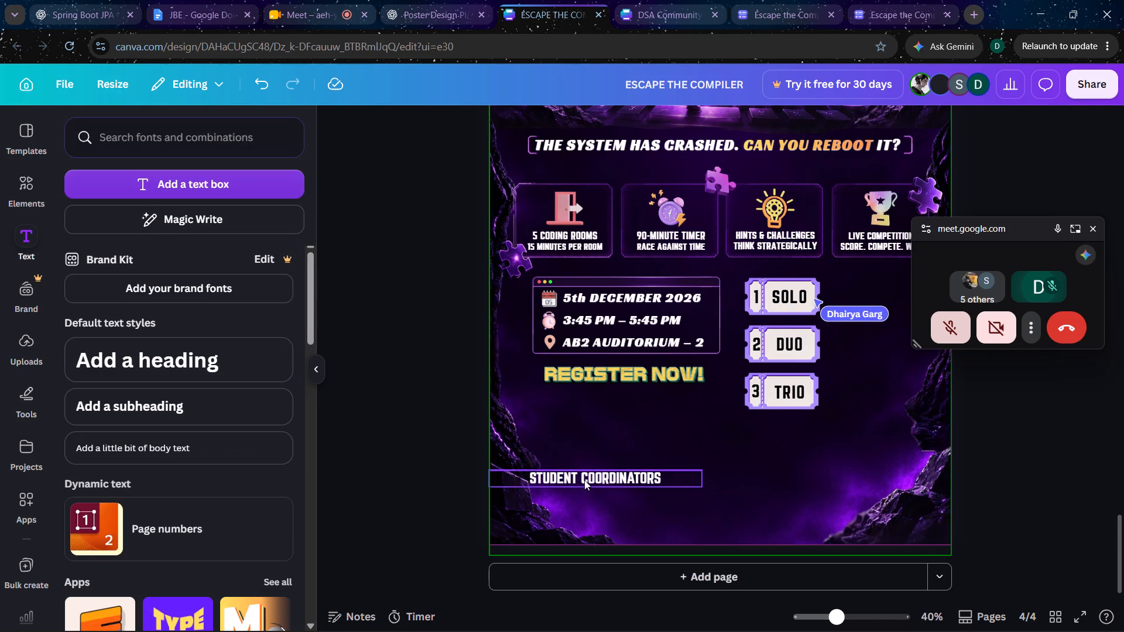
drag(587, 475, 592, 486)
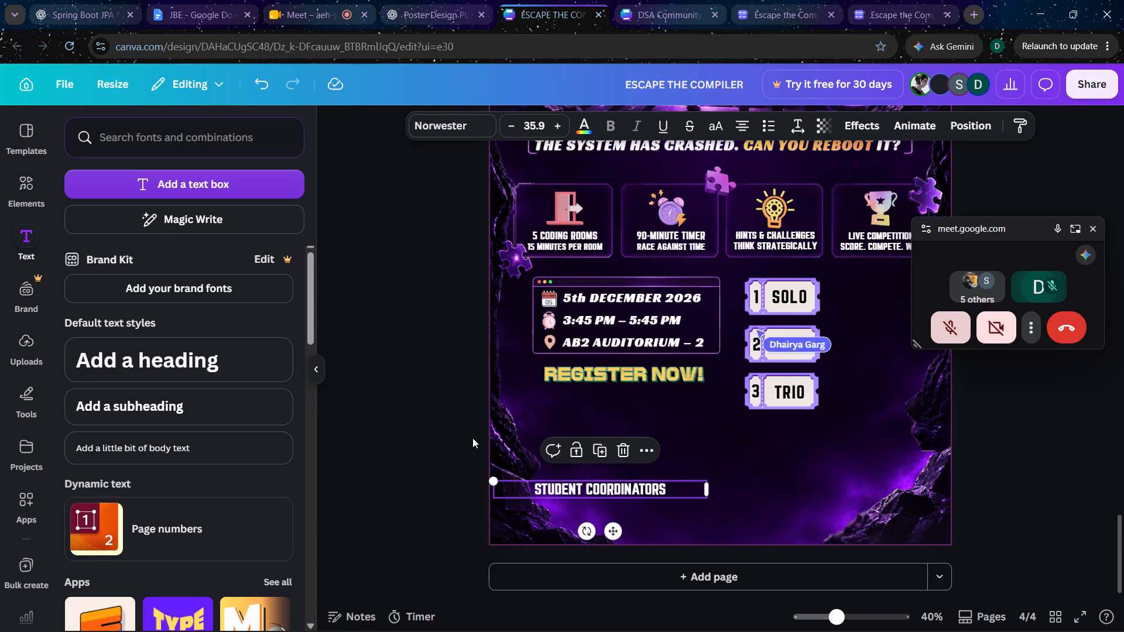
click(472, 438)
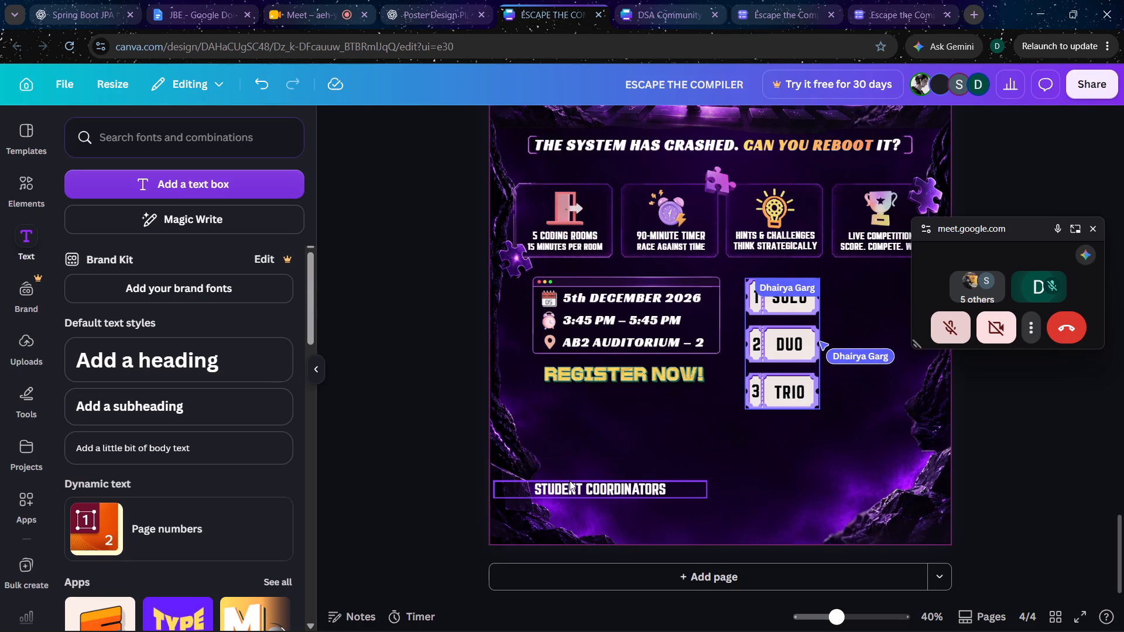
Duplicate the STUDENT COORDINATORS text and place the copy directly beneath the original as a second line.
double_click(570, 480)
click(596, 489)
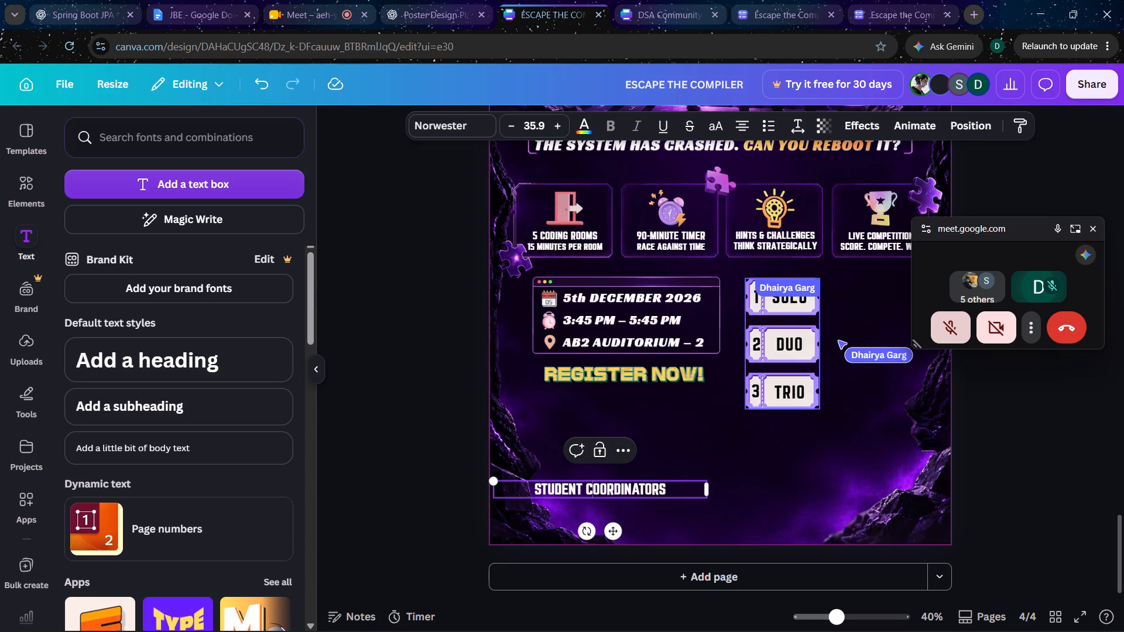
click(734, 457)
click(628, 479)
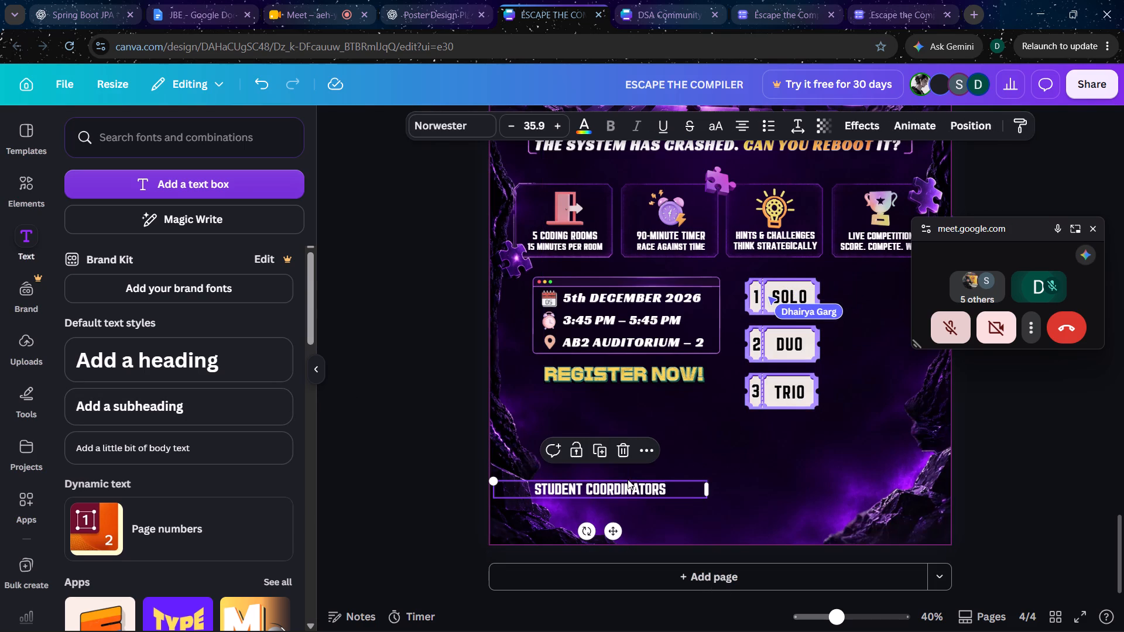
click(607, 455)
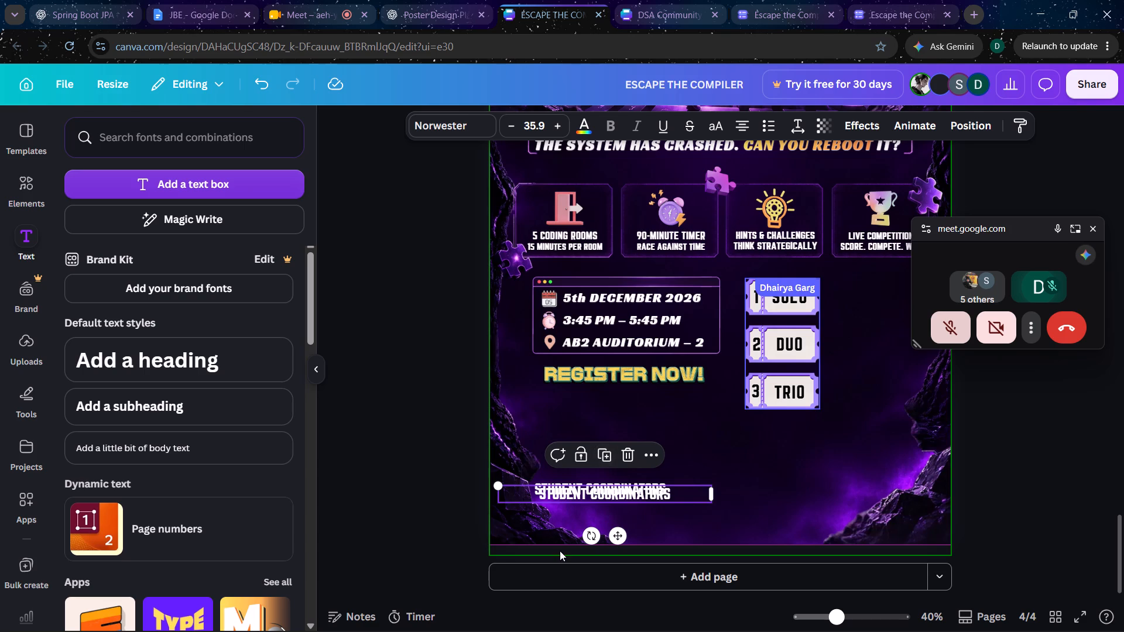
drag(656, 494, 649, 511)
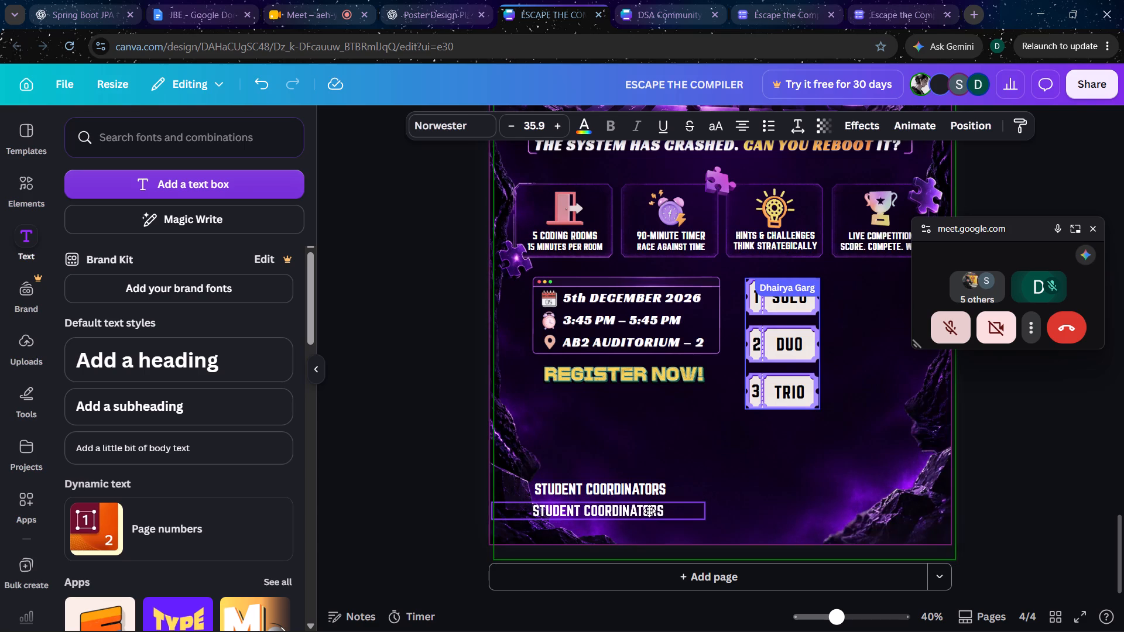
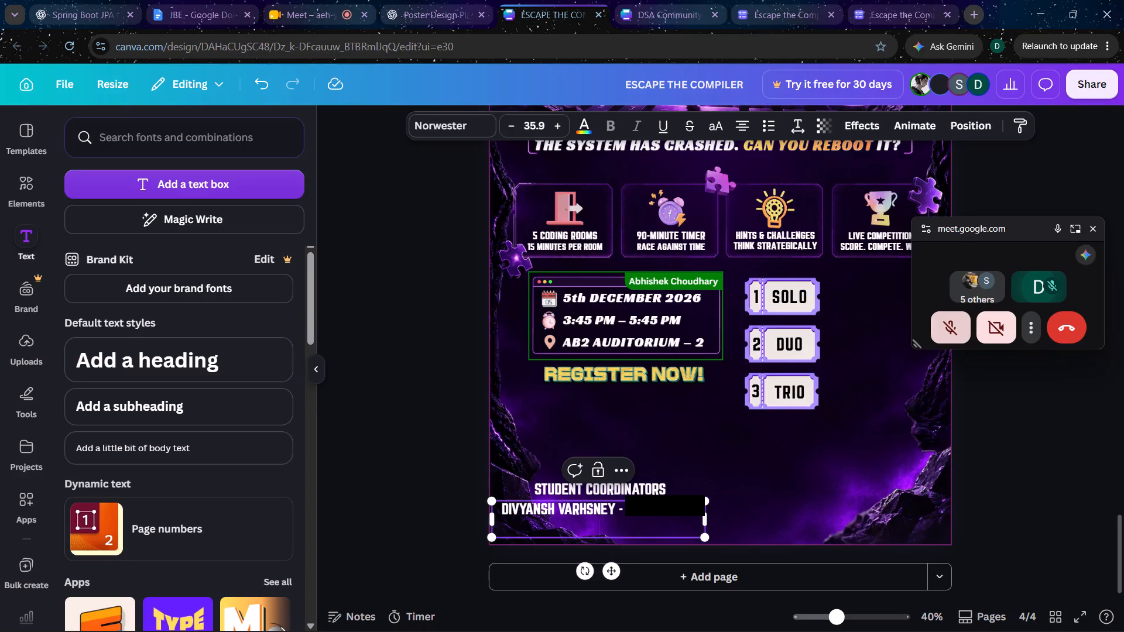
Enter the second student coordinator's name in capitals on the line beneath the first coordinator's contact entry.
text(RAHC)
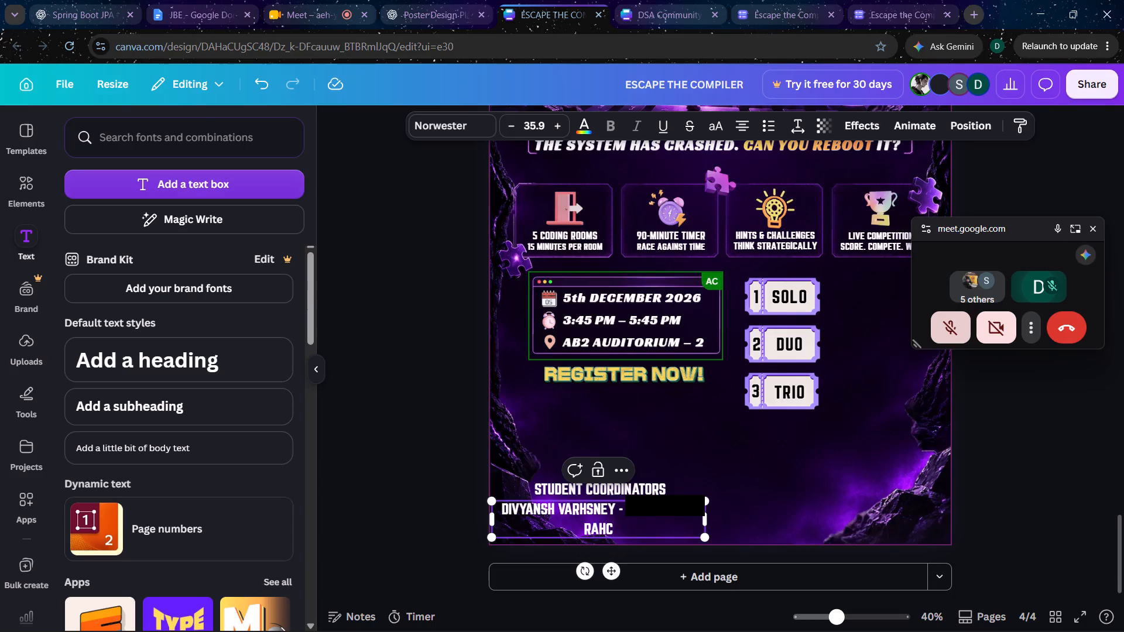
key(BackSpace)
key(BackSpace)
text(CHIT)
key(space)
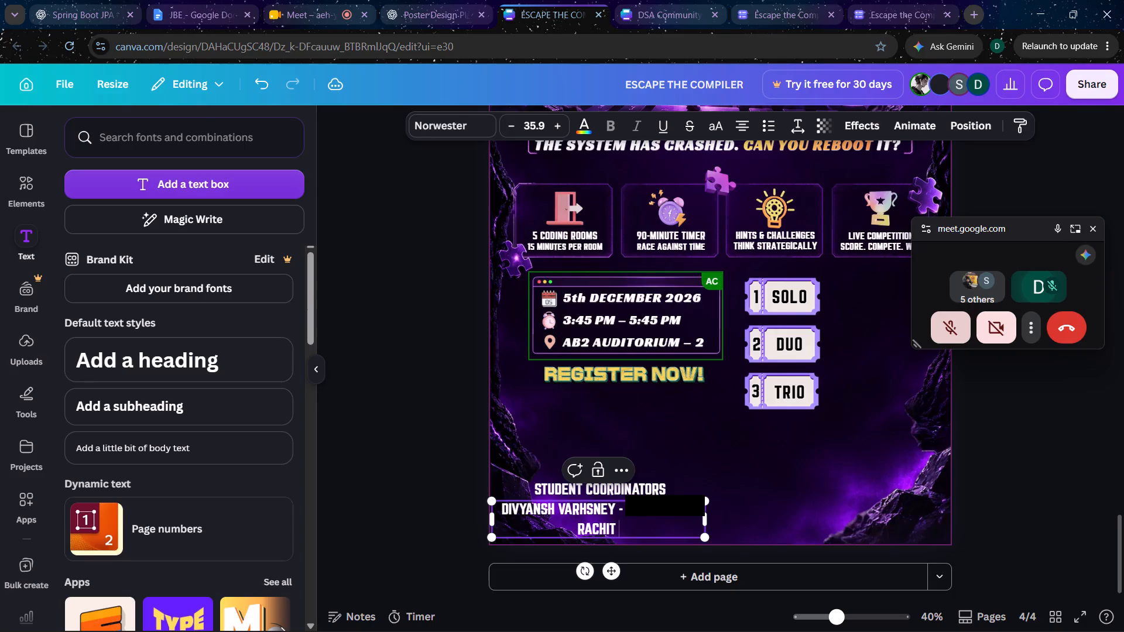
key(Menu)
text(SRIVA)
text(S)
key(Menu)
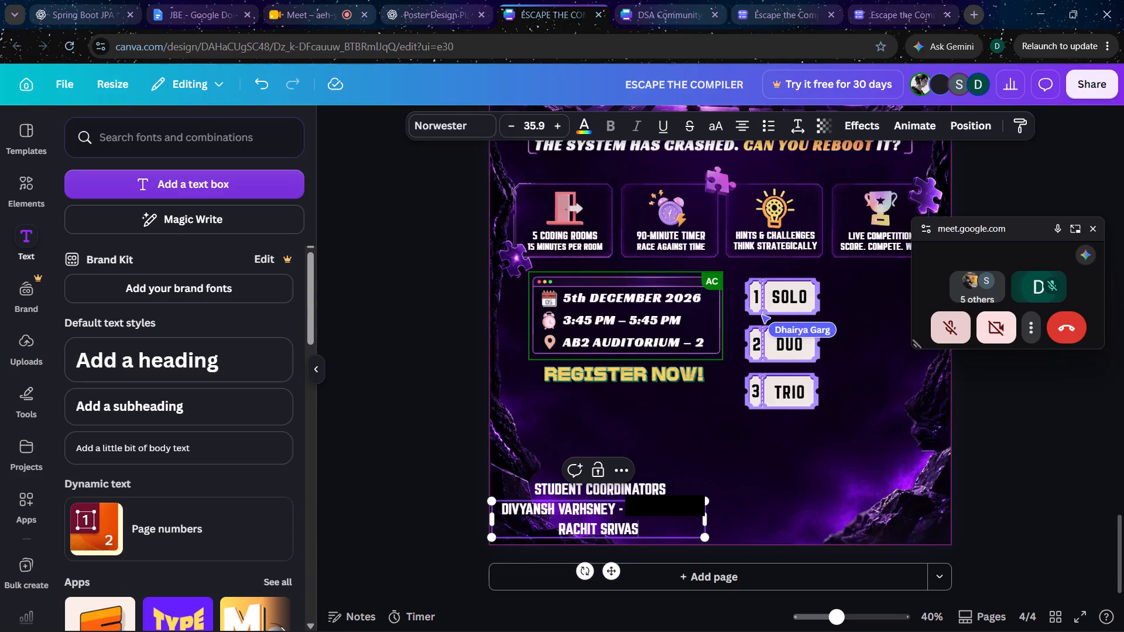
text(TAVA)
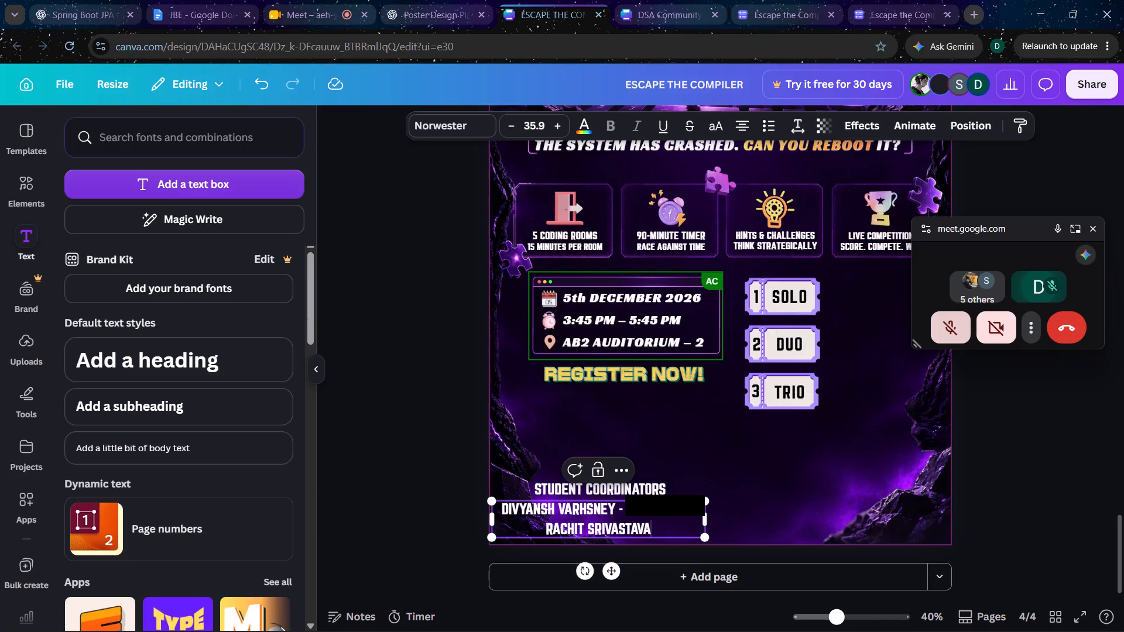
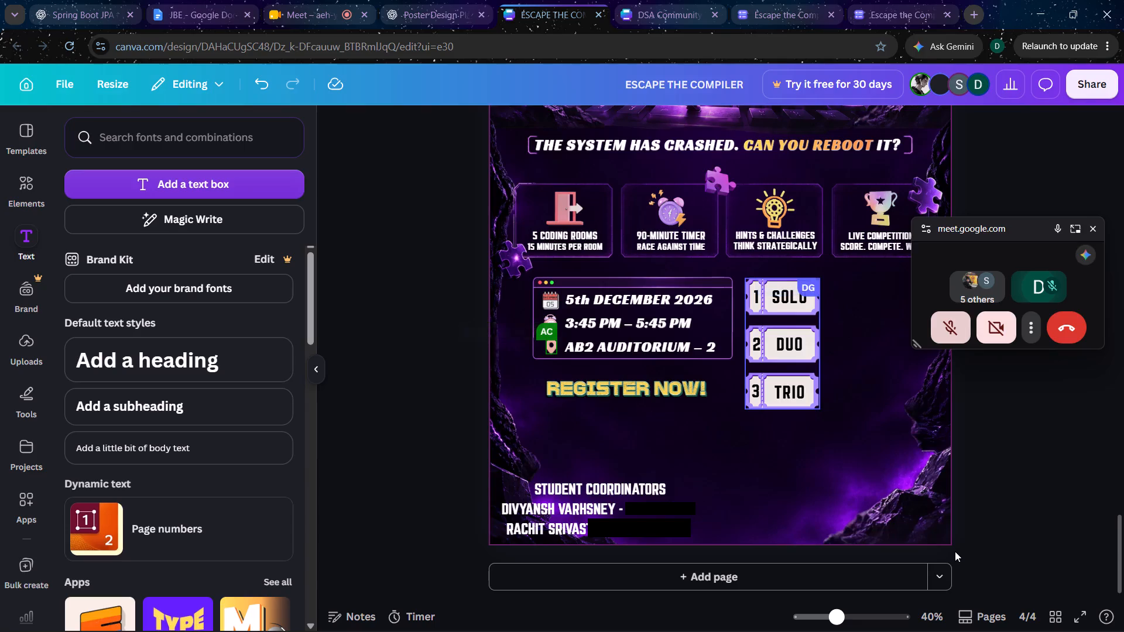
Move the STUDENT COORDINATORS heading up slightly to leave a gap above the student names.
drag(630, 493, 630, 482)
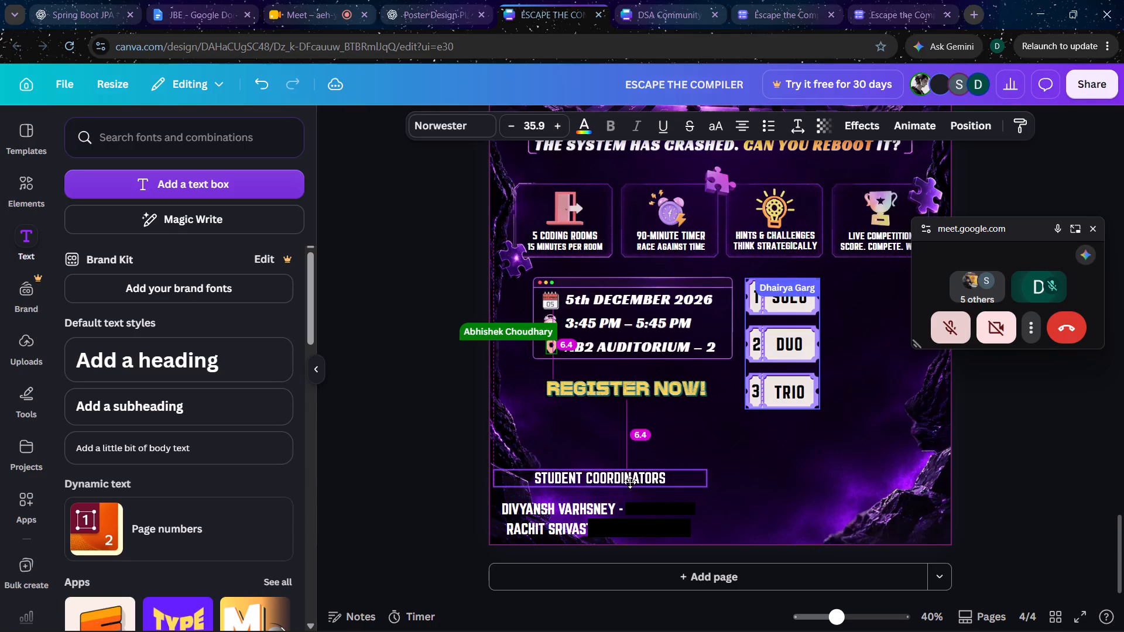
drag(630, 482, 630, 483)
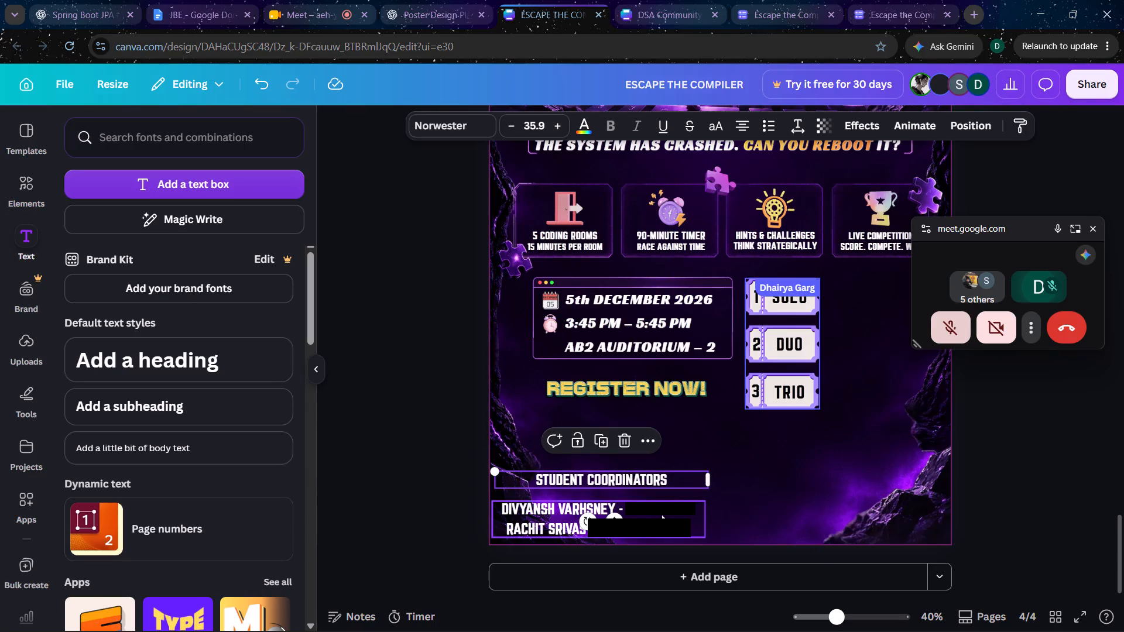
Correct the surname spelling in the first student coordinator's line by retyping its swapped letters as "SH".
double_click(662, 514)
click(595, 510)
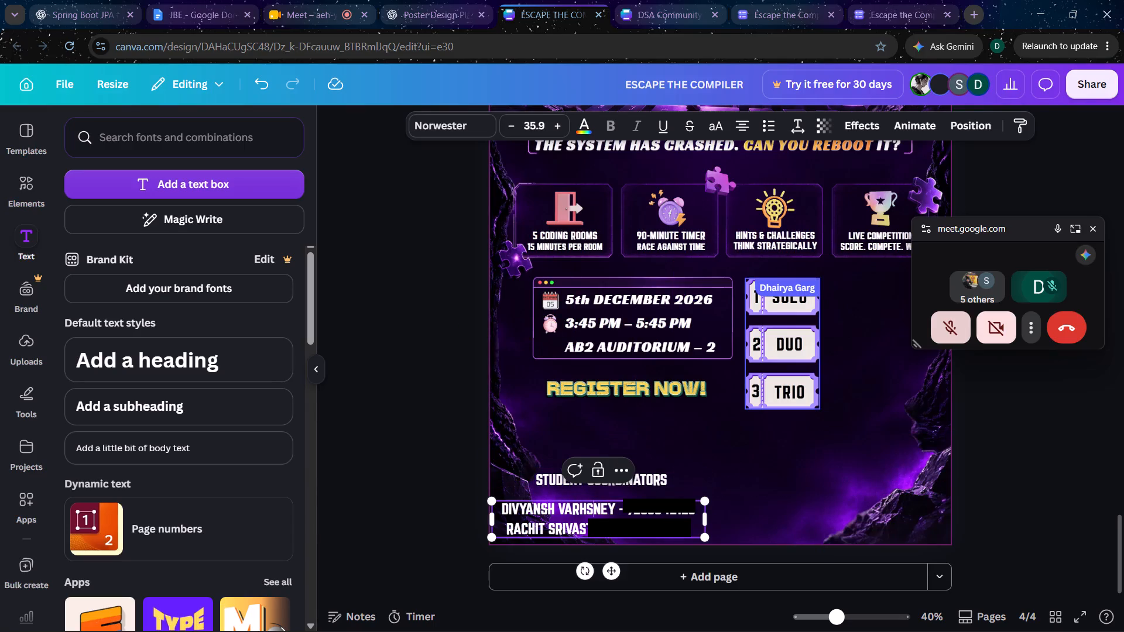
key(BackSpace)
key(BackSpace)
key(Menu)
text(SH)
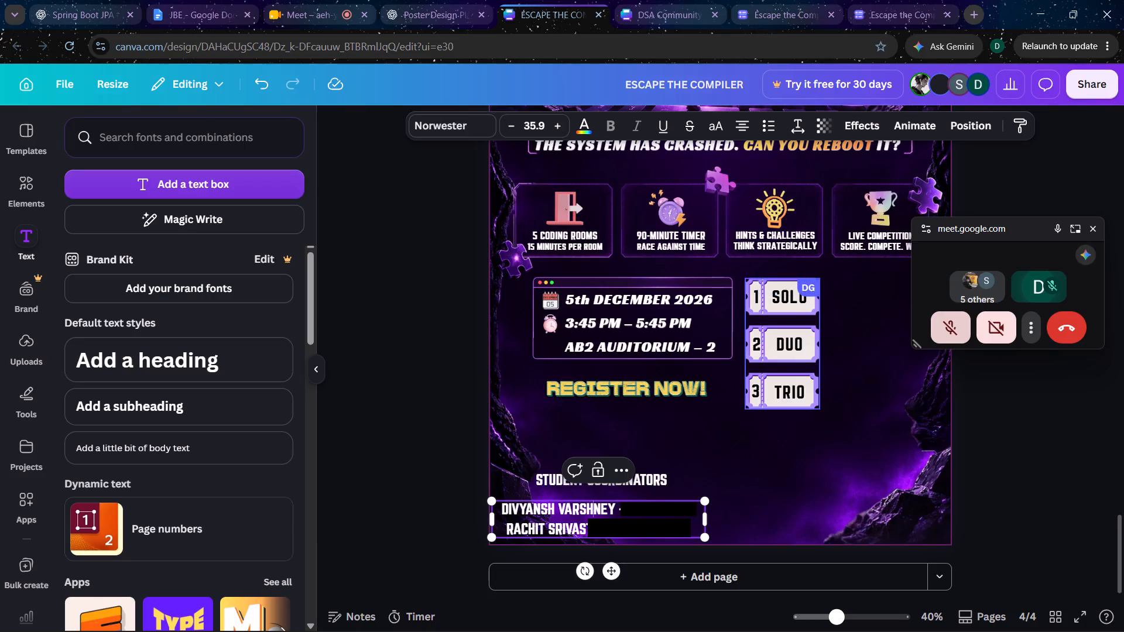
click(424, 502)
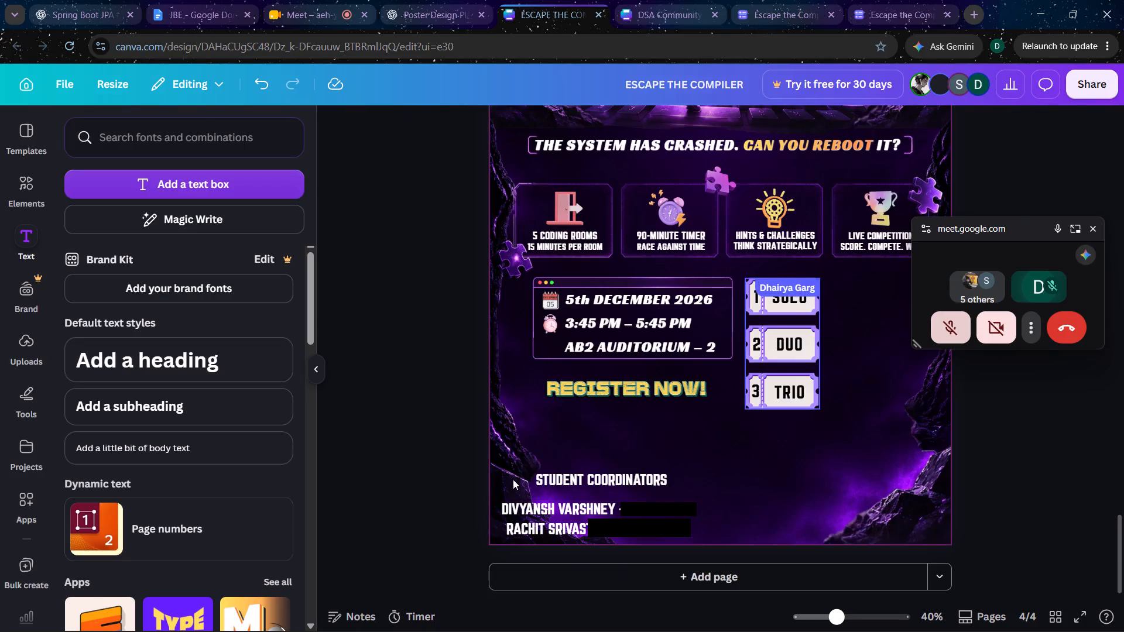
Nudge the STUDENT COORDINATORS heading slightly down toward the student names.
click(609, 478)
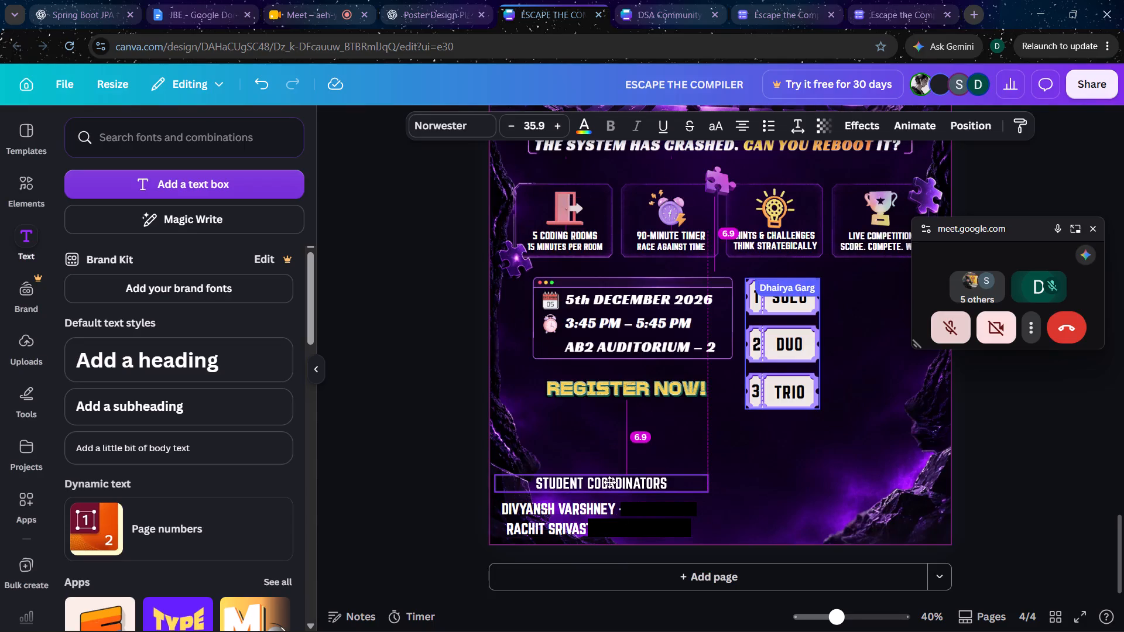
click(448, 525)
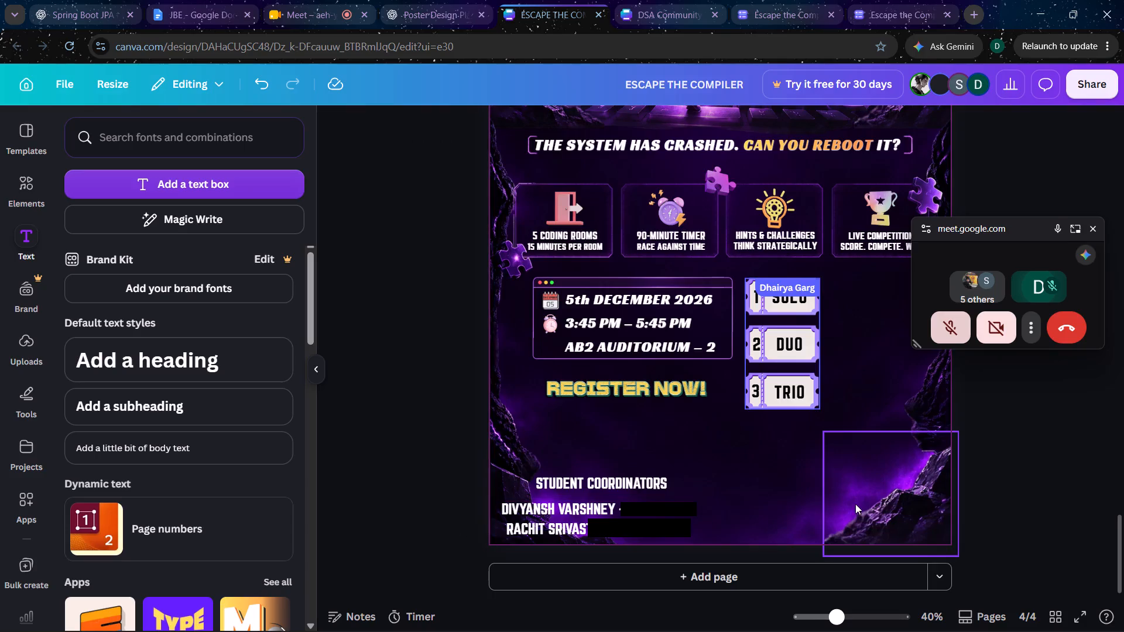
Duplicate the STUDENT COORDINATORS heading into the poster's lower right area and reword the copy as "FACULTY COORDINATORS".
click(641, 476)
click(598, 441)
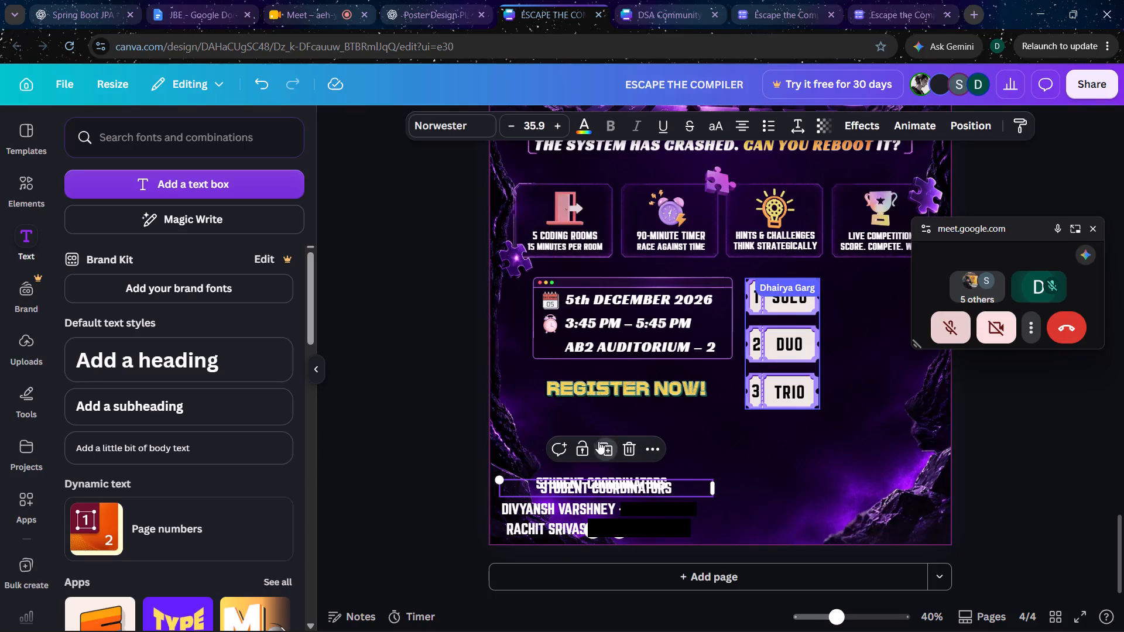
drag(628, 489, 859, 493)
double_click(818, 491)
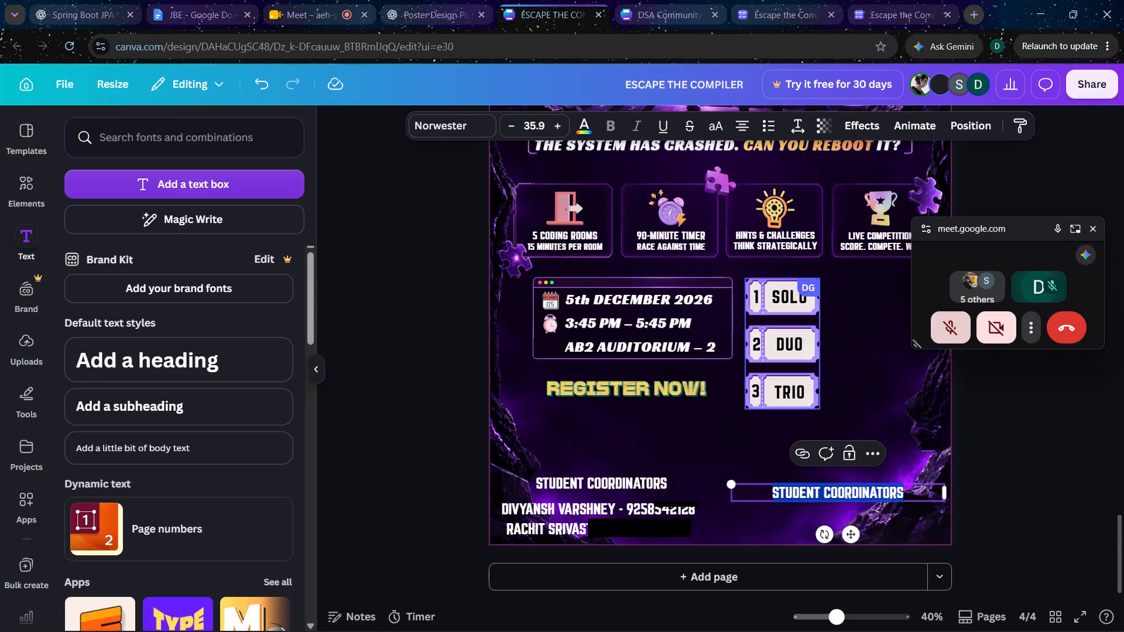
click(818, 491)
drag(818, 491, 762, 490)
key(BackSpace)
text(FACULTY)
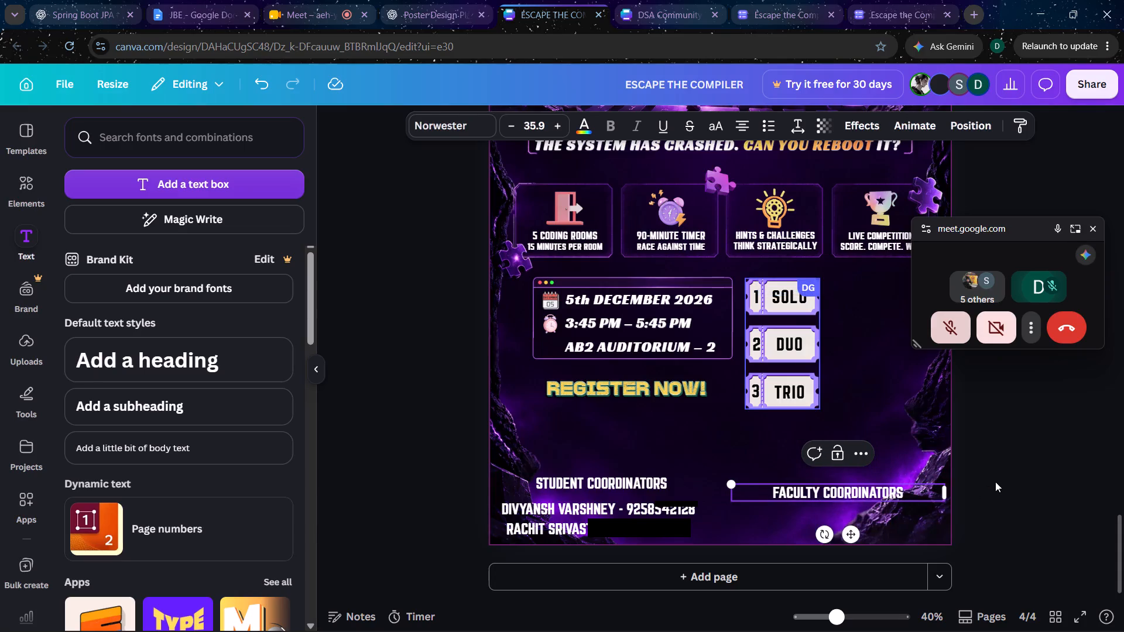
click(995, 482)
Move the FACULTY COORDINATORS heading up until it is level with the STUDENT COORDINATORS heading.
drag(887, 490, 887, 487)
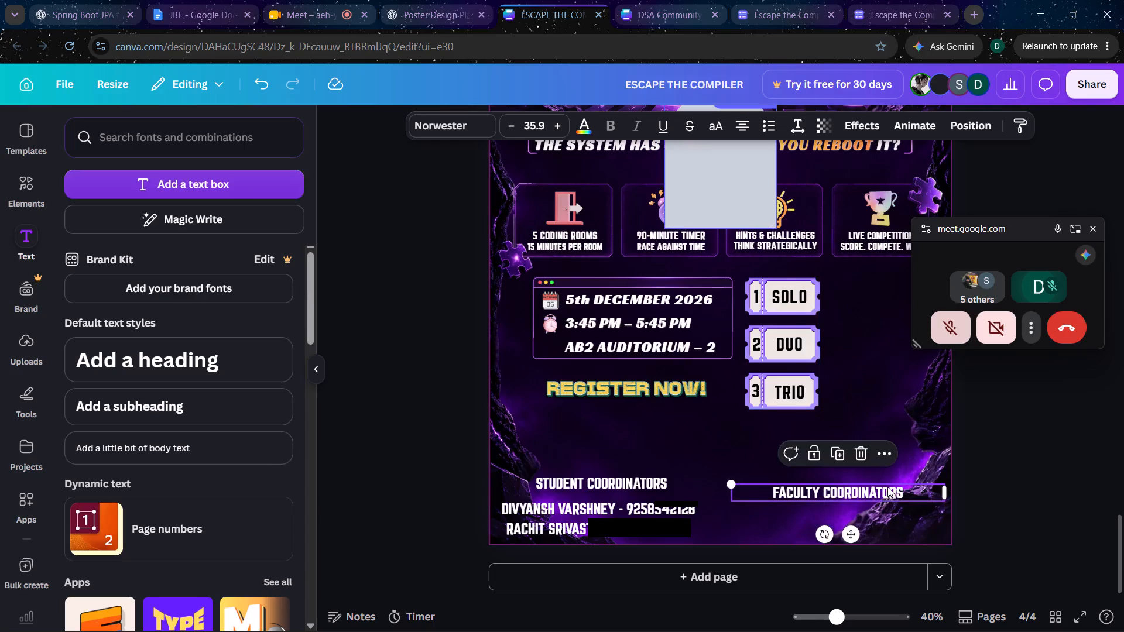
drag(887, 487, 887, 480)
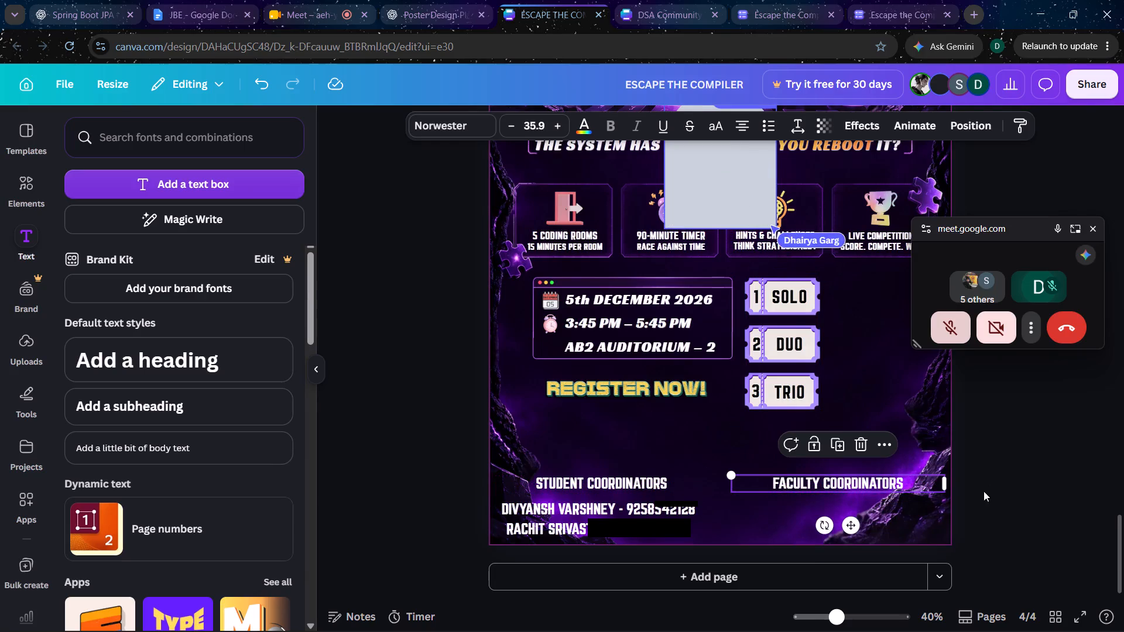
click(1019, 499)
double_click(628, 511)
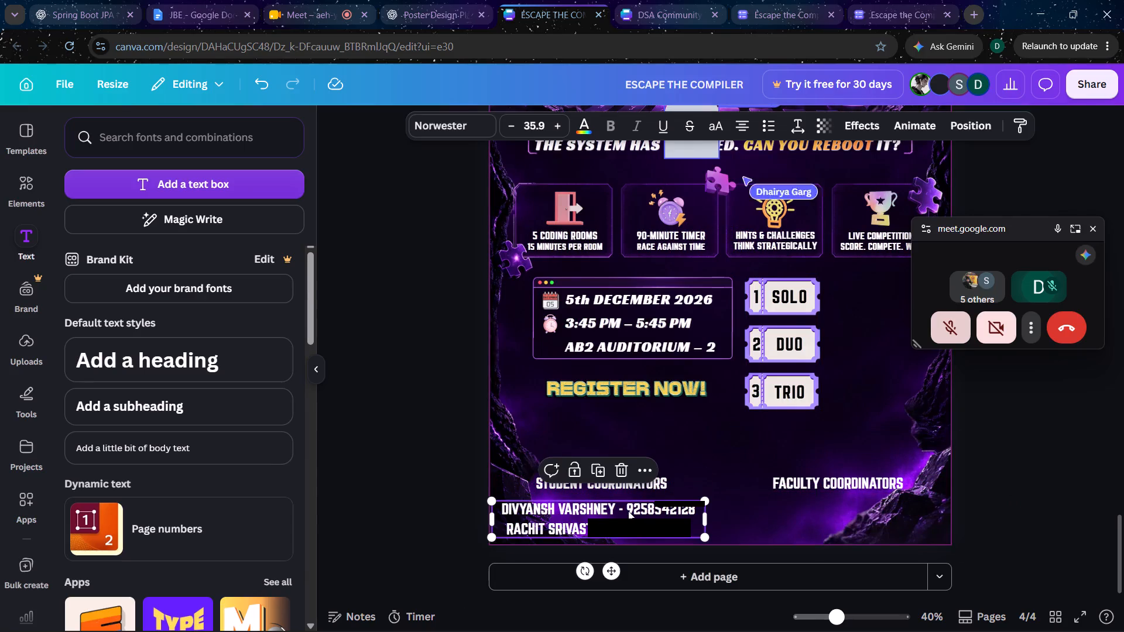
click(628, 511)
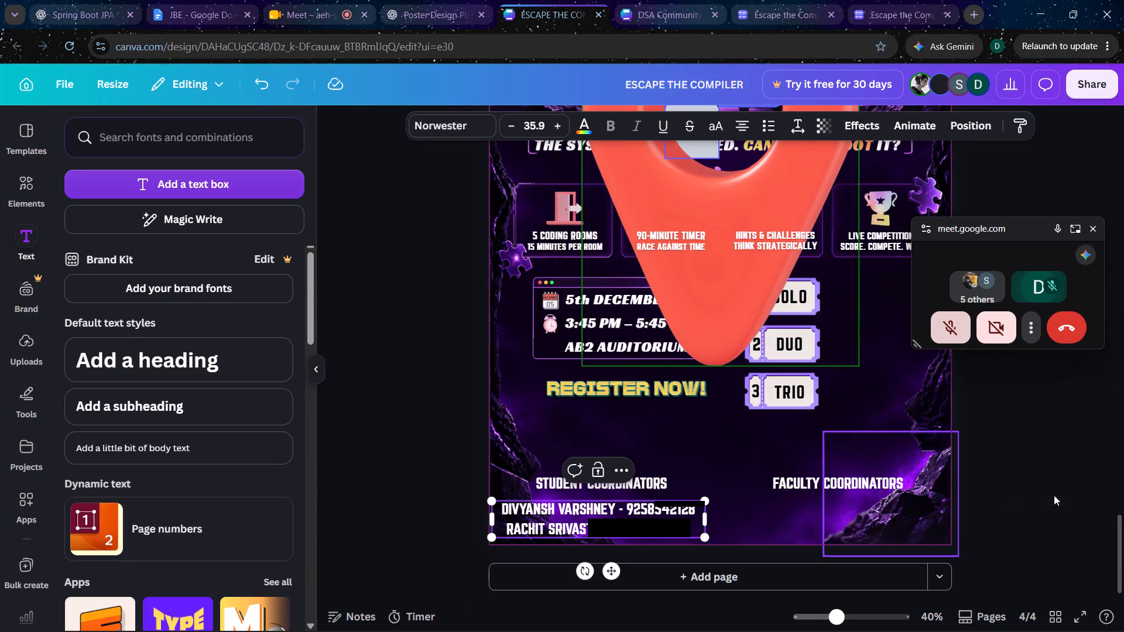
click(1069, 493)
Duplicate the FACULTY COORDINATORS heading just beneath itself and replace the copy's text with the two faculty coordinators' names on separate lines.
click(871, 479)
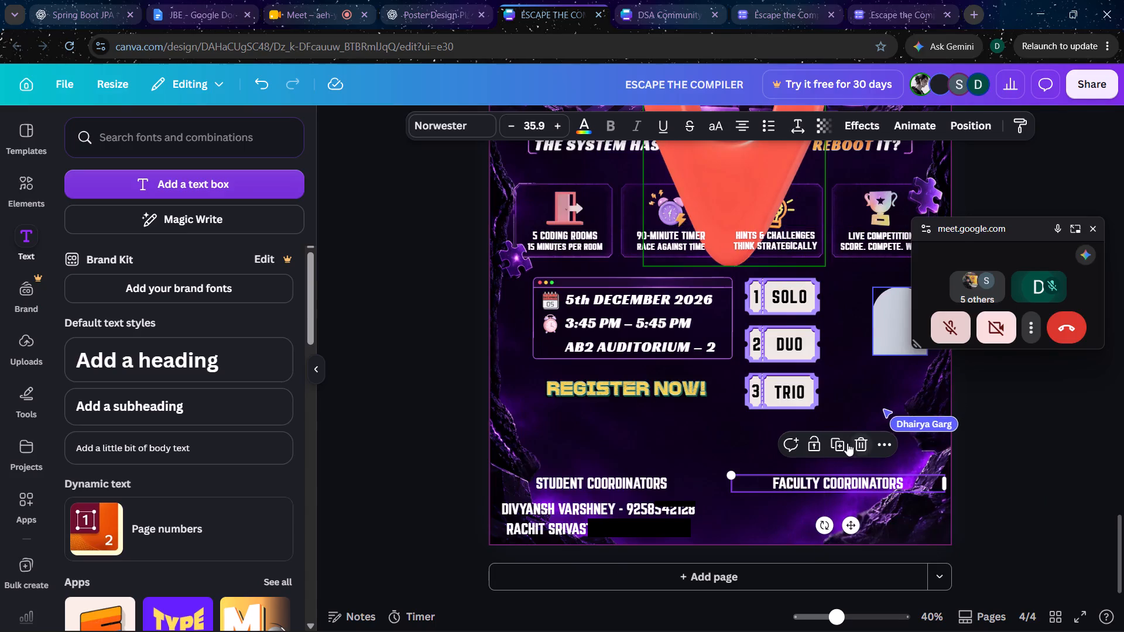
click(839, 443)
drag(844, 486, 835, 499)
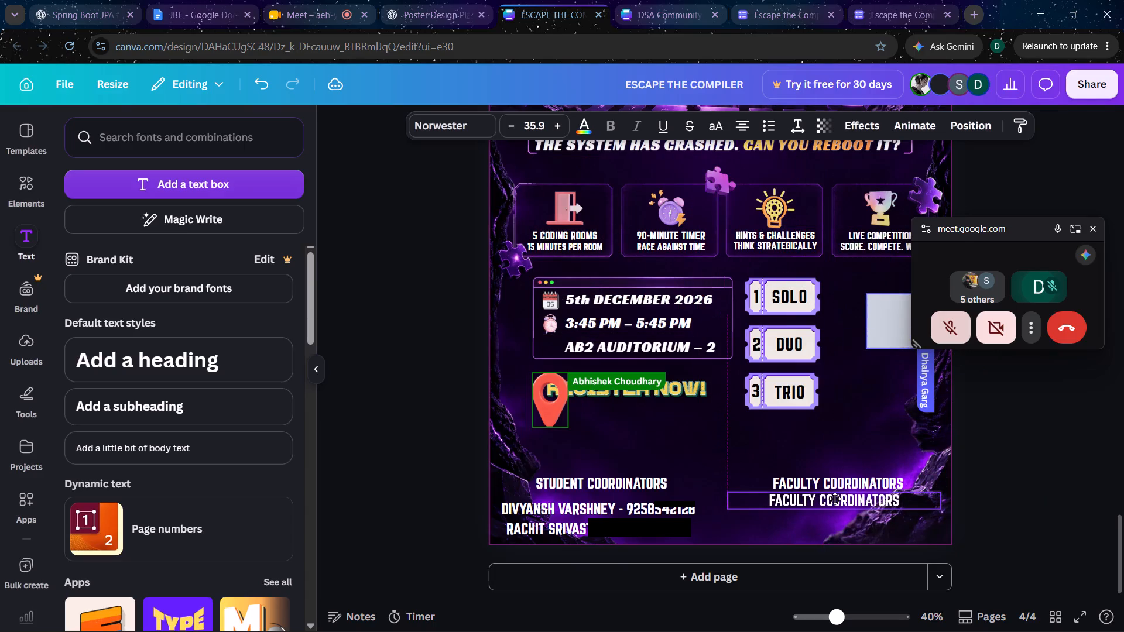
drag(835, 499, 835, 499)
double_click(835, 499)
key(BackSpace)
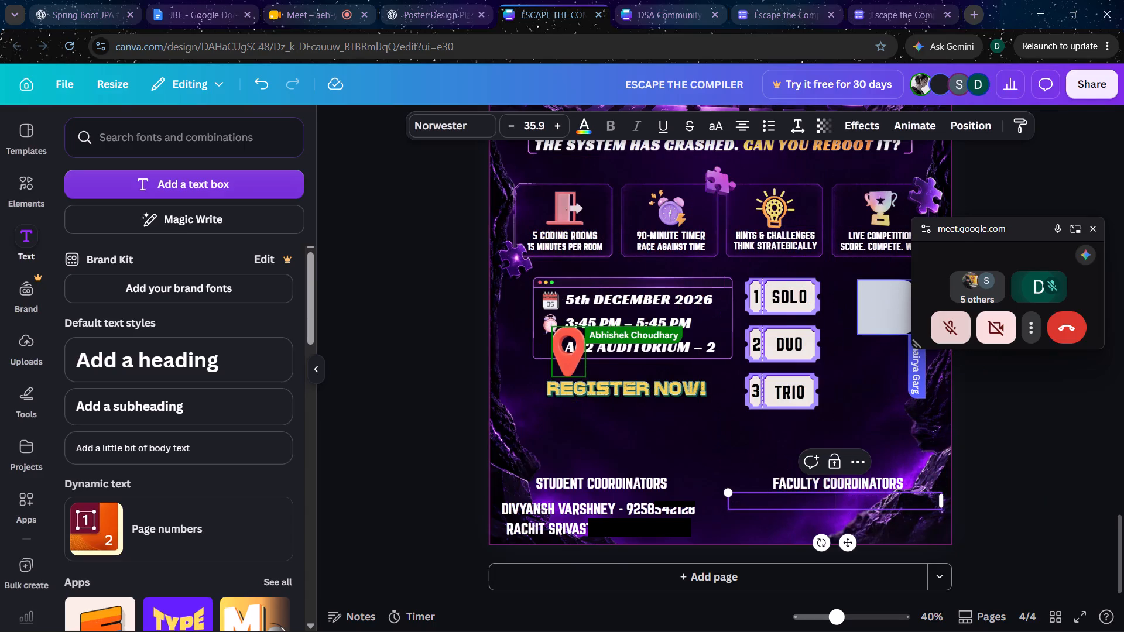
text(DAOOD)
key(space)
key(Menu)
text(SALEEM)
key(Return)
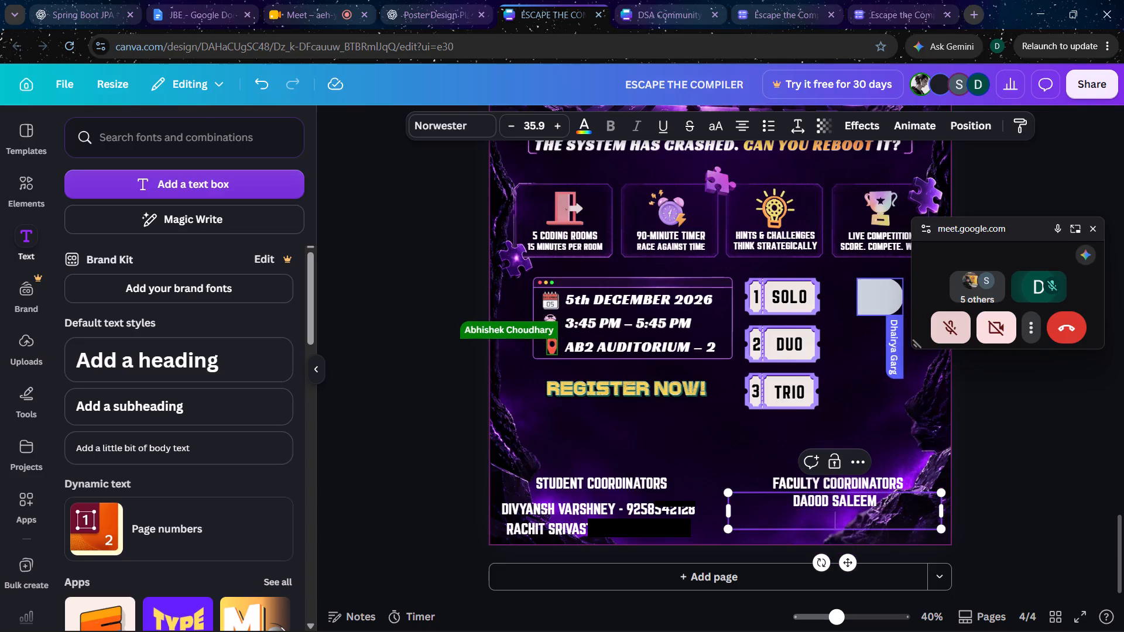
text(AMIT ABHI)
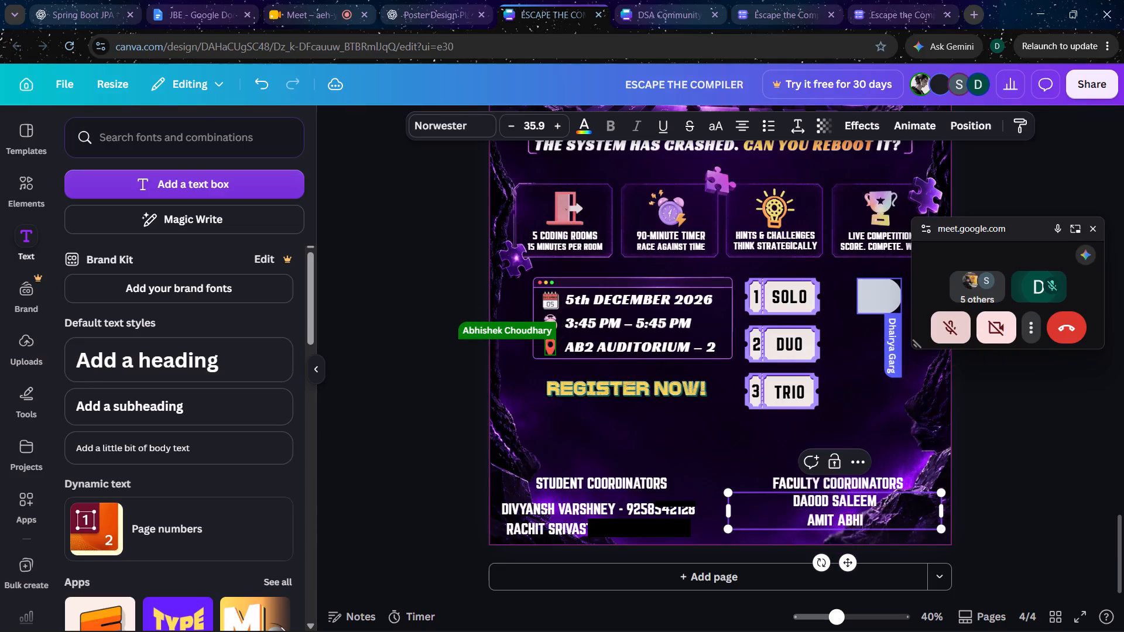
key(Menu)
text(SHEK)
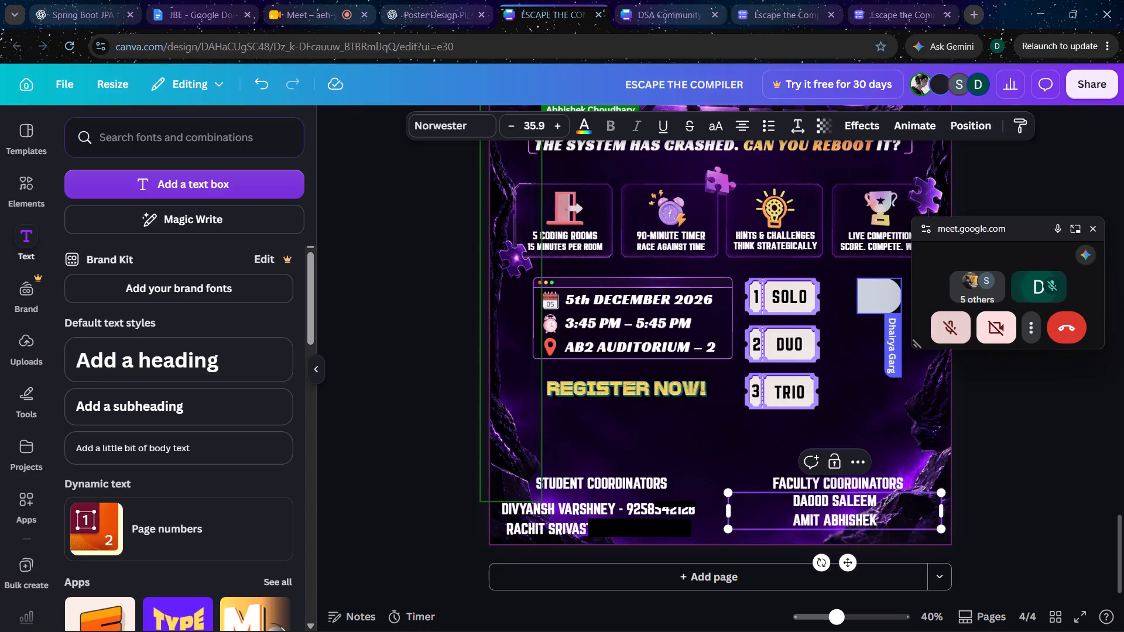
Add the title "DR." and a space before each of the two faculty coordinators' names.
click(790, 506)
click(790, 506)
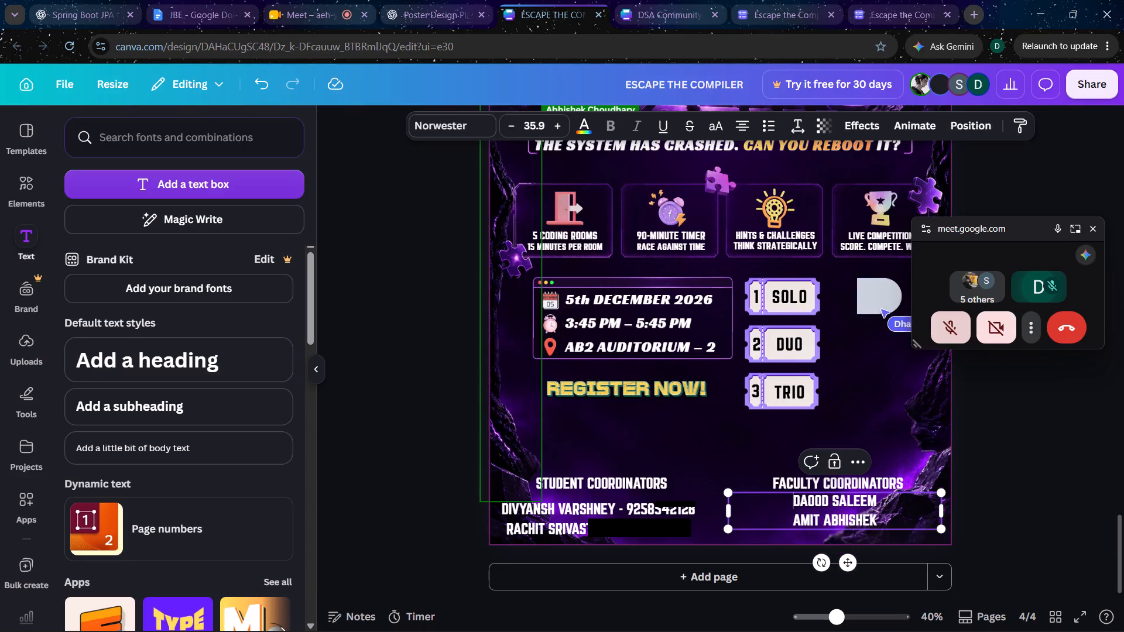
click(792, 493)
double_click(792, 497)
click(792, 497)
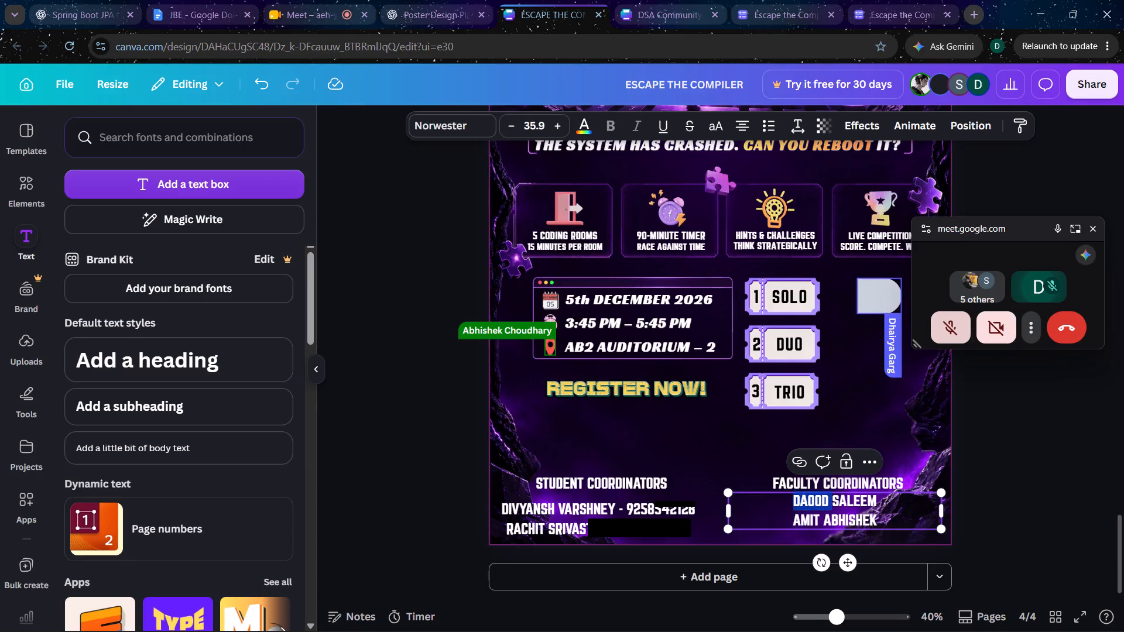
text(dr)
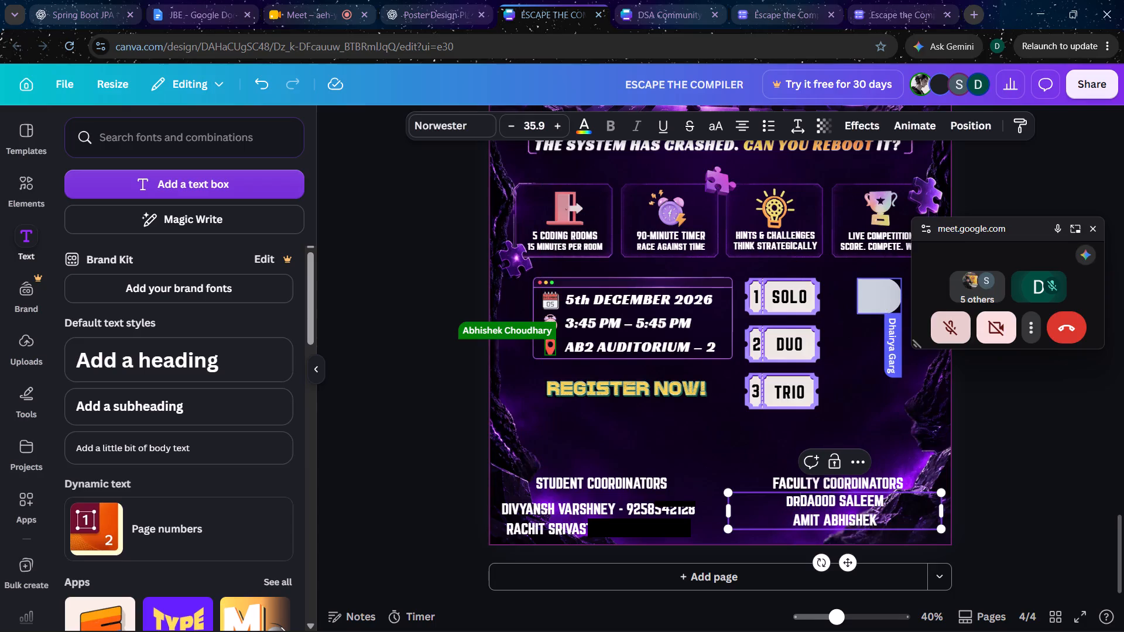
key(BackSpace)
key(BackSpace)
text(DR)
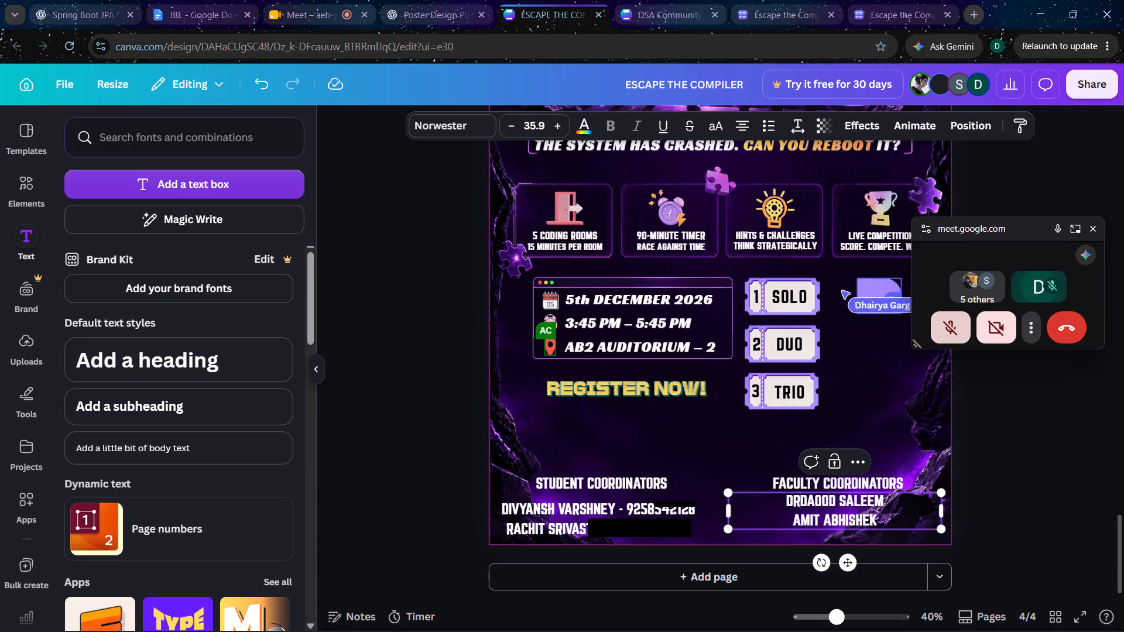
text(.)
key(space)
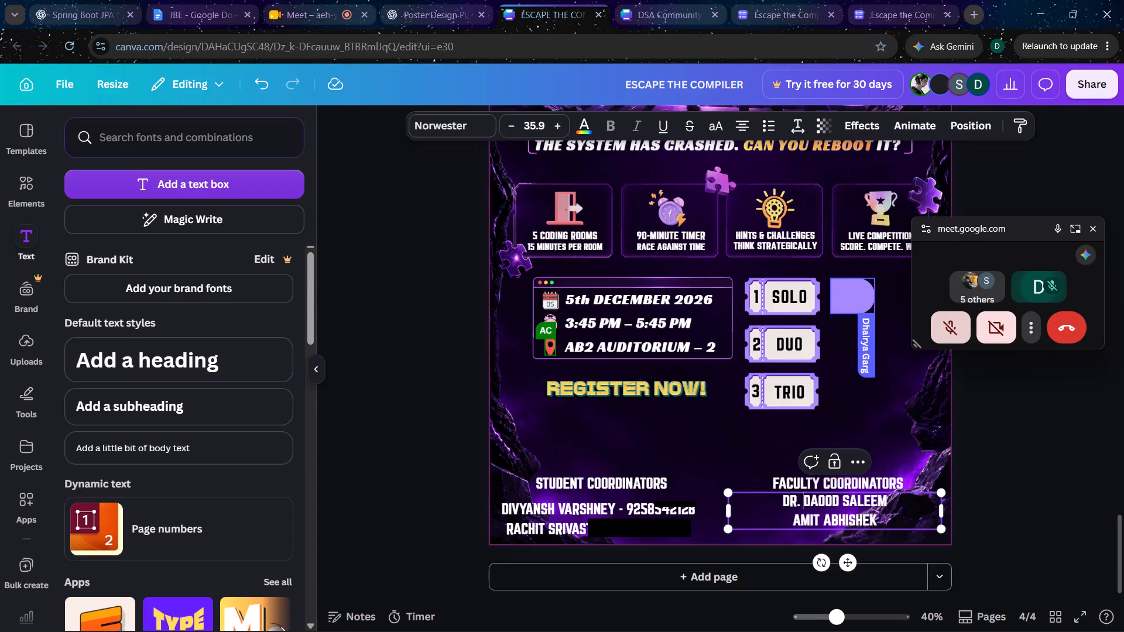
click(790, 516)
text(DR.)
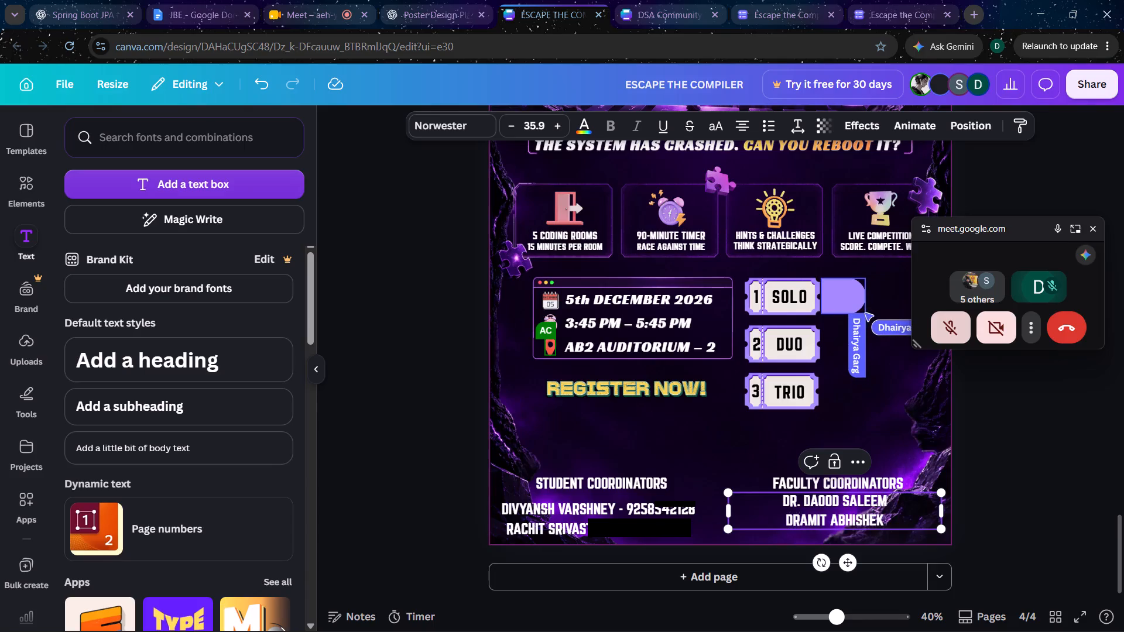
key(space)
click(1036, 492)
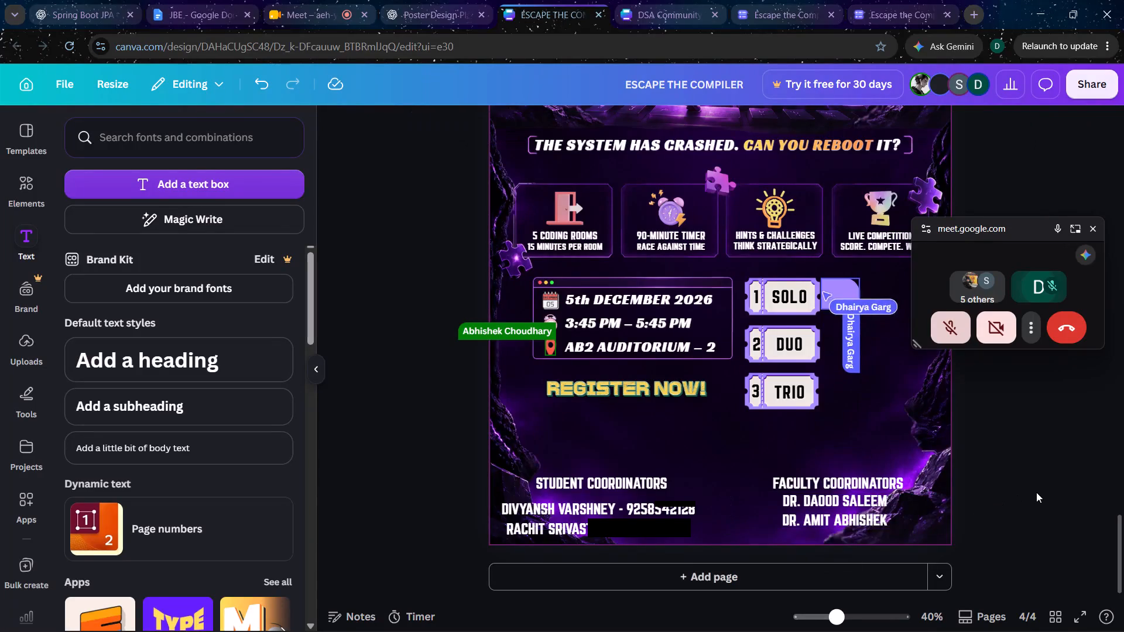
Move the faculty names slightly down below their heading and nudge the FACULTY COORDINATORS heading left to centre it over them.
drag(884, 514, 884, 521)
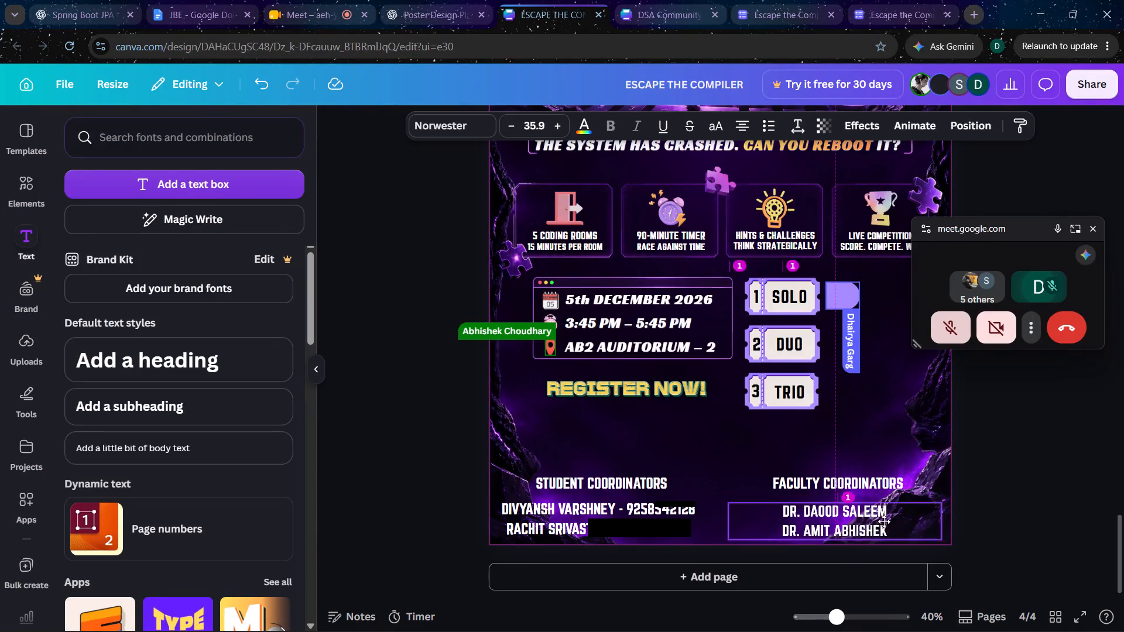
drag(884, 521, 884, 520)
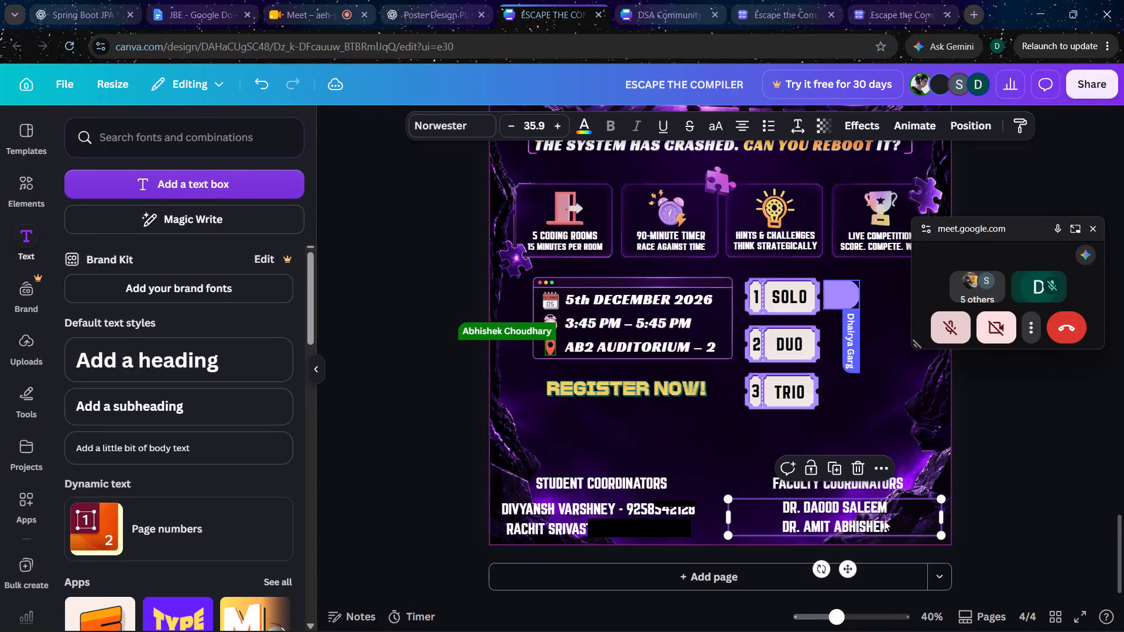
click(989, 463)
click(862, 474)
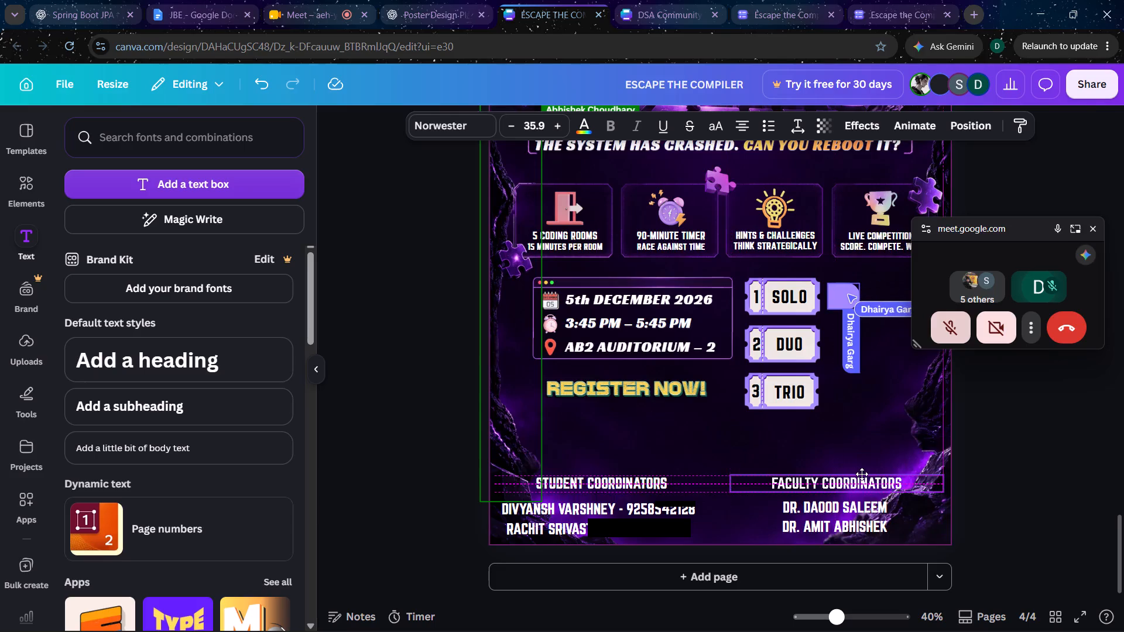
Scale the faculty names text up to size 42.4 and shift it left to centre it beneath the FACULTY COORDINATORS heading.
click(899, 511)
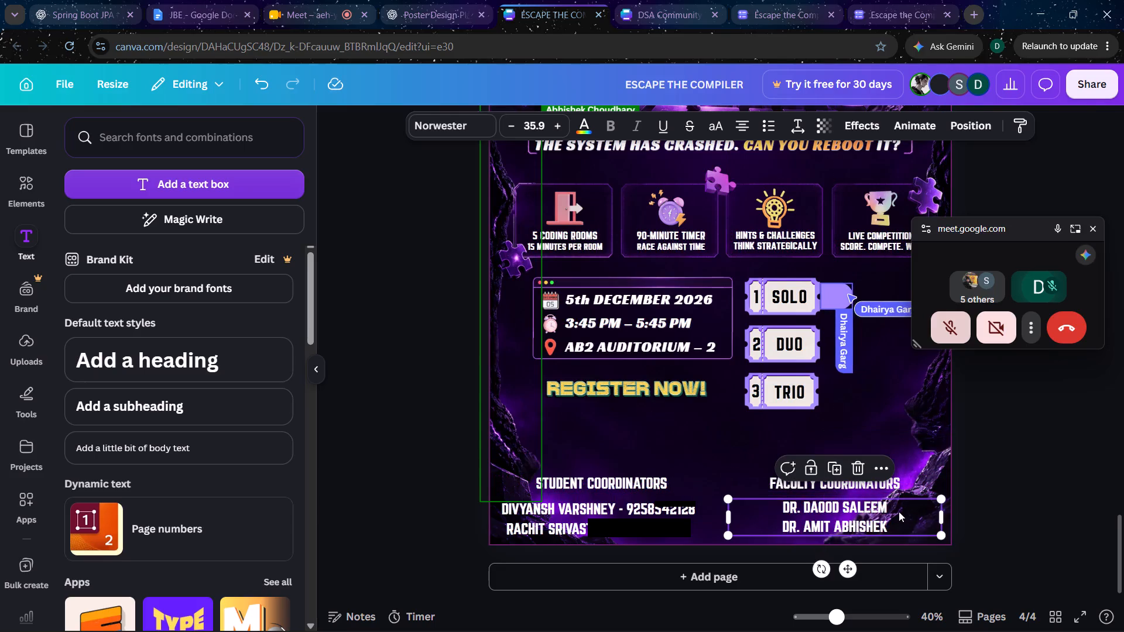
drag(940, 534, 978, 544)
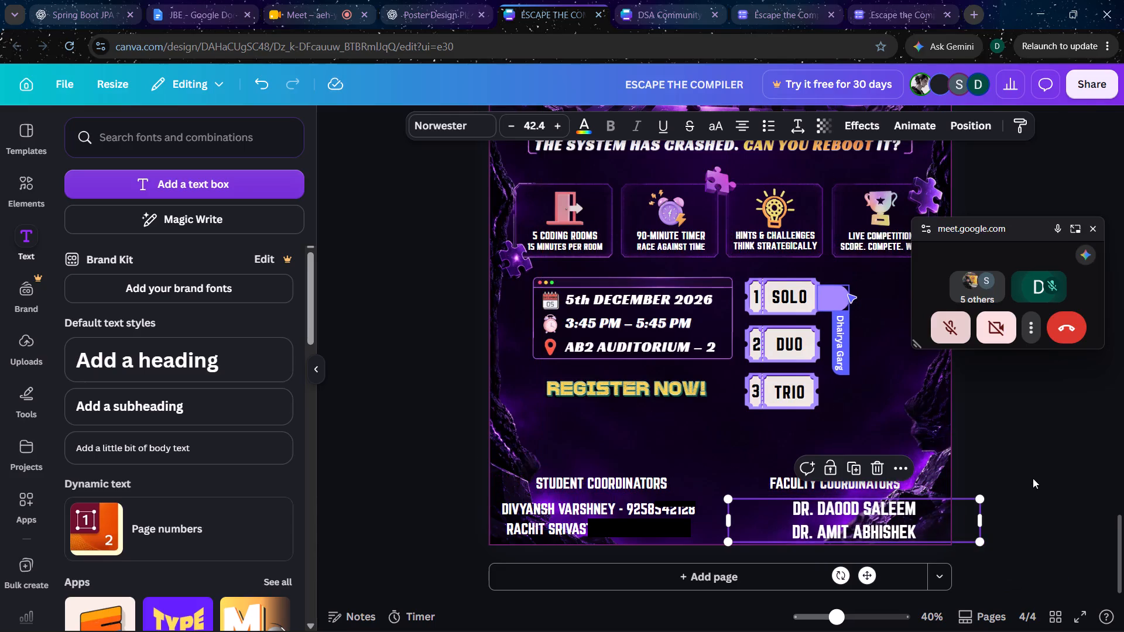
click(1033, 478)
drag(887, 521, 864, 522)
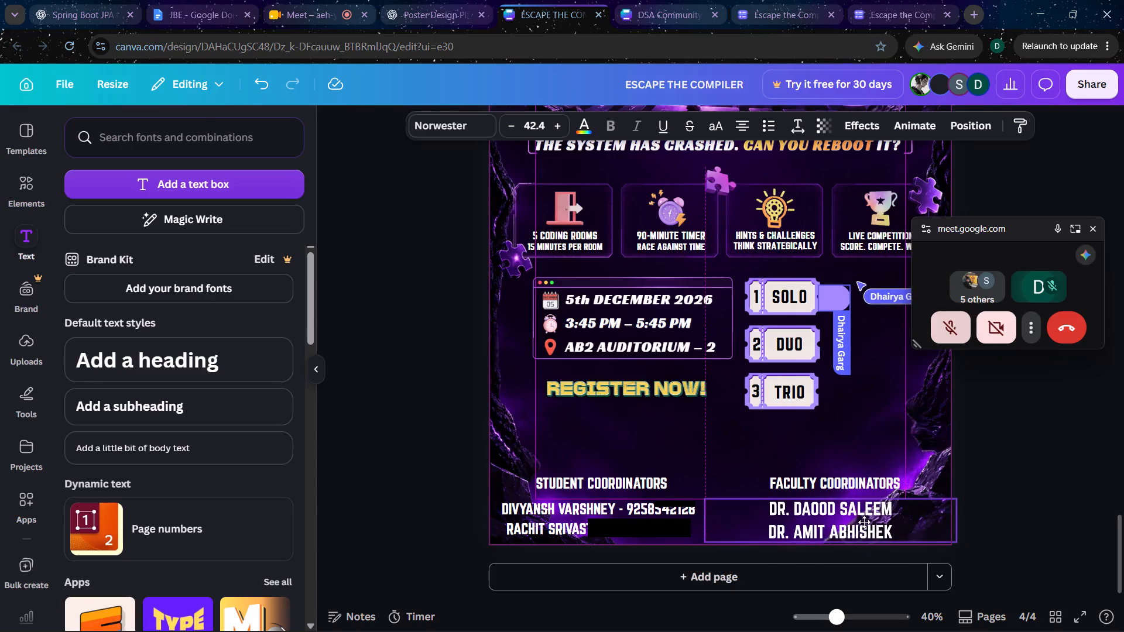
drag(864, 522, 867, 522)
Enlarge the FACULTY COORDINATORS heading text to size 39.9.
click(888, 492)
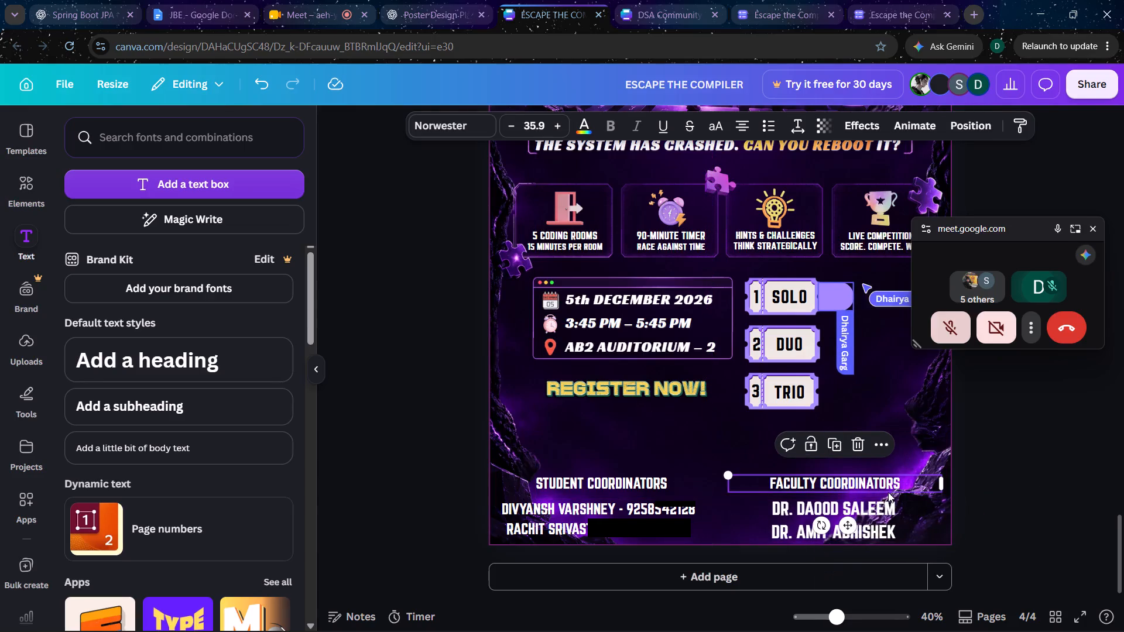
triple_click(556, 123)
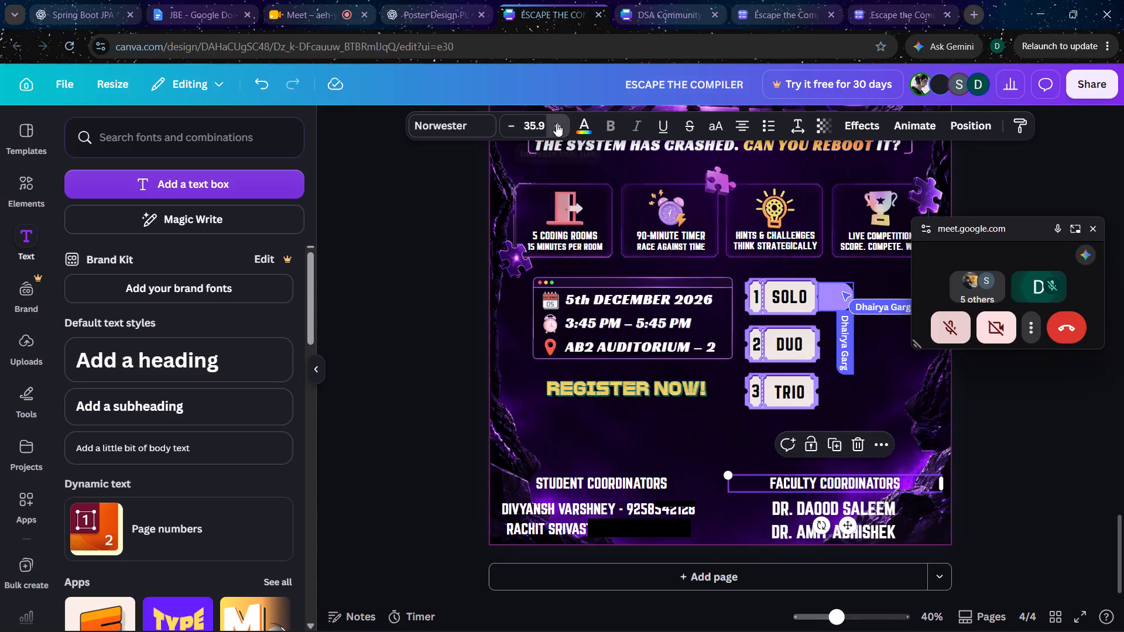
triple_click(556, 123)
click(556, 123)
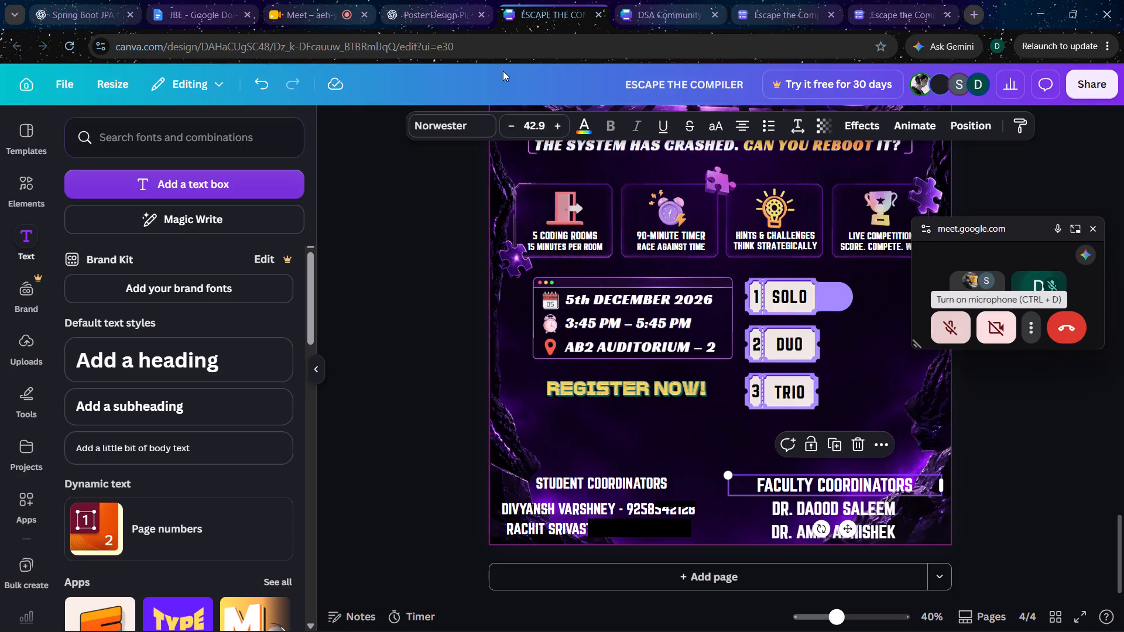
double_click(505, 126)
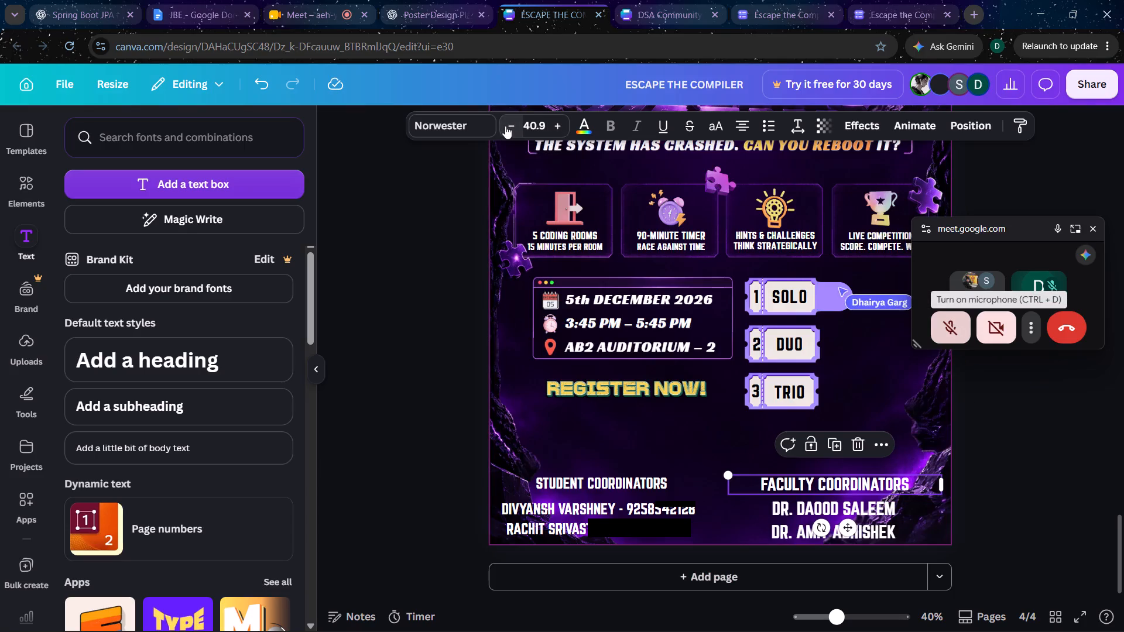
click(505, 126)
Reduce the two faculty coordinators' names text to size 39.4.
click(784, 507)
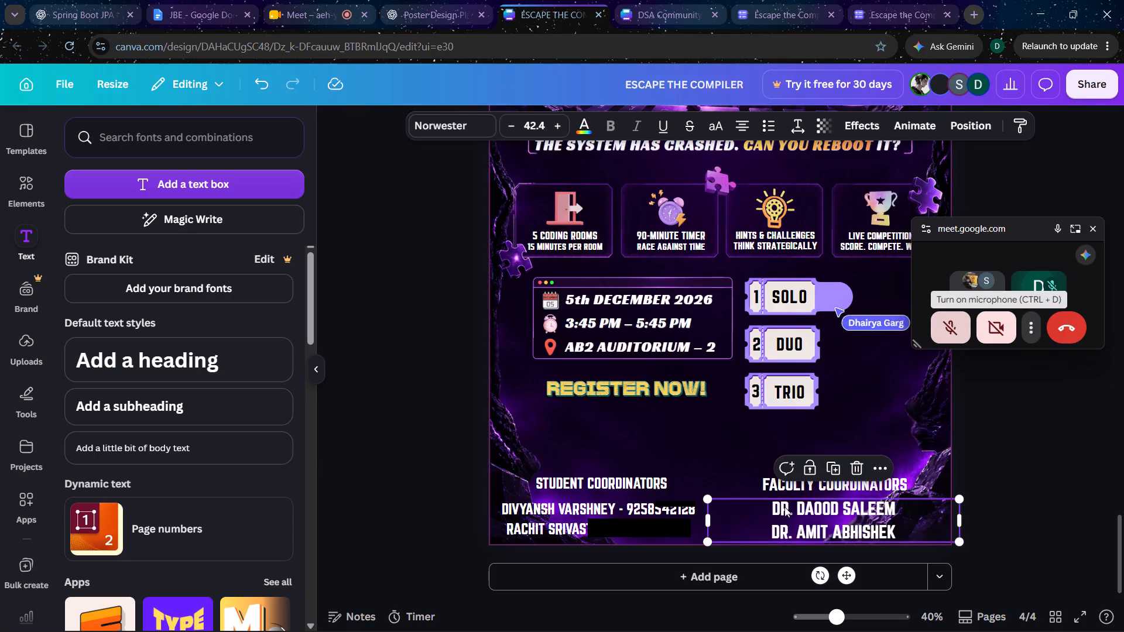
double_click(509, 125)
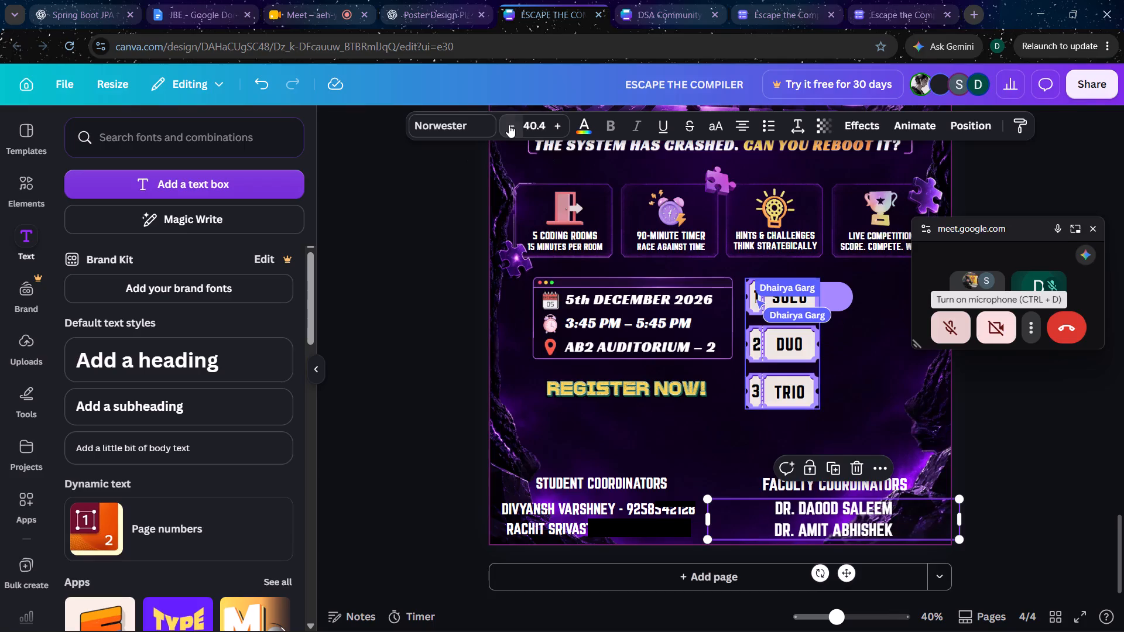
click(509, 125)
click(1083, 427)
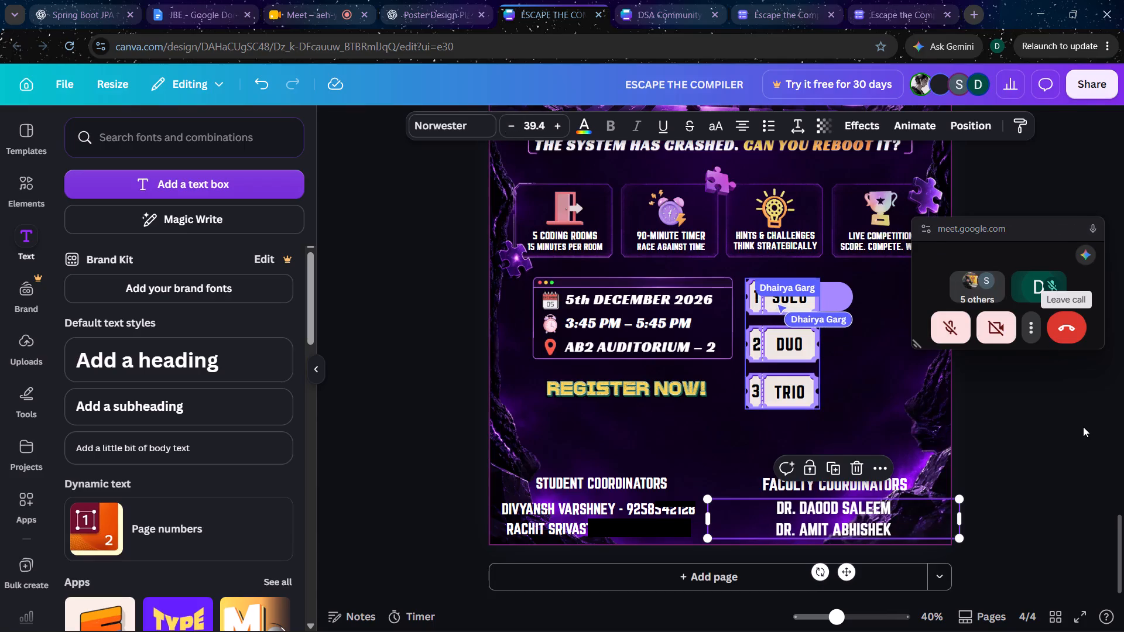
Enlarge the STUDENT COORDINATORS heading to size 39.9, matching the FACULTY COORDINATORS heading.
click(639, 489)
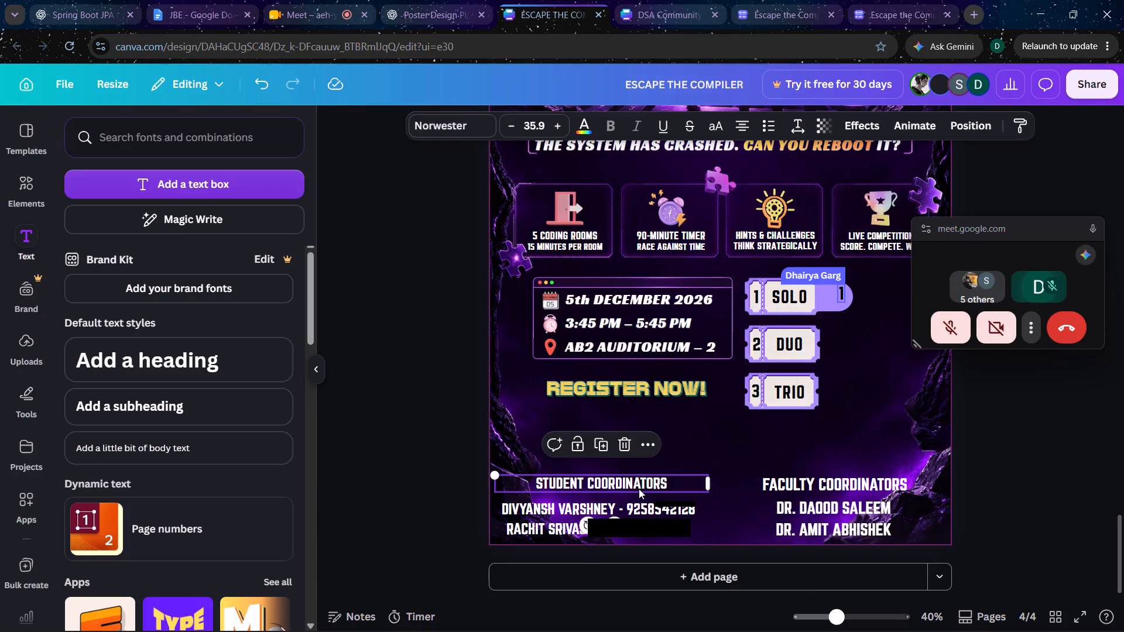
triple_click(556, 129)
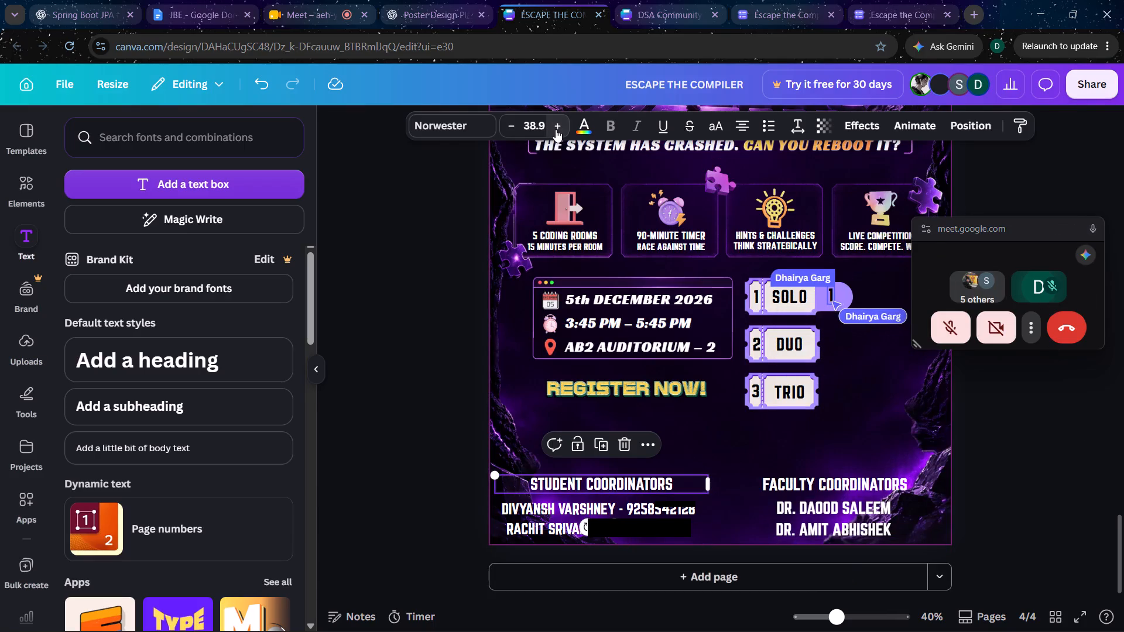
click(556, 129)
click(556, 129)
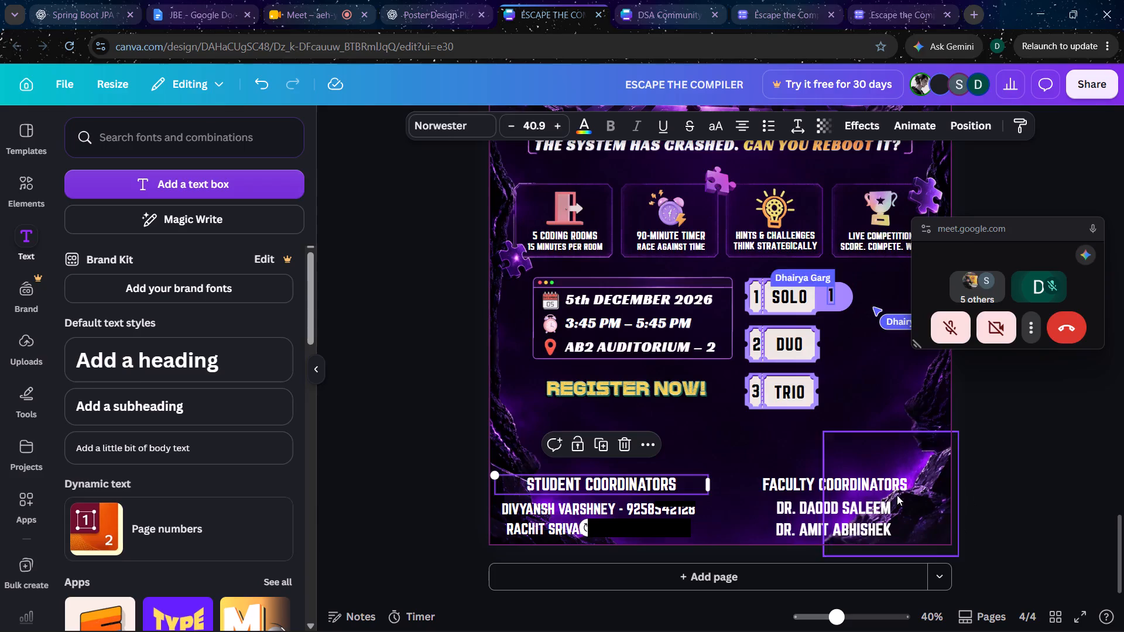
click(884, 489)
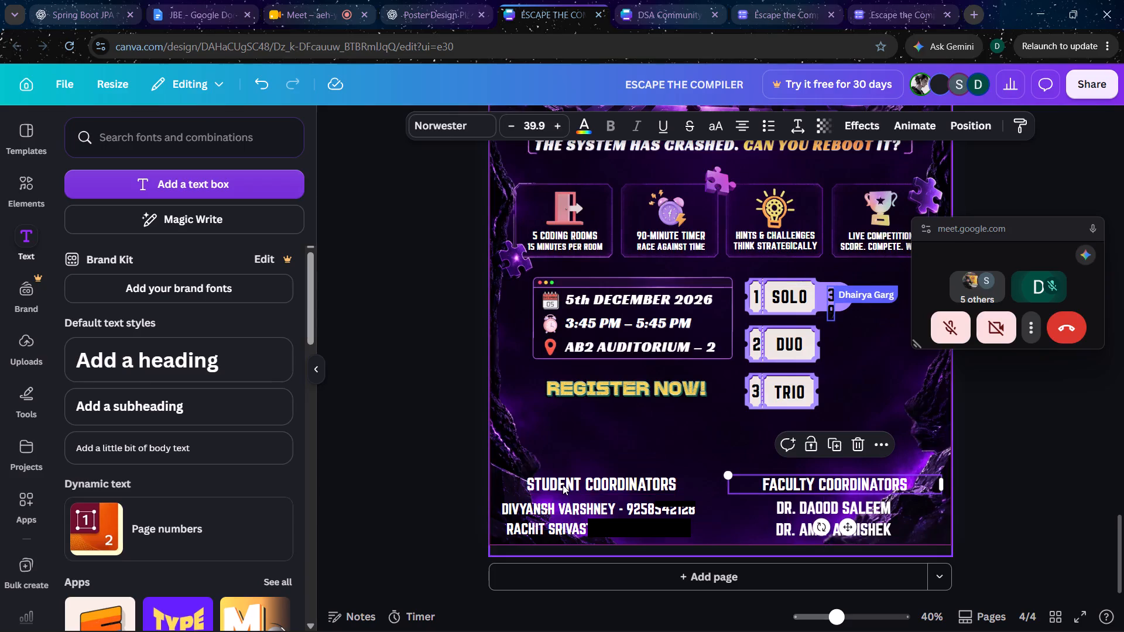
click(563, 485)
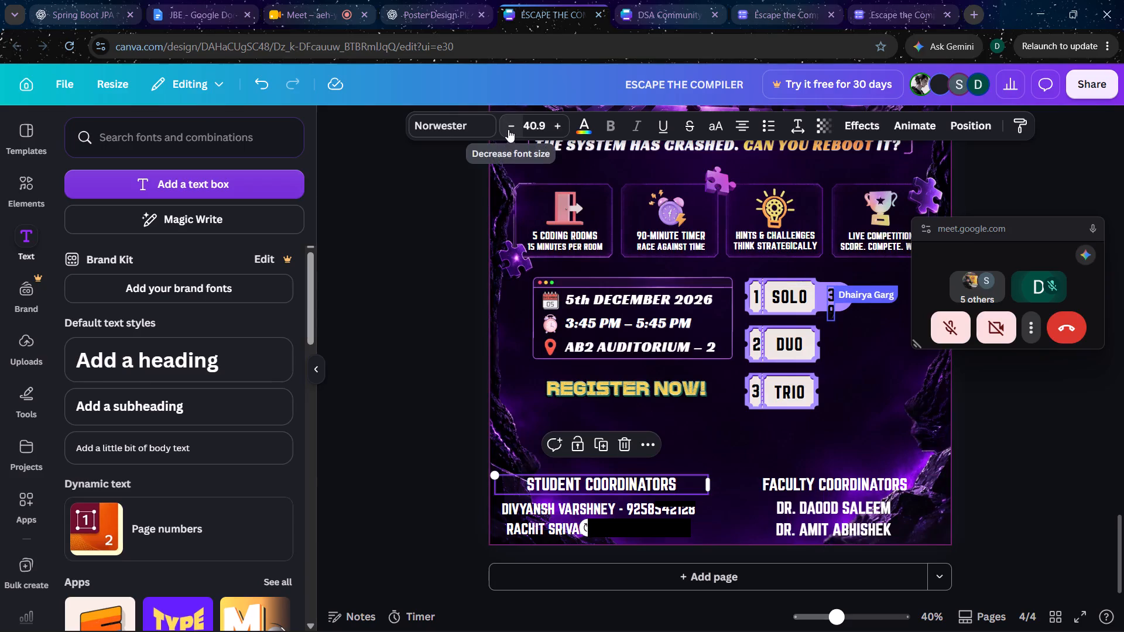
click(508, 129)
click(410, 406)
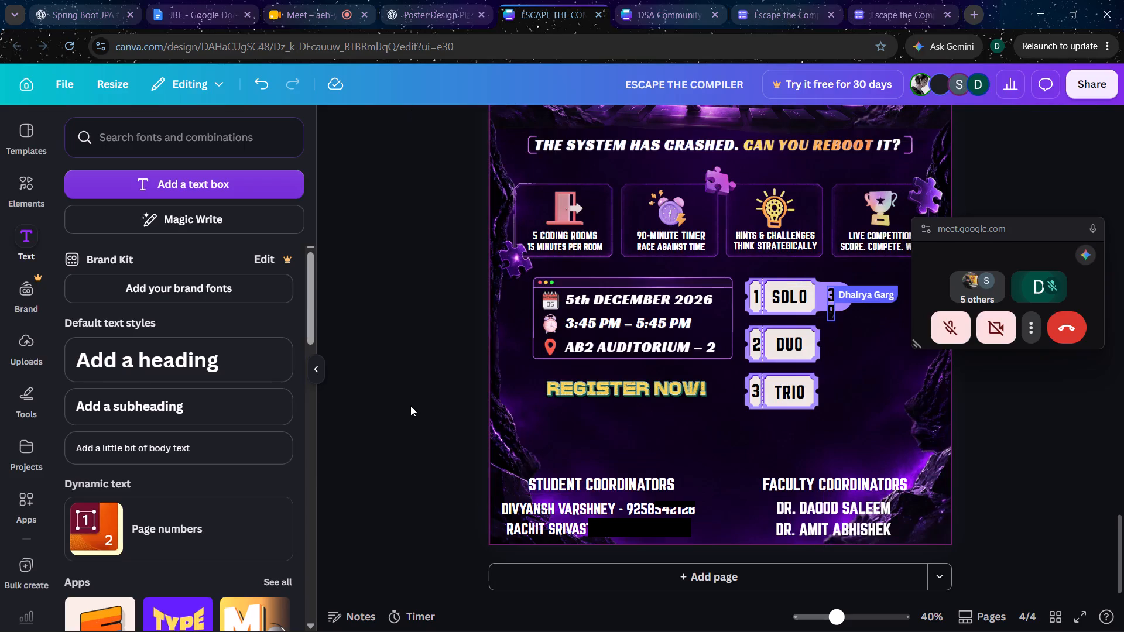
Shift the student coordinators' names and contact lines slightly right to centre them beneath the STUDENT COORDINATORS heading.
drag(665, 530, 674, 531)
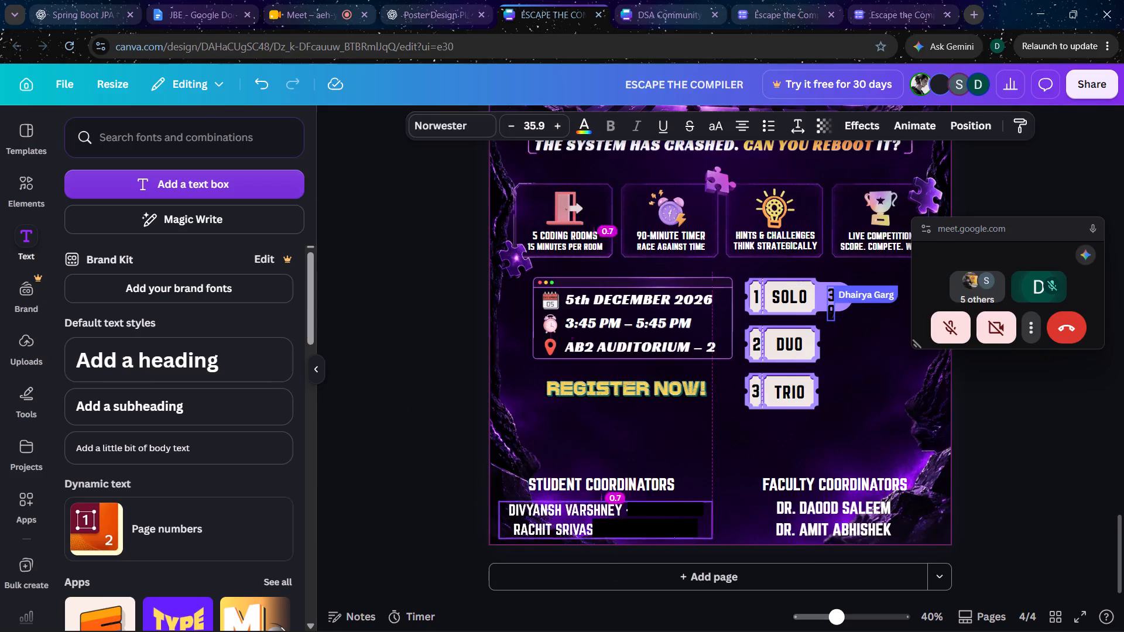
drag(674, 531, 673, 530)
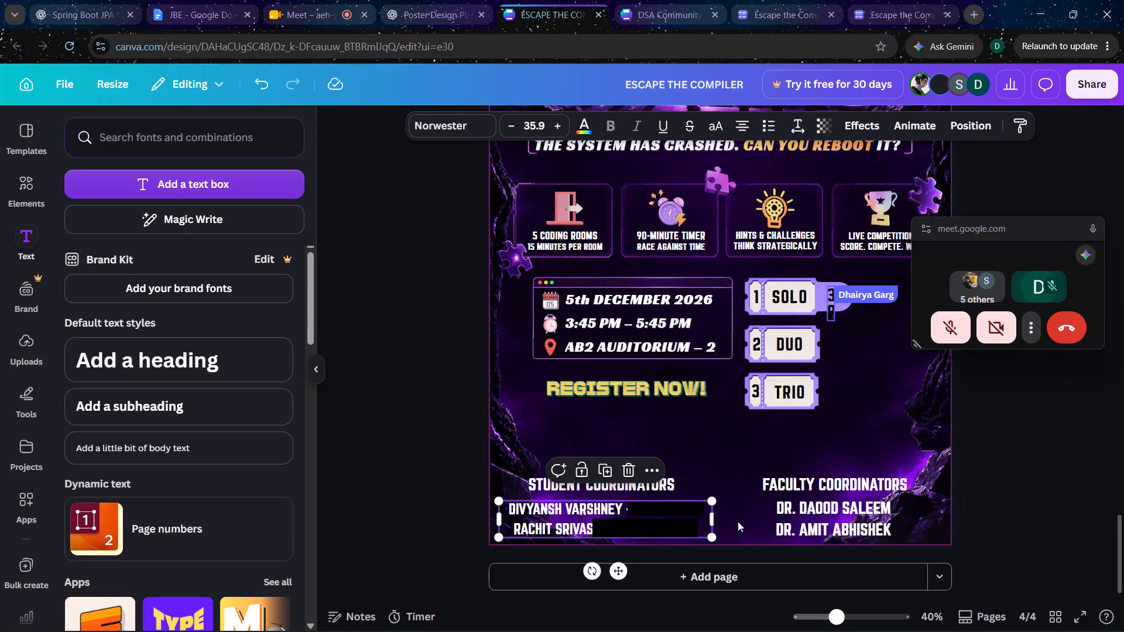
Reposition the FACULTY COORDINATORS heading and the faculty names slightly further left on the poster, keeping them centred on each other.
drag(831, 481, 857, 486)
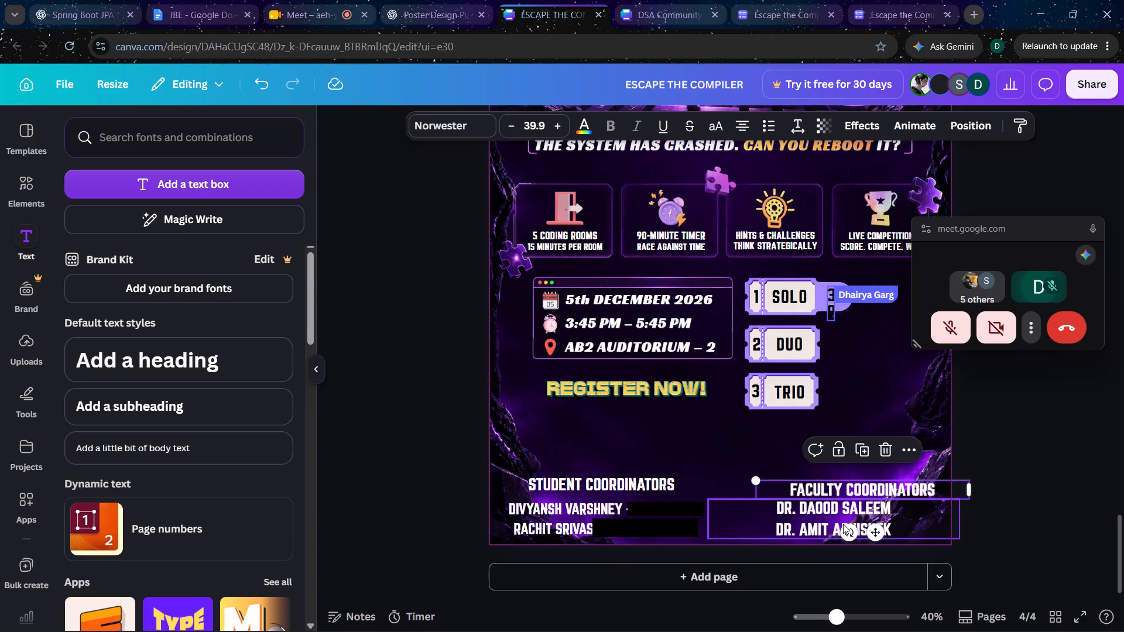
drag(818, 521, 861, 523)
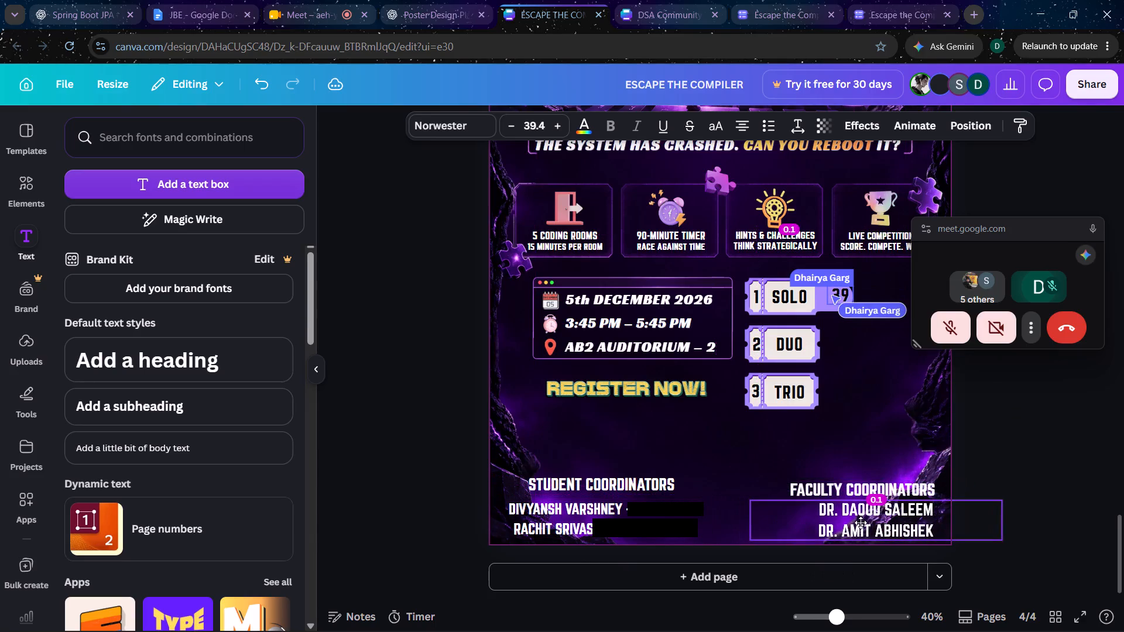
drag(861, 523, 809, 523)
drag(907, 481, 871, 481)
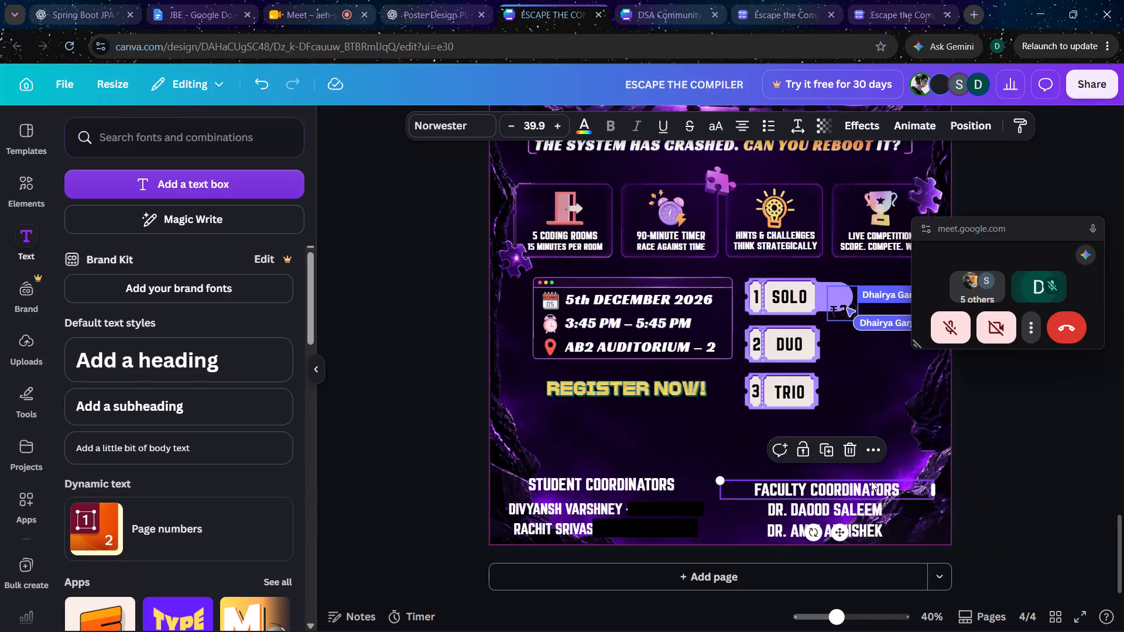
click(1053, 438)
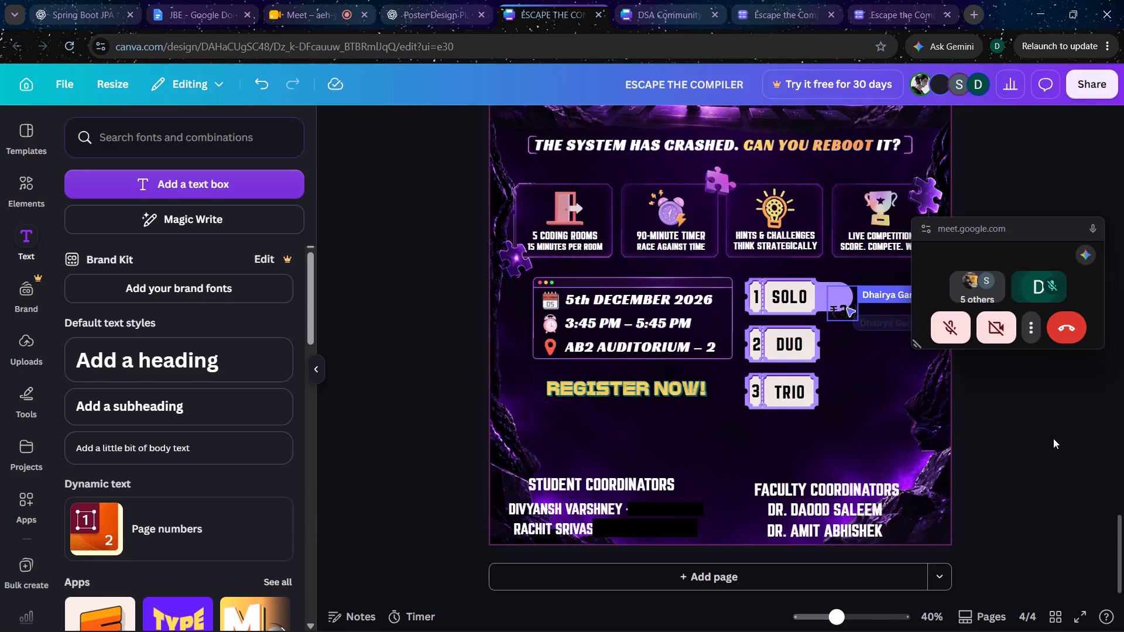
Nudge the FACULTY COORDINATORS heading up to widen its gap above the names and bring it near the STUDENT COORDINATORS heading's height.
click(868, 482)
key(Up)
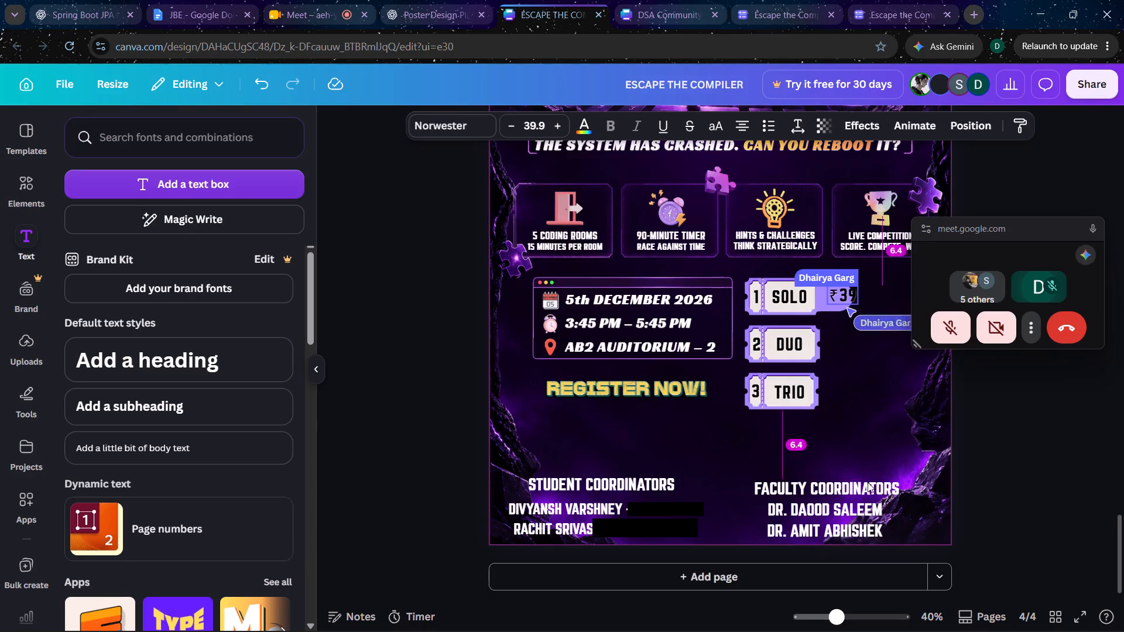
key(Up)
key(Up)
key(Up)
key(Down)
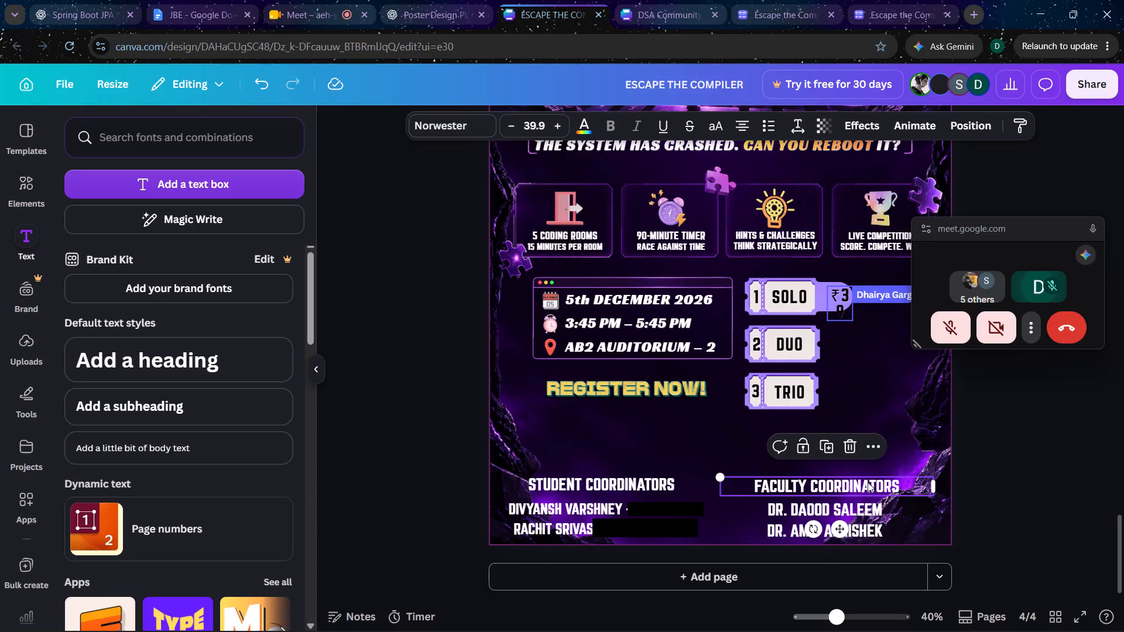
click(1039, 499)
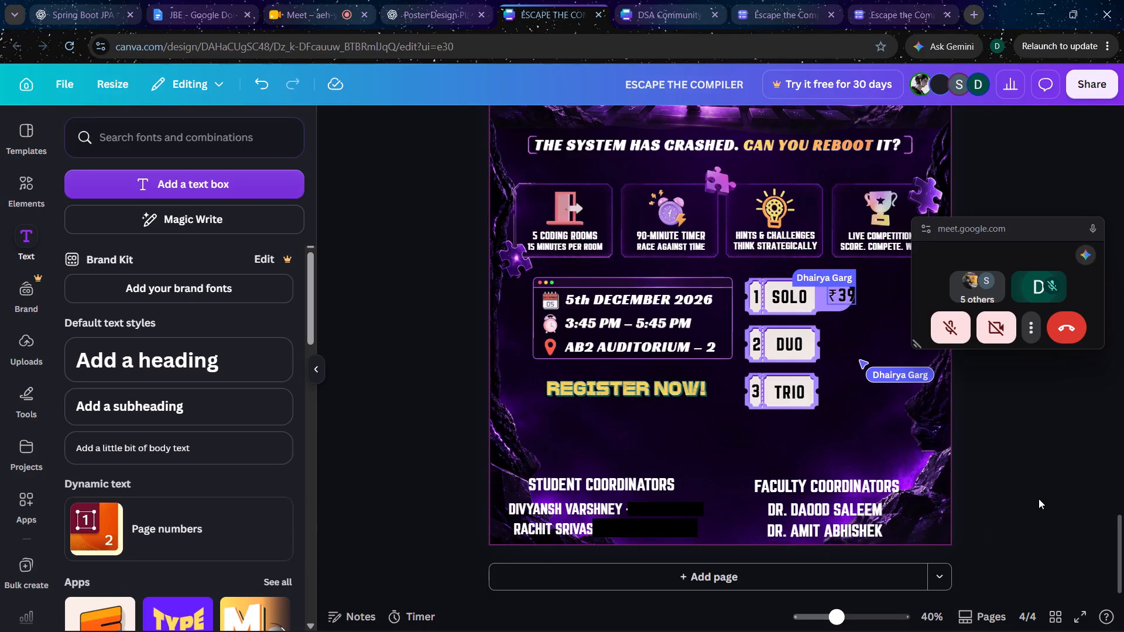
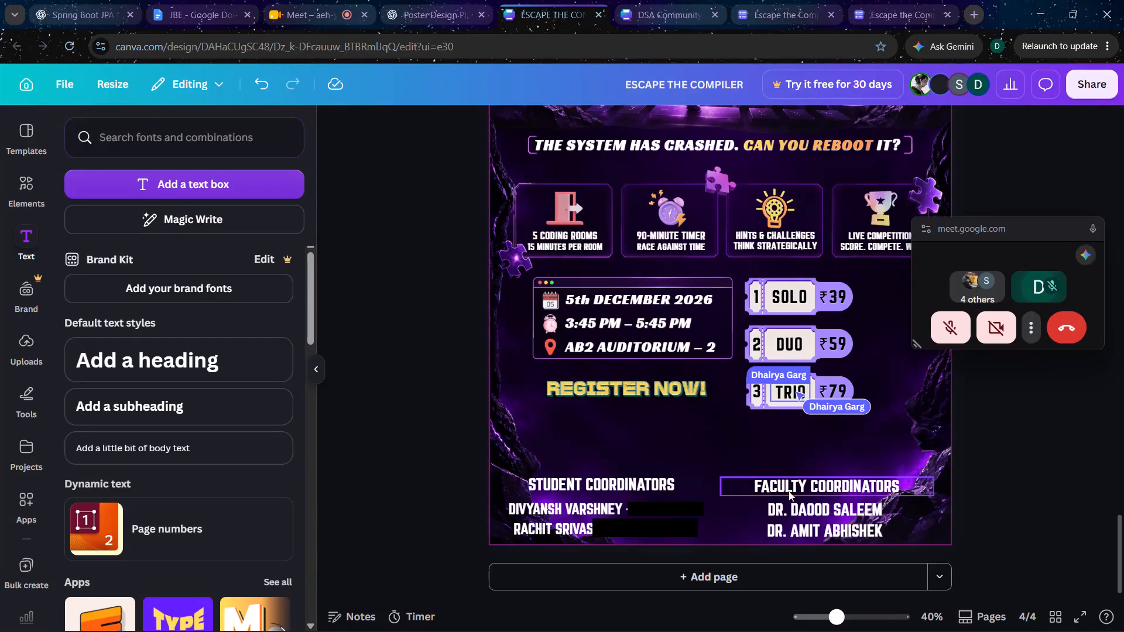
Open the student coordinators' text for editing within the contact number on the first coordinator's line.
click(690, 512)
double_click(700, 512)
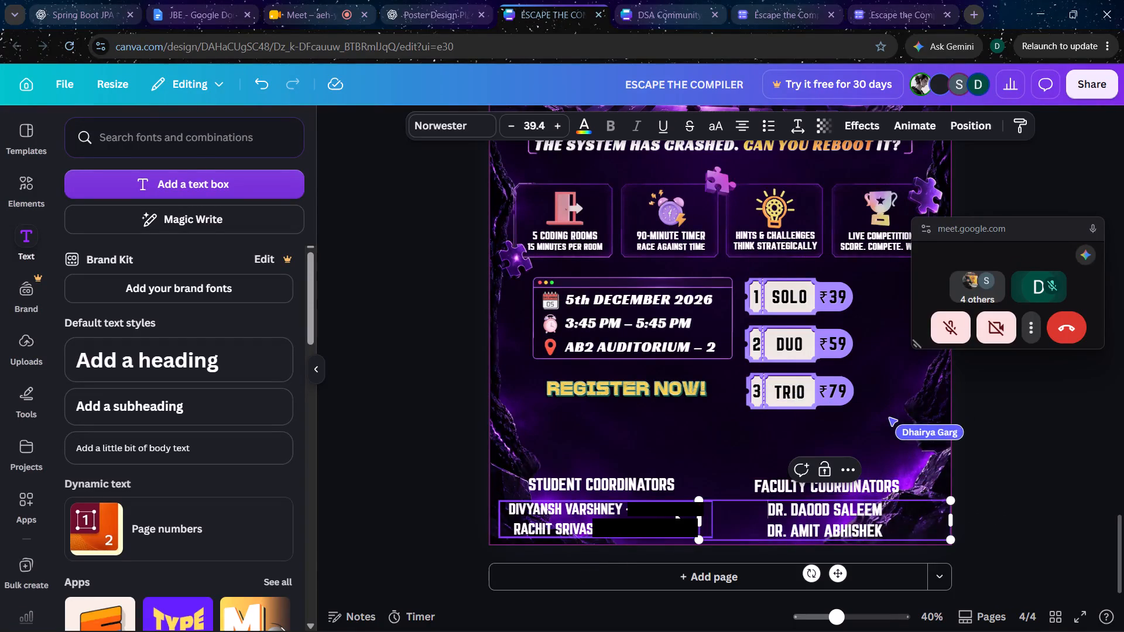
click(674, 513)
double_click(674, 513)
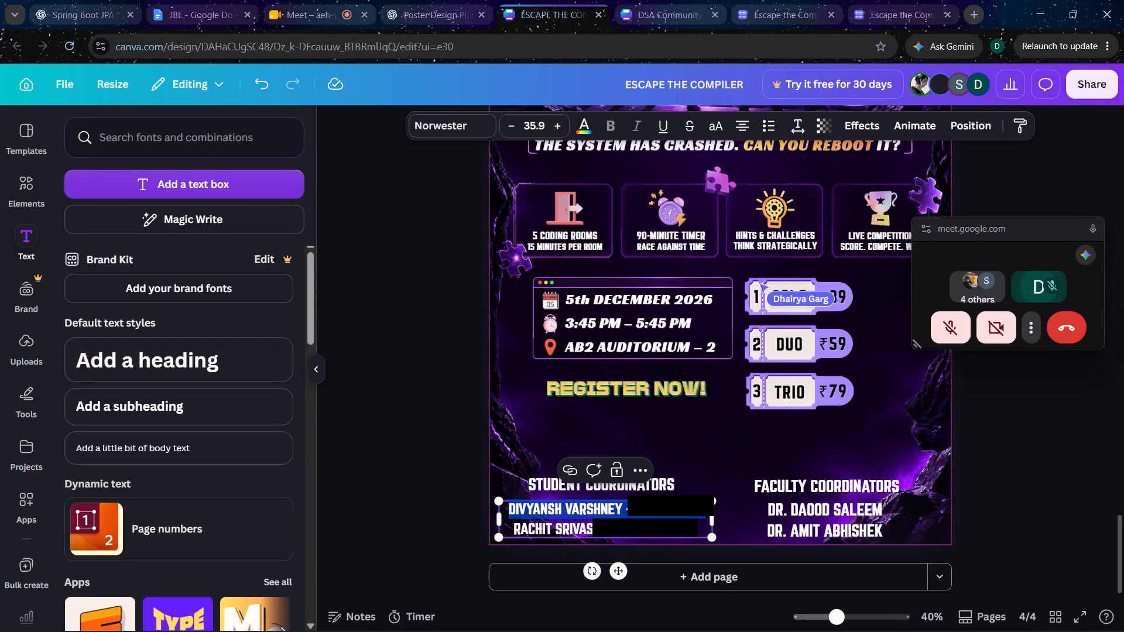
click(699, 511)
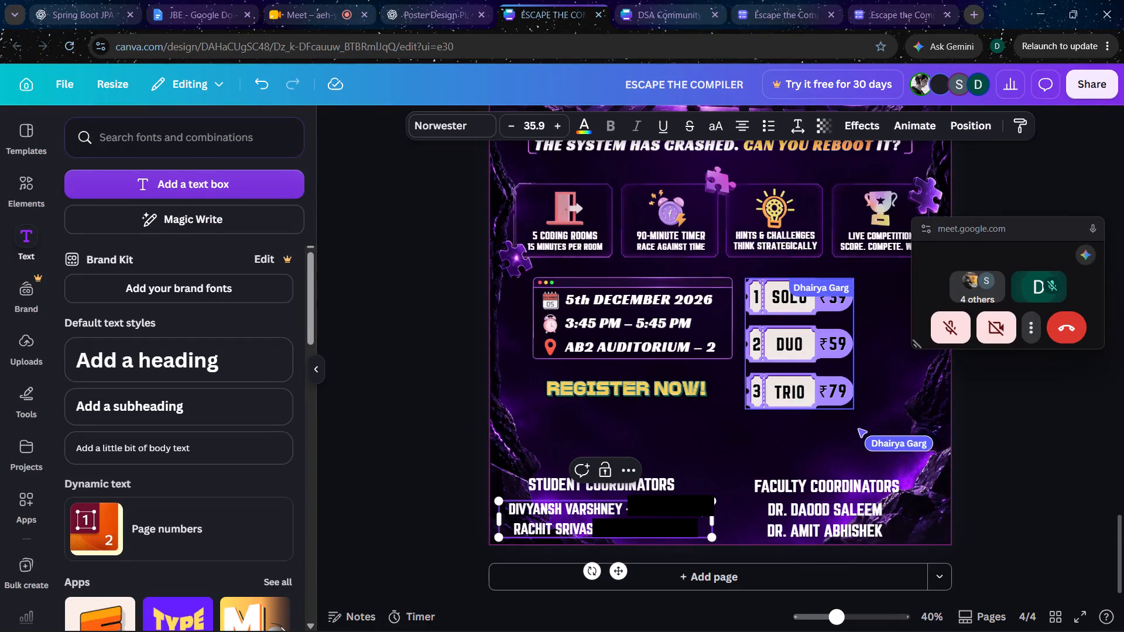
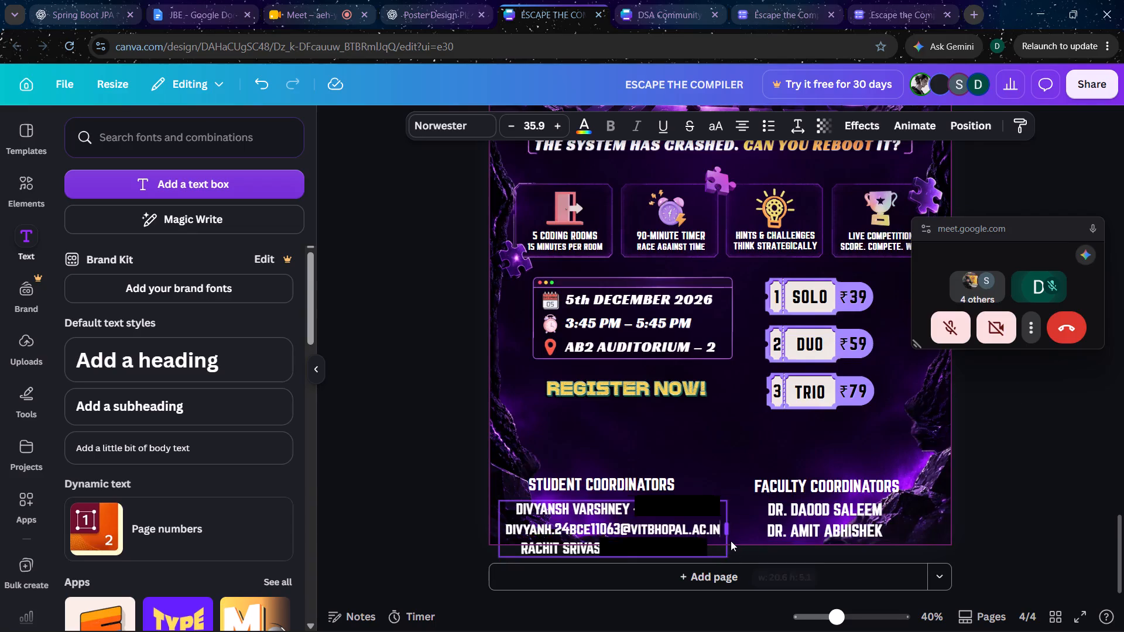
Insert the missing letter S in the name part of the first student coordinator's email address.
drag(731, 541, 731, 541)
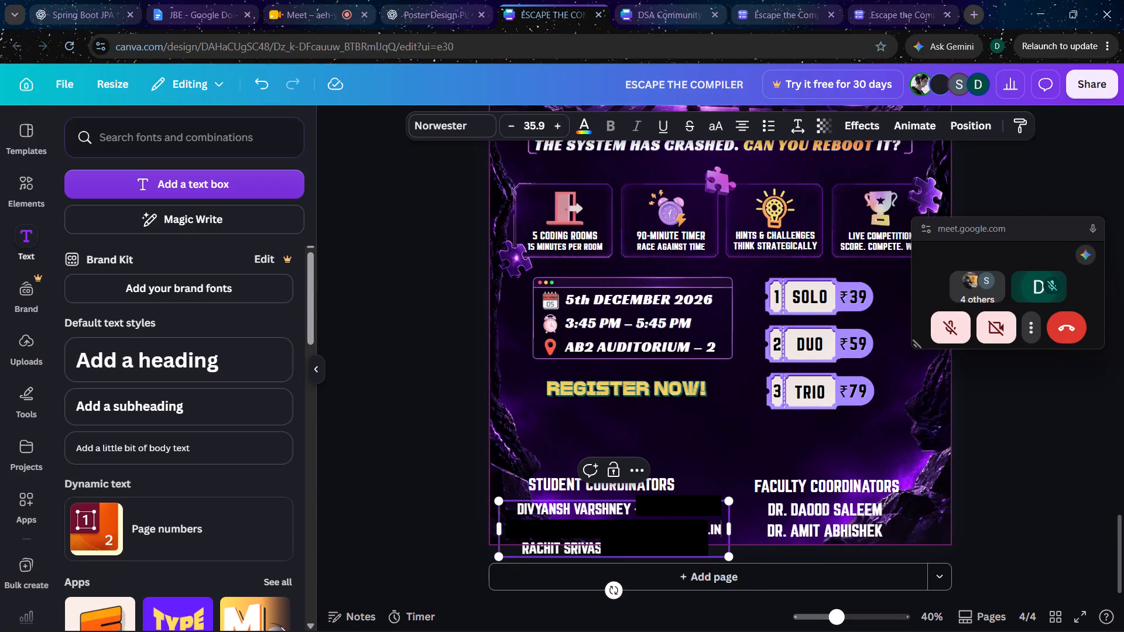
click(544, 531)
key(Menu)
key(s)
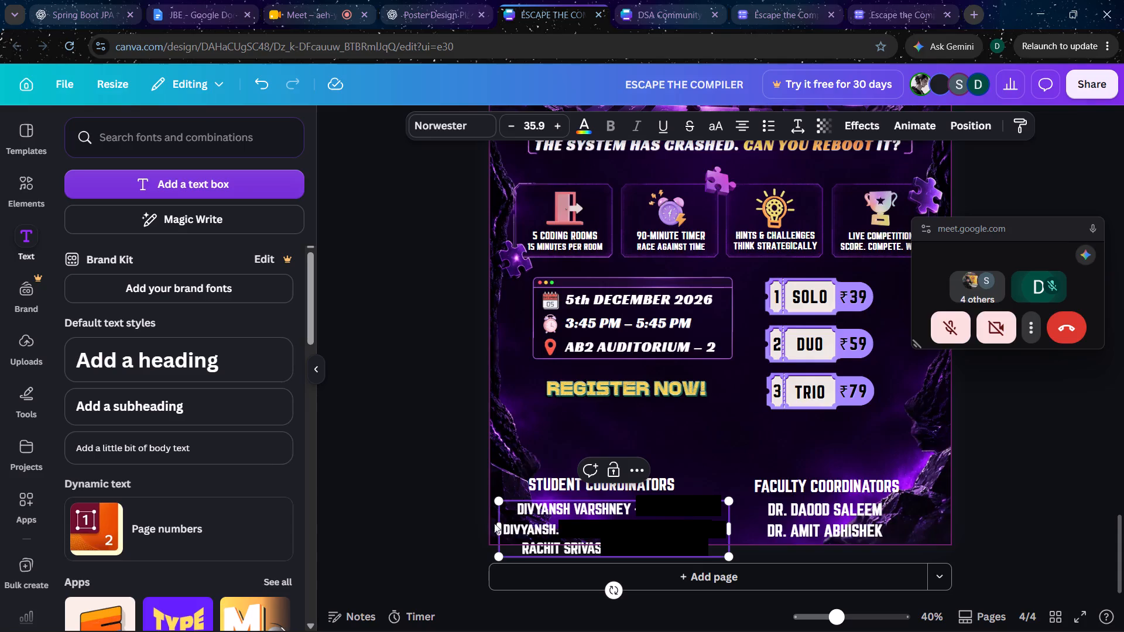
click(408, 507)
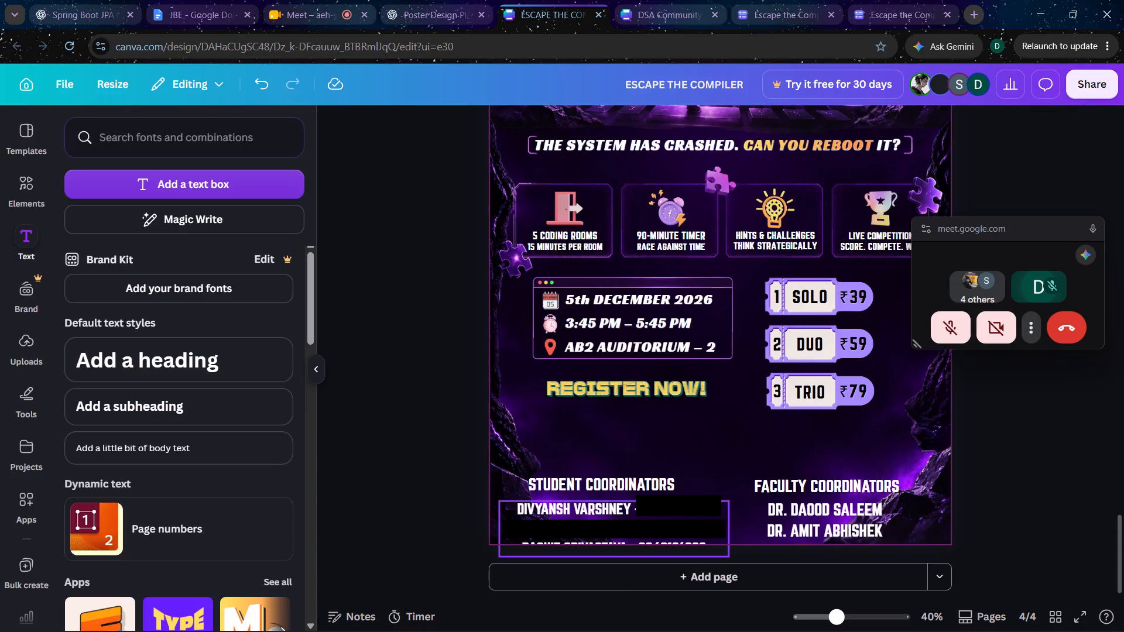
Move the student coordinators' contact text box slightly up so its last line fits within the page.
drag(635, 522, 635, 513)
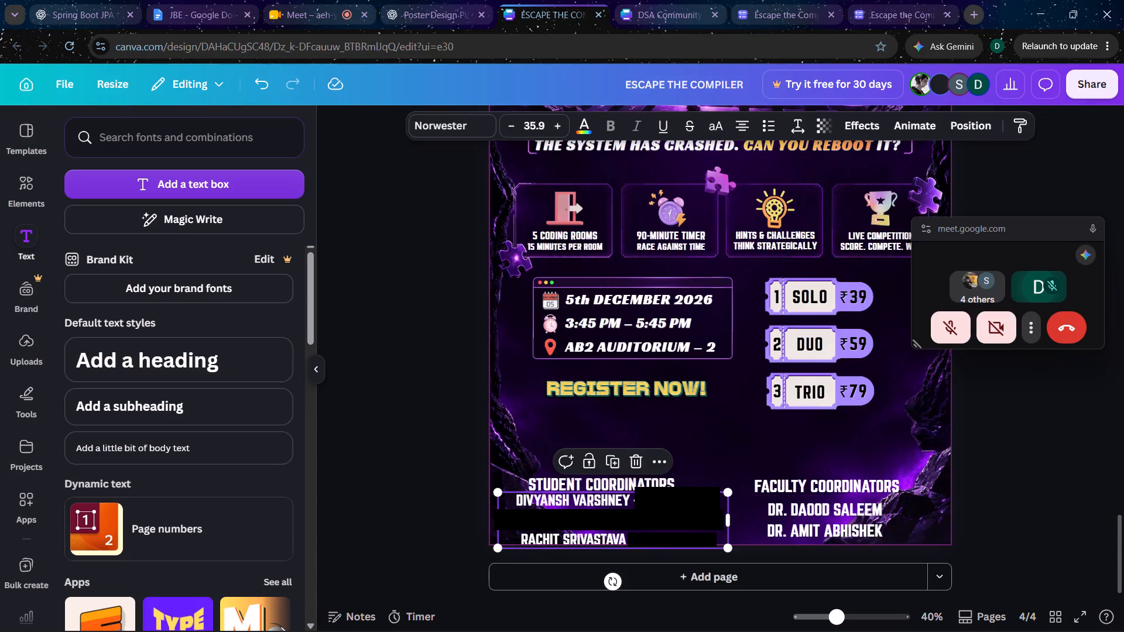
Cut the second student coordinator's name and contact number line out of the contact text box.
click(717, 521)
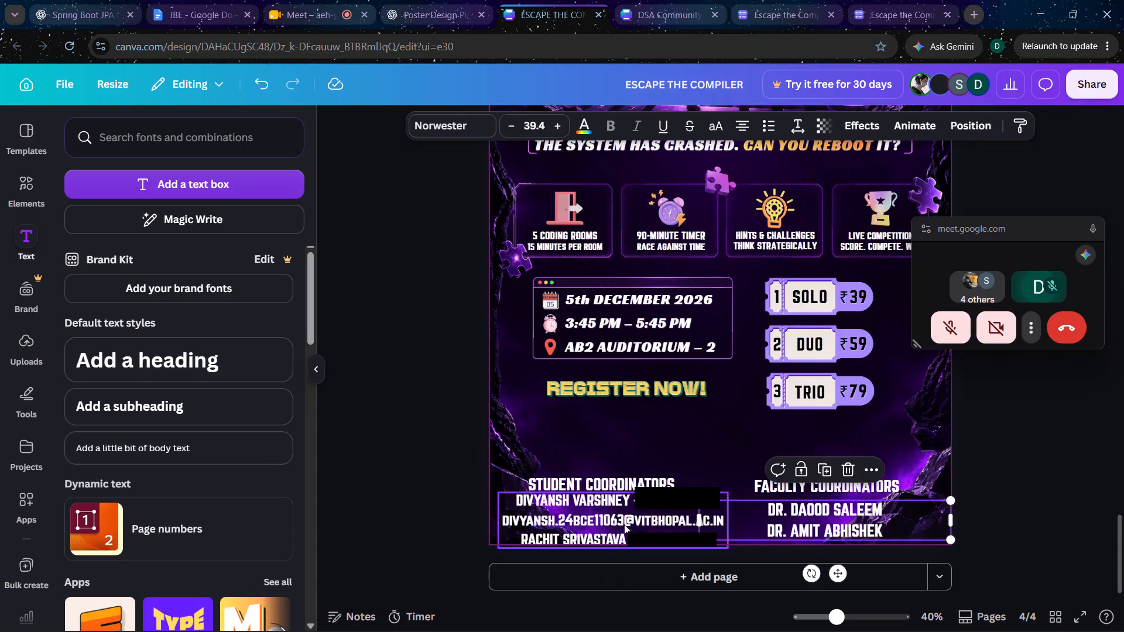
double_click(608, 524)
drag(524, 542, 712, 539)
key(ctrl+x)
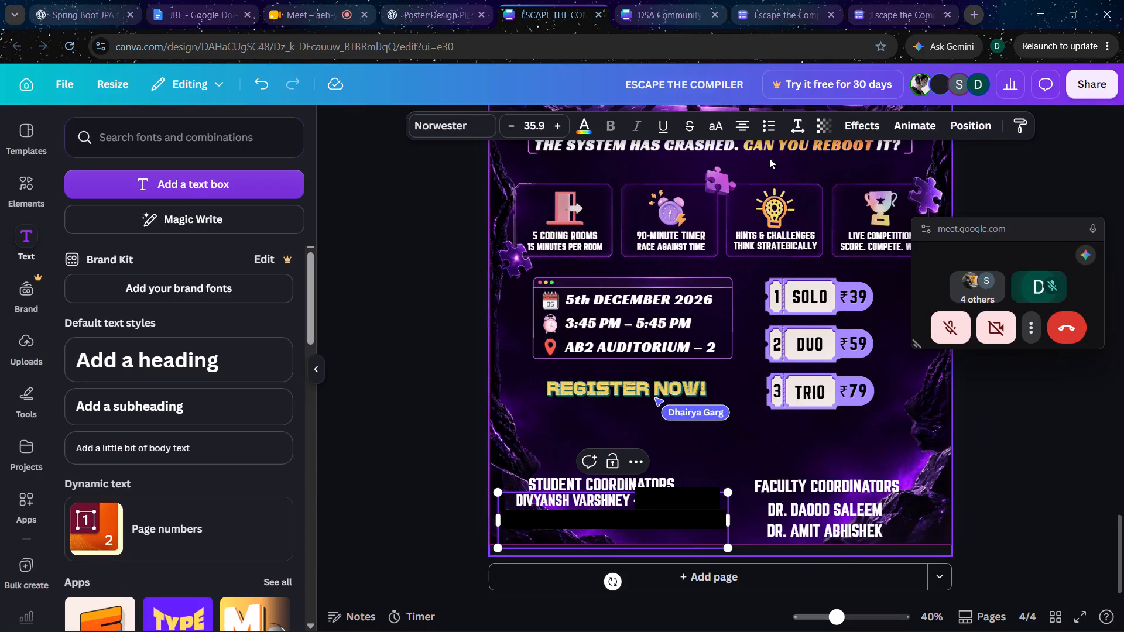
Reduce the line spacing of the first student coordinator's text box to 0.99.
click(745, 132)
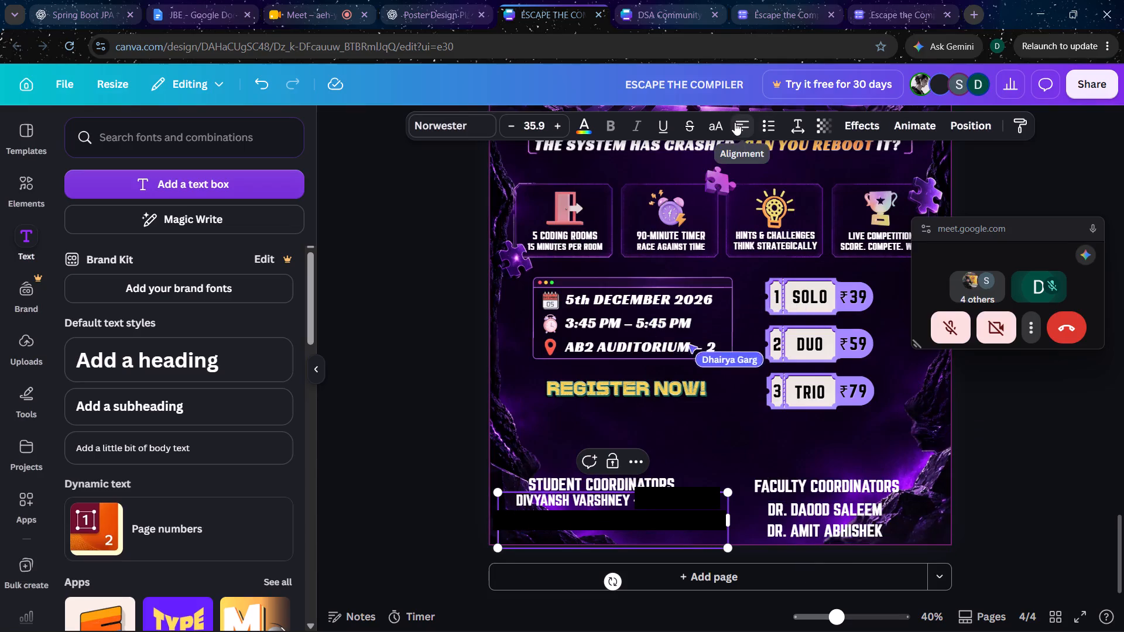
click(805, 128)
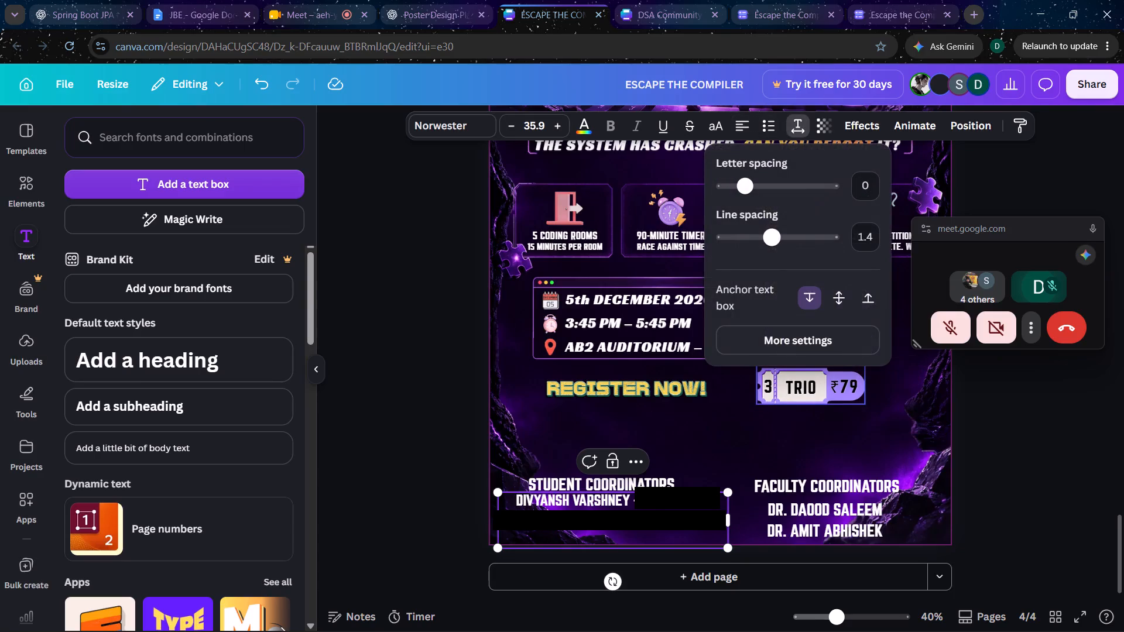
drag(770, 236, 724, 236)
click(597, 513)
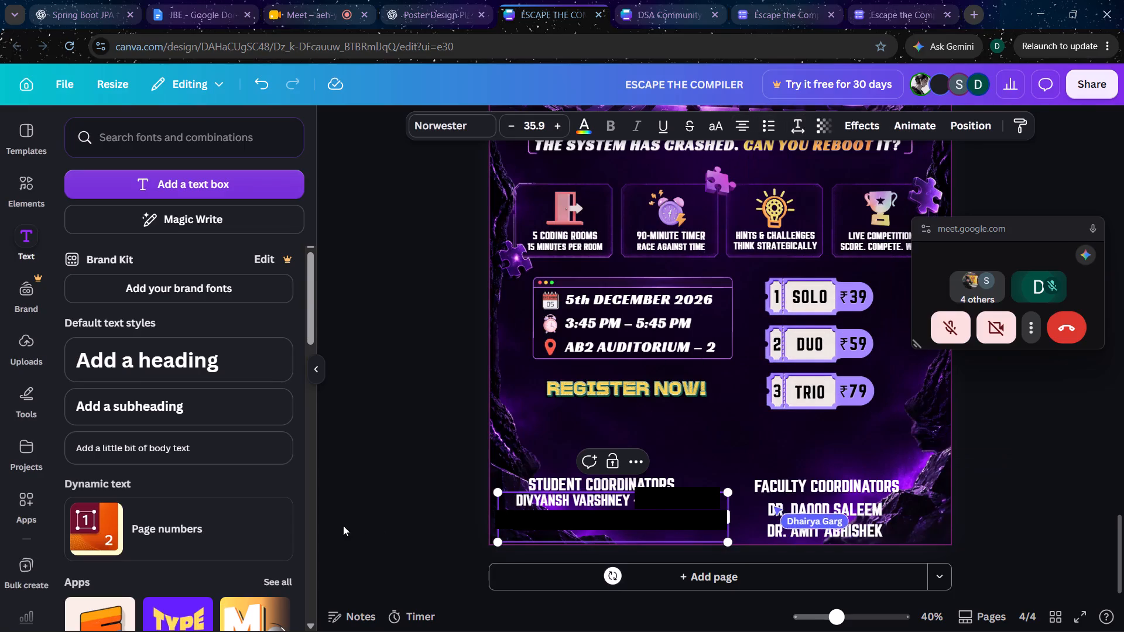
click(343, 525)
click(637, 530)
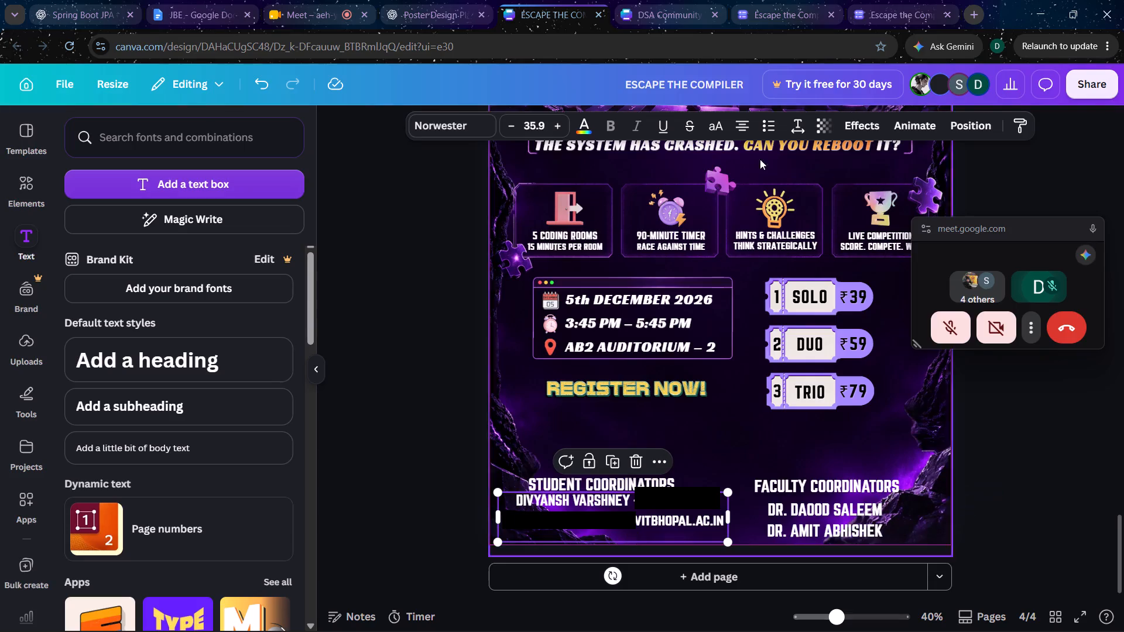
click(792, 123)
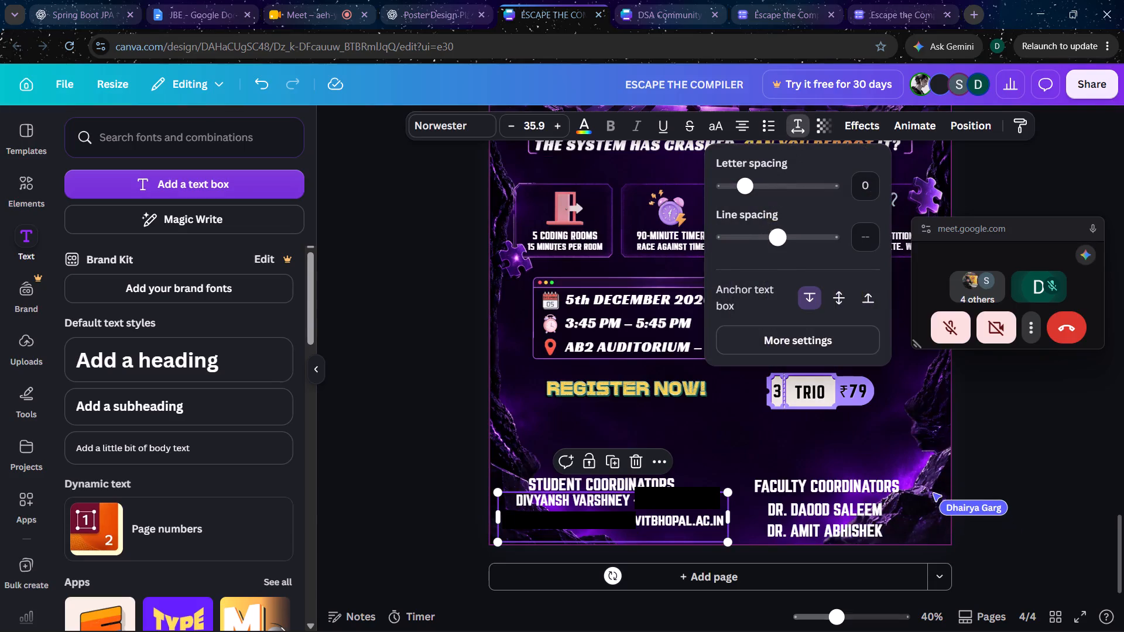
drag(777, 235, 751, 234)
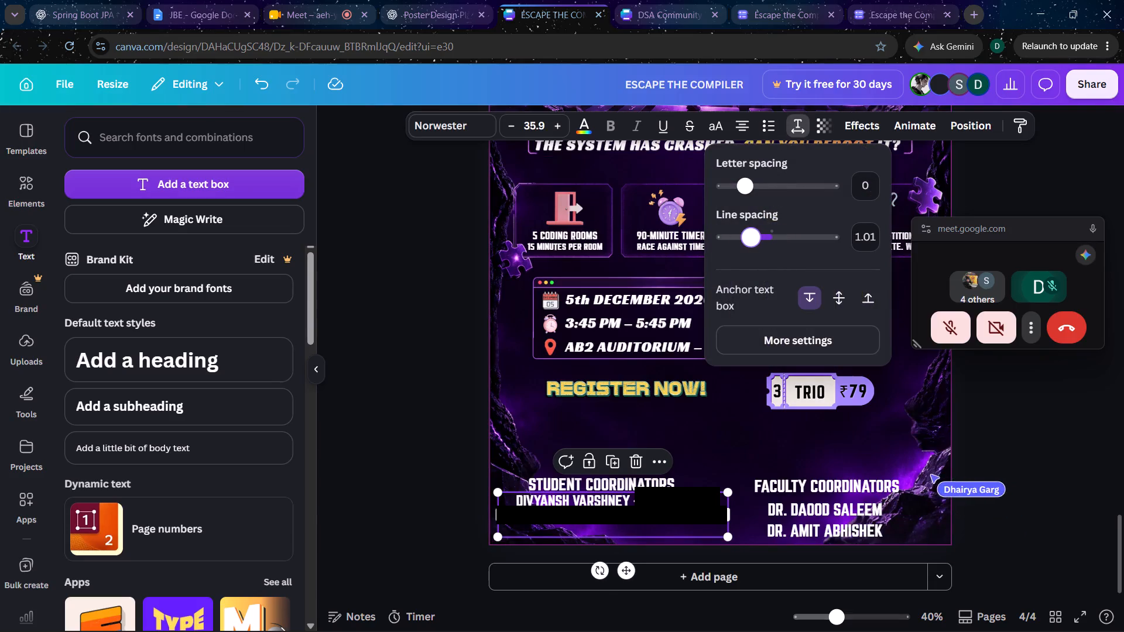
drag(751, 234, 749, 234)
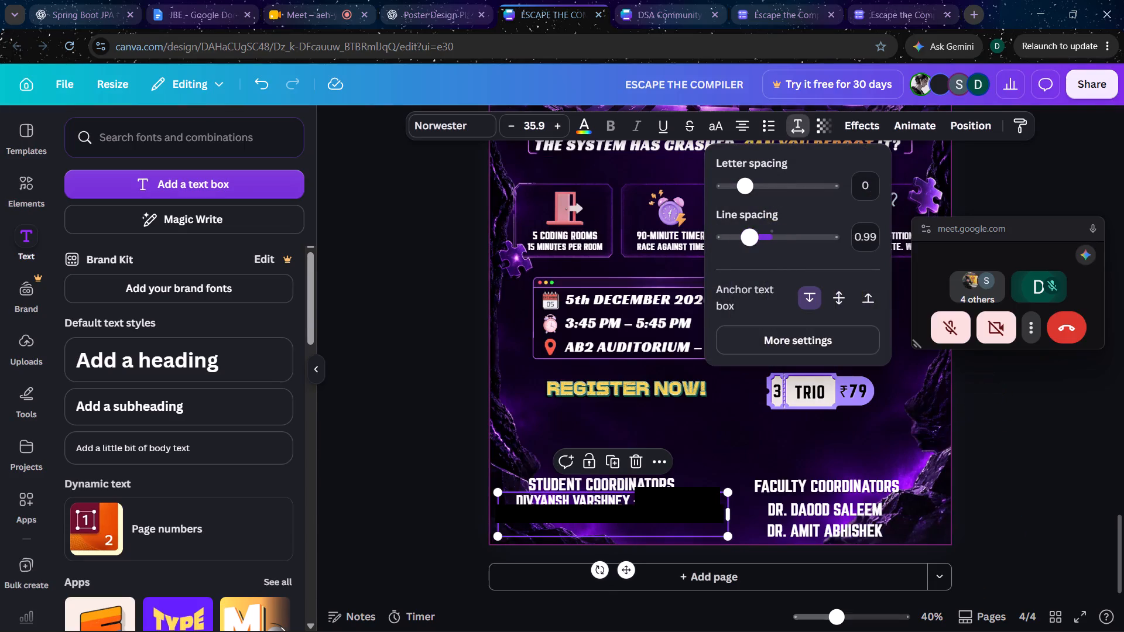
click(411, 368)
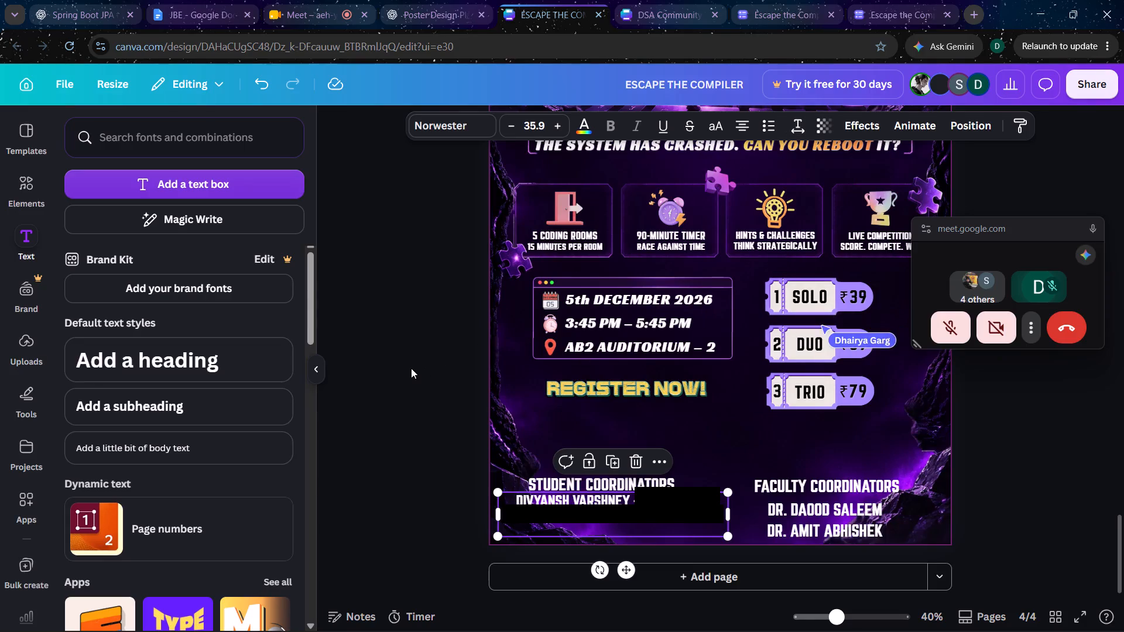
click(399, 430)
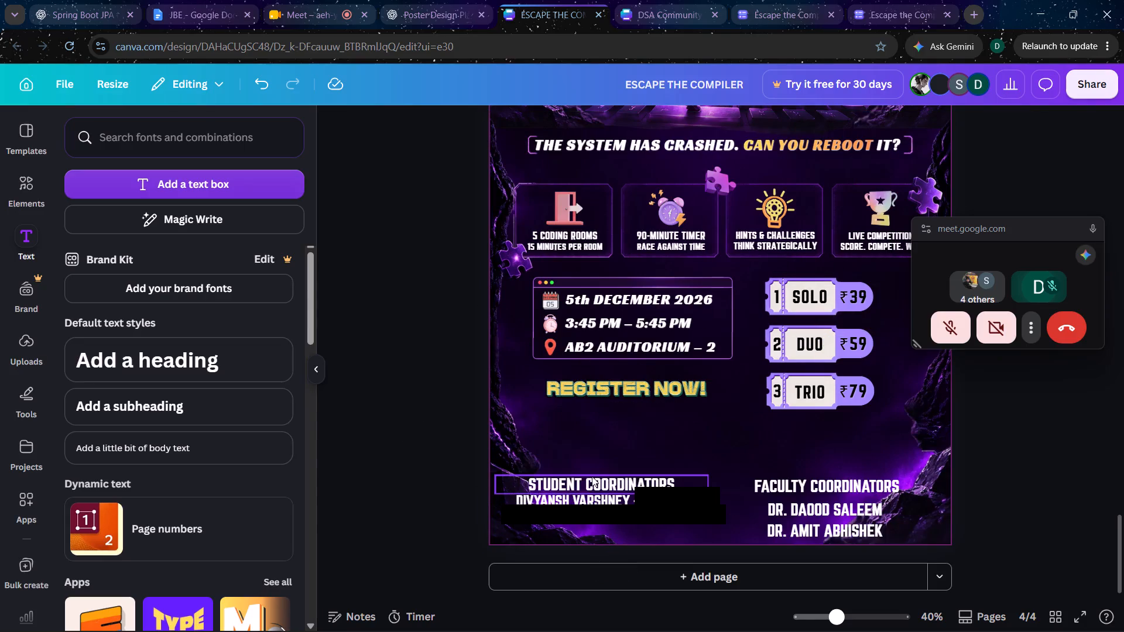
Nudge the student and faculty coordinator headings and the text blocks beneath them slightly upward on the poster.
drag(593, 476, 593, 470)
click(649, 508)
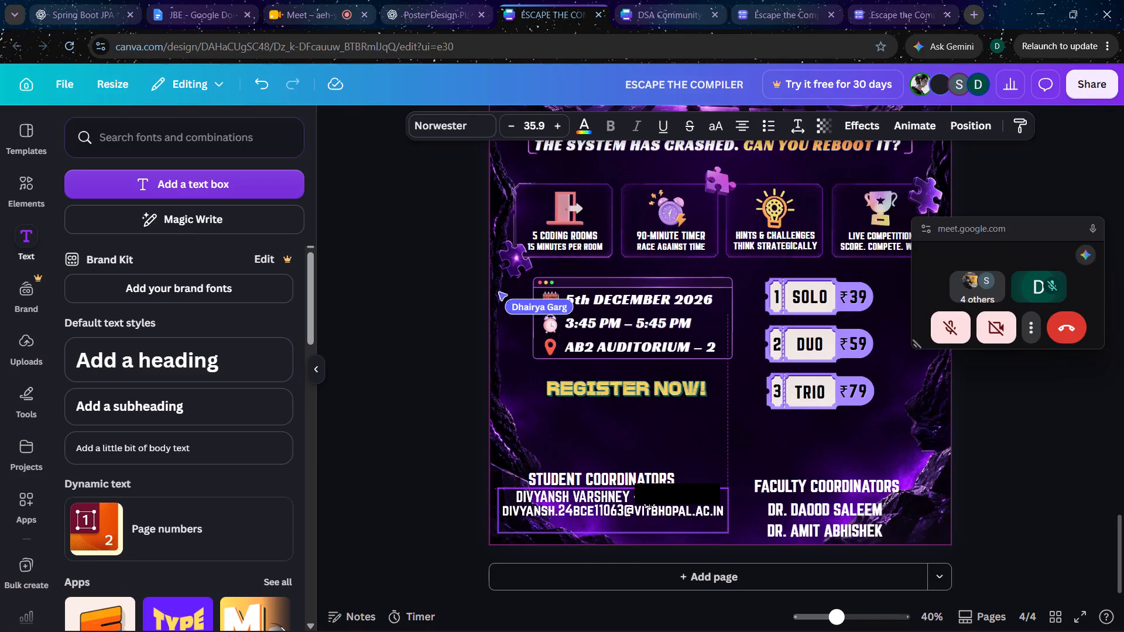
drag(795, 489, 795, 484)
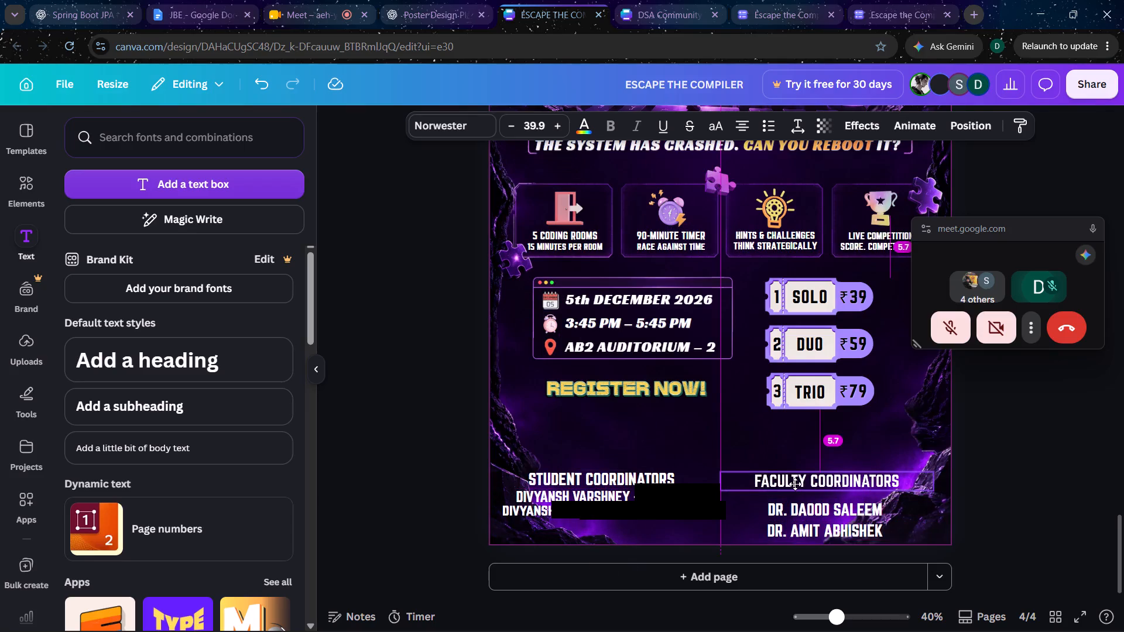
drag(795, 484, 795, 483)
click(865, 517)
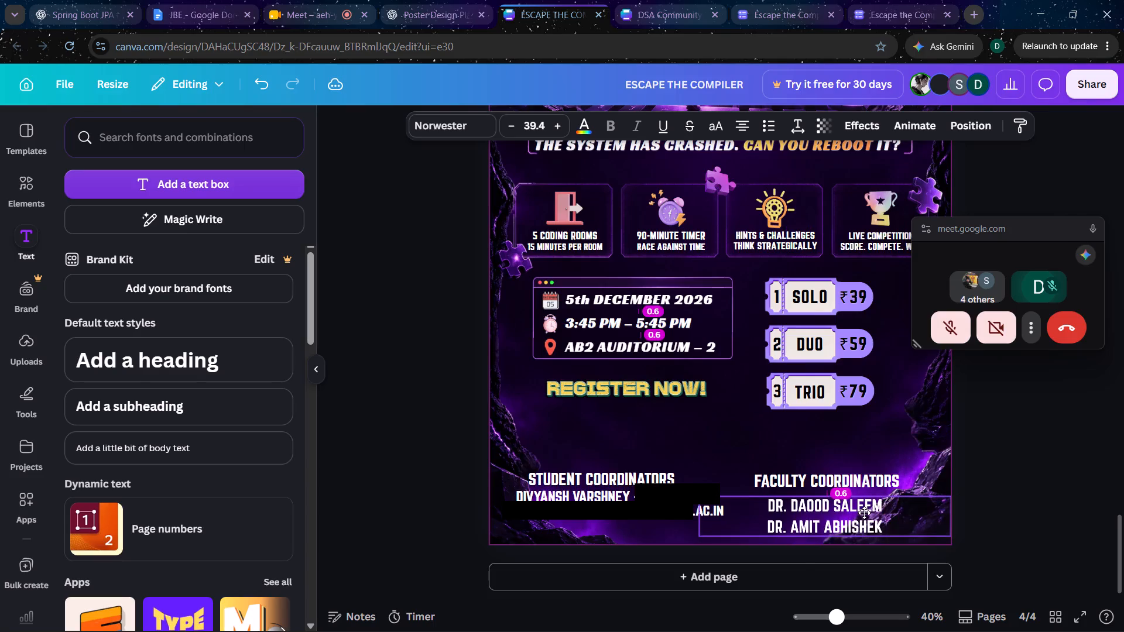
click(1031, 483)
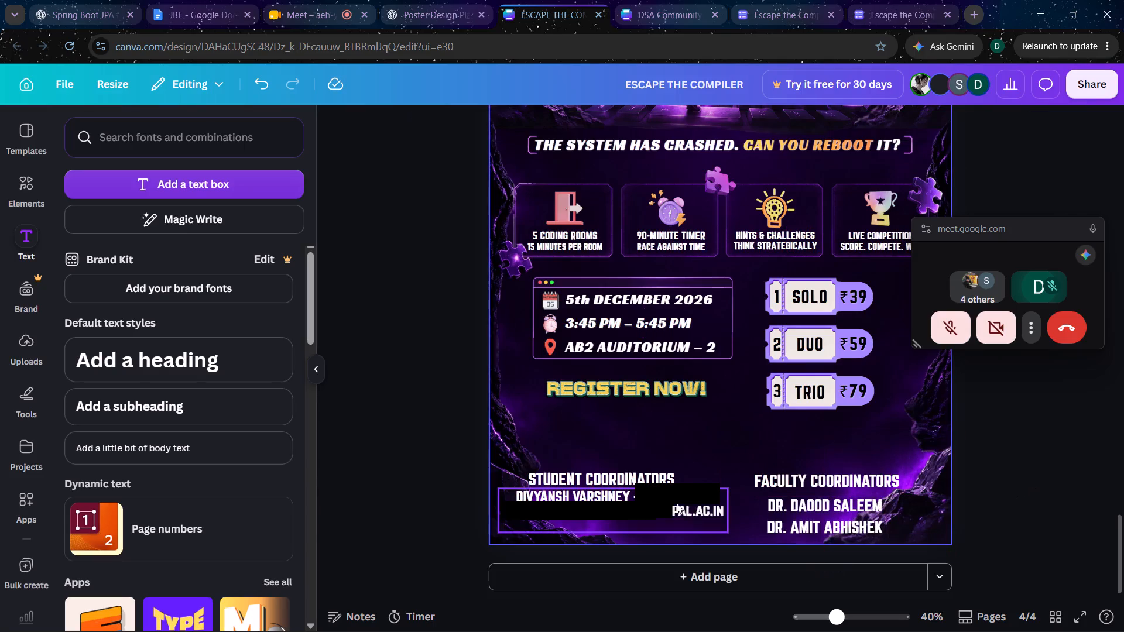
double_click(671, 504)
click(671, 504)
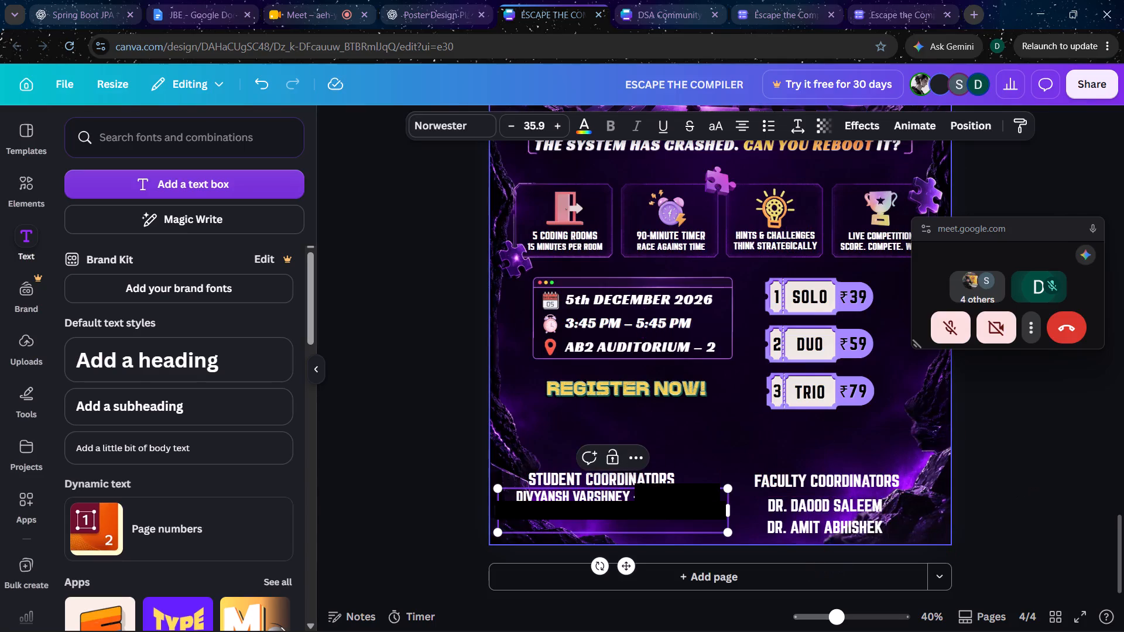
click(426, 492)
Duplicate the first student coordinator's text box below it and replace its text with the cut second coordinator's line, followed by an empty line.
click(590, 510)
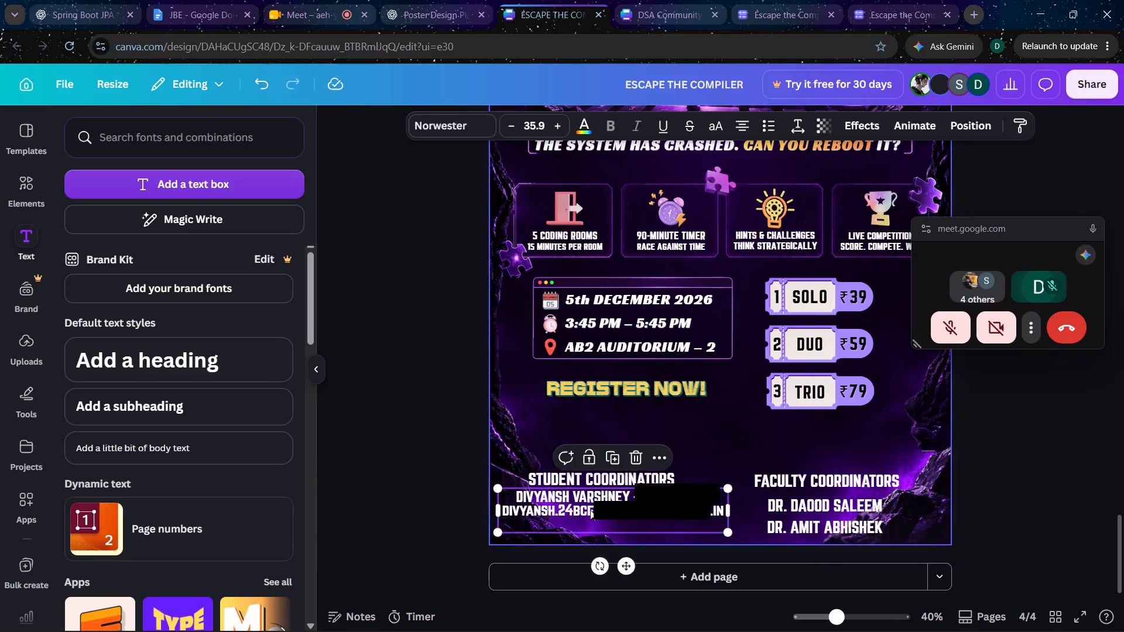
click(615, 463)
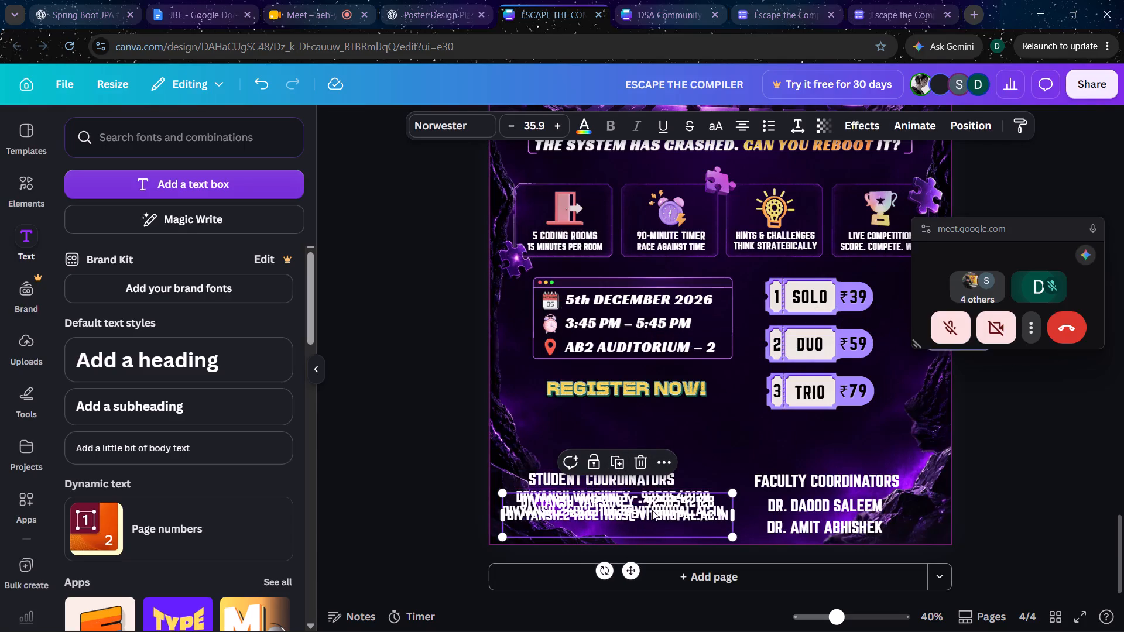
drag(652, 510, 650, 533)
double_click(650, 533)
key(BackSpace)
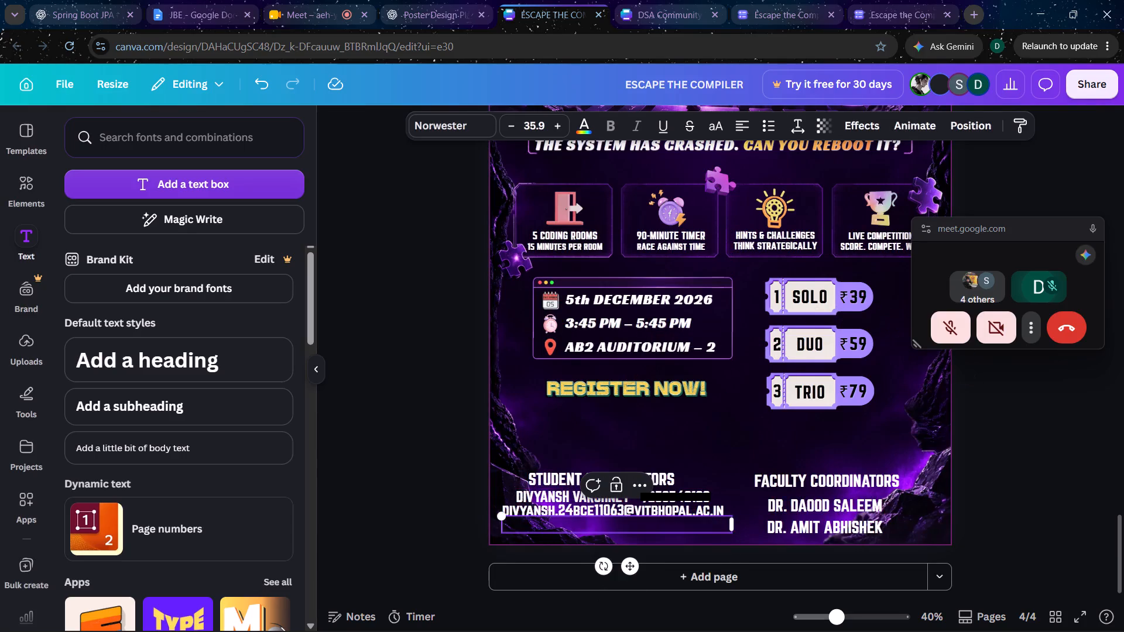
key(ctrl+v)
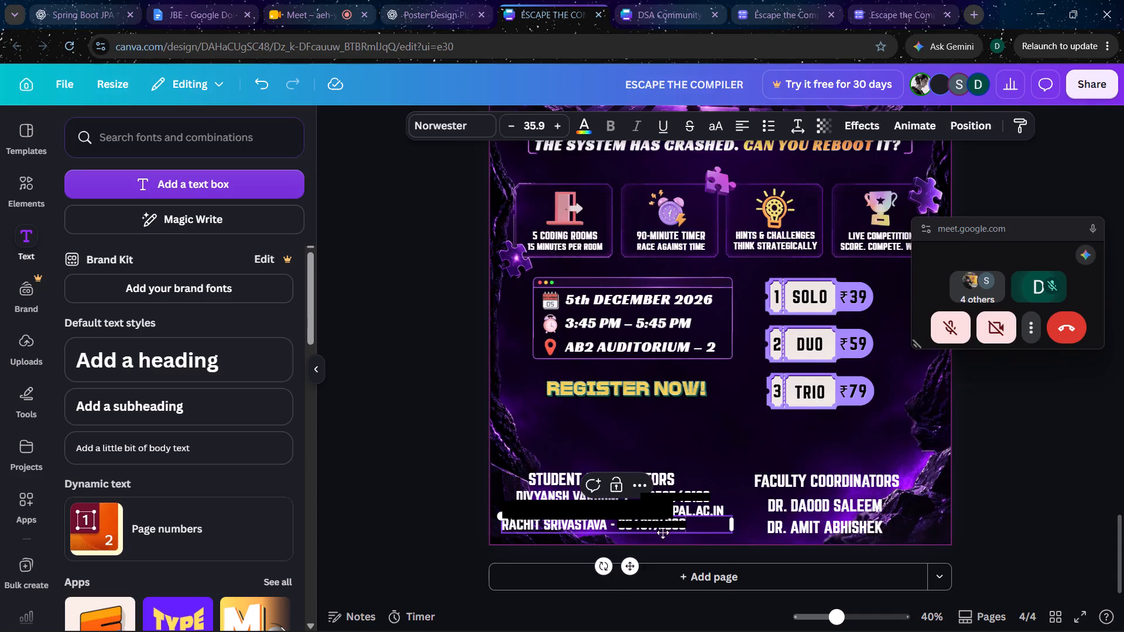
key(shift+Return)
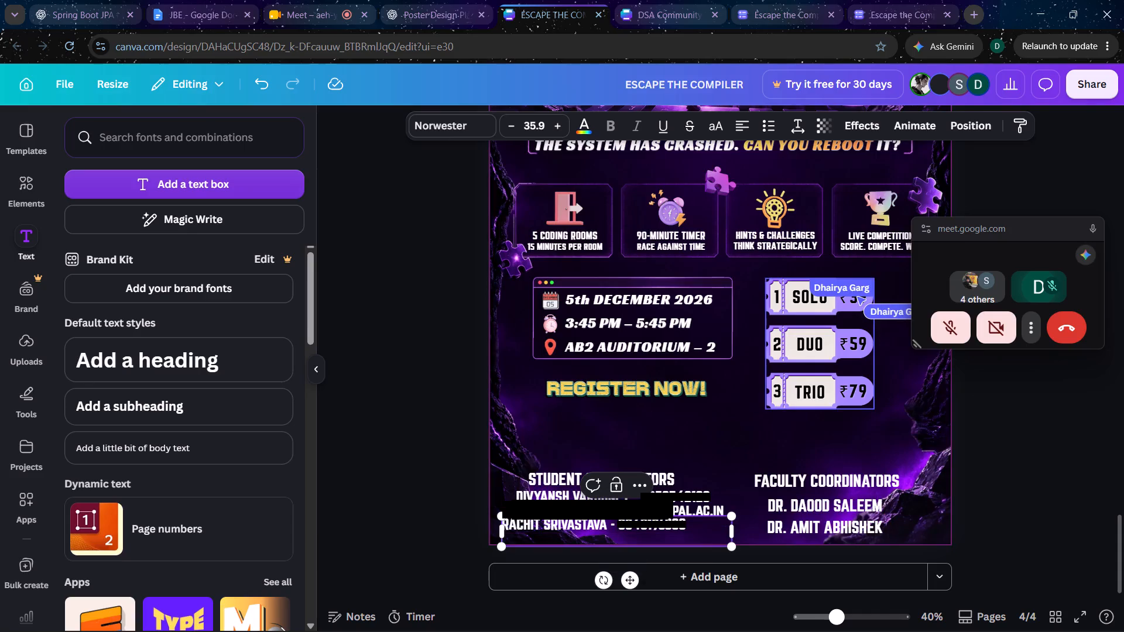
Centre-align the second student coordinator's name and contact number line.
click(742, 122)
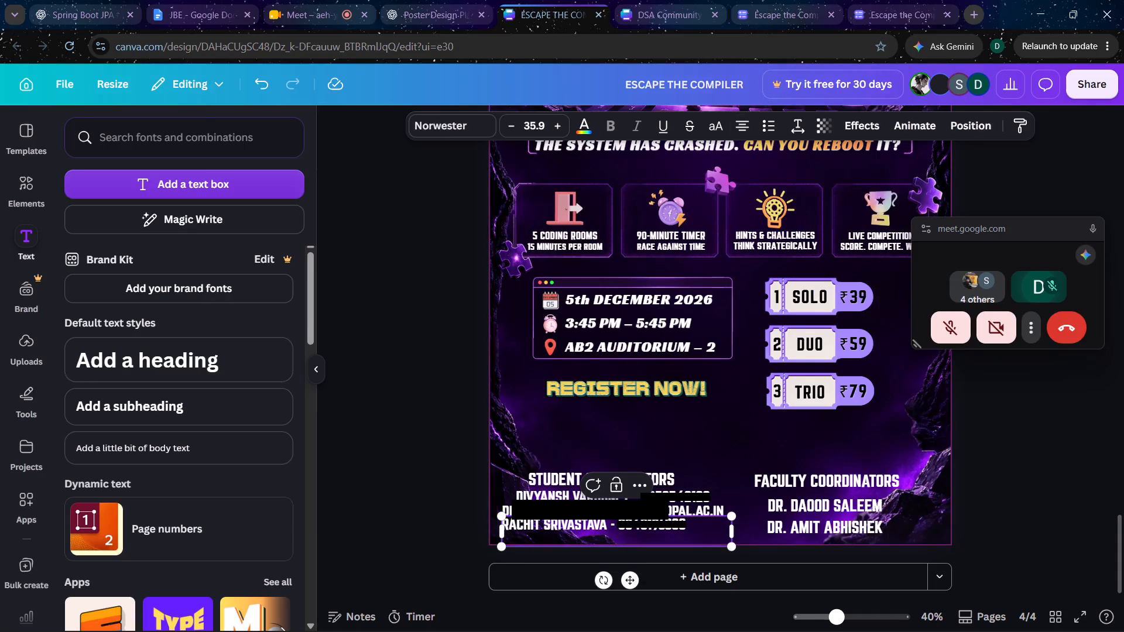
drag(687, 520, 516, 514)
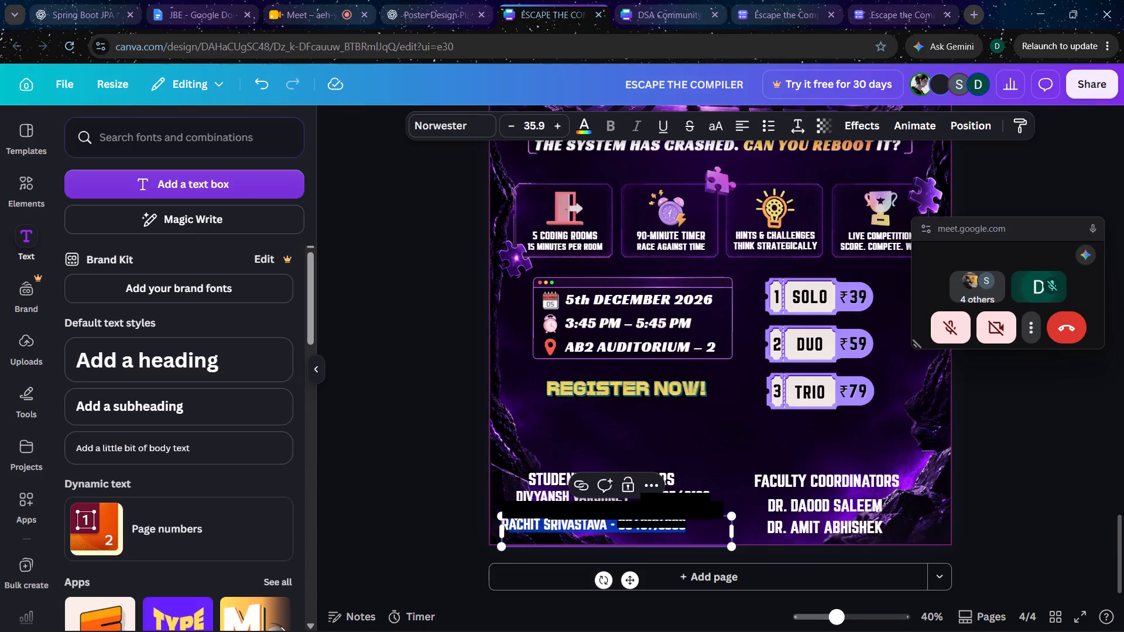
click(741, 121)
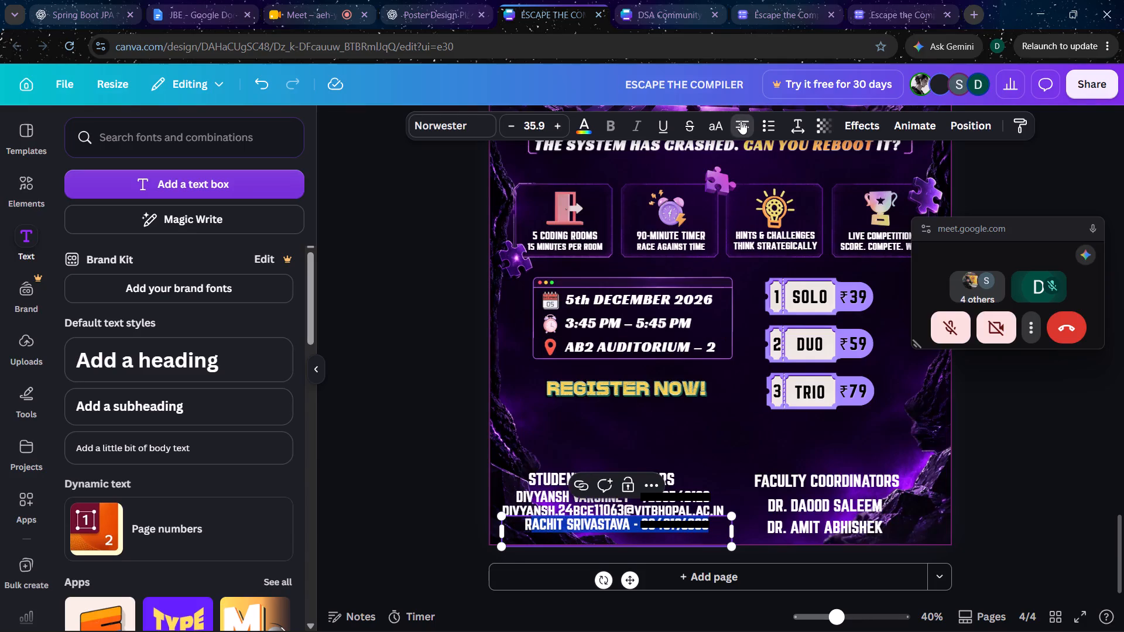
click(381, 370)
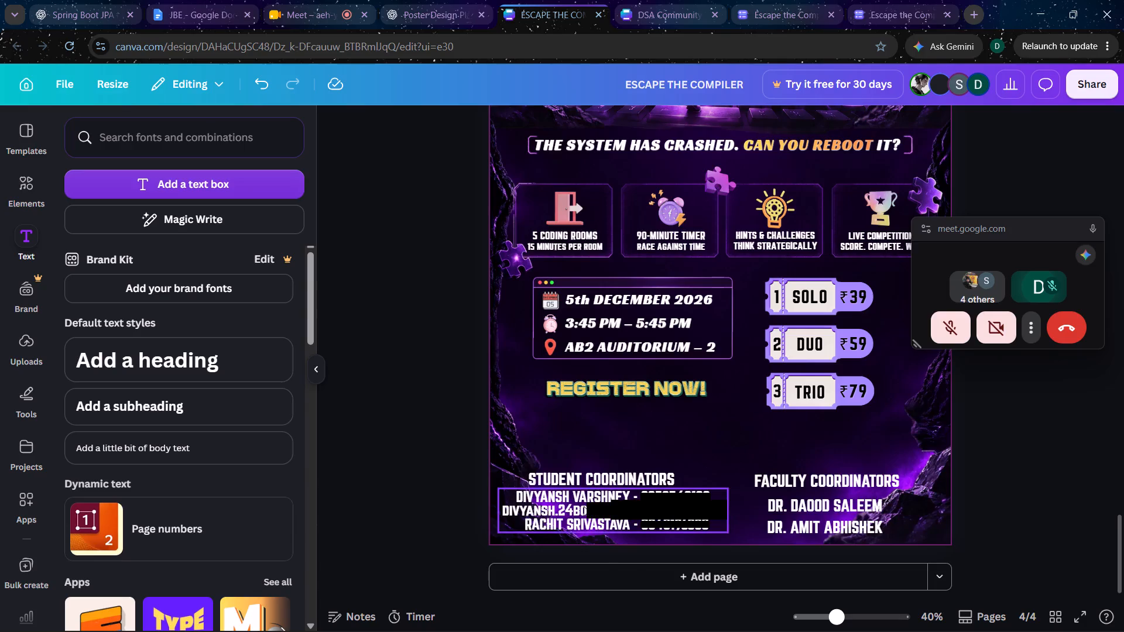
Change the first student coordinator's text box to justified alignment.
click(584, 506)
click(739, 134)
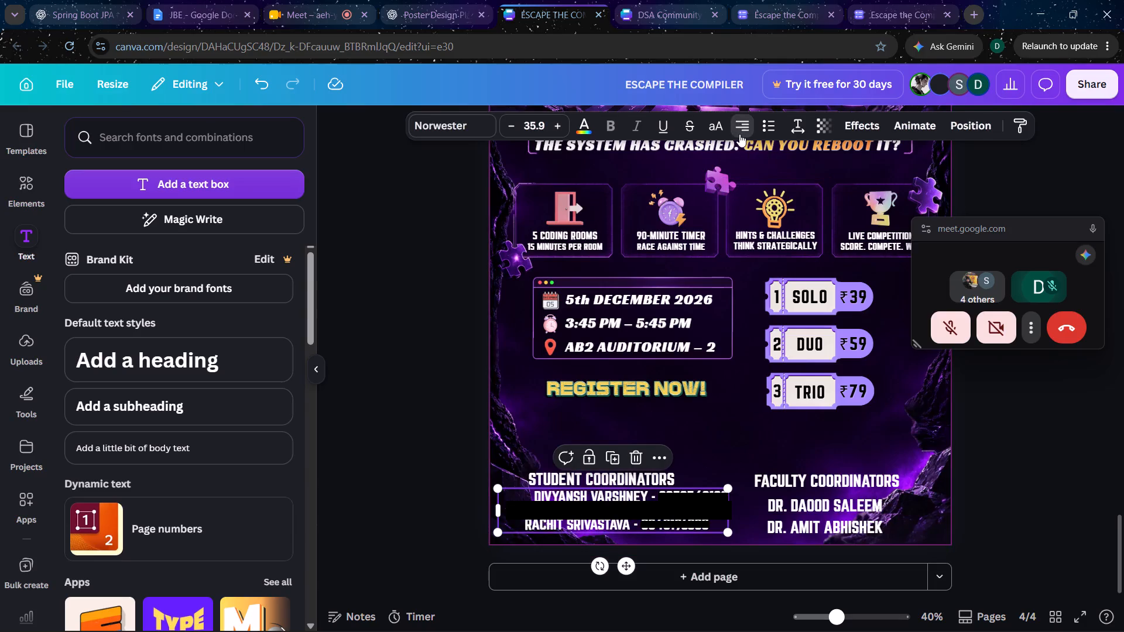
click(739, 134)
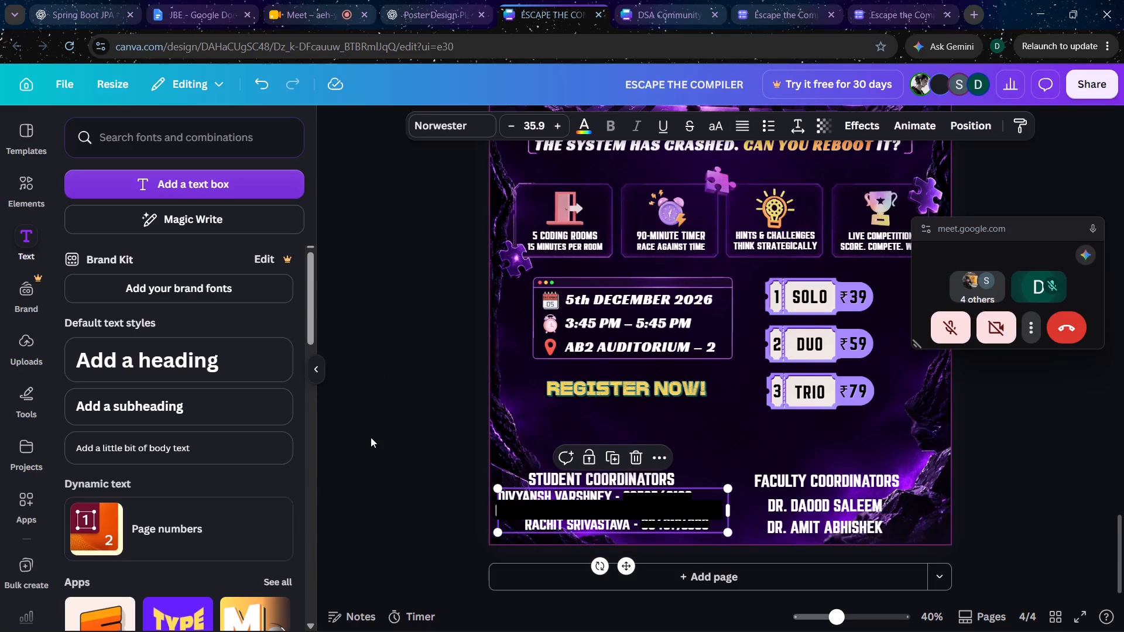
click(371, 437)
Move the second student coordinator's text box so its line starts flush with the first coordinator's lines, just below the email address.
drag(550, 529, 532, 531)
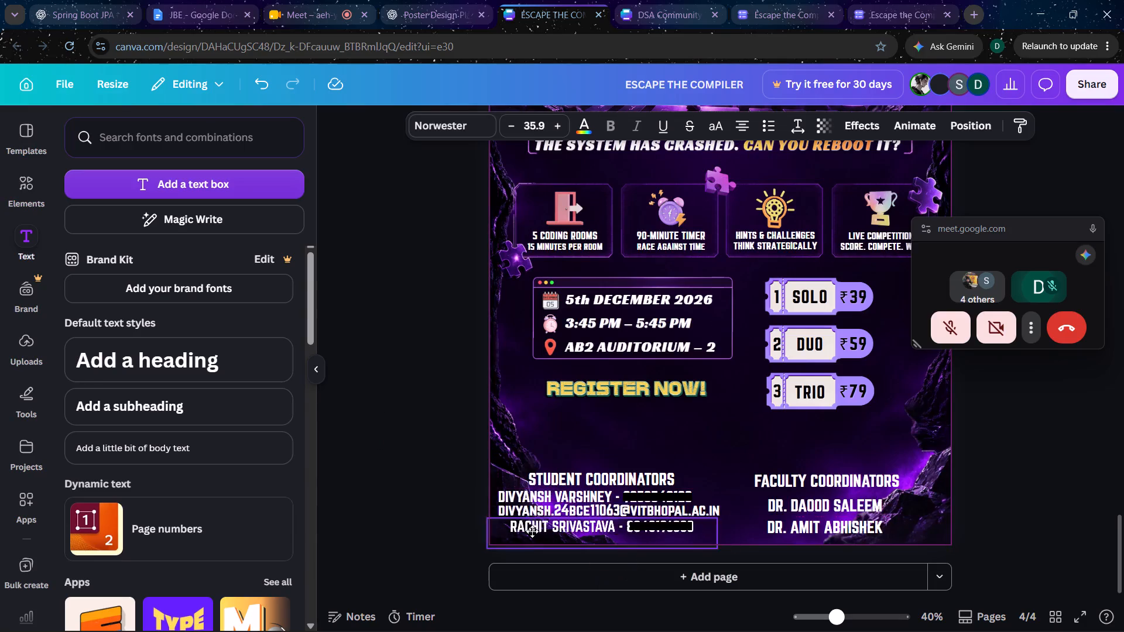
drag(532, 531, 526, 531)
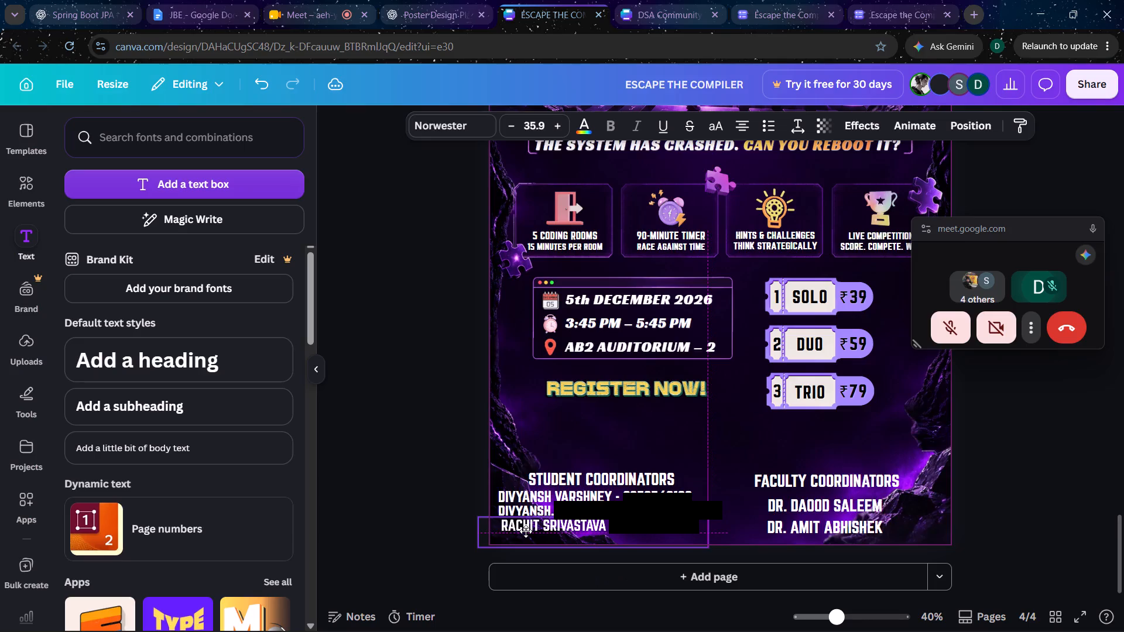
drag(526, 531, 525, 531)
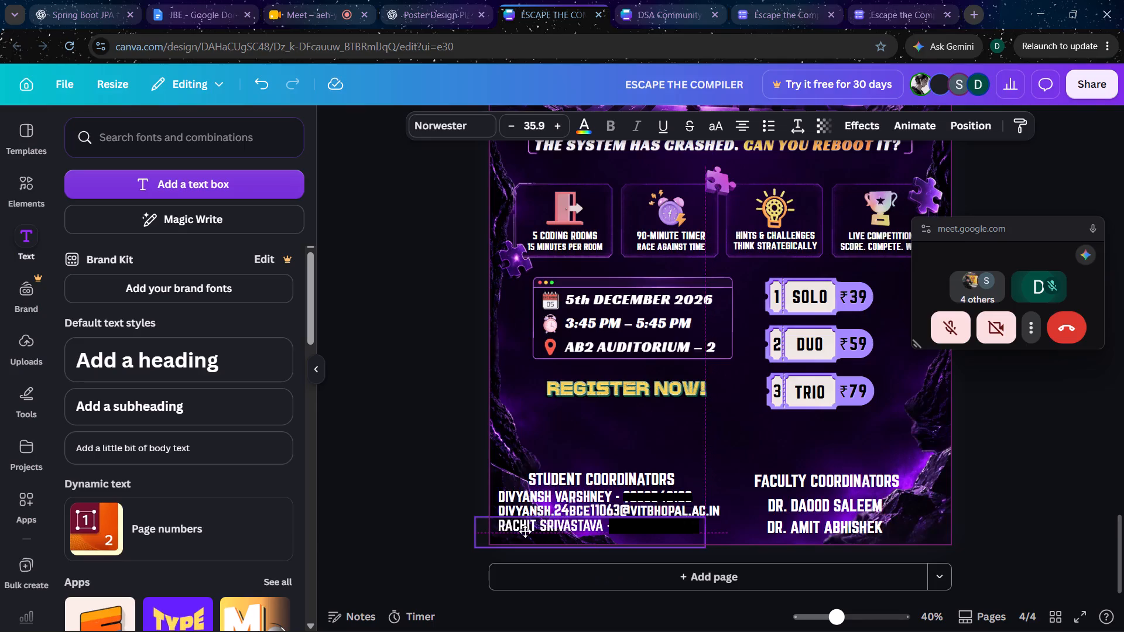
drag(525, 531, 525, 533)
click(522, 516)
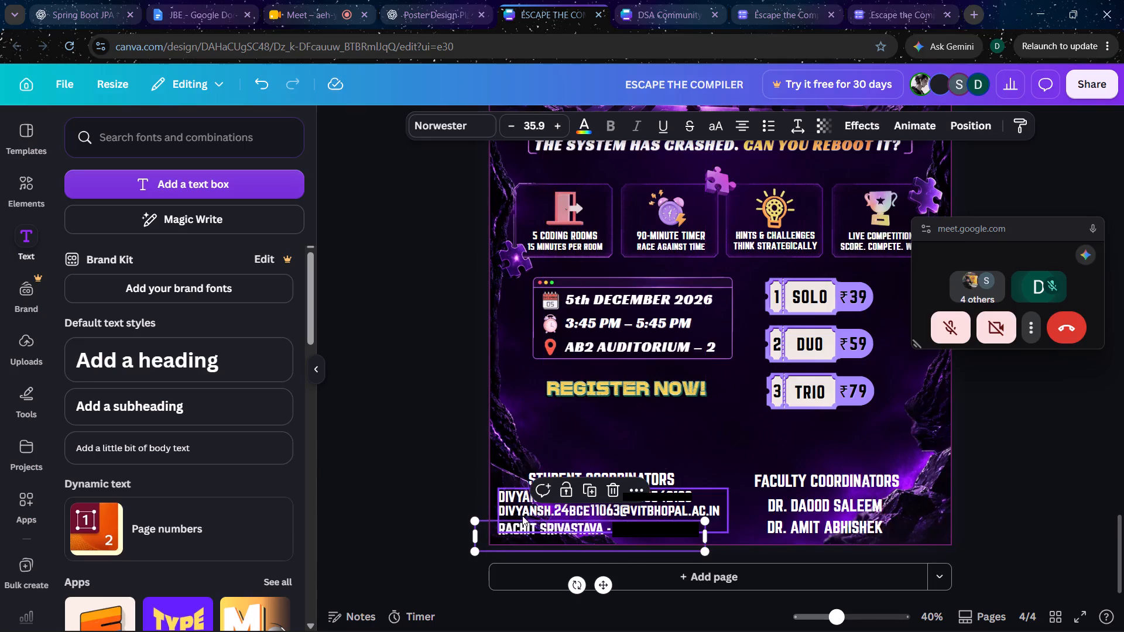
click(520, 541)
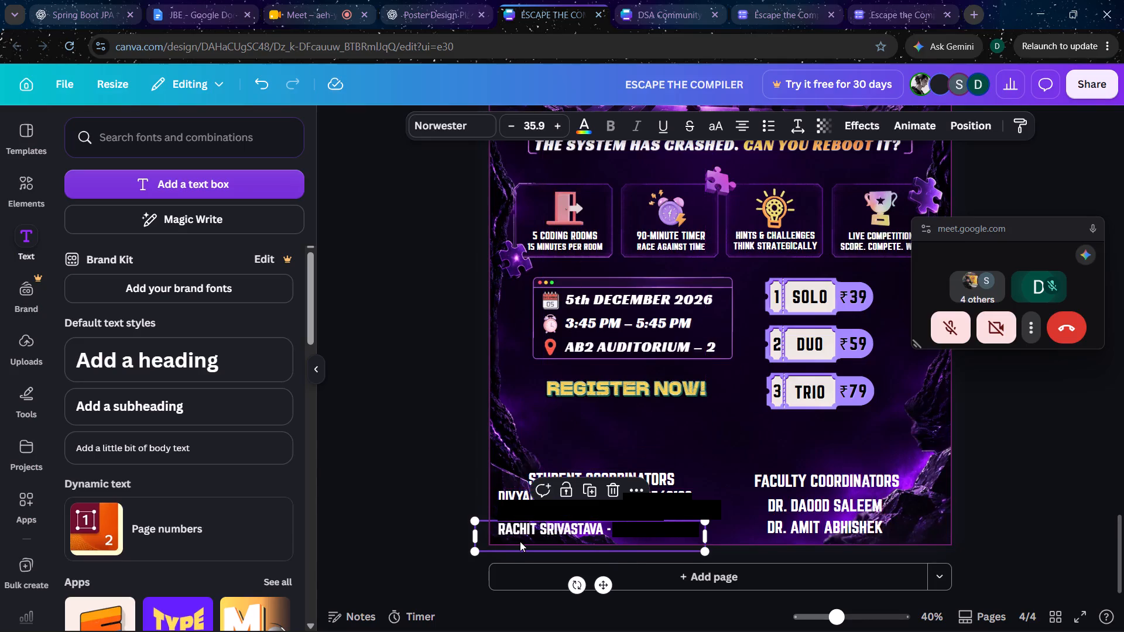
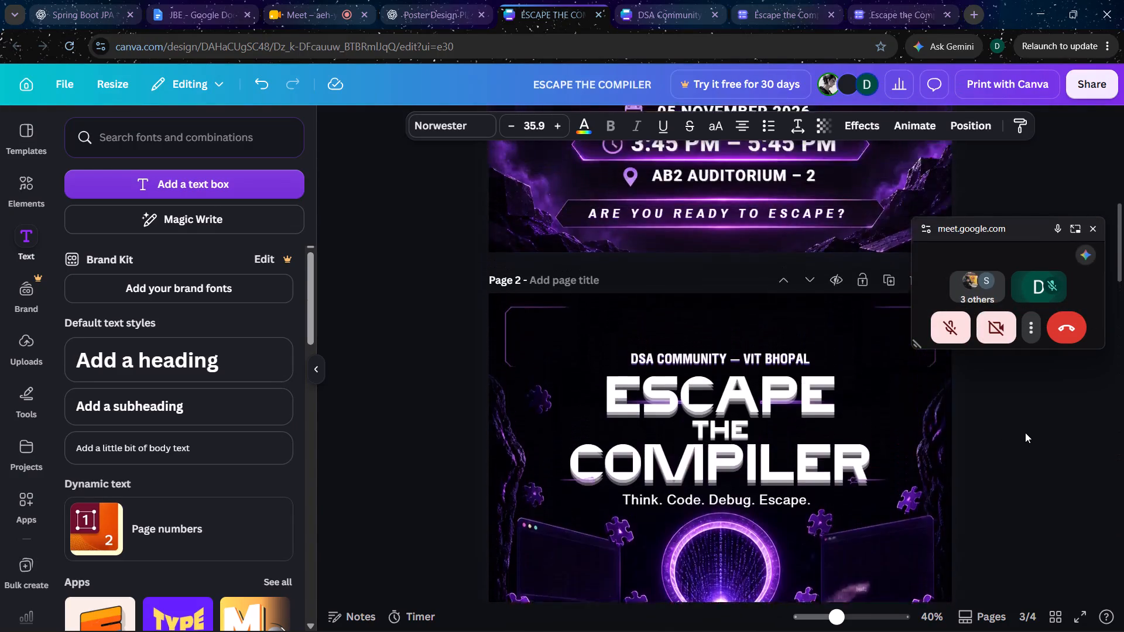
Shift the second student coordinator's text box on page 4 slightly right, so its line is indented a little beneath the first coordinator's email address.
scroll(1025, 432, up, 11)
scroll(1025, 432, down, 4)
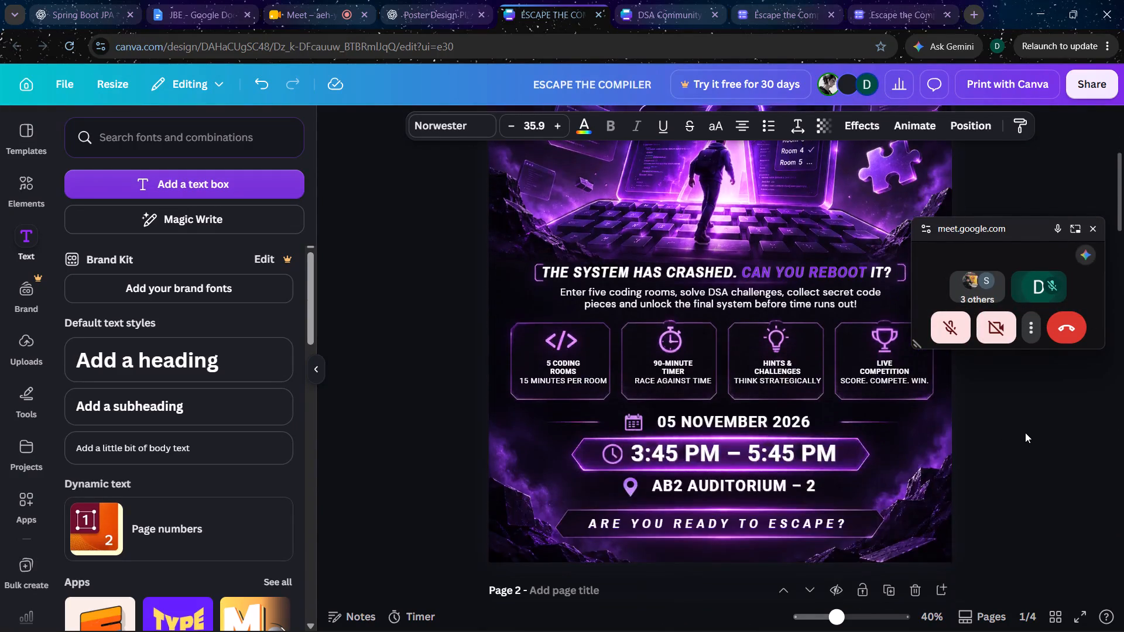
scroll(1025, 432, down, 16)
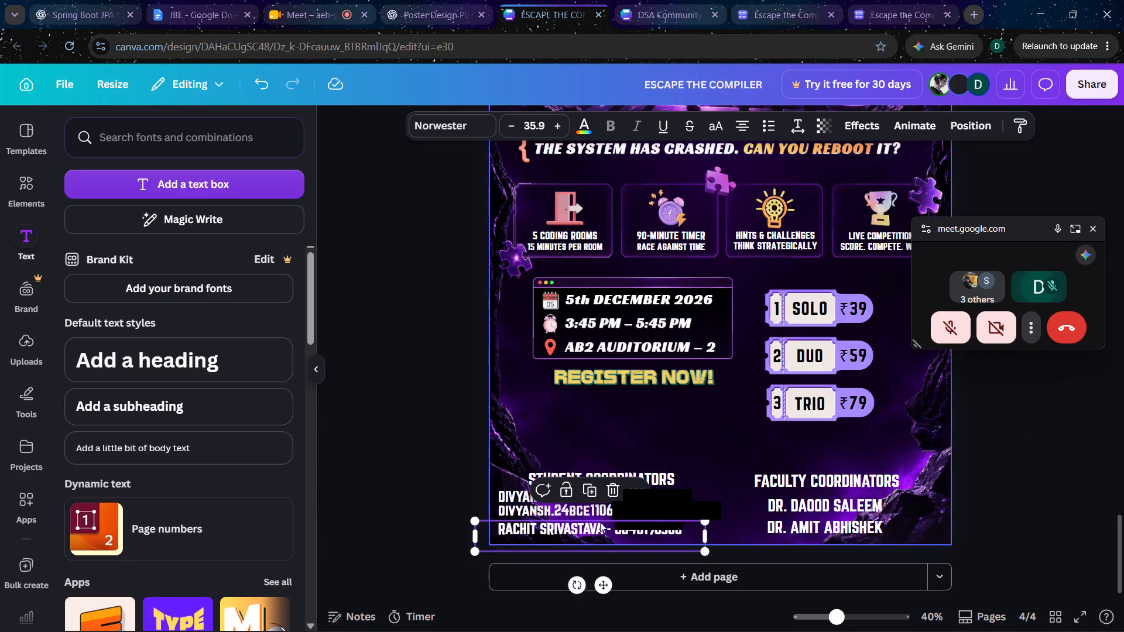
drag(629, 535, 638, 536)
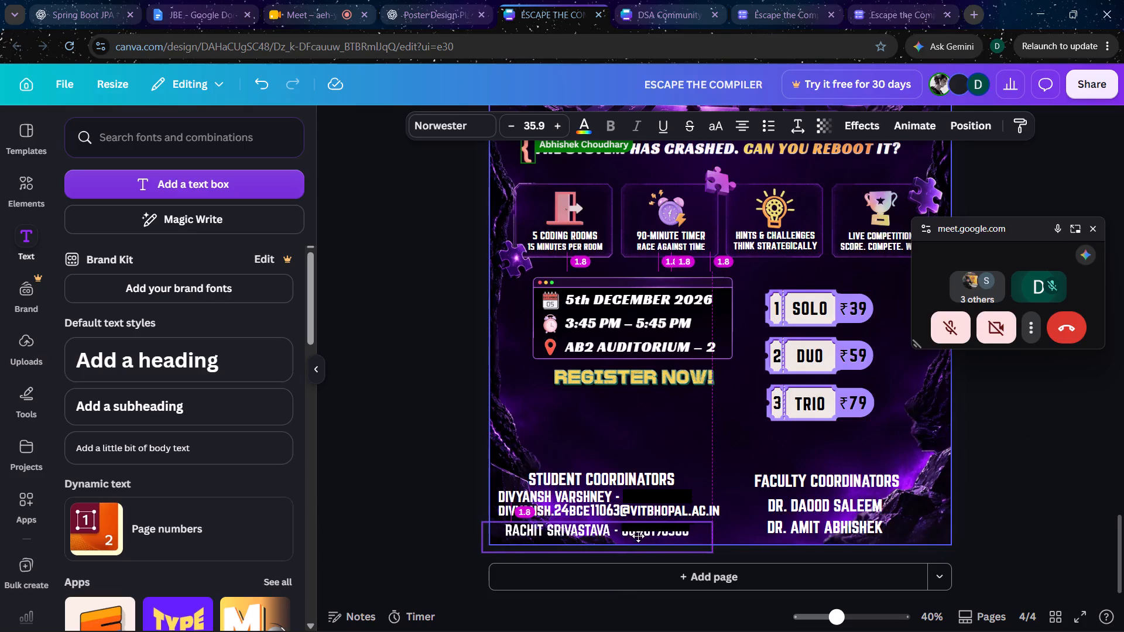
drag(638, 536, 639, 534)
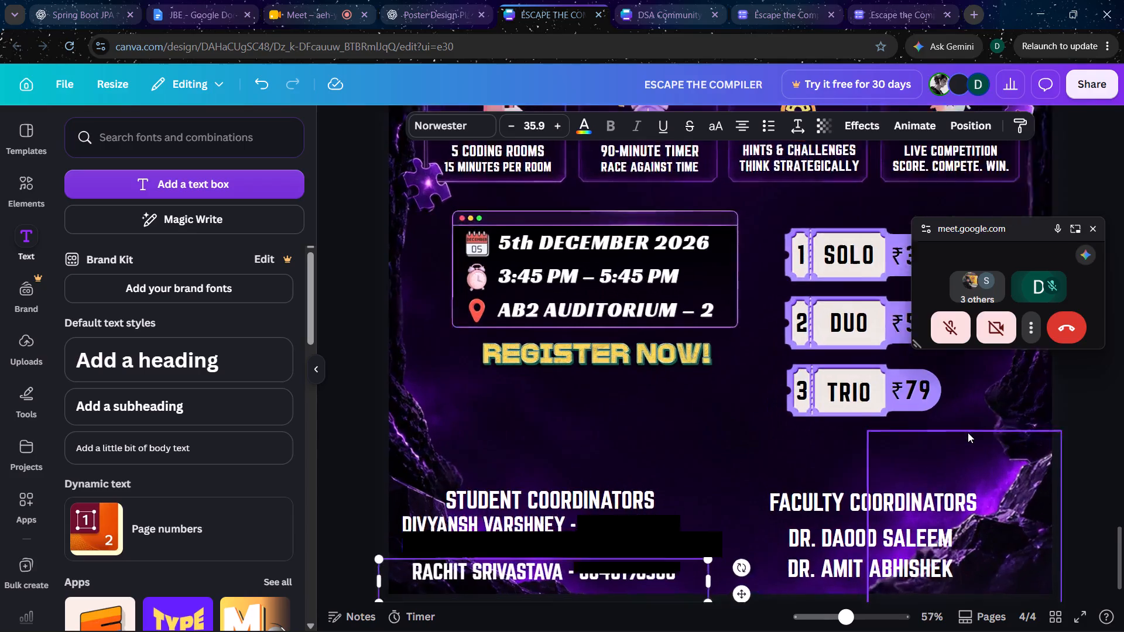
Shift the REGISTER NOW! graphic slightly to the left beneath the date, time and venue box.
scroll(968, 432, down, 2)
scroll(1063, 413, right, 1)
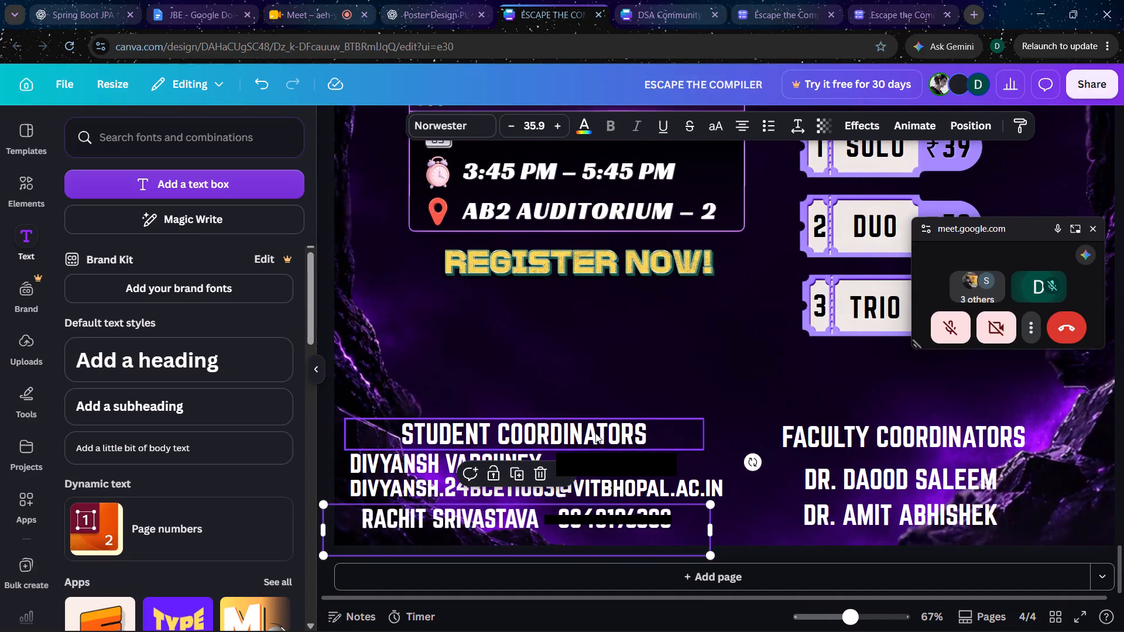
drag(619, 270, 614, 270)
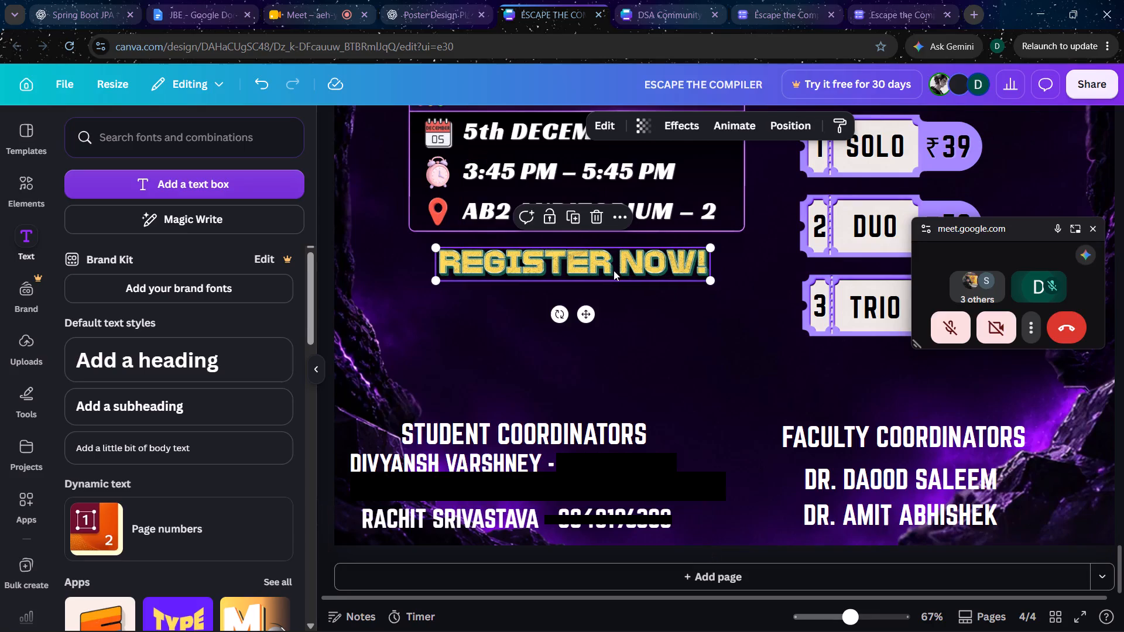
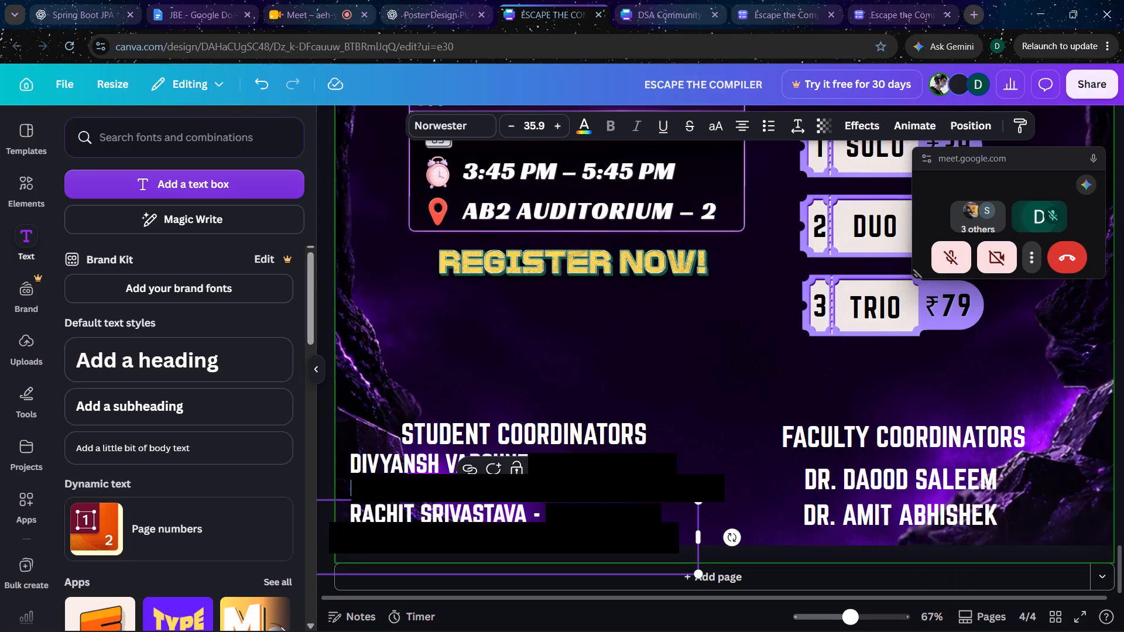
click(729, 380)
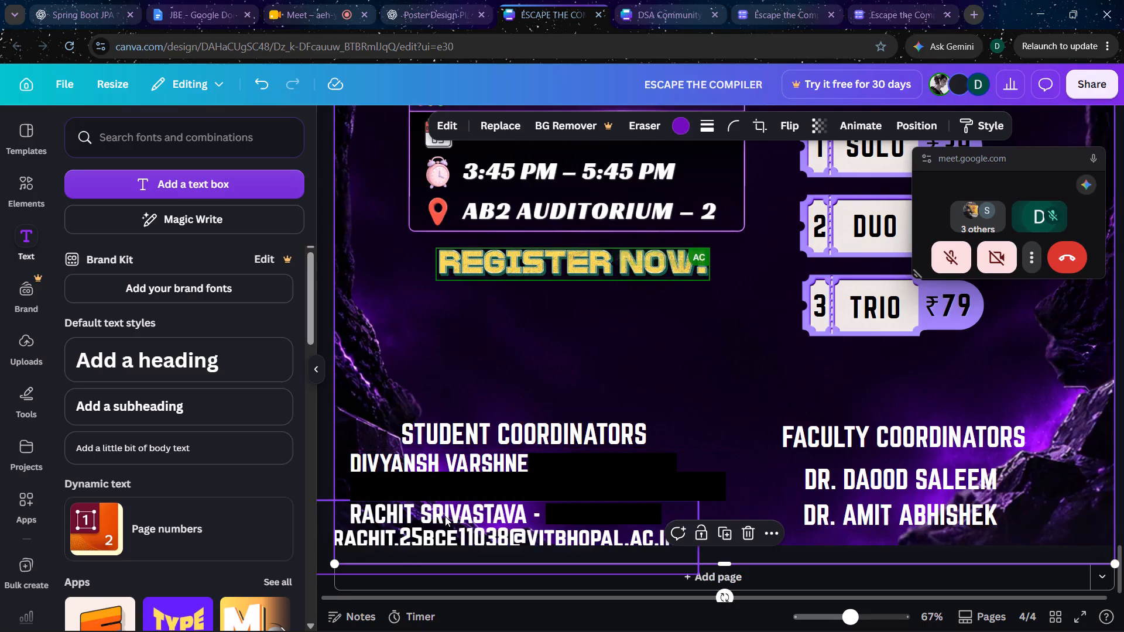
triple_click(352, 510)
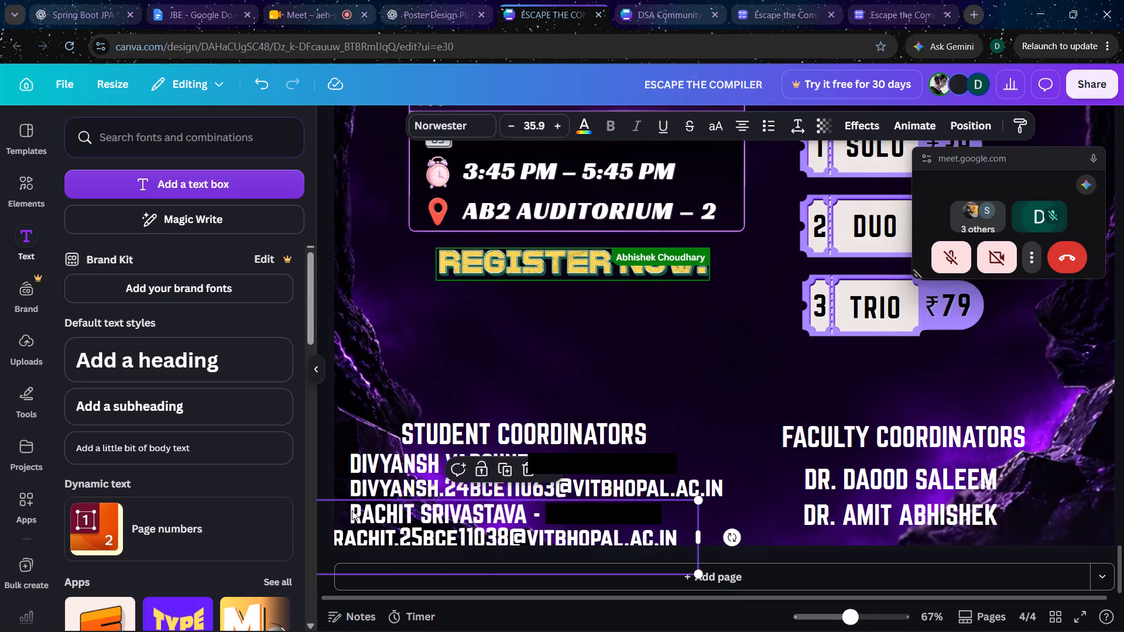
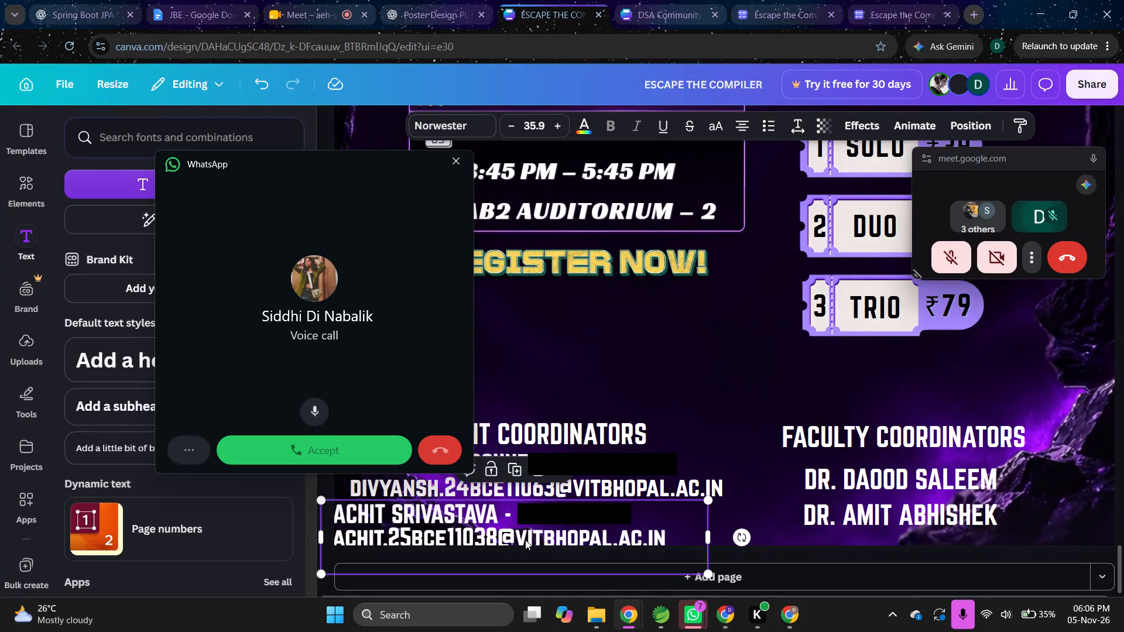
Realign the second student coordinator's name and email text box flush with the first coordinator's lines, nudging it slightly upward.
drag(513, 529, 538, 528)
key(Right)
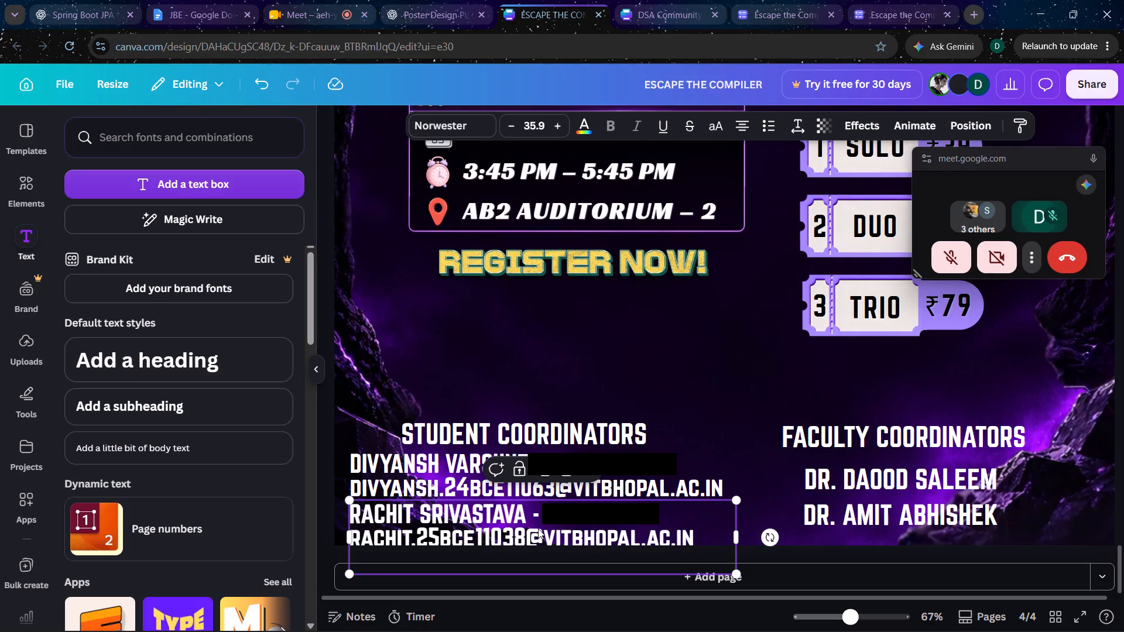
key(Up)
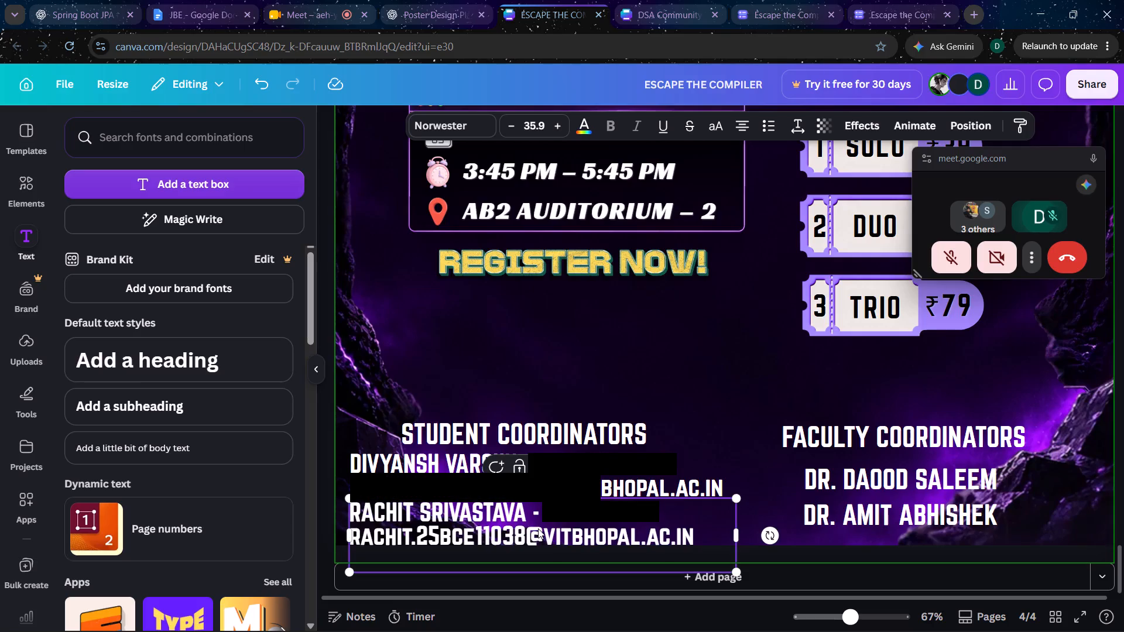
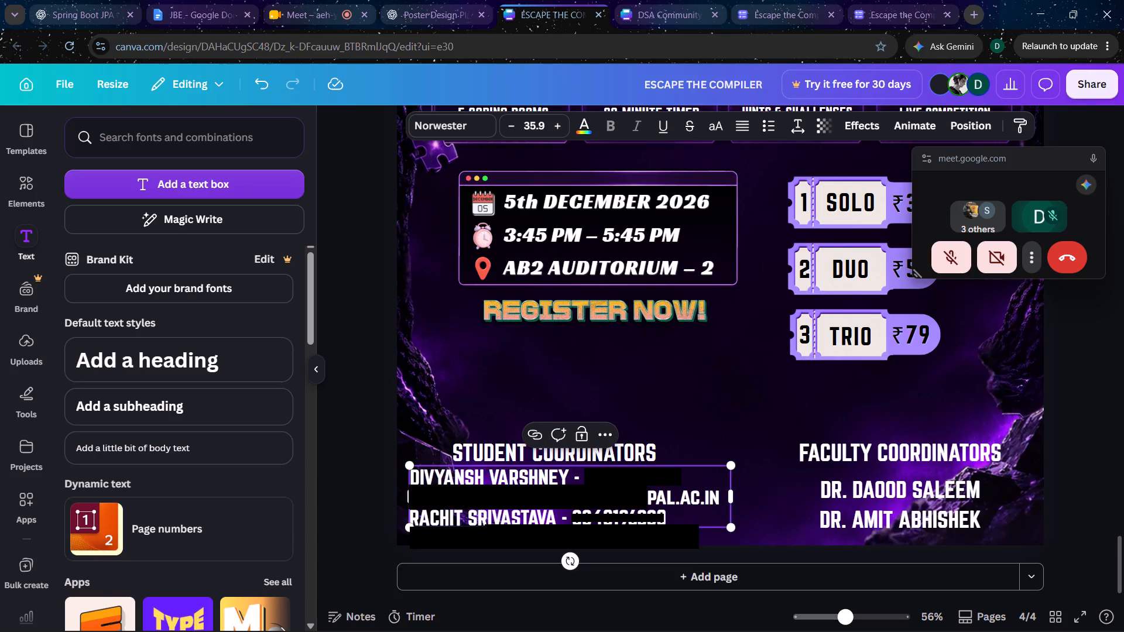
Reduce the font size of the first student coordinator's e-mail line under STUDENT COORDINATORS to 28.9.
drag(413, 492, 413, 502)
drag(413, 502, 417, 502)
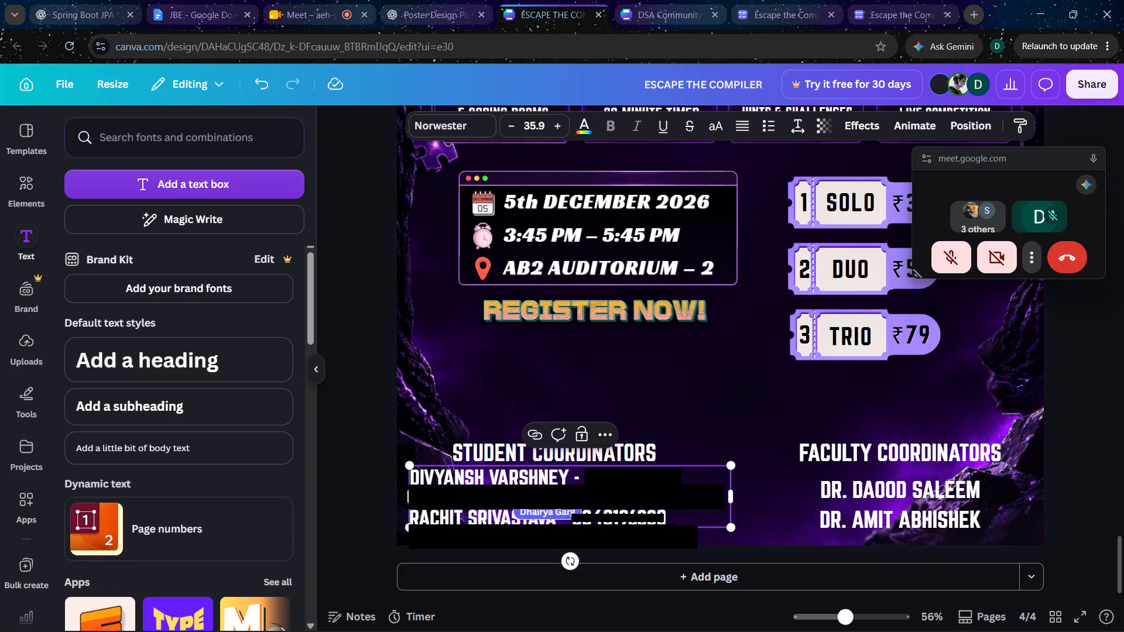
drag(417, 502, 652, 491)
drag(719, 498, 422, 499)
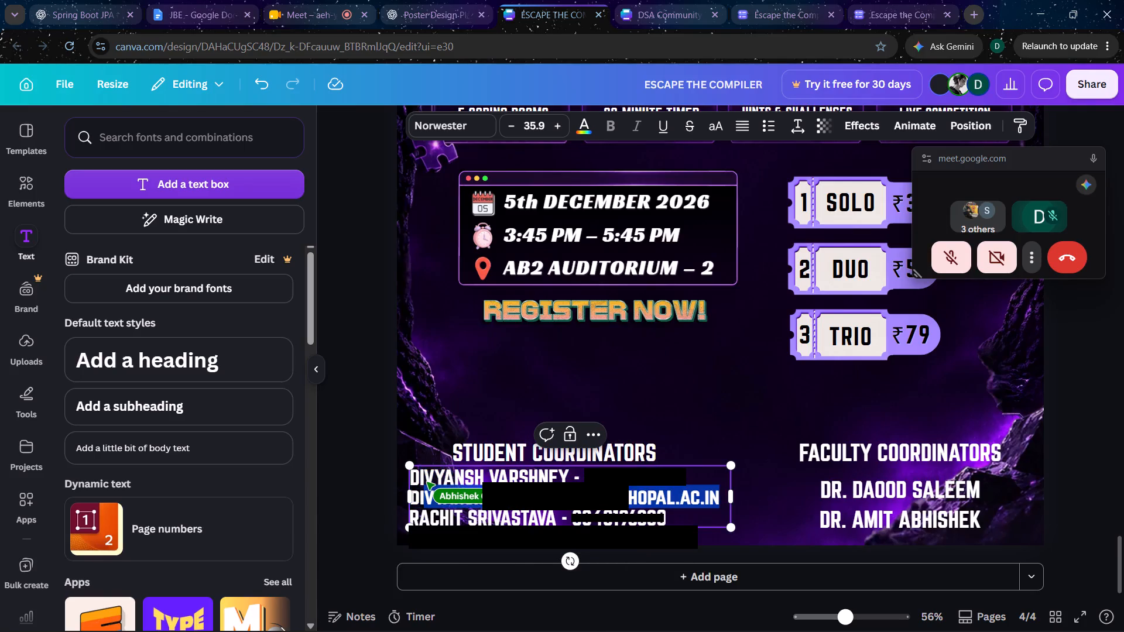
drag(422, 499, 413, 499)
click(513, 130)
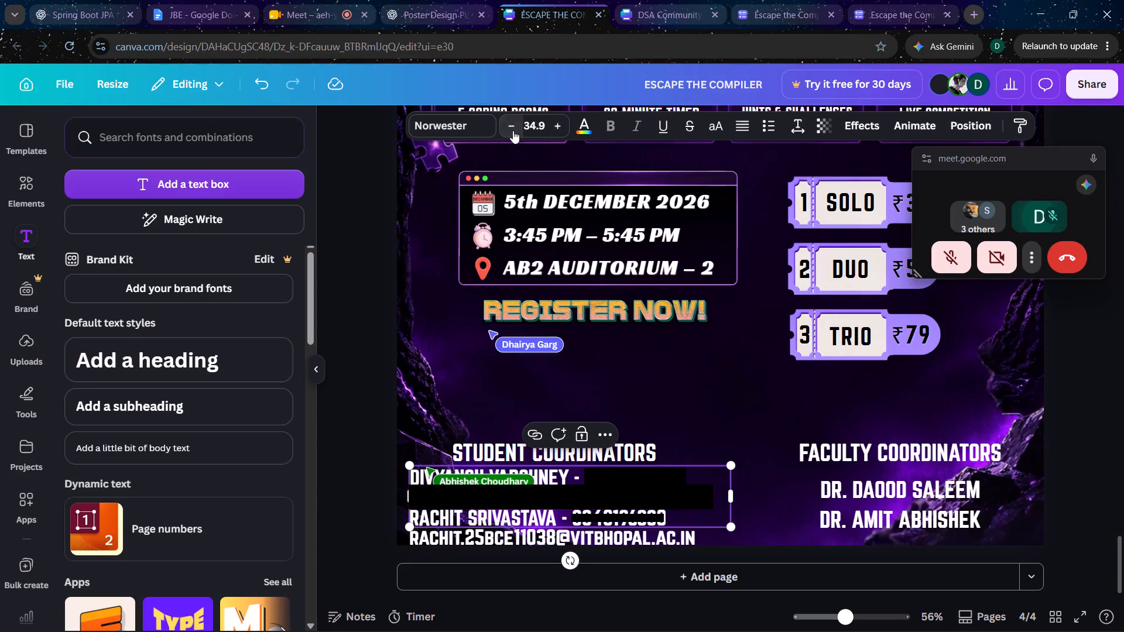
triple_click(513, 130)
click(513, 130)
click(513, 130)
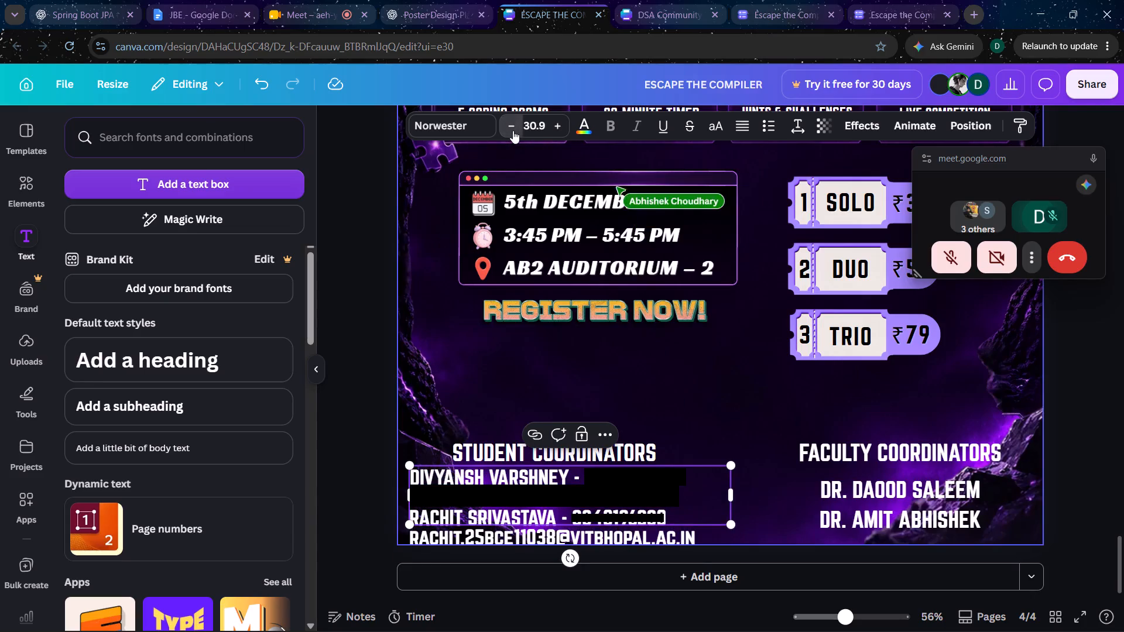
click(513, 130)
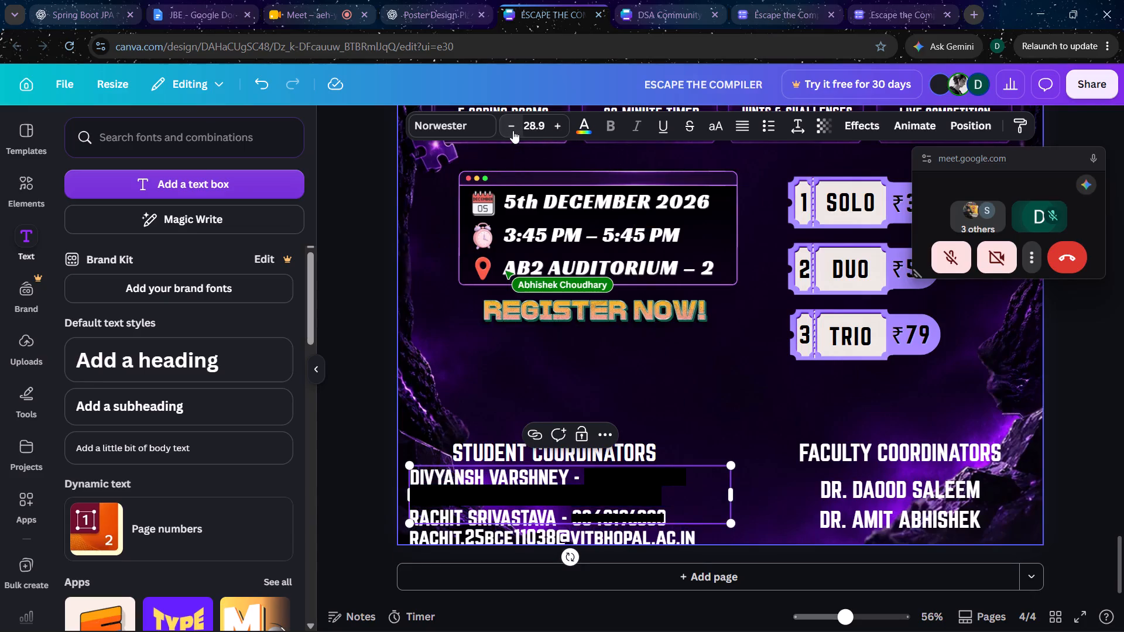
click(368, 353)
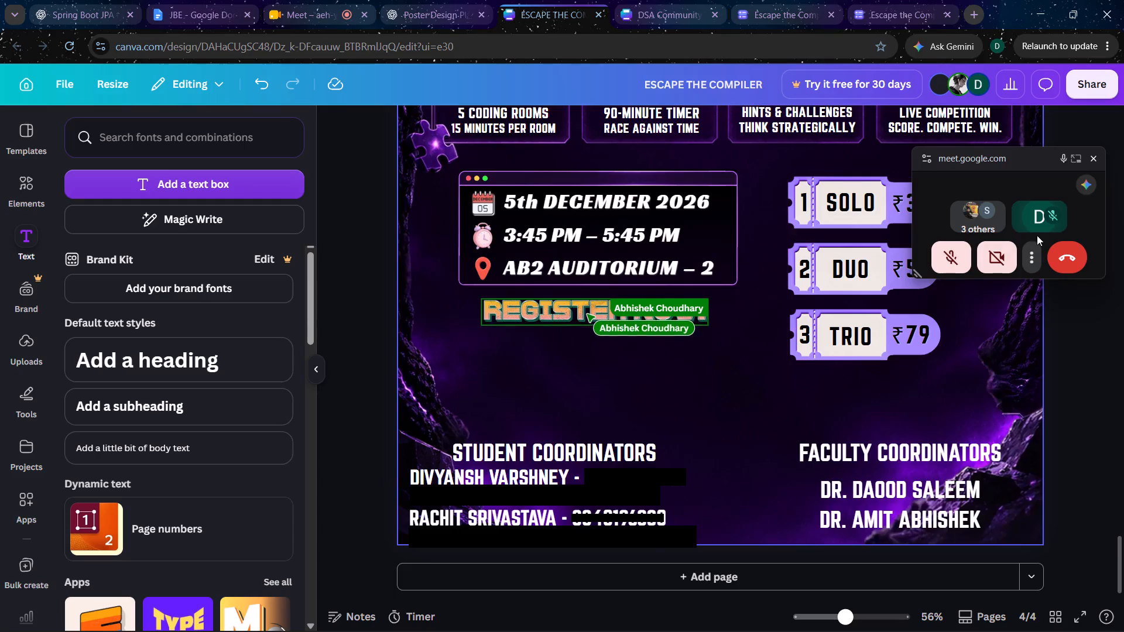
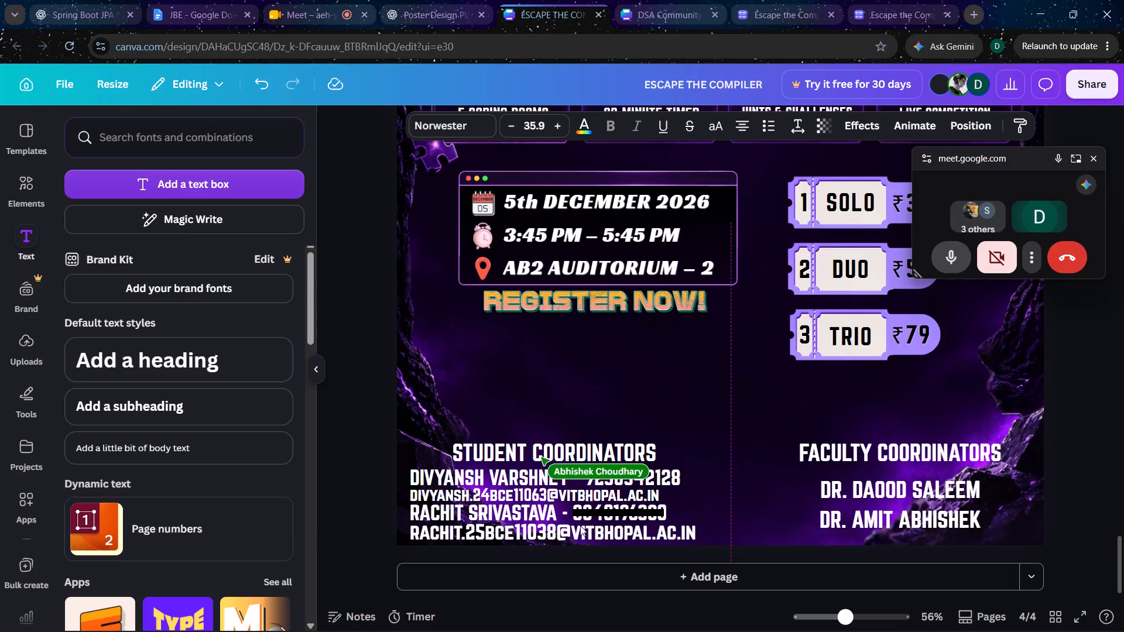
Reduce the font size of the second student coordinator's e-mail line under STUDENT COORDINATORS to 30.9.
click(687, 531)
drag(697, 533, 683, 533)
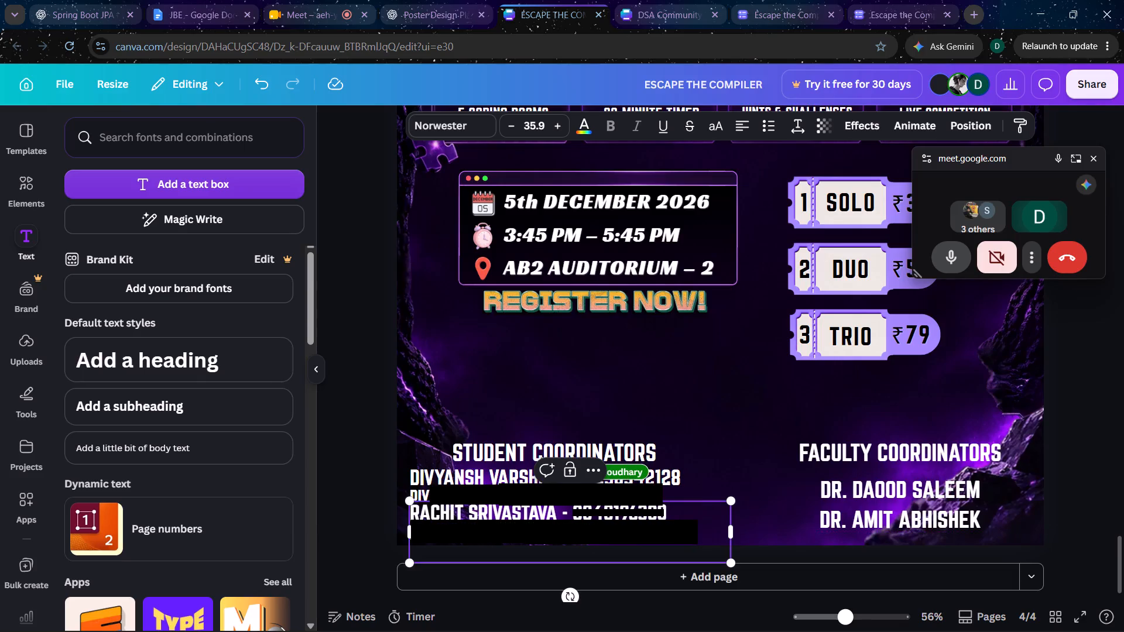
drag(683, 533, 475, 531)
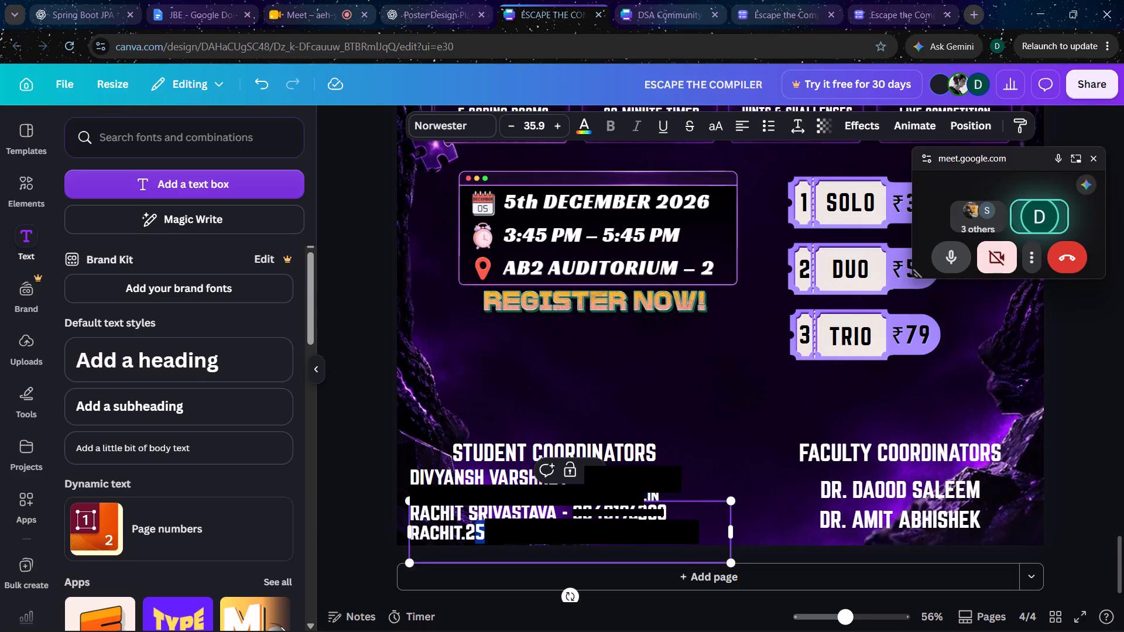
drag(475, 531, 416, 534)
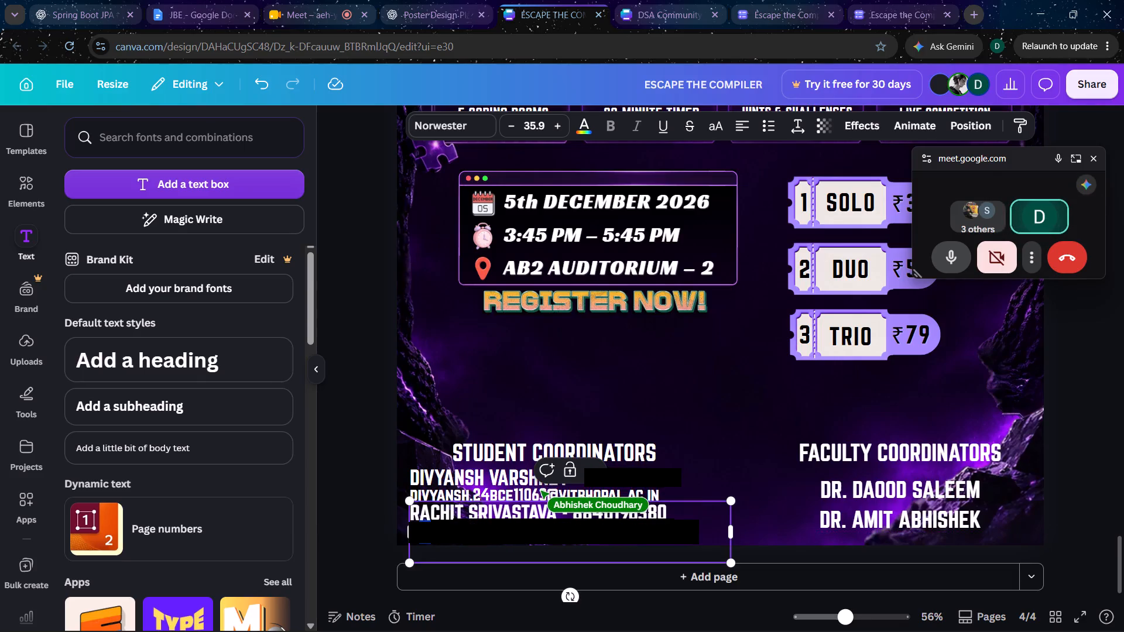
drag(416, 534, 413, 534)
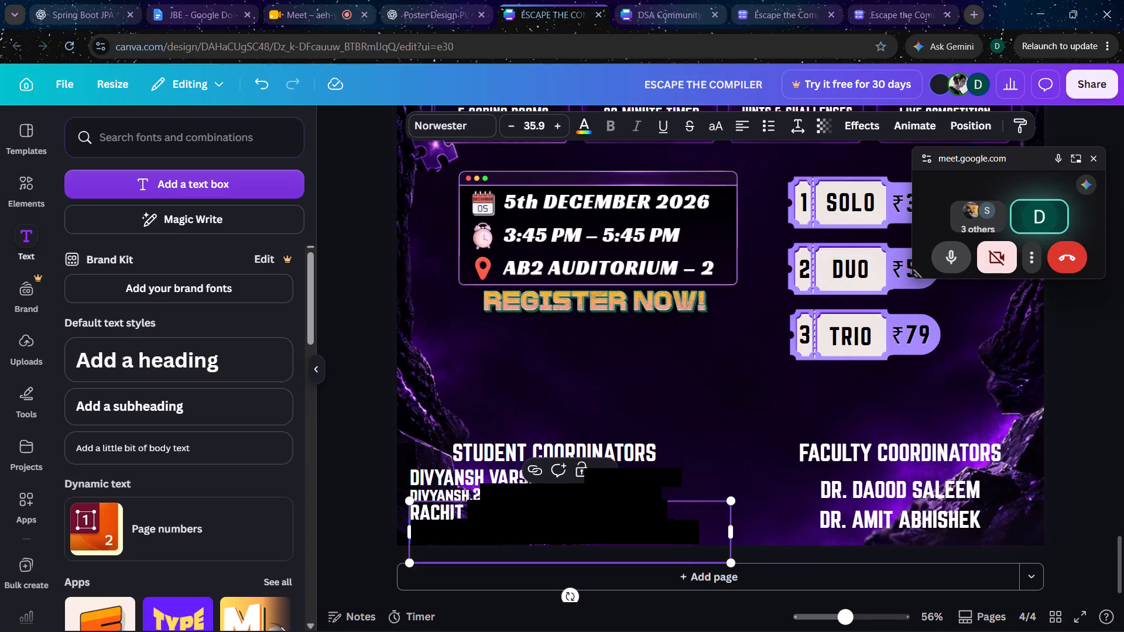
triple_click(505, 135)
click(505, 135)
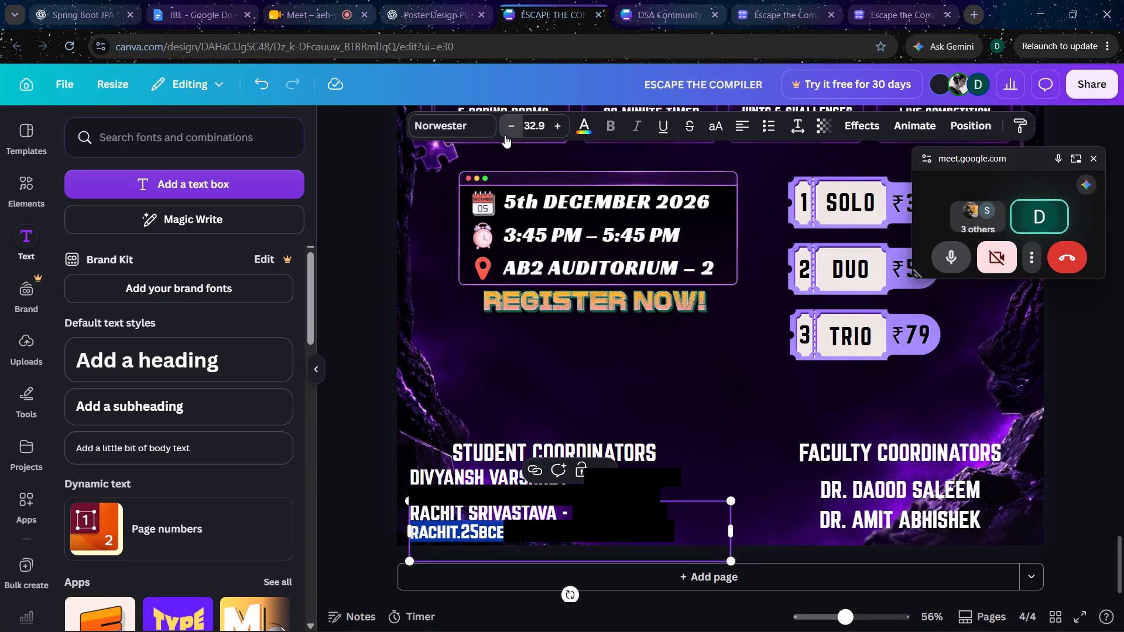
click(505, 135)
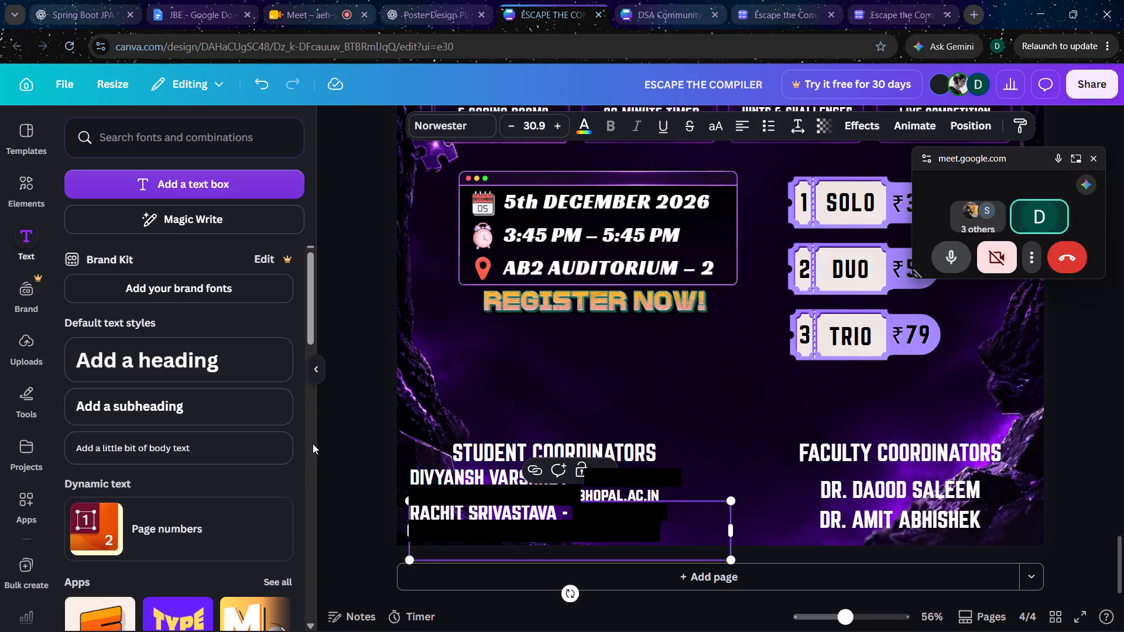
click(333, 465)
click(433, 494)
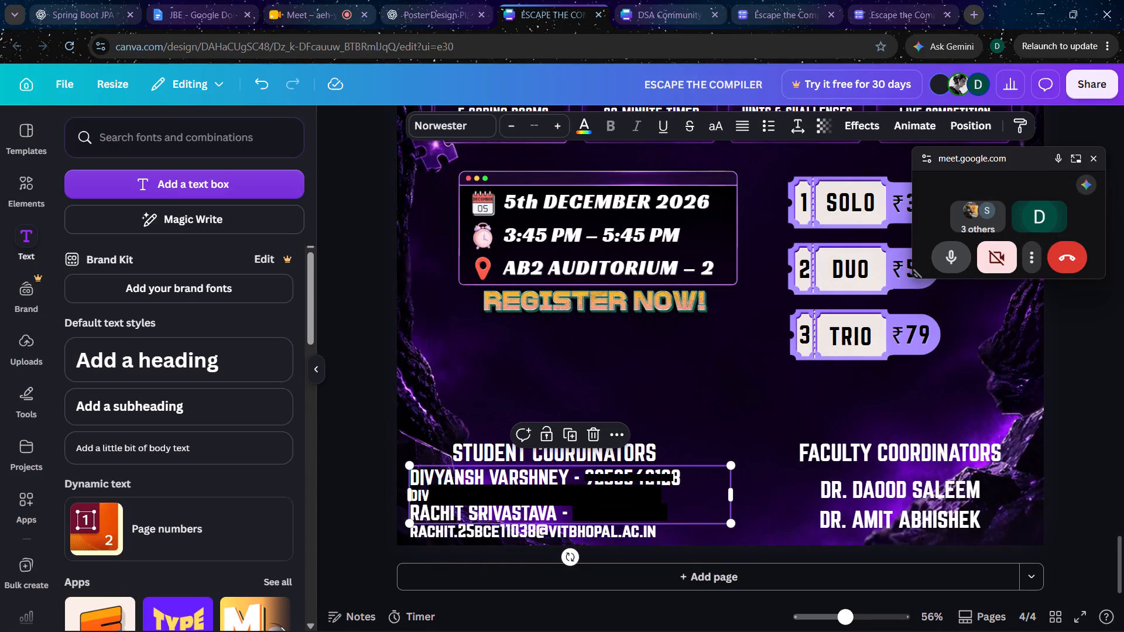
click(666, 533)
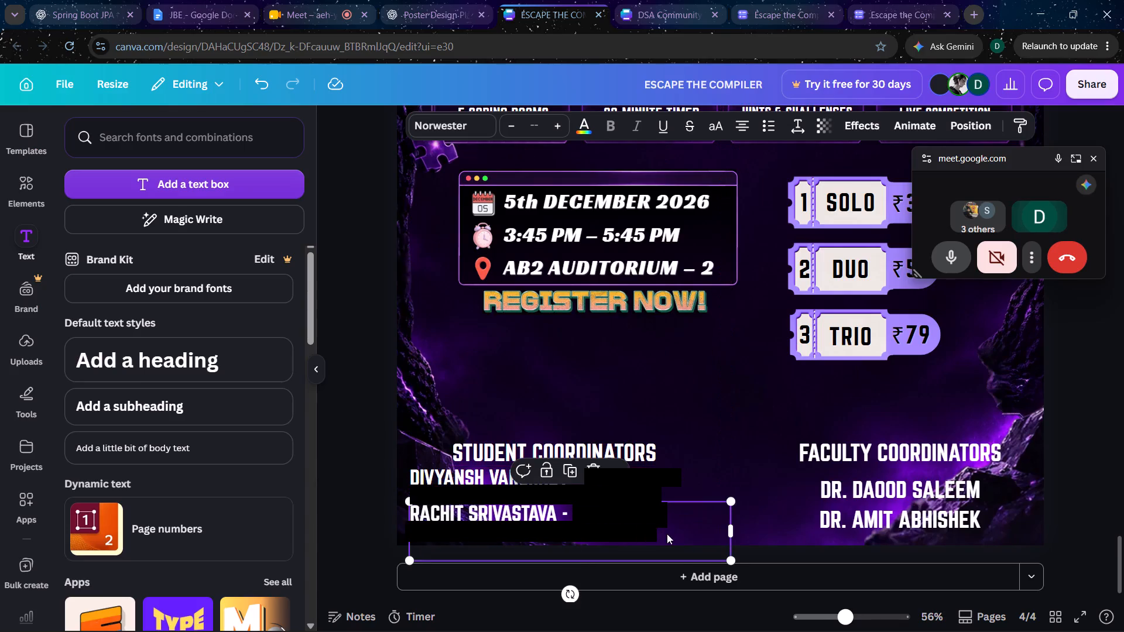
click(365, 506)
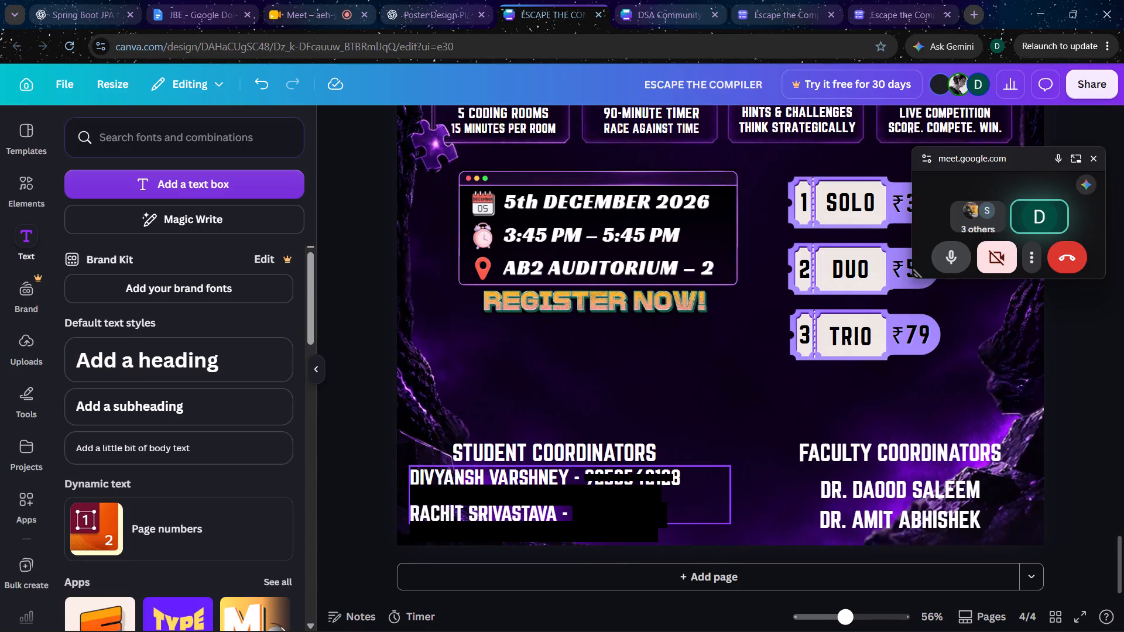
Set the font of all the first student coordinator's contact text to League Spartan.
double_click(446, 491)
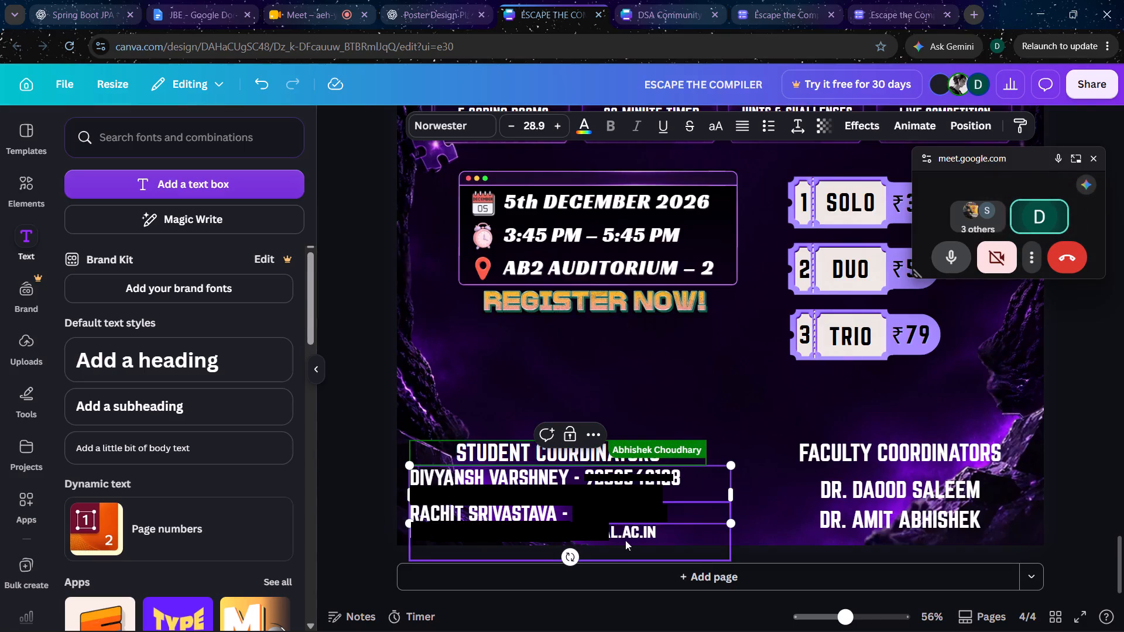
key(ctrl+a)
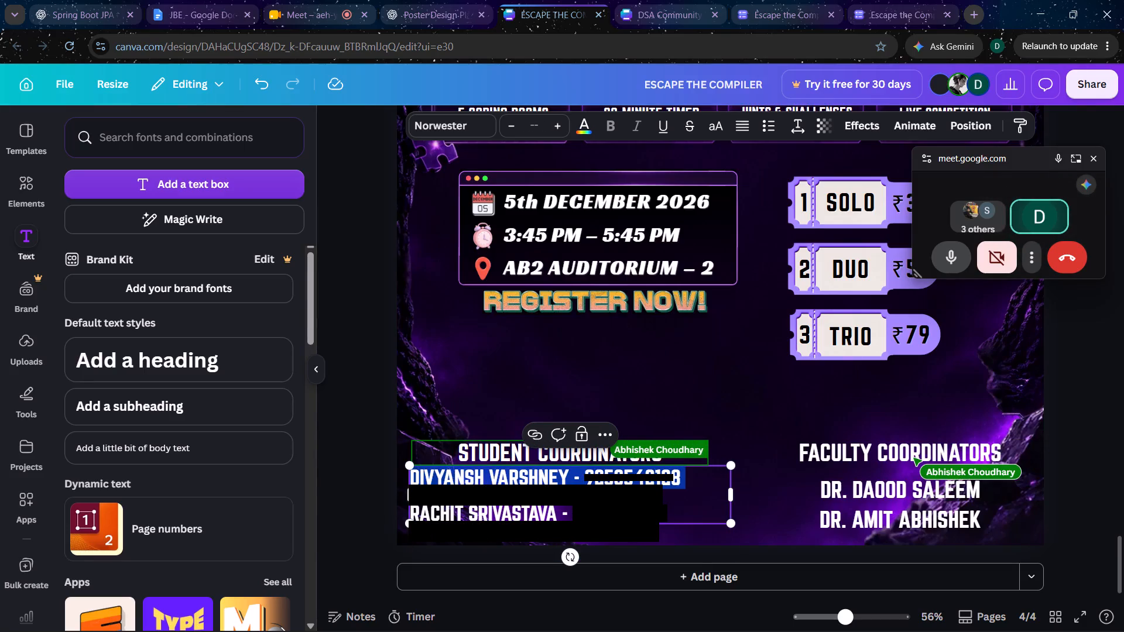
click(430, 126)
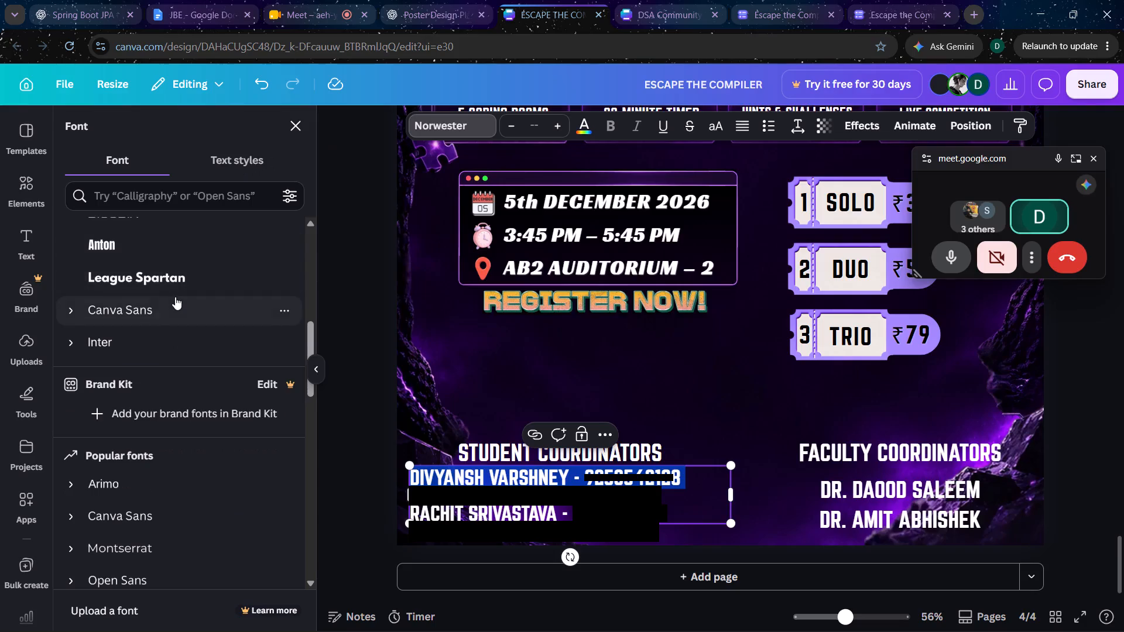
click(156, 274)
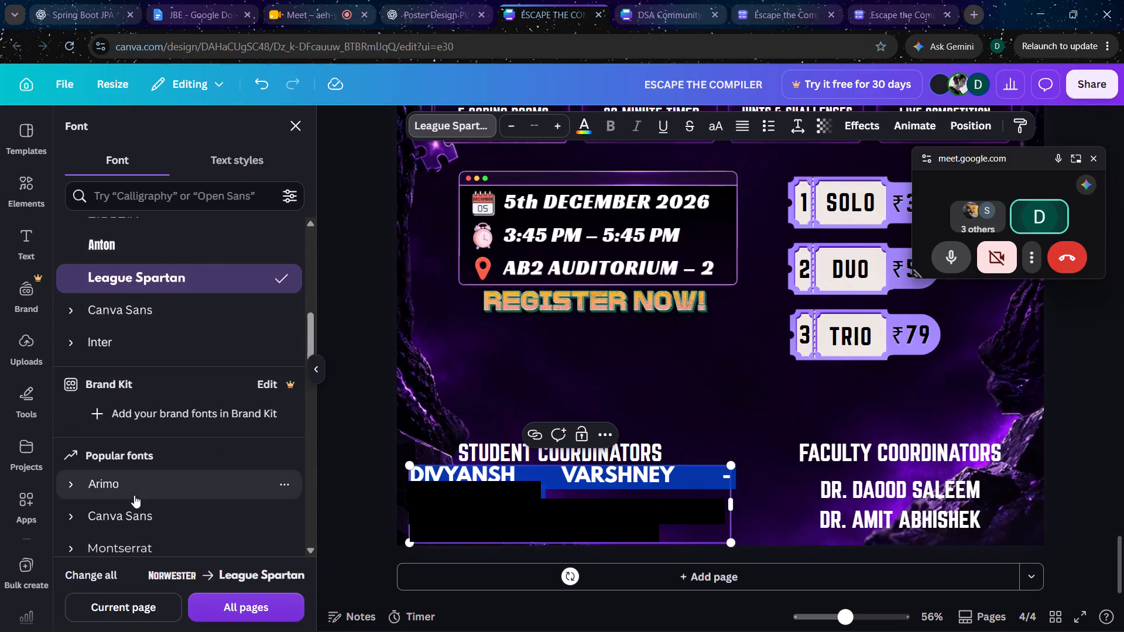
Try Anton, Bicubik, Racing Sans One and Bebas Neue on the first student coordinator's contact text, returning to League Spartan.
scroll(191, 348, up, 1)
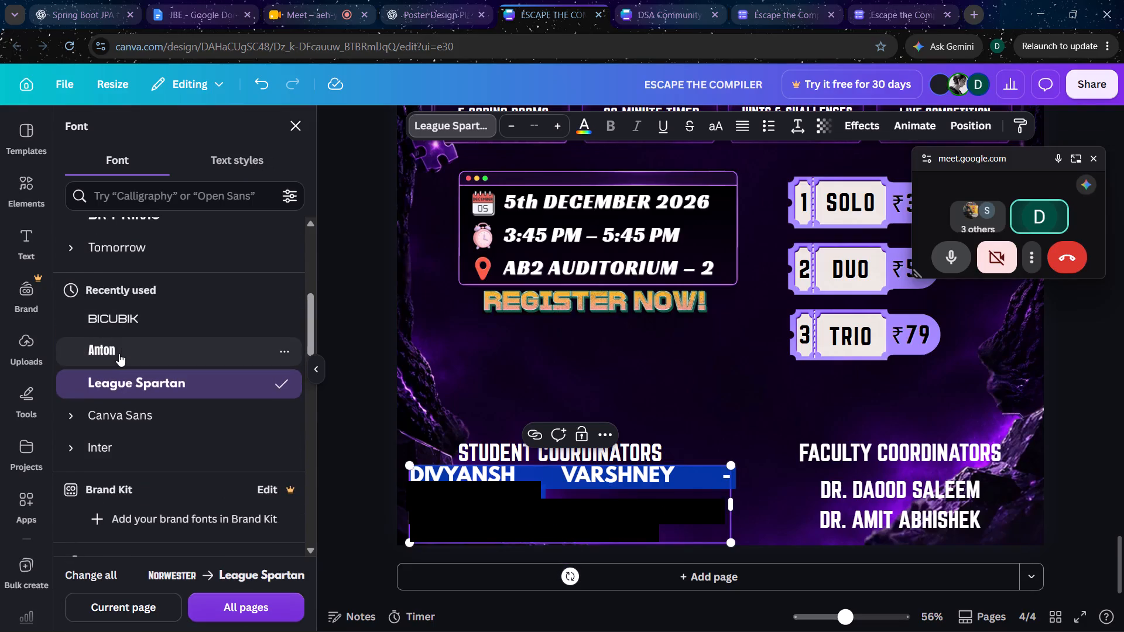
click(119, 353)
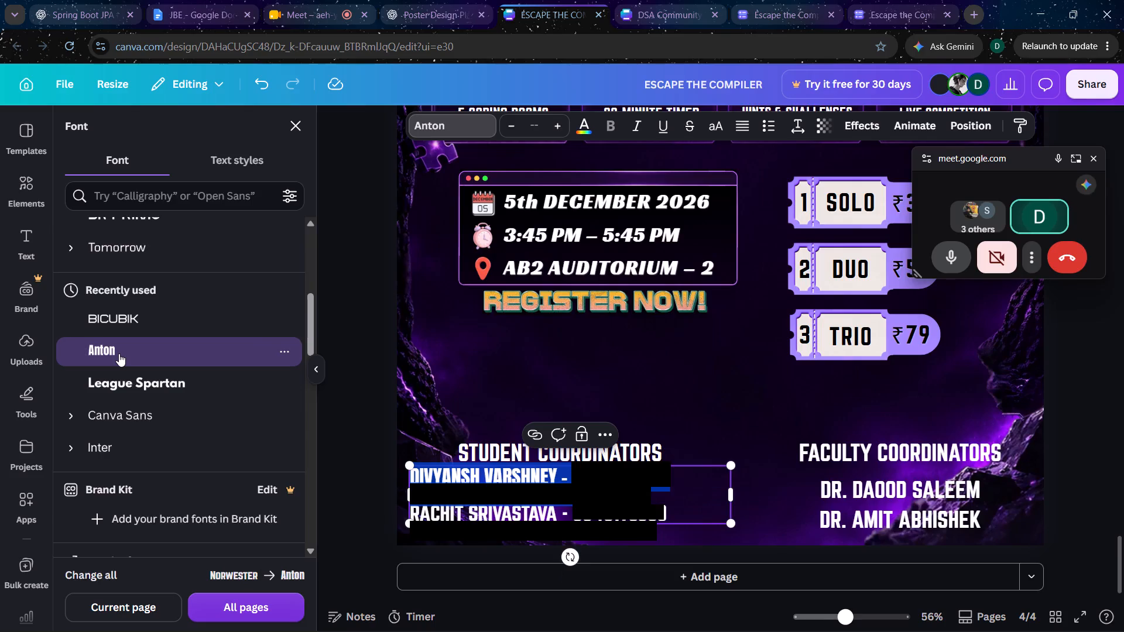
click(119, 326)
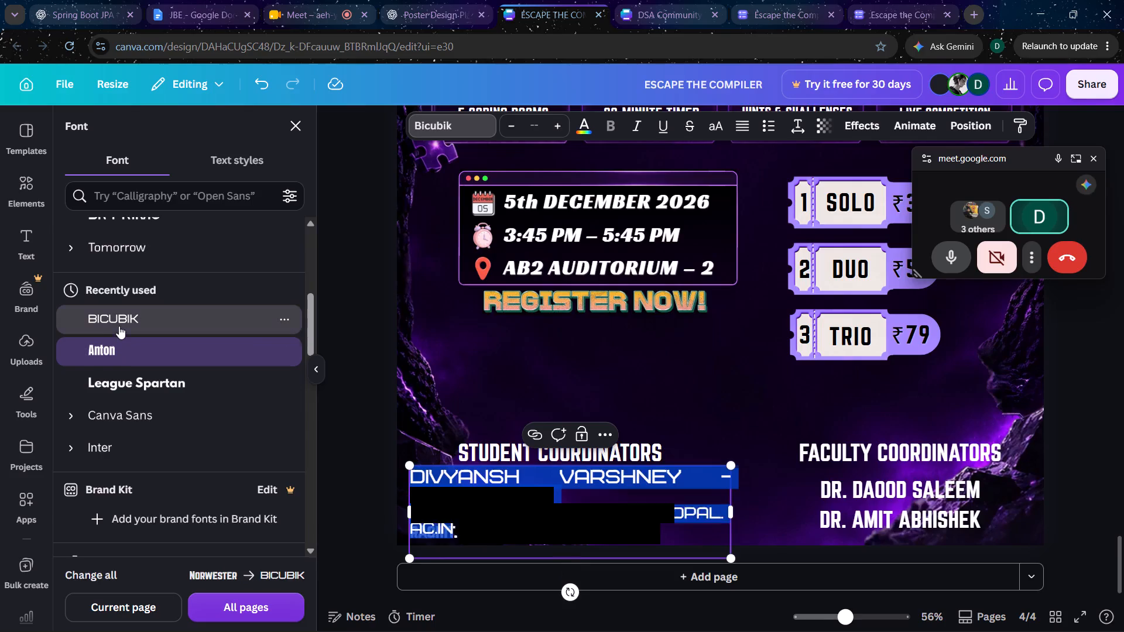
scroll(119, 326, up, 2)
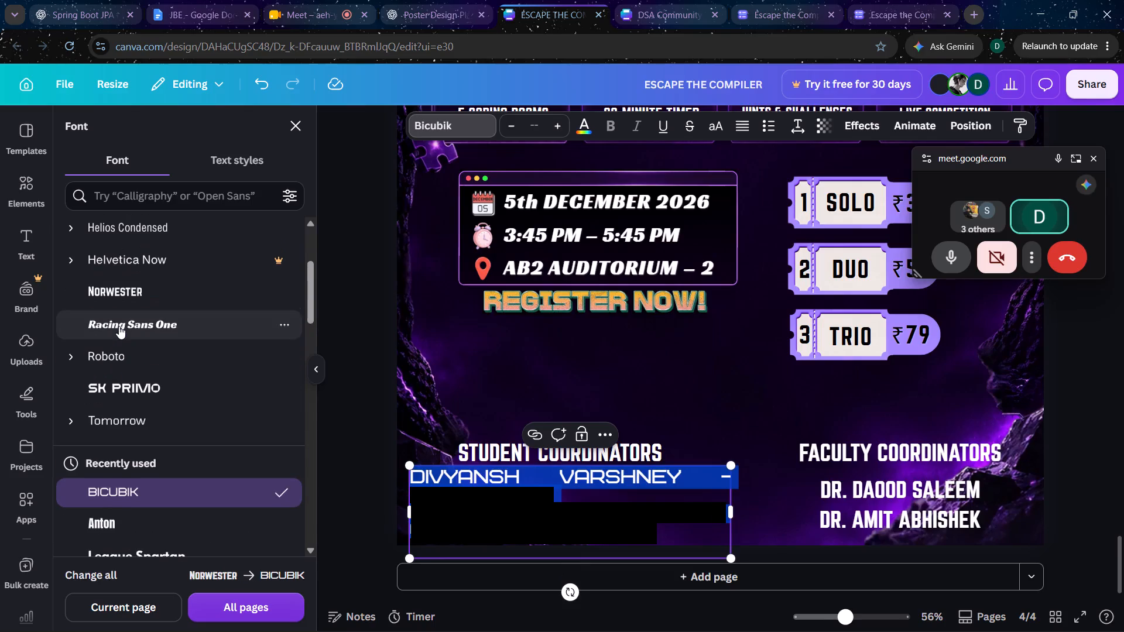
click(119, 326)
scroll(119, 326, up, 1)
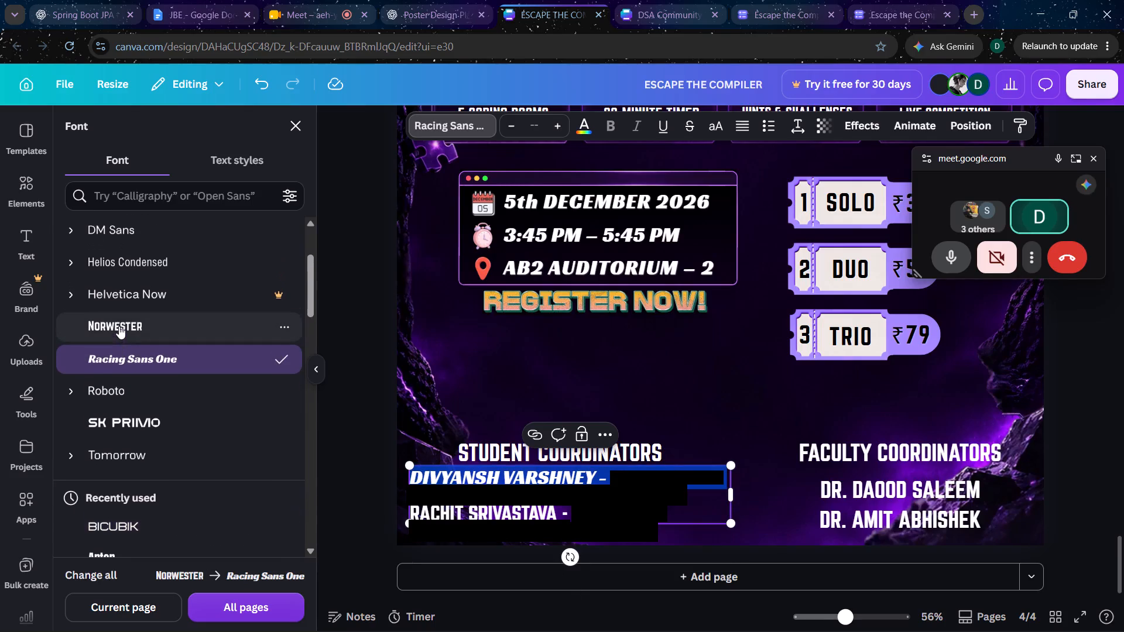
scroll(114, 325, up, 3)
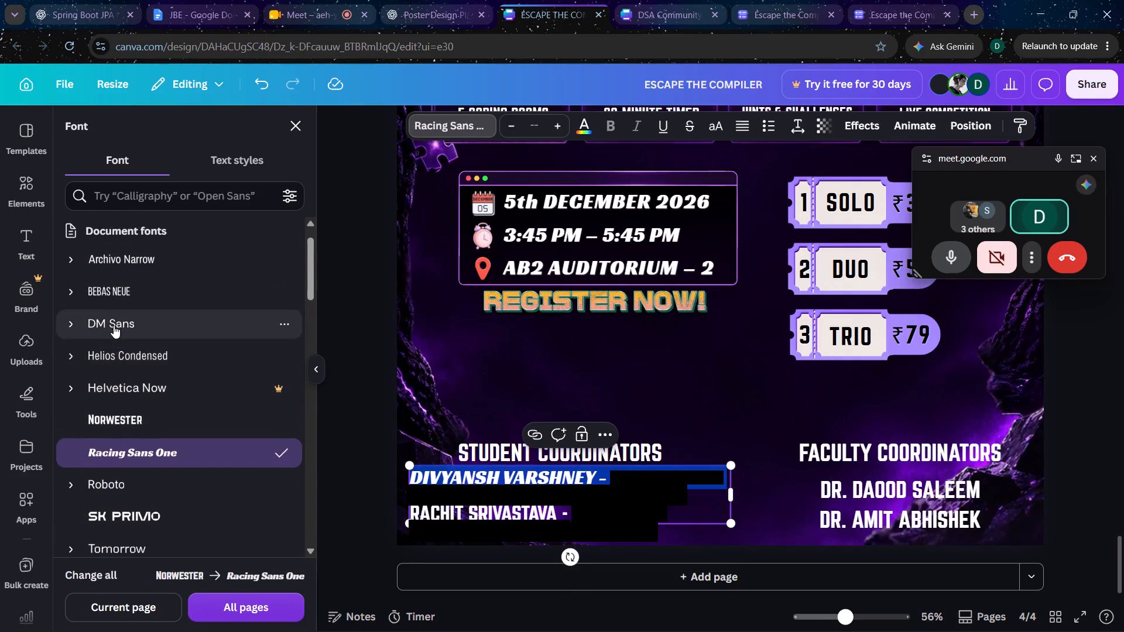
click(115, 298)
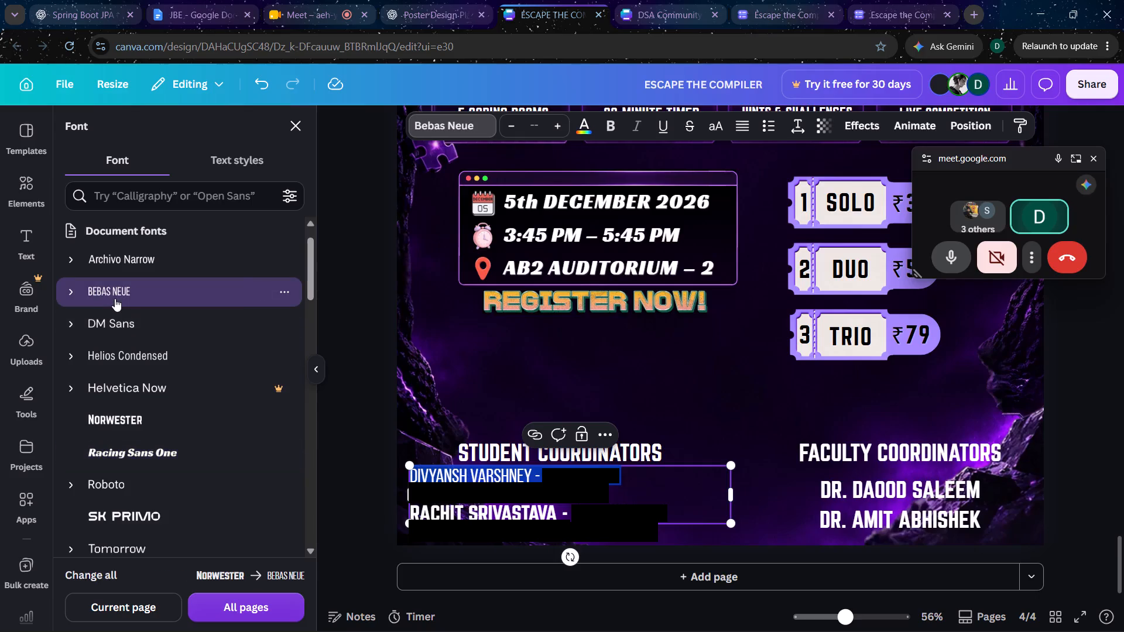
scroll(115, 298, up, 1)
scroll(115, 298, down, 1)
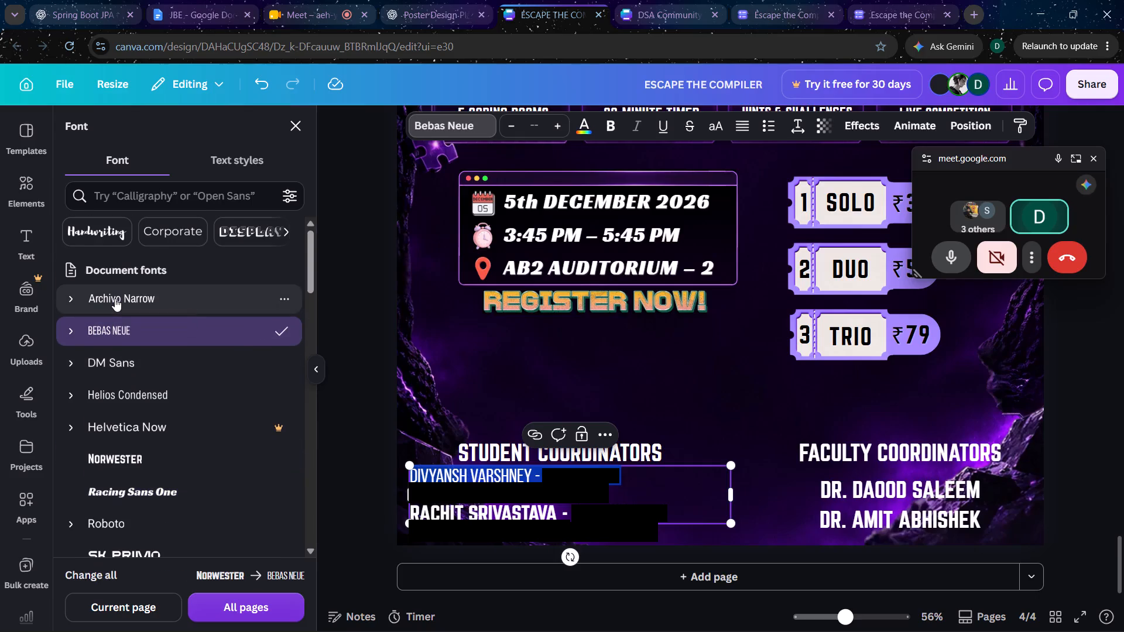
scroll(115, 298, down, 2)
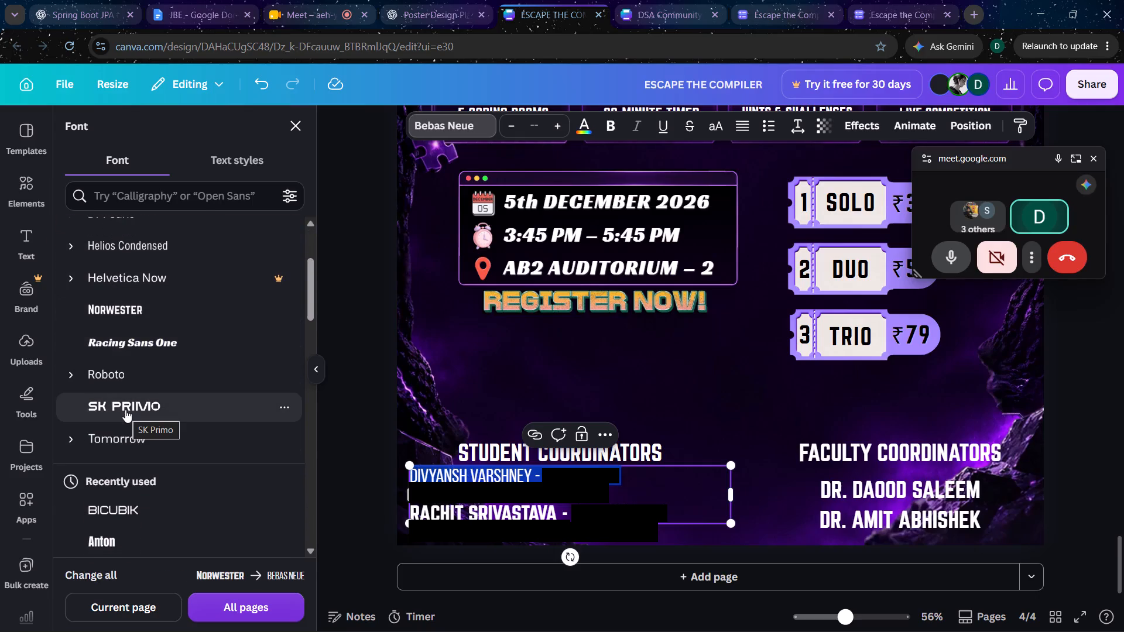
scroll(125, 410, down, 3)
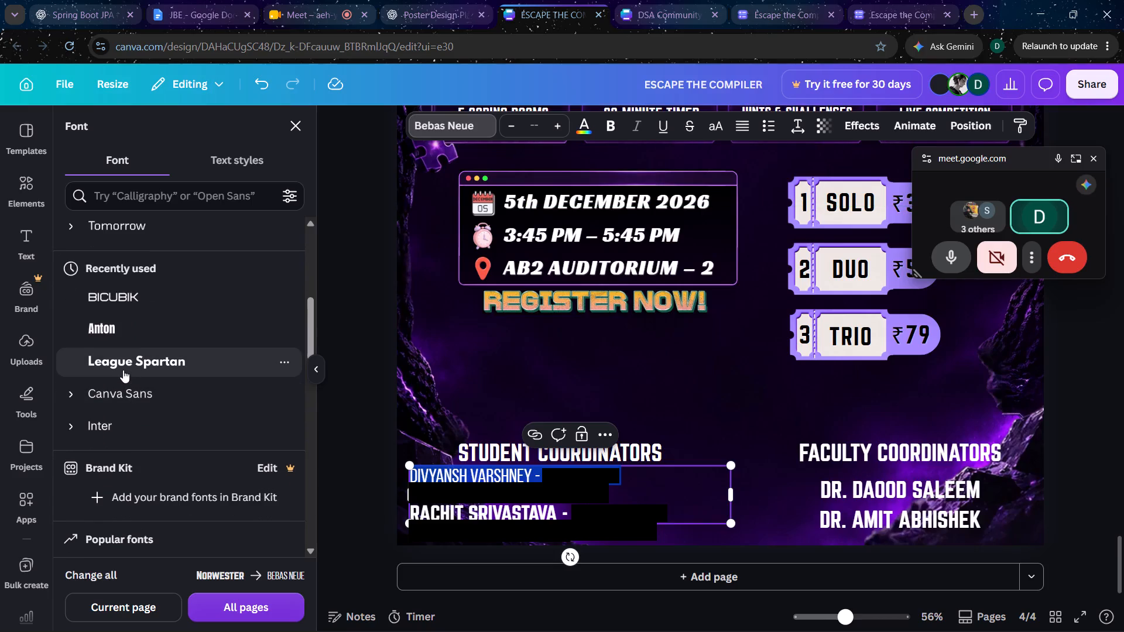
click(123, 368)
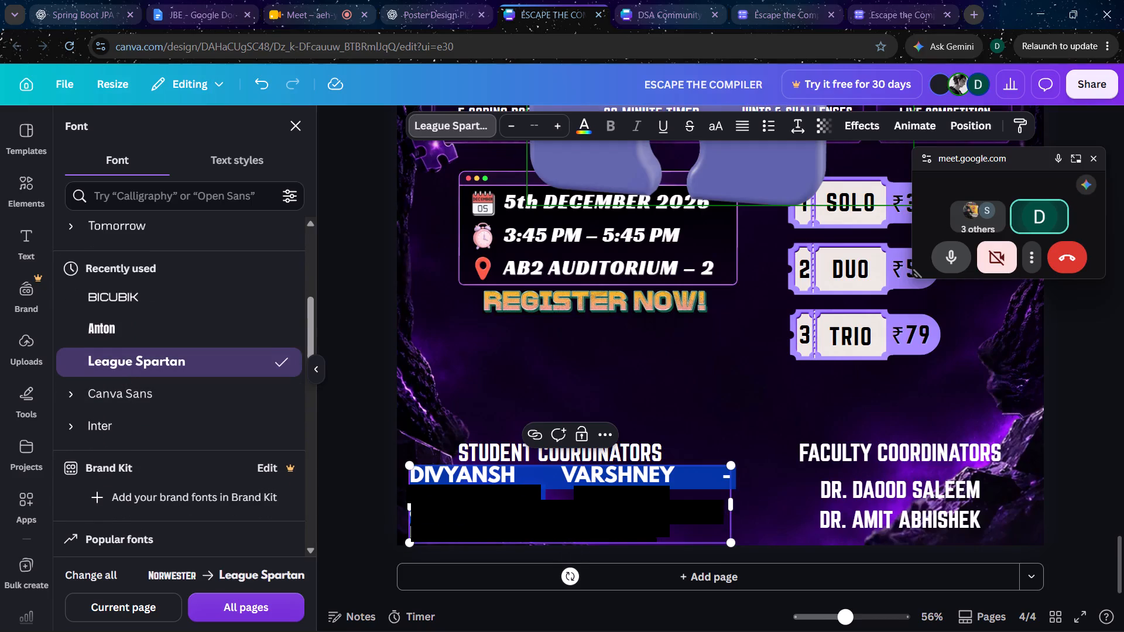
Retype the space between the first student coordinator's names and widen the text box so name and phone number fit on one line.
click(553, 480)
key(BackSpace)
key(space)
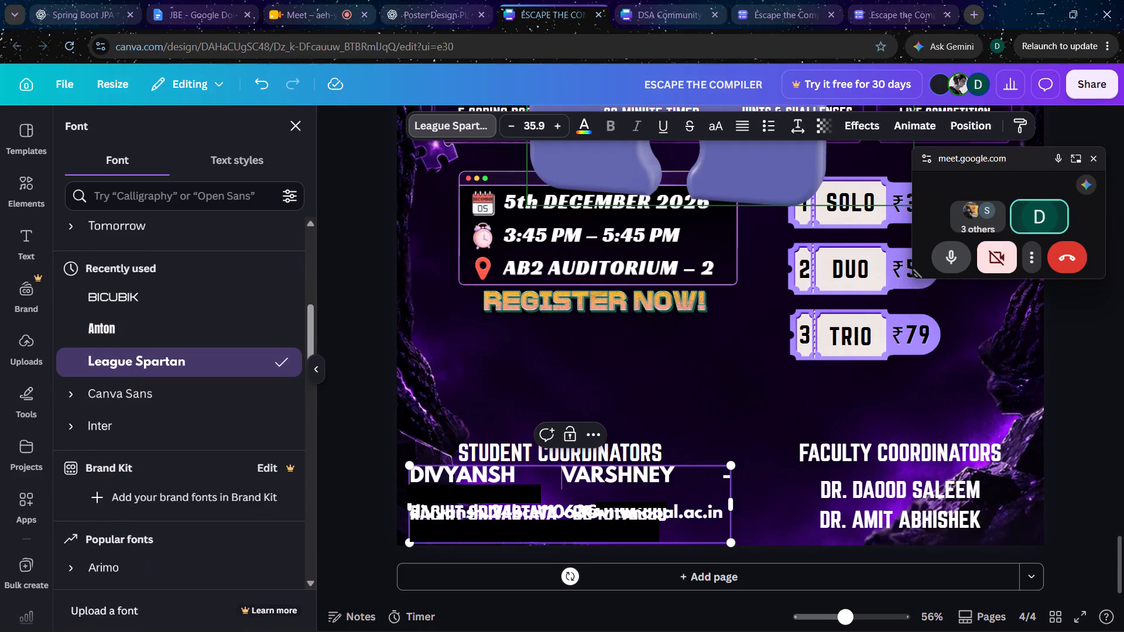
drag(734, 510, 775, 507)
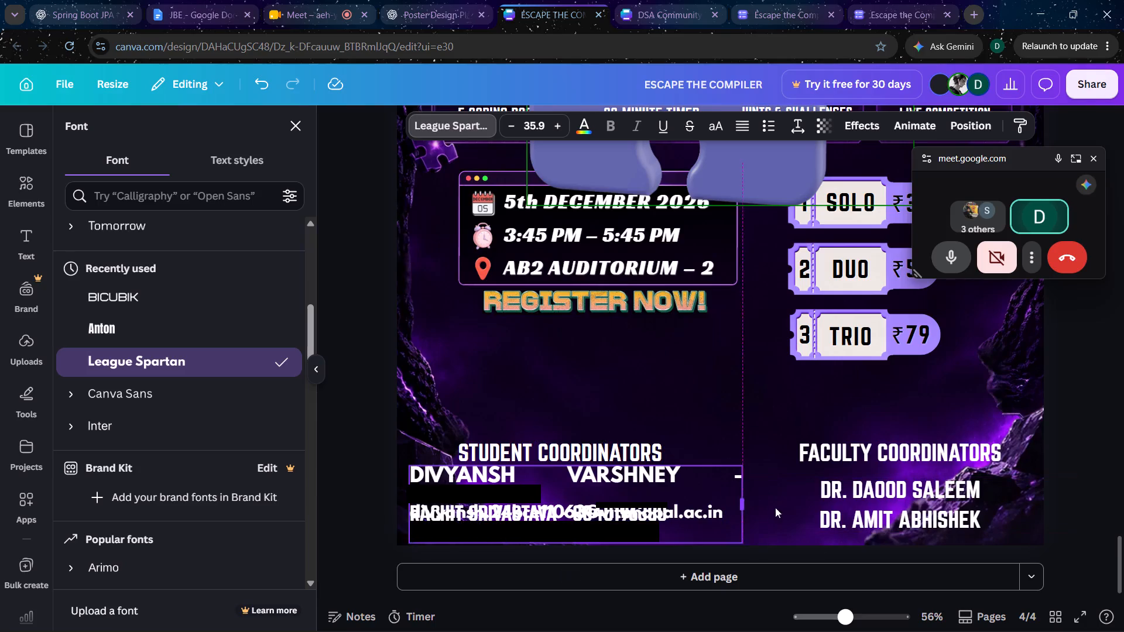
drag(775, 507, 845, 492)
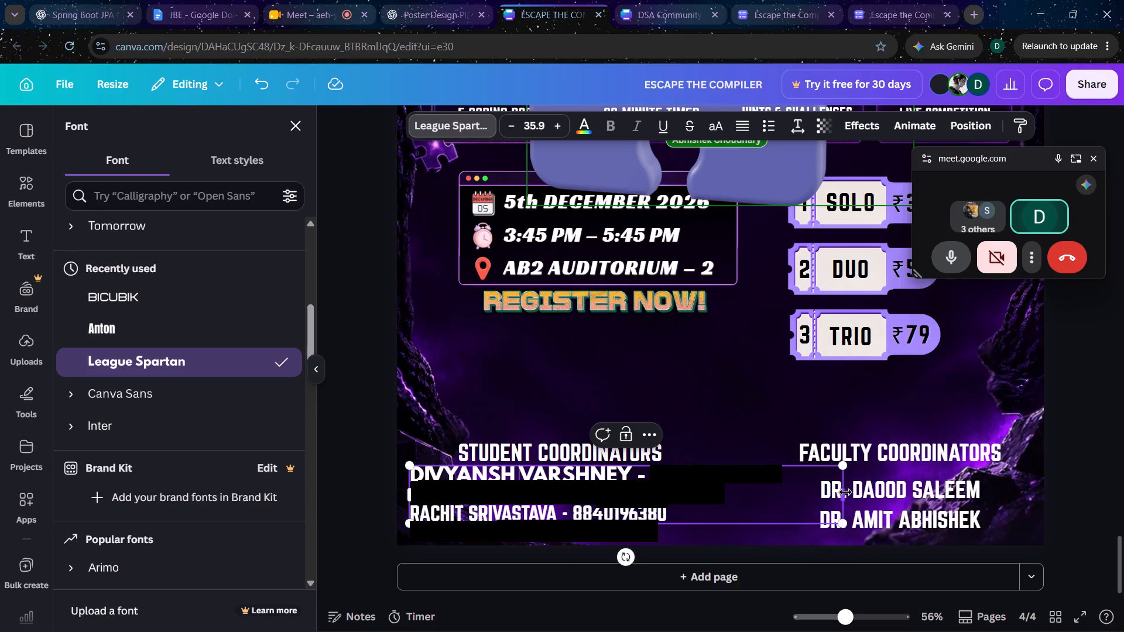
Scale the first student coordinator's text box down proportionally to a font size of about 22.3.
drag(845, 522, 687, 506)
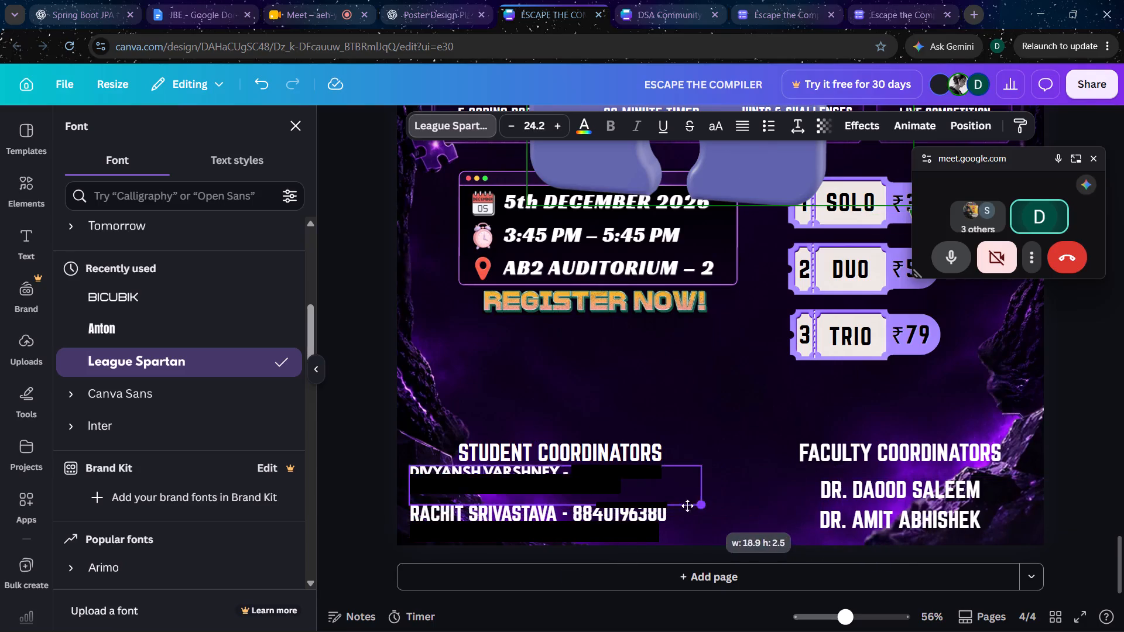
drag(687, 506, 669, 504)
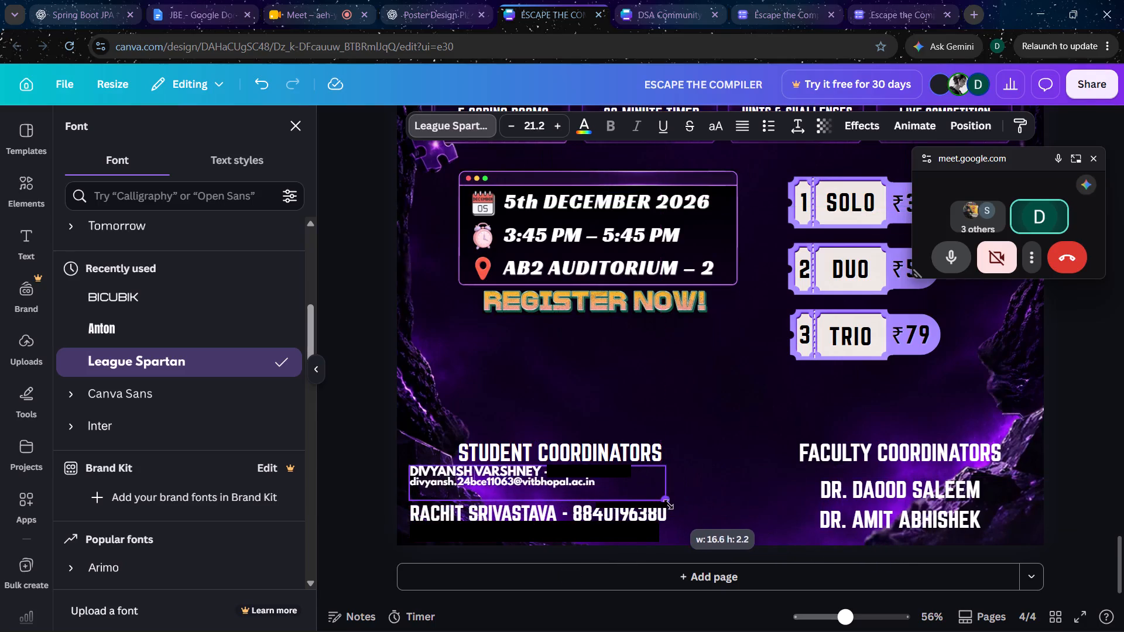
drag(669, 504, 677, 509)
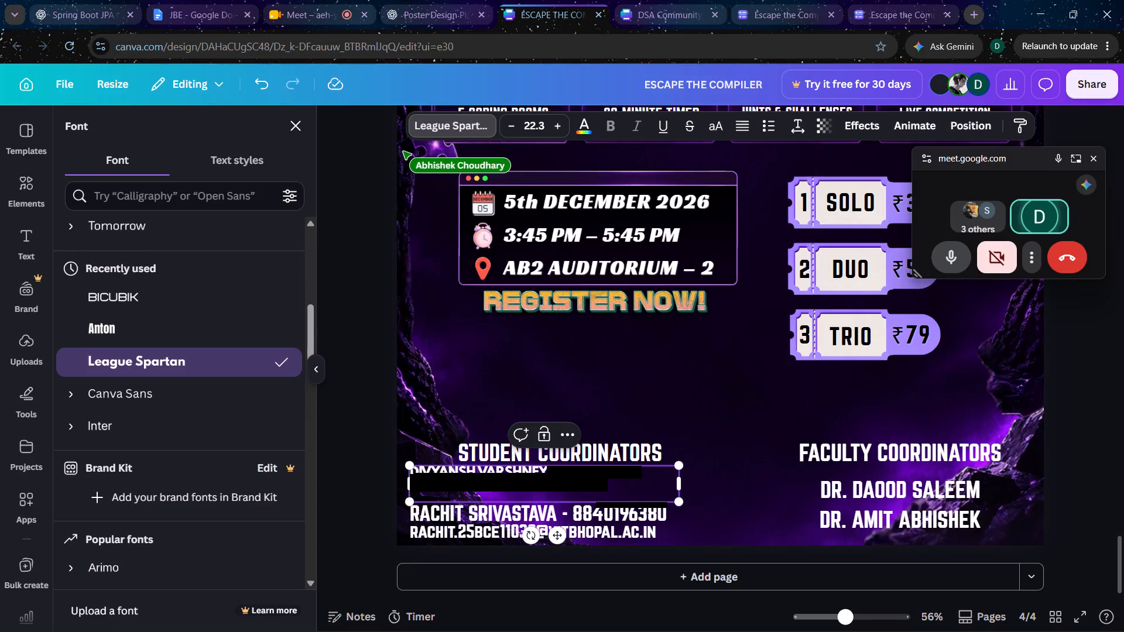
click(361, 487)
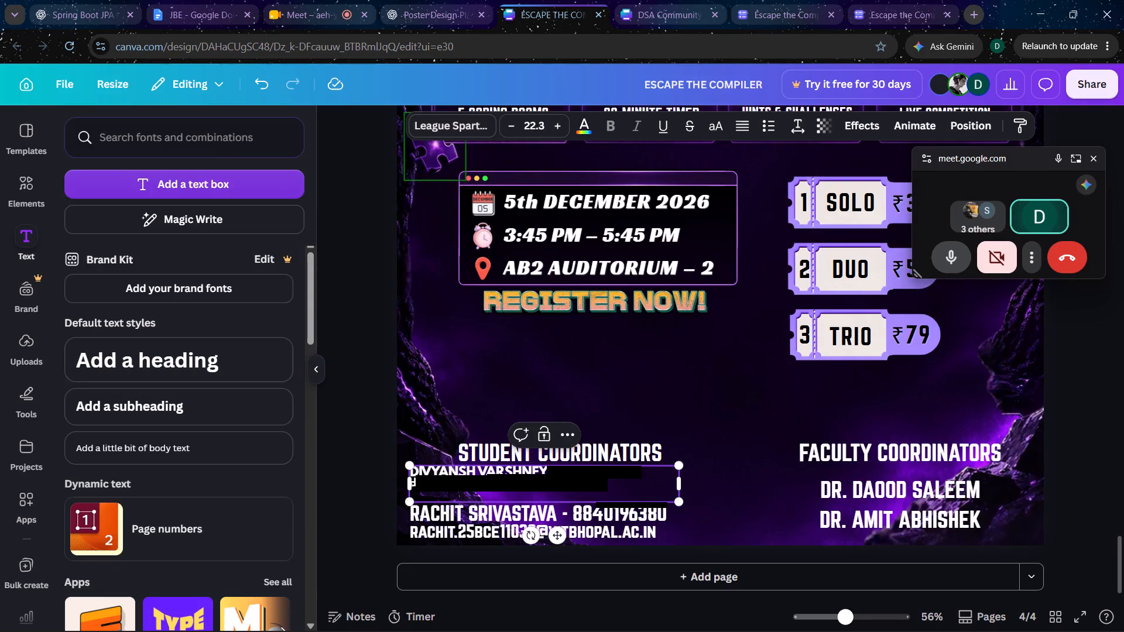
Move the first student coordinator's contact text slightly down, away from the STUDENT COORDINATORS heading.
click(375, 475)
drag(494, 473, 495, 479)
click(364, 476)
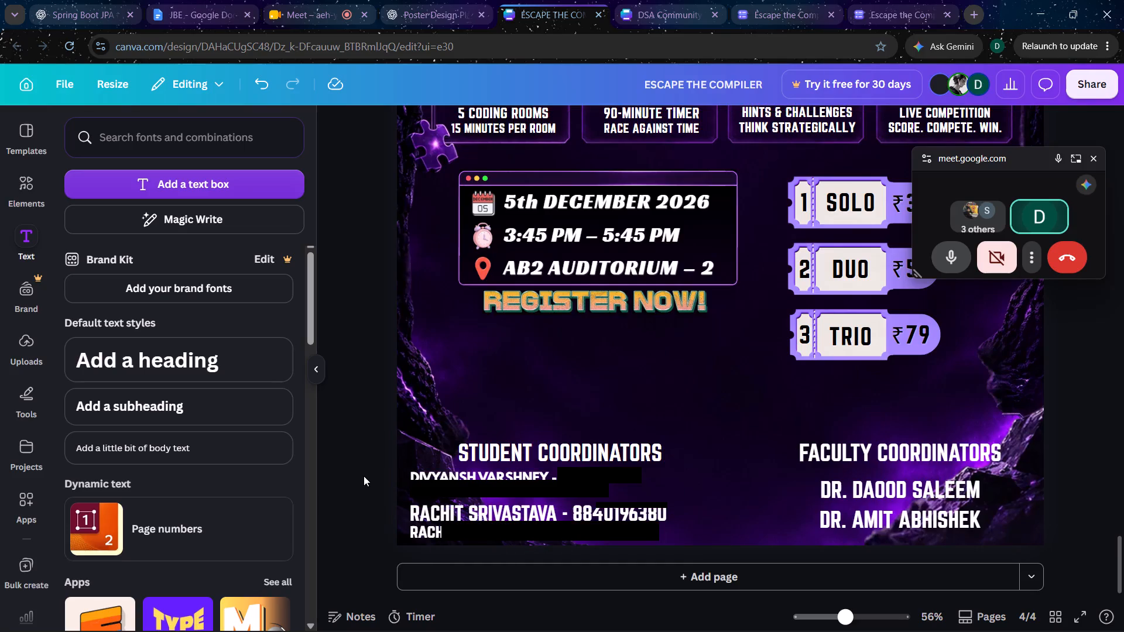
Change the second student coordinator's contact text from Norwester to the League Spartan font.
click(437, 527)
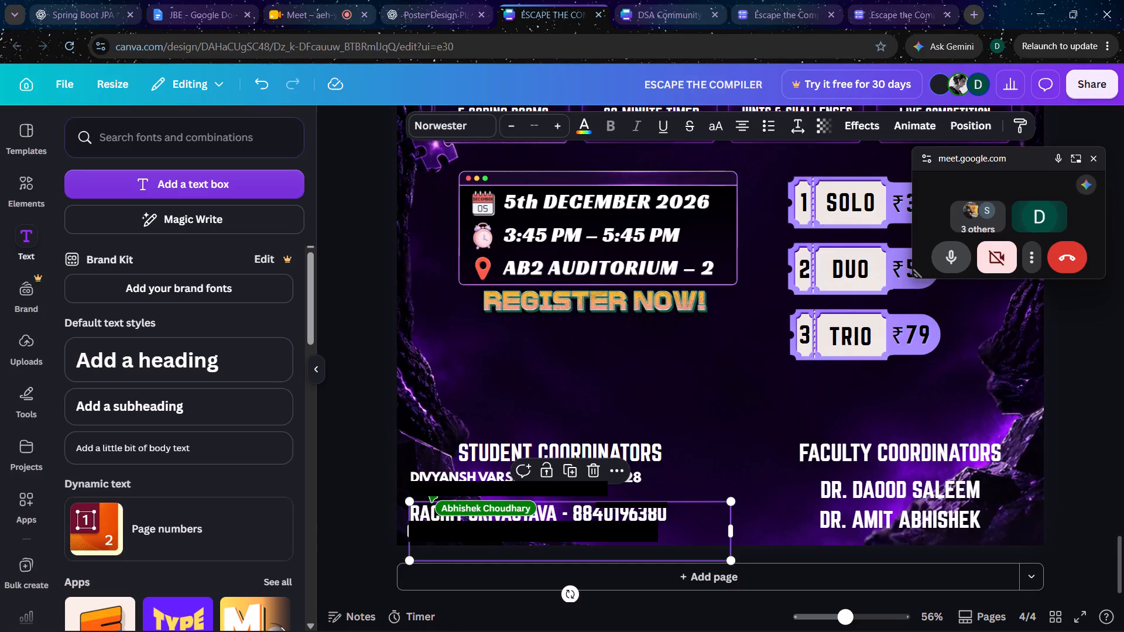
click(452, 129)
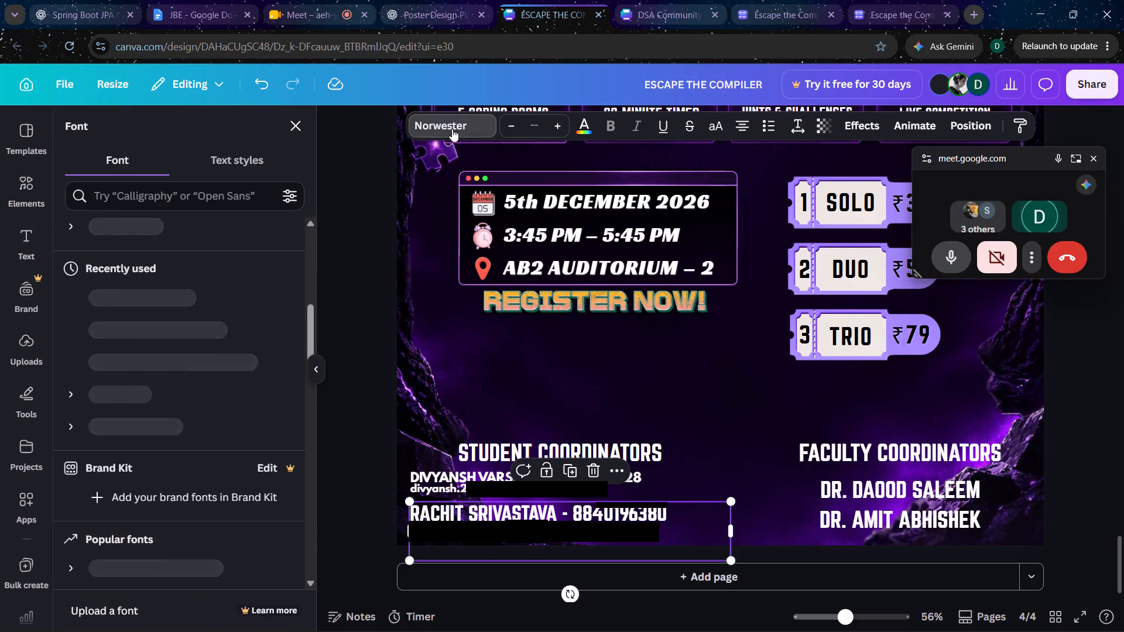
scroll(162, 442, up, 1)
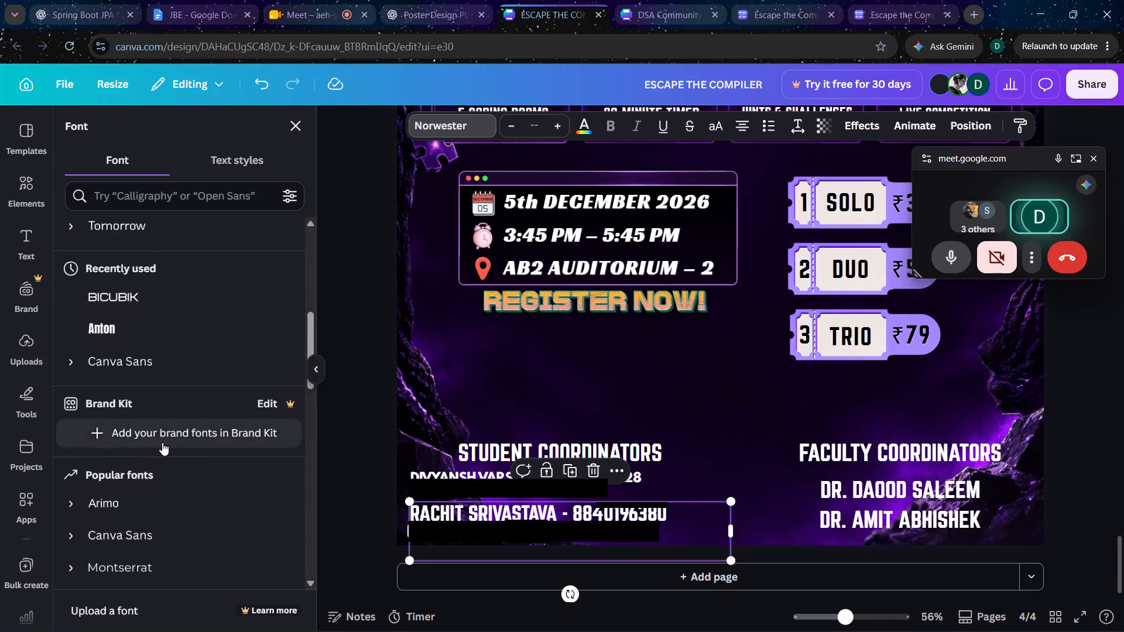
scroll(162, 442, up, 4)
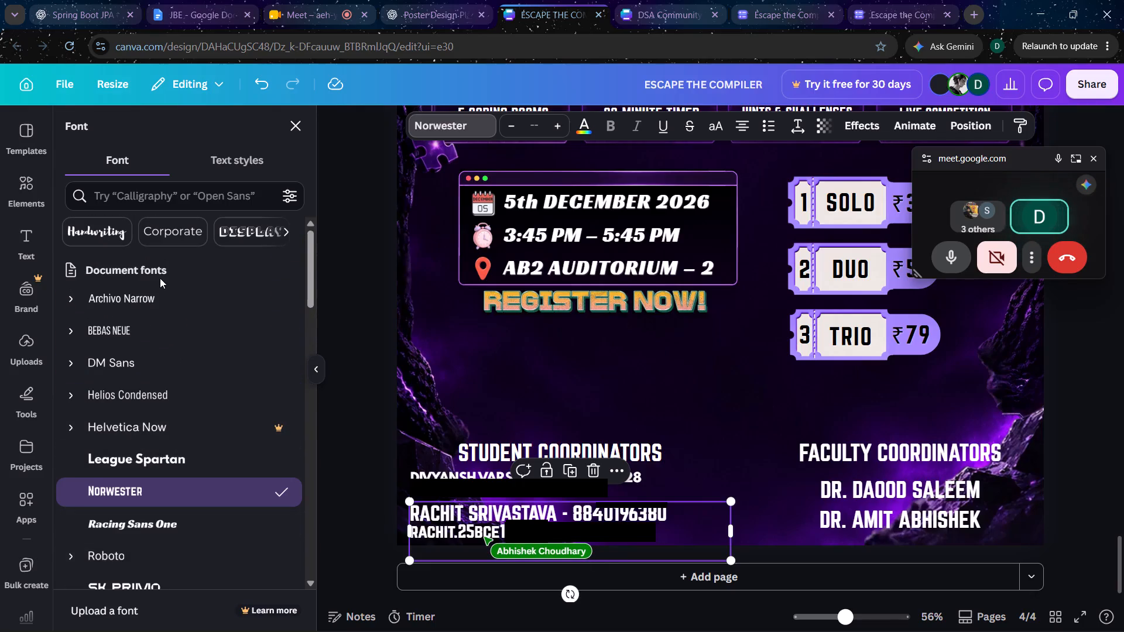
click(149, 465)
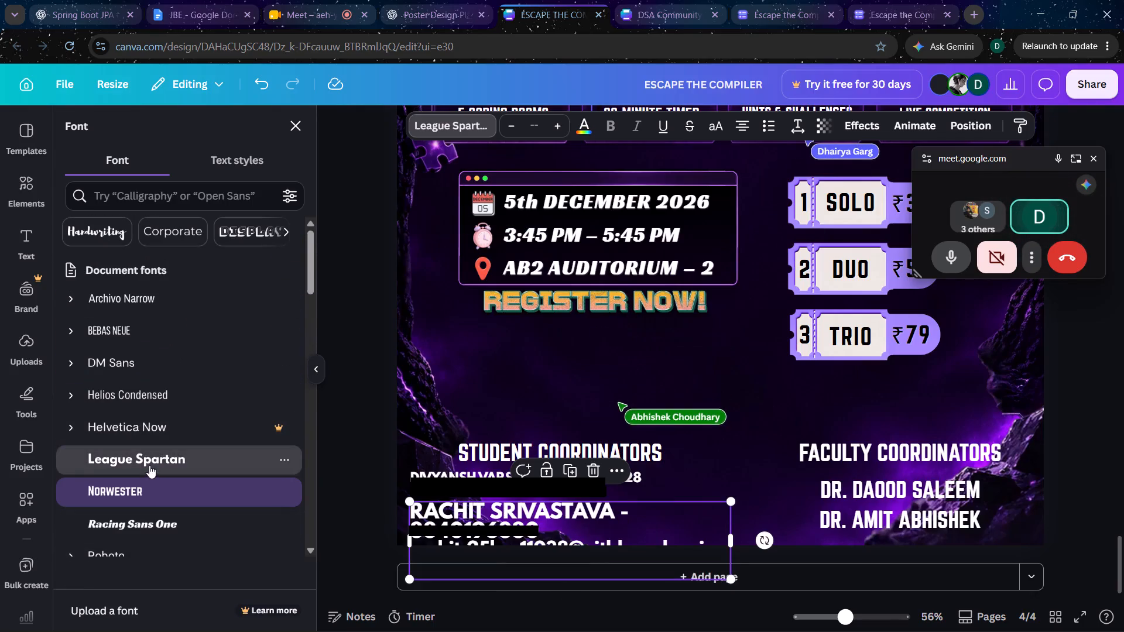
Scale the second student coordinator's text box down proportionally, and widen it so name and phone number fit on one line.
drag(731, 578, 660, 555)
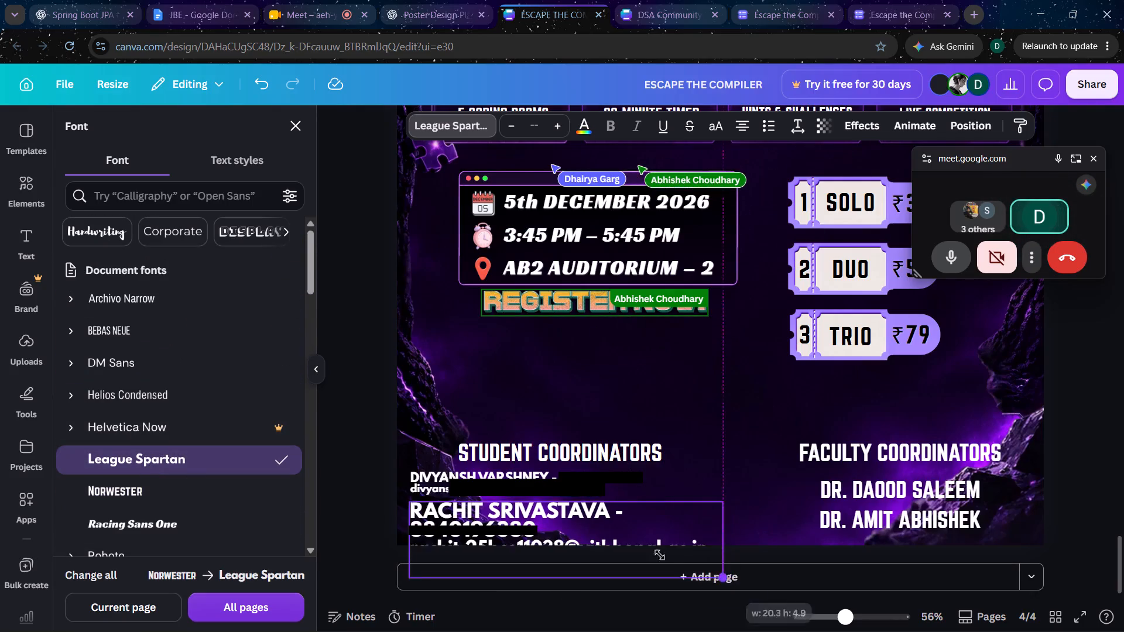
drag(660, 555, 607, 539)
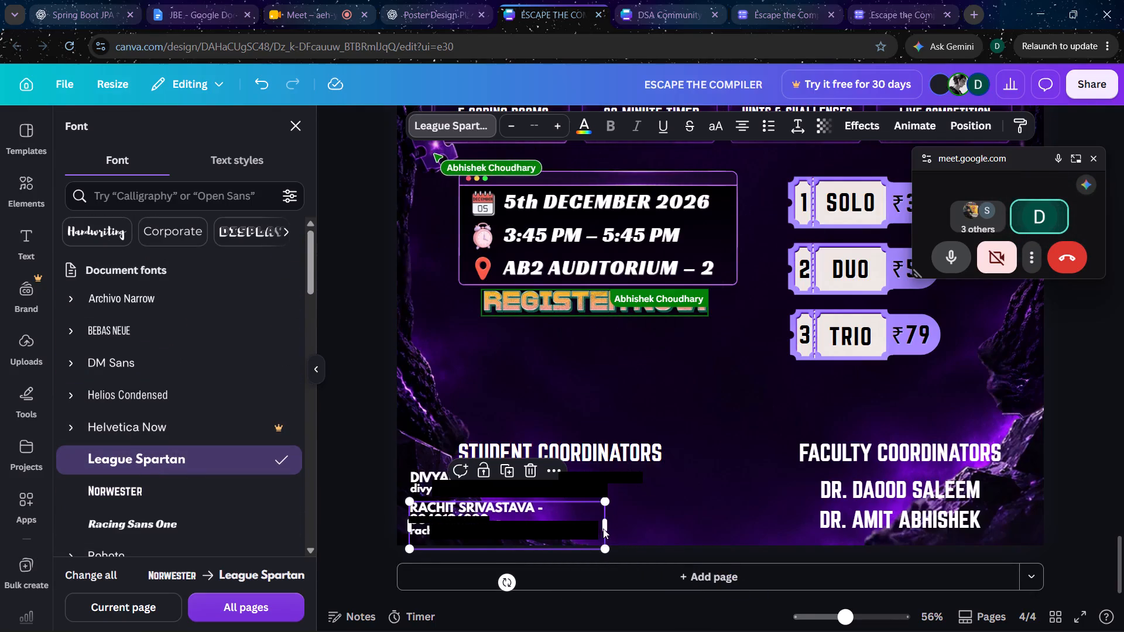
drag(607, 525, 663, 517)
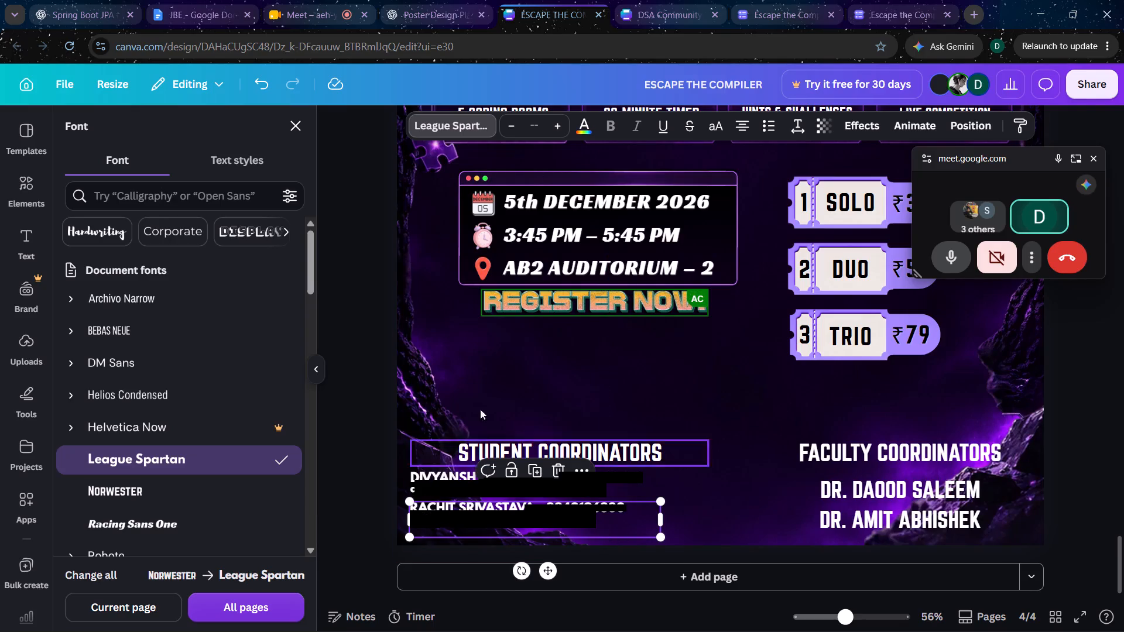
click(356, 447)
click(361, 496)
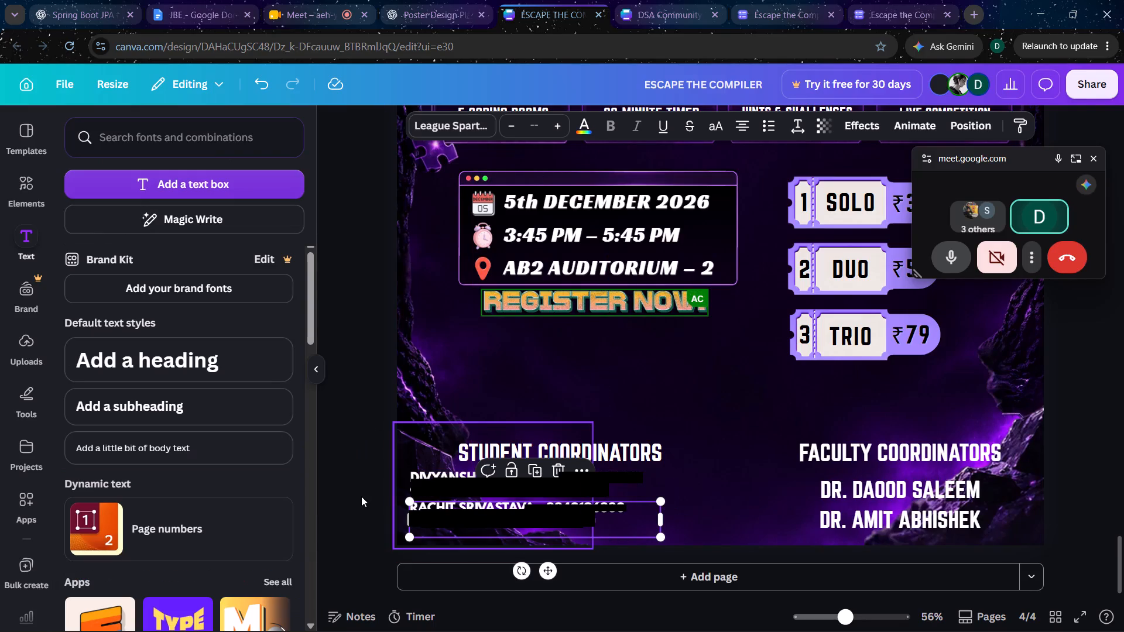
click(448, 518)
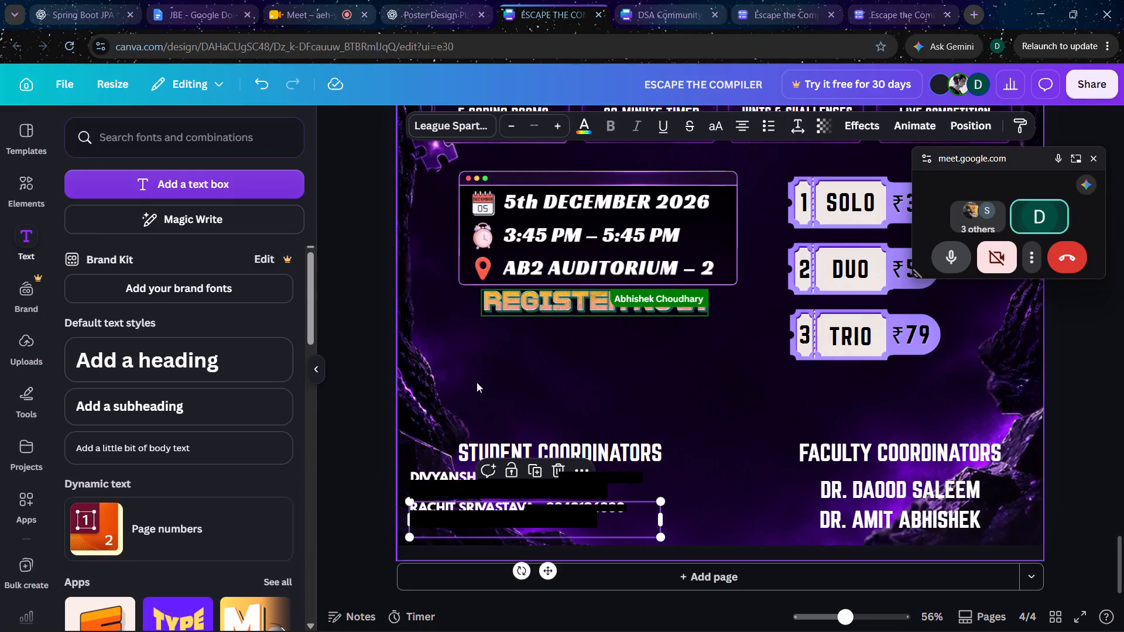
click(357, 525)
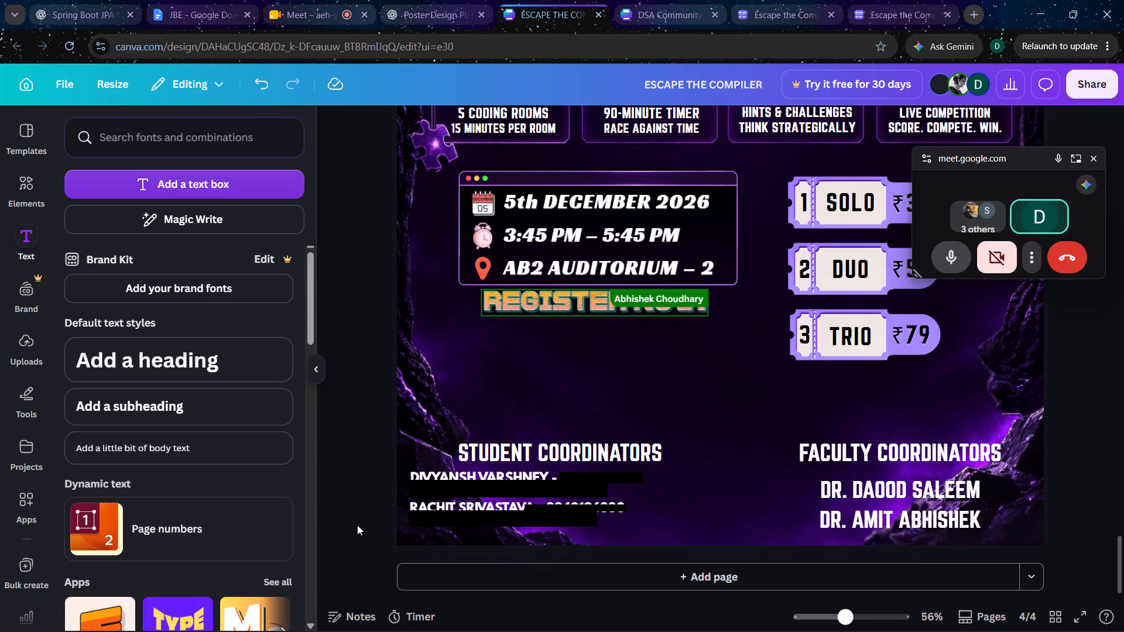
Enlarge the second student coordinator's contact text slightly and move it a little further down the poster.
click(501, 517)
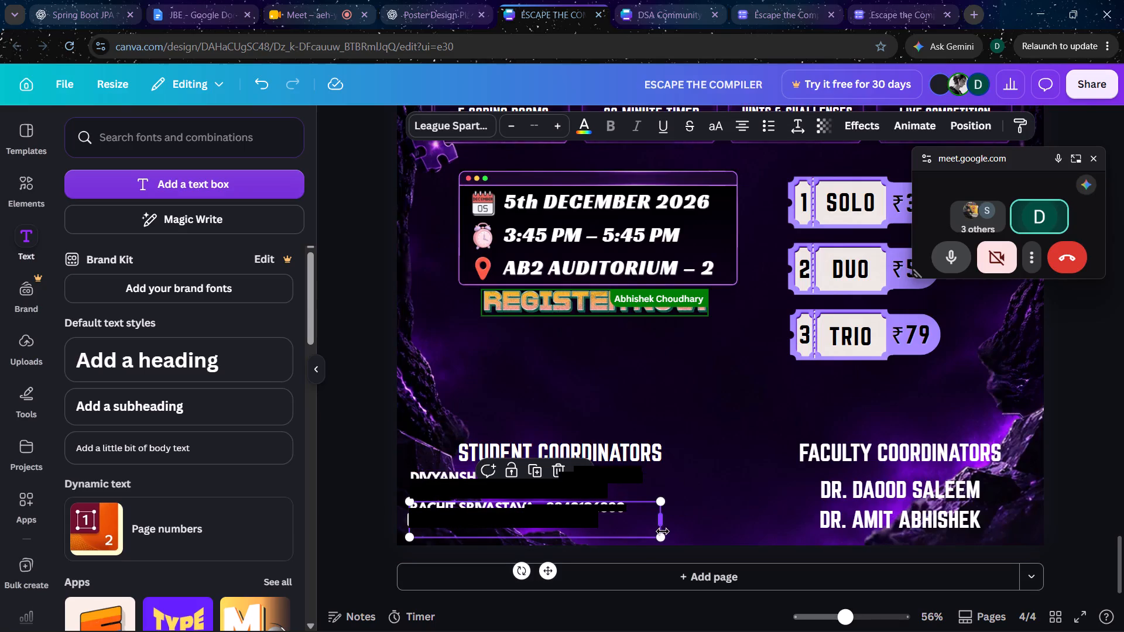
drag(659, 540, 676, 546)
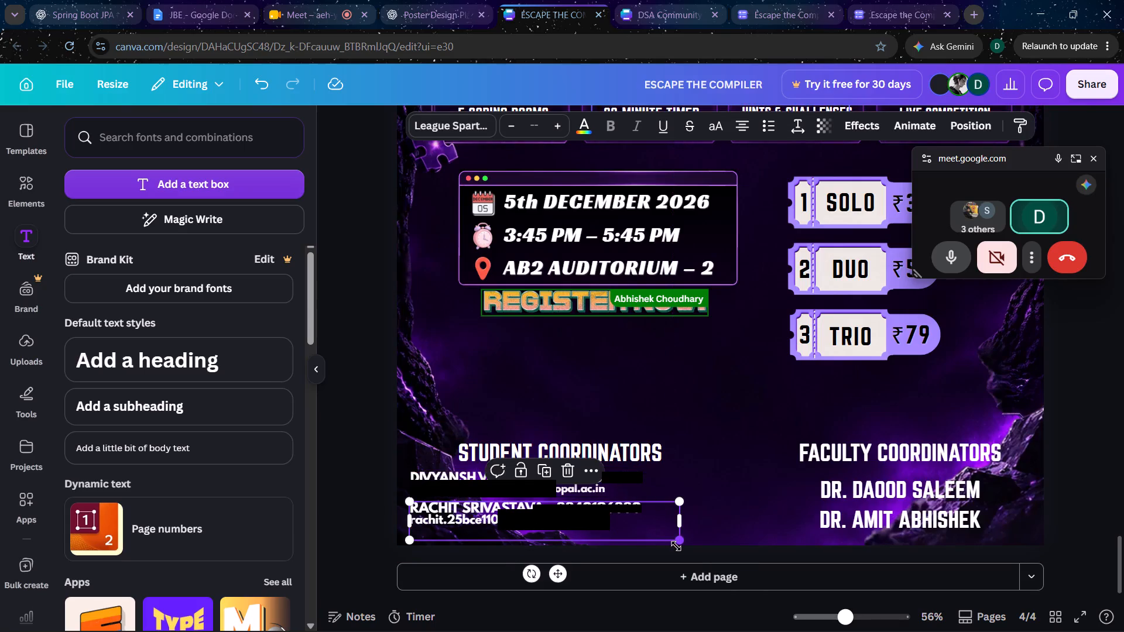
click(354, 532)
drag(498, 521, 499, 533)
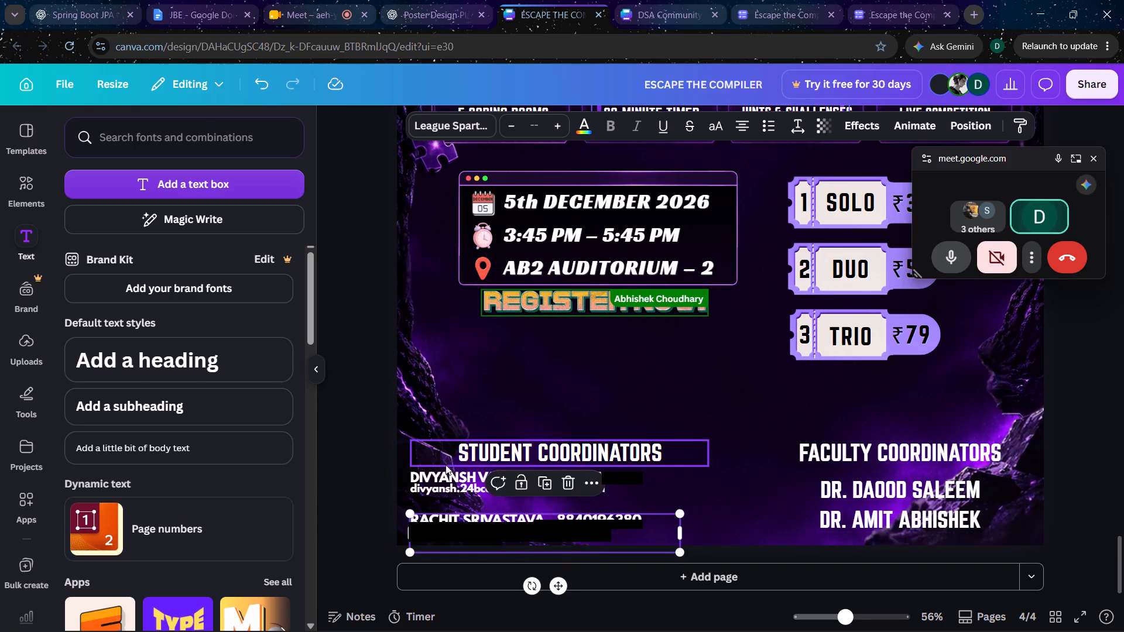
Scale the first student coordinator's contact text up proportionally to a font size of about 23.6.
click(441, 476)
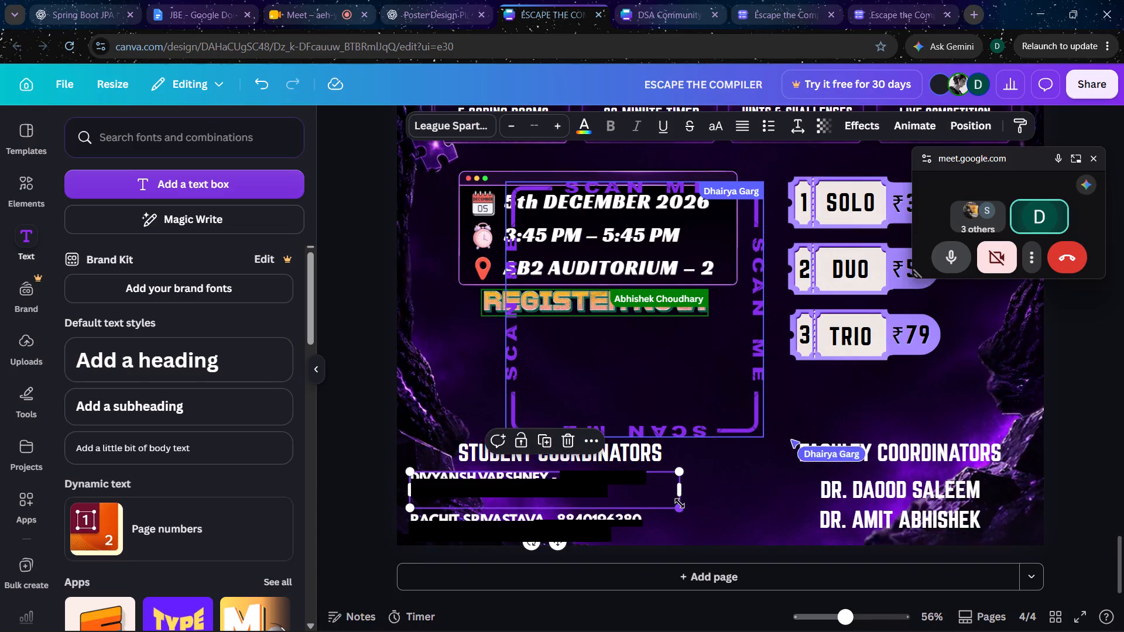
drag(679, 510, 694, 516)
click(570, 483)
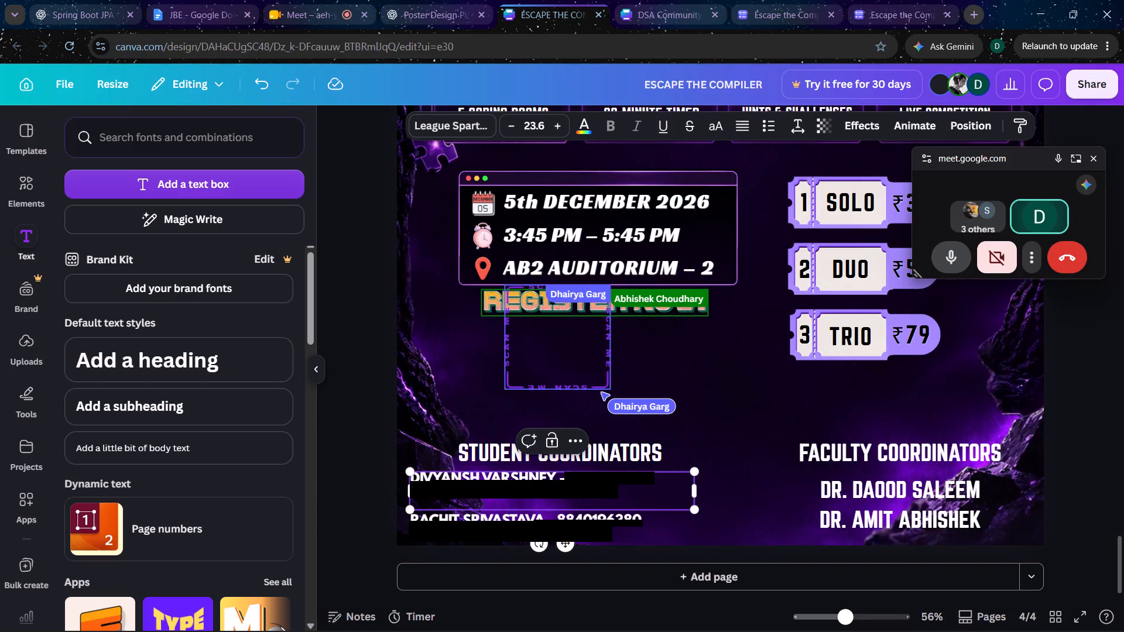
click(570, 483)
click(352, 506)
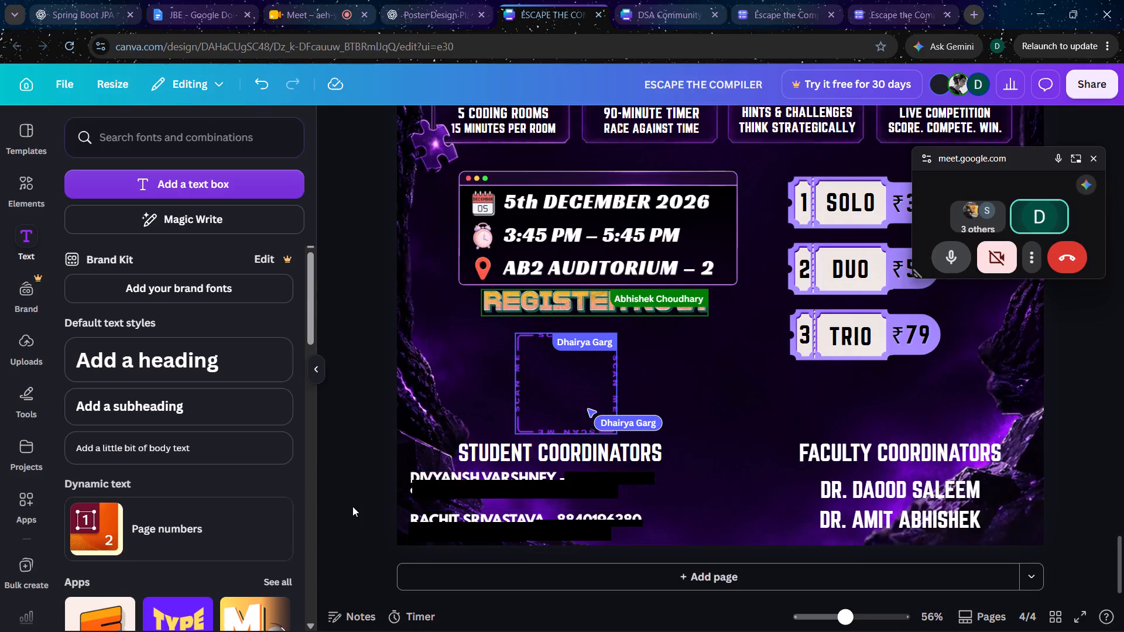
Move the first student coordinator's contact text slightly down, keeping its left edge in line with the second coordinator's text.
drag(485, 494, 481, 504)
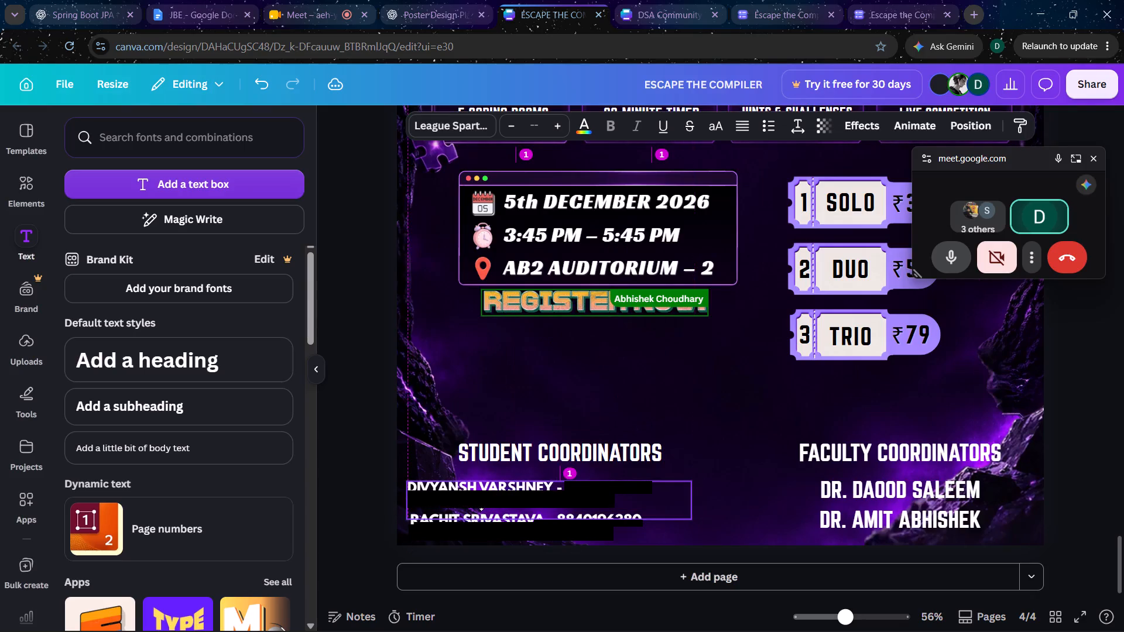
drag(481, 504, 486, 504)
key(Left)
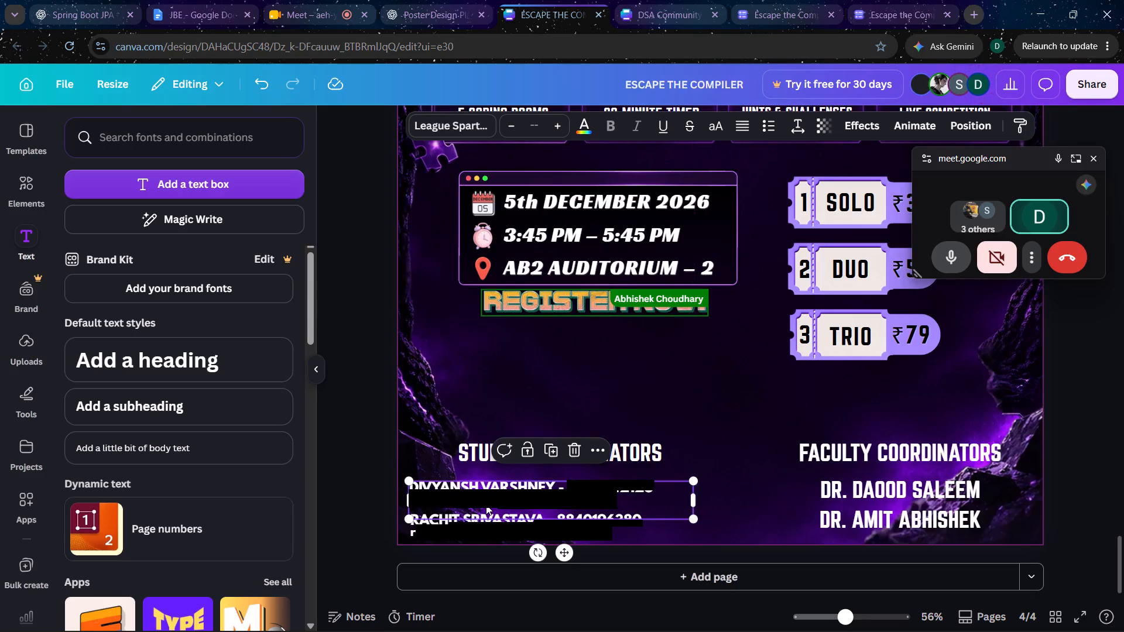
click(345, 486)
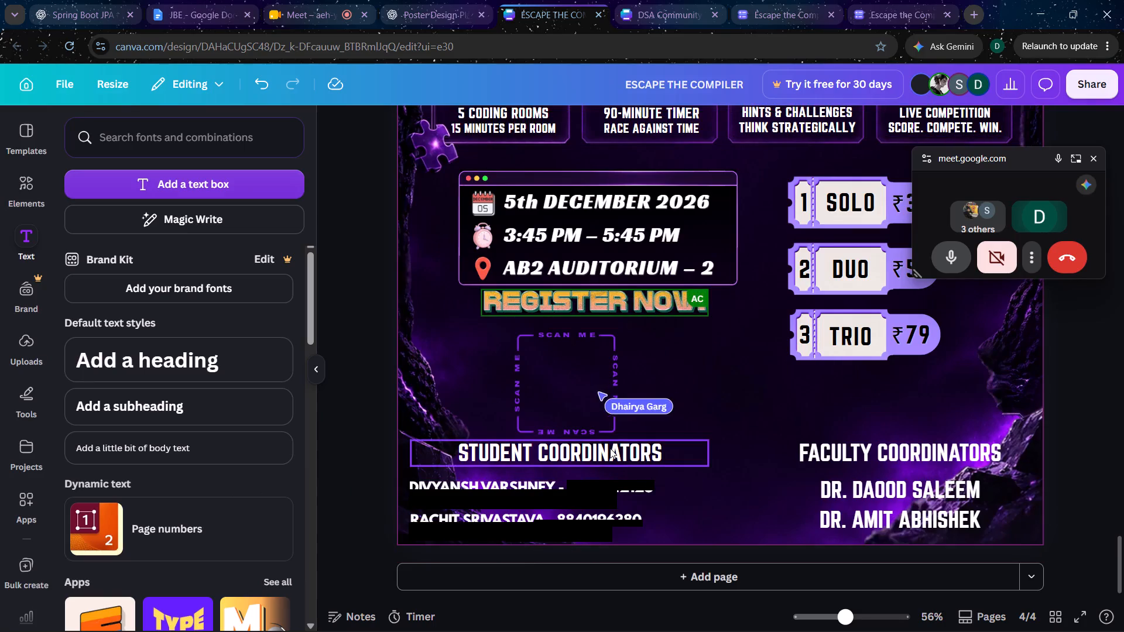
Move the STUDENT COORDINATORS heading down and to the left, closer to the contact text below it.
drag(610, 448, 582, 456)
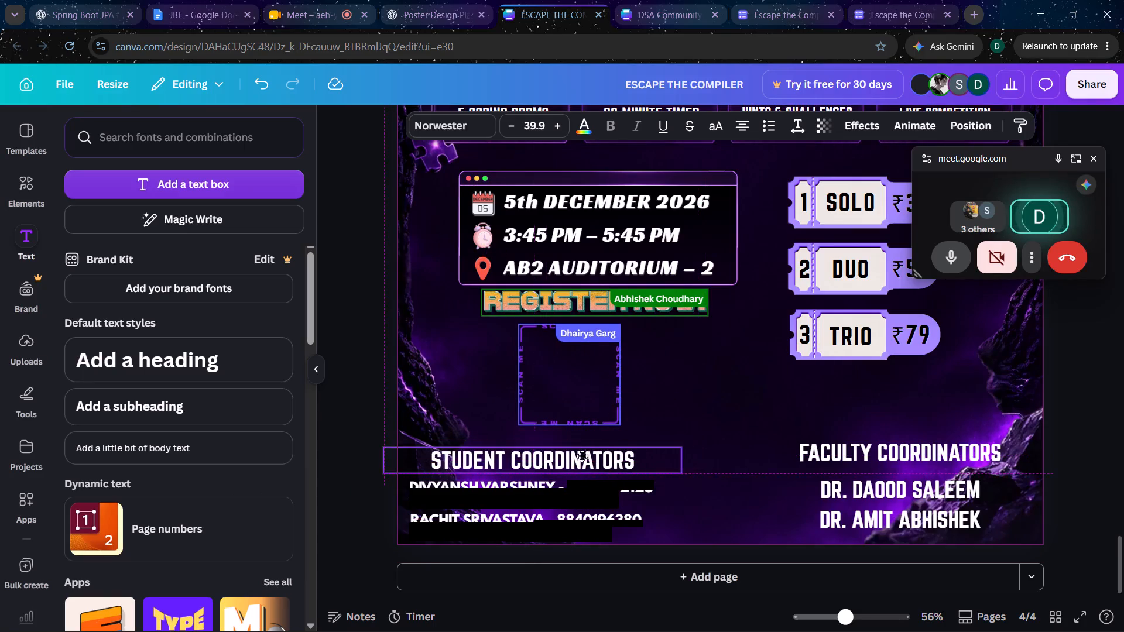
drag(582, 456, 575, 456)
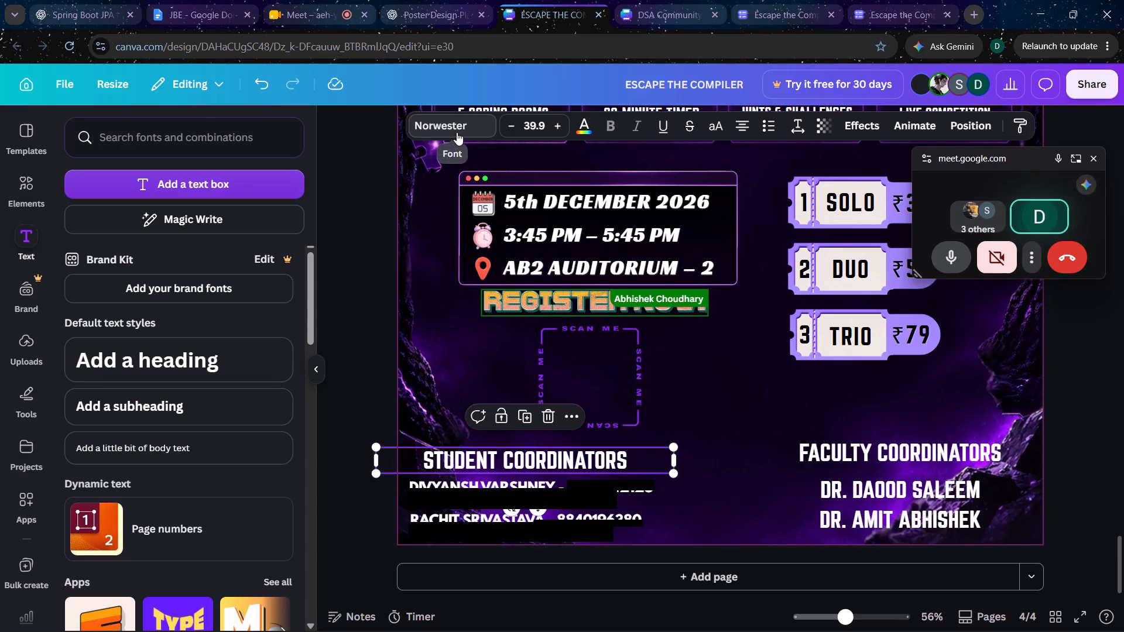
Set the STUDENT COORDINATORS heading to League Spartan at size 25.9 and shift it slightly down toward the contacts.
click(457, 132)
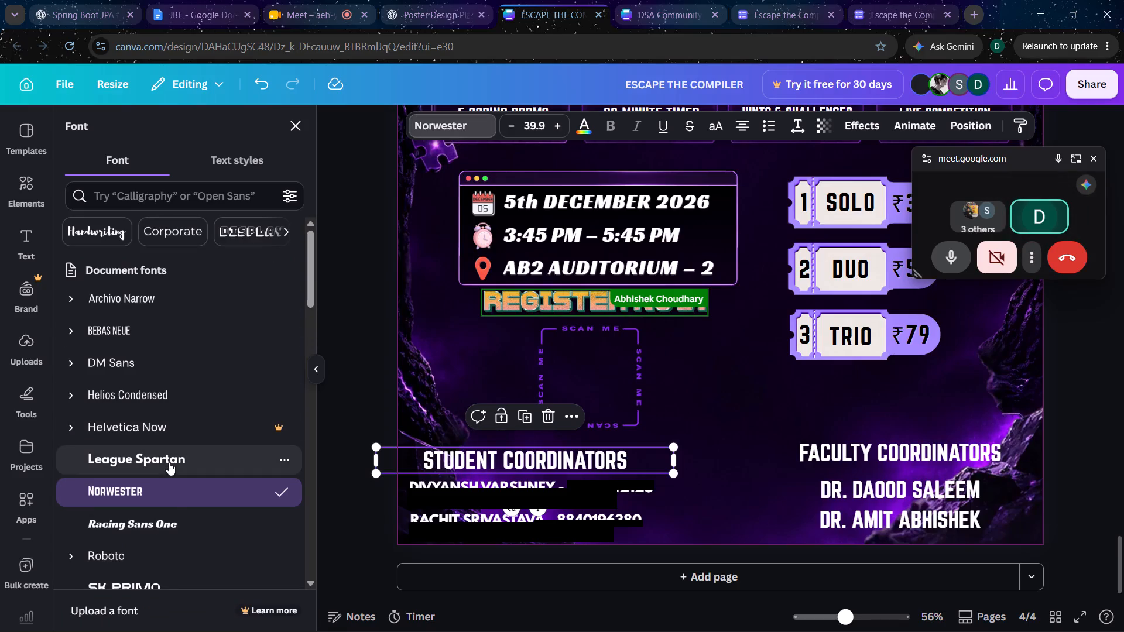
click(169, 462)
triple_click(503, 134)
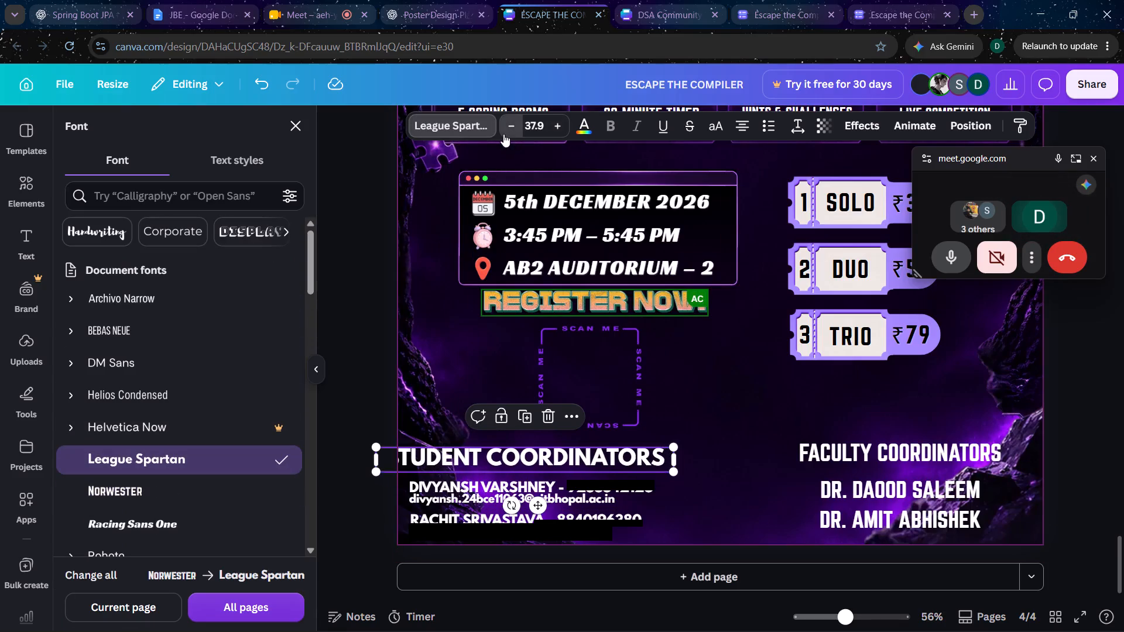
triple_click(503, 134)
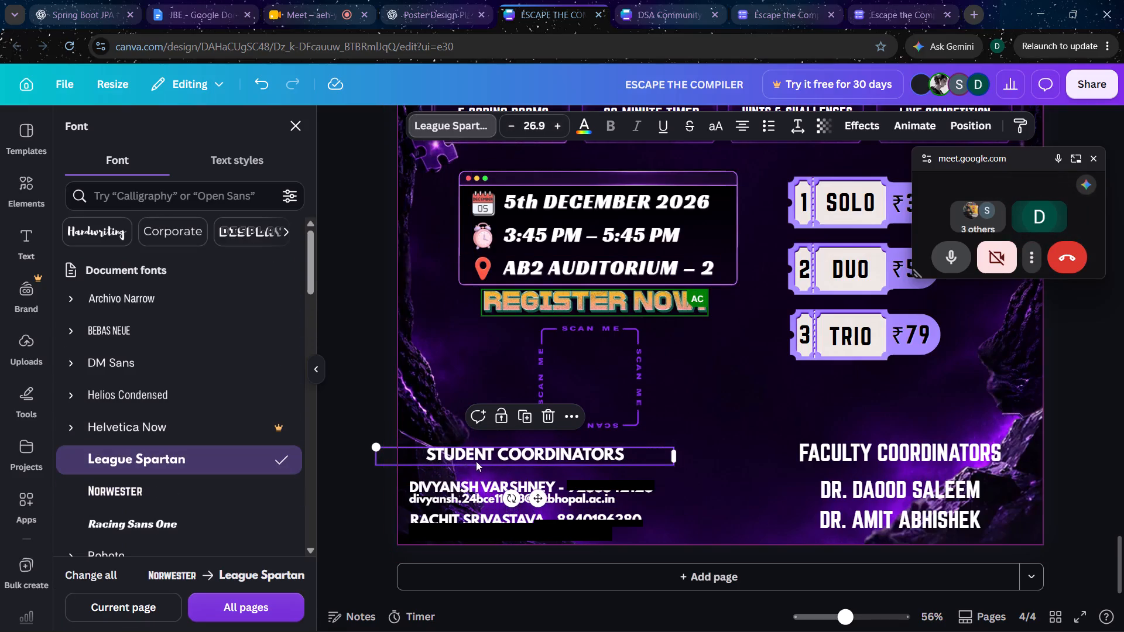
drag(506, 458, 500, 468)
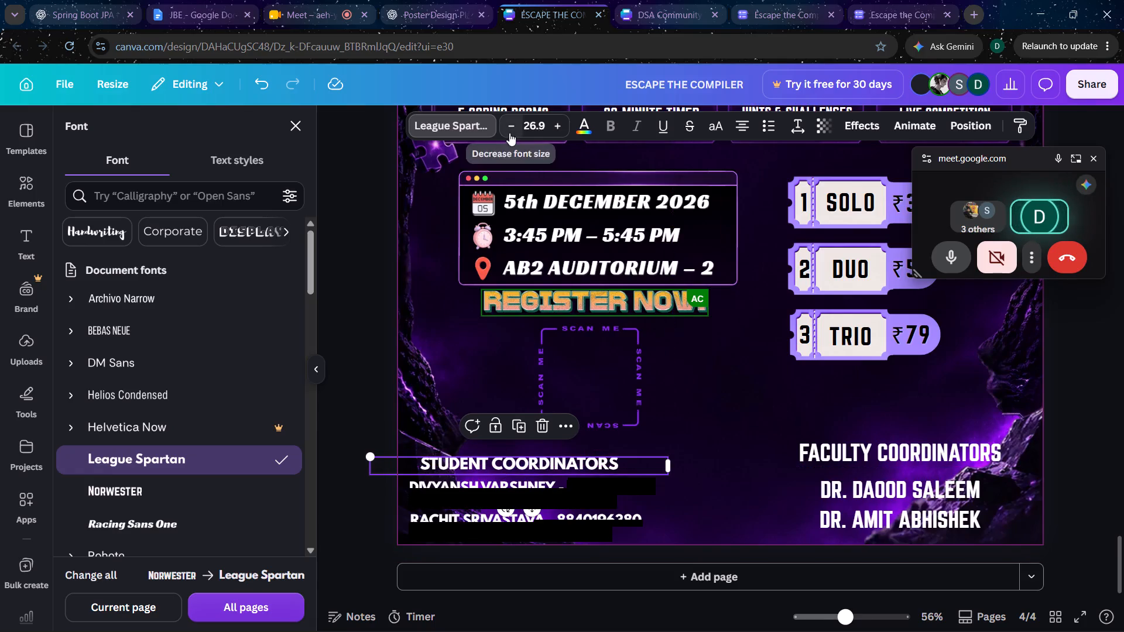
click(509, 133)
click(365, 348)
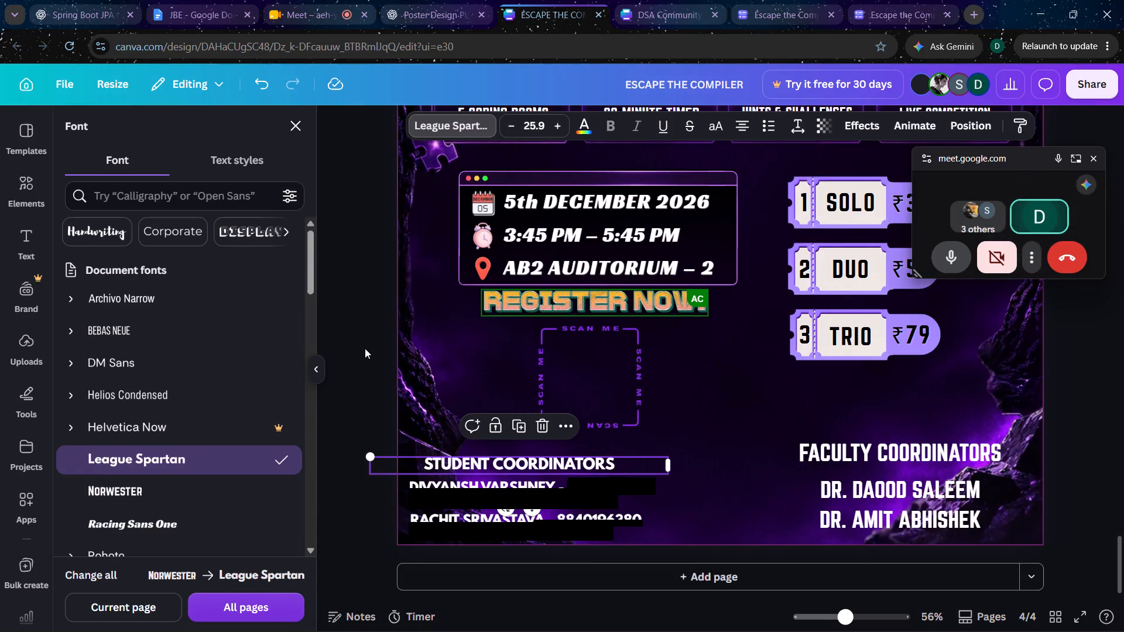
click(375, 364)
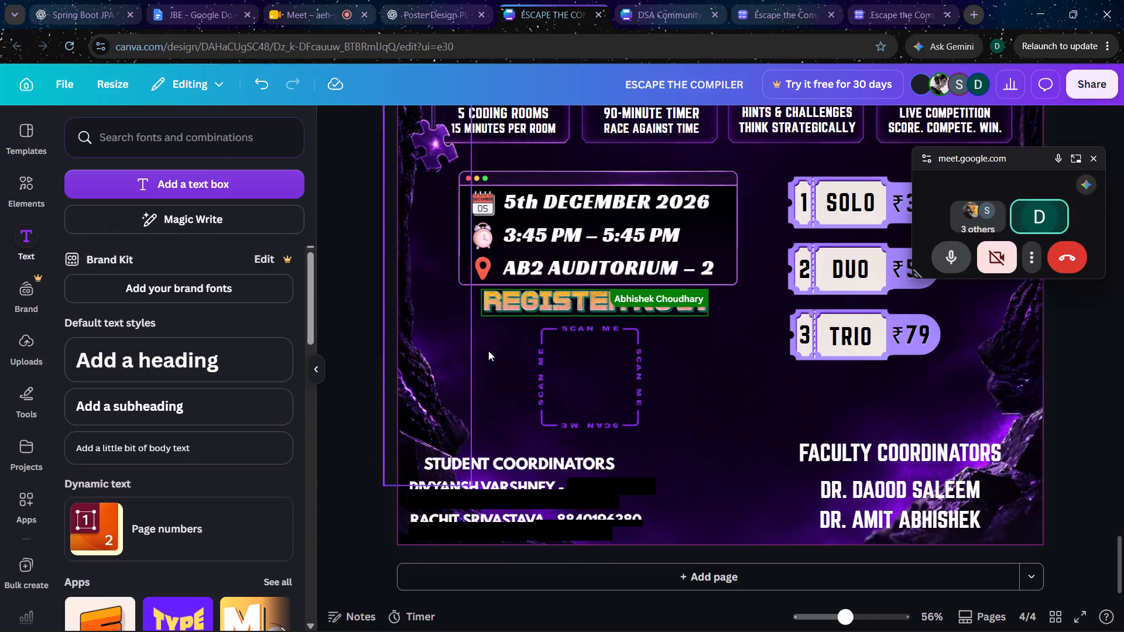
Nudge the first student coordinator's contact text two increments down and one to the right.
click(587, 485)
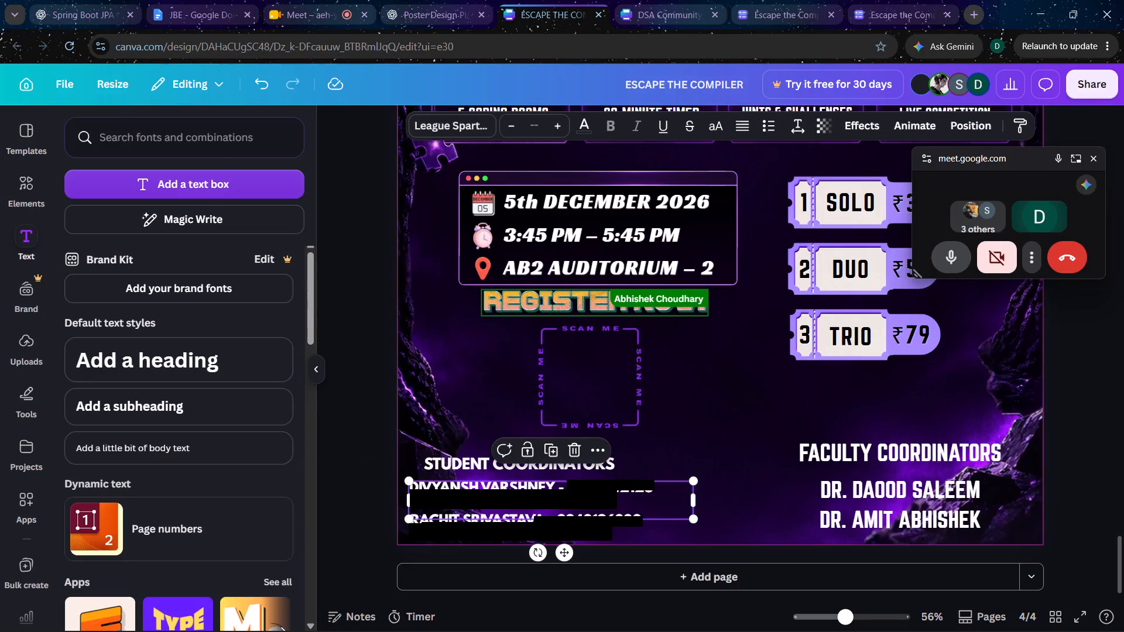
key(Down)
key(Down)
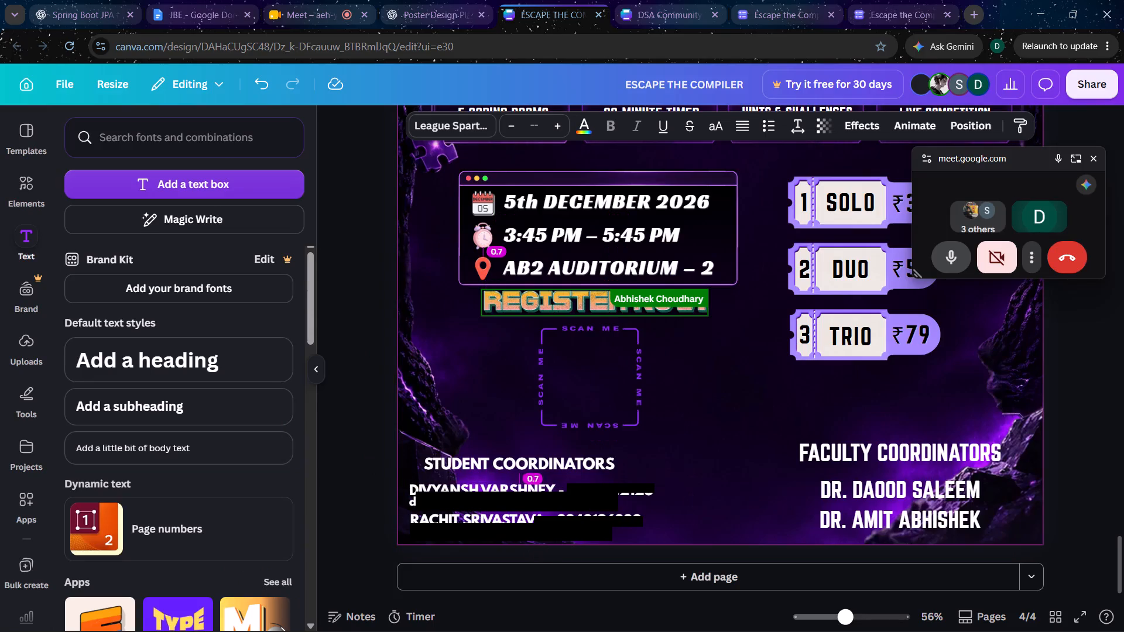
key(Right)
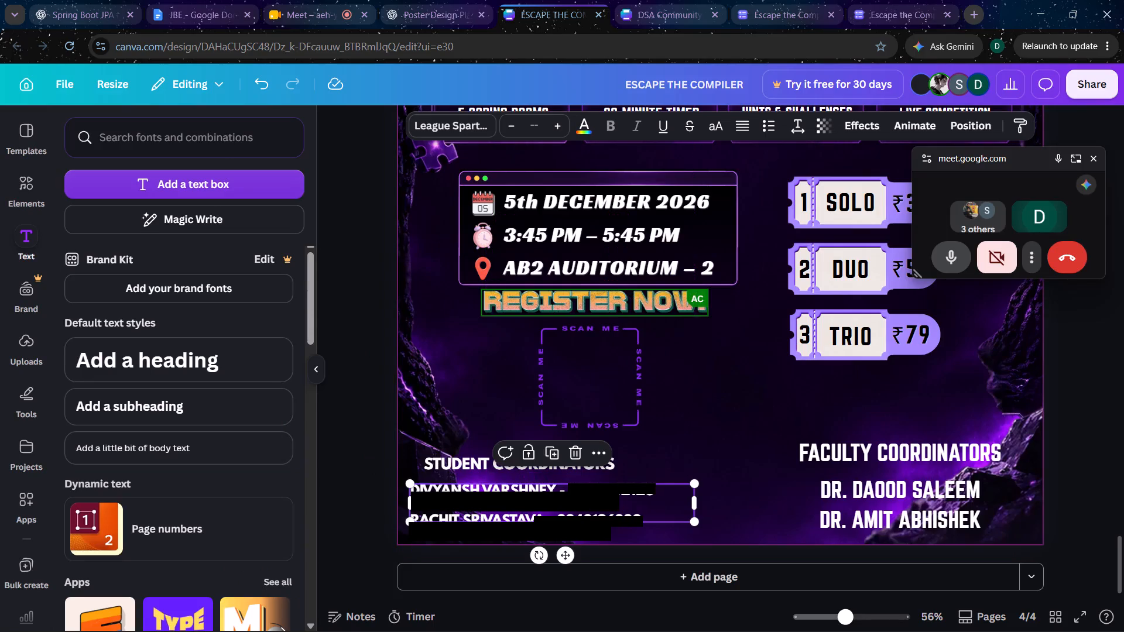
Nudge the STUDENT COORDINATORS heading one increment down and one to the right.
click(465, 466)
key(Down)
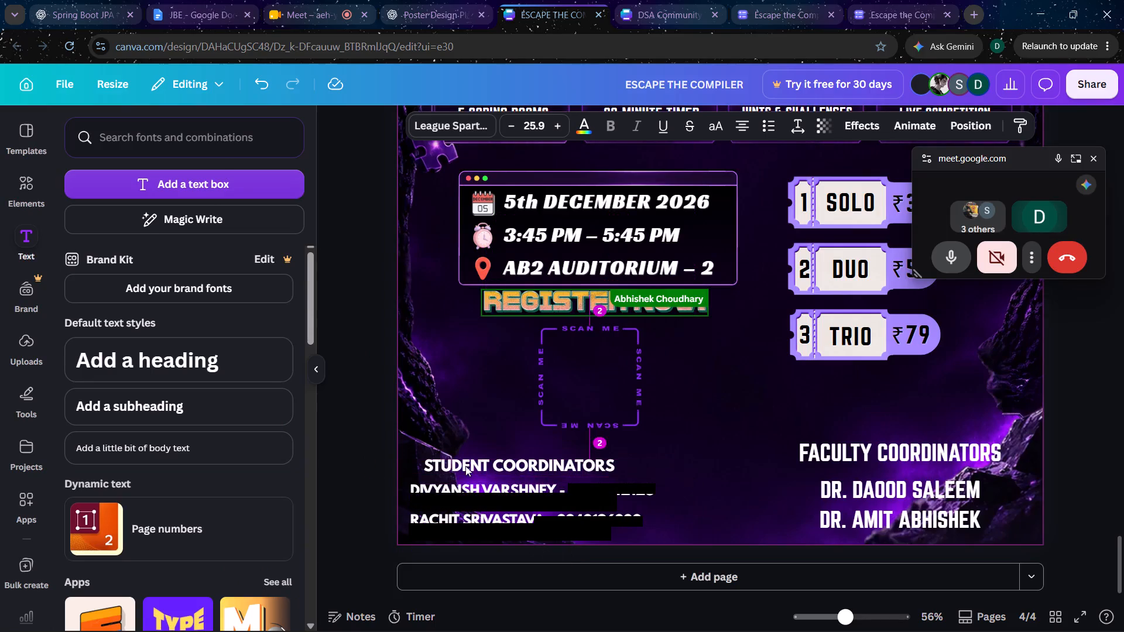
key(Right)
double_click(351, 449)
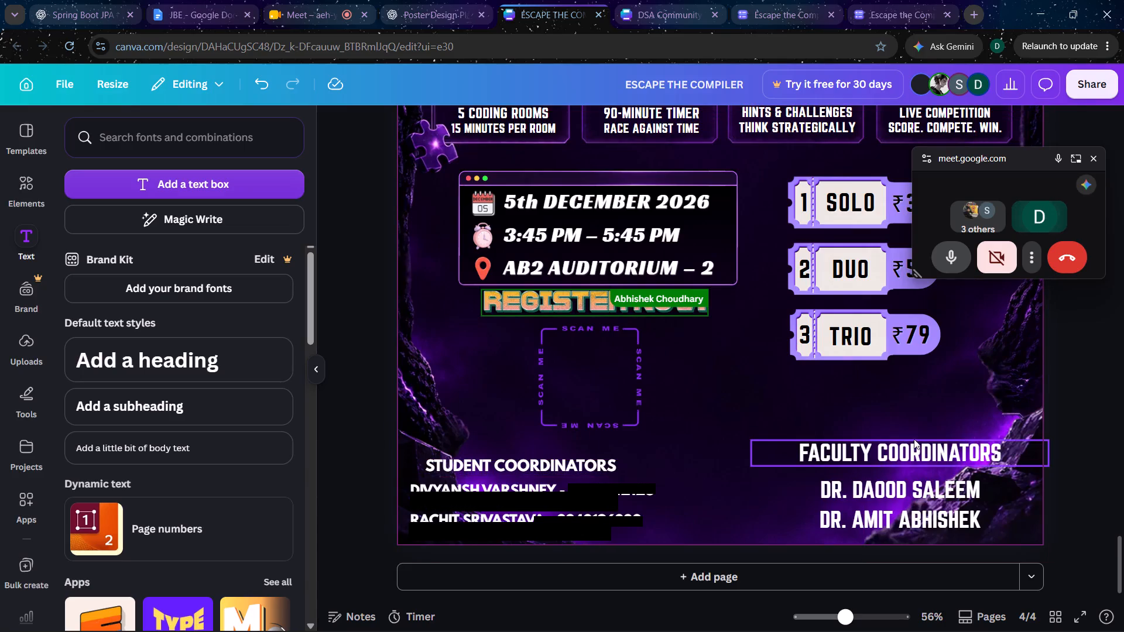
Set the FACULTY COORDINATORS heading to font size 25.9 in League Spartan.
click(868, 450)
triple_click(511, 133)
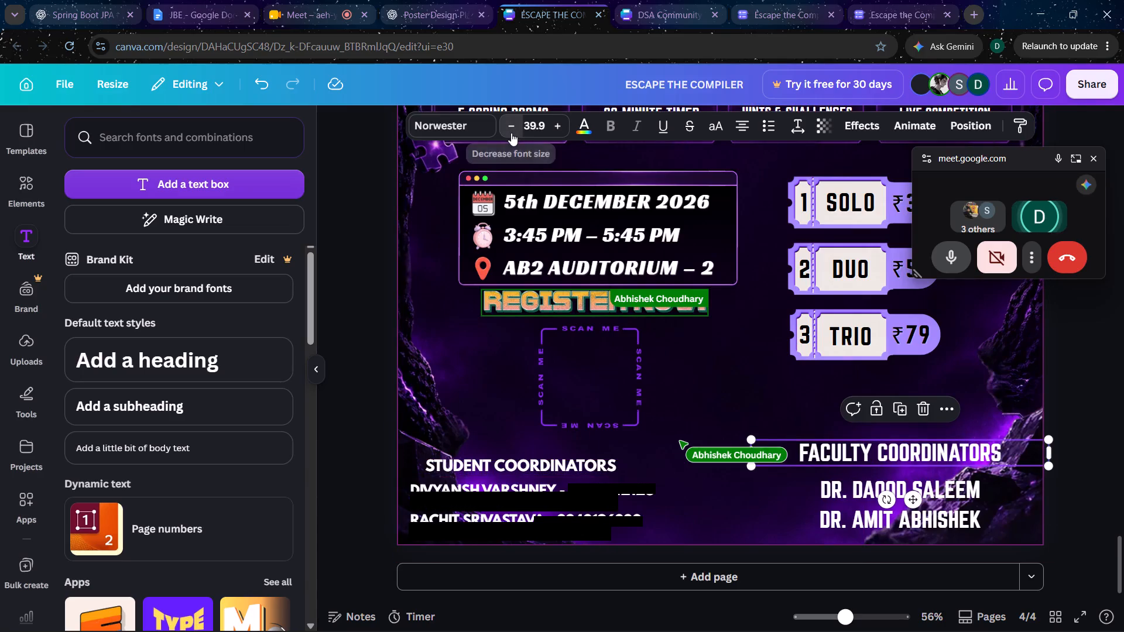
click(511, 133)
click(527, 473)
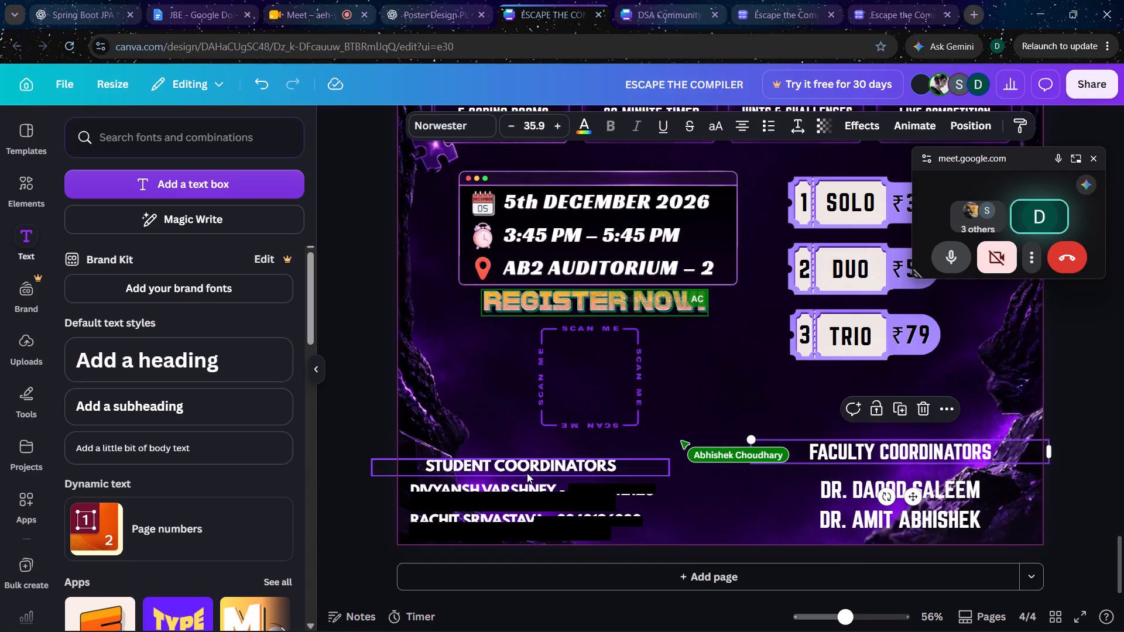
click(934, 455)
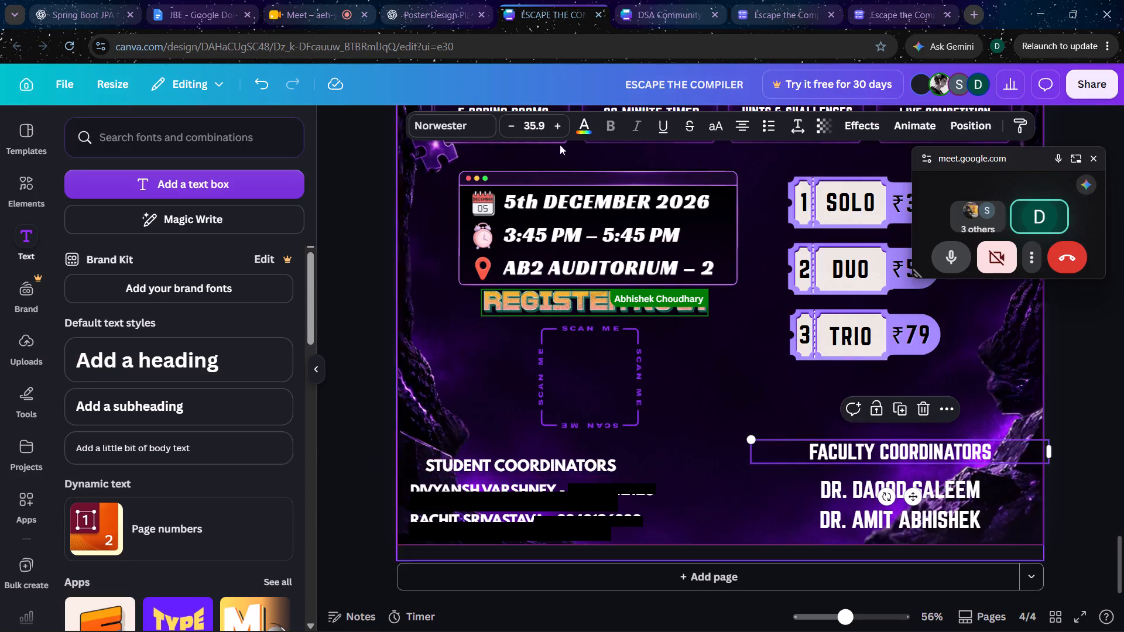
triple_click(509, 129)
triple_click(509, 129)
triple_click(509, 129)
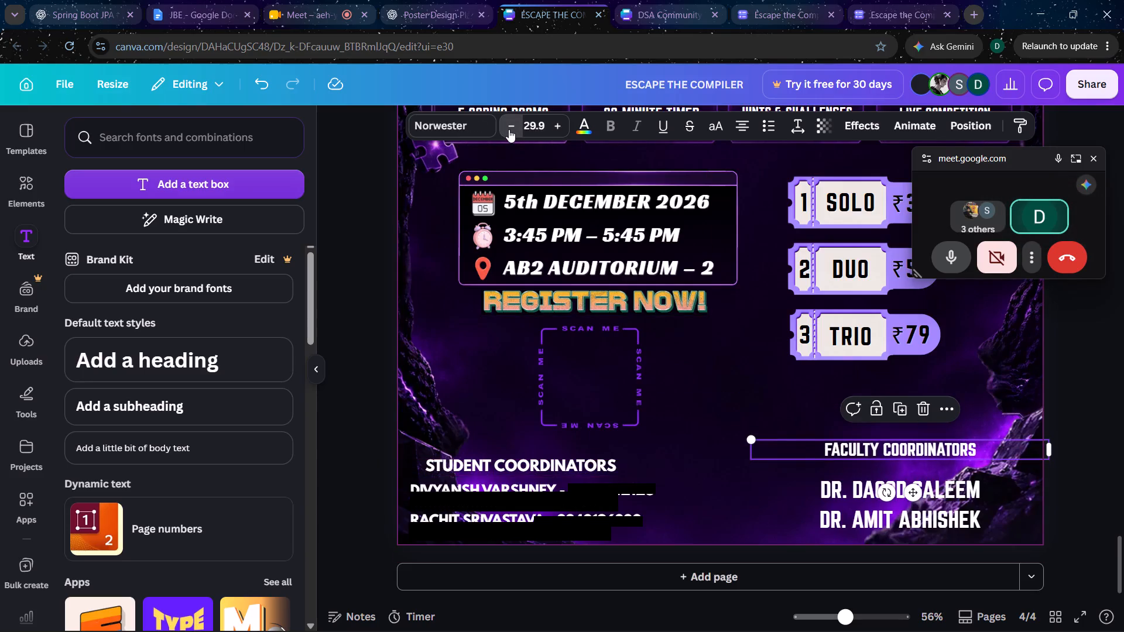
double_click(509, 129)
click(560, 131)
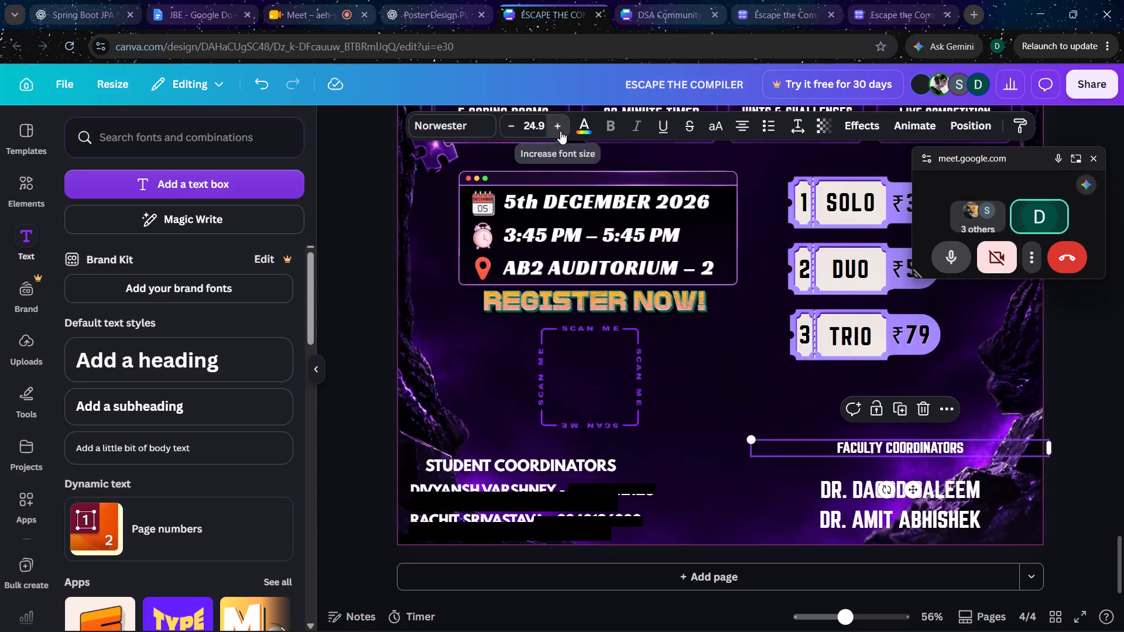
click(455, 130)
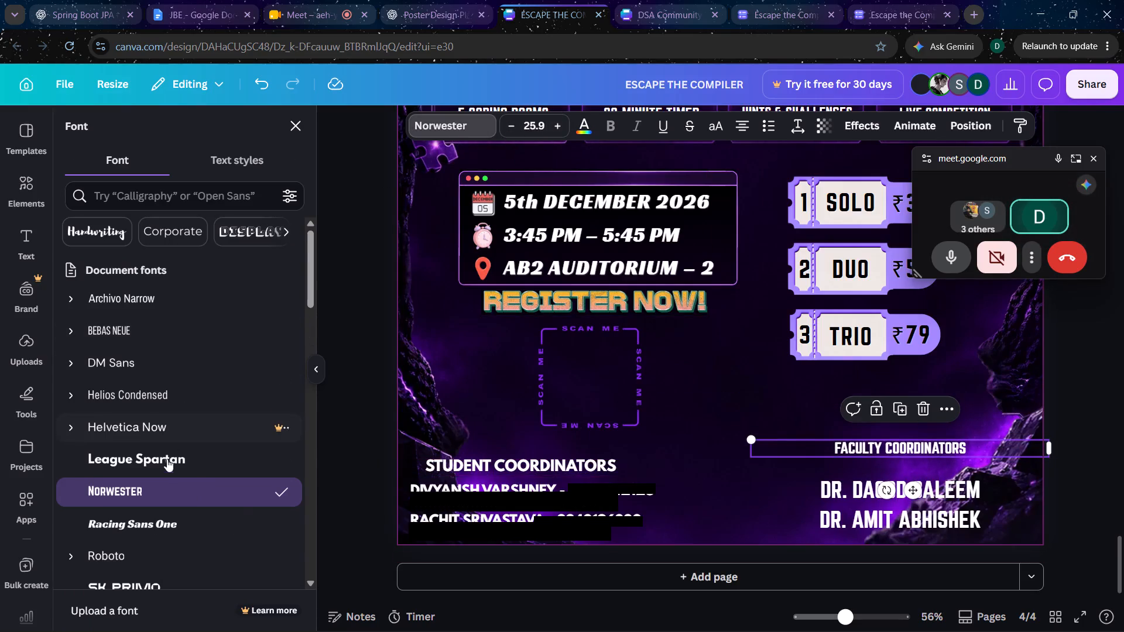
click(156, 473)
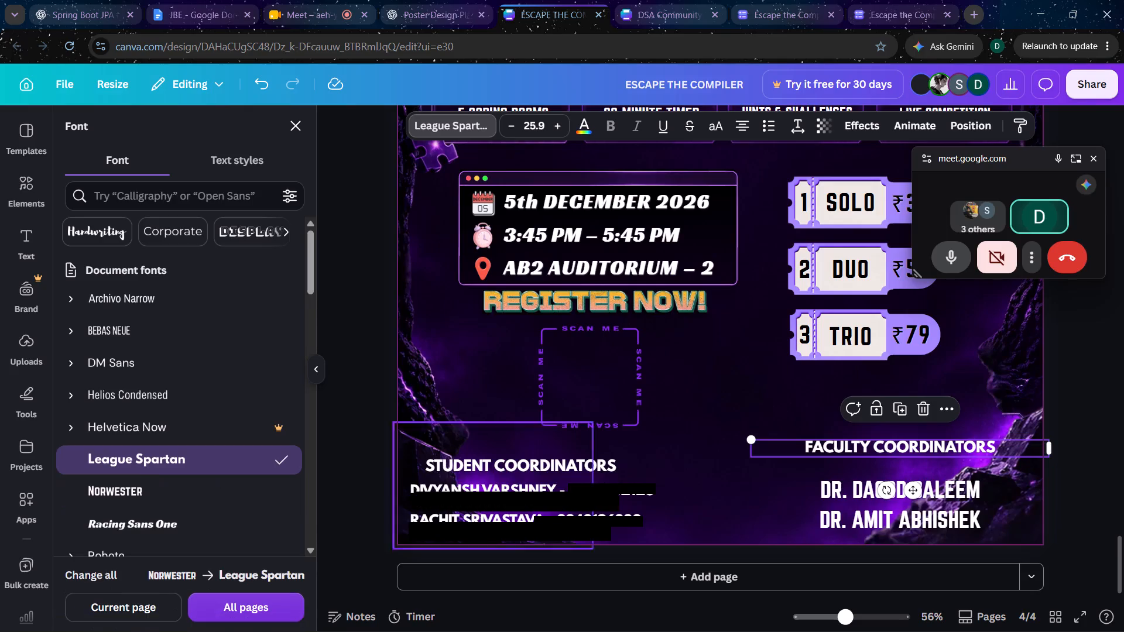
Nudge the FACULTY COORDINATORS heading down until it is level with the STUDENT COORDINATORS heading.
key(Down)
key(Down)
key(Down)
key(Down)
key(Down)
key(Down)
key(Down)
key(Down)
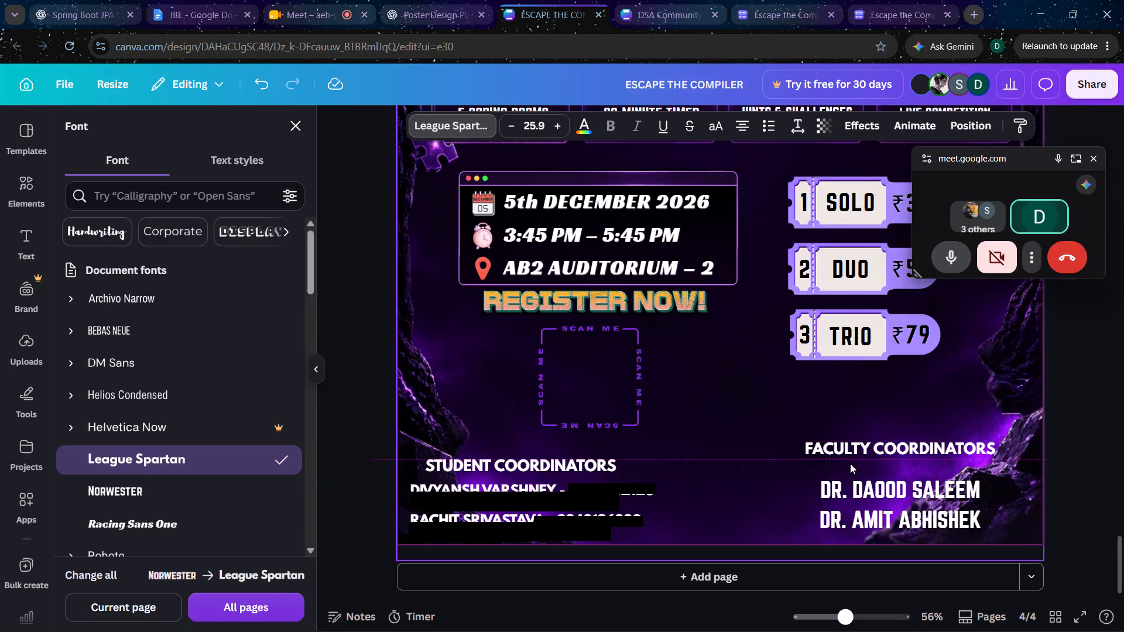
key(Down)
key(Down)
key(Down)
key(Down)
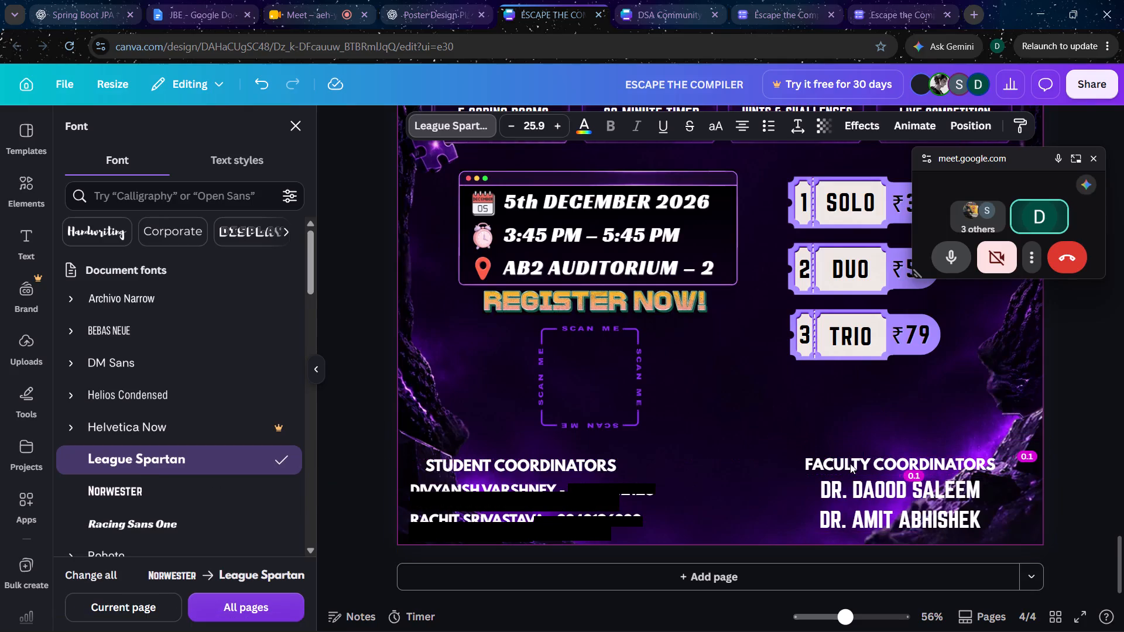
key(Down)
key(Down)
key(Up)
key(Up)
key(Up)
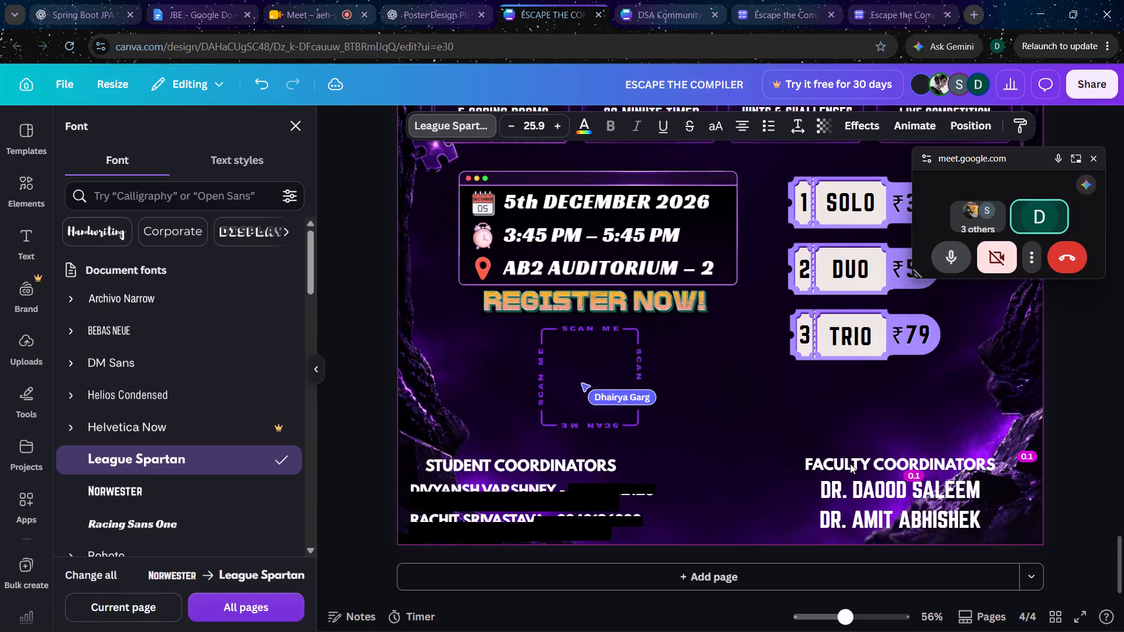
key(Up)
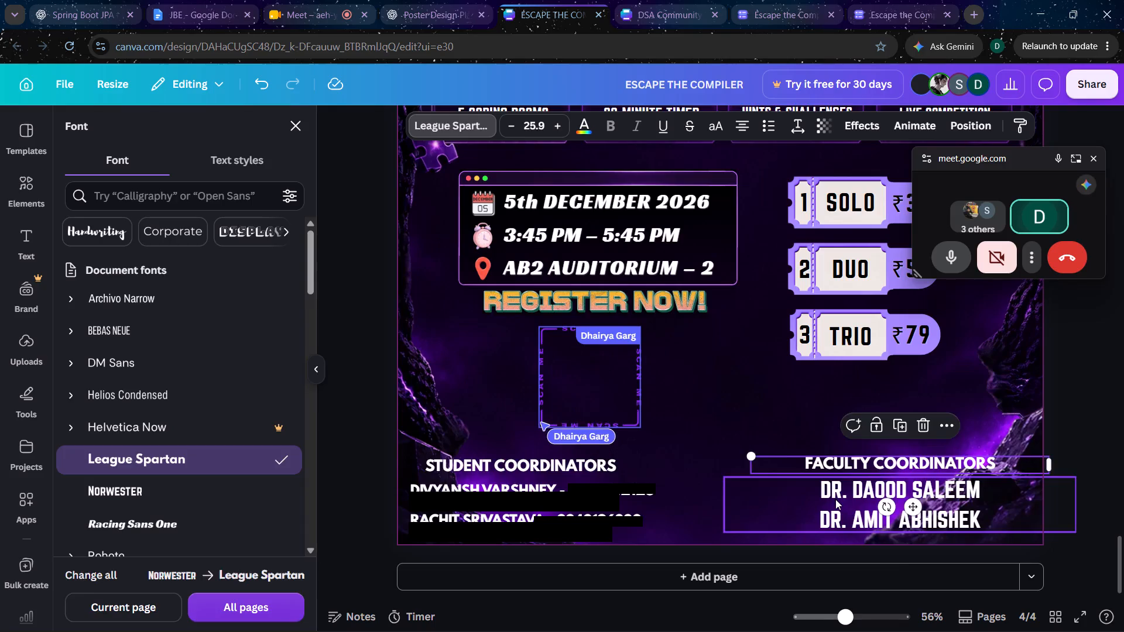
click(835, 499)
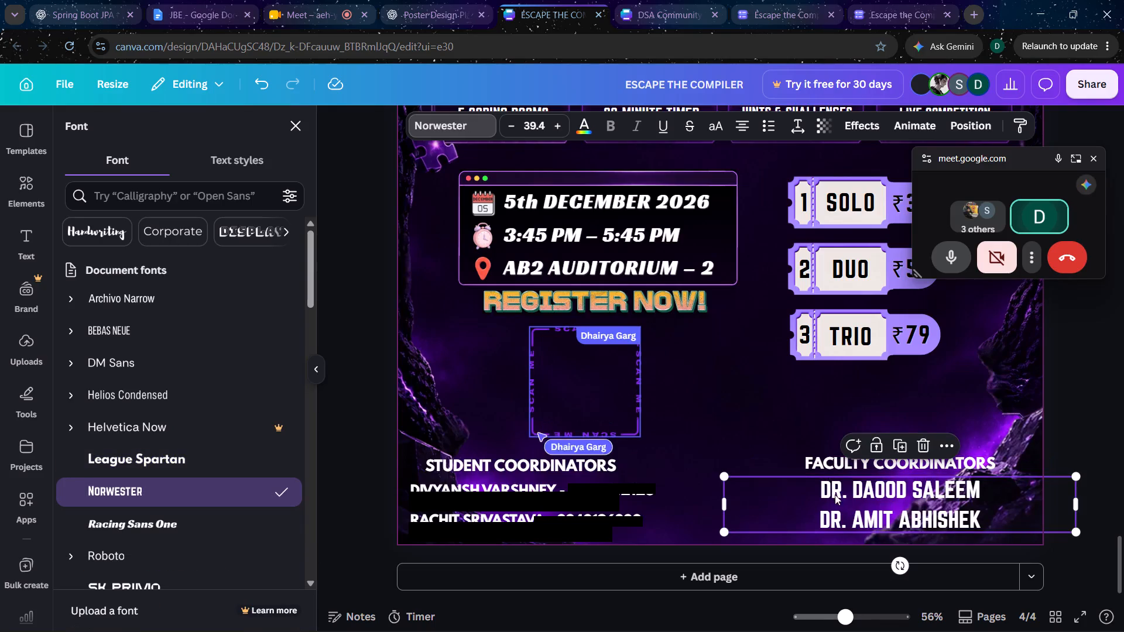
click(823, 458)
key(Down)
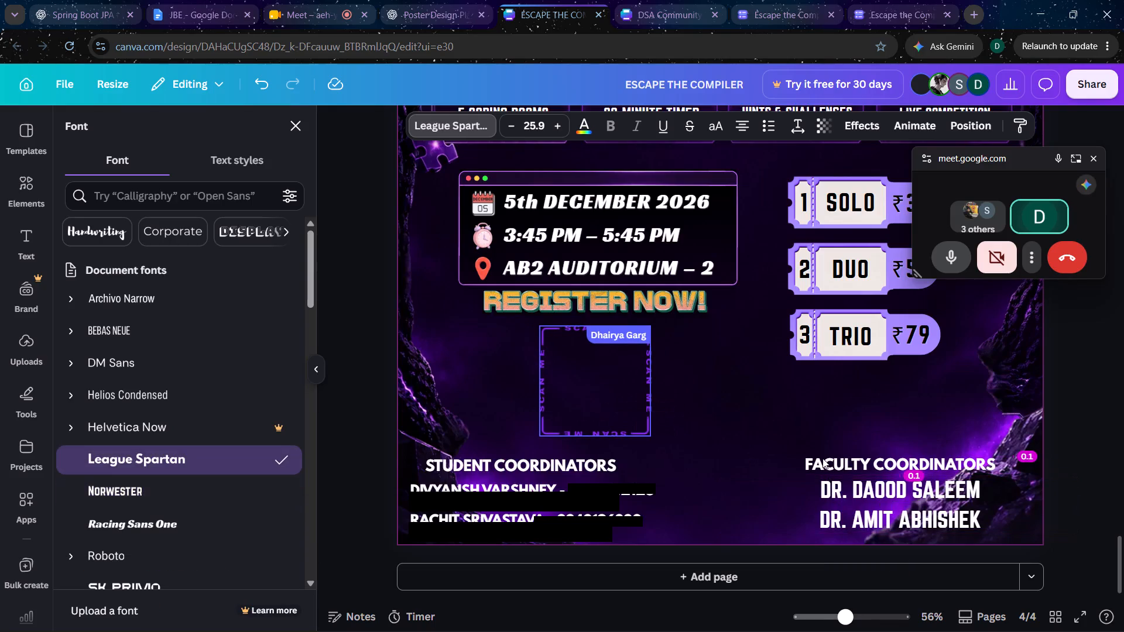
key(Down)
Reduce the two faculty coordinators' names to font size 24.4 and change their font to League Spartan.
click(830, 491)
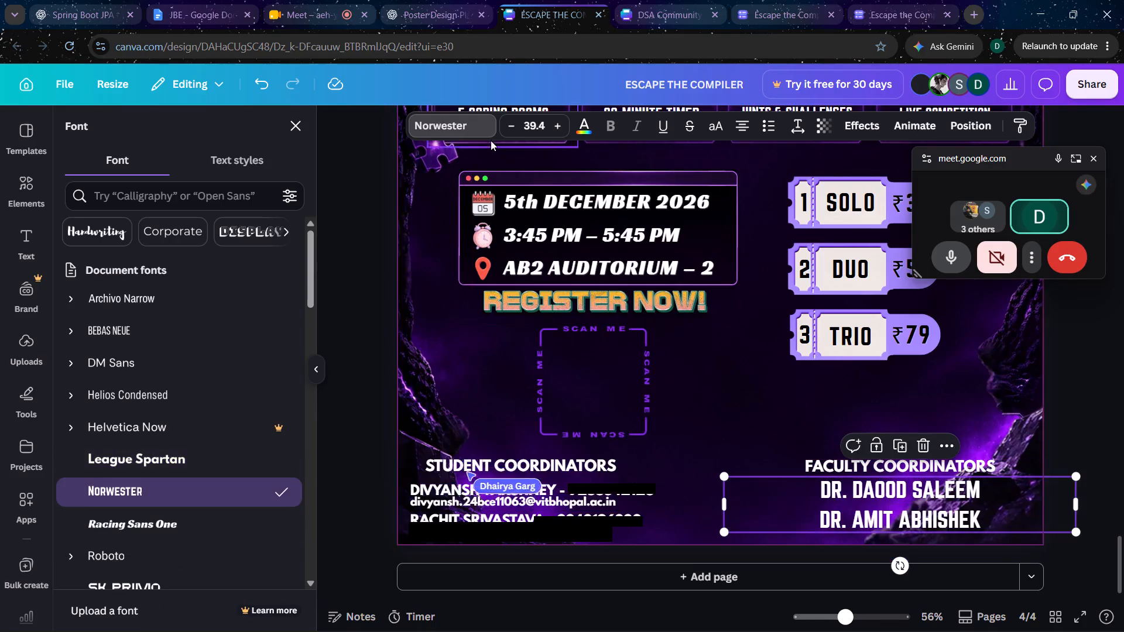
triple_click(503, 123)
triple_click(503, 123)
triple_click(503, 123)
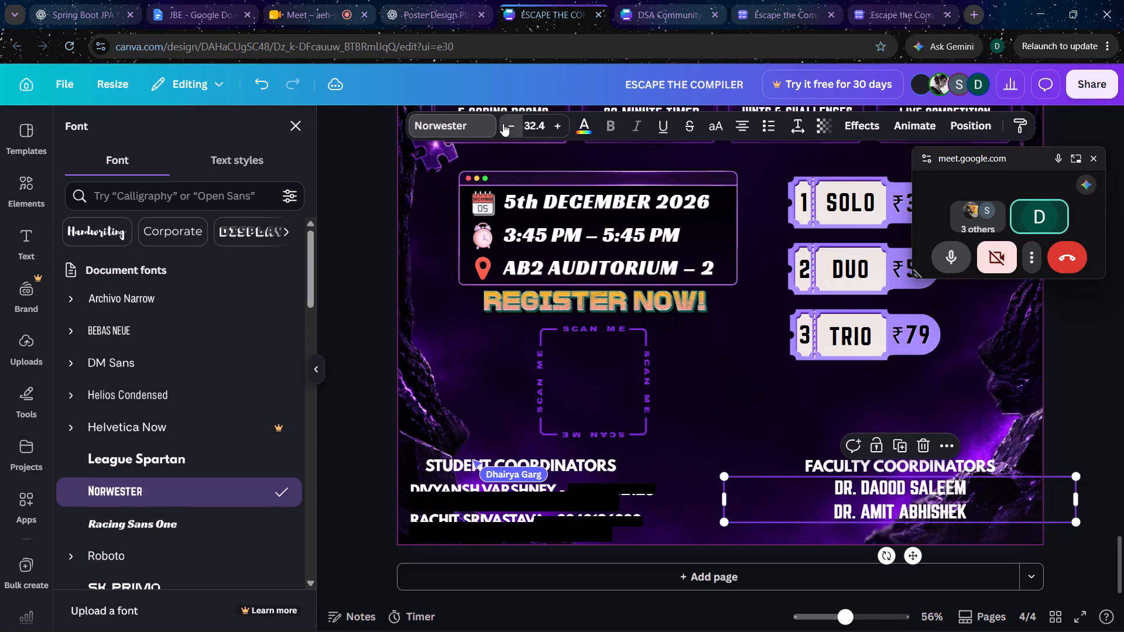
double_click(503, 123)
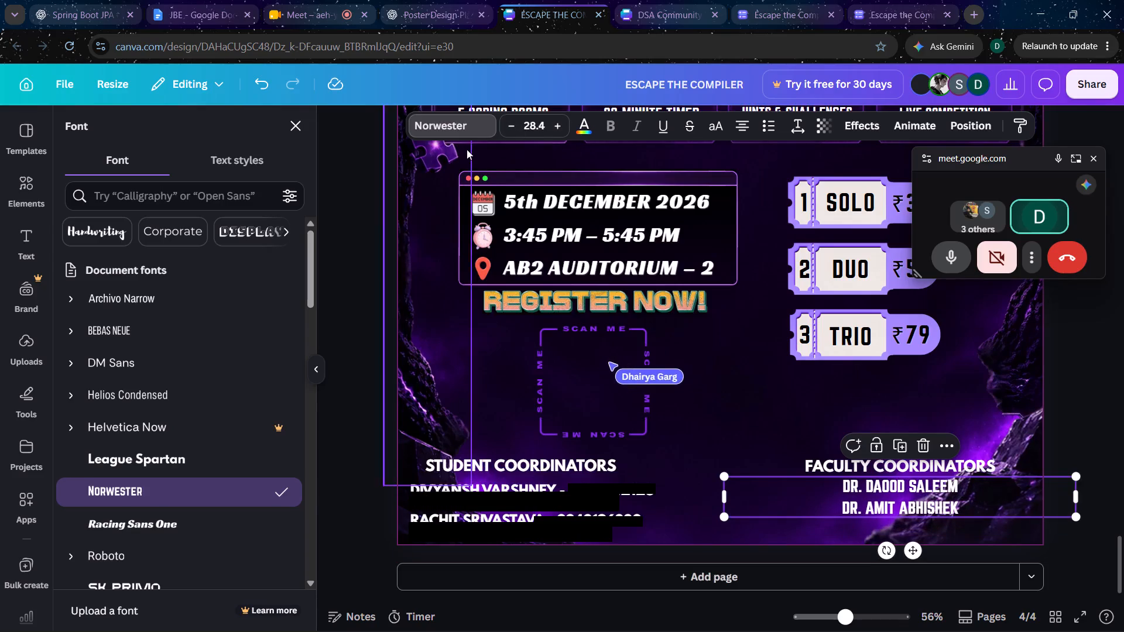
triple_click(508, 122)
click(508, 122)
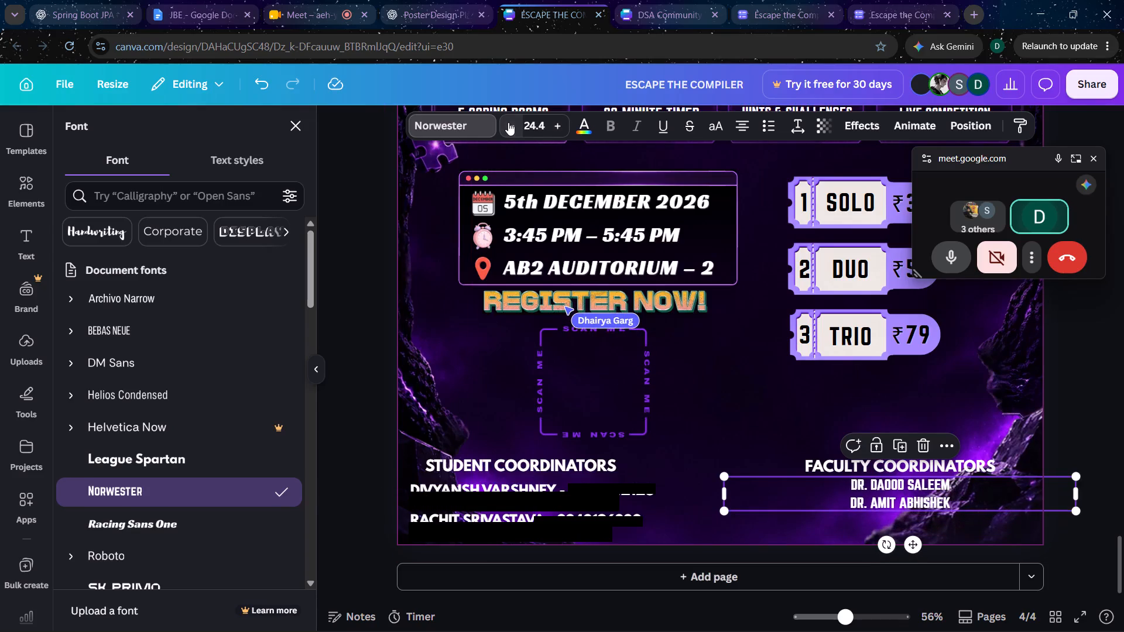
click(462, 121)
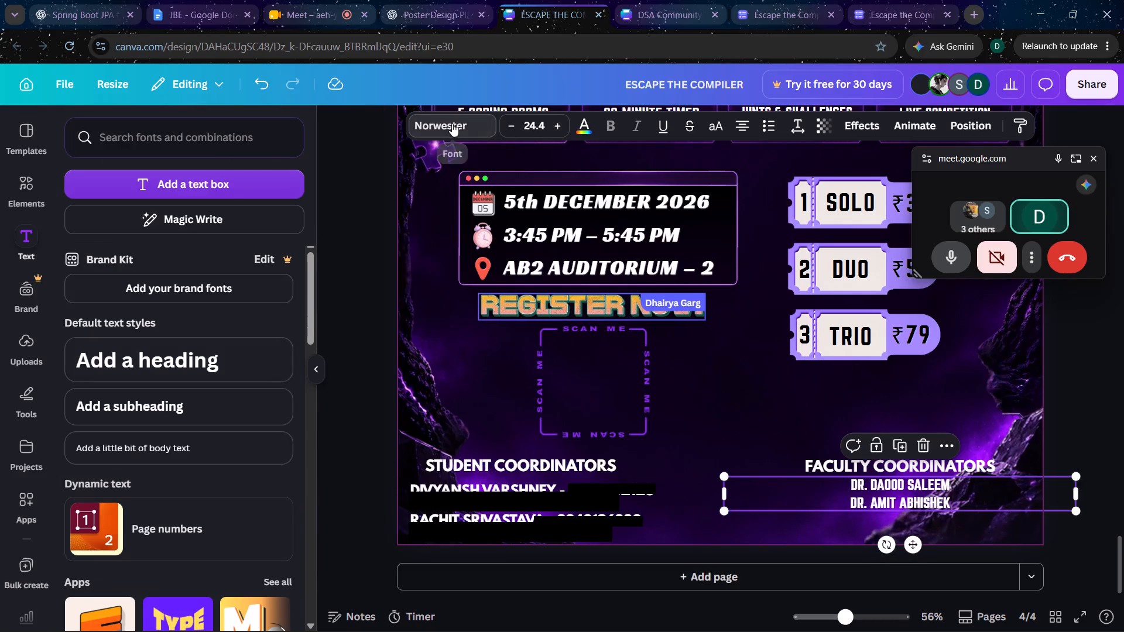
click(452, 123)
click(177, 461)
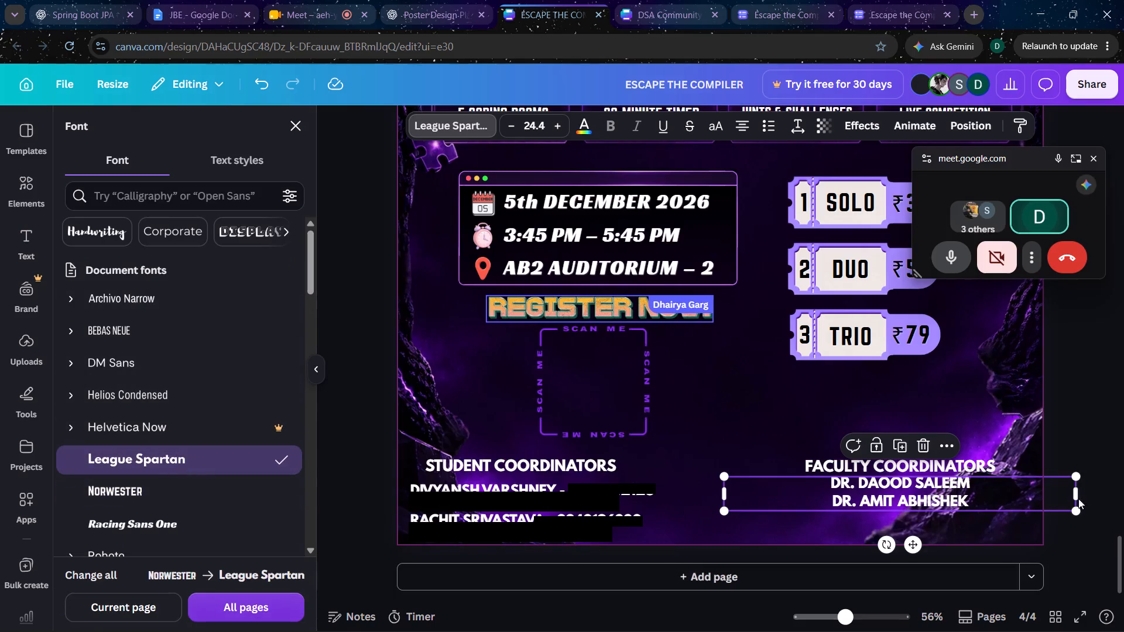
Move the faculty coordinators' names down and slightly to the left, leaving a gap below their heading.
click(1113, 419)
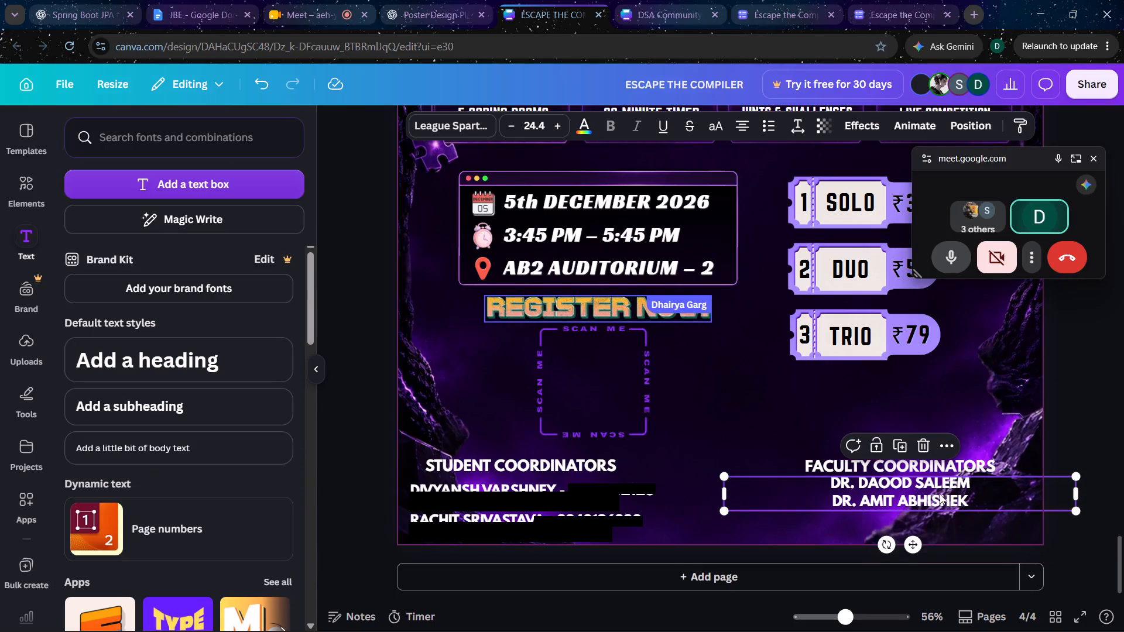
click(1089, 395)
drag(920, 499, 912, 515)
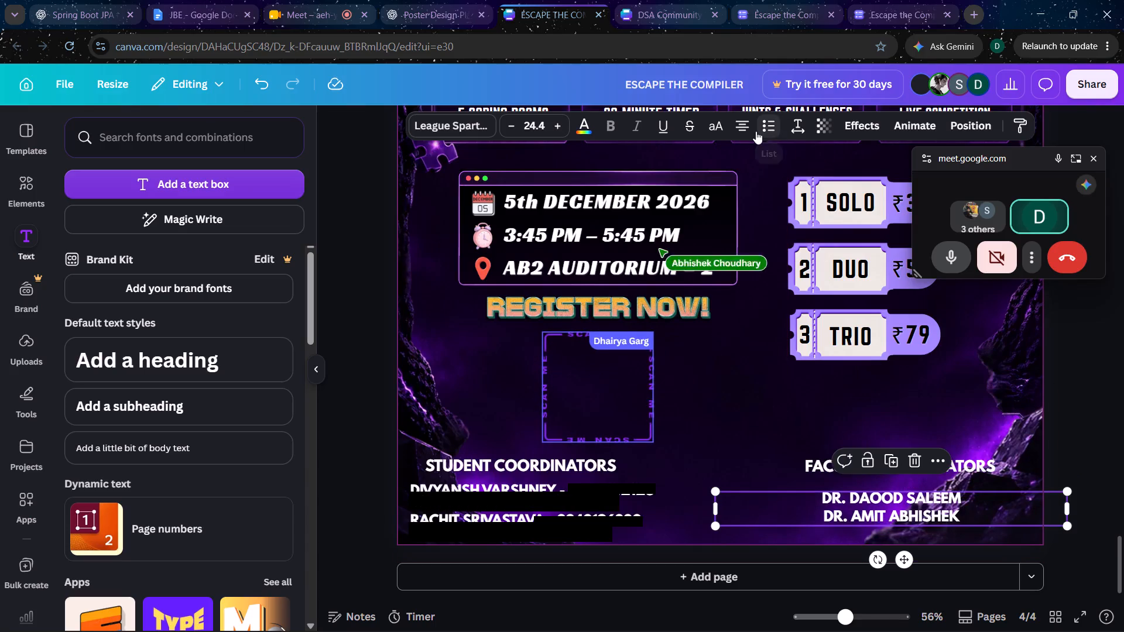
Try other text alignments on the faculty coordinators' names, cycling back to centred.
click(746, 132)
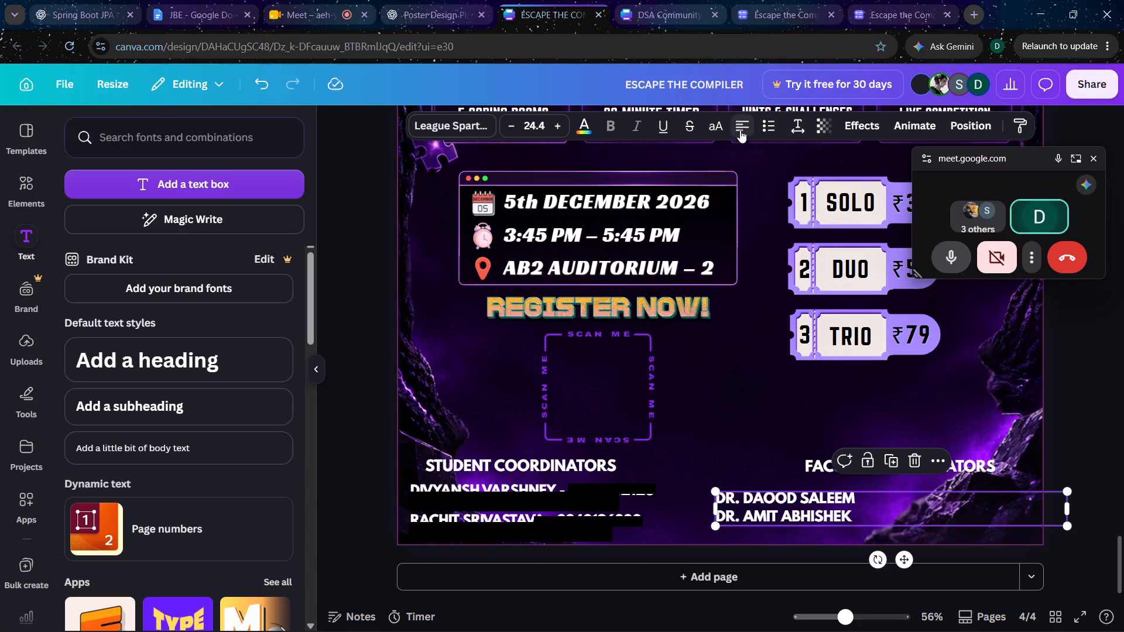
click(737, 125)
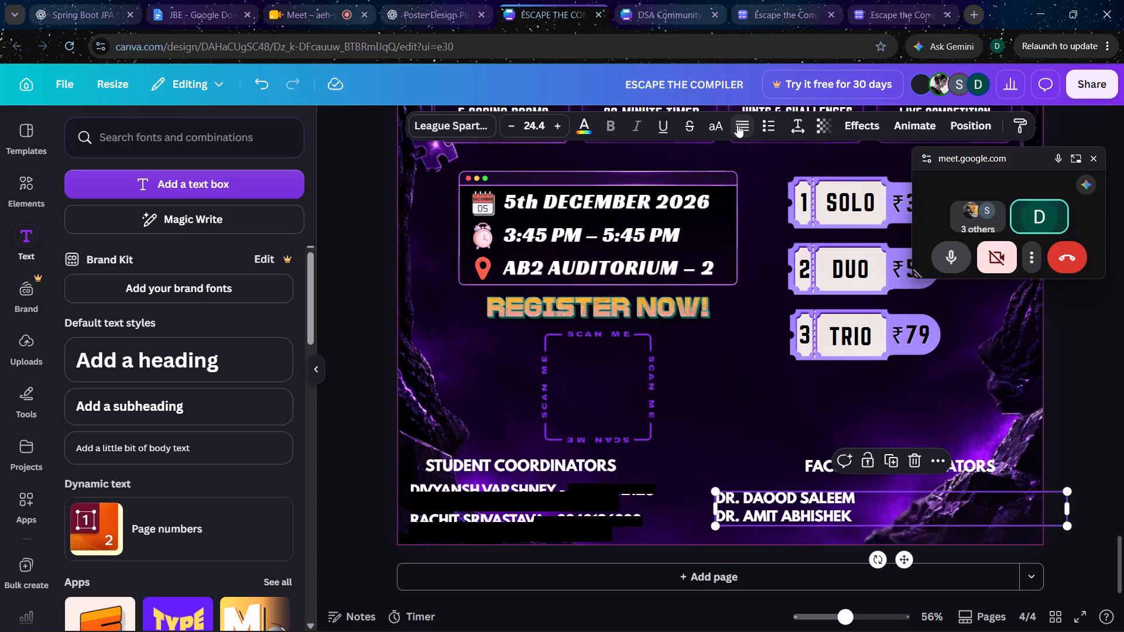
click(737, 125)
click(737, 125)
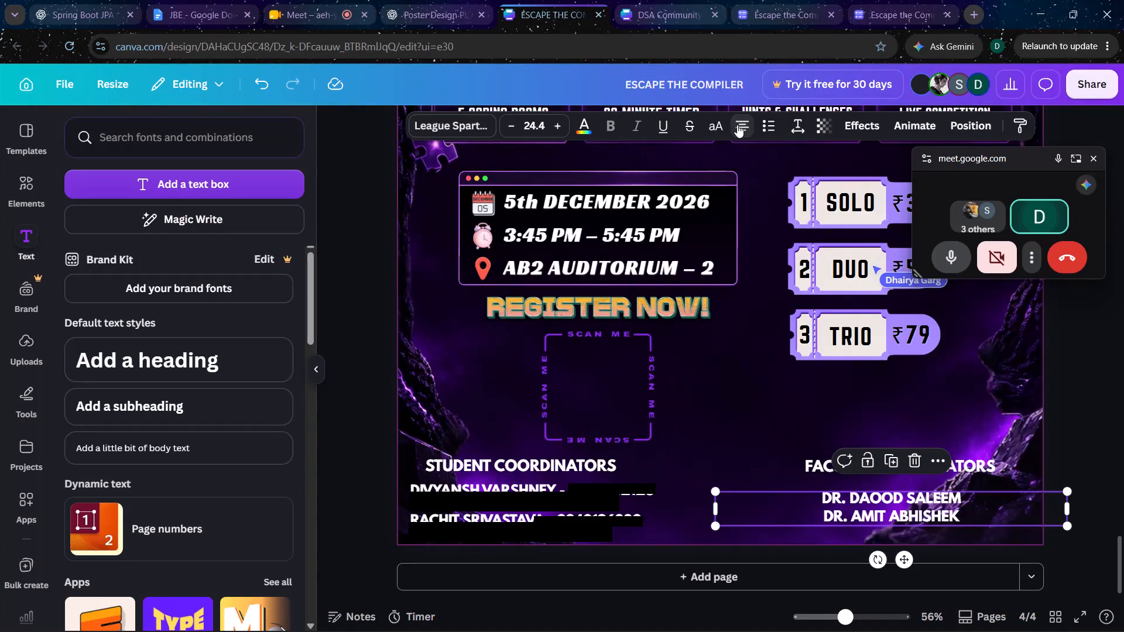
Set the faculty coordinators' names to a line spacing of 1.83 and a font size of 26.4.
click(796, 130)
drag(771, 235, 779, 235)
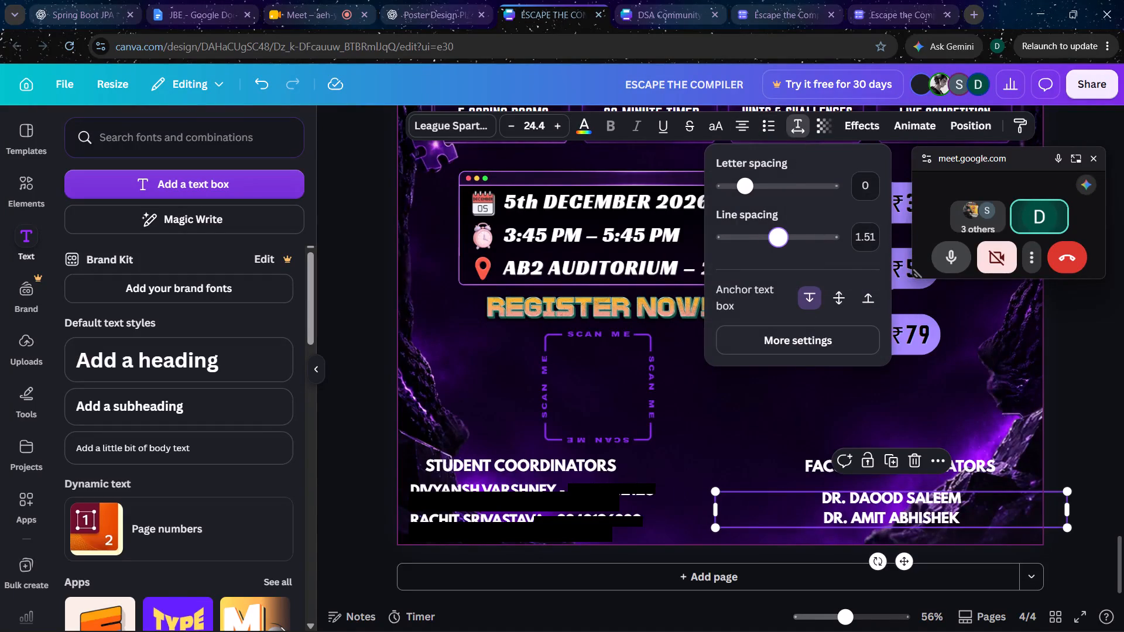
drag(779, 235, 796, 237)
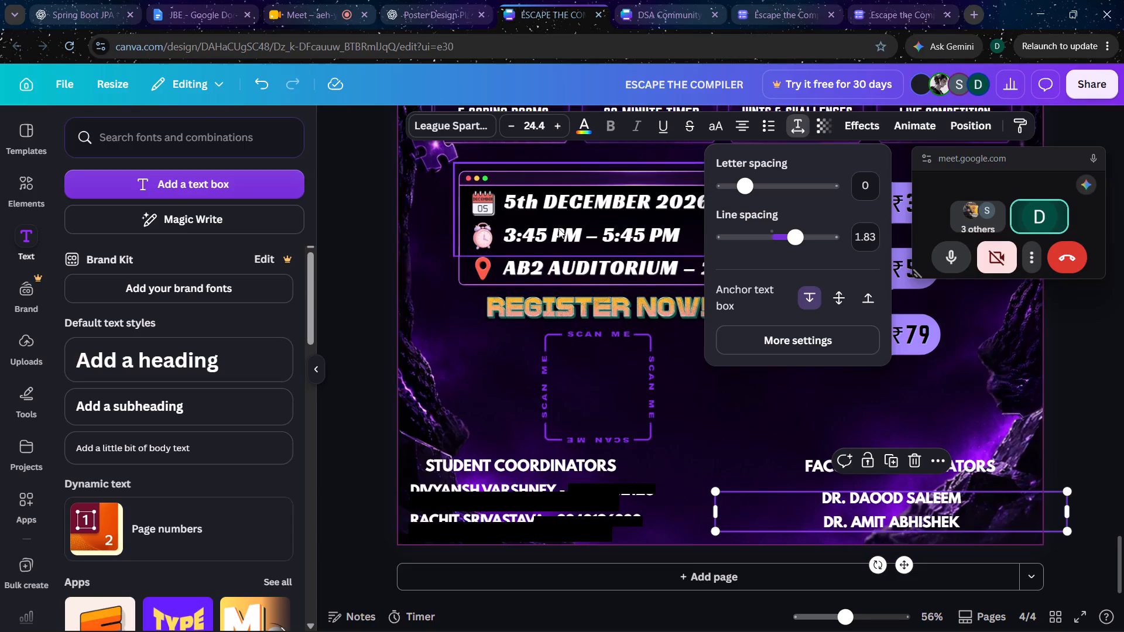
click(560, 123)
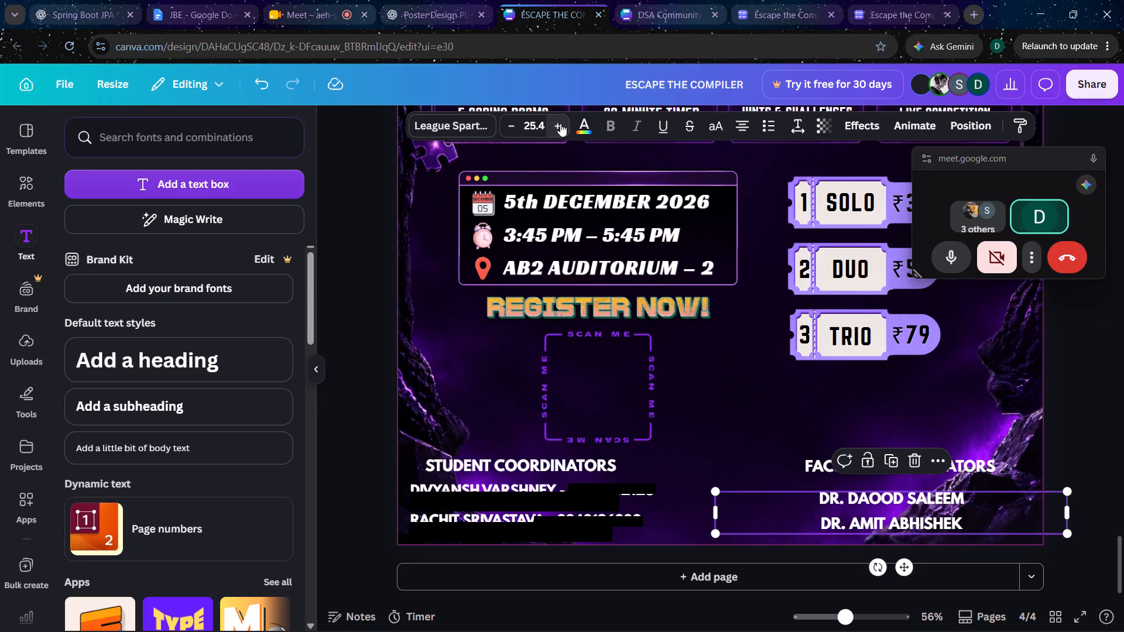
click(560, 123)
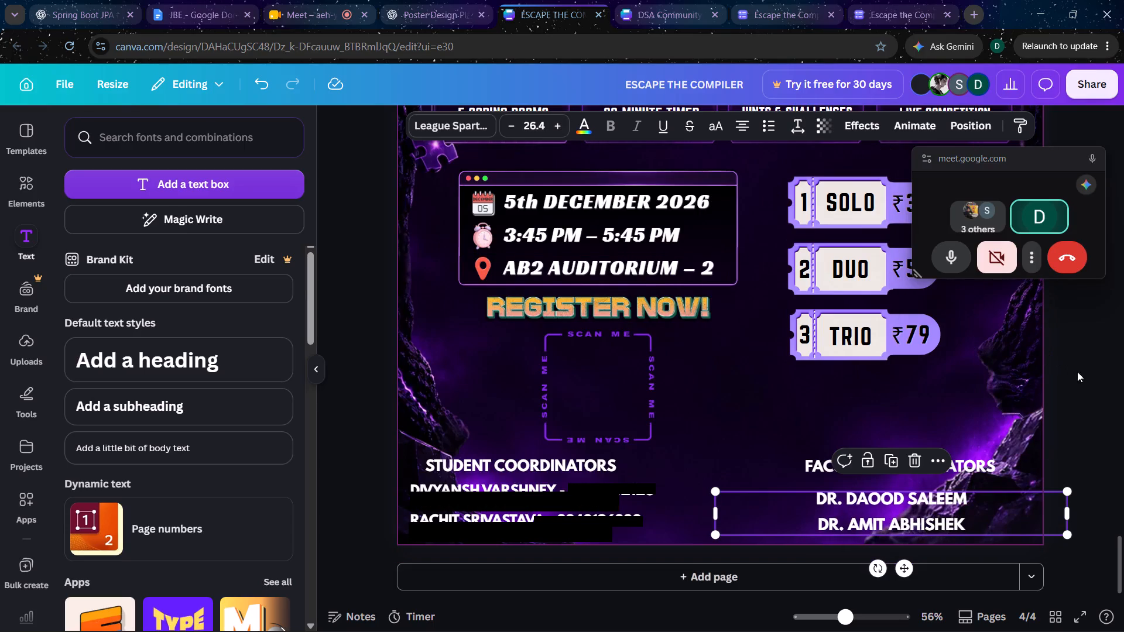
Nudge the faculty coordinators' names two increments up toward their heading.
click(1087, 379)
click(958, 494)
key(Up)
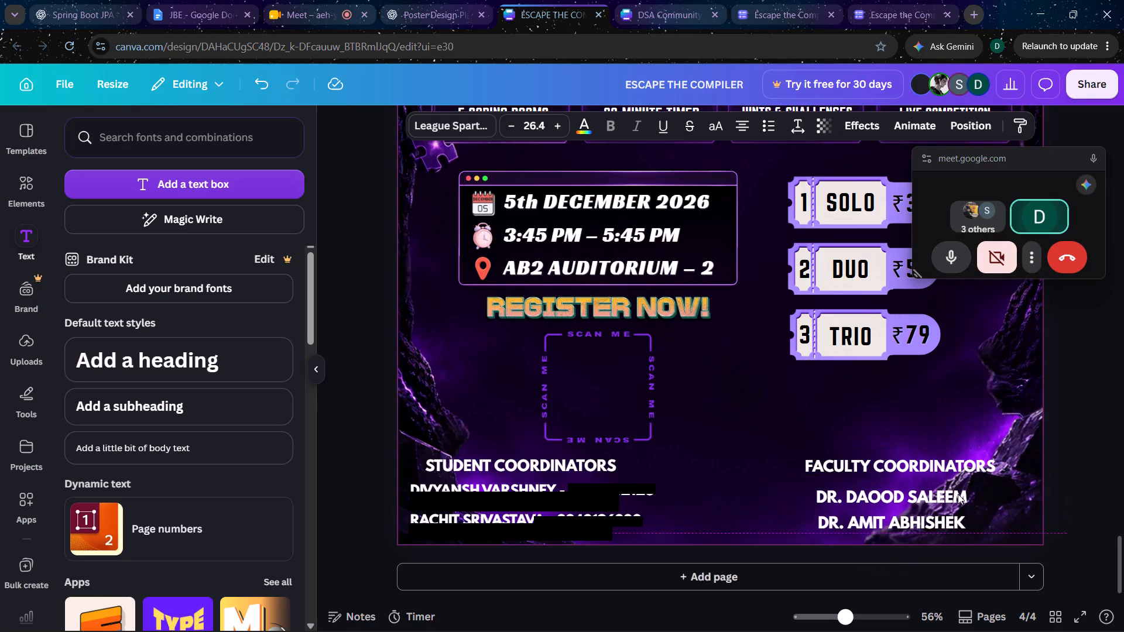
key(Up)
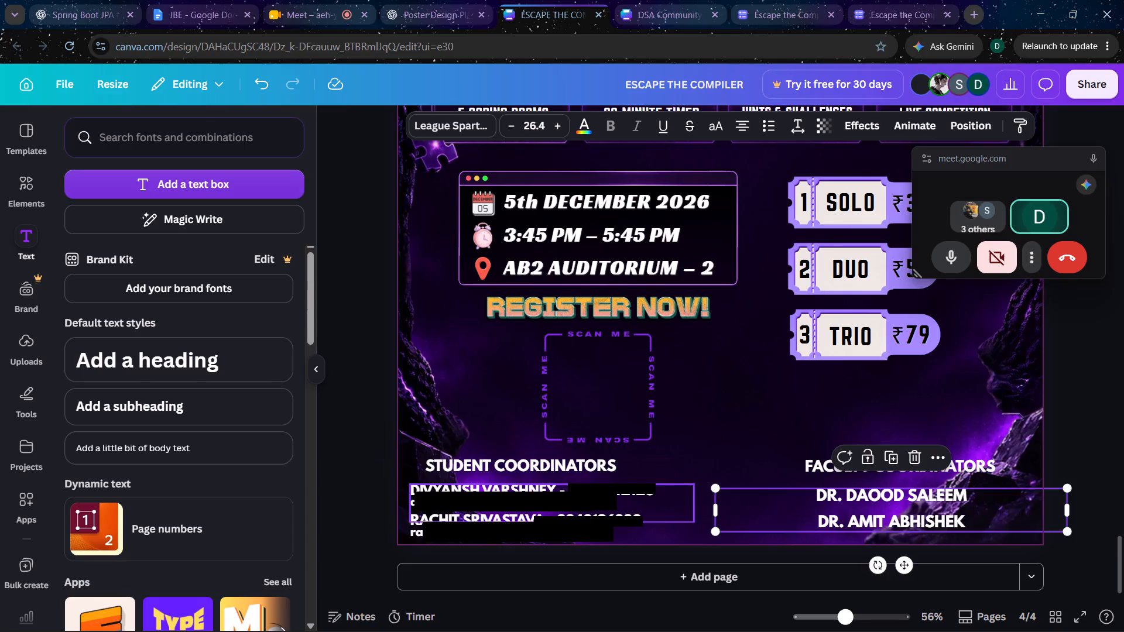
Increase the line spacing of the first student coordinator's contact text to about 1.2.
click(601, 485)
click(793, 135)
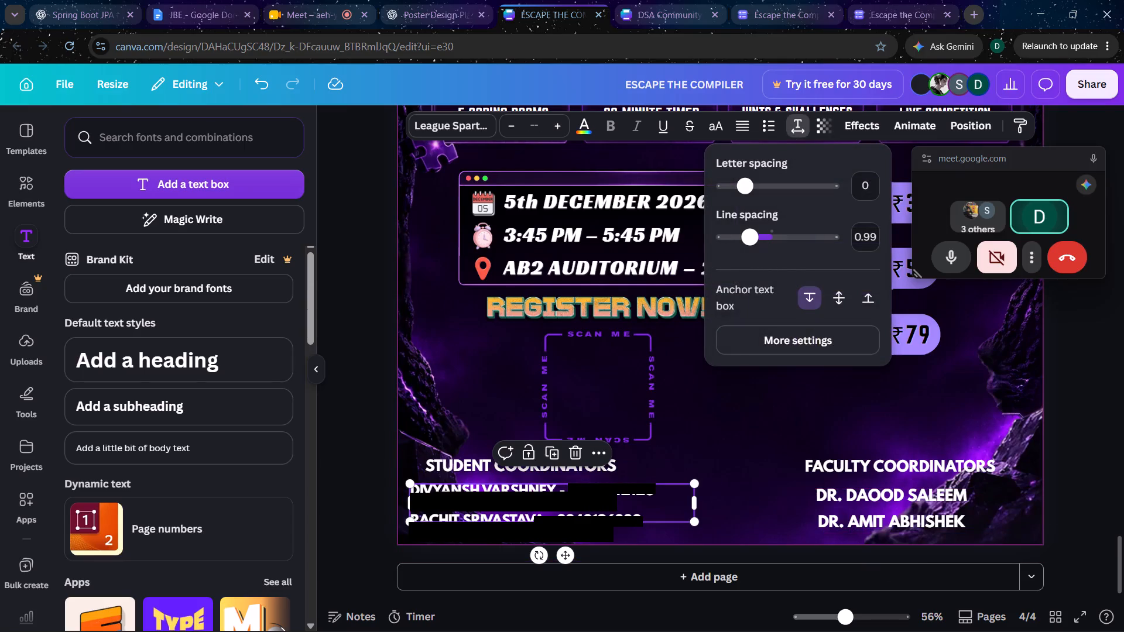
drag(755, 241, 761, 242)
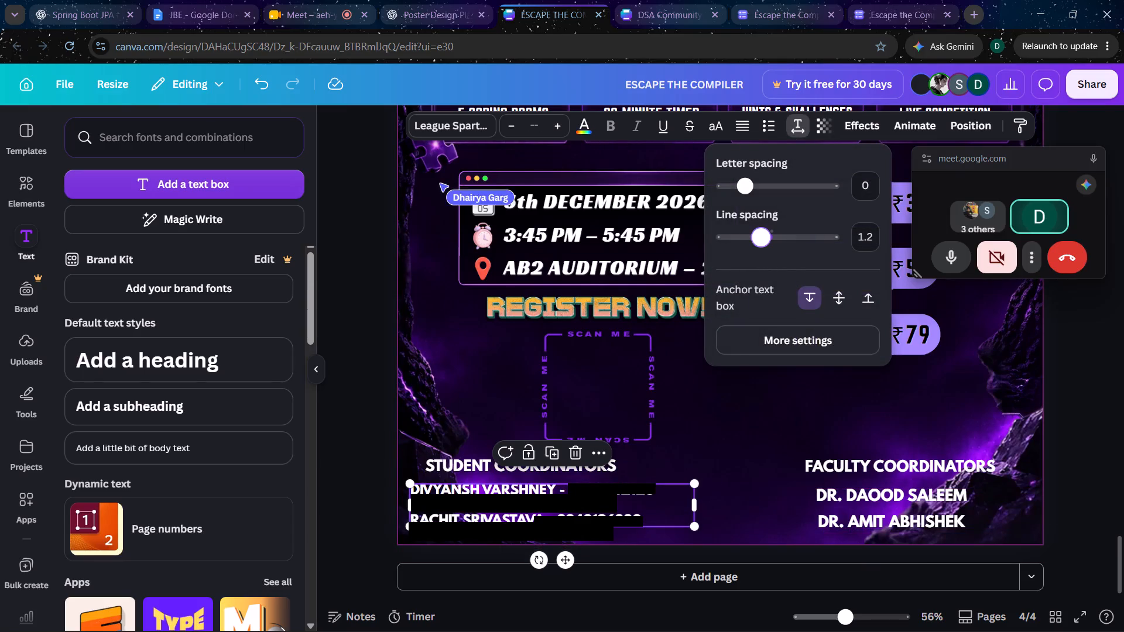
drag(761, 242, 762, 242)
click(352, 406)
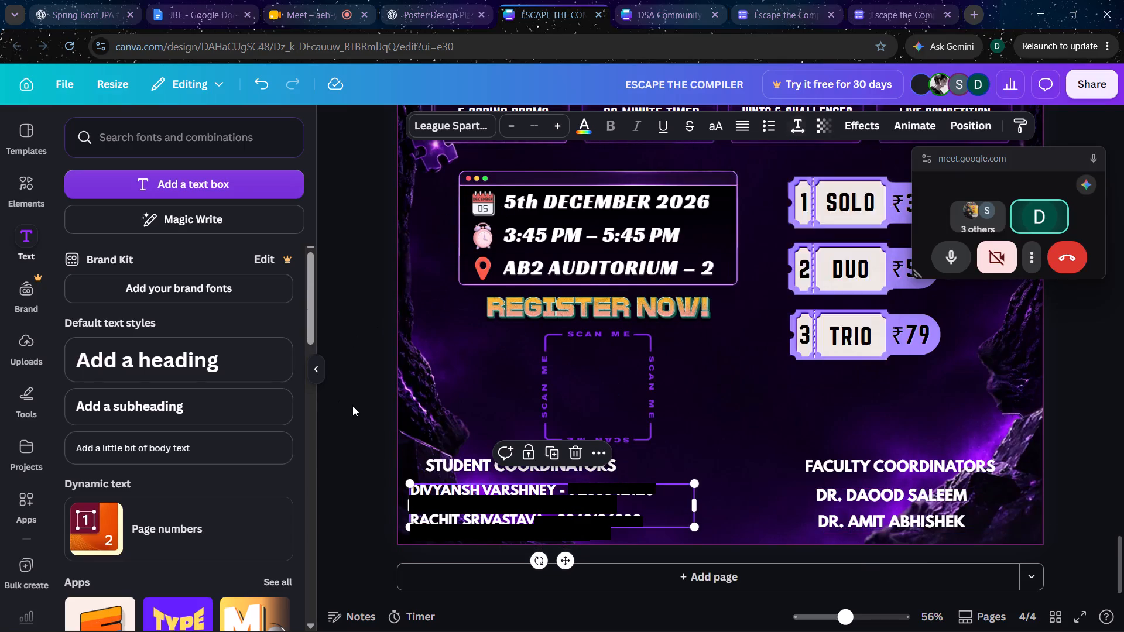
click(380, 472)
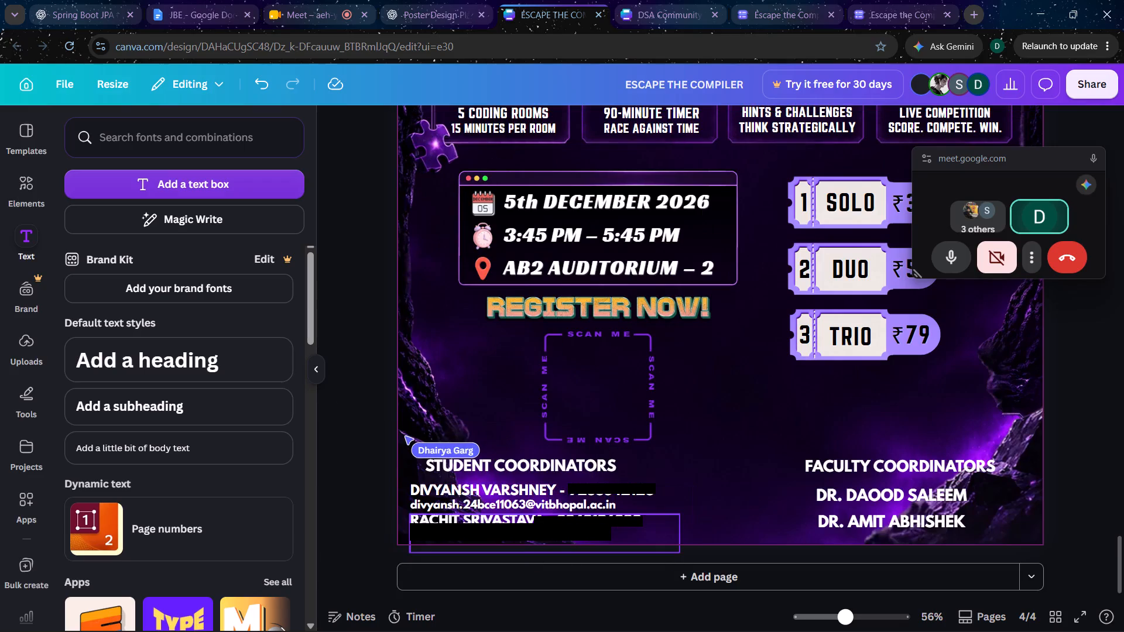
Set the line spacing of the second student coordinator's contact text to 1.21.
click(458, 526)
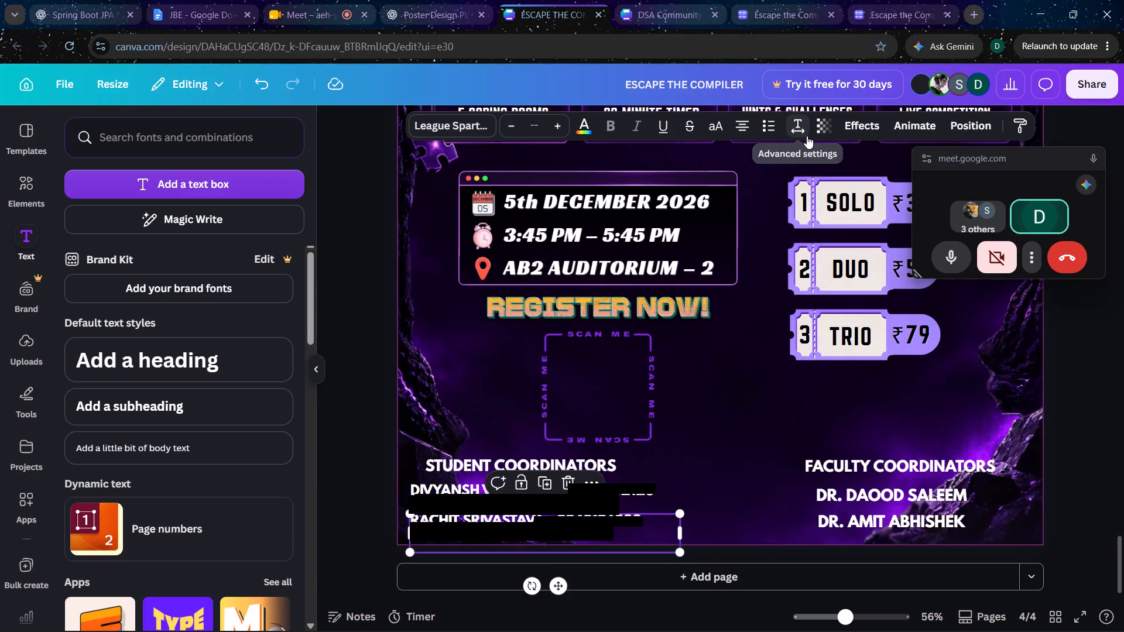
click(807, 136)
drag(753, 243, 758, 245)
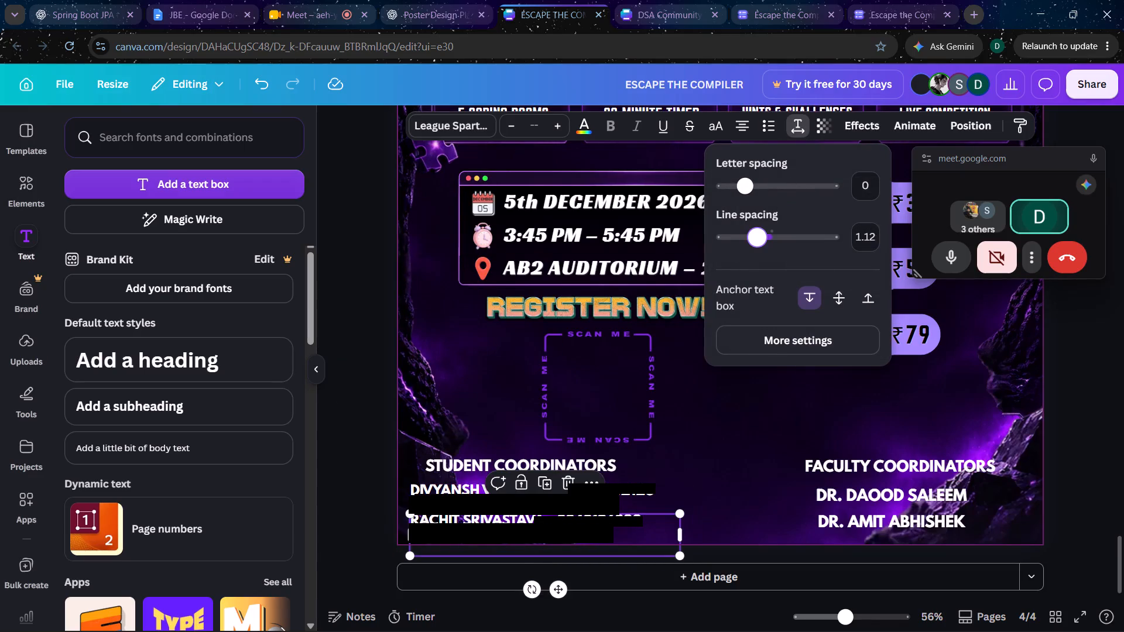
drag(758, 245, 756, 246)
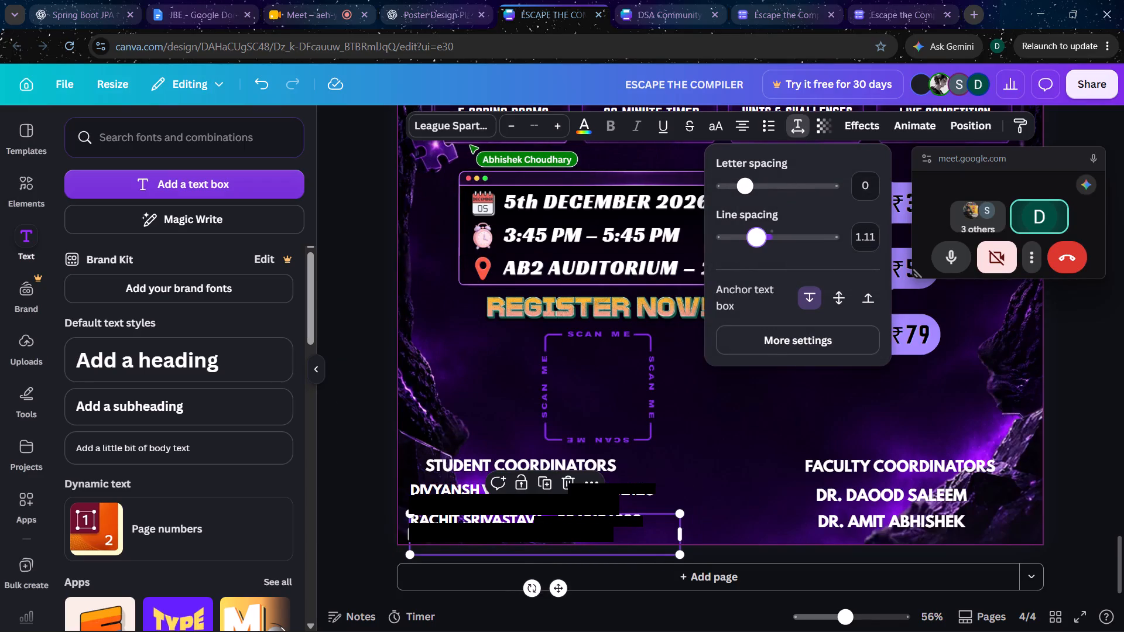
drag(756, 246, 757, 246)
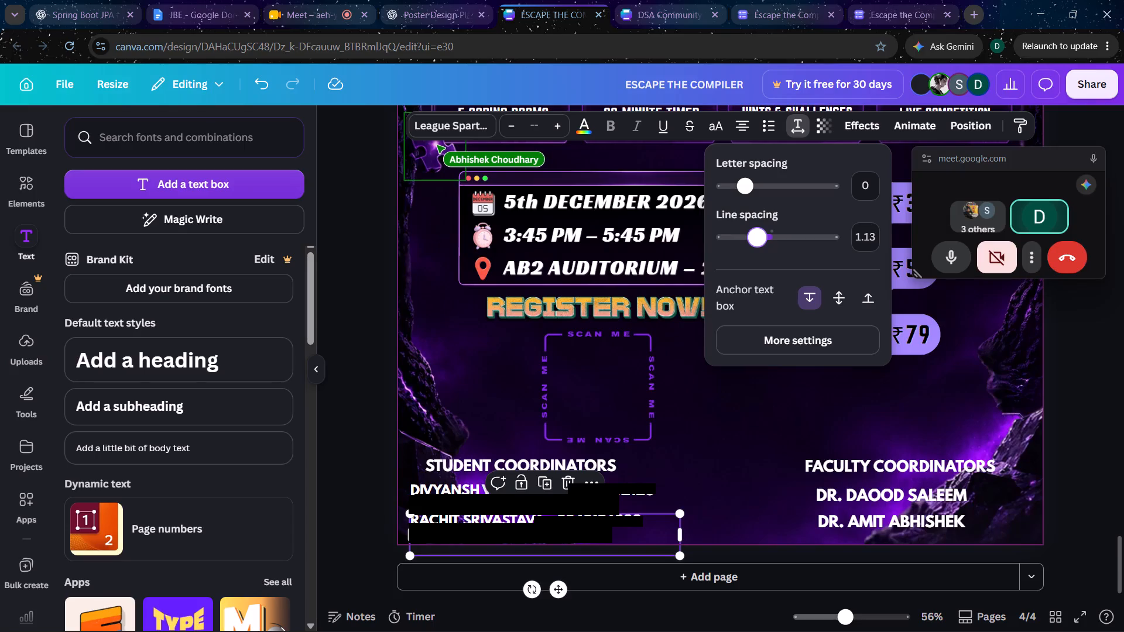
drag(757, 246, 762, 246)
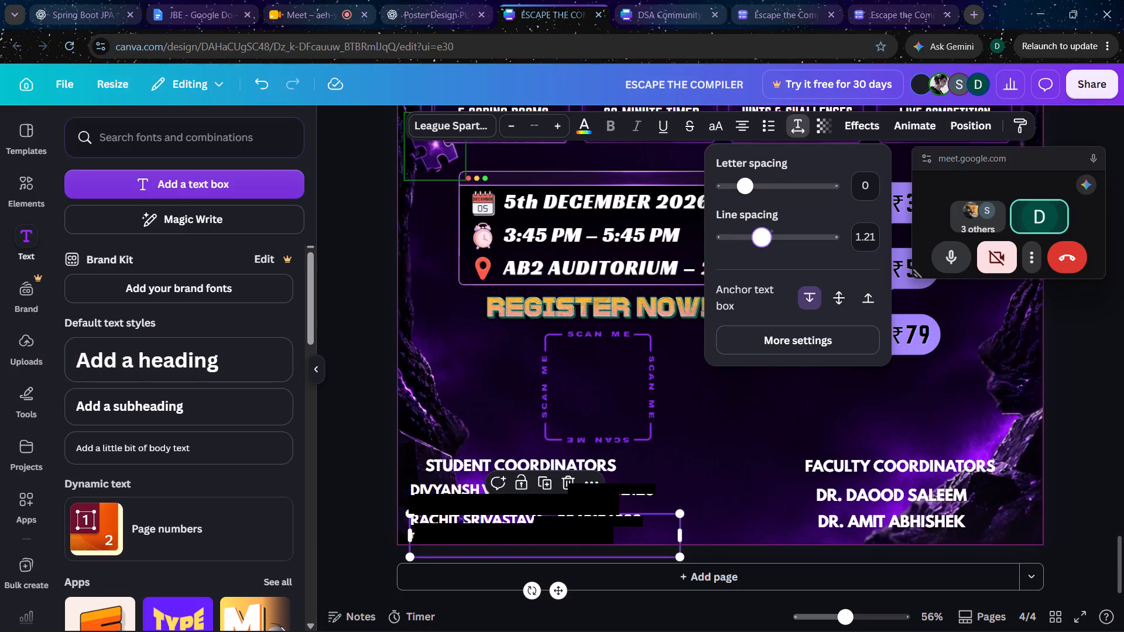
drag(762, 246, 760, 248)
drag(760, 248, 762, 248)
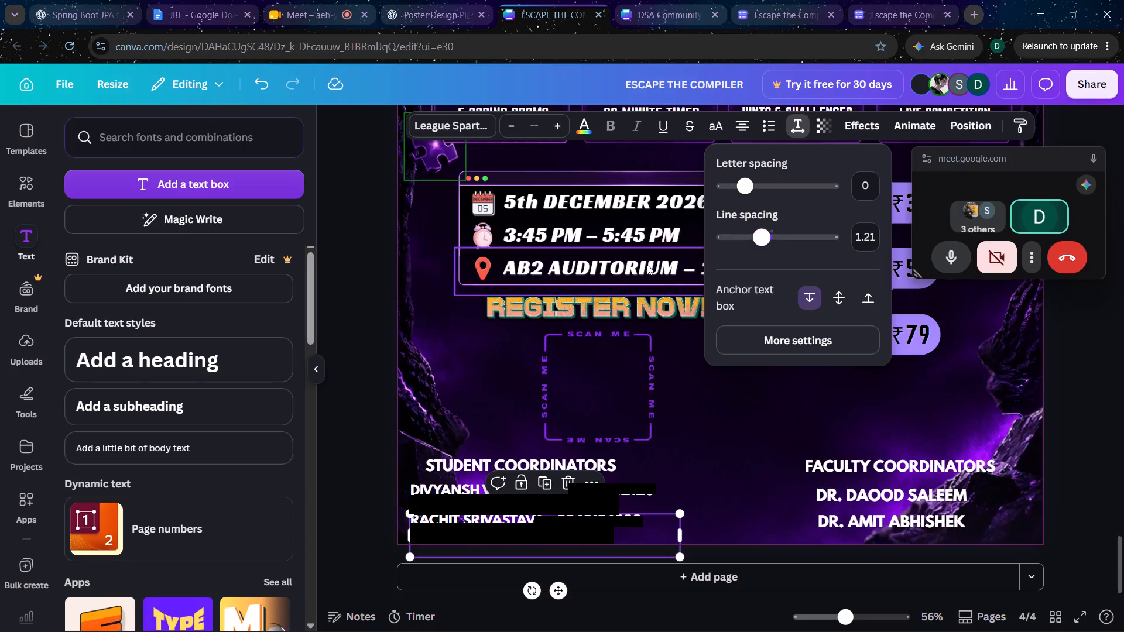
click(362, 362)
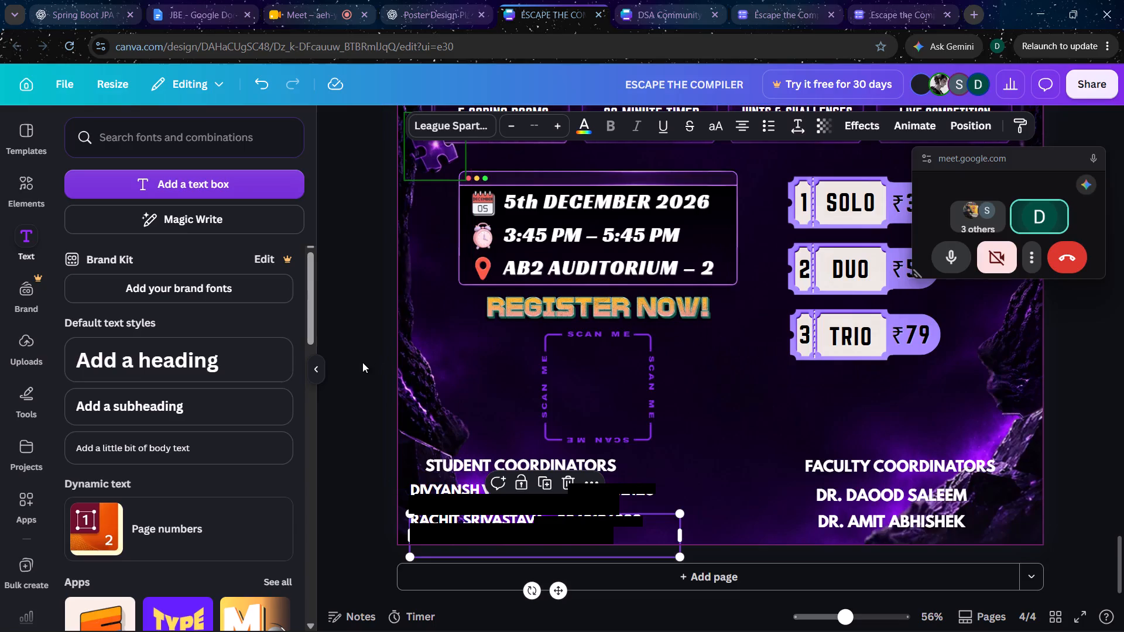
click(362, 362)
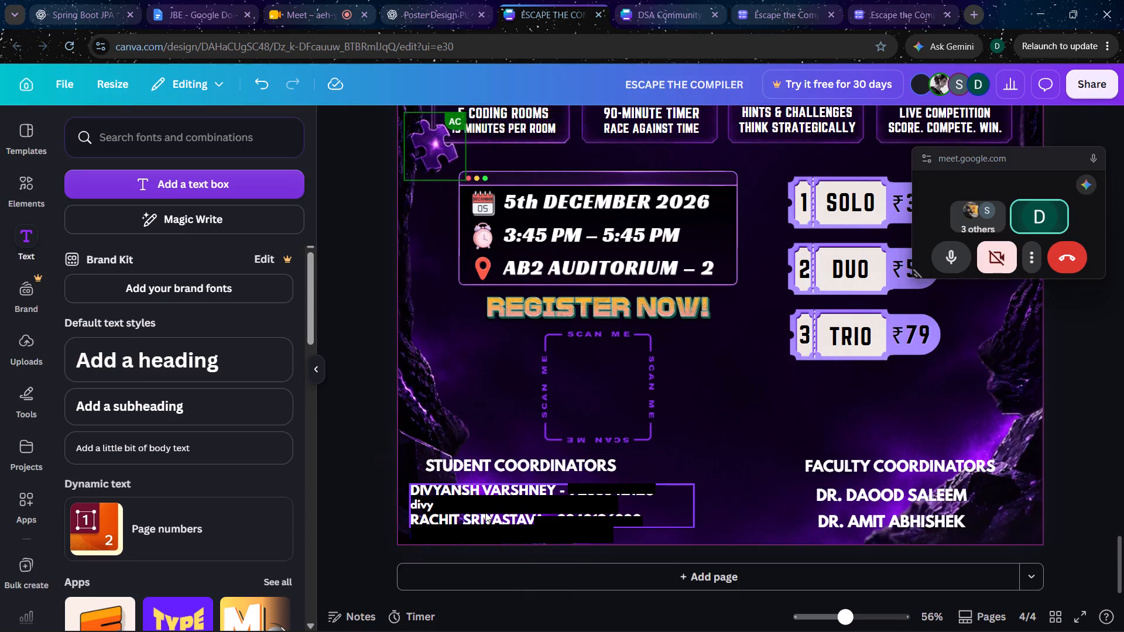
Nudge the first student coordinator's contact text two increments up toward the Student Coordinators heading.
click(485, 512)
key(Up)
key(Up)
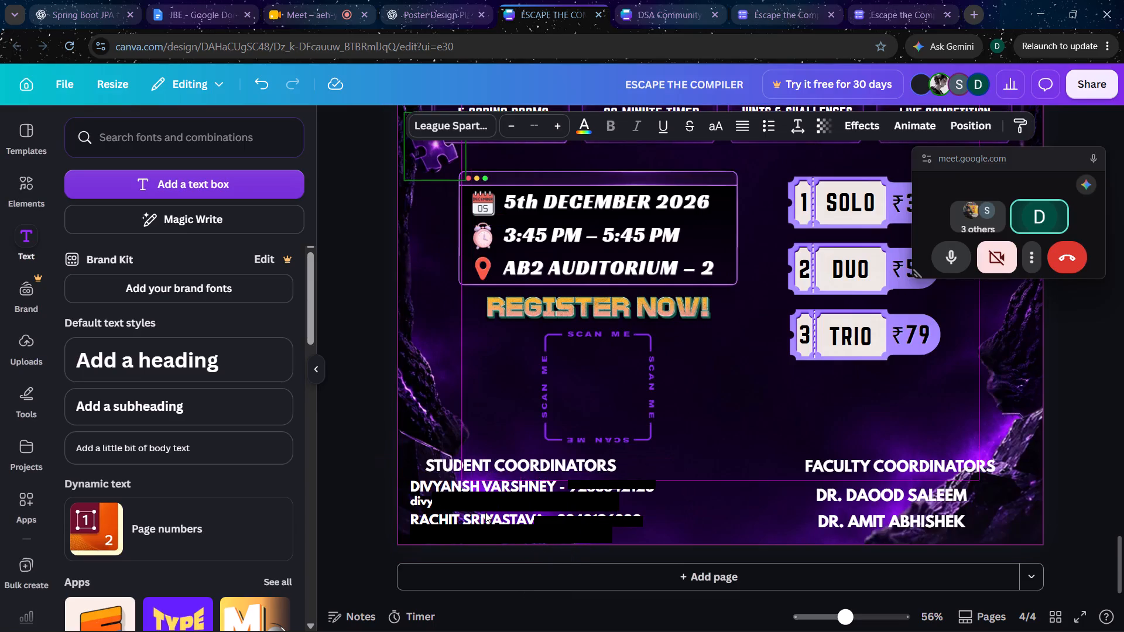
click(366, 507)
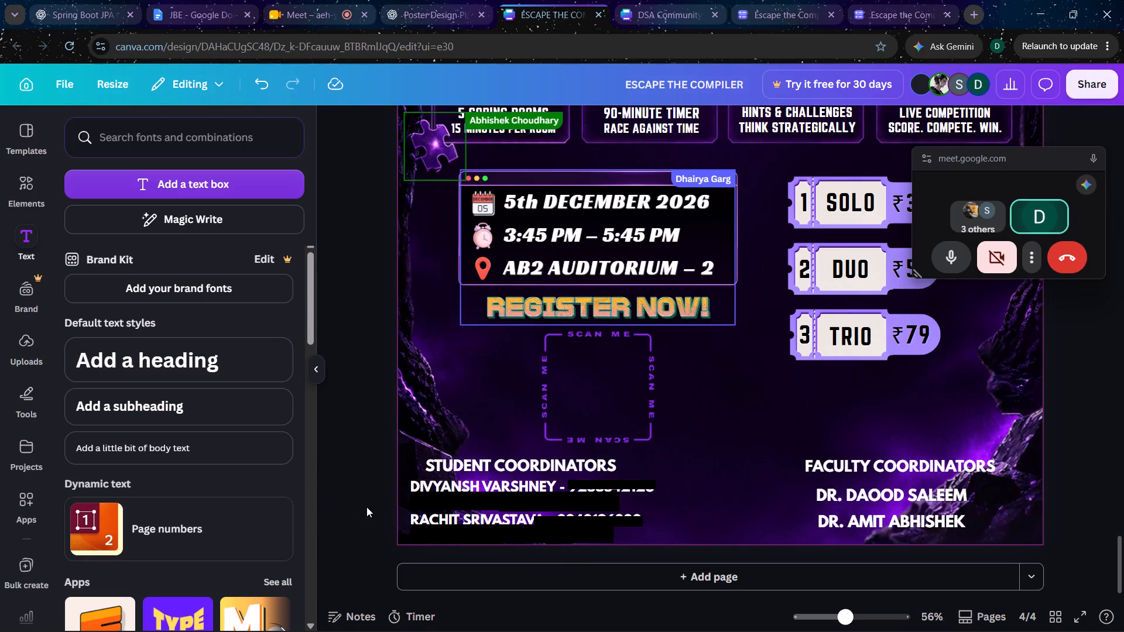
Move the faculty coordinators' names slightly to the right and a little lower beneath their heading.
drag(893, 513, 916, 514)
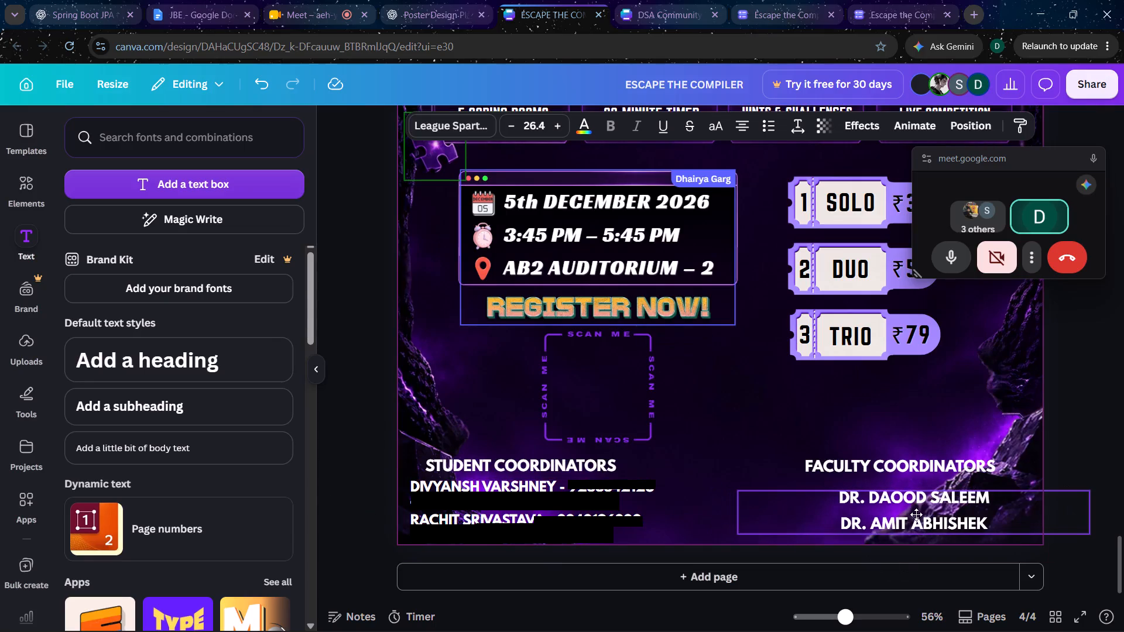
drag(916, 514, 933, 524)
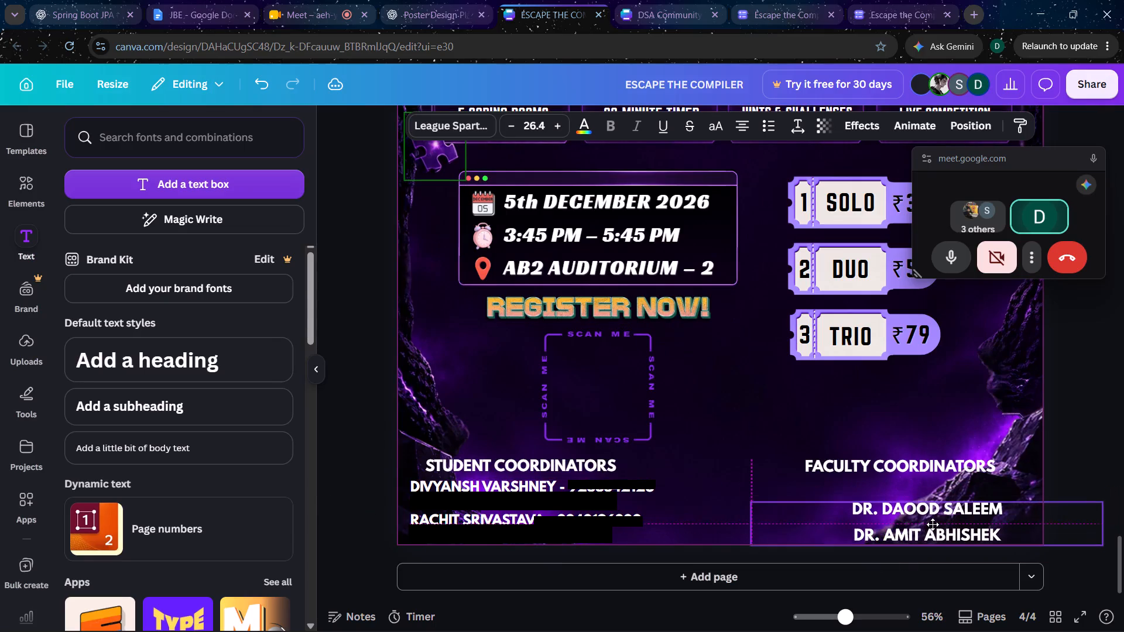
drag(933, 524, 933, 514)
Nudge the Faculty Coordinators heading one increment down and two increments right.
click(848, 473)
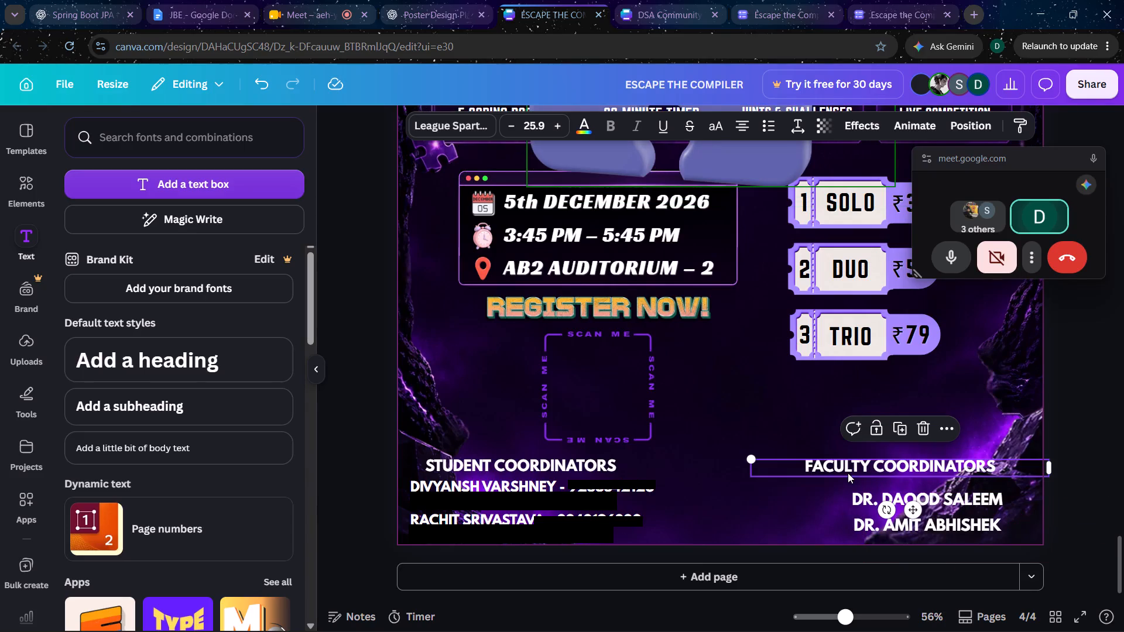
key(Down)
key(Right)
key(Right)
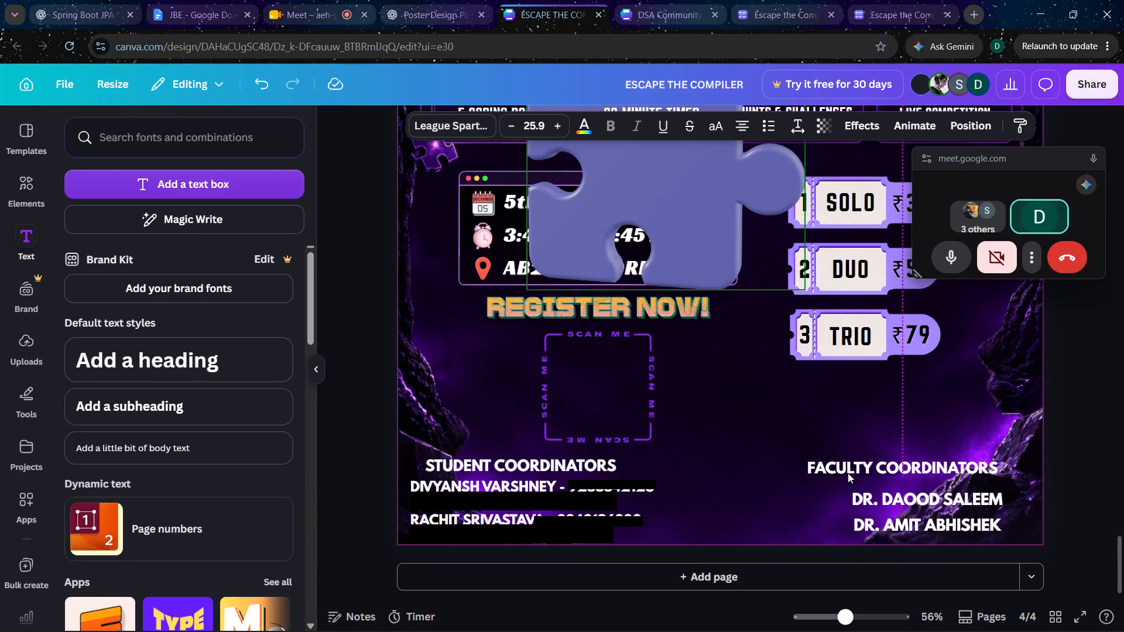
key(Up)
key(Down)
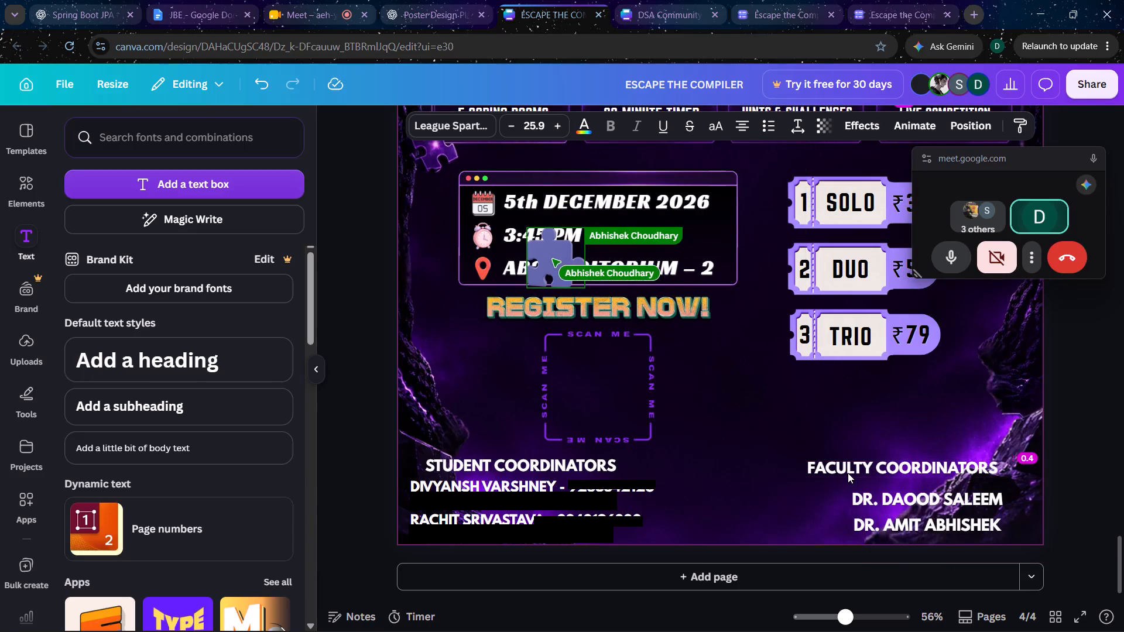
click(1088, 446)
Nudge the faculty coordinators' names eleven increments left to bring them closer to centred beneath their heading.
click(933, 520)
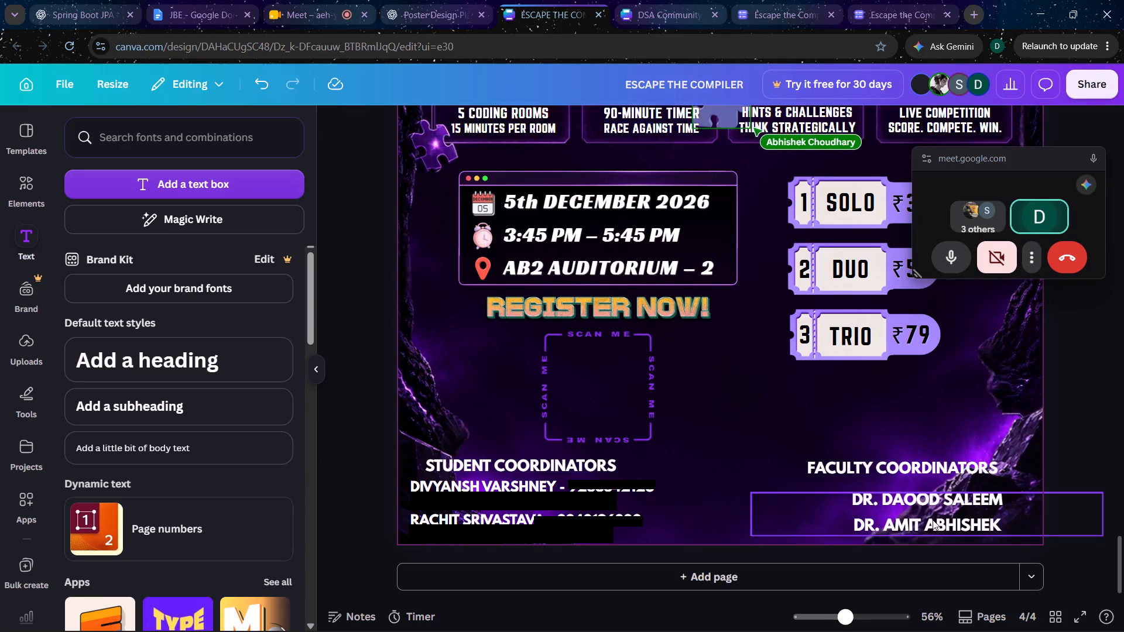
key(Left)
key(Left)
key(Left)
key(Left)
key(Left)
key(Left)
key(Left)
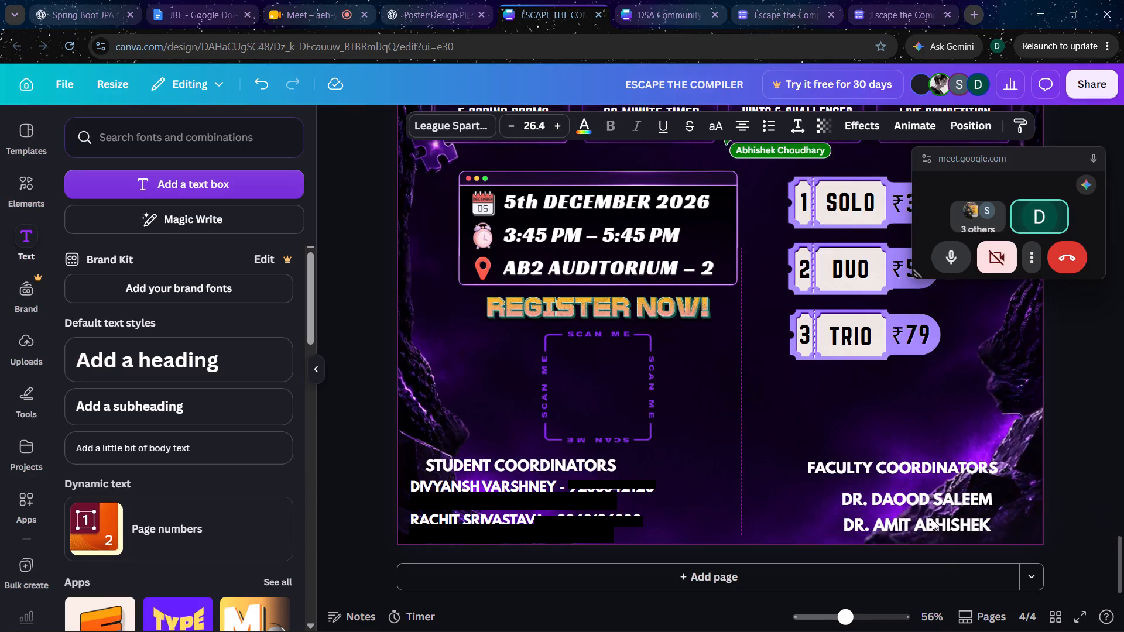
key(Left)
key(Left)
key(Left)
key(Left)
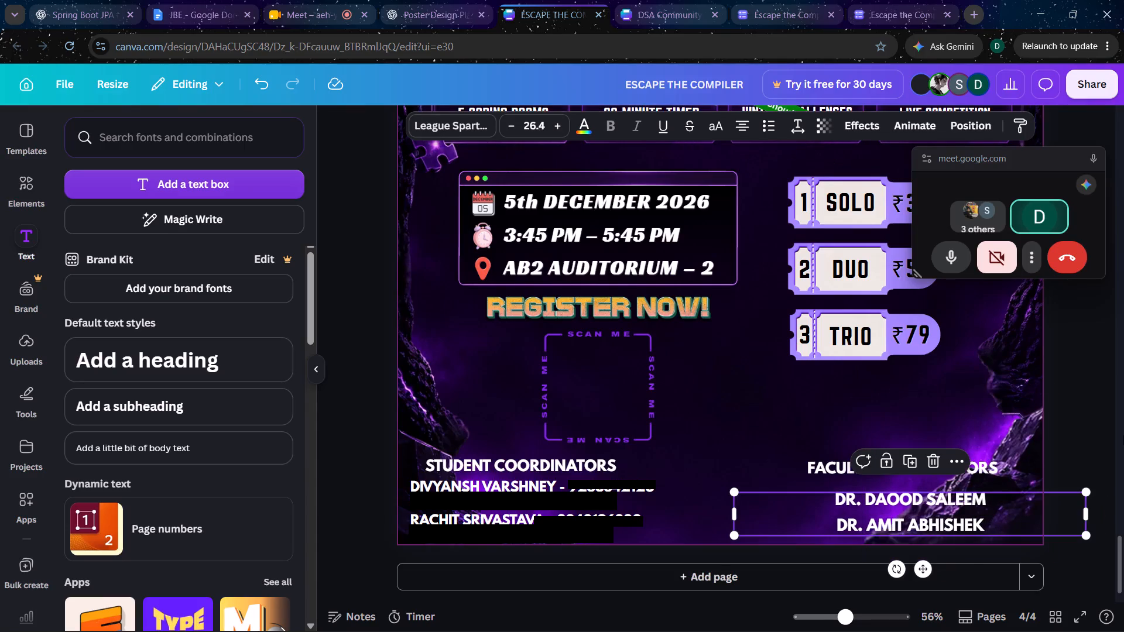
click(1123, 435)
click(1069, 476)
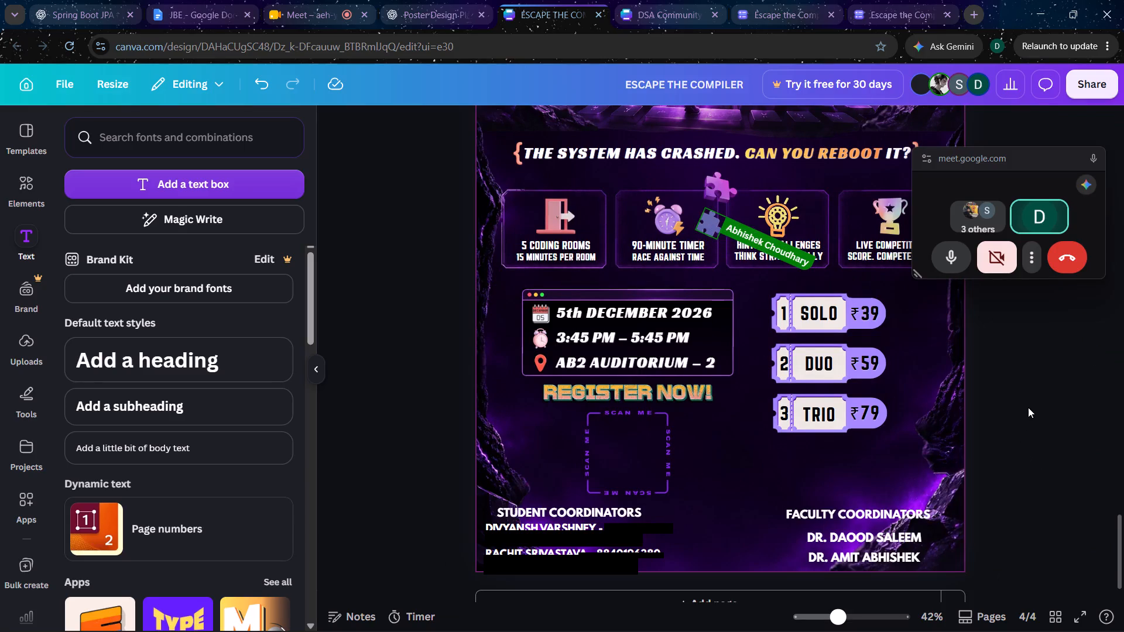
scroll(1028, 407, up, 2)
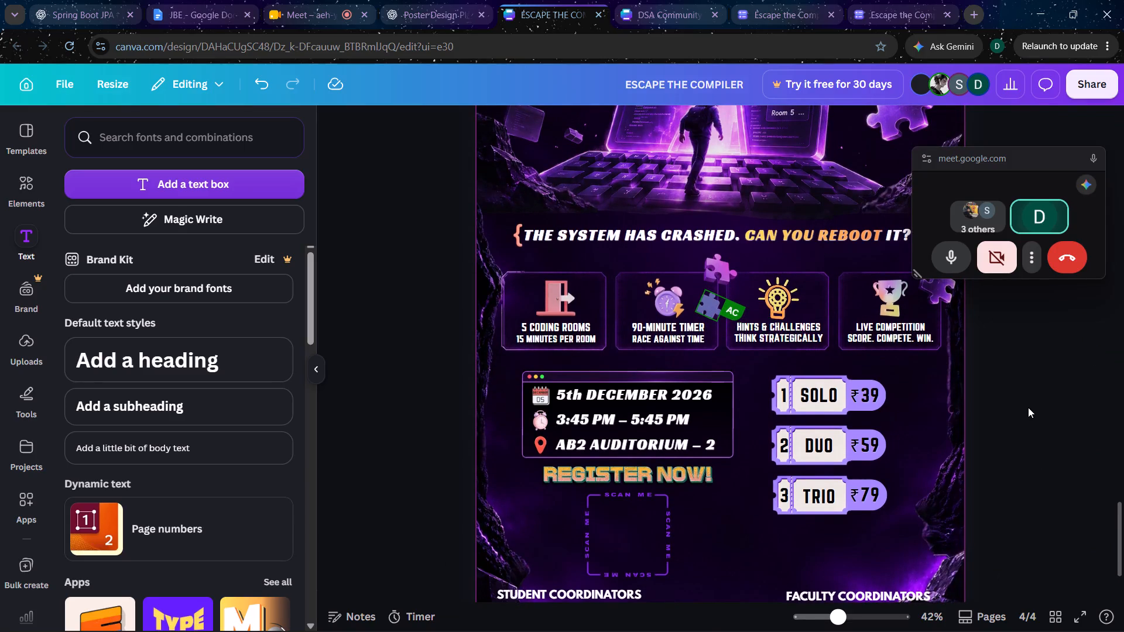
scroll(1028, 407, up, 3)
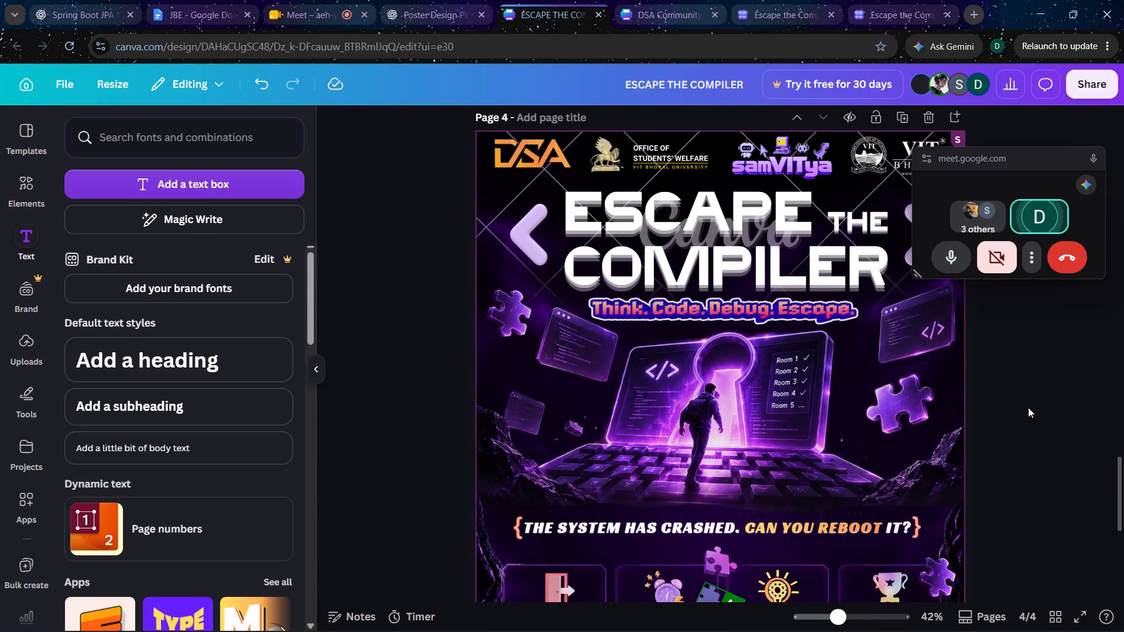
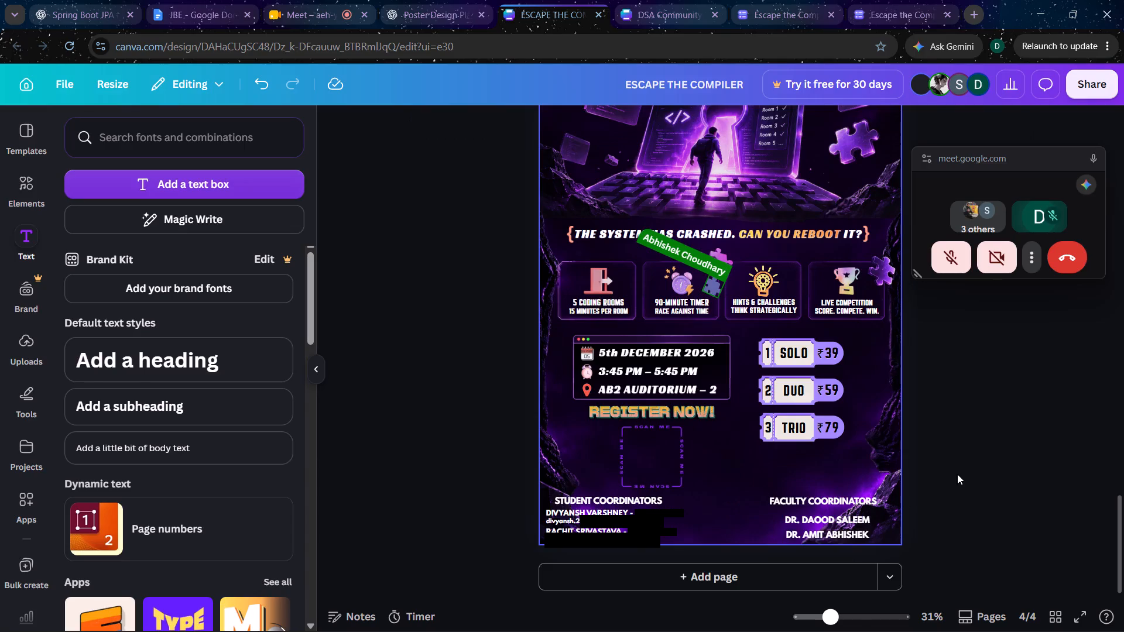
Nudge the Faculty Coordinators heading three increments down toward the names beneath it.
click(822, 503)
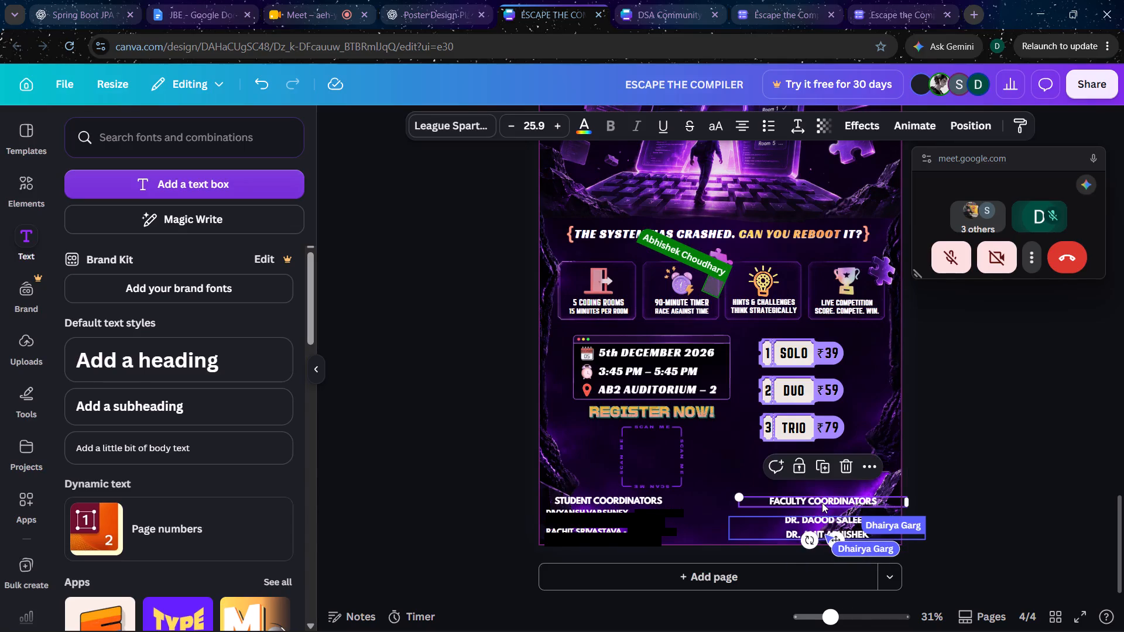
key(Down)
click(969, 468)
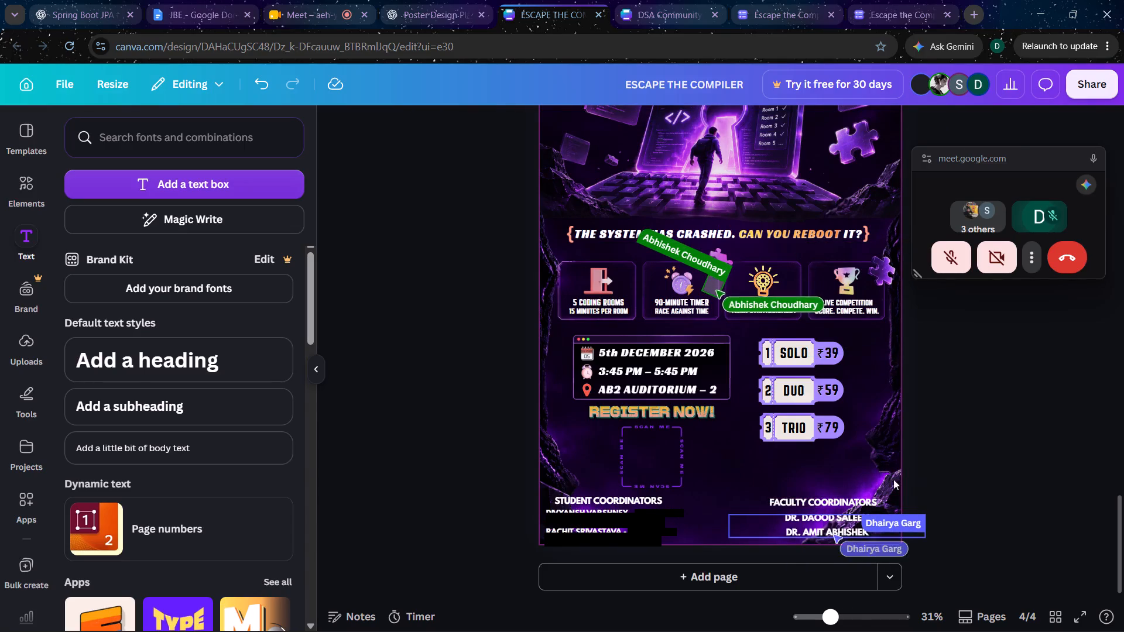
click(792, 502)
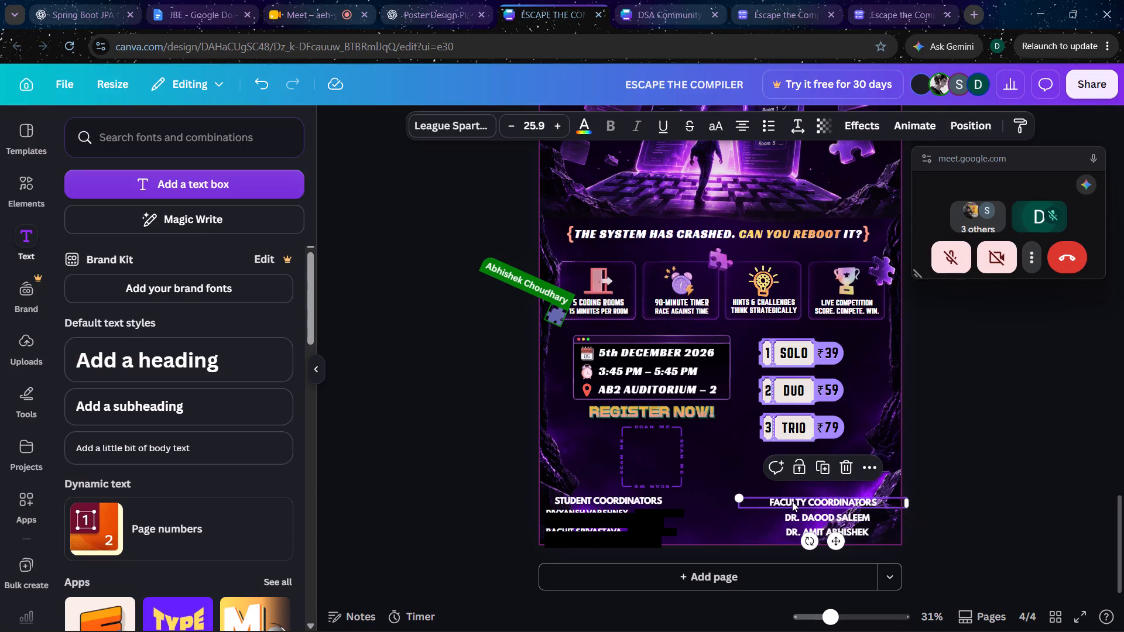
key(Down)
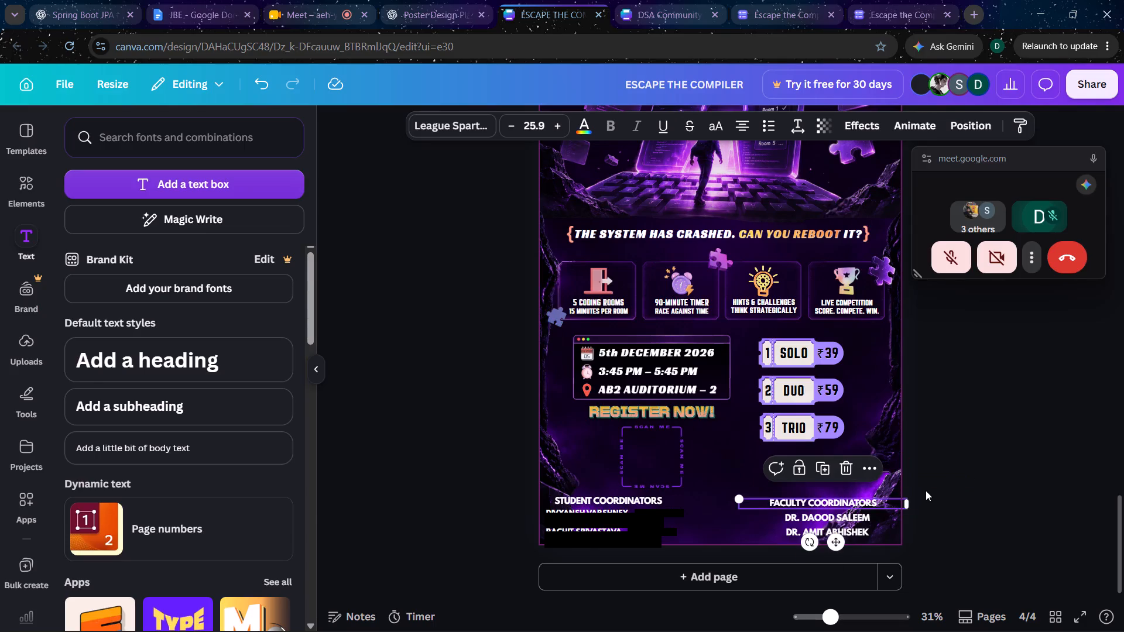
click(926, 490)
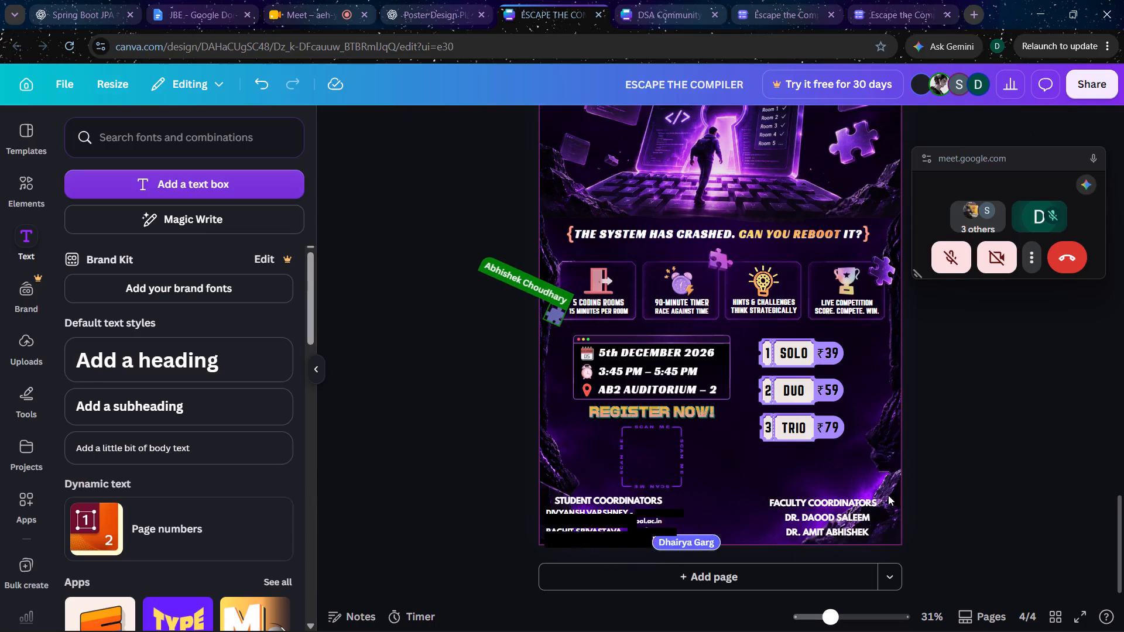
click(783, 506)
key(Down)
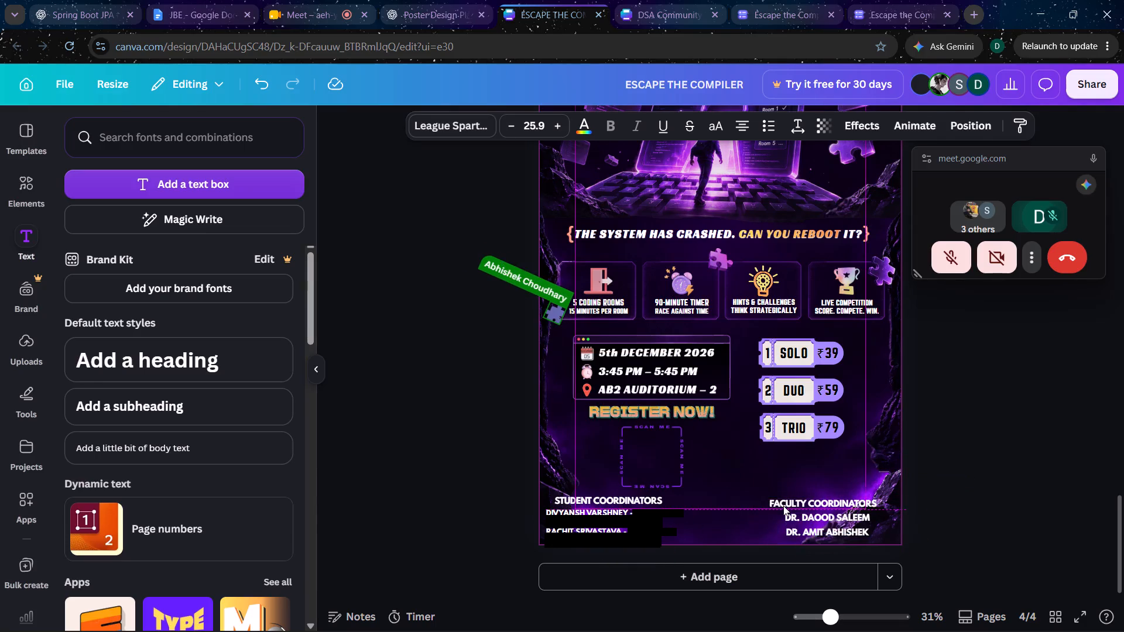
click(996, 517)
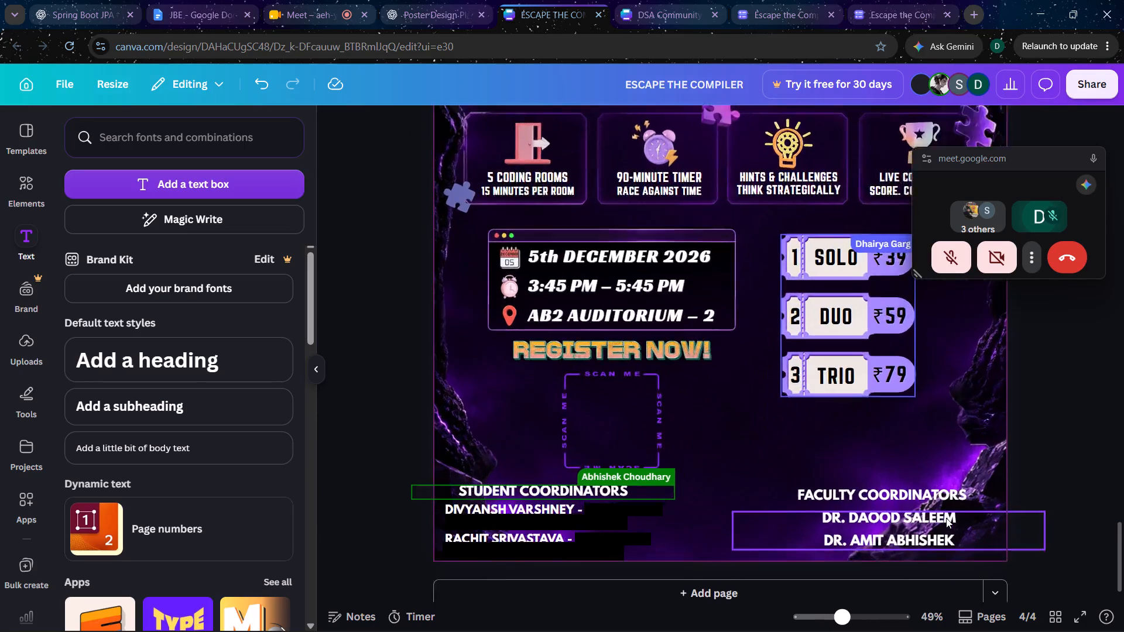
Nudge the Faculty Coordinators heading a net three increments up to level it with the Student Coordinators heading.
click(855, 488)
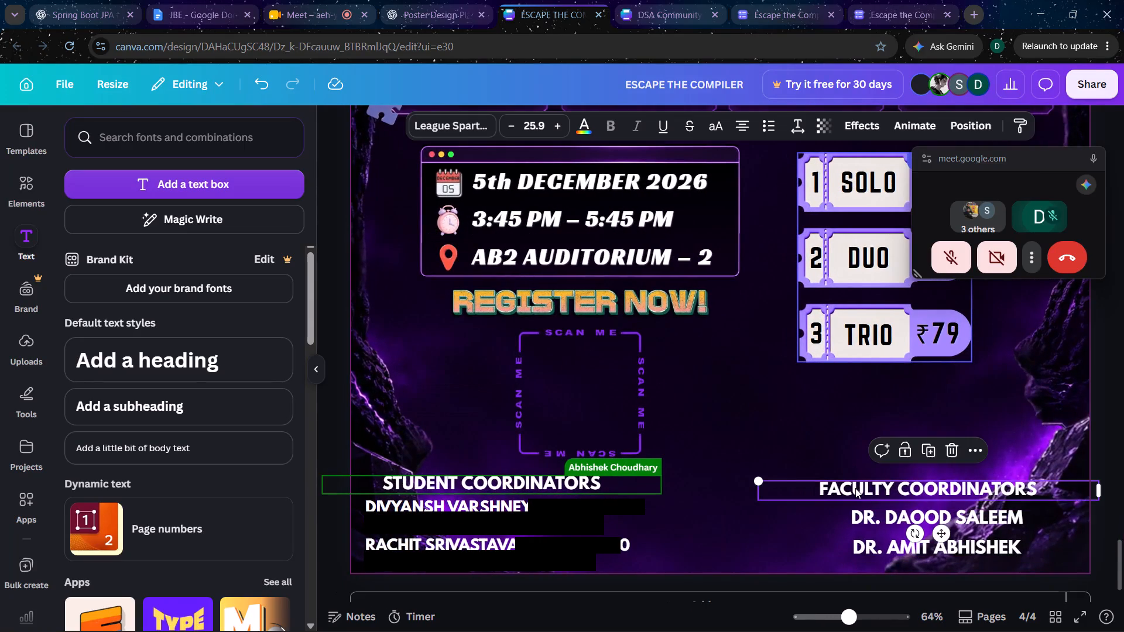
key(Up)
key(Up)
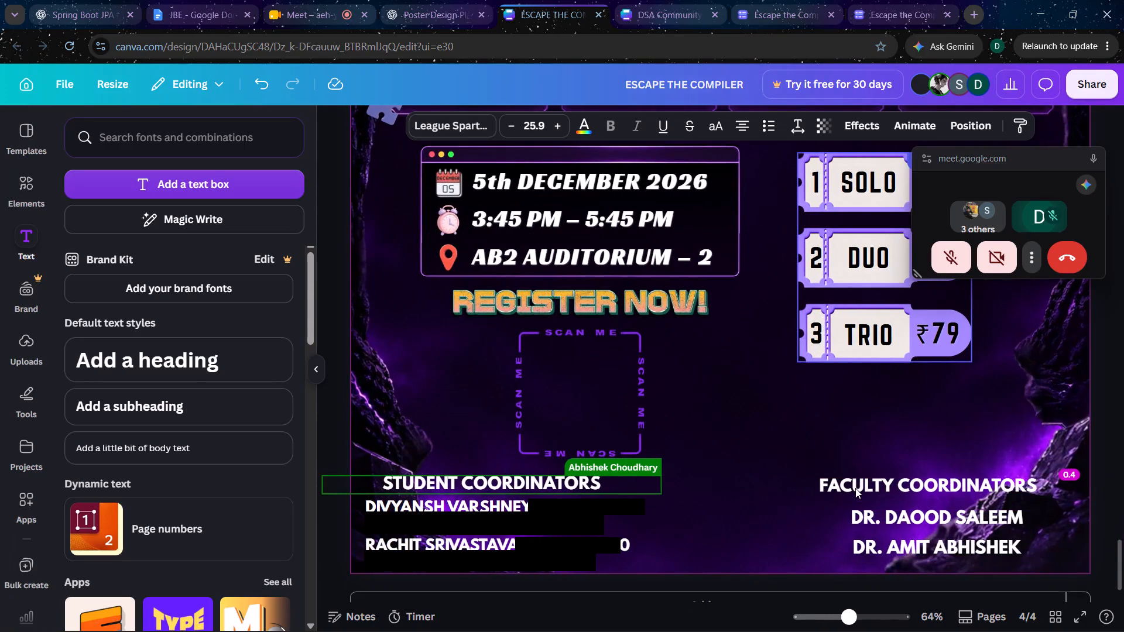
key(Up)
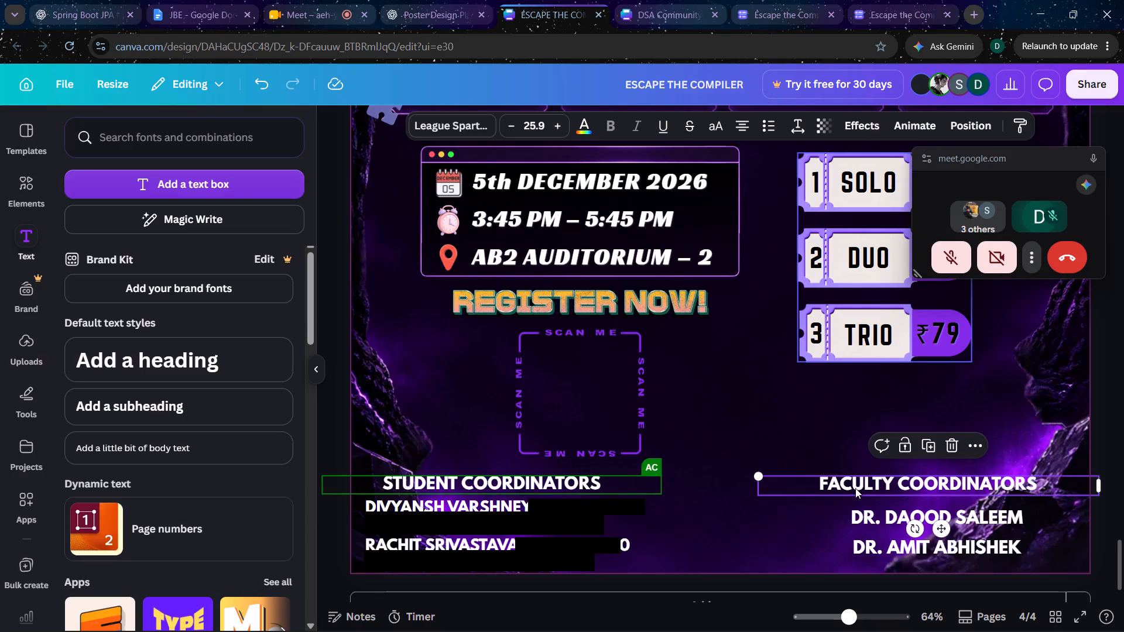
key(Up)
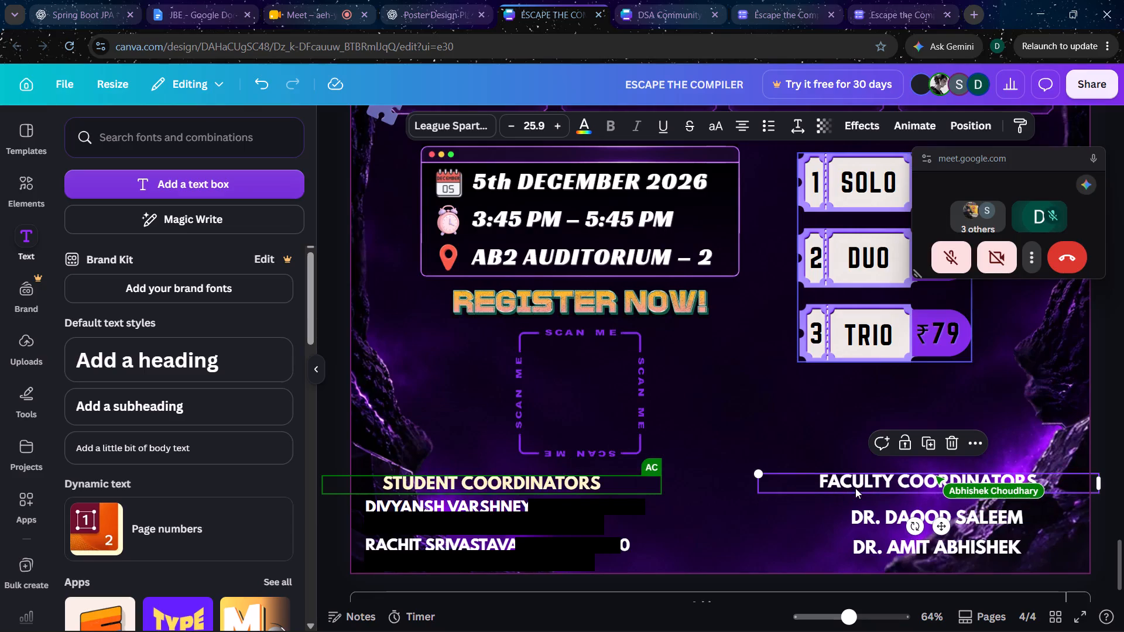
key(Down)
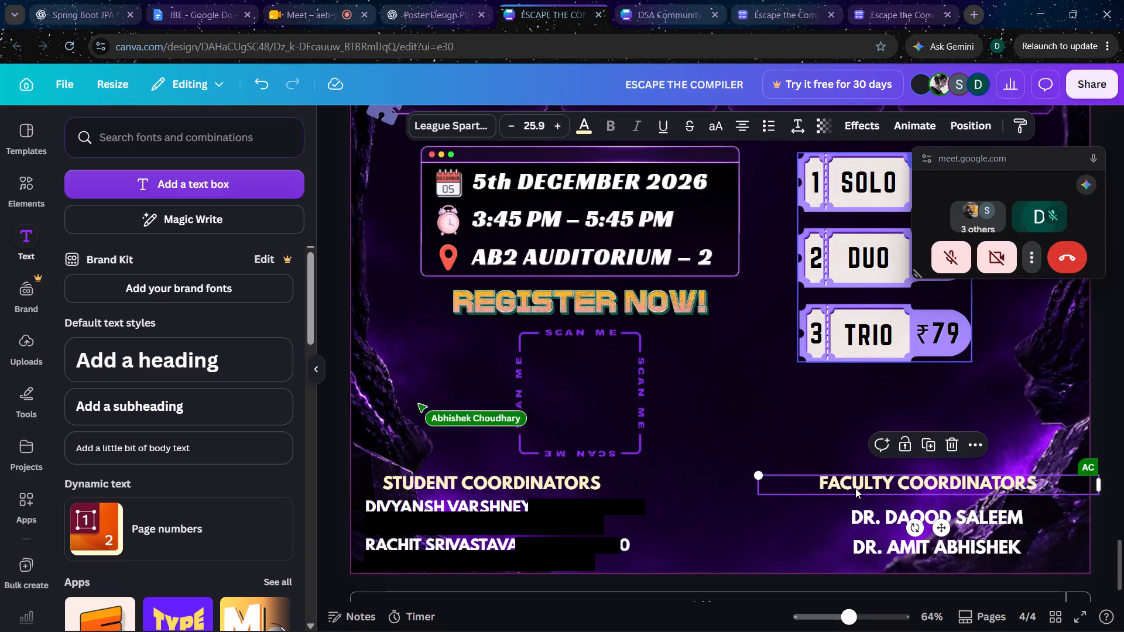
click(1103, 366)
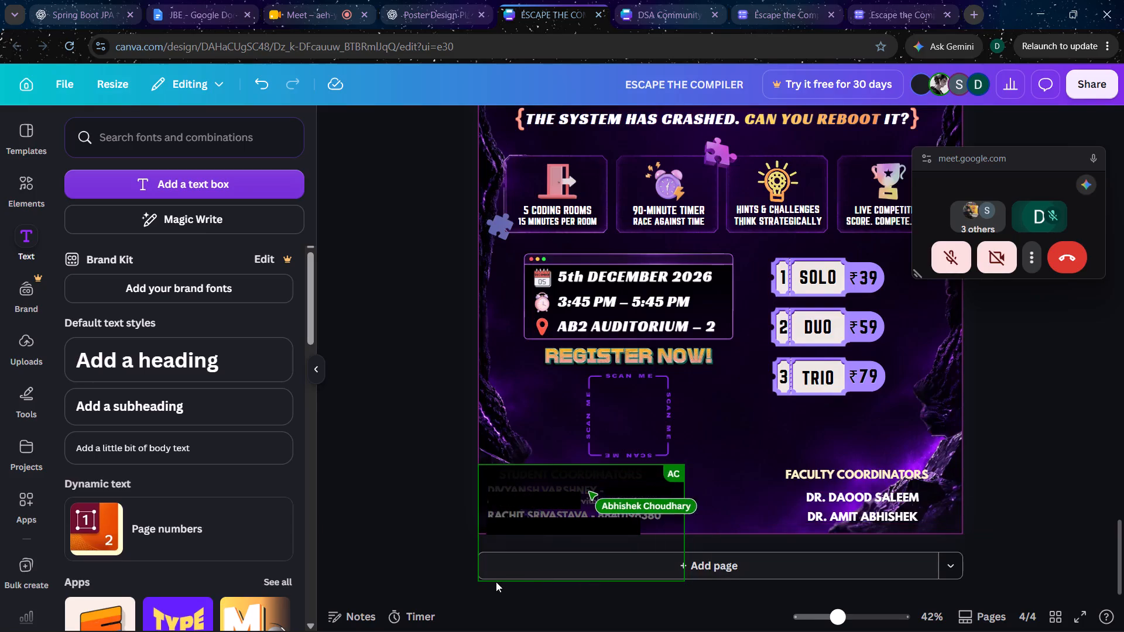
Position and resize the dark overlay image over the student coordinators' details, flush with the poster's bottom-left corner.
click(676, 463)
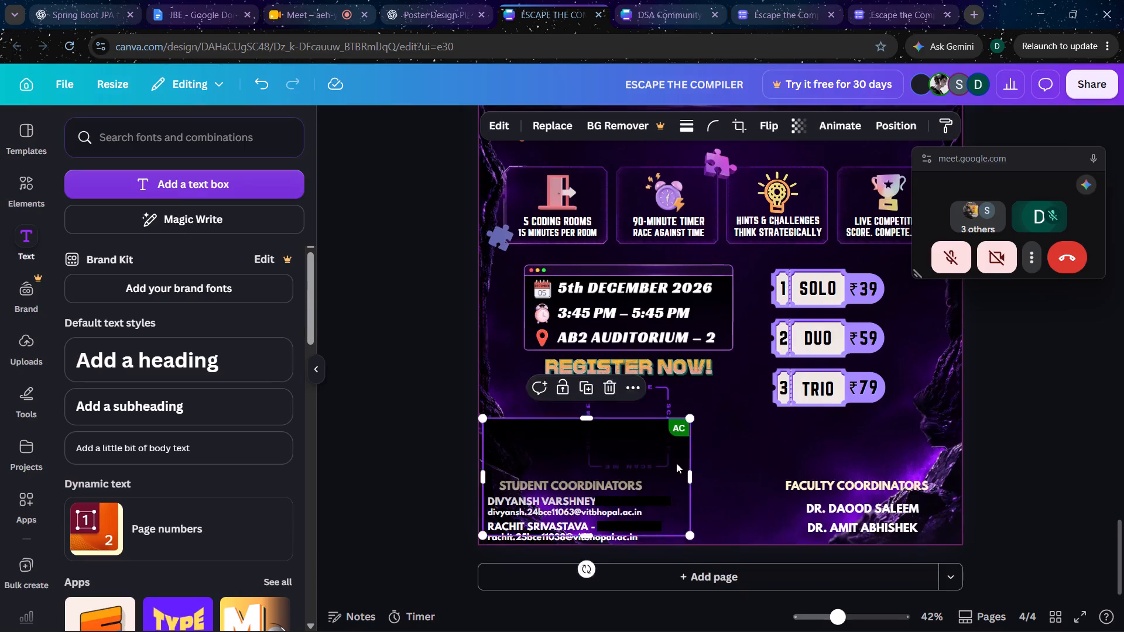
drag(480, 546, 481, 544)
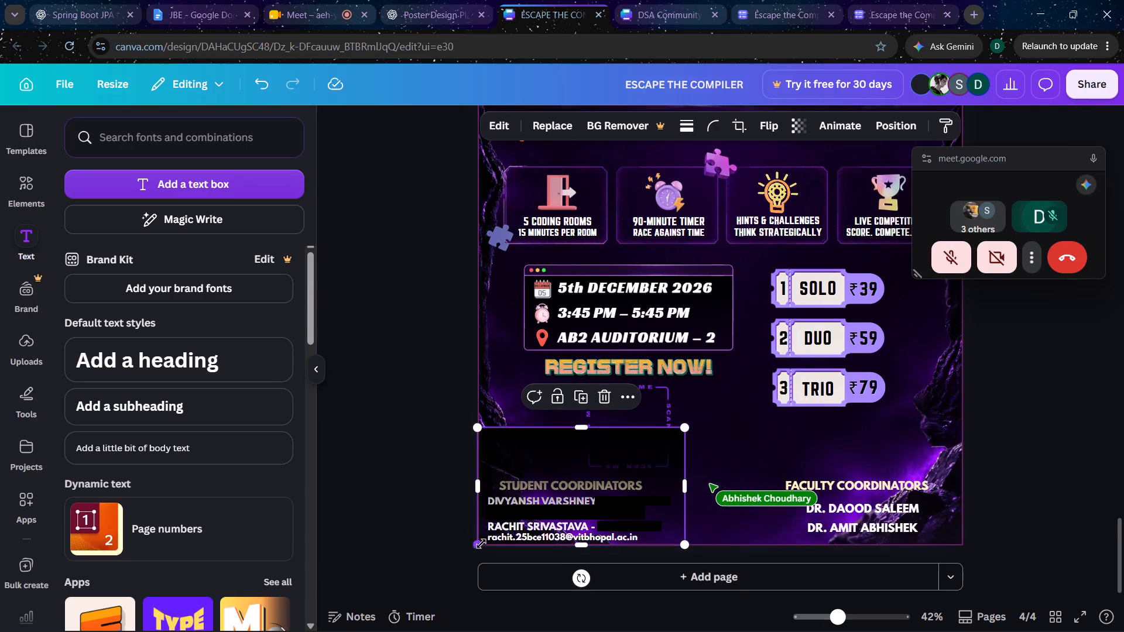
drag(481, 544, 472, 490)
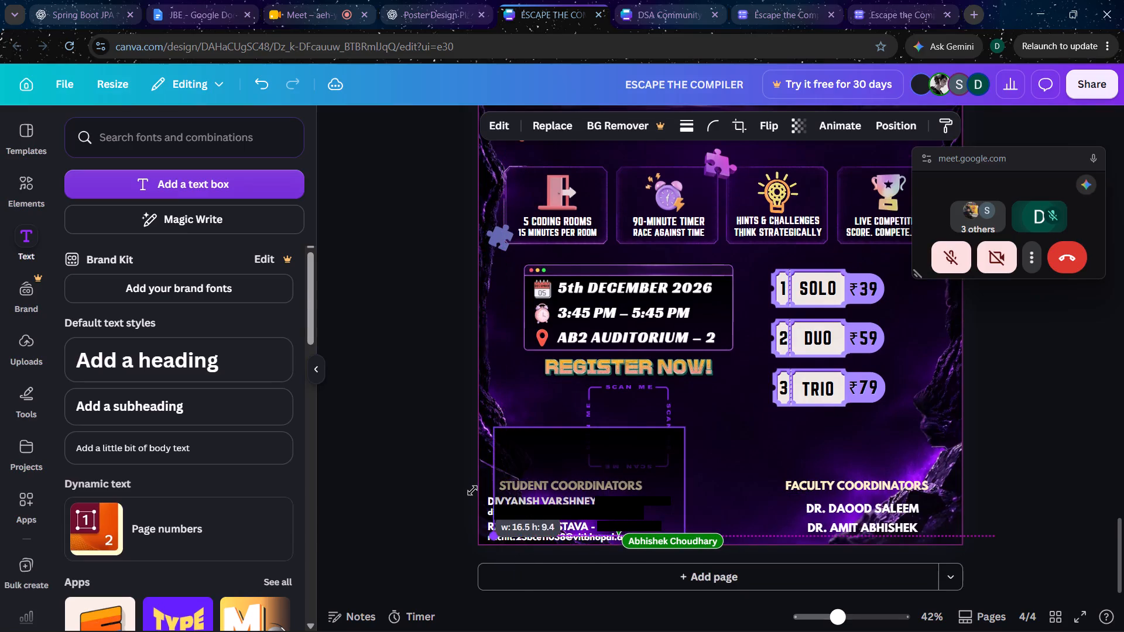
drag(472, 490, 471, 492)
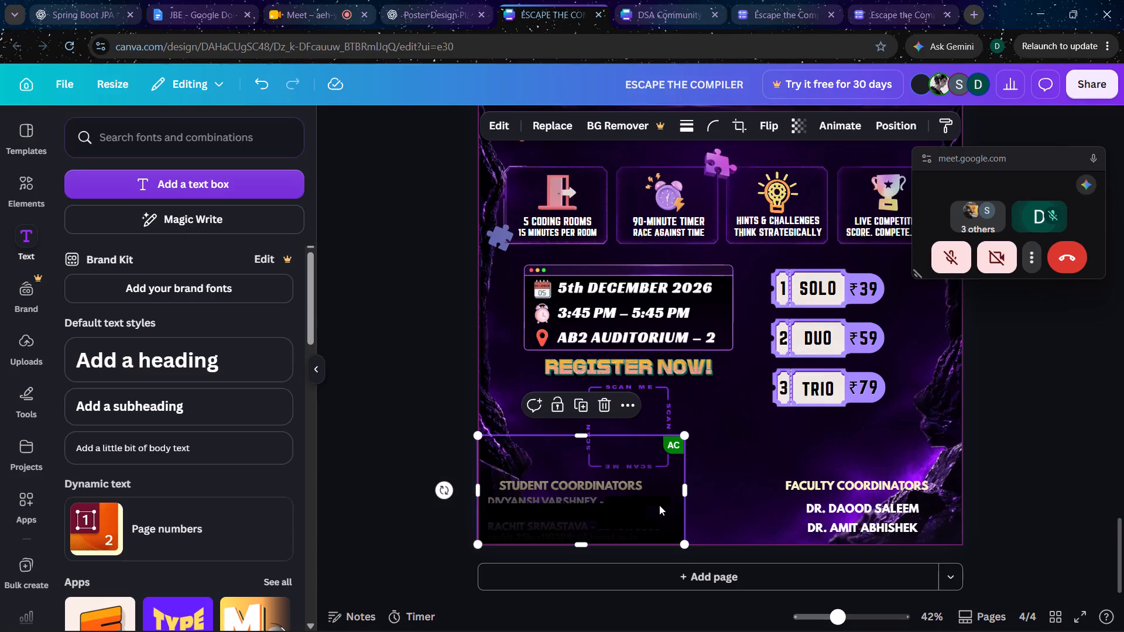
Try to send the dark overlay image behind the student coordinators' heading and contact text.
right_click(656, 508)
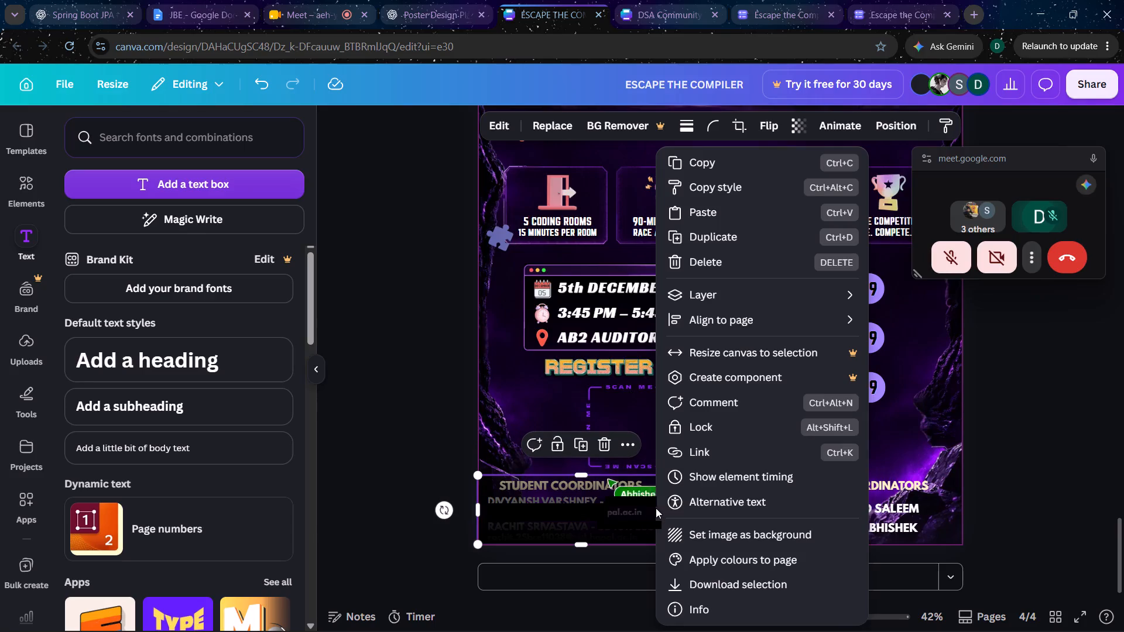
click(711, 302)
click(400, 422)
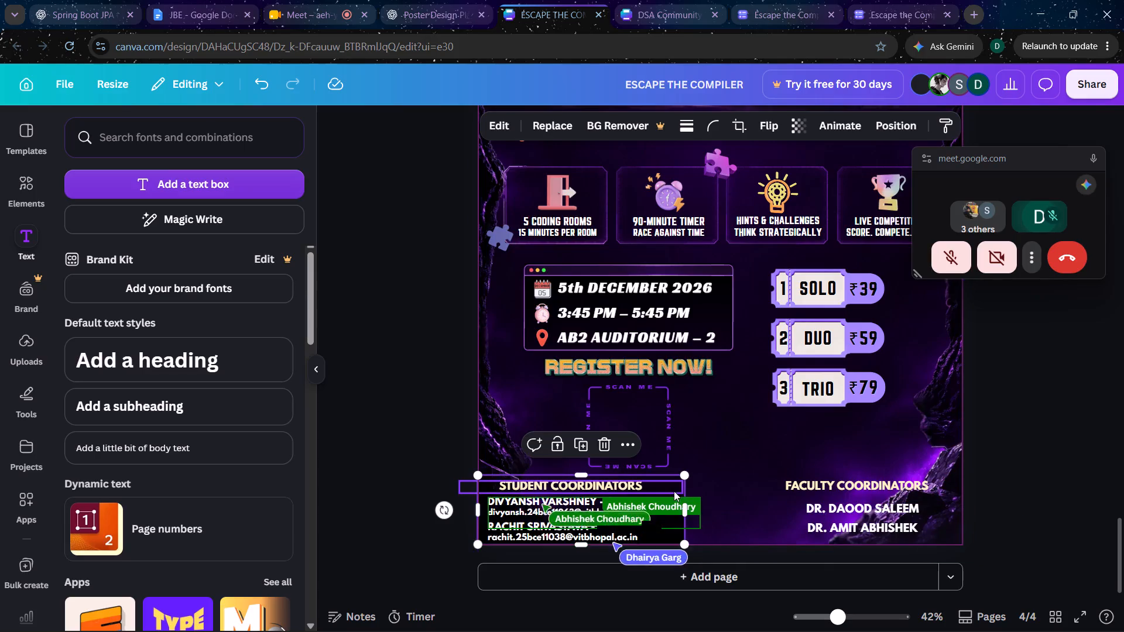
click(1057, 411)
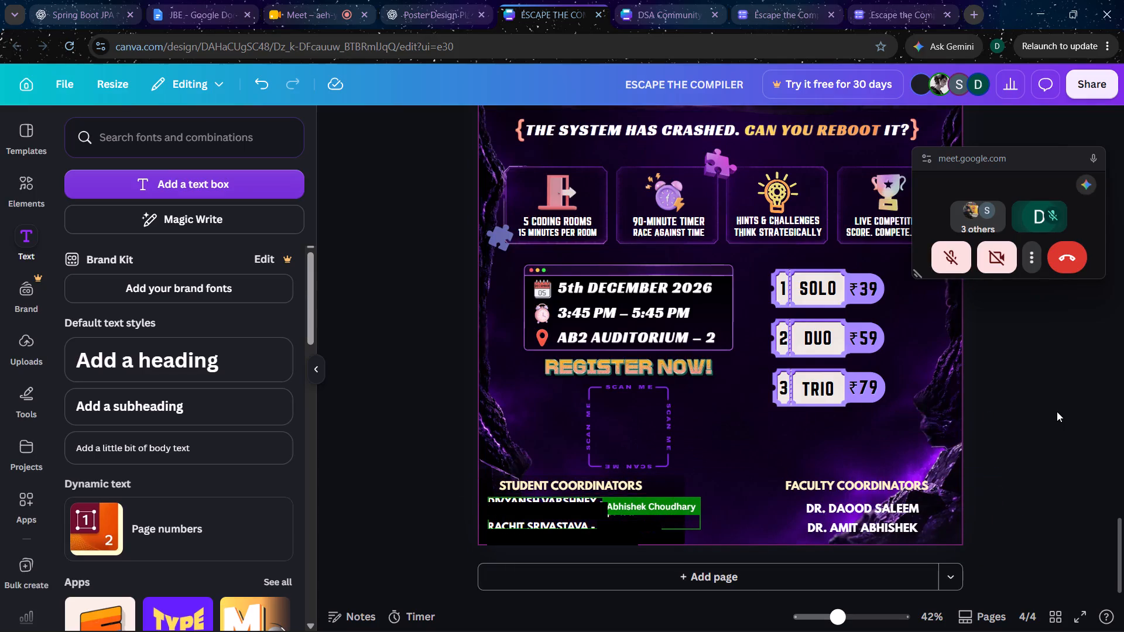
Review the page 4 poster from the header logos and title down to the coordinator details.
scroll(1057, 411, up, 2)
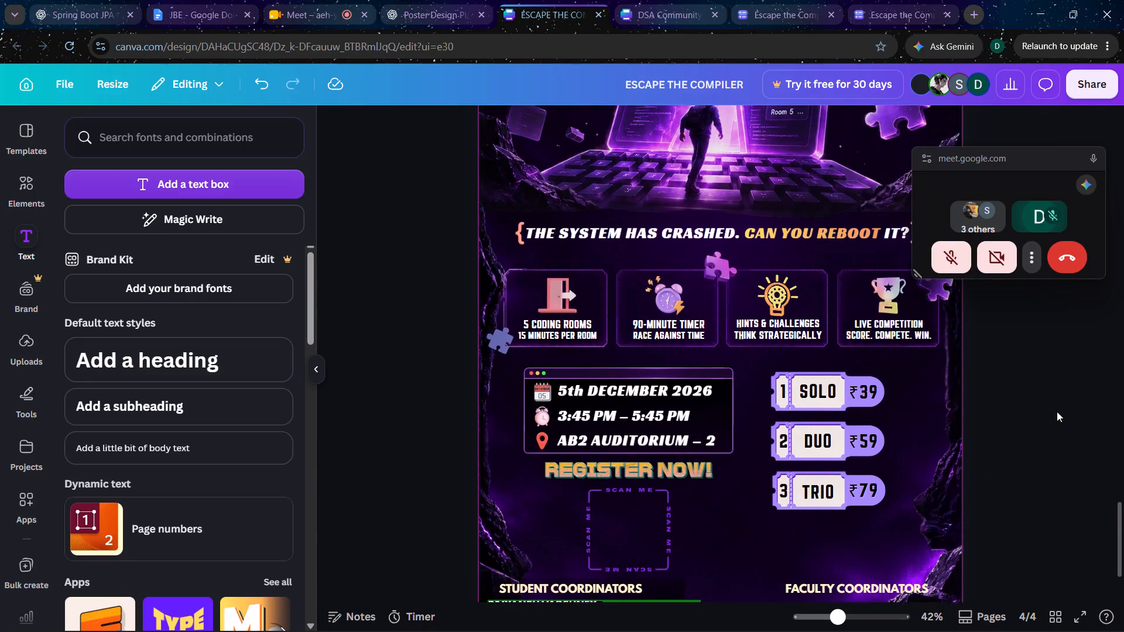
scroll(1057, 411, up, 5)
scroll(1057, 411, down, 2)
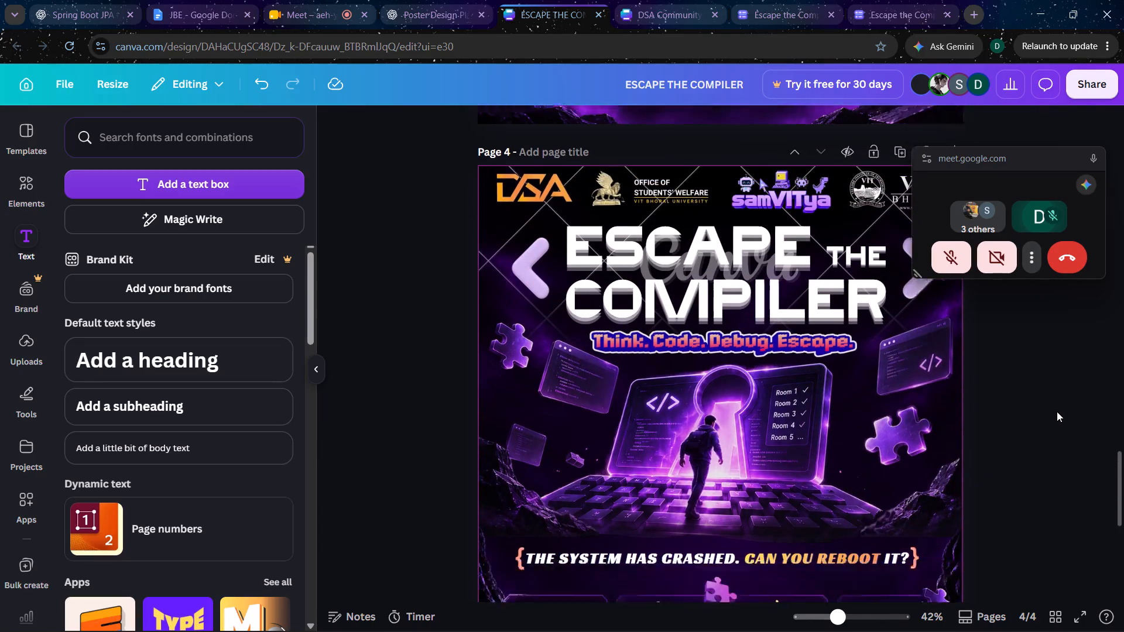
scroll(1057, 411, down, 1)
scroll(1057, 411, up, 3)
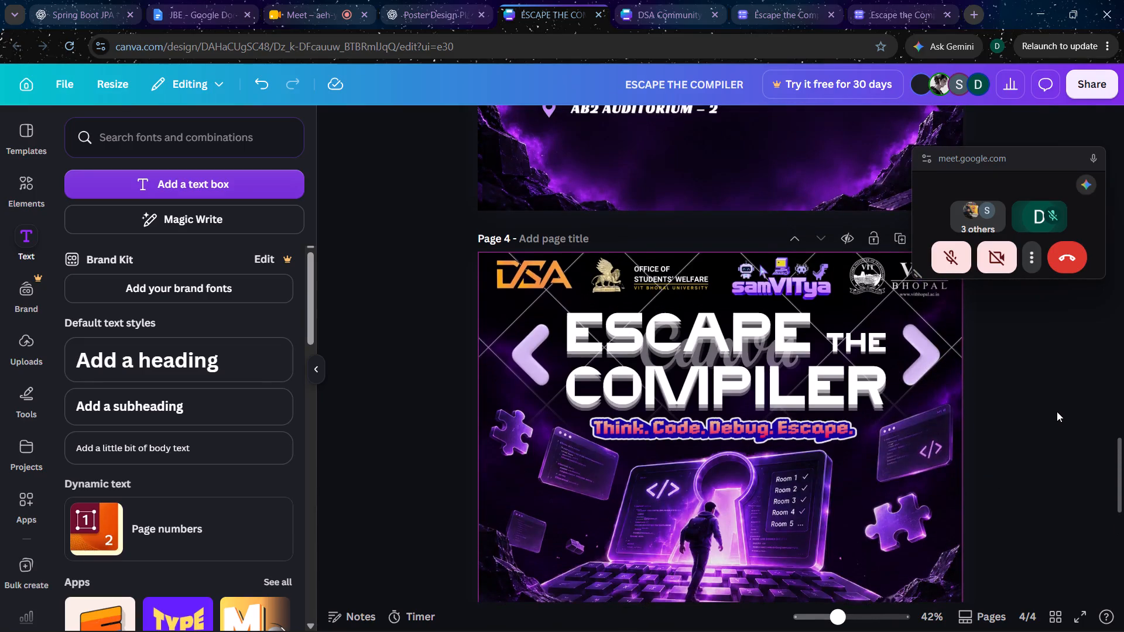
scroll(1057, 411, up, 1)
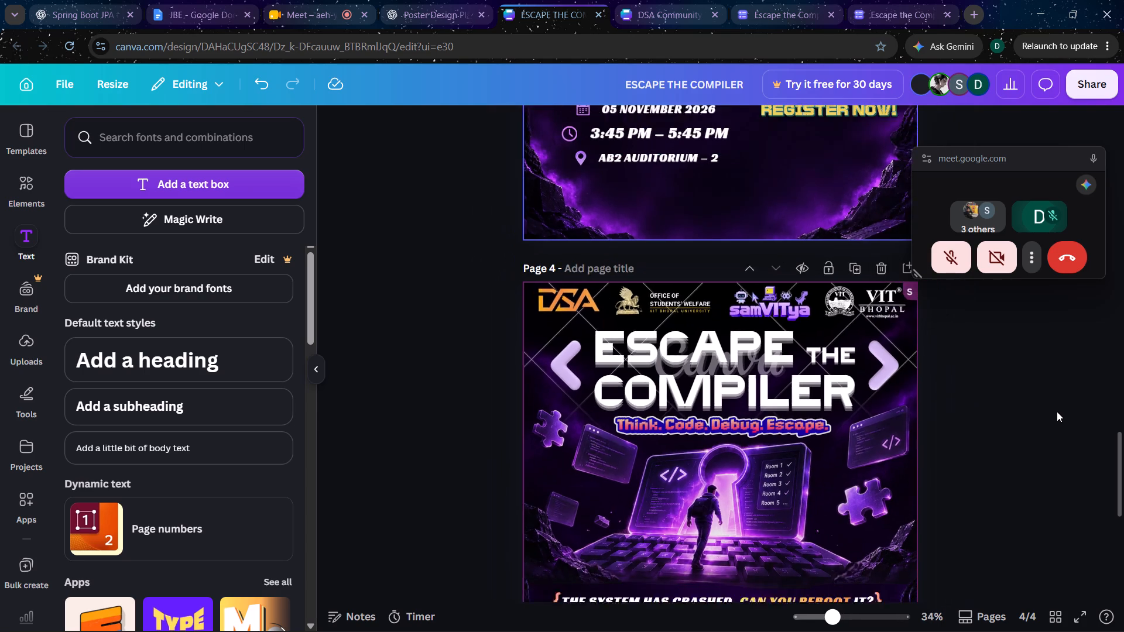
scroll(1057, 411, down, 3)
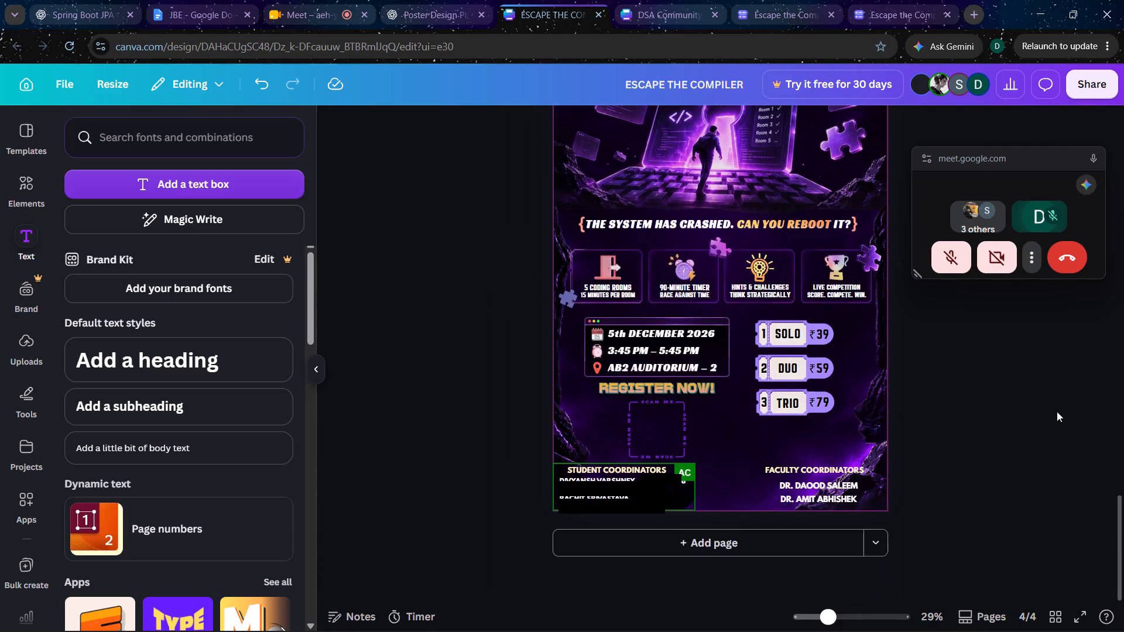
scroll(1057, 411, down, 1)
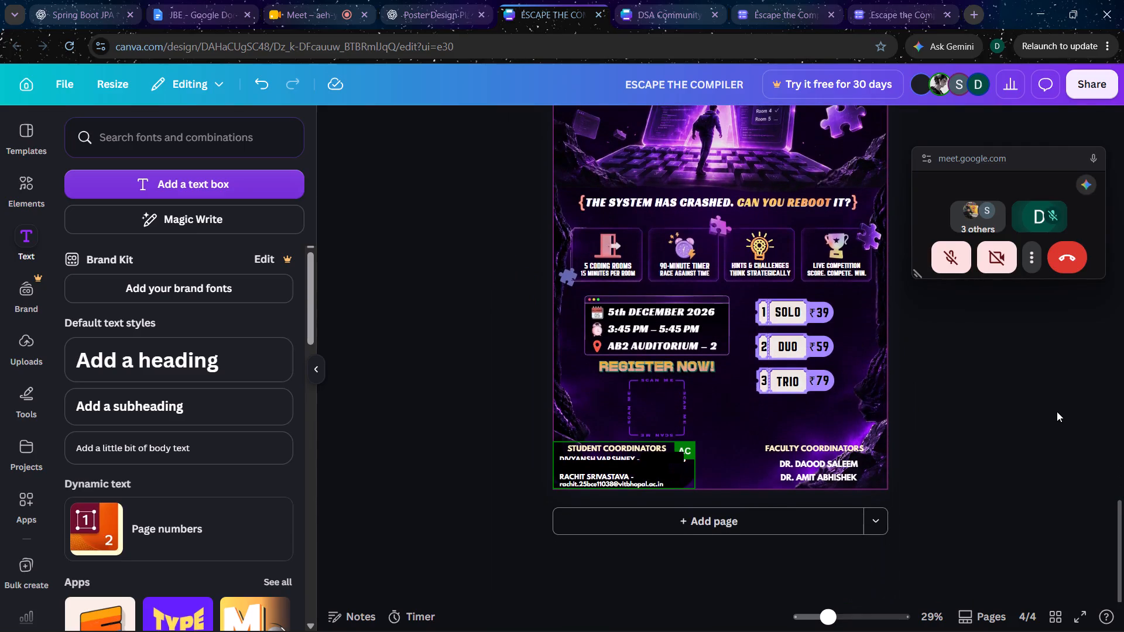
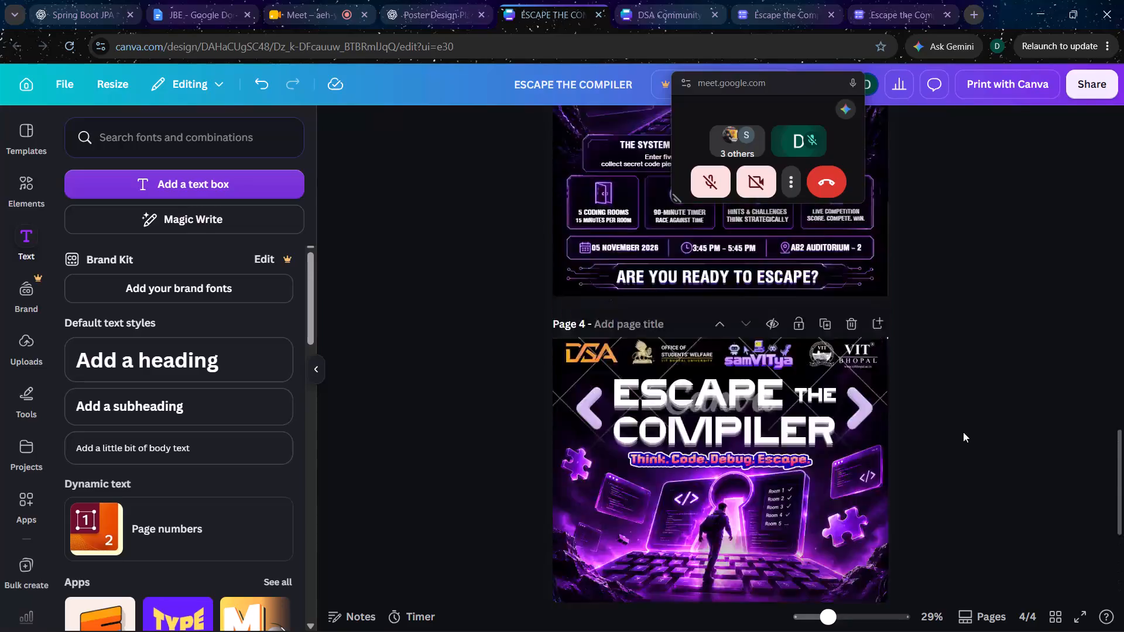
Paste the copied QR code image onto the page 1 poster and move it down over the SCAN ME frame.
scroll(963, 432, down, 8)
scroll(963, 432, up, 4)
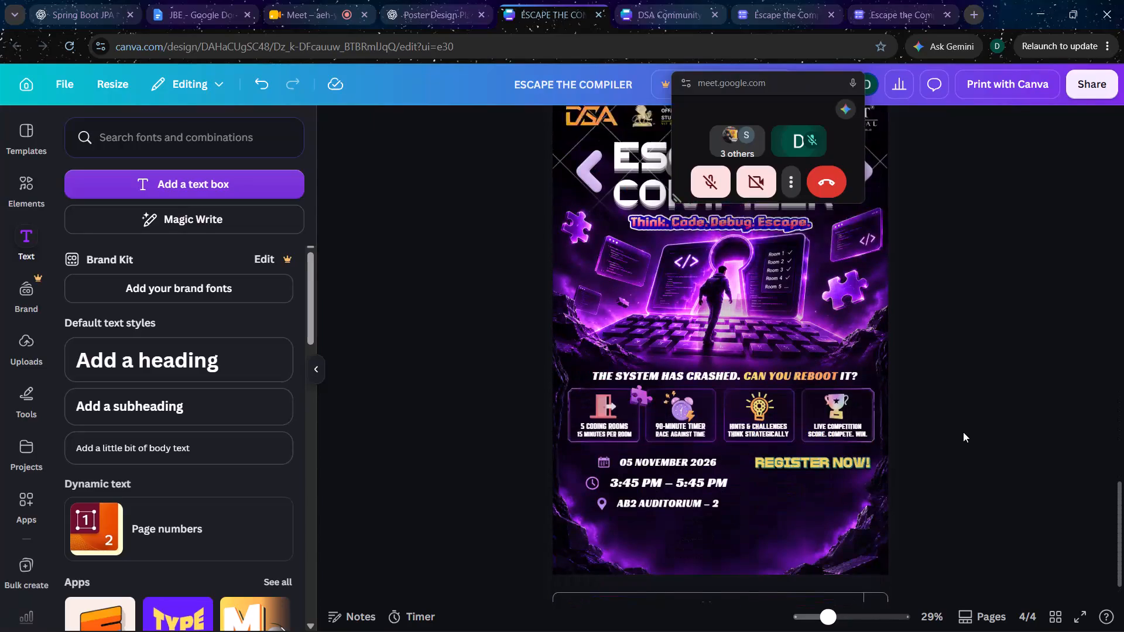
scroll(963, 432, up, 9)
scroll(963, 432, down, 3)
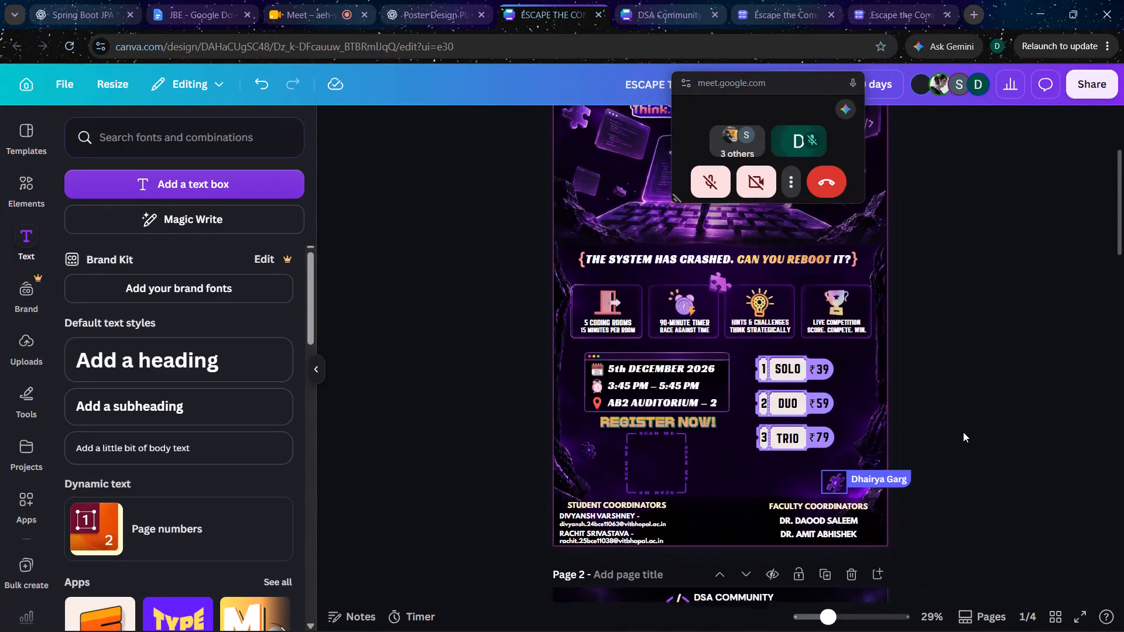
scroll(963, 432, down, 2)
click(727, 406)
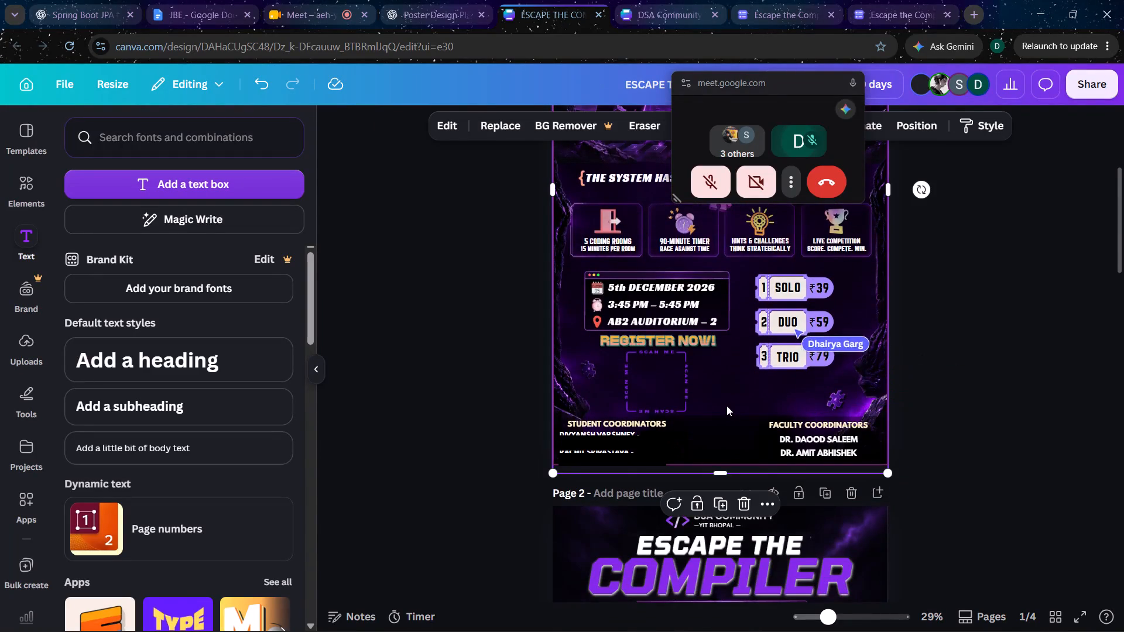
key(ctrl+v)
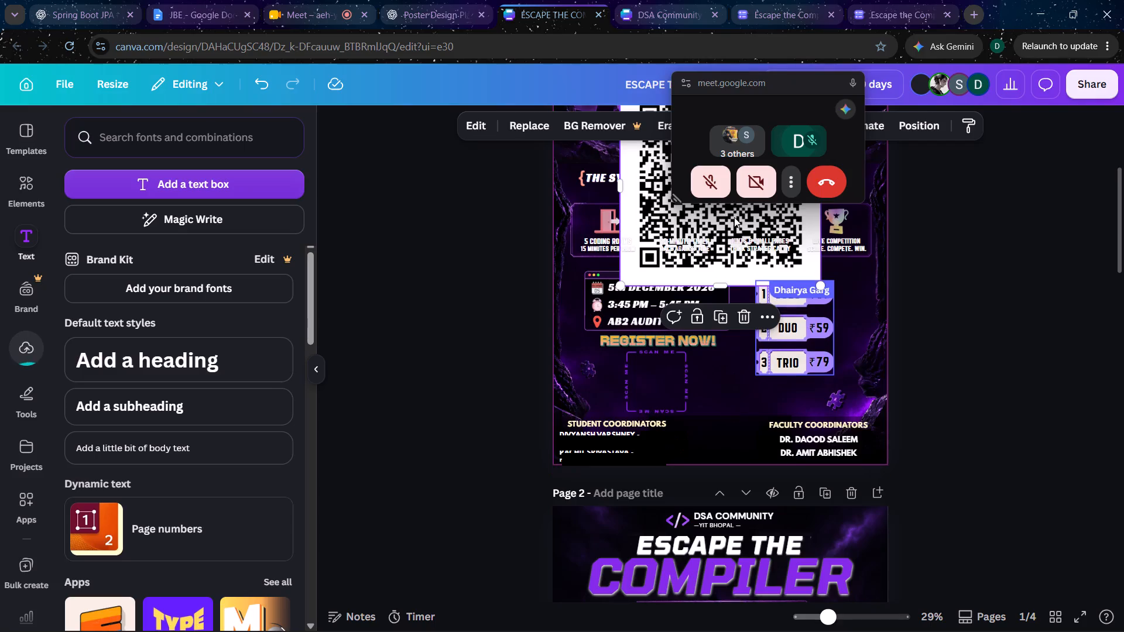
drag(656, 209, 626, 371)
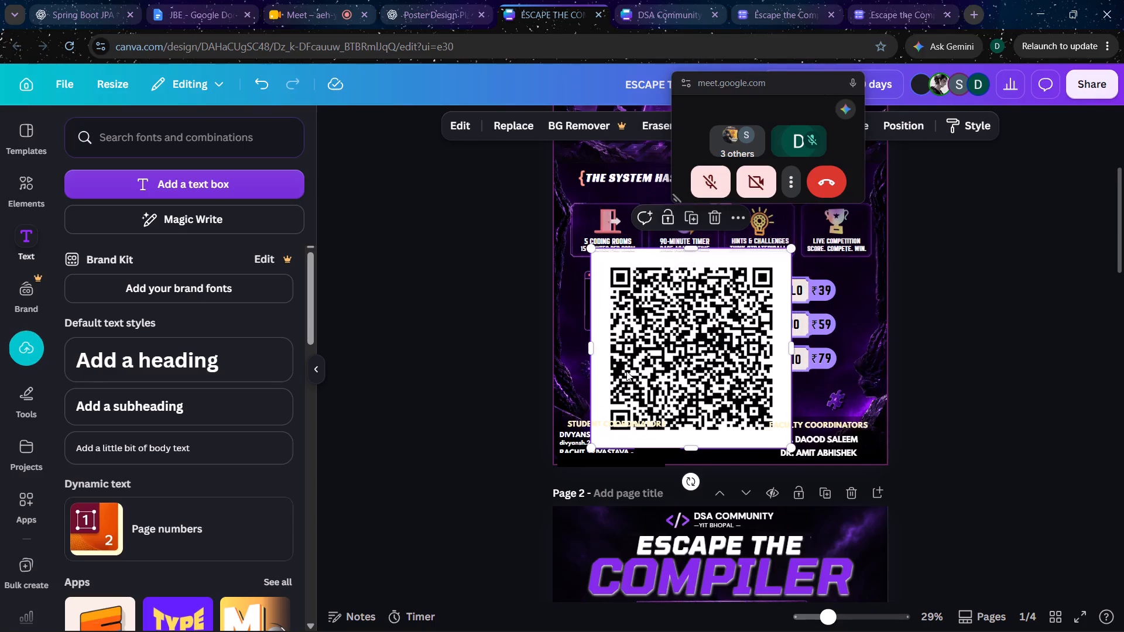
Shrink the QR code image proportionally to about half its pasted width, keeping its upper-left corner in place.
click(789, 449)
drag(789, 449, 751, 406)
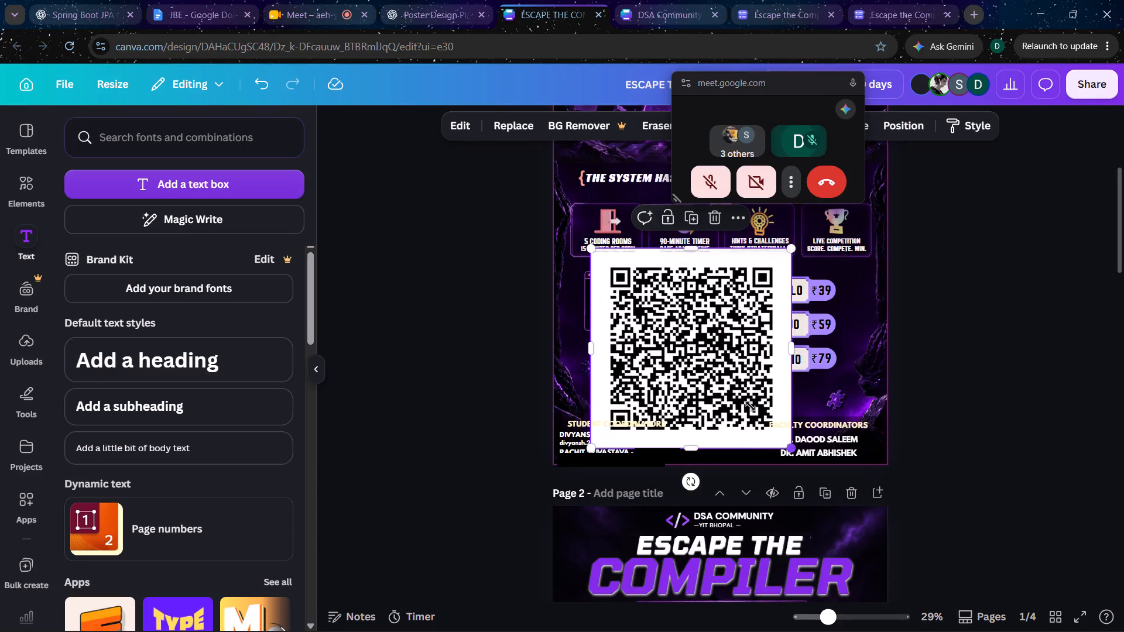
drag(751, 406, 687, 336)
Open the QR code image on page 1 for cropping.
double_click(645, 288)
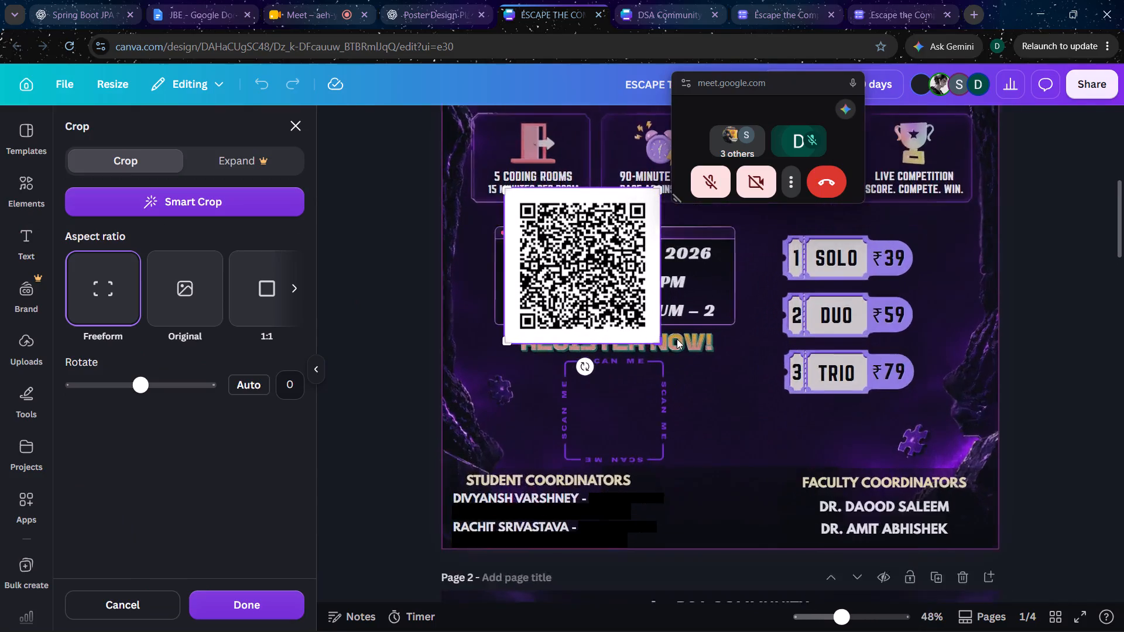
Crop the white margins off all four sides of the QR code image, leaving only a thin border around the code.
drag(633, 340, 636, 327)
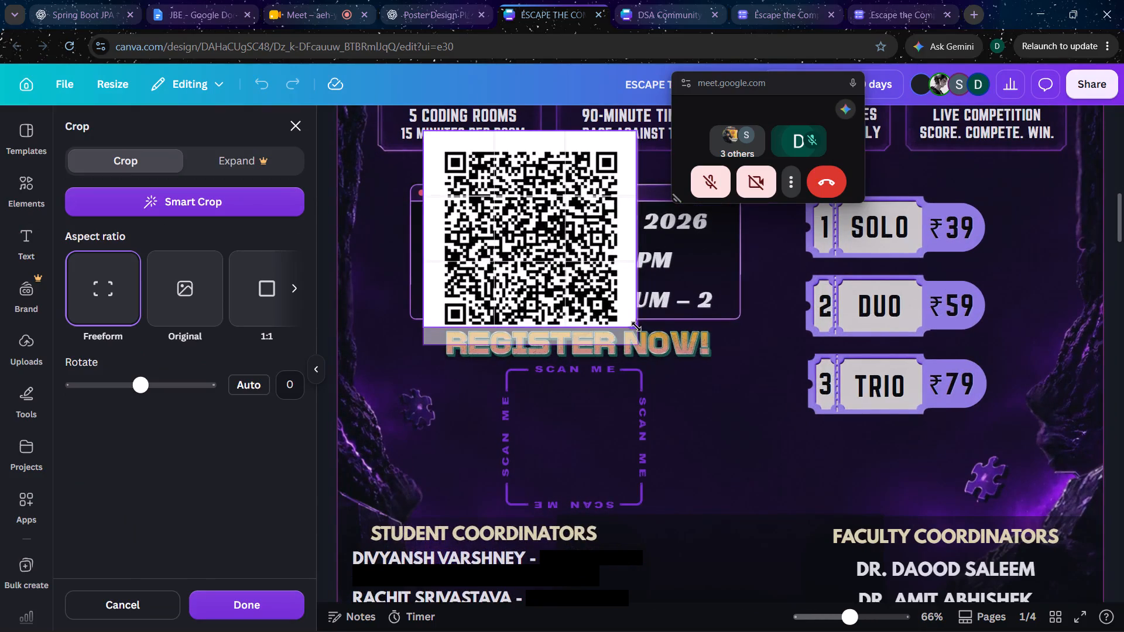
drag(636, 327, 636, 329)
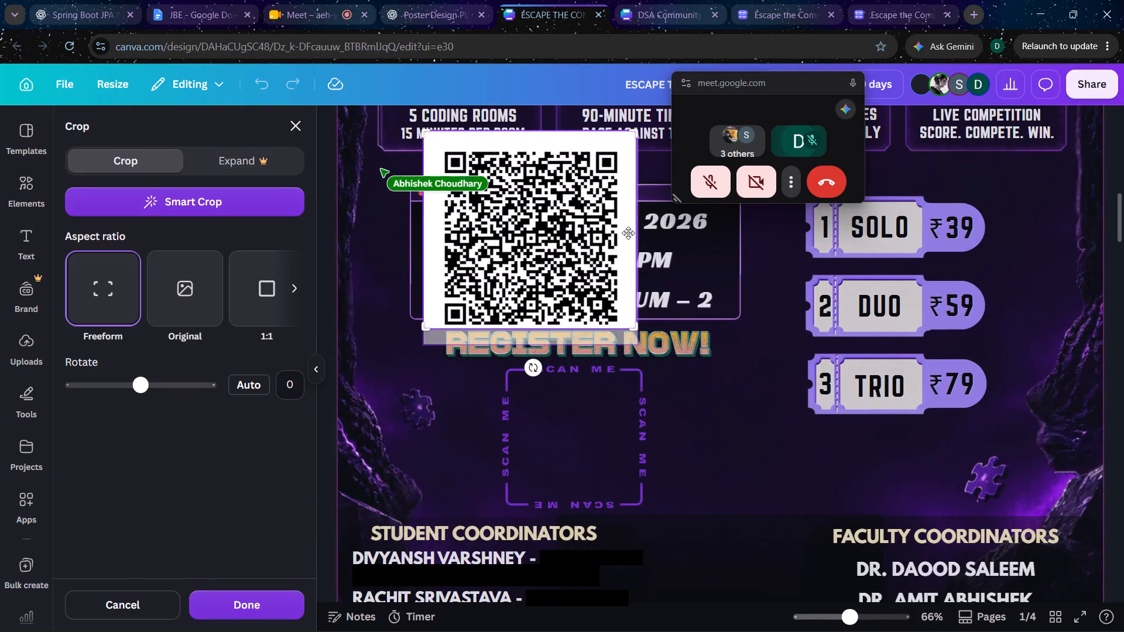
drag(635, 137, 623, 137)
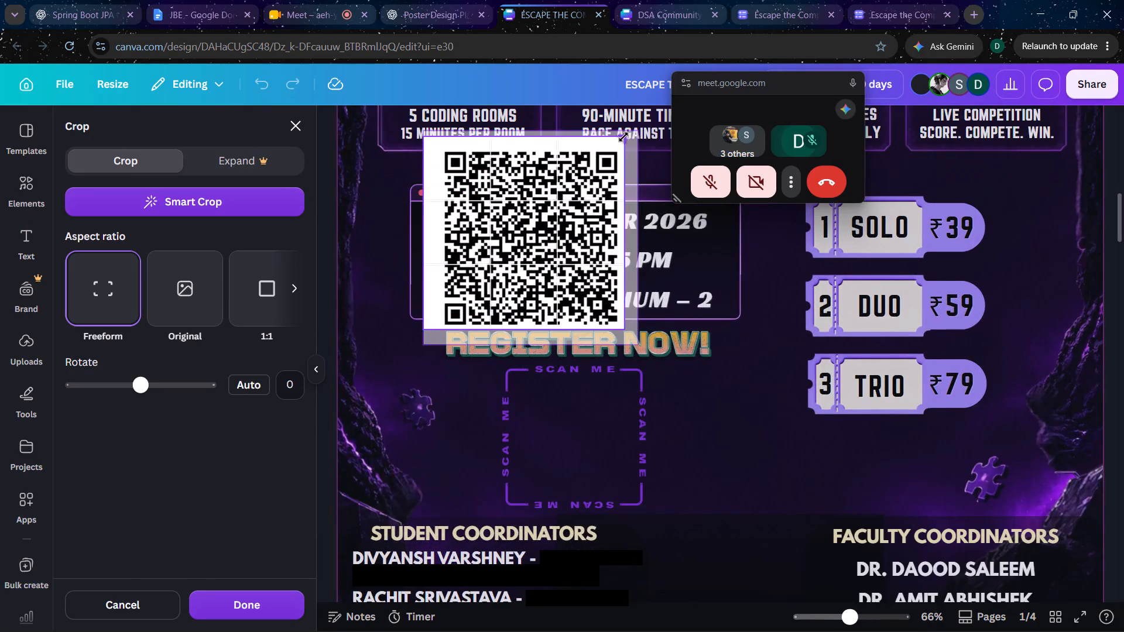
drag(623, 137, 621, 137)
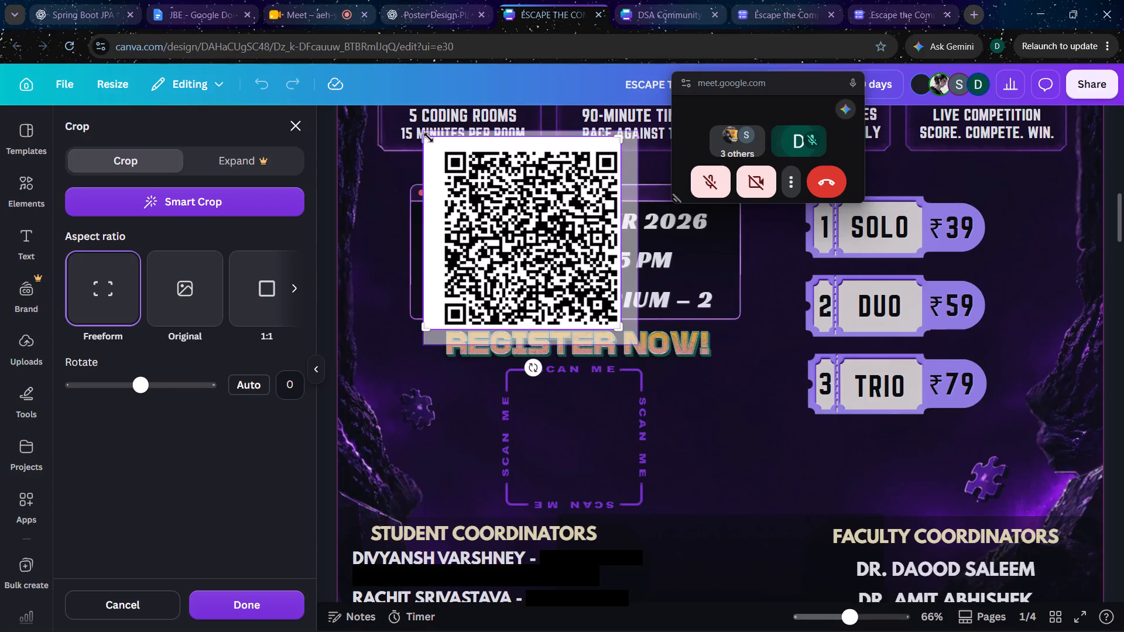
drag(429, 138, 429, 147)
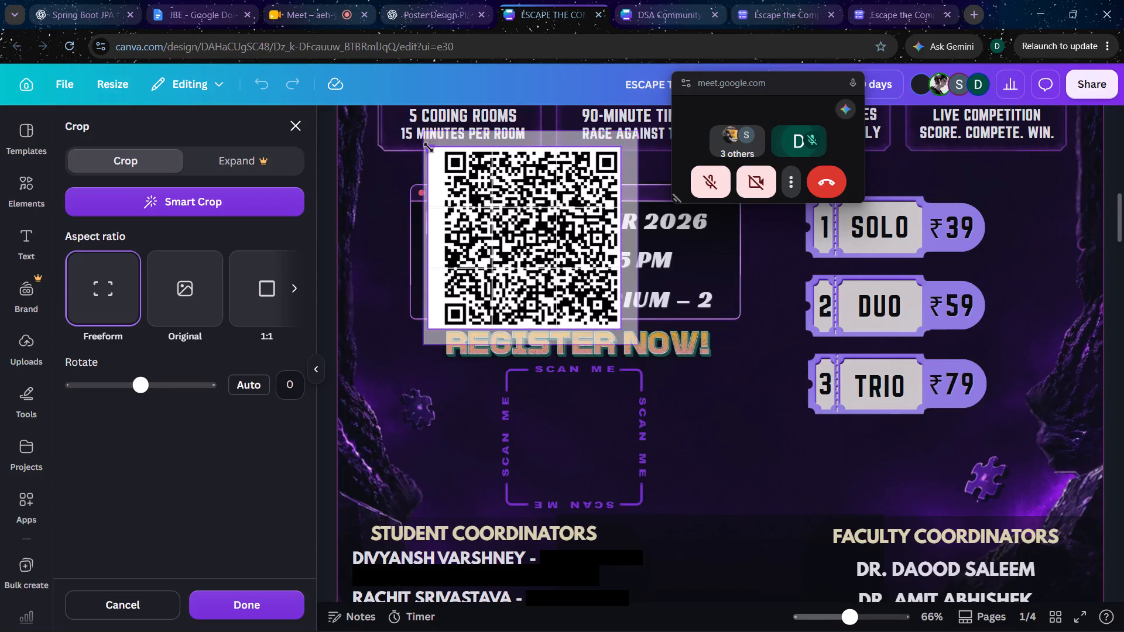
drag(429, 147, 429, 149)
drag(429, 149, 431, 149)
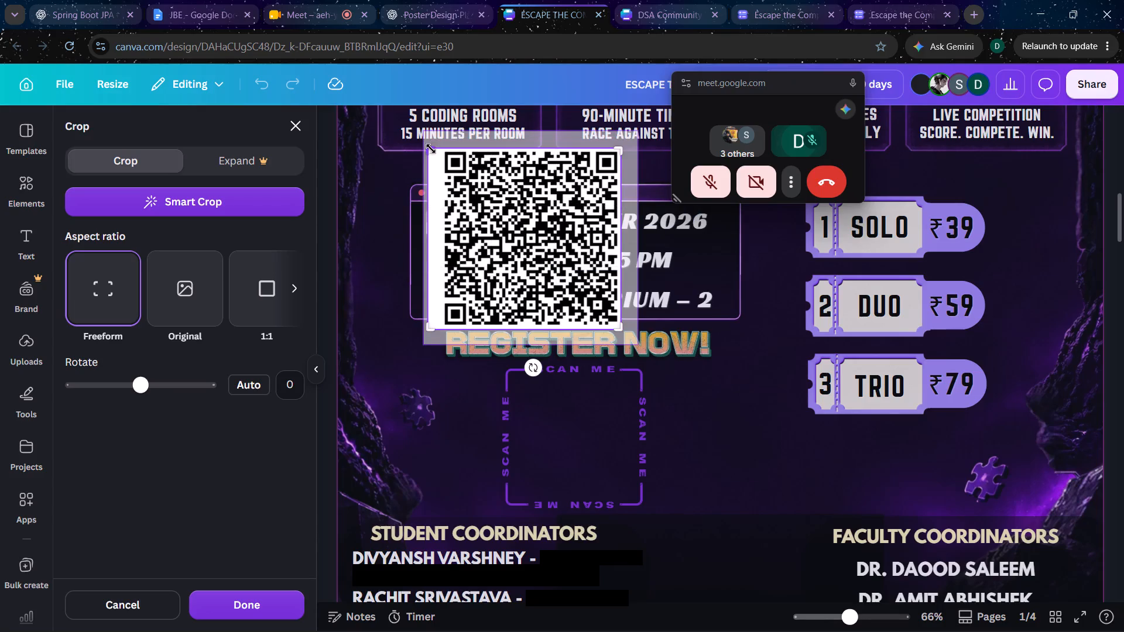
drag(431, 149, 441, 148)
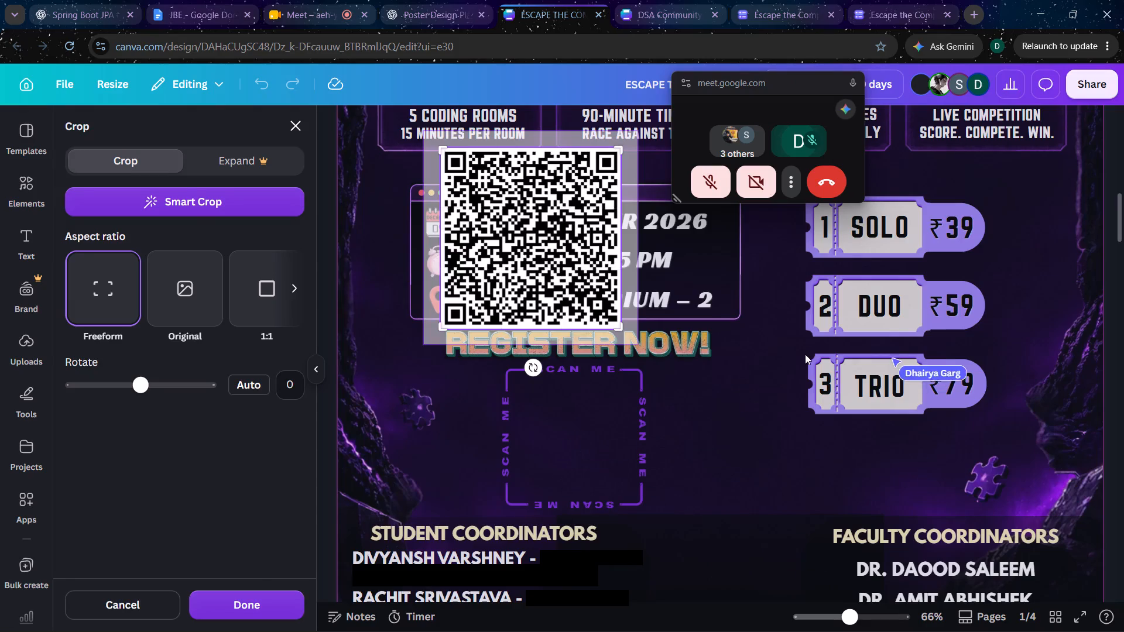
click(805, 354)
Move the cropped QR code below the REGISTER NOW! heading and scale it down to fit centred inside the SCAN ME frame.
drag(512, 277, 561, 435)
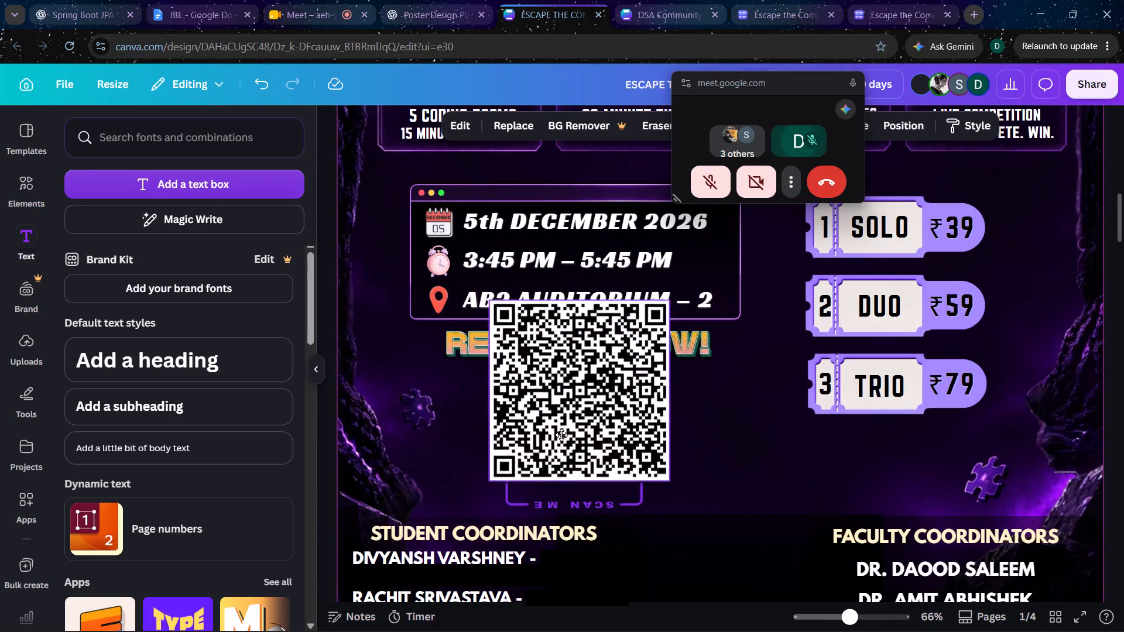
drag(561, 435, 561, 438)
drag(671, 489, 600, 411)
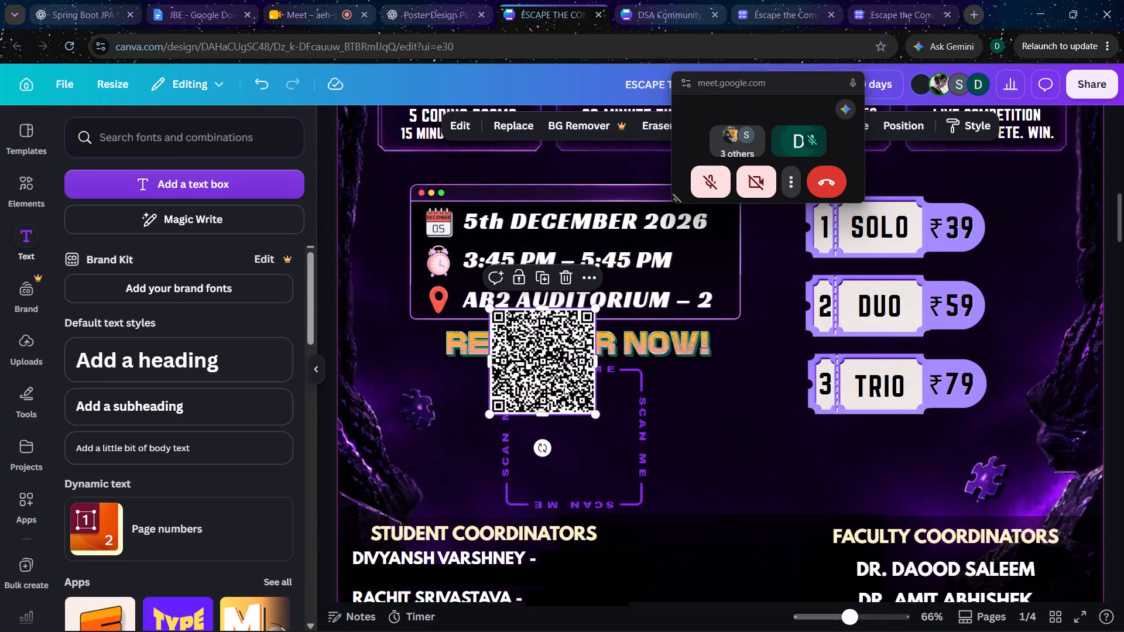
drag(564, 385, 594, 459)
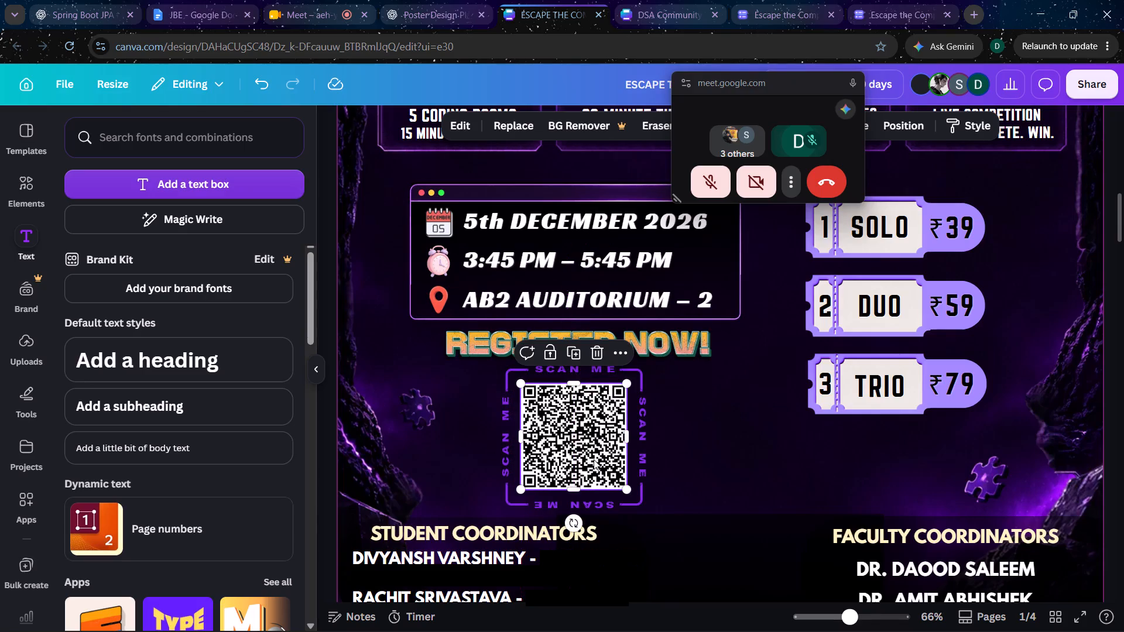
drag(525, 382, 520, 379)
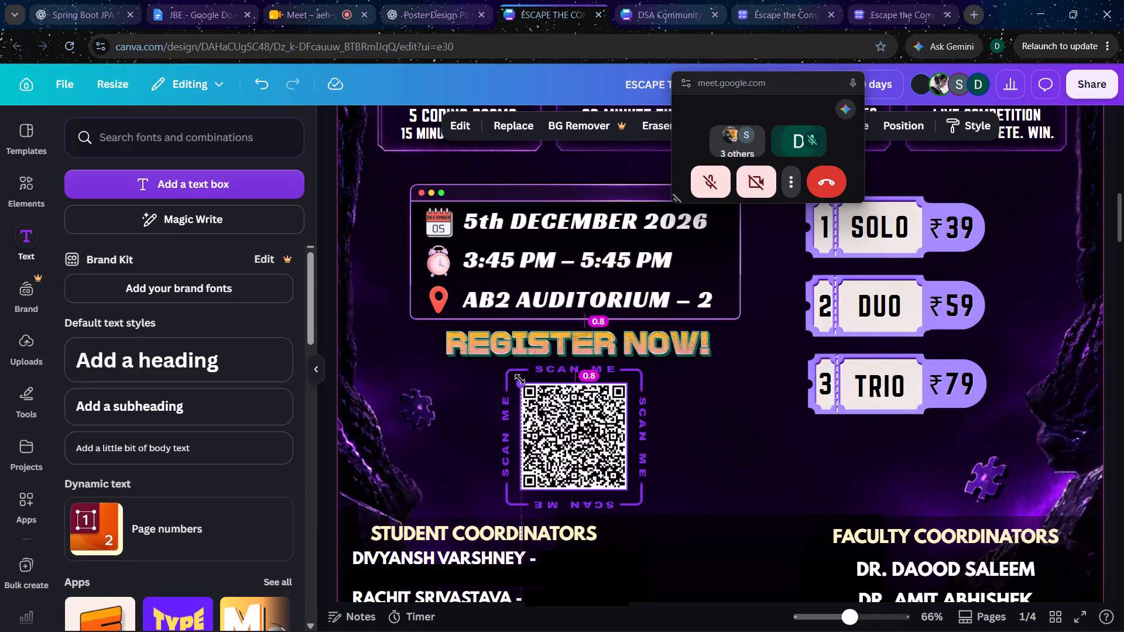
drag(520, 379, 518, 377)
click(631, 492)
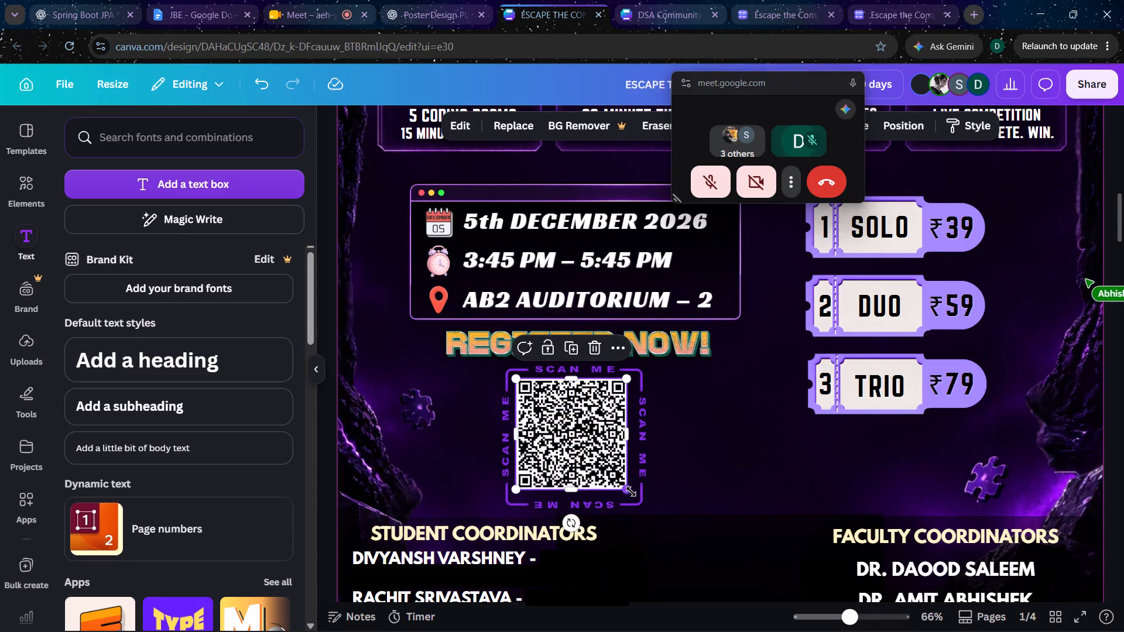
click(629, 493)
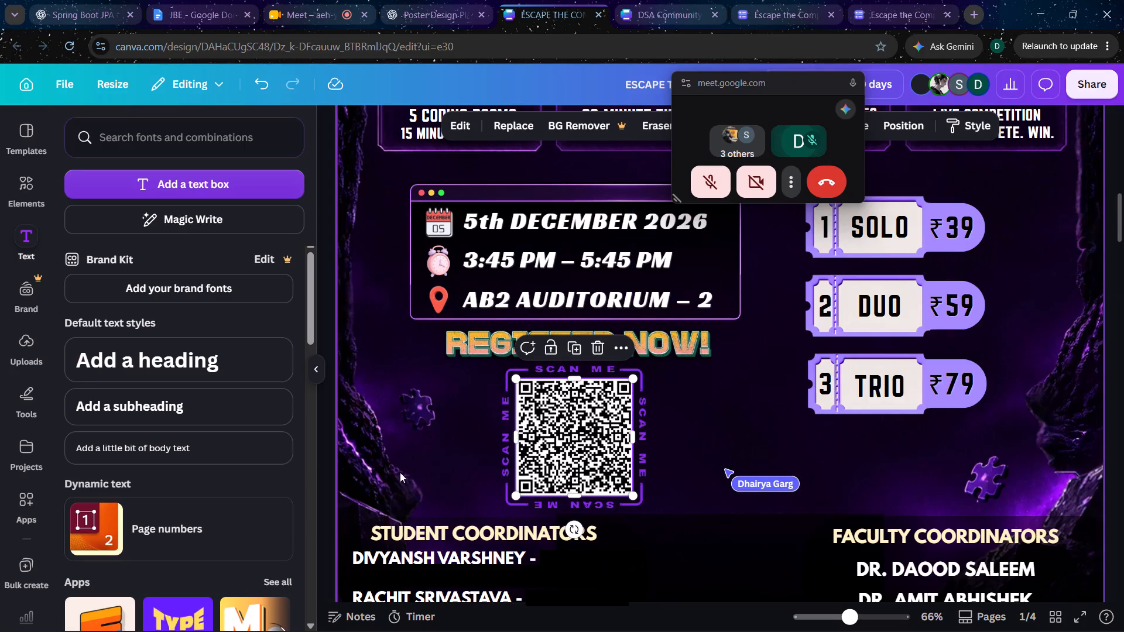
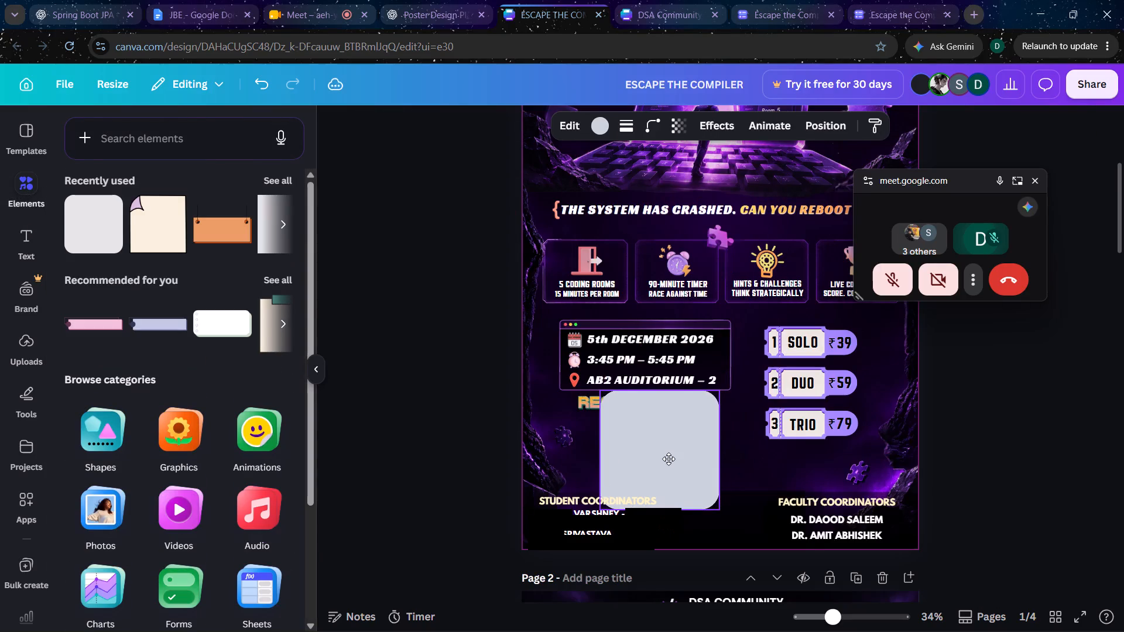
Nudge the grey rounded square over the QR code and set its transparency to 50.
drag(669, 459, 662, 460)
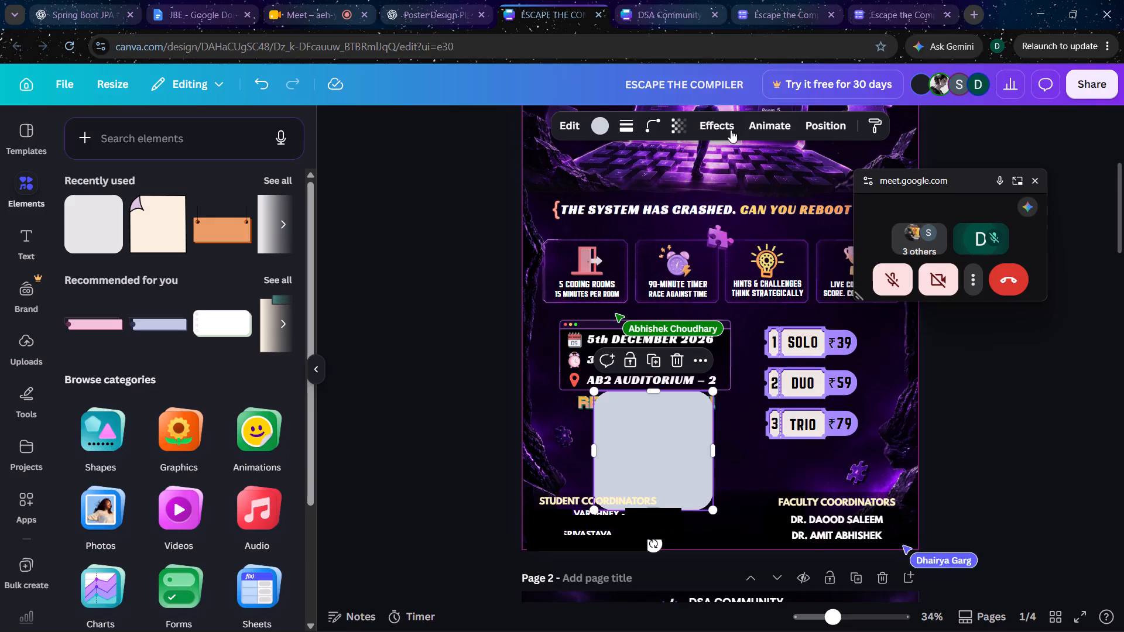
click(678, 131)
click(659, 195)
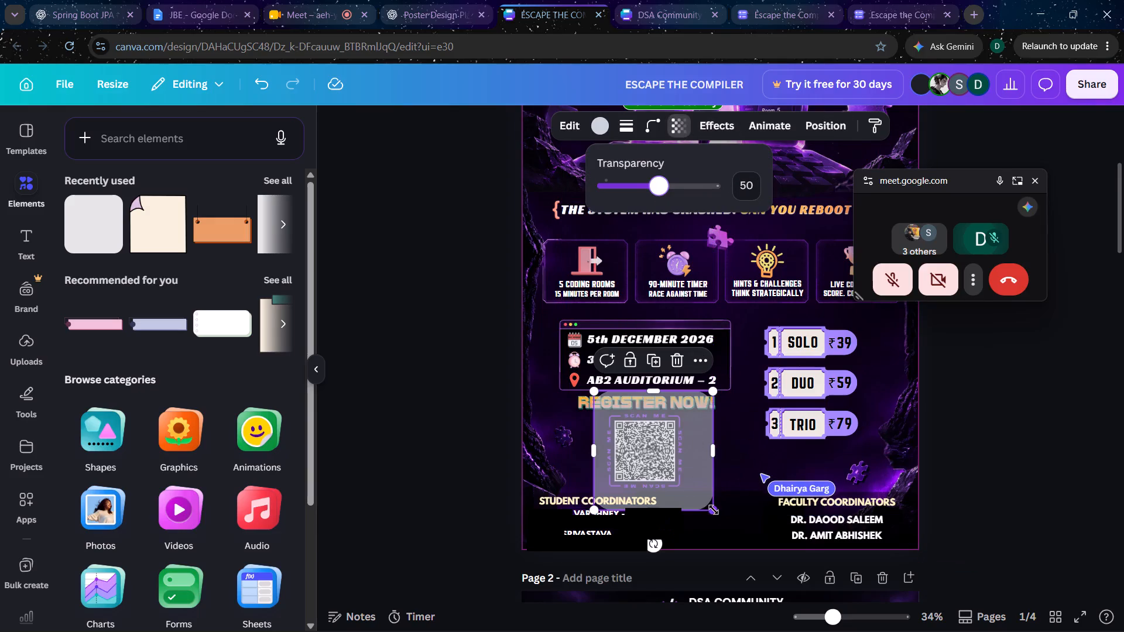
Scale the translucent grey square down to roughly the QR code's size and position it over the code inside the SCAN ME frame.
drag(714, 510, 664, 449)
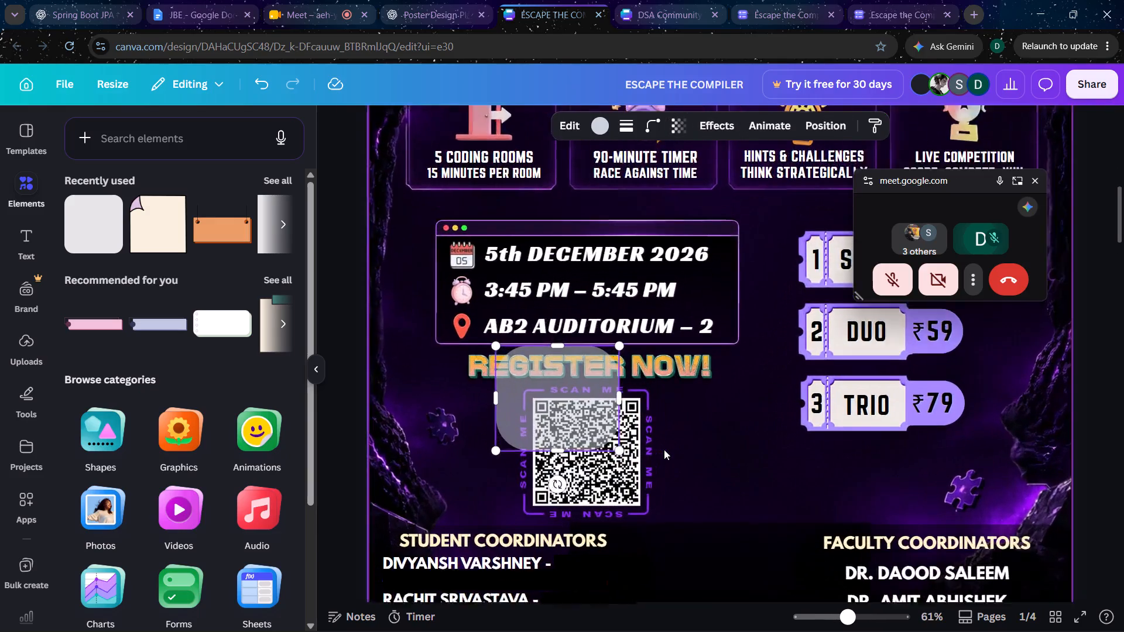
drag(500, 387, 537, 435)
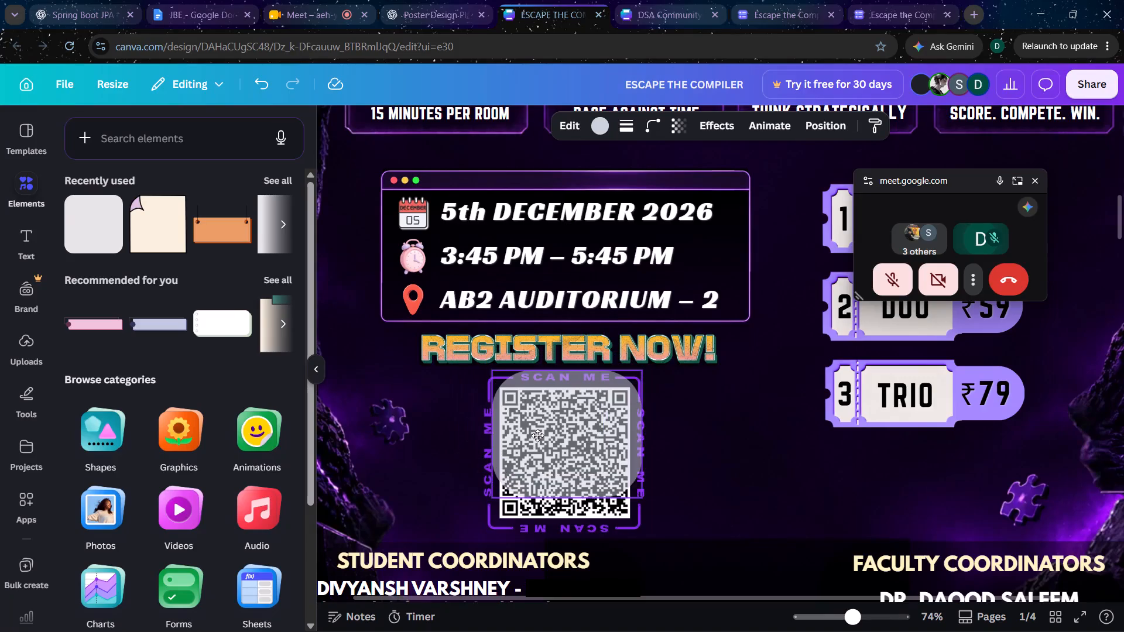
drag(537, 435, 533, 448)
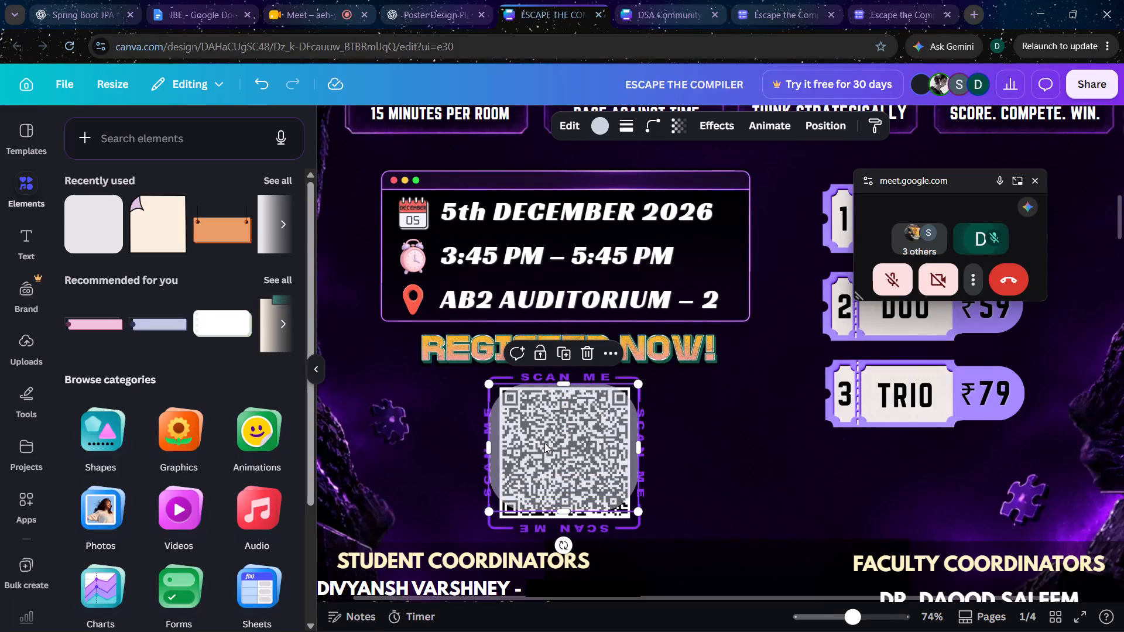
double_click(542, 443)
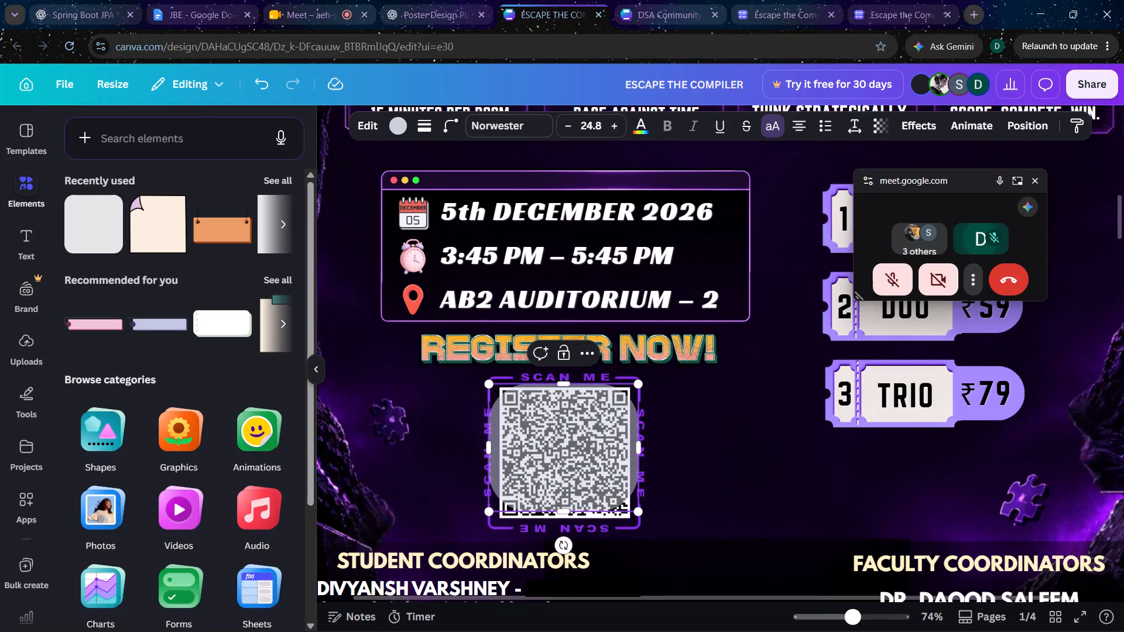
click(467, 444)
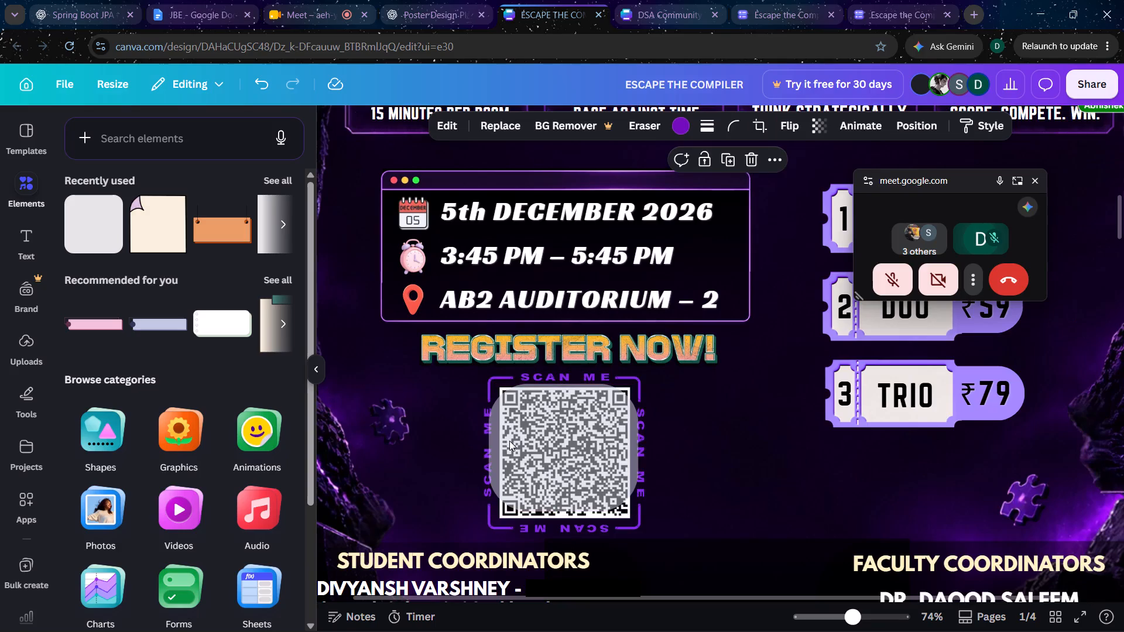
Reduce the translucent overlay's corner rounding to give it sharp corners, keeping its number of sides at 4.
click(567, 441)
click(643, 132)
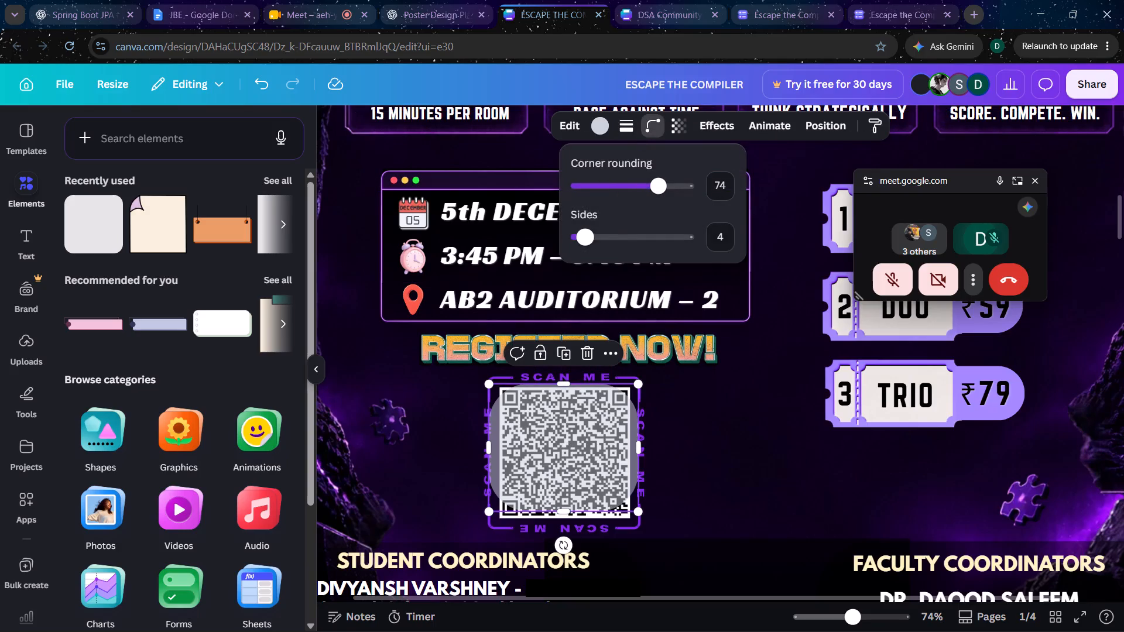
drag(585, 245, 598, 252)
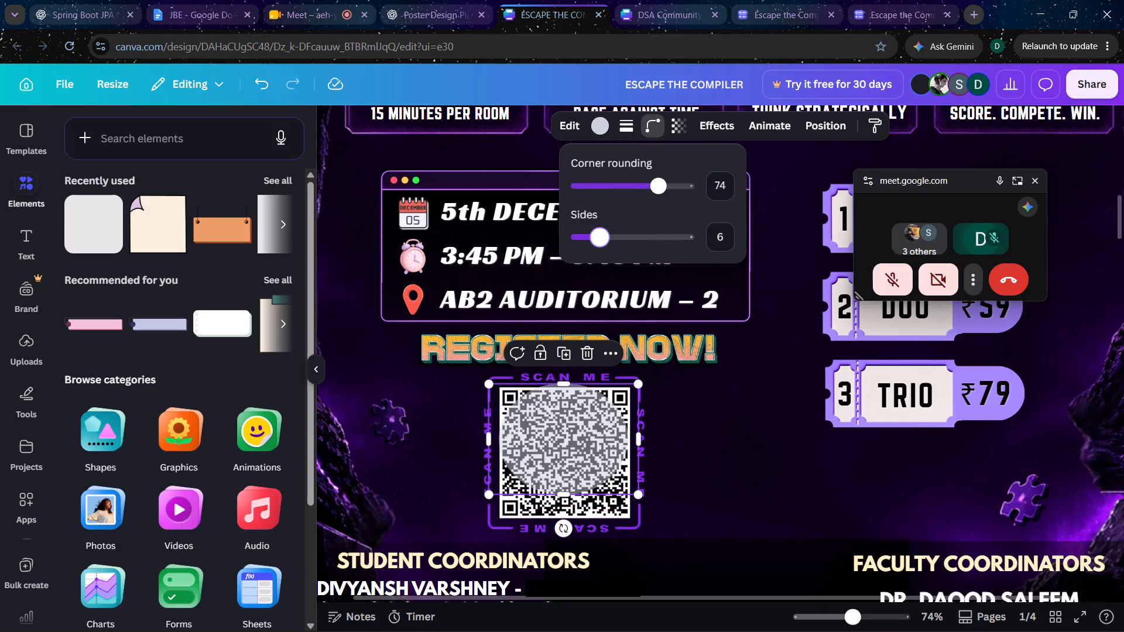
drag(598, 252, 588, 255)
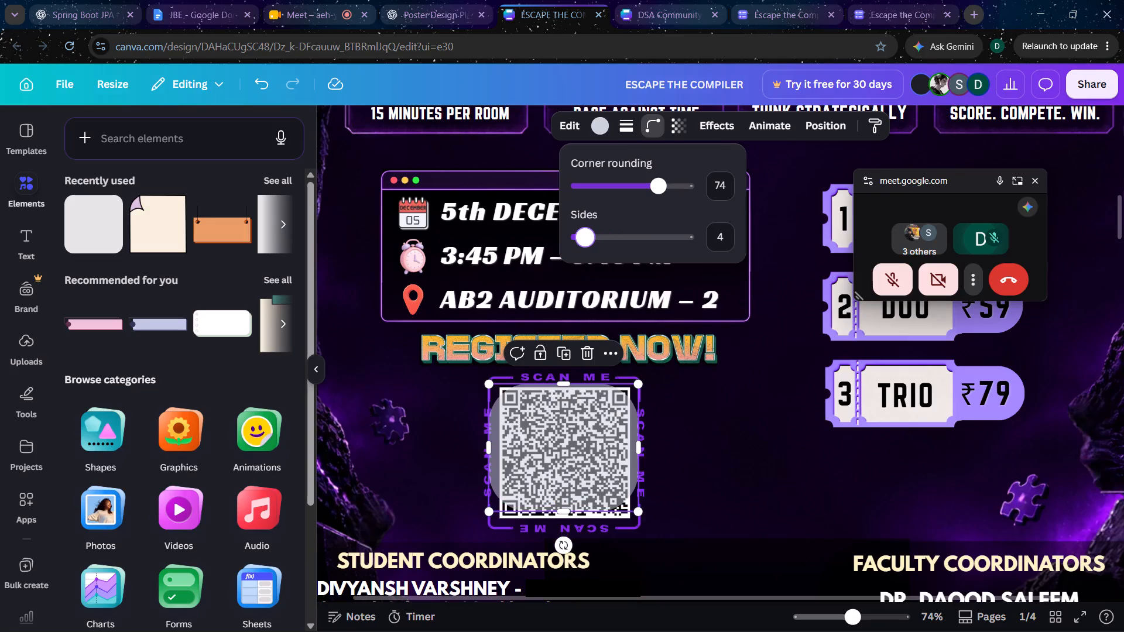
drag(588, 255, 587, 255)
drag(660, 193, 531, 204)
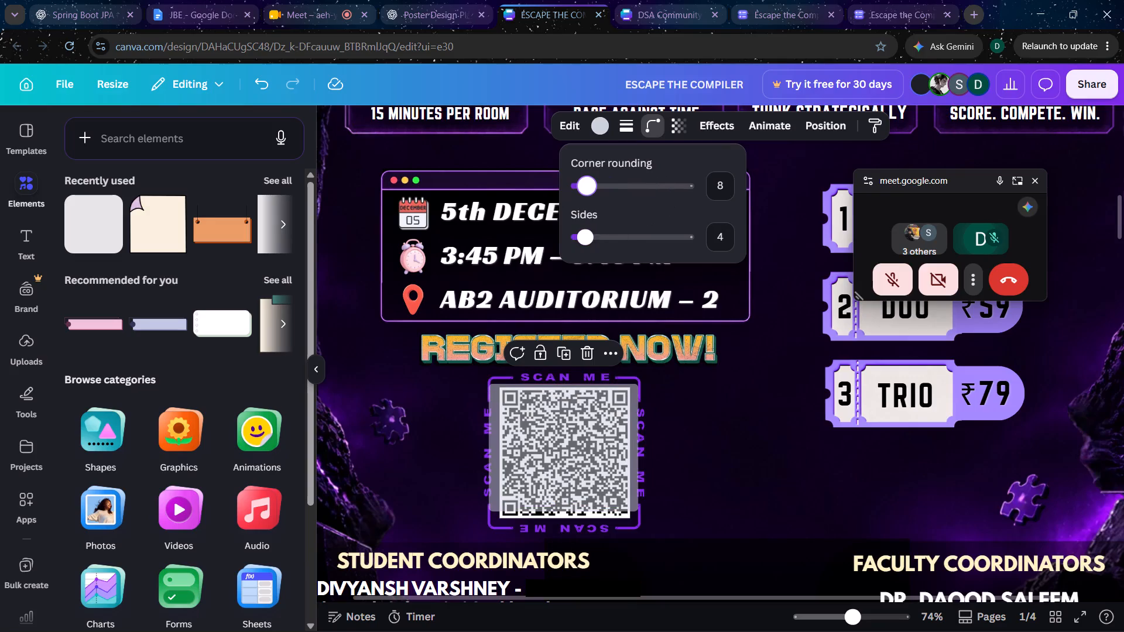
drag(531, 204, 518, 208)
click(403, 401)
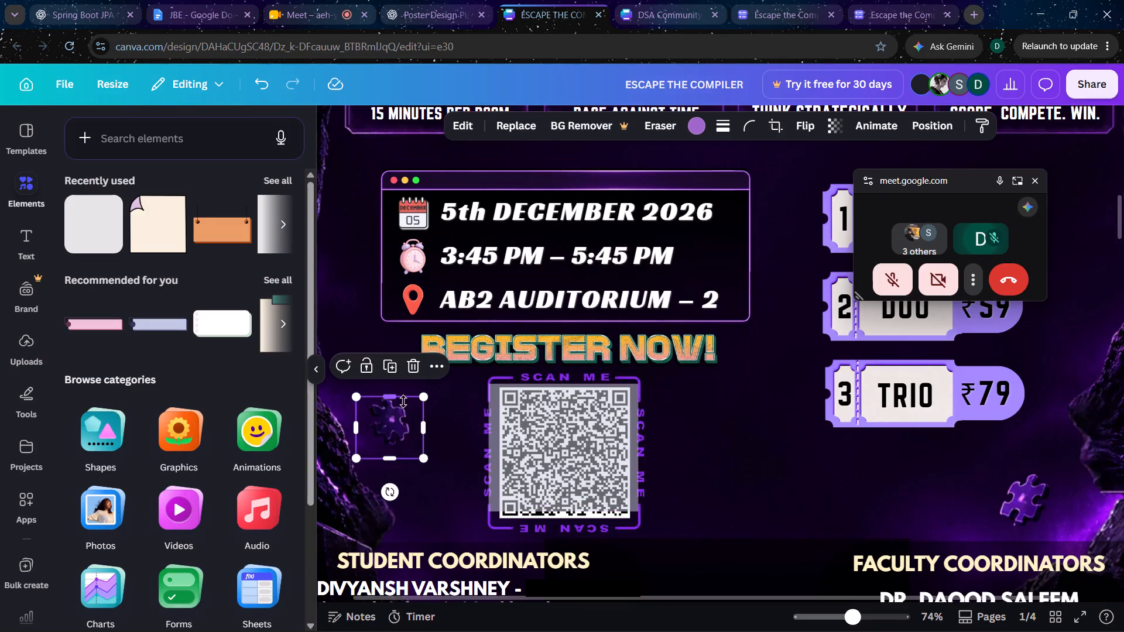
Align the square overlay with the QR code and adjust its width and height to cover exactly the code's area.
drag(535, 441, 550, 445)
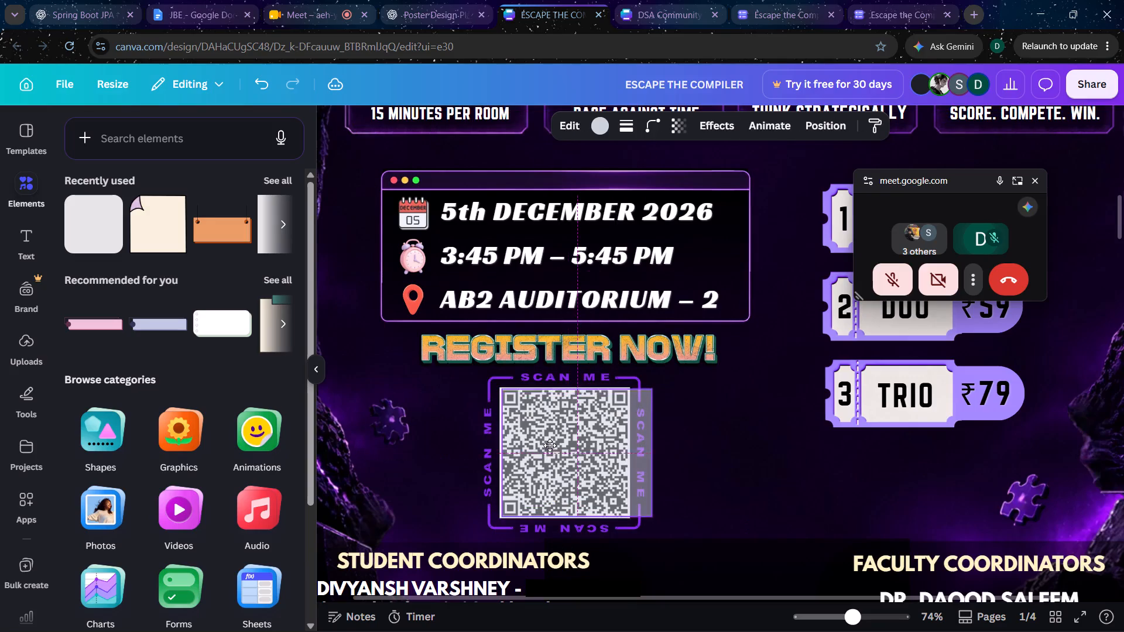
drag(550, 445, 545, 445)
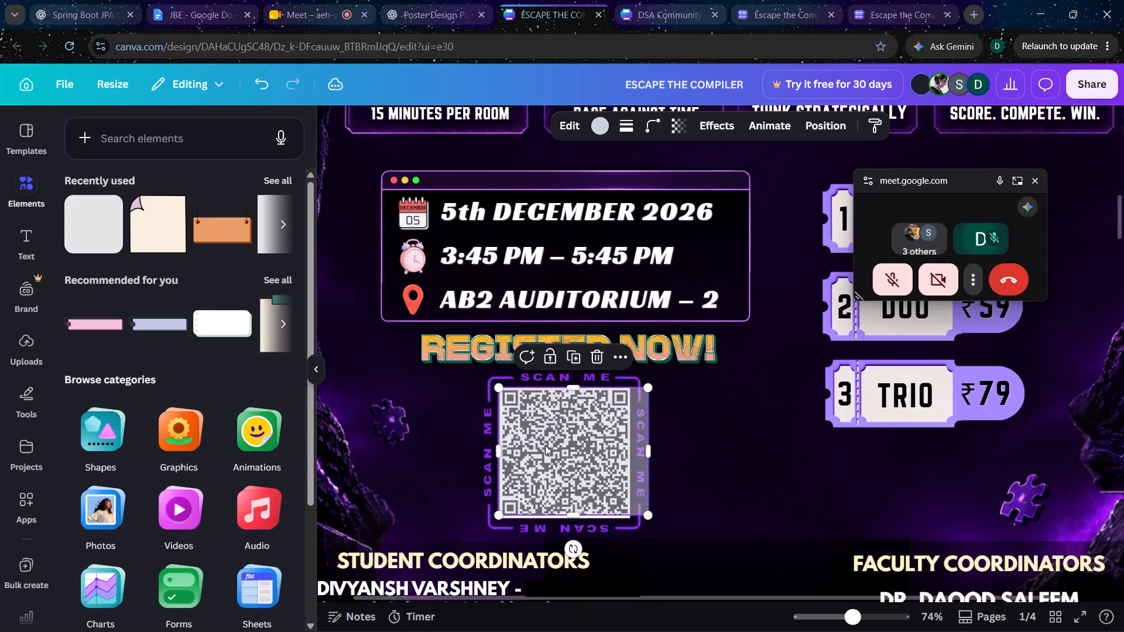
drag(647, 459, 628, 462)
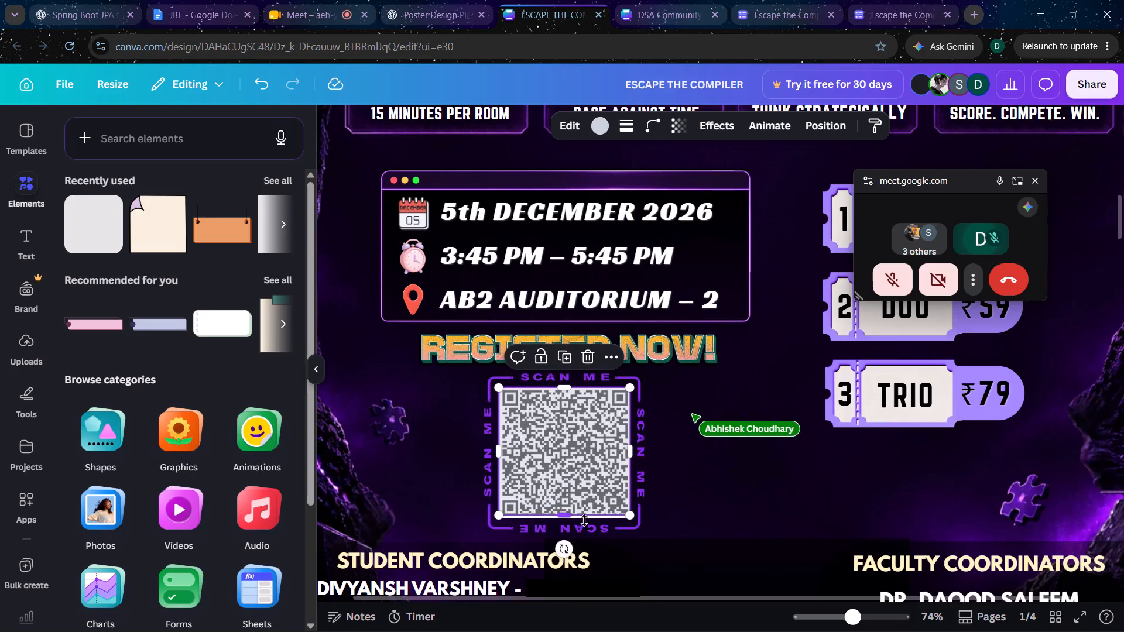
click(571, 520)
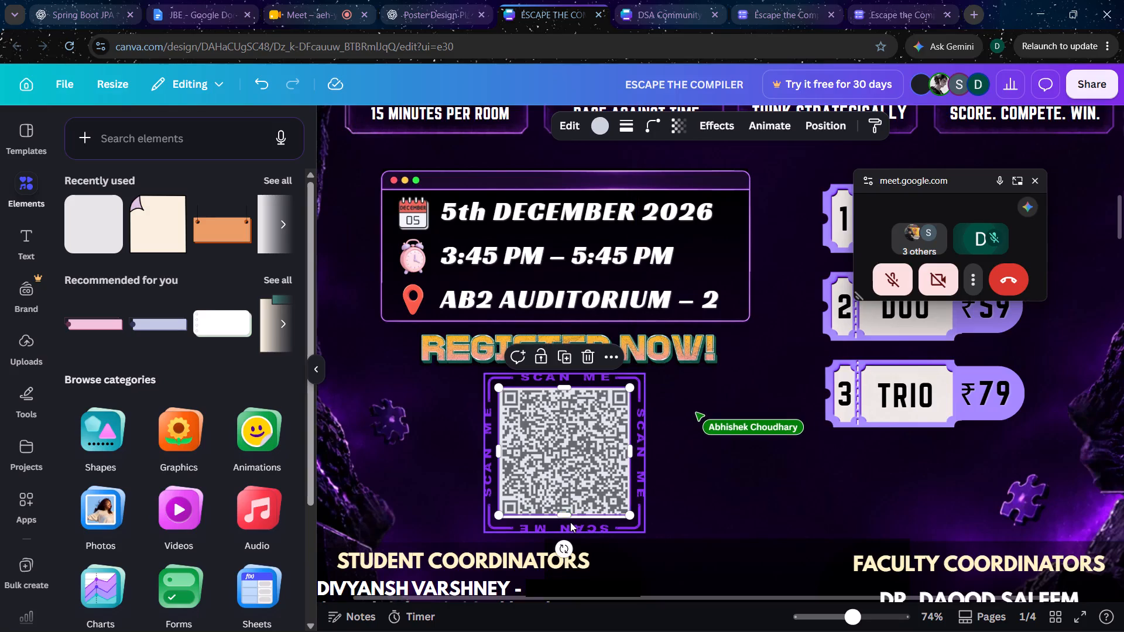
click(563, 516)
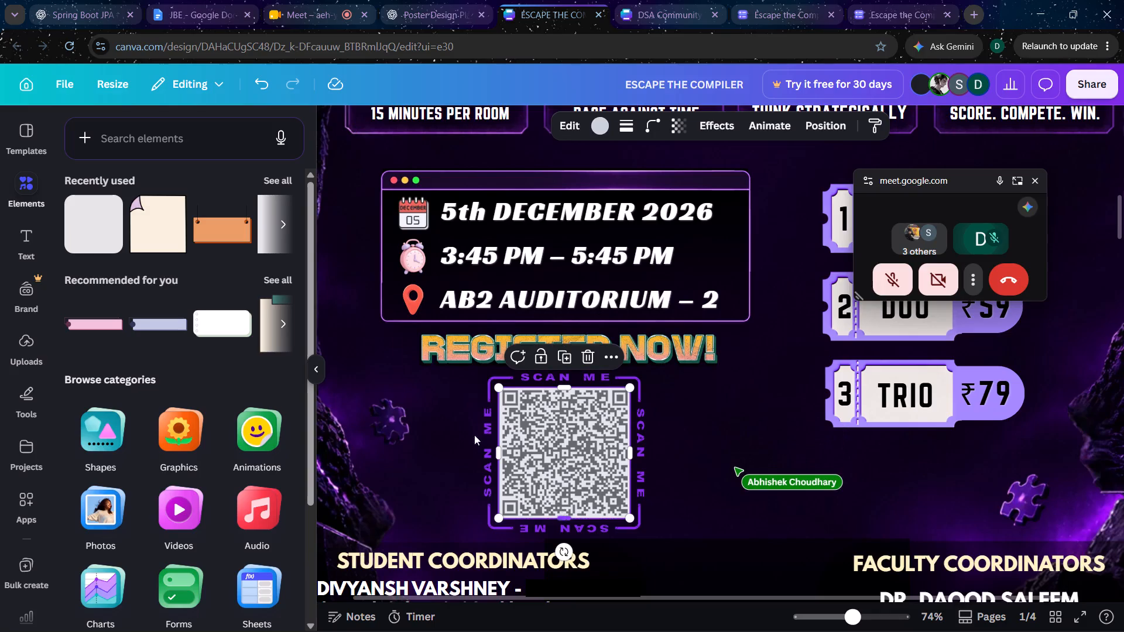
Recolour the overlay on the QR code, trying pink and other purples from the design's colours before settling on purple #8c52ff.
click(602, 120)
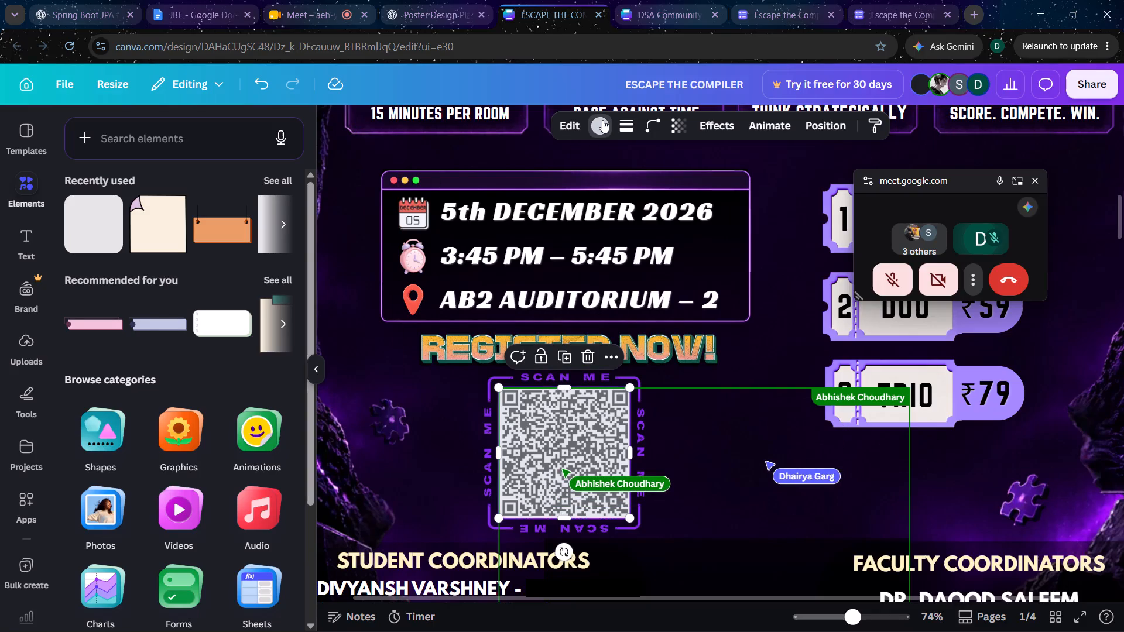
click(210, 301)
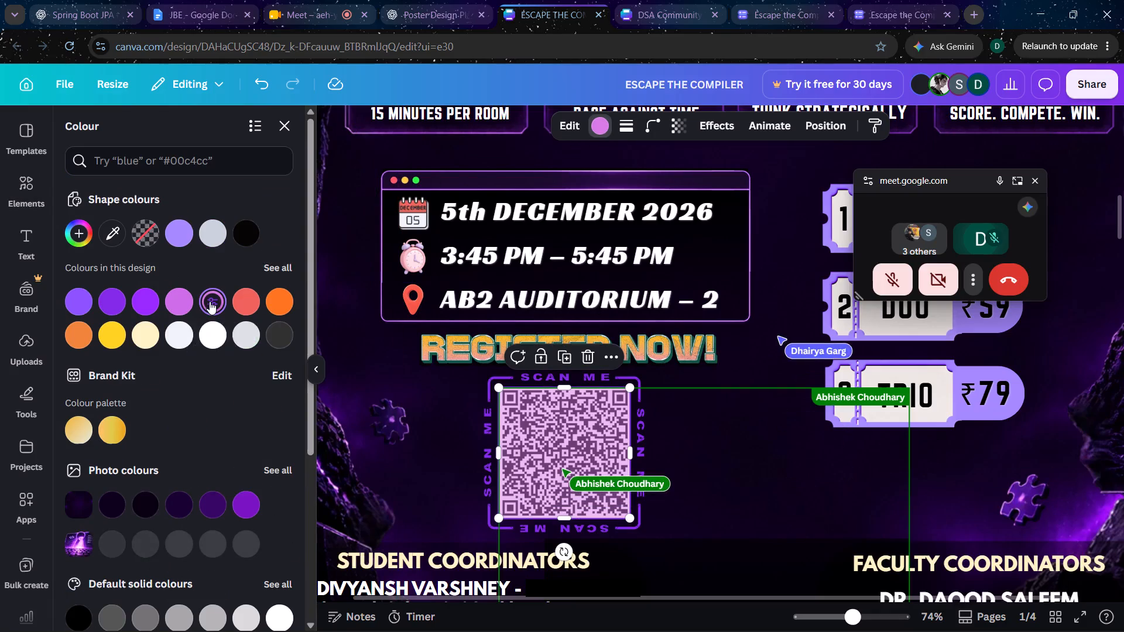
click(139, 301)
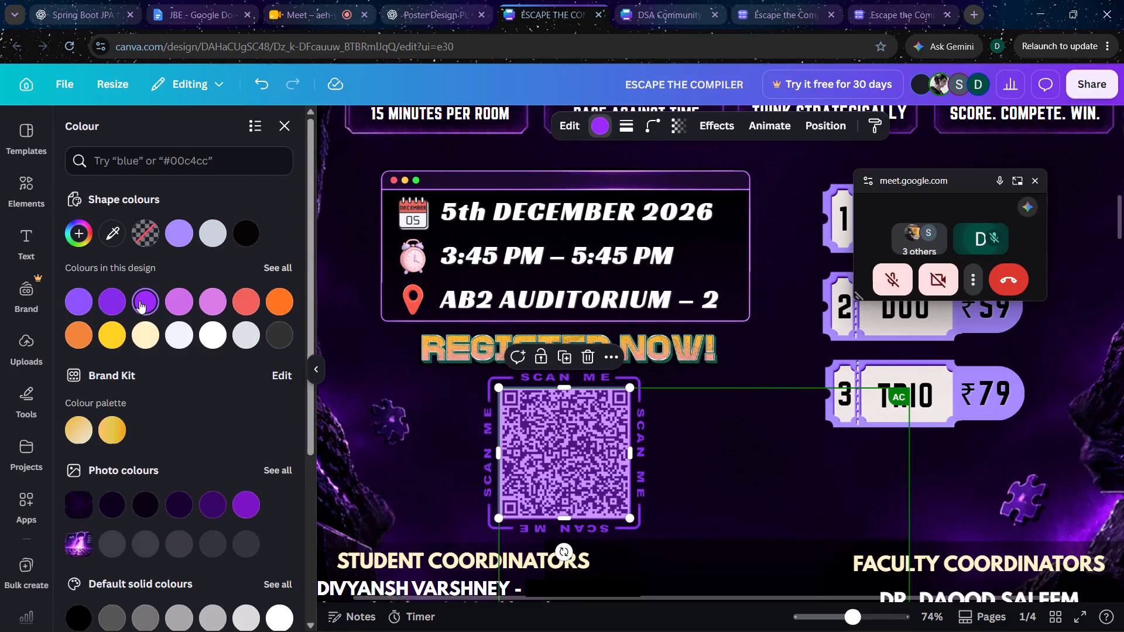
click(102, 298)
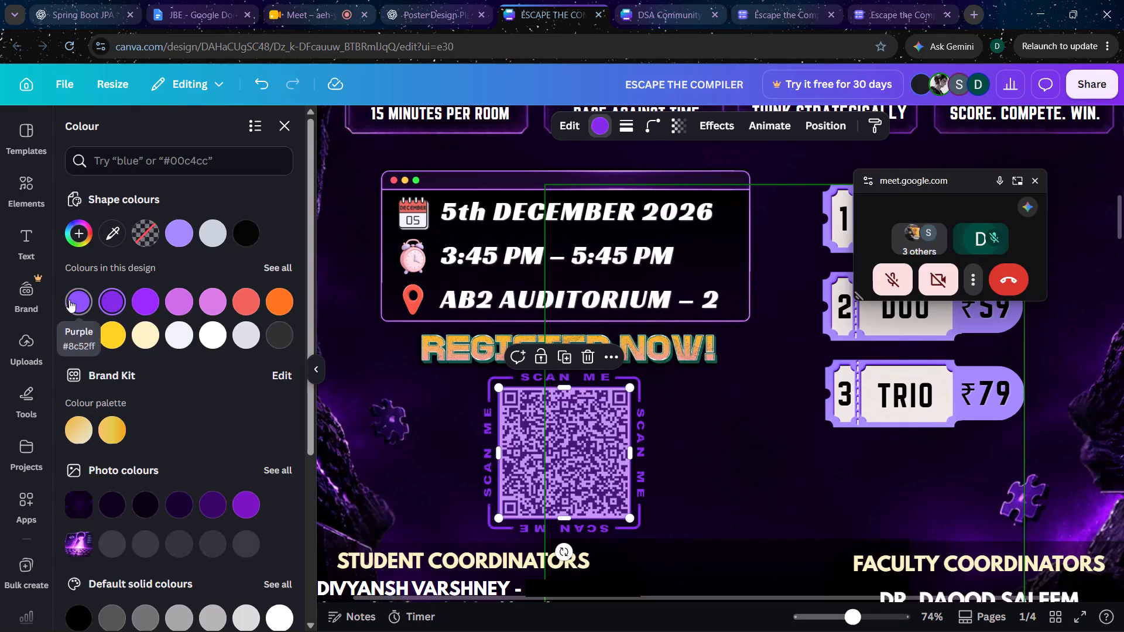
click(69, 300)
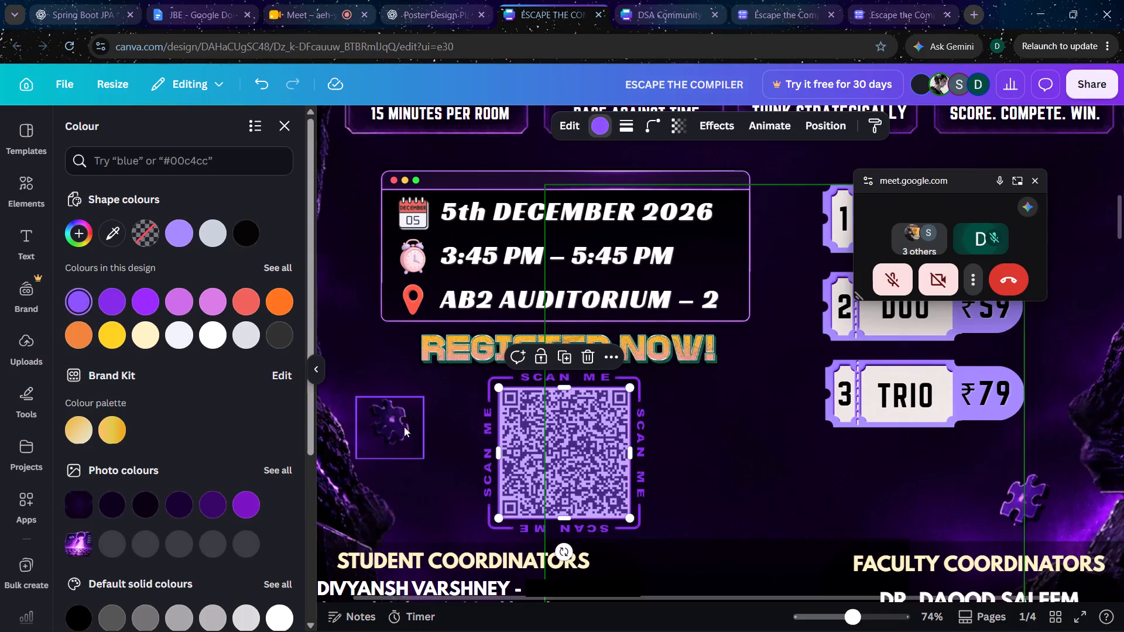
click(452, 408)
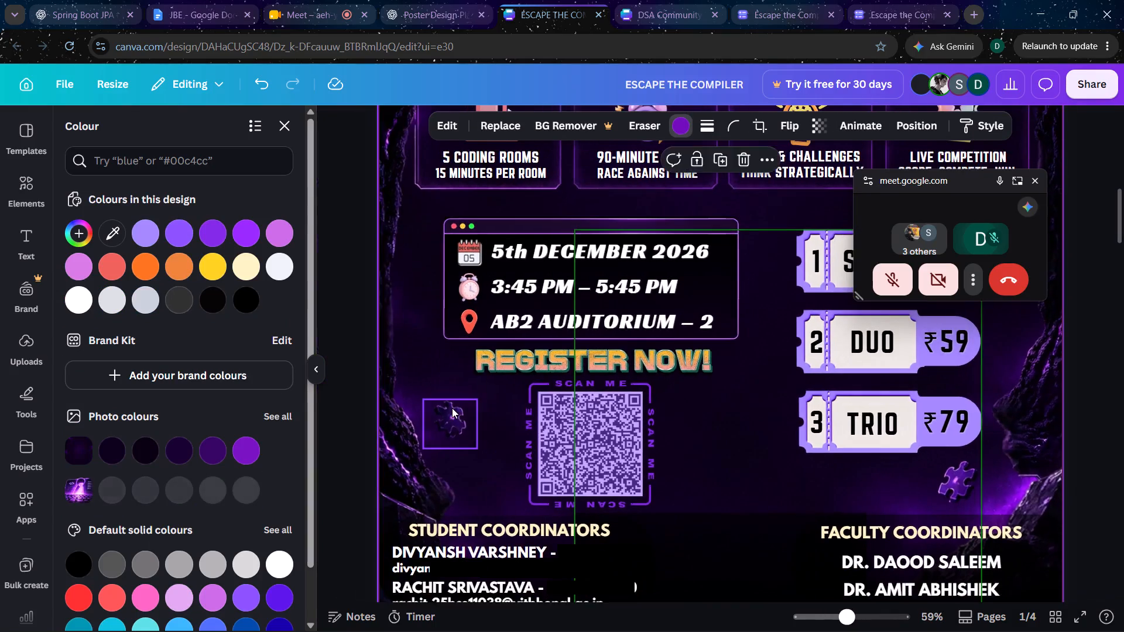
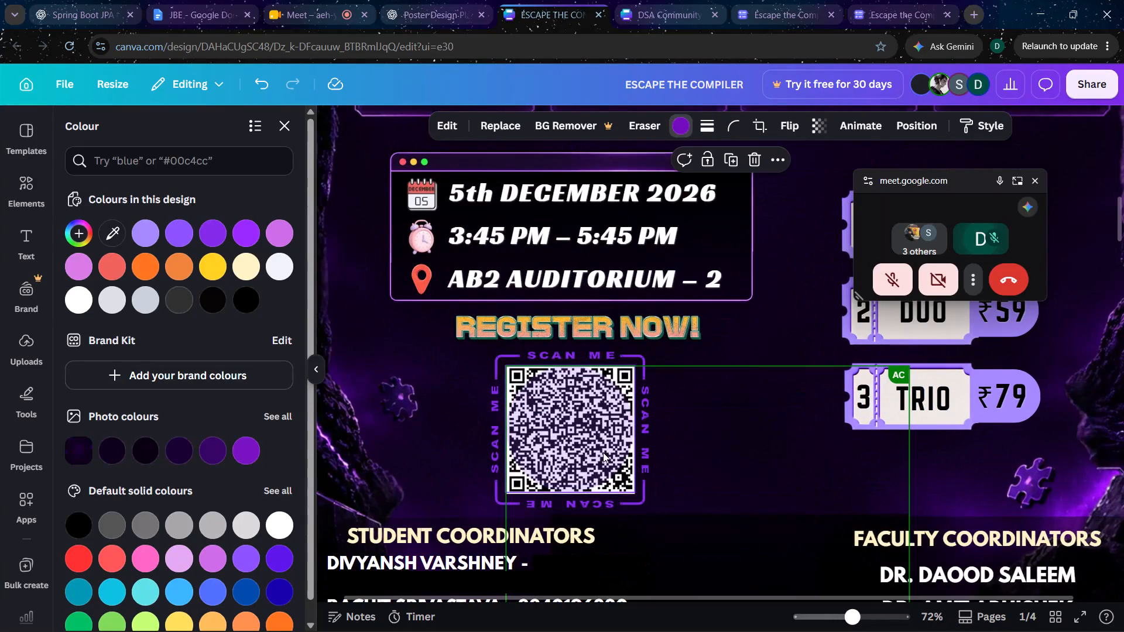
Fine-tune the transparency of the purple overlay on the QR code, trying 0, 29 and 25 before settling on 19.
click(602, 452)
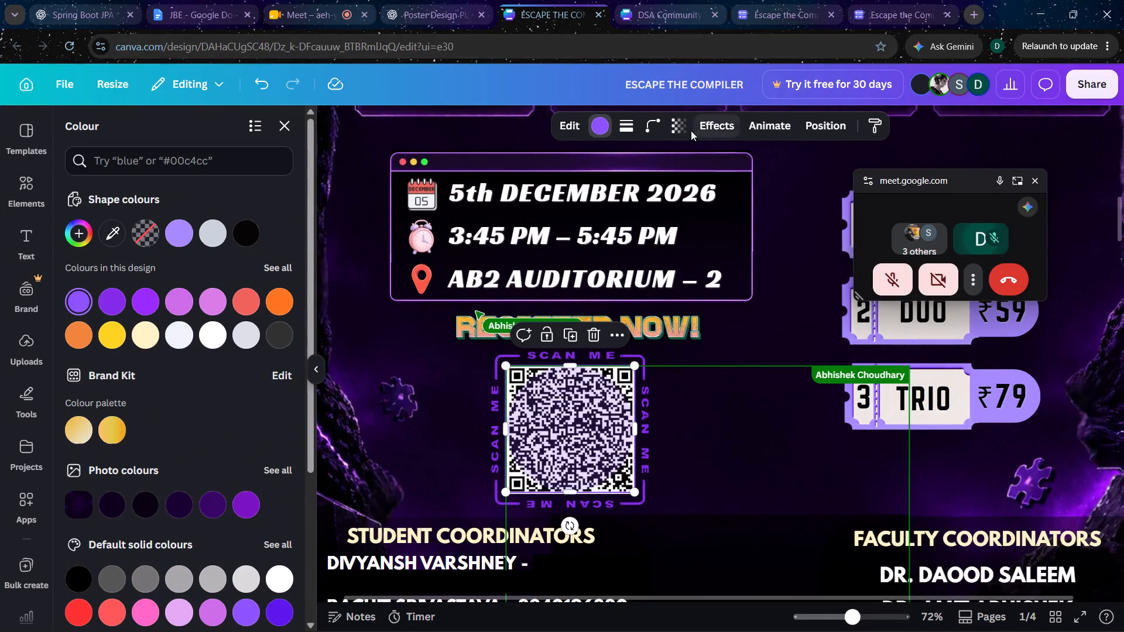
click(683, 130)
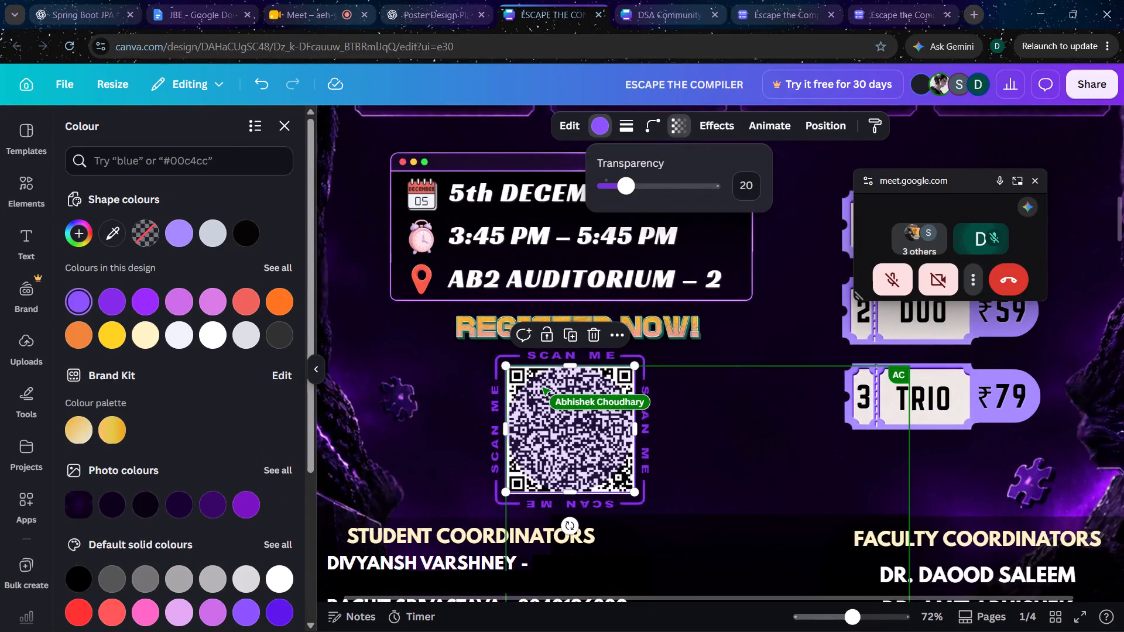
drag(629, 184, 597, 190)
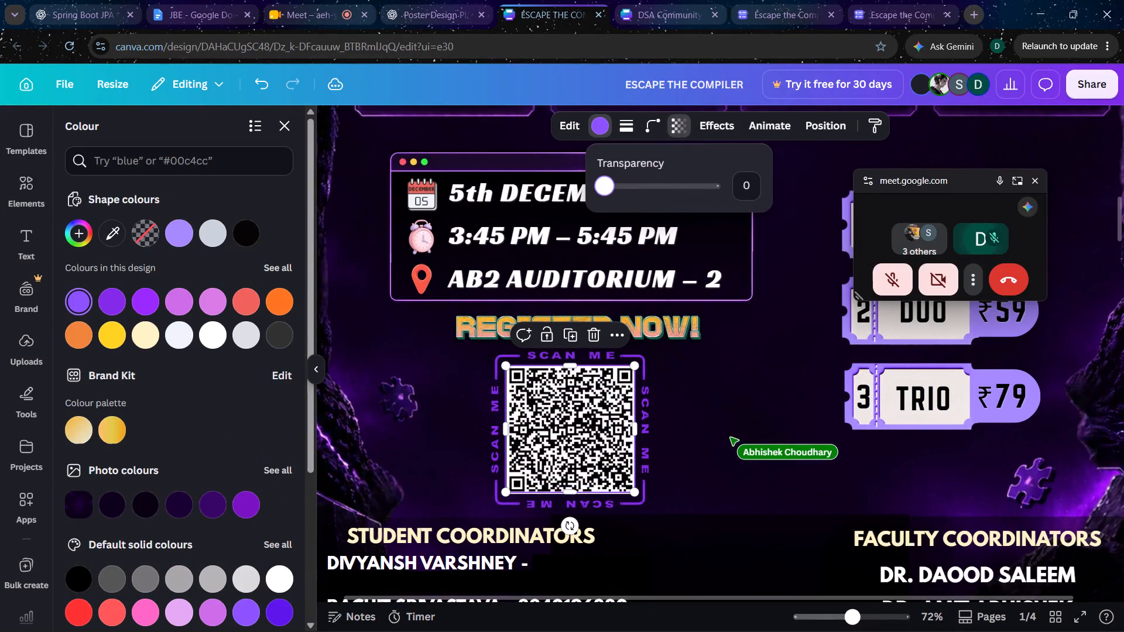
drag(597, 190, 635, 198)
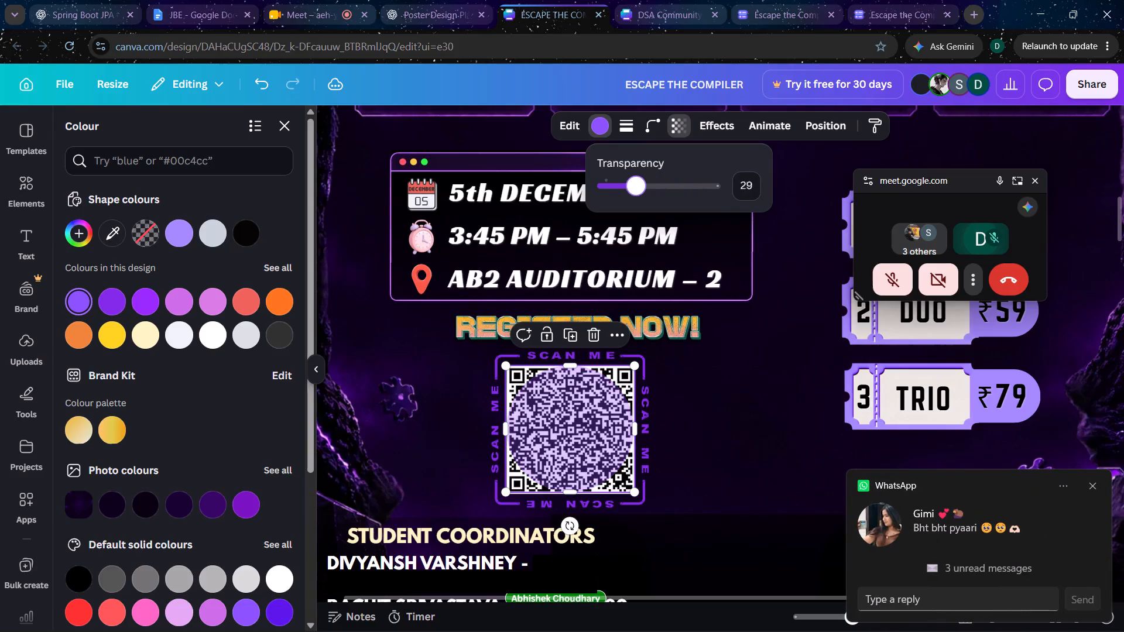
drag(635, 198, 630, 198)
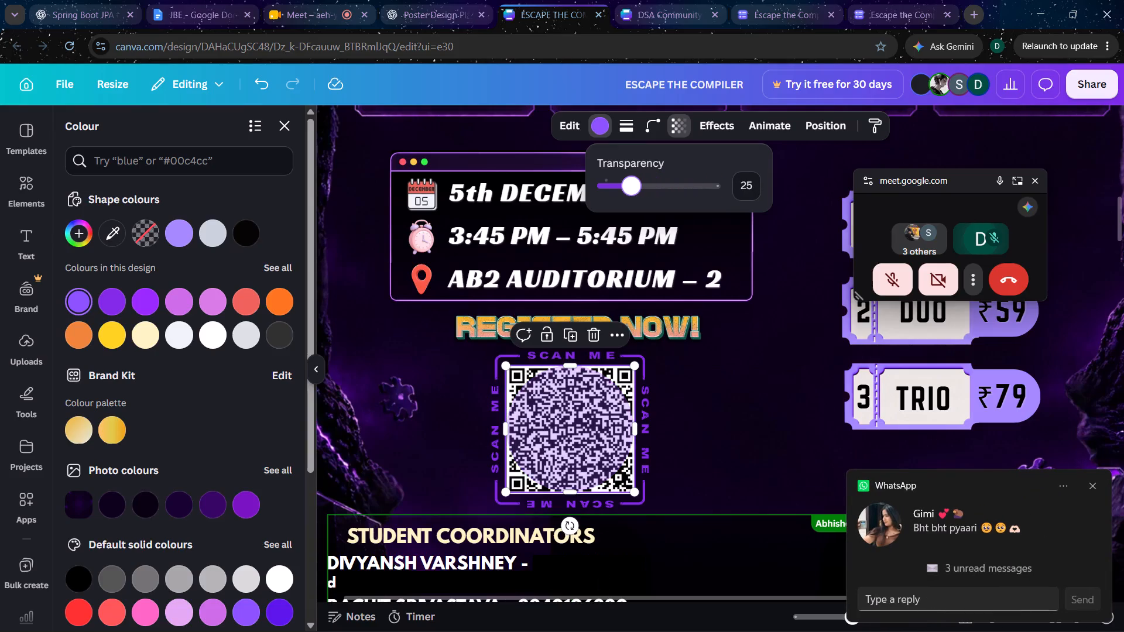
drag(630, 198, 624, 197)
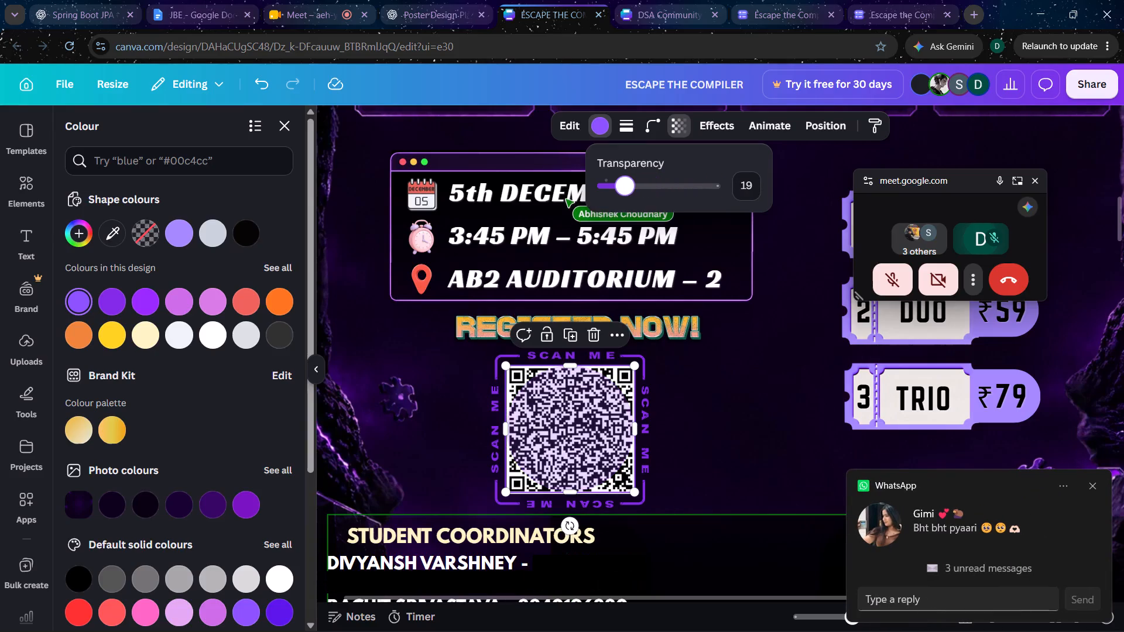
click(791, 410)
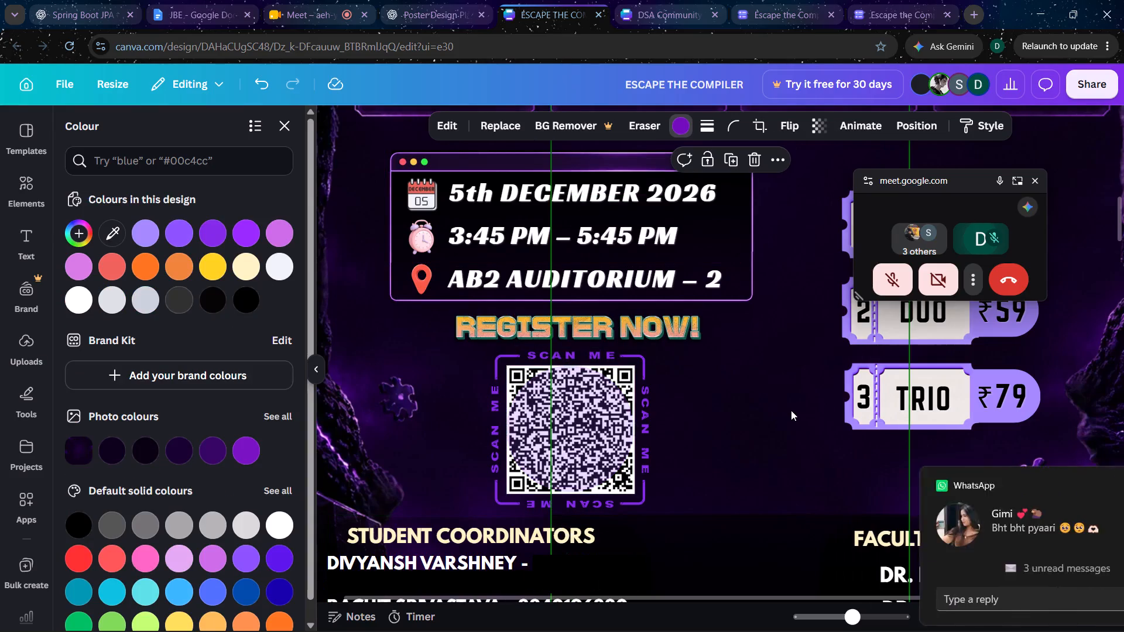
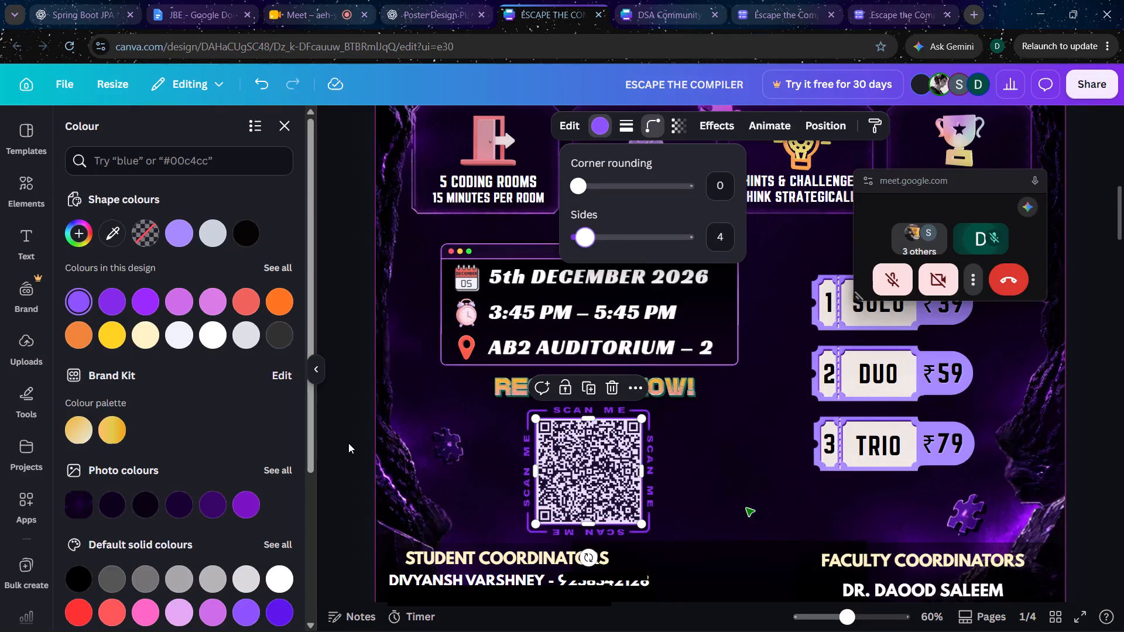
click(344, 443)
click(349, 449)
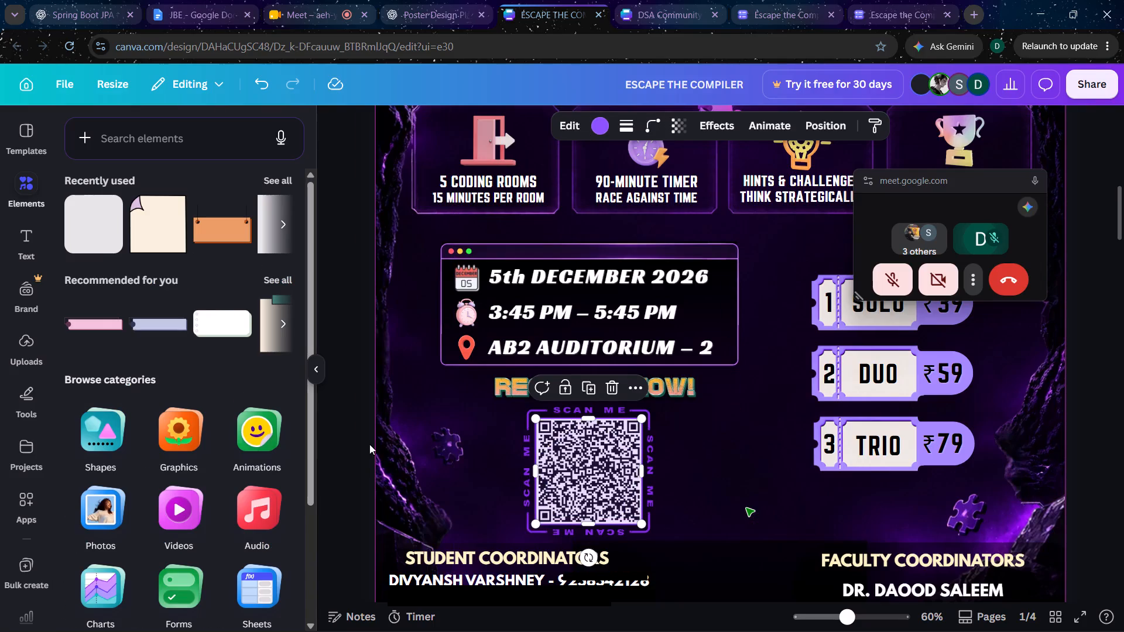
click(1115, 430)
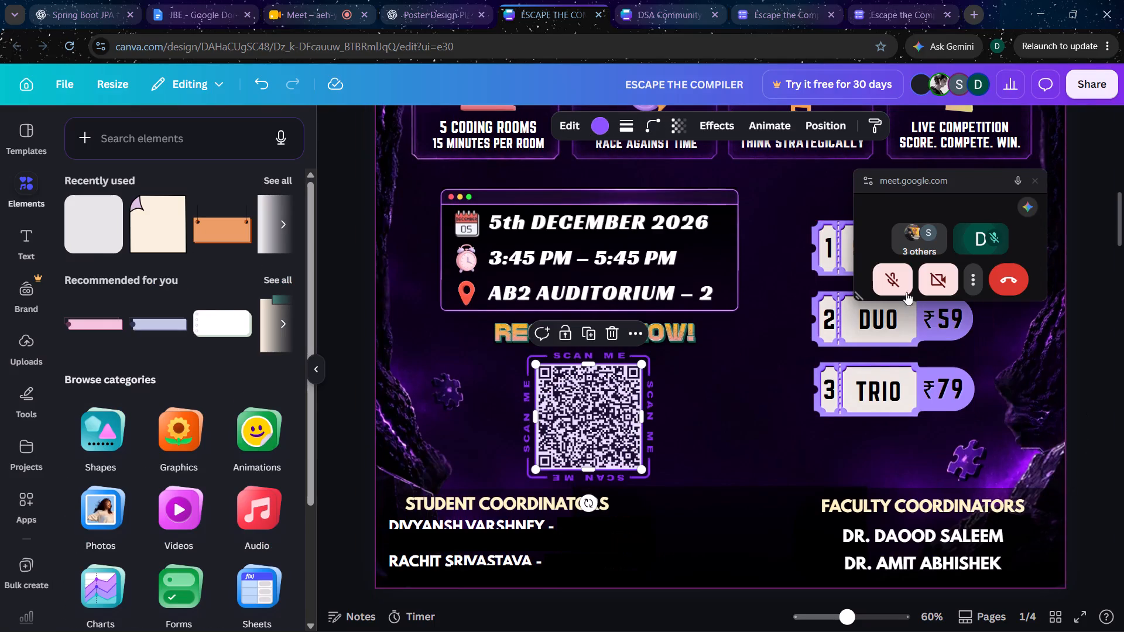
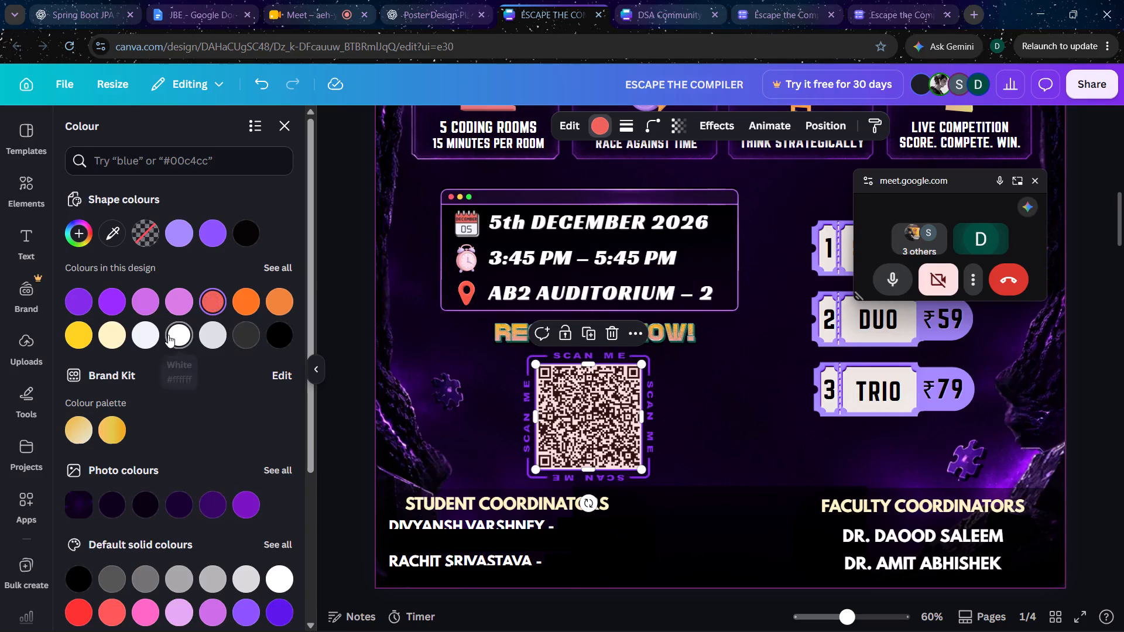
Recolour the QR code's overlay square, trying white, light azure and the palette's gold gradient before settling on the design's light orange.
click(168, 335)
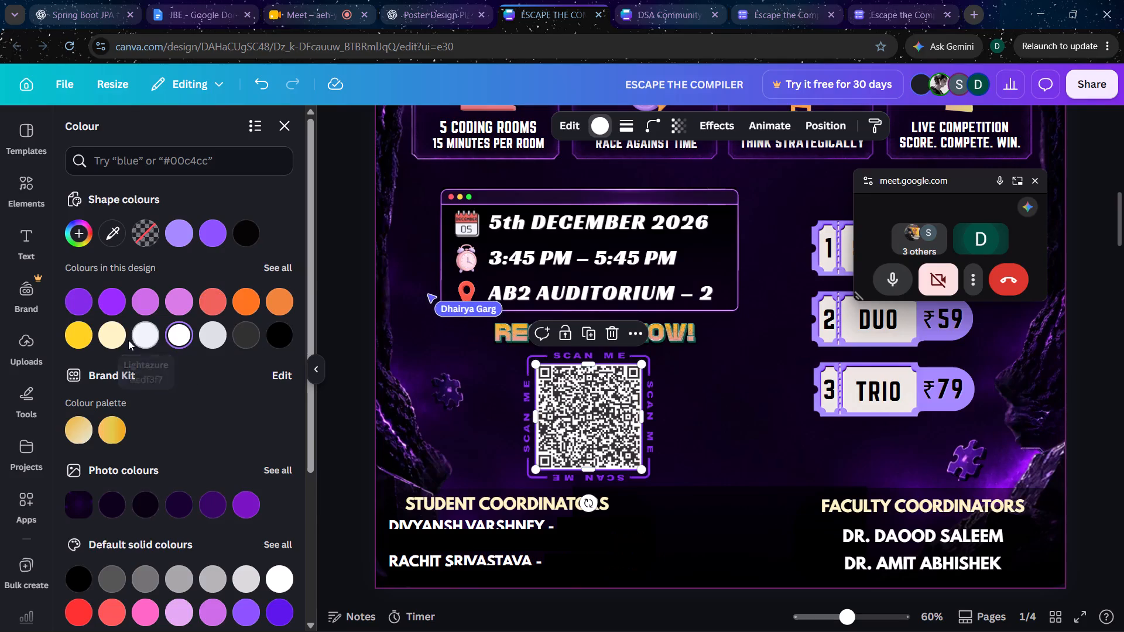
click(140, 335)
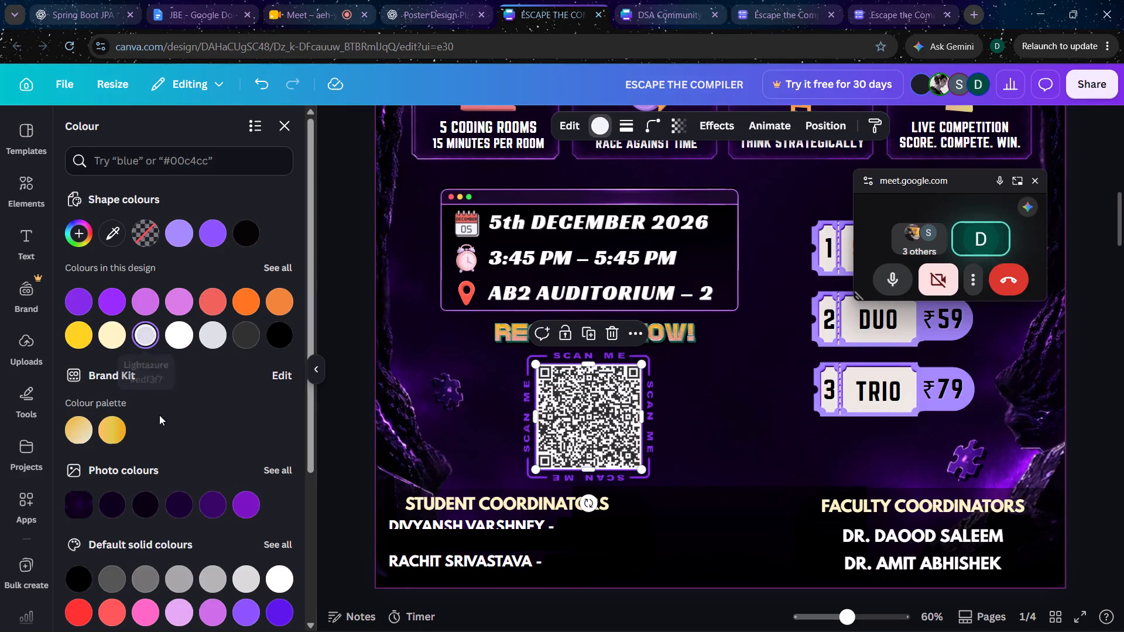
click(119, 424)
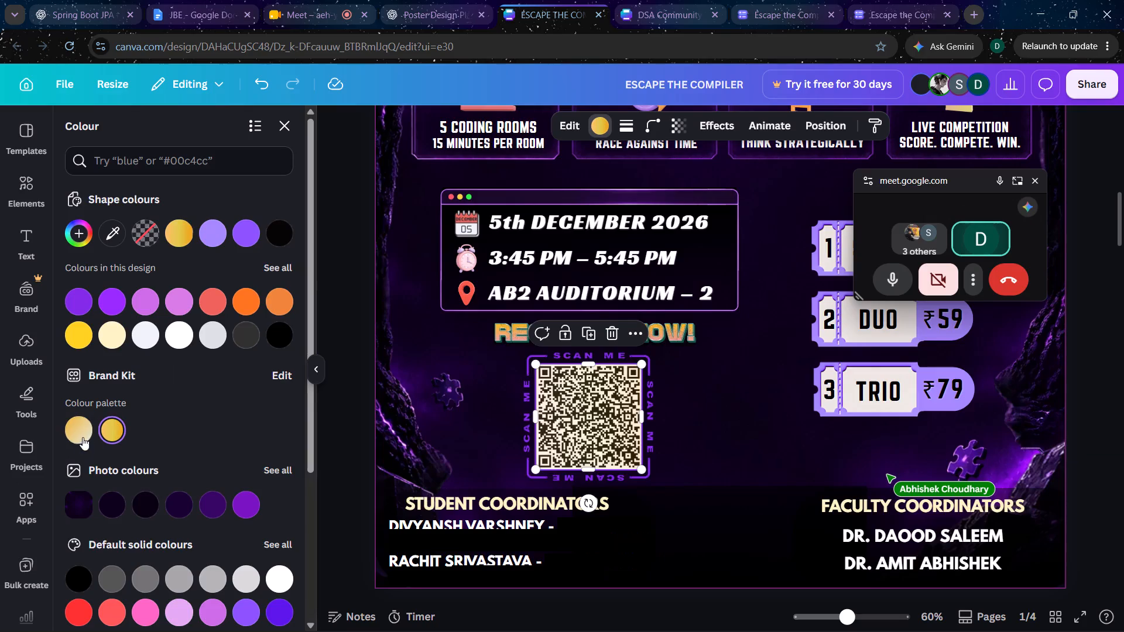
click(276, 305)
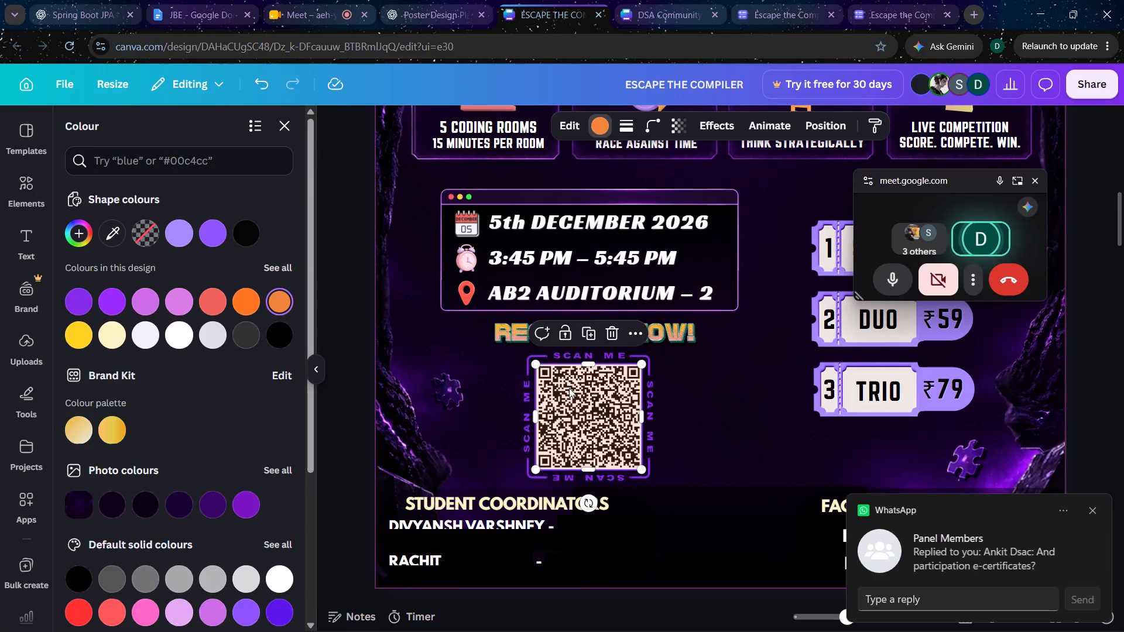
click(357, 408)
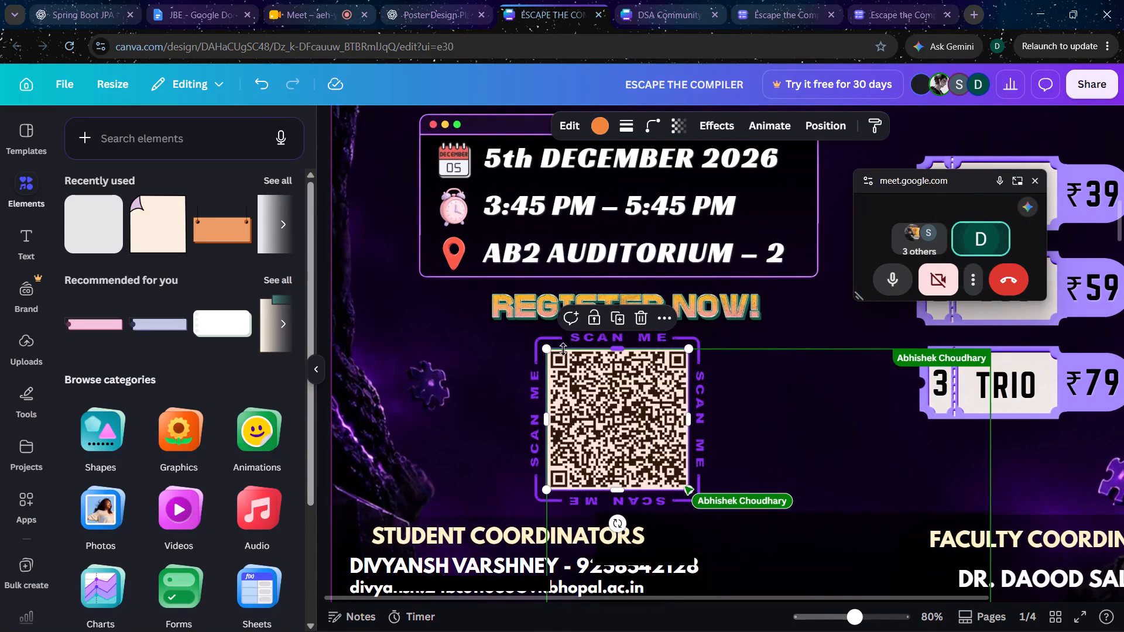
Adjust the orange overlay square's corner to fit the QR code inside the SCAN ME frame.
click(546, 352)
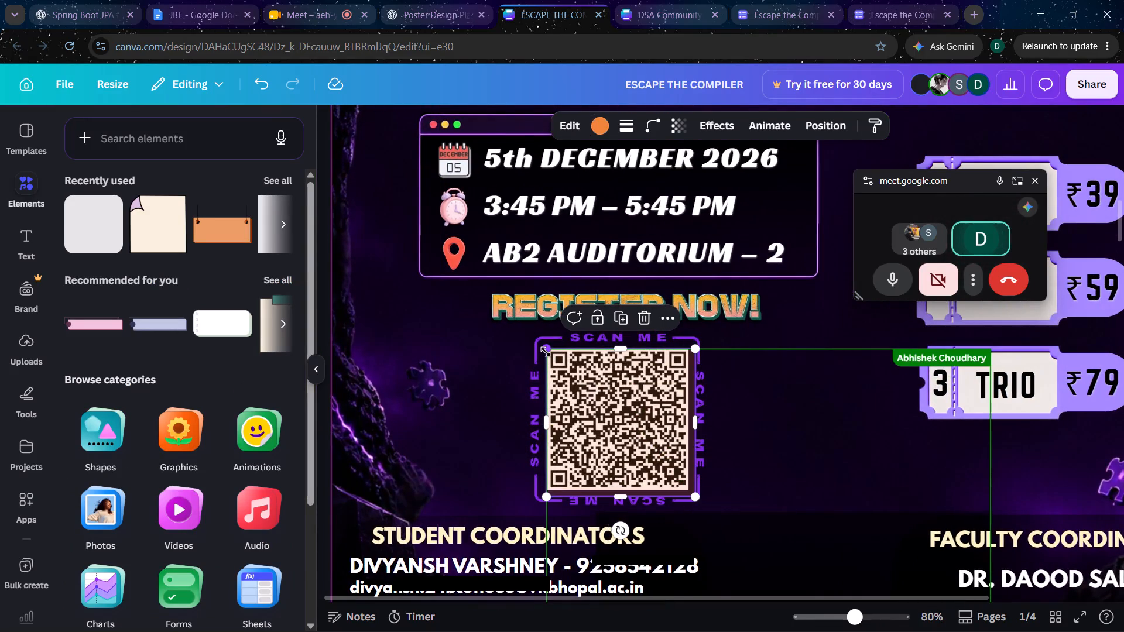
Move the translucent tint square off the QR code and enlarge the QR code to fill its SCAN ME frame.
drag(617, 389, 784, 406)
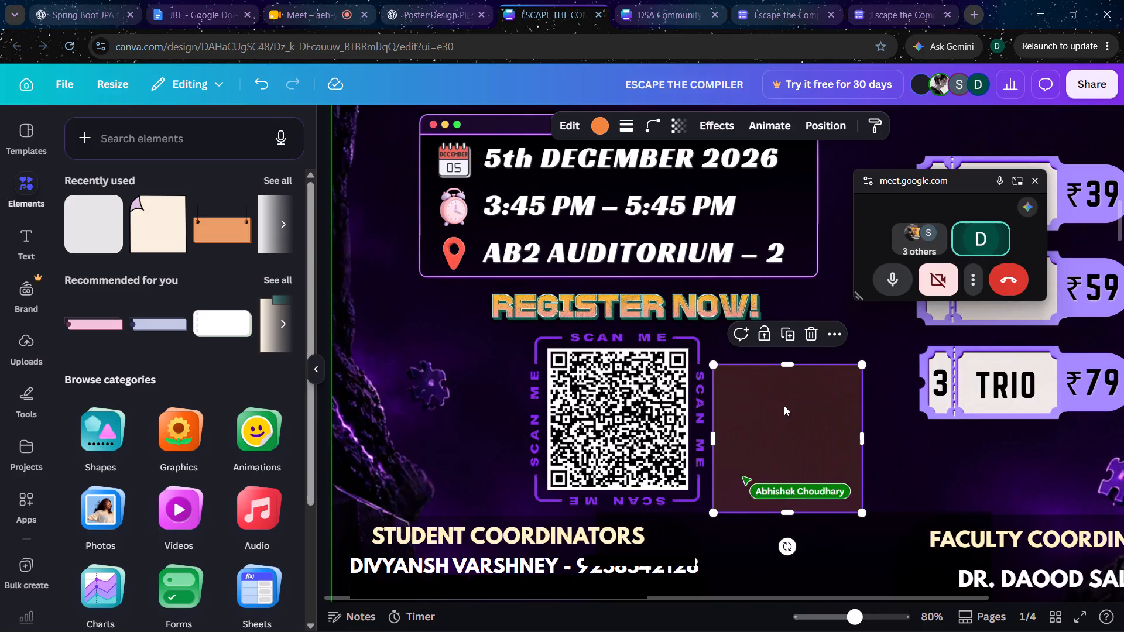
click(645, 397)
drag(550, 352, 543, 345)
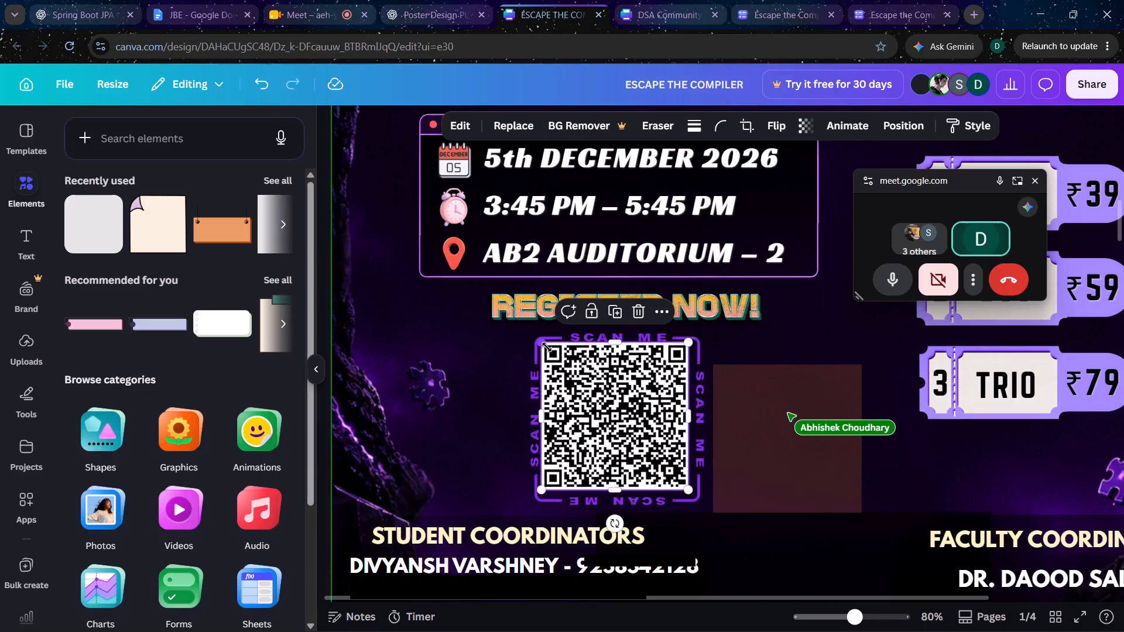
click(686, 490)
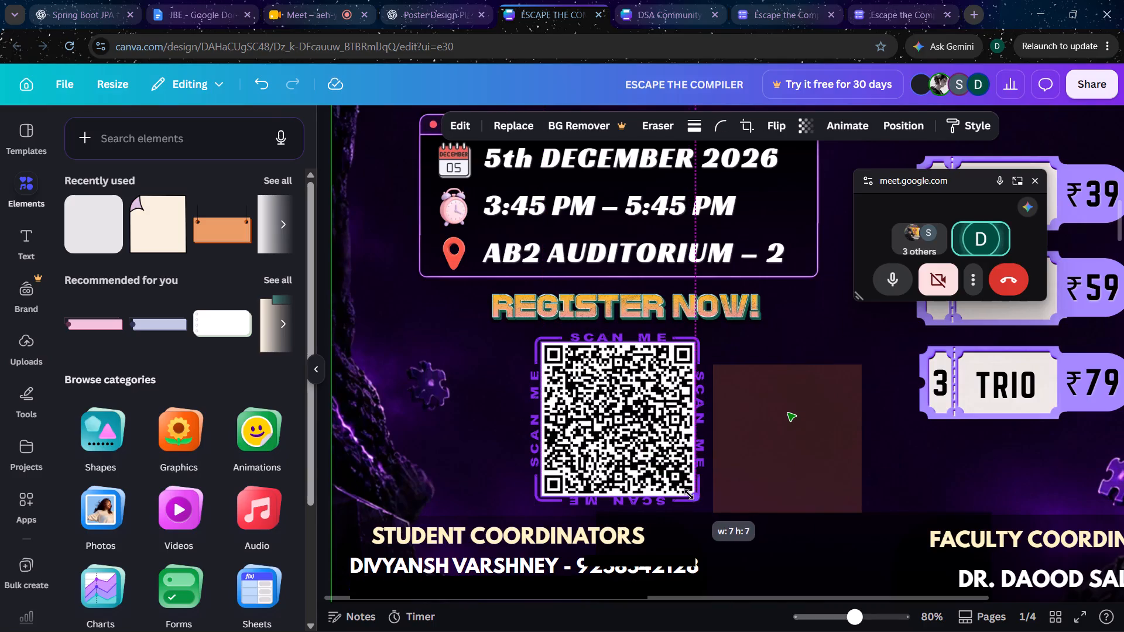
click(495, 462)
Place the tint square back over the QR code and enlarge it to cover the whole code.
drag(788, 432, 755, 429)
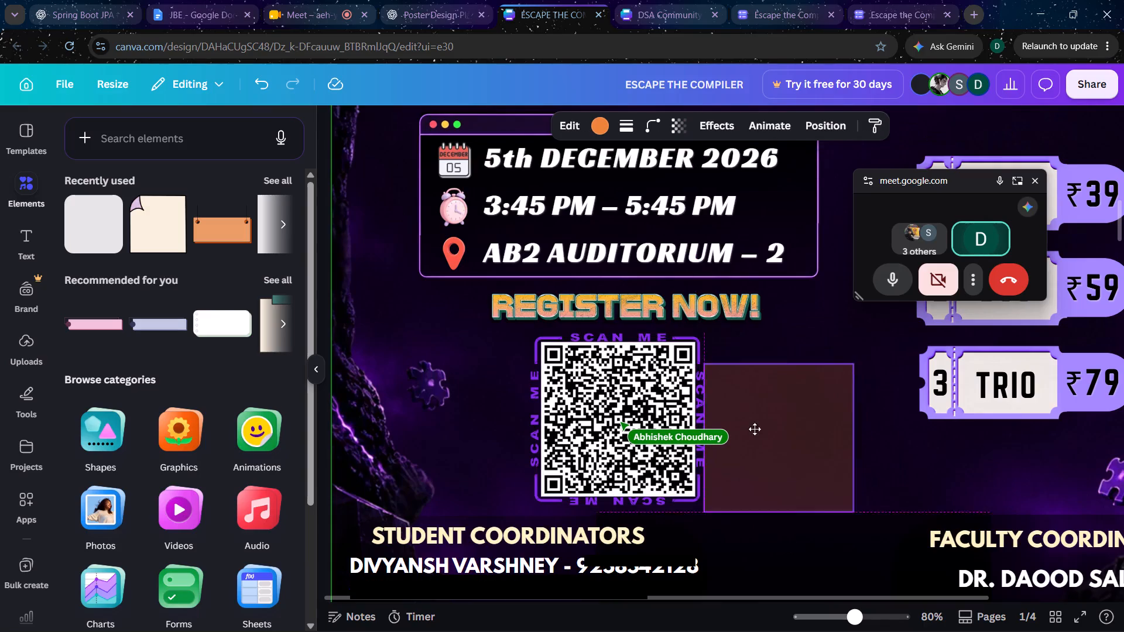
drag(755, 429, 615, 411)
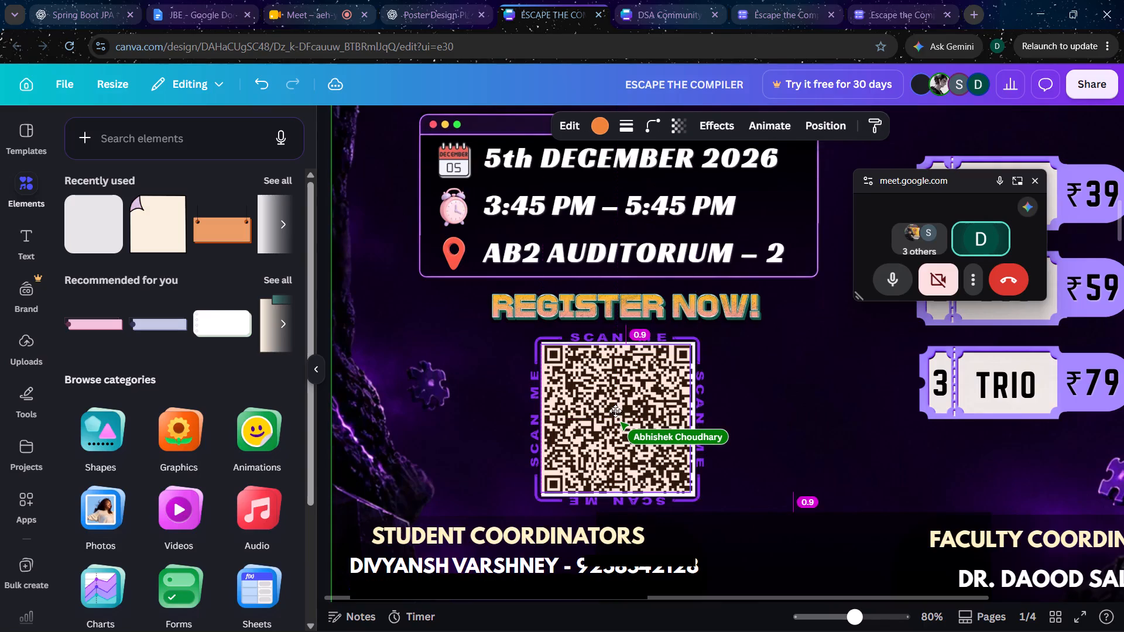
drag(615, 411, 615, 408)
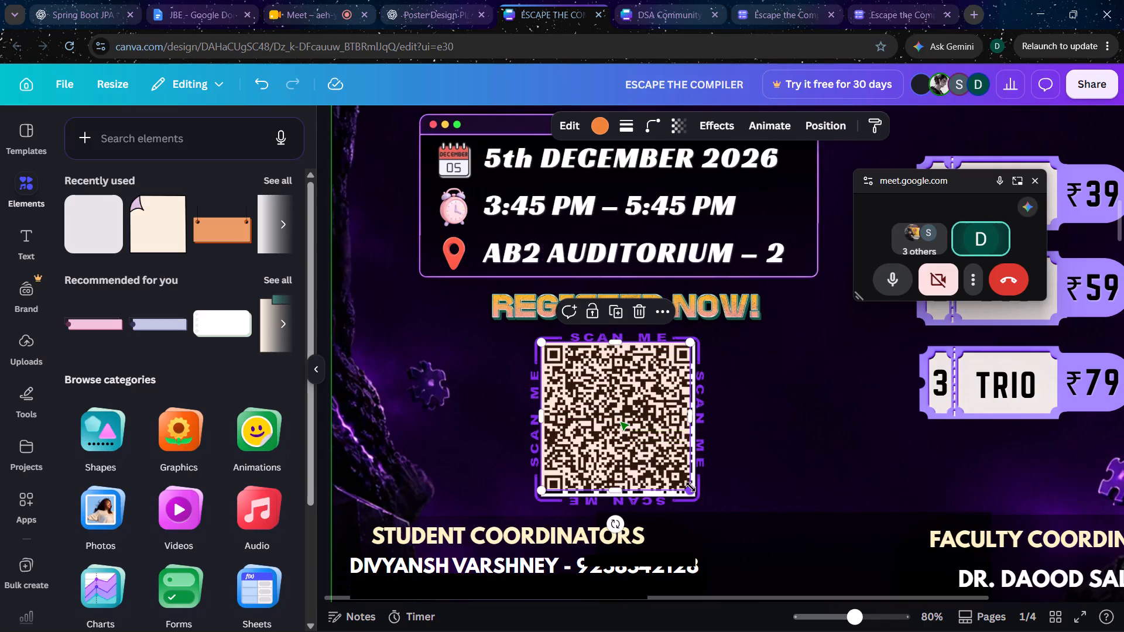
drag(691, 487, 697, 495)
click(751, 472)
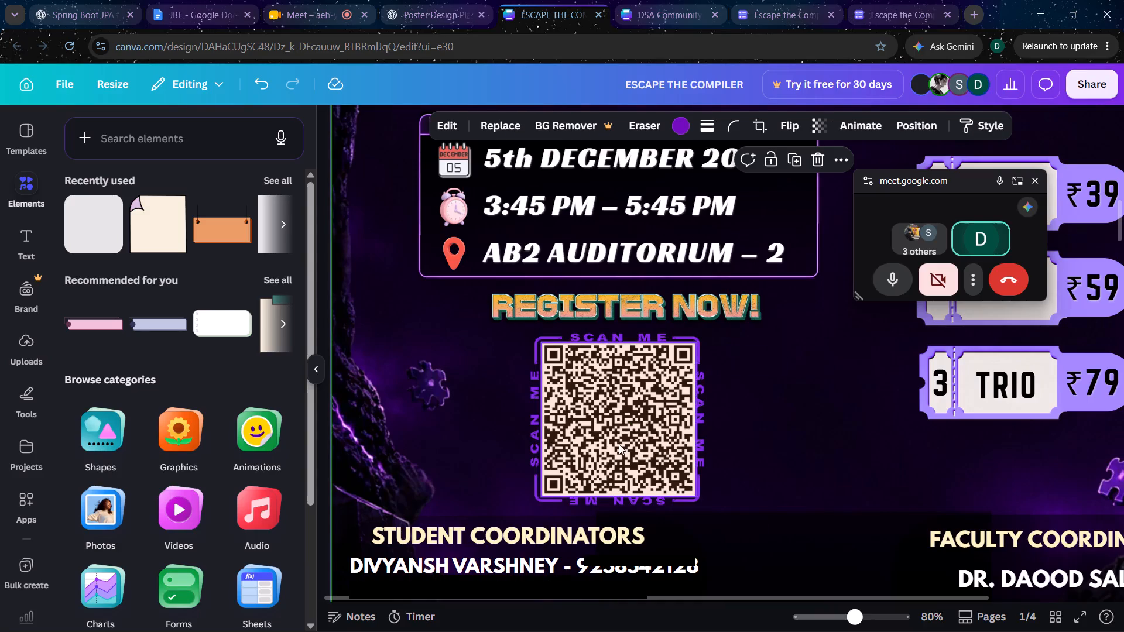
Delete the tint square covering the QR code.
click(619, 444)
click(598, 129)
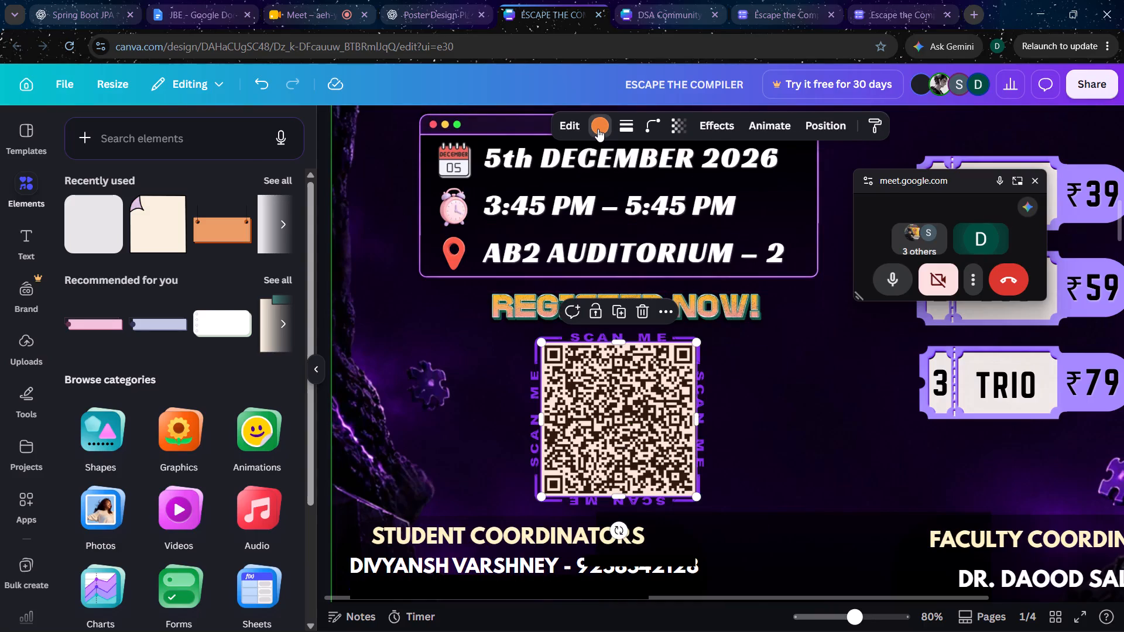
click(645, 300)
click(762, 393)
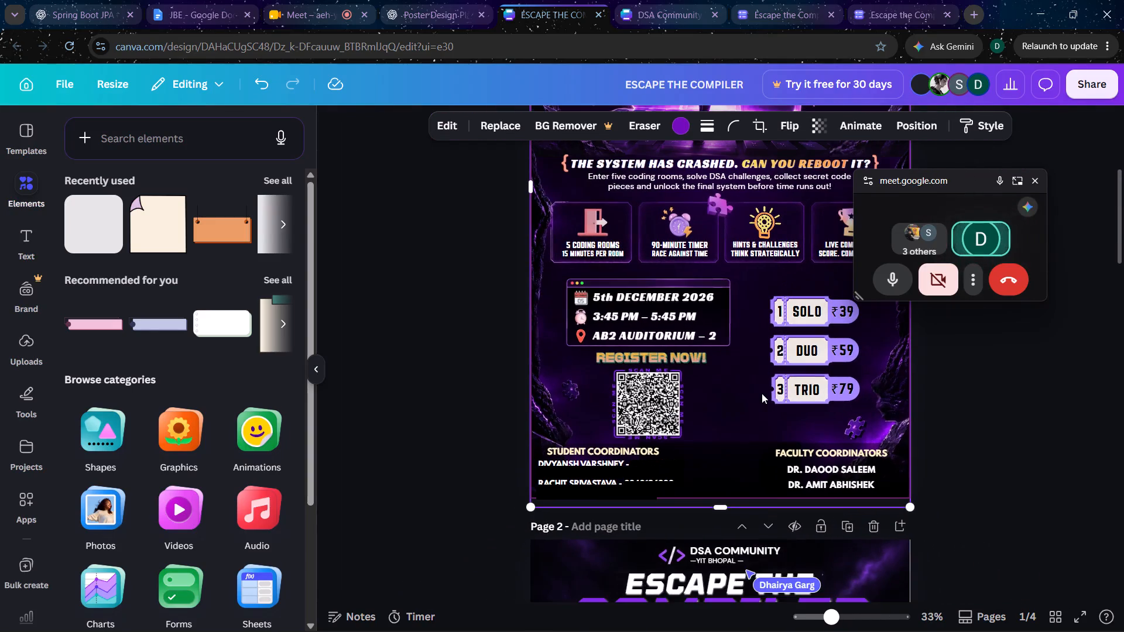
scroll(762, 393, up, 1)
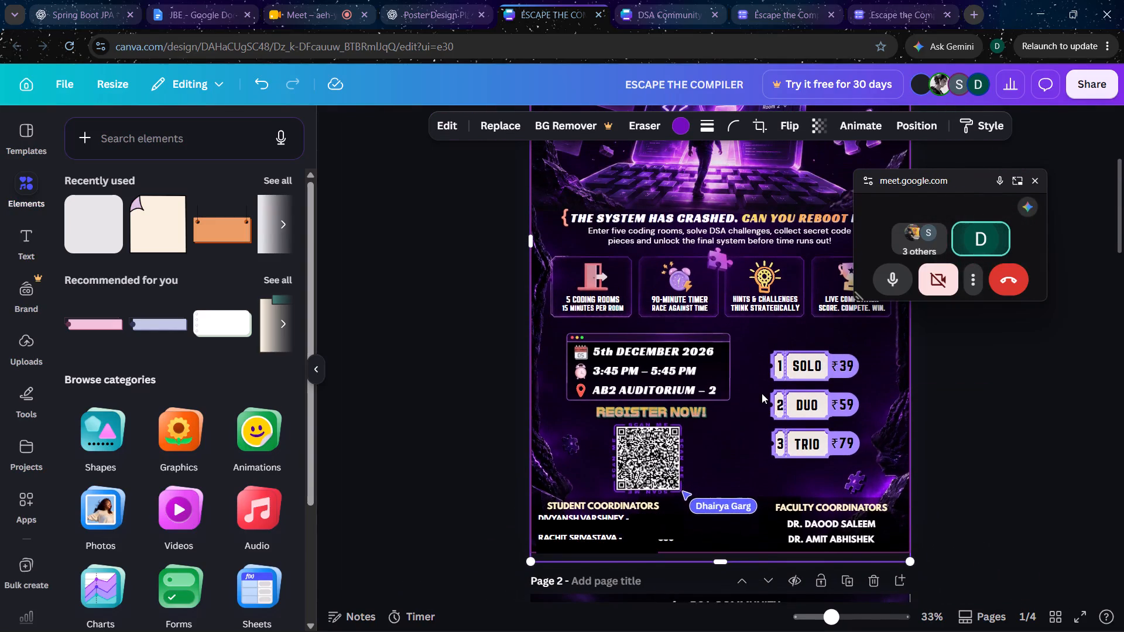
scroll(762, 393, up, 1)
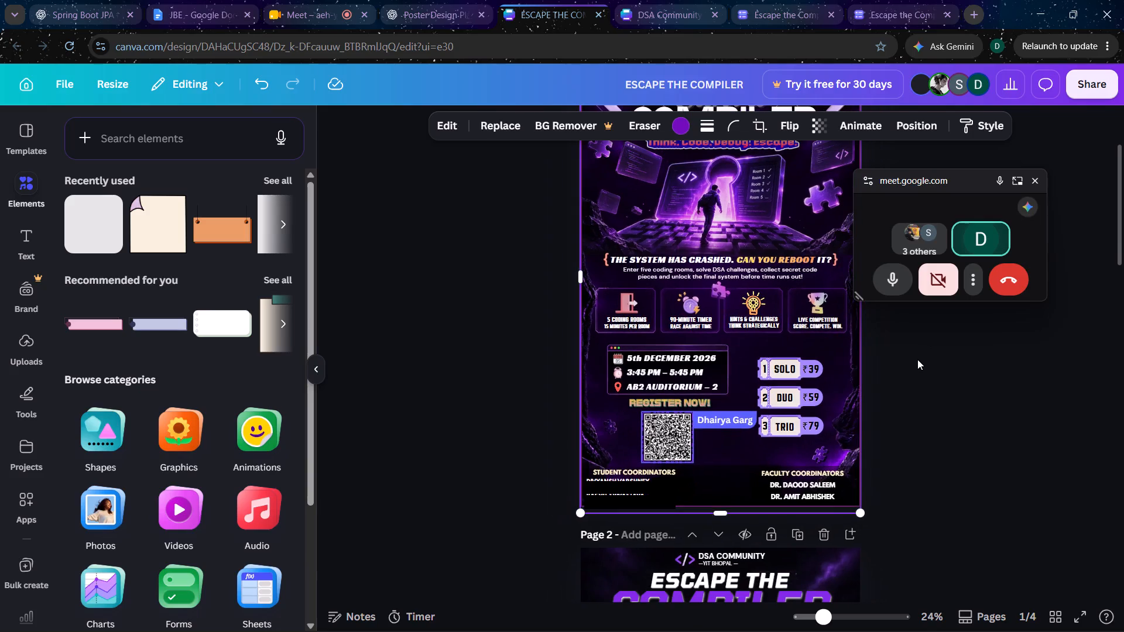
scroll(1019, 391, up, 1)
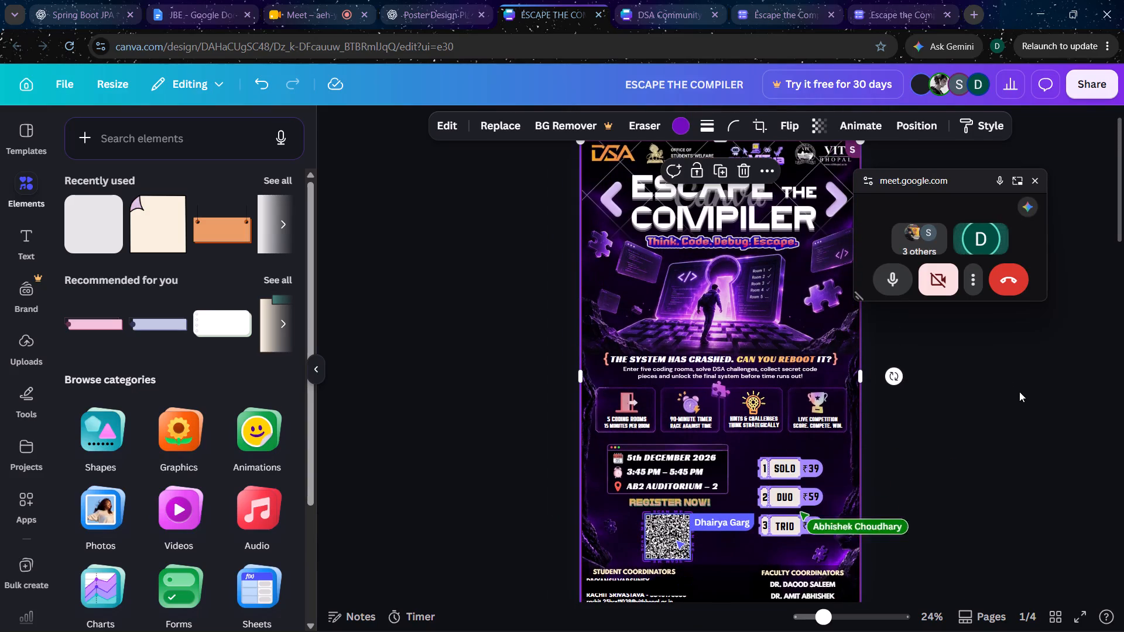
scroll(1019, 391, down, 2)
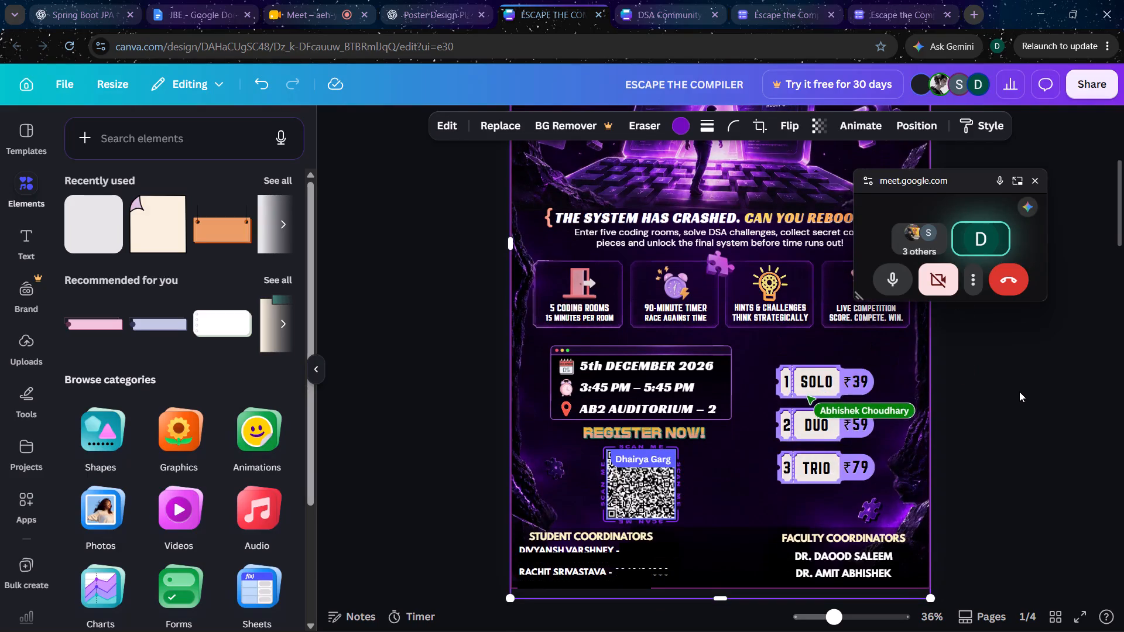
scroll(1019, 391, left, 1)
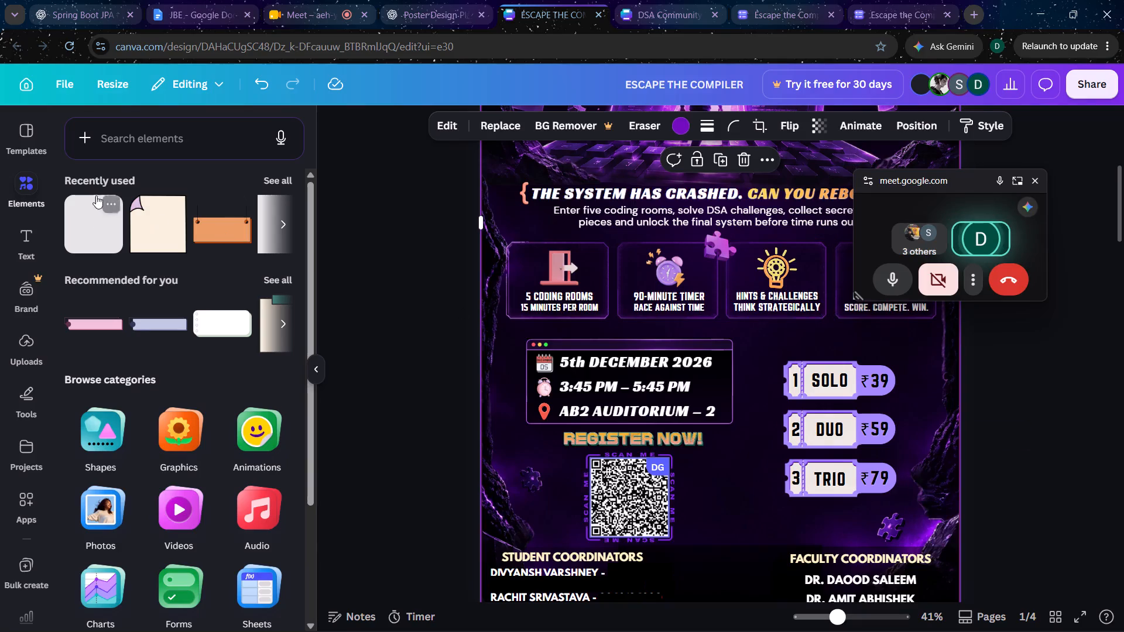
Search the elements library for "banner" and show all the graphics results.
click(153, 140)
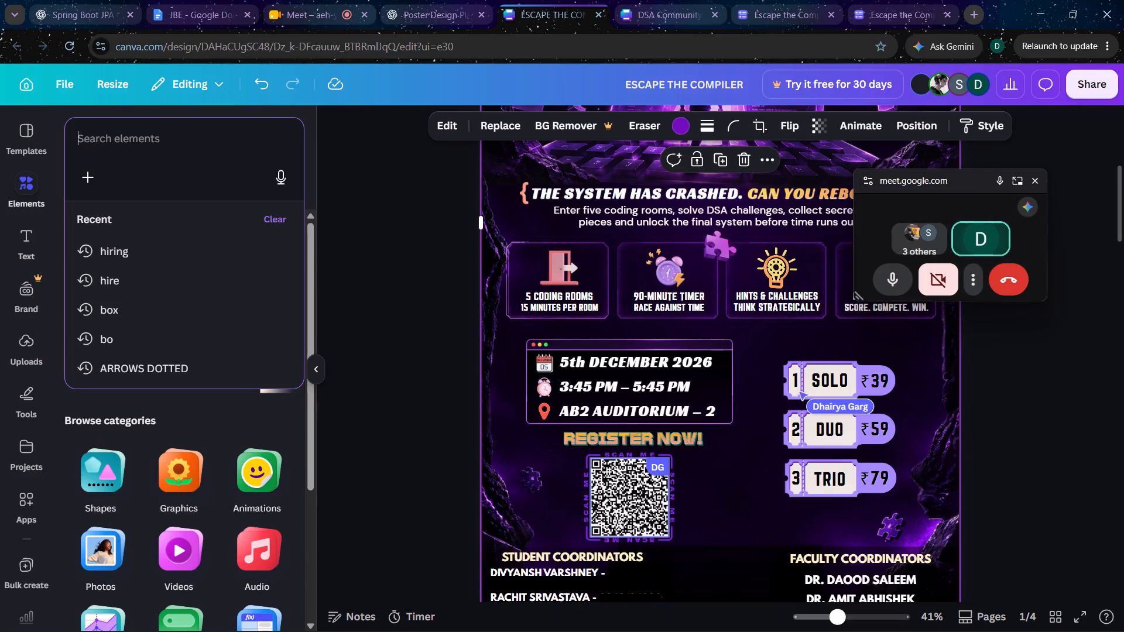
text(banner)
key(space)
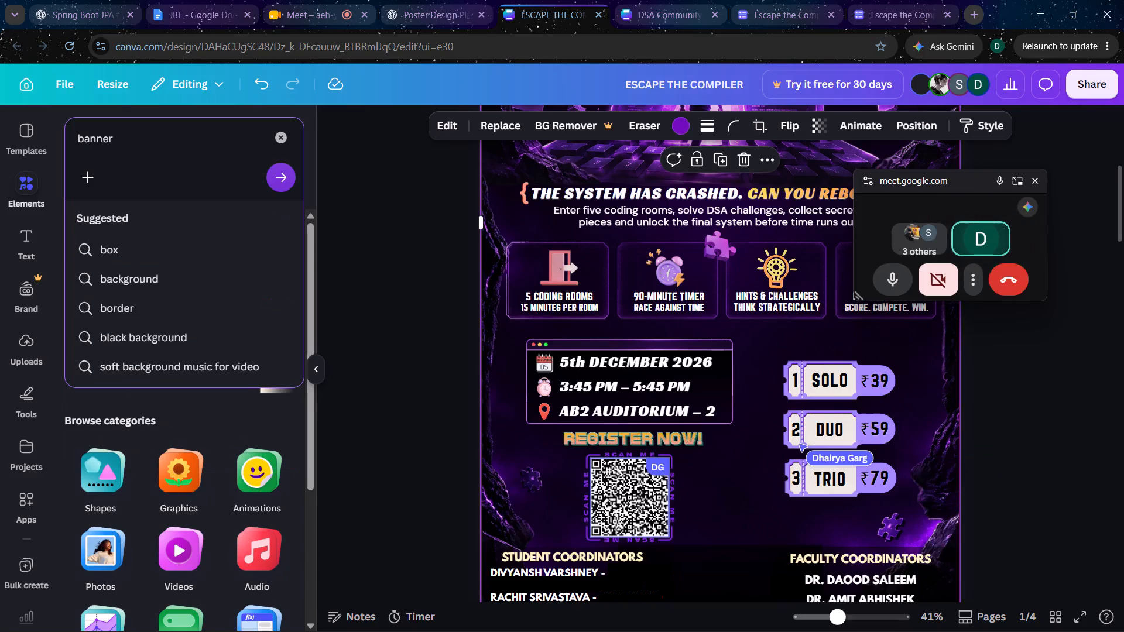
key(Return)
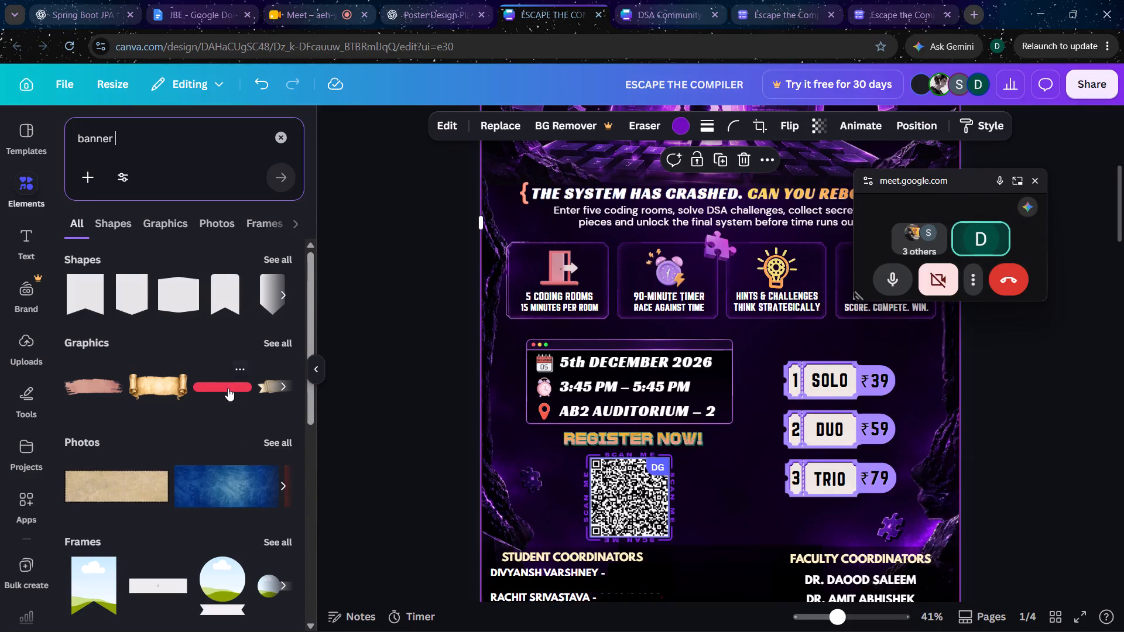
scroll(228, 388, left, 1)
click(281, 349)
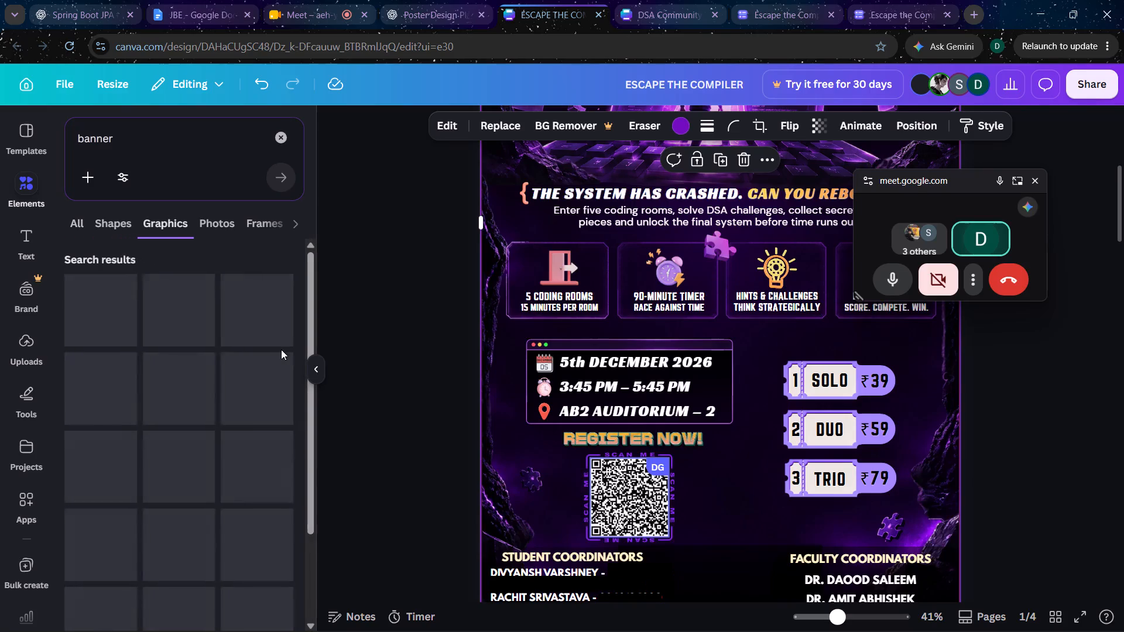
Browse the banner graphics and add the black outline frame with quotation marks to the poster's first page.
scroll(233, 459, down, 2)
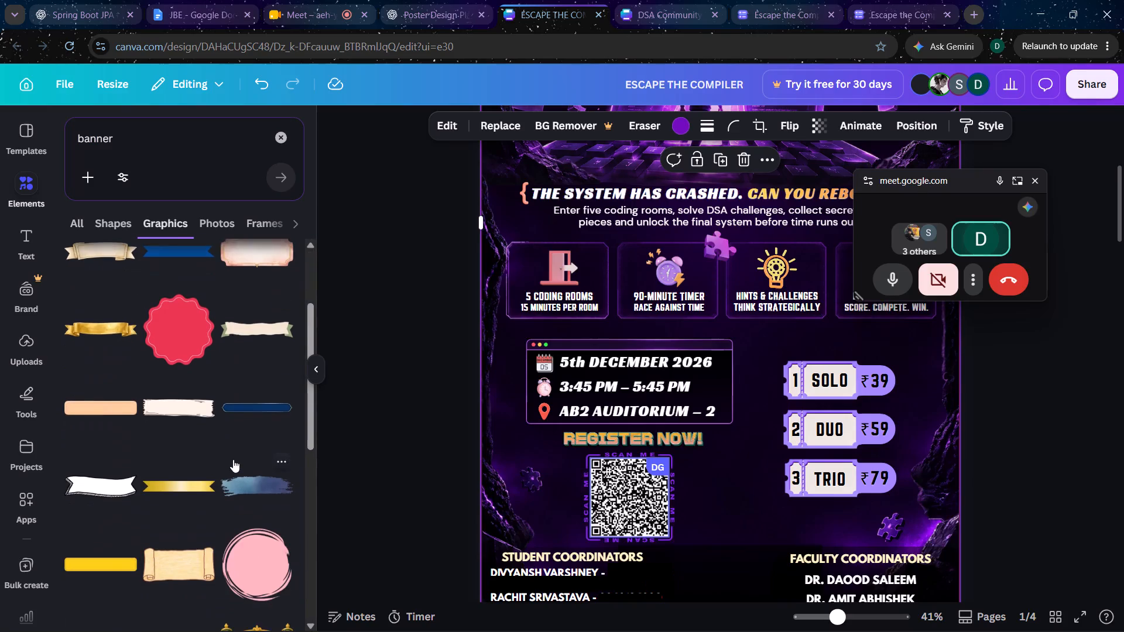
scroll(233, 459, down, 4)
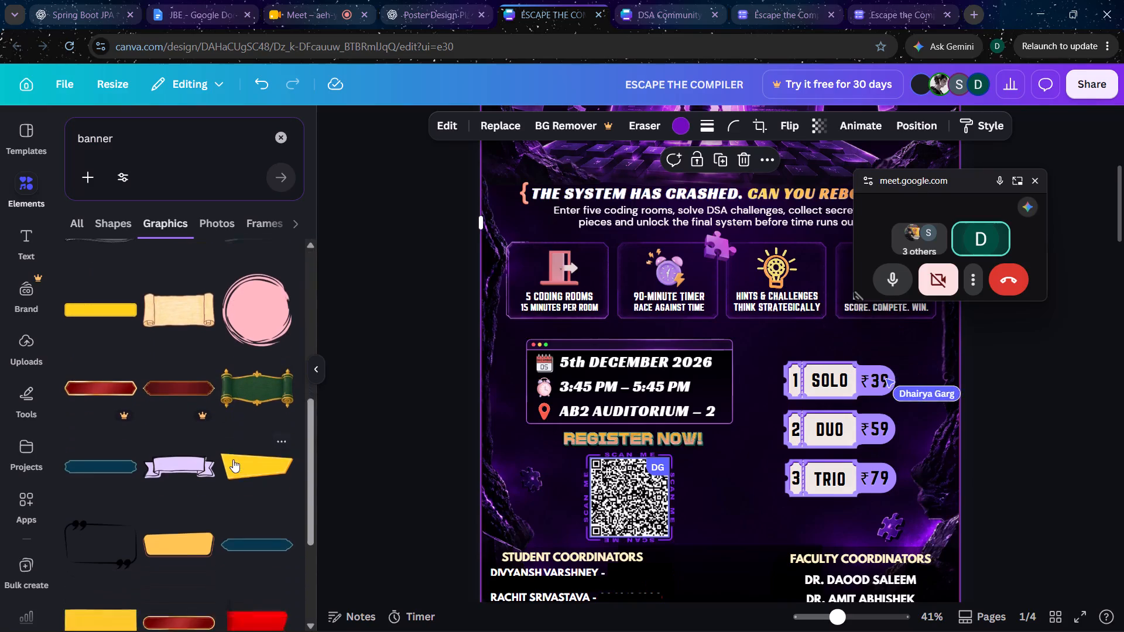
scroll(233, 459, down, 3)
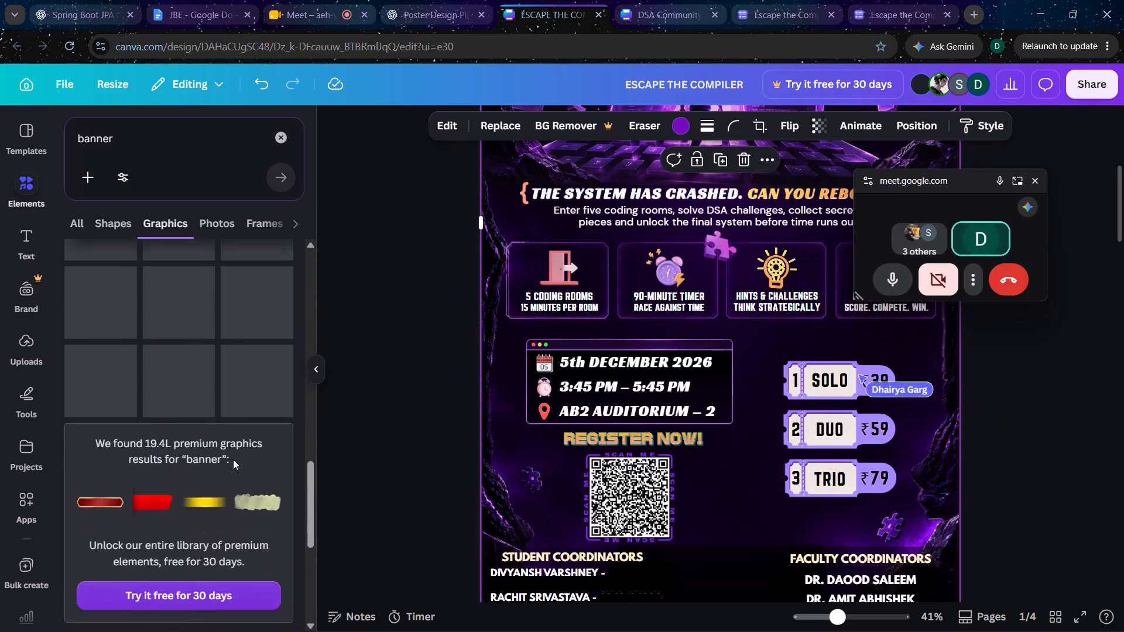
scroll(233, 459, down, 2)
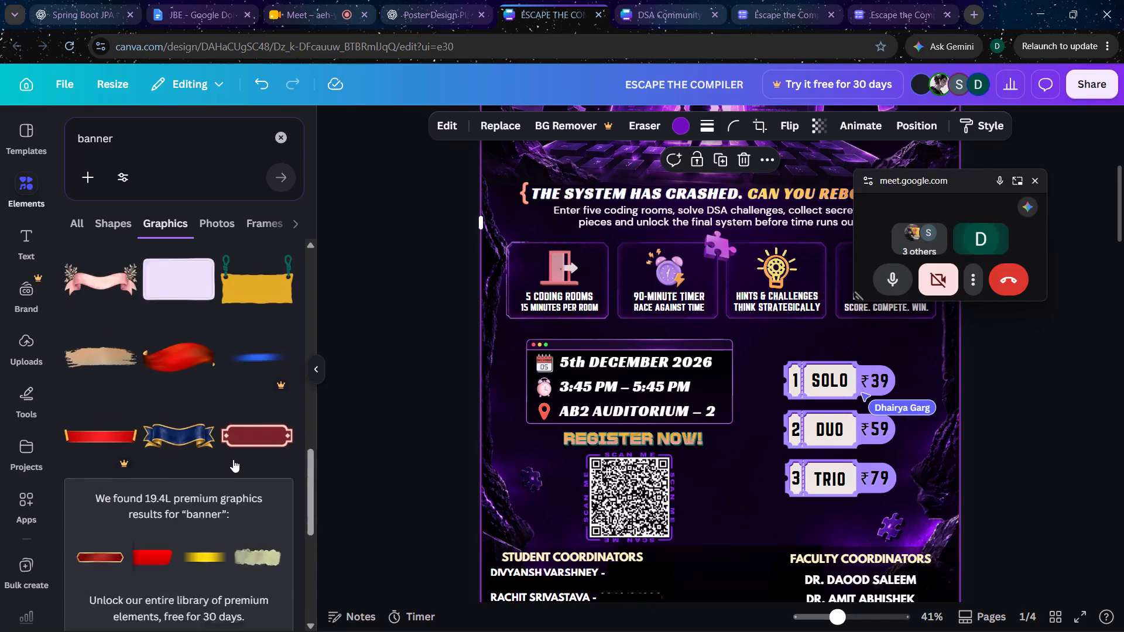
scroll(233, 459, down, 1)
scroll(214, 362, up, 6)
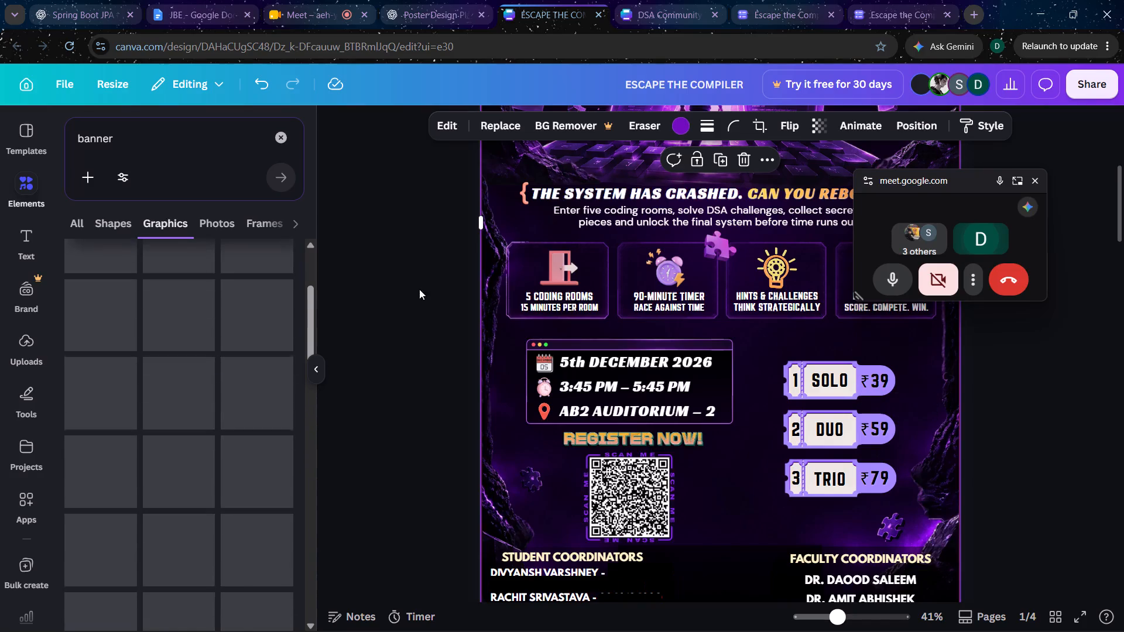
scroll(216, 341, up, 2)
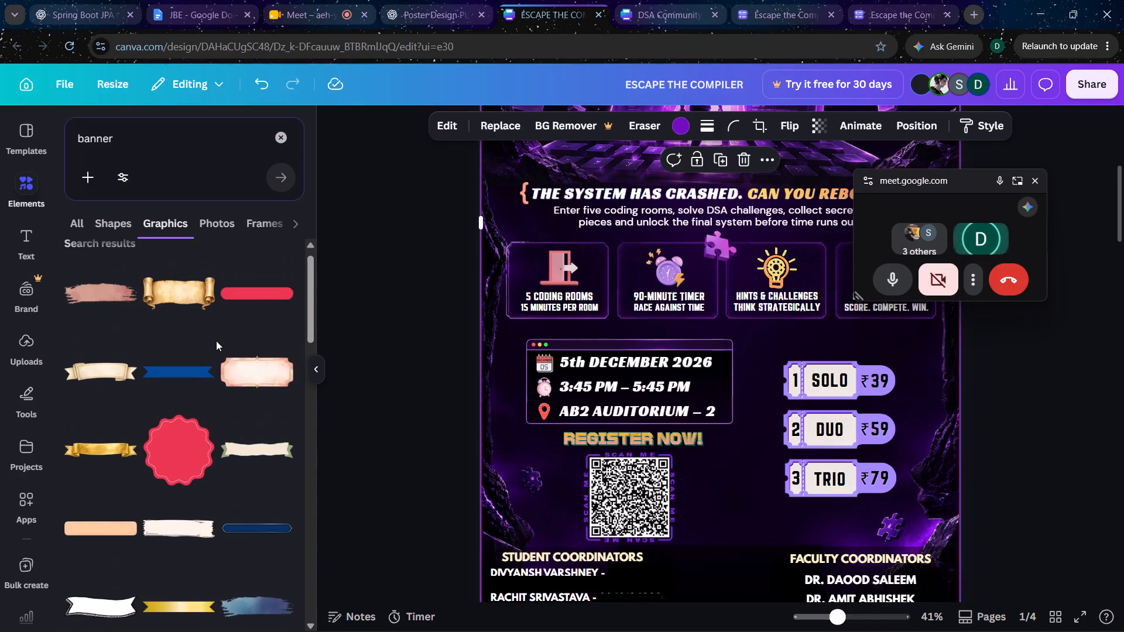
scroll(216, 341, up, 2)
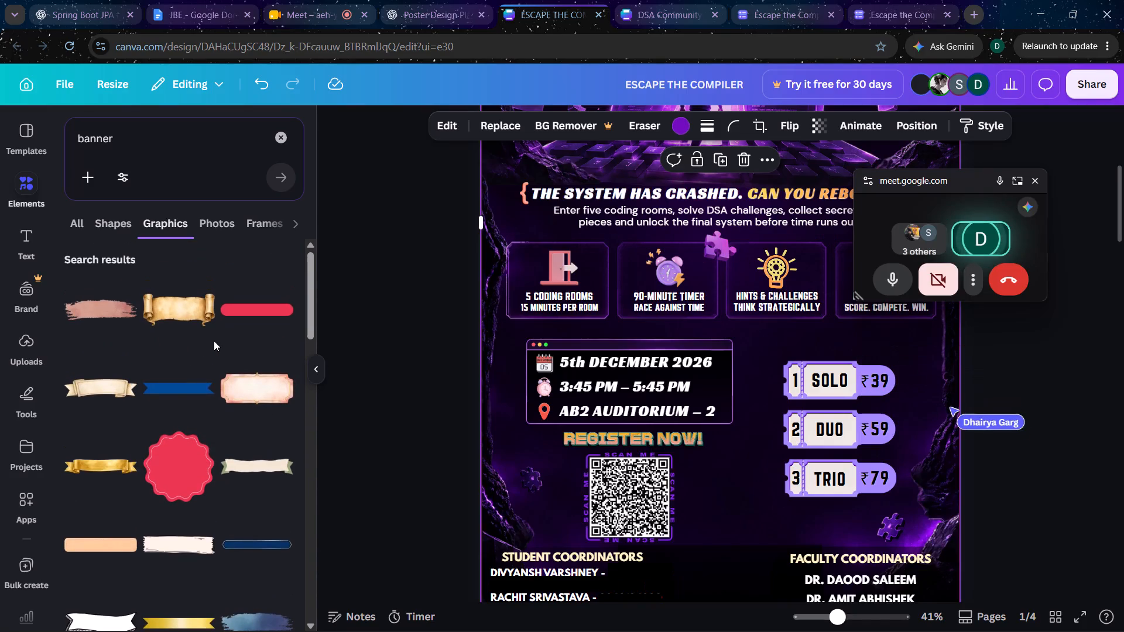
scroll(172, 410, down, 2)
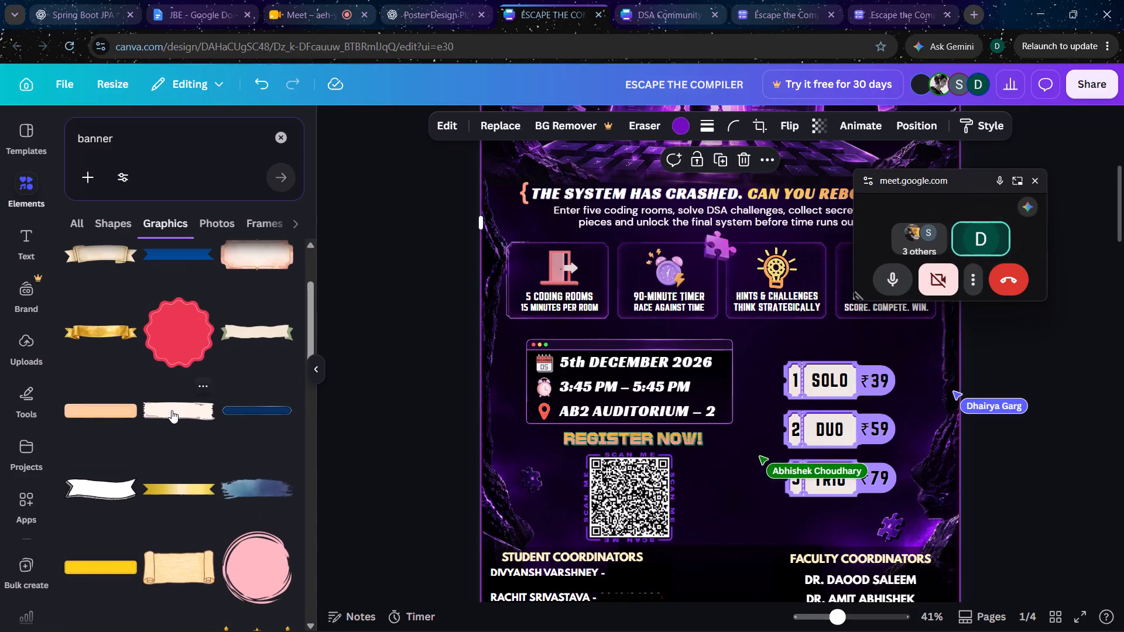
scroll(172, 410, down, 1)
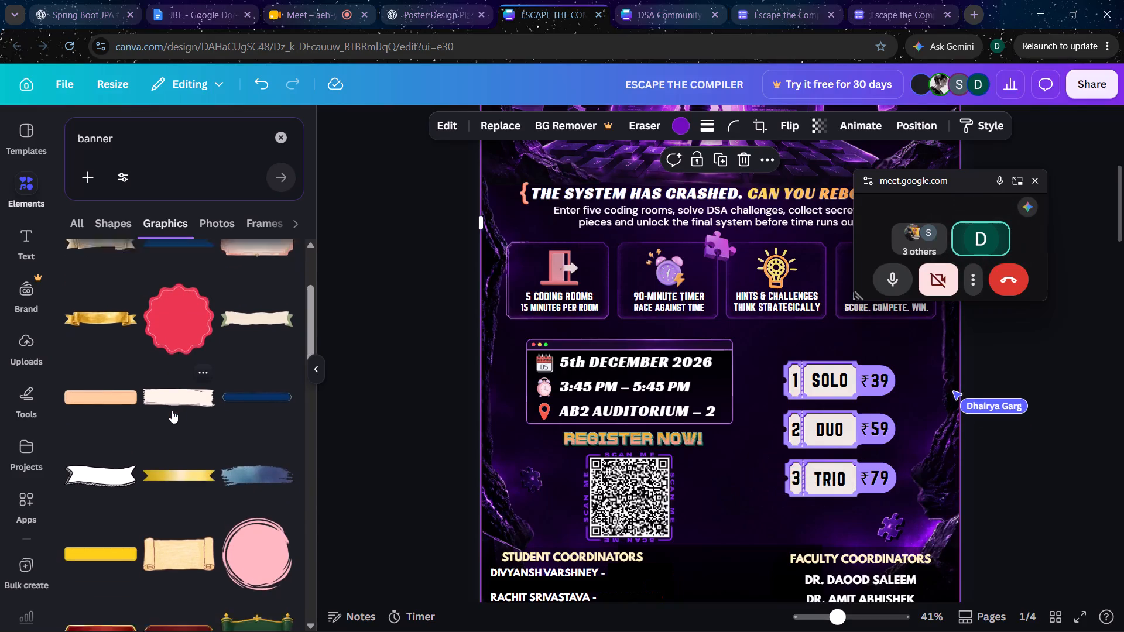
scroll(172, 410, down, 1)
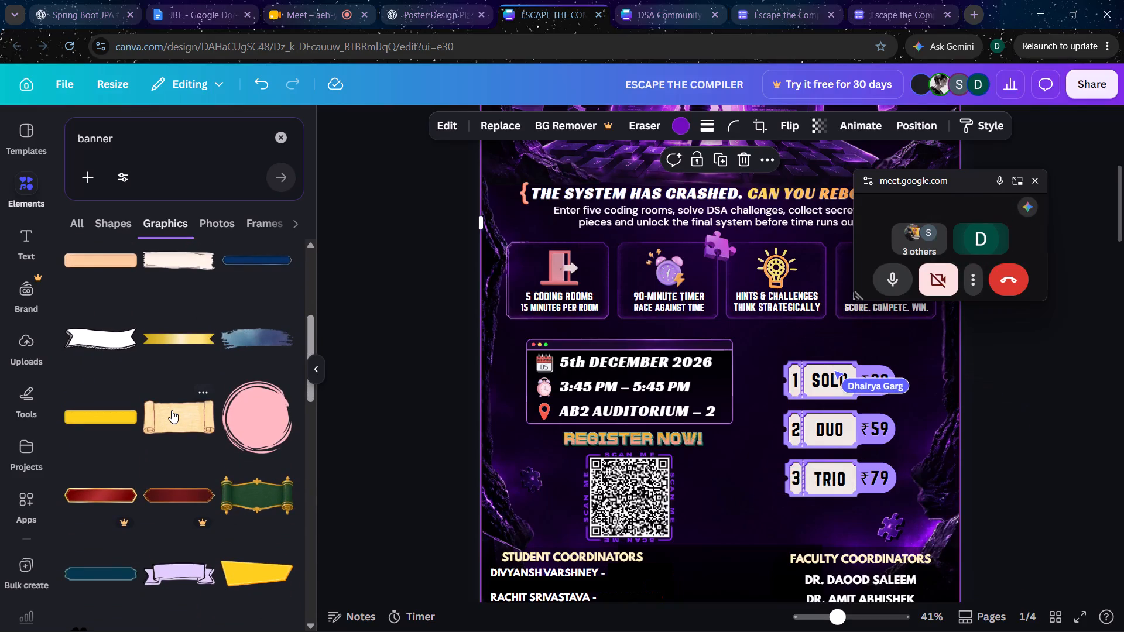
scroll(172, 410, down, 1)
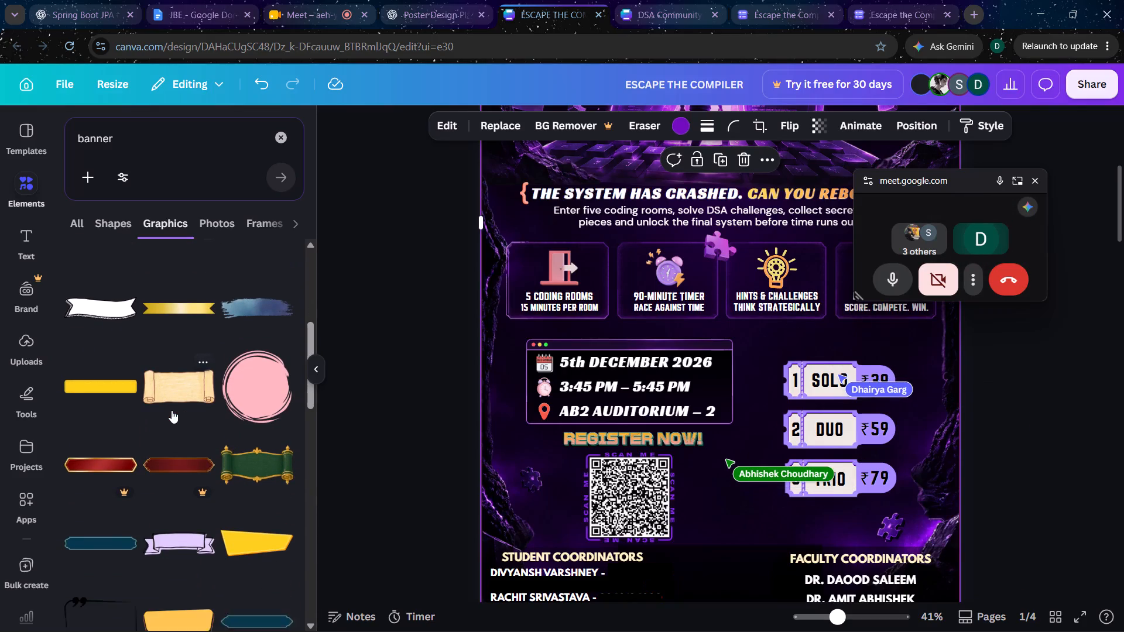
scroll(172, 410, down, 3)
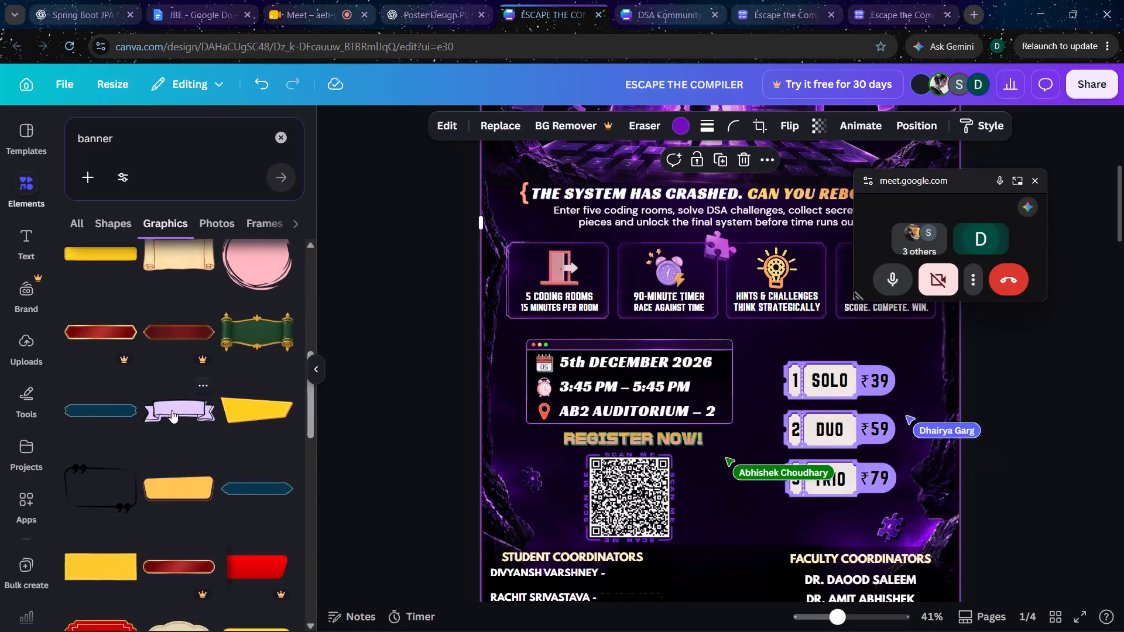
scroll(172, 410, down, 2)
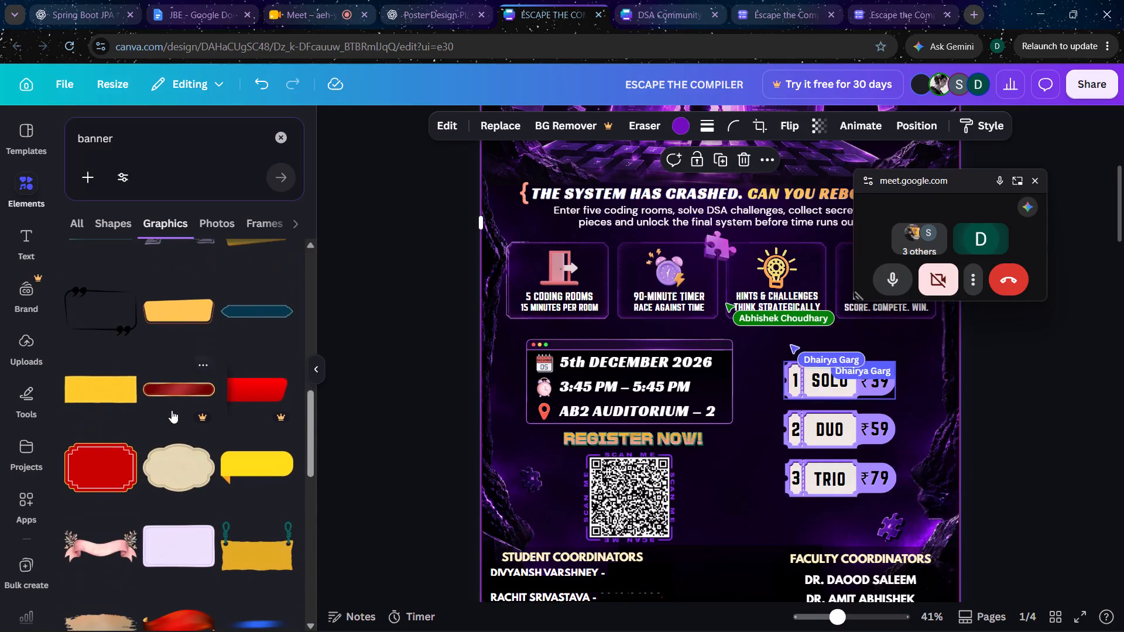
click(92, 313)
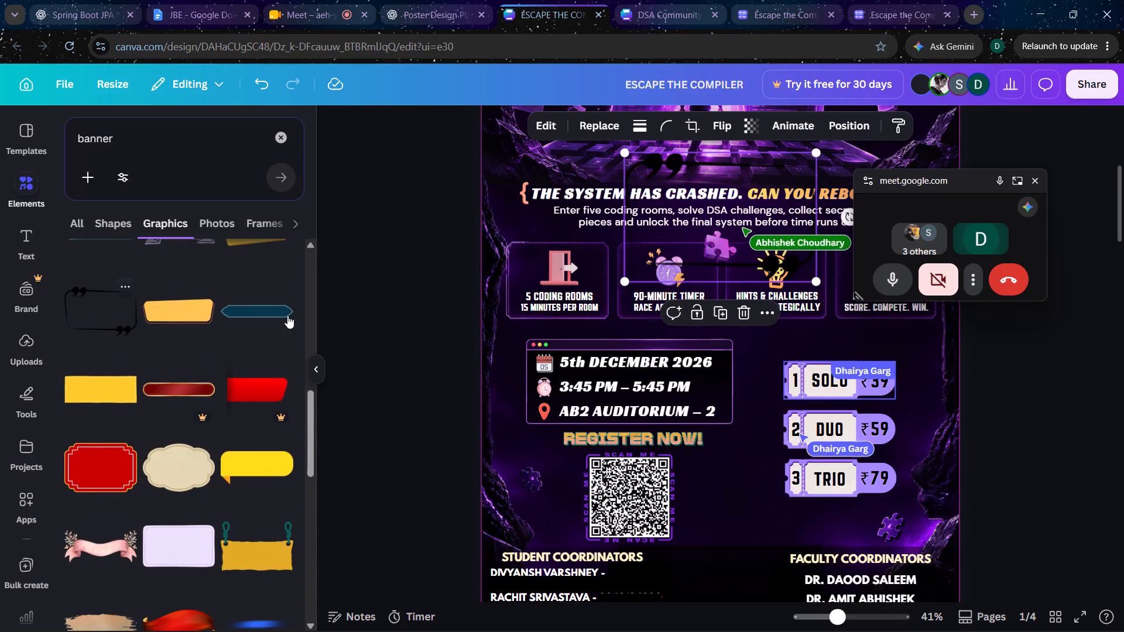
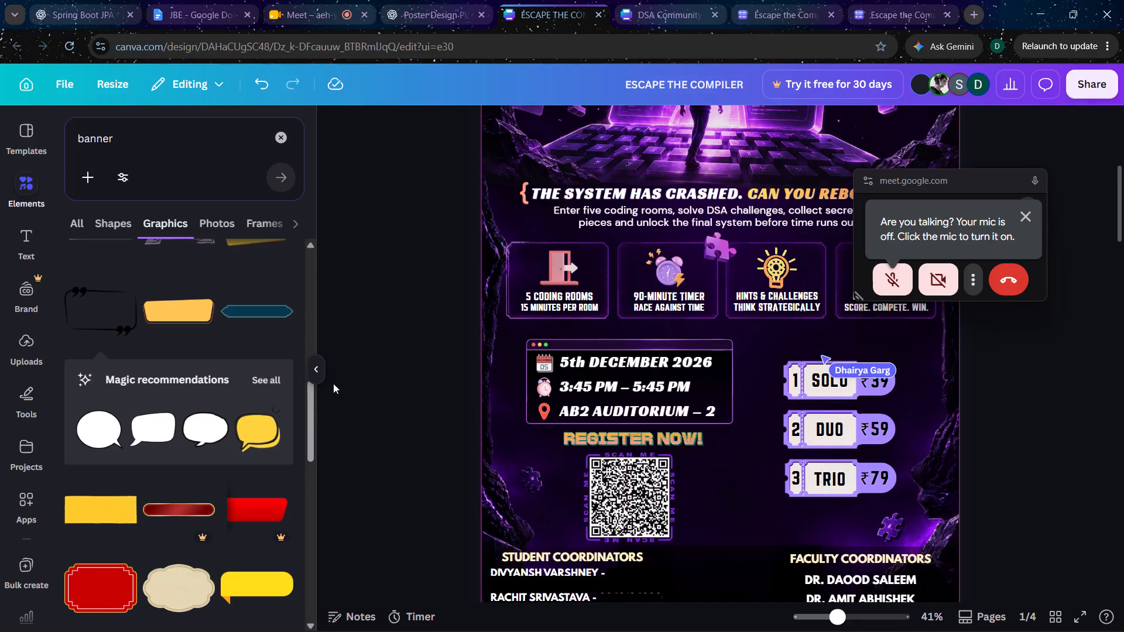
Replace the banner search in the elements library with a search for "headlines" and show all its graphics results.
scroll(198, 513, down, 5)
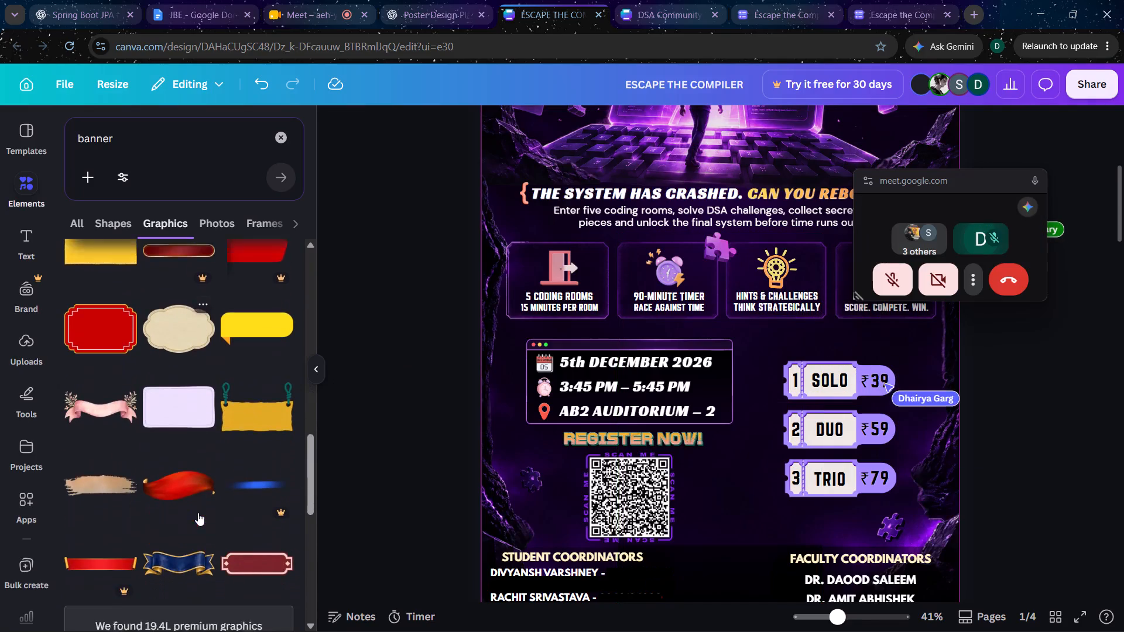
scroll(198, 513, down, 1)
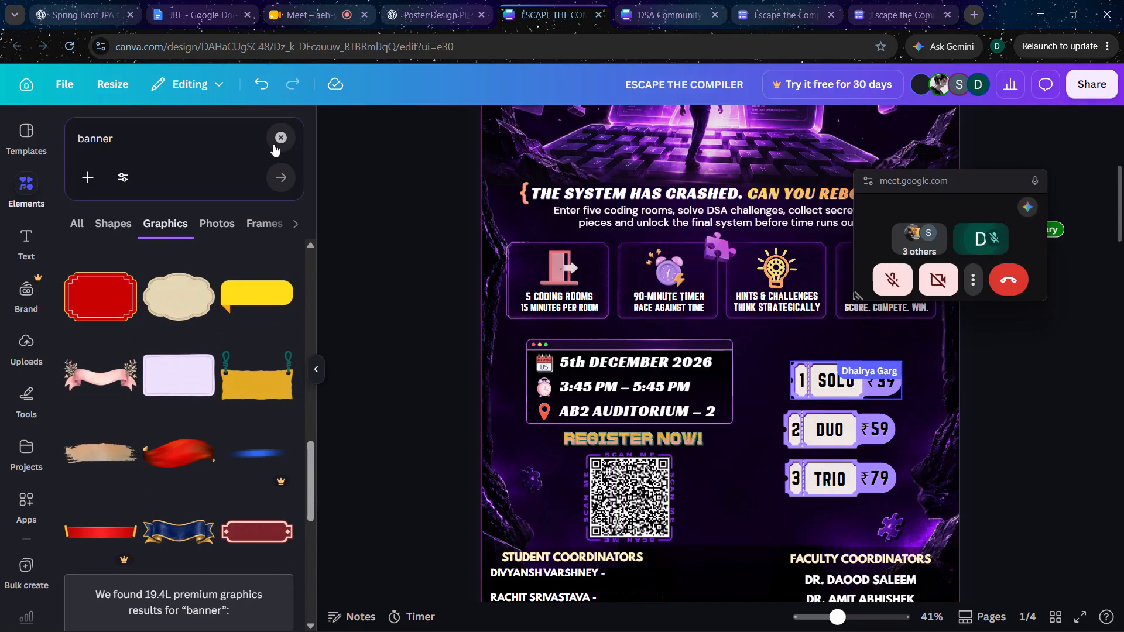
click(273, 144)
scroll(184, 419, down, 1)
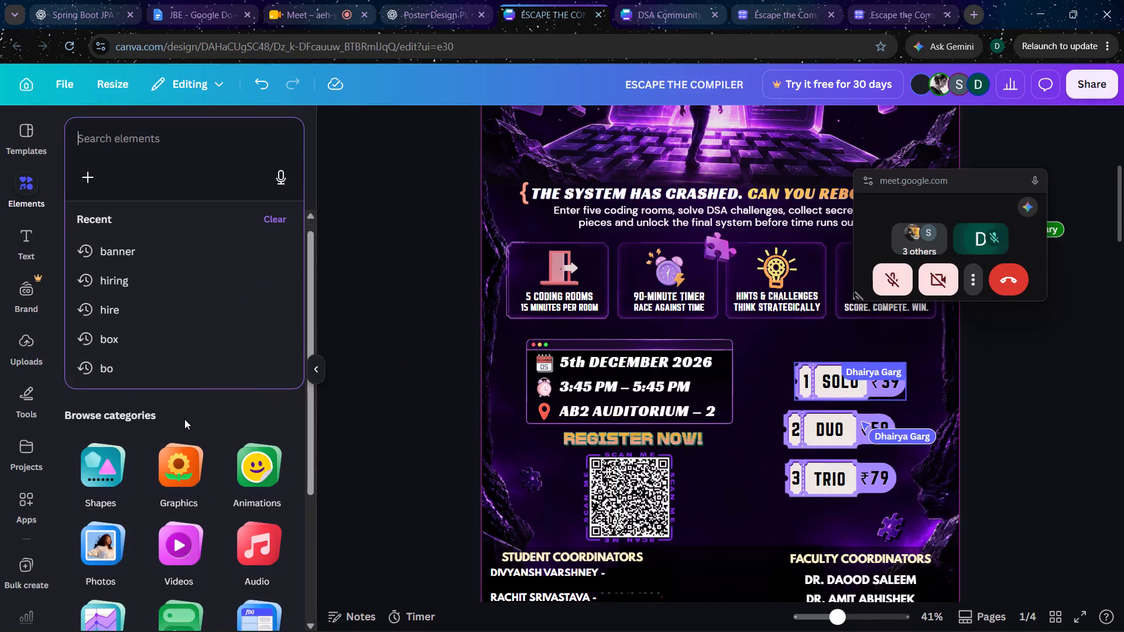
scroll(184, 419, down, 1)
scroll(135, 552, down, 2)
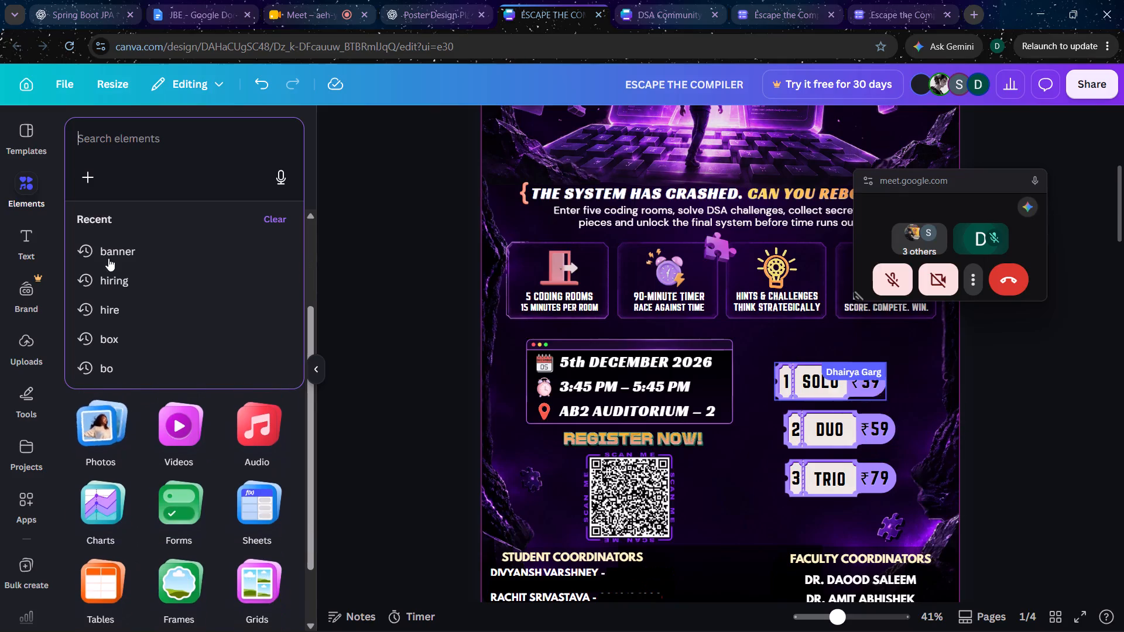
text(headline)
key(Menu)
key(s)
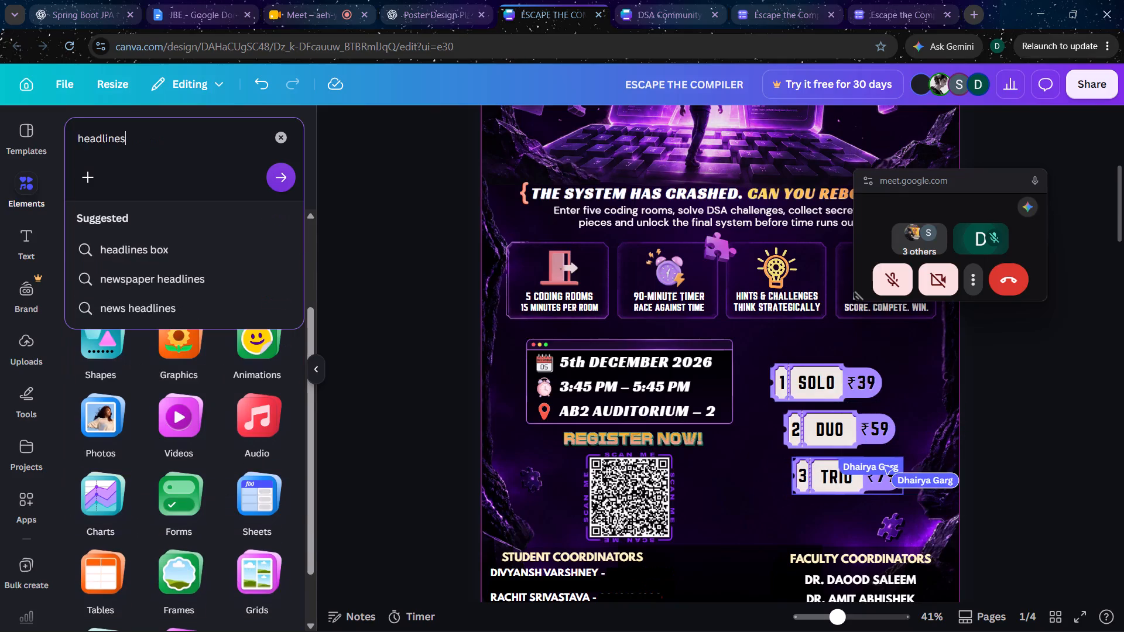
key(Return)
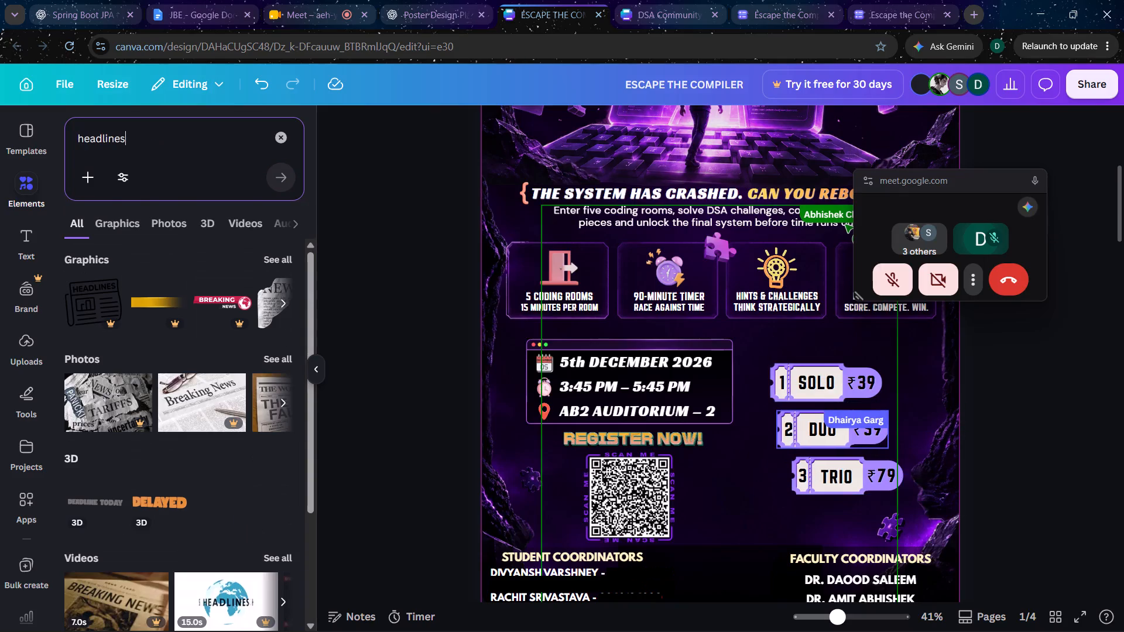
scroll(203, 430, down, 2)
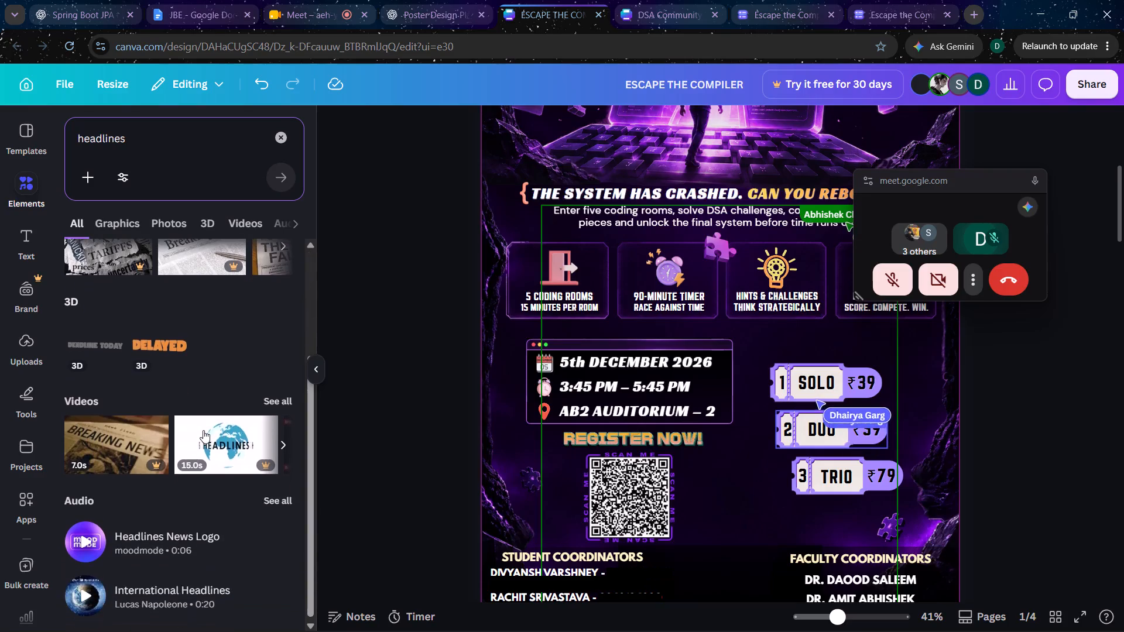
scroll(203, 430, up, 4)
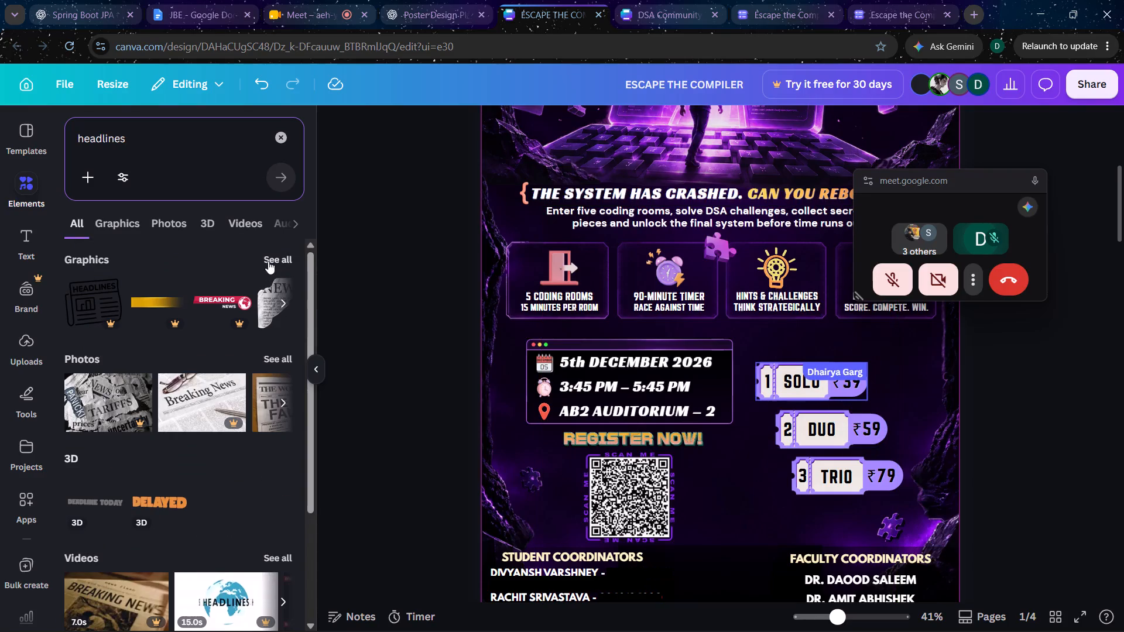
click(268, 261)
Browse the "headlines" graphics for a heading element that suits the poster.
scroll(265, 531, down, 1)
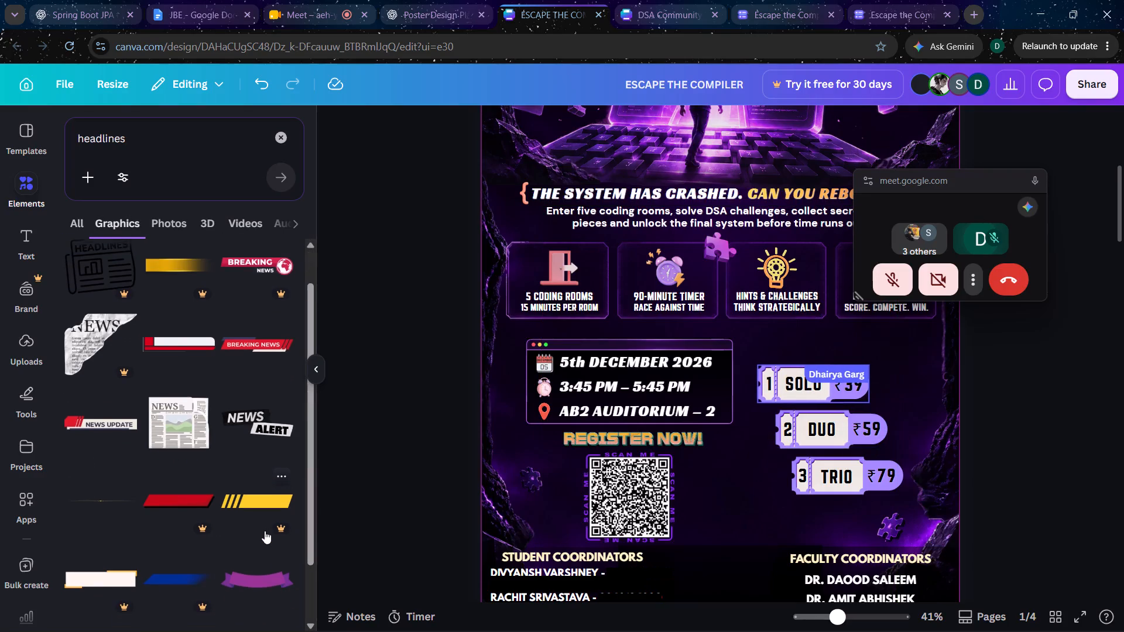
scroll(265, 531, down, 3)
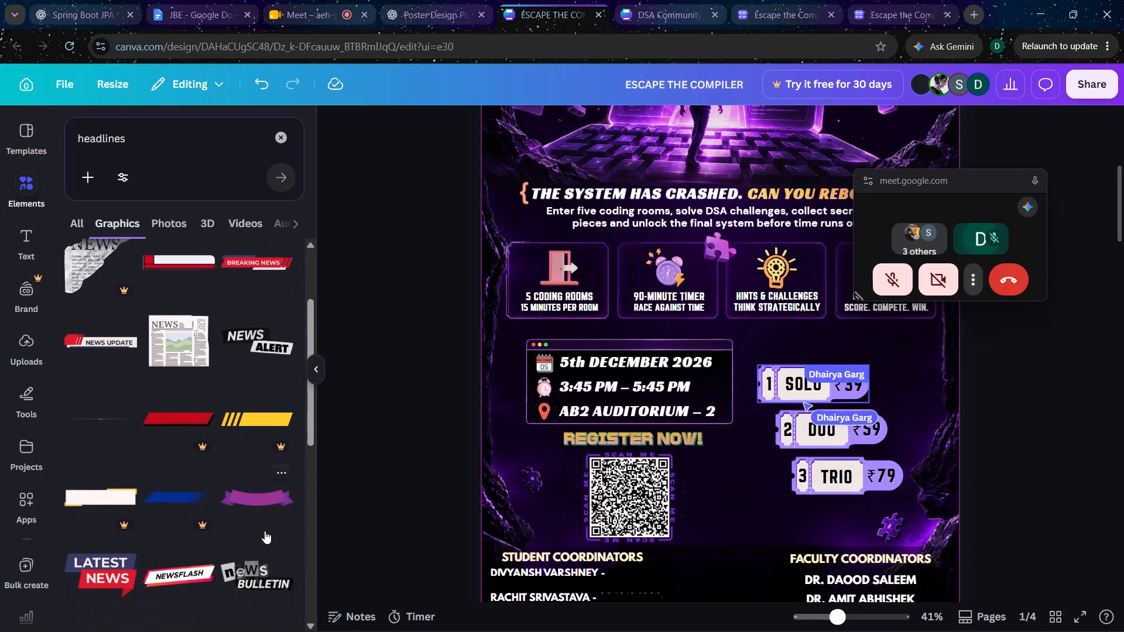
scroll(265, 531, down, 1)
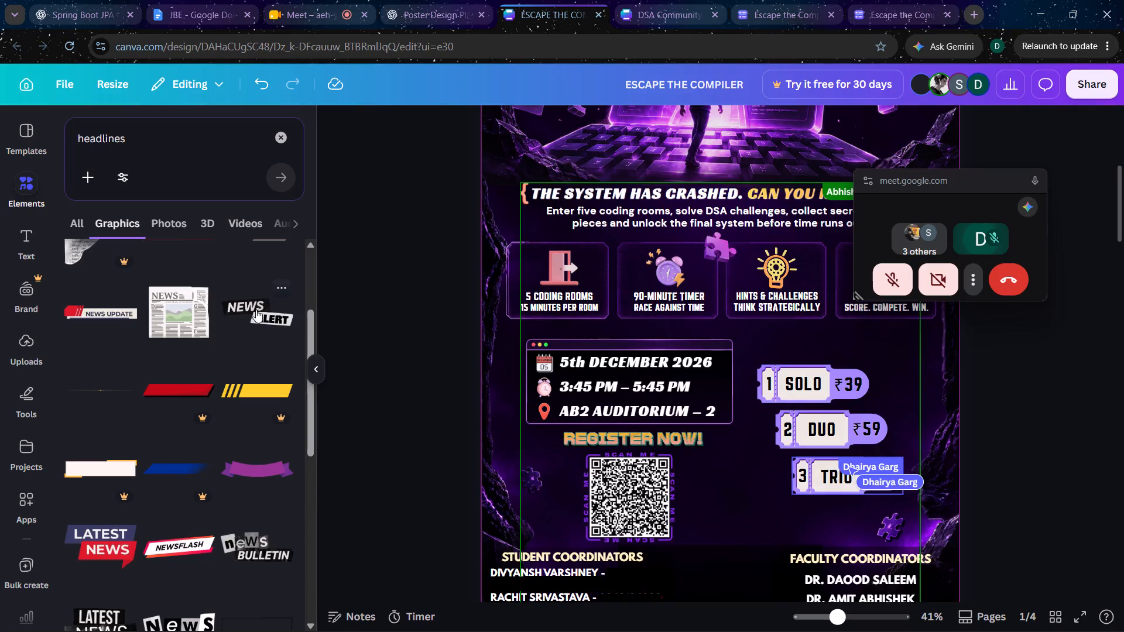
scroll(256, 310, down, 4)
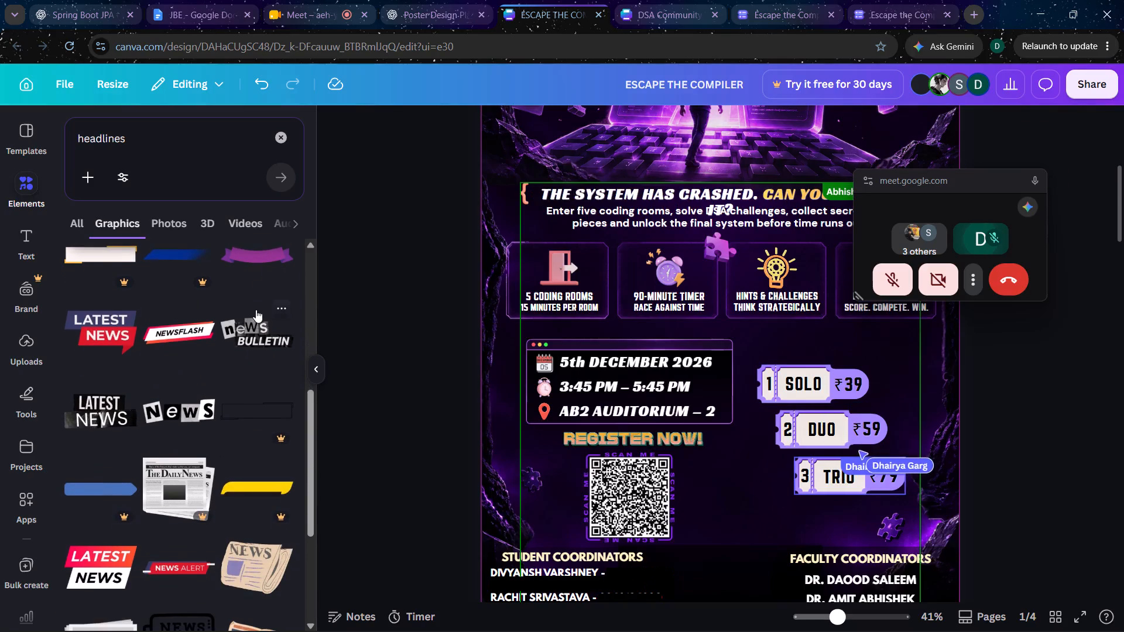
scroll(256, 310, down, 3)
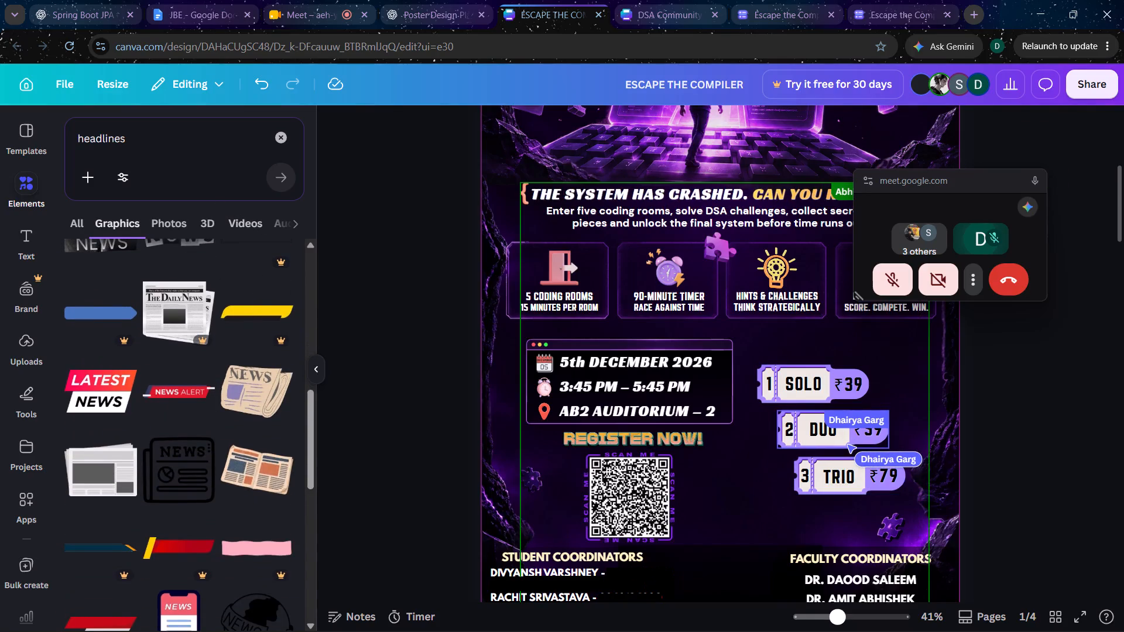
Search the graphics in the elements library for "points".
drag(160, 141, 18, 143)
key(BackSpace)
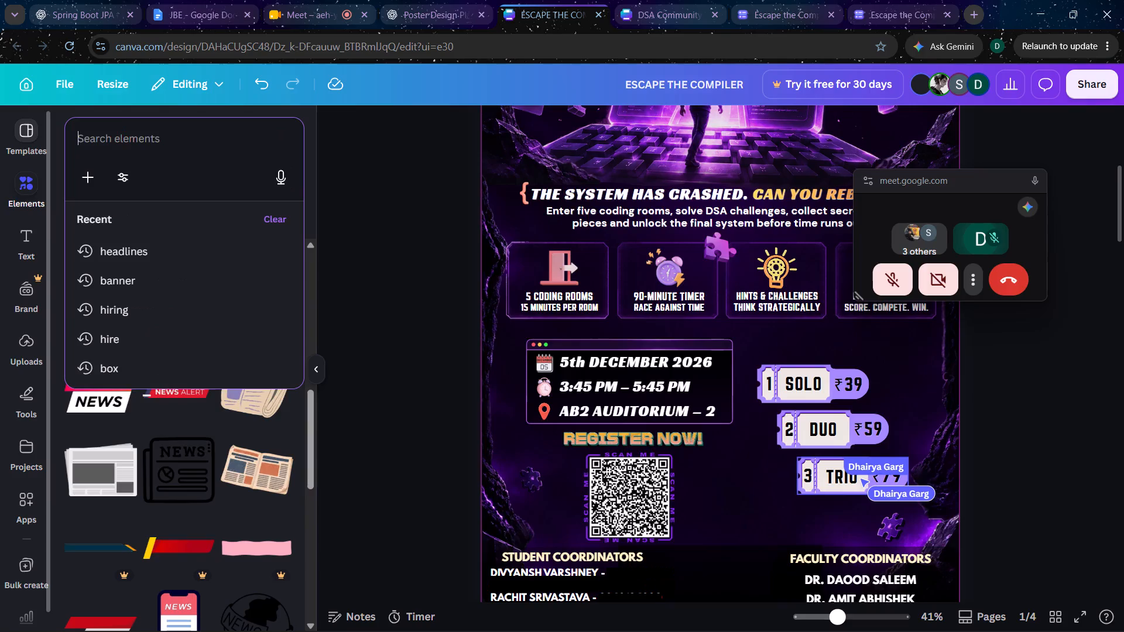
text(point)
key(BackSpace)
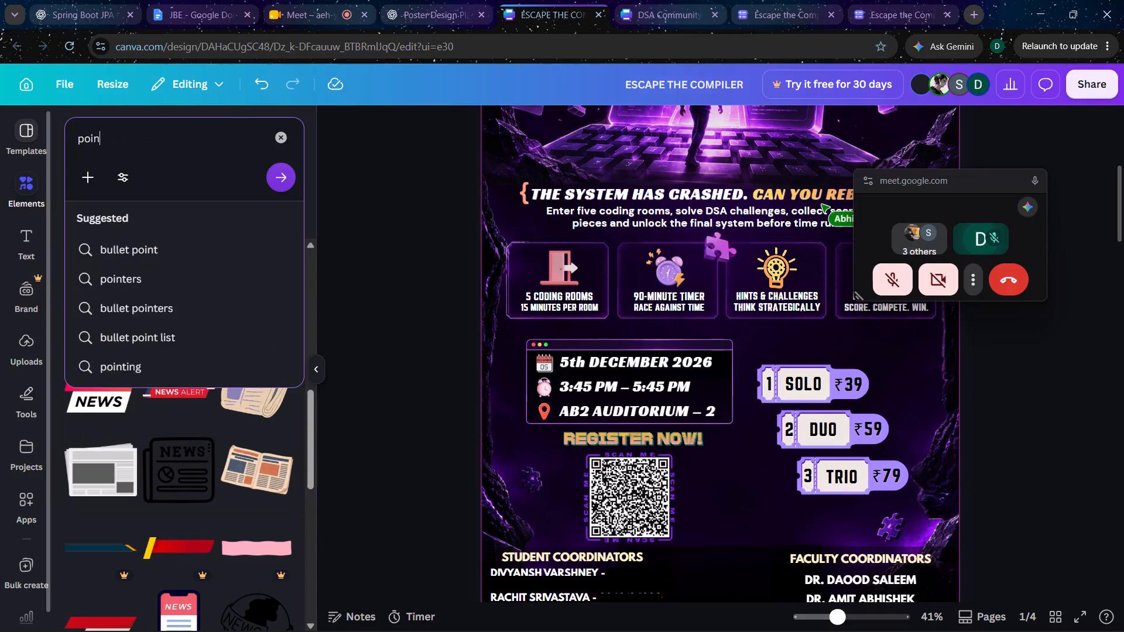
key(Menu)
key(s)
key(BackSpace)
key(r)
key(BackSpace)
key(t)
key(Menu)
key(s)
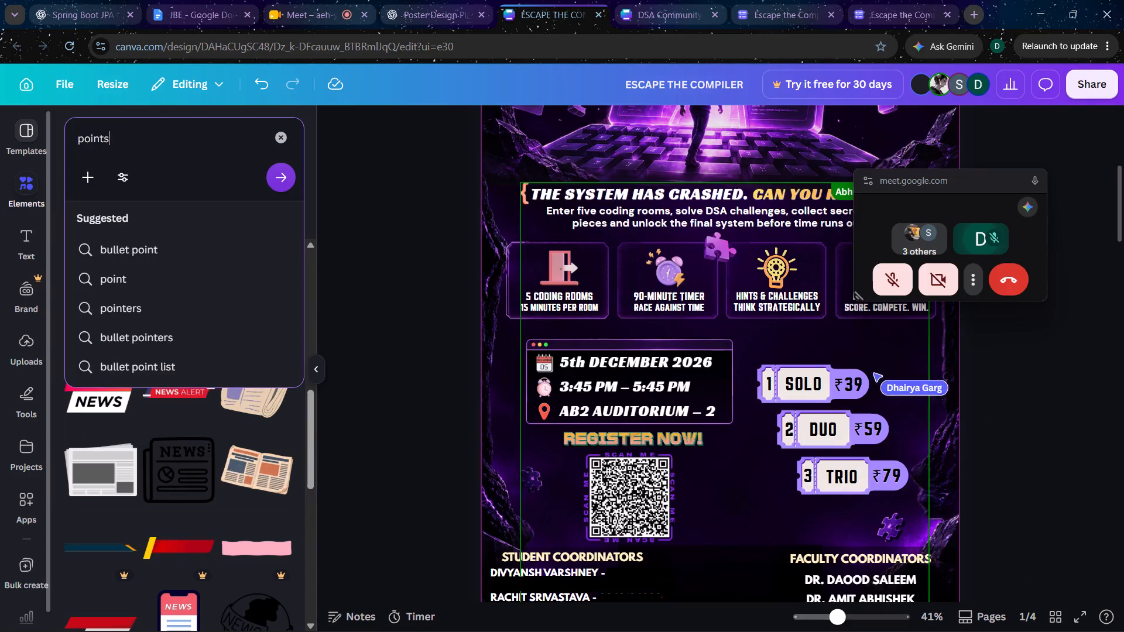
key(Return)
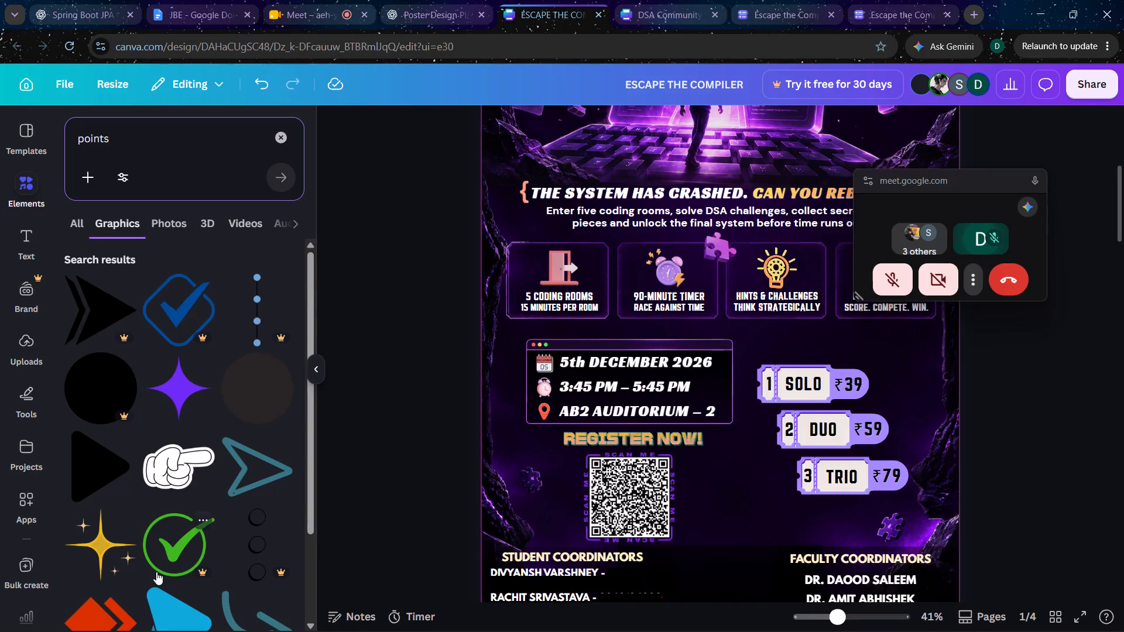
Browse the "points" graphics for a pointer or marker that suits the poster.
scroll(156, 572, down, 2)
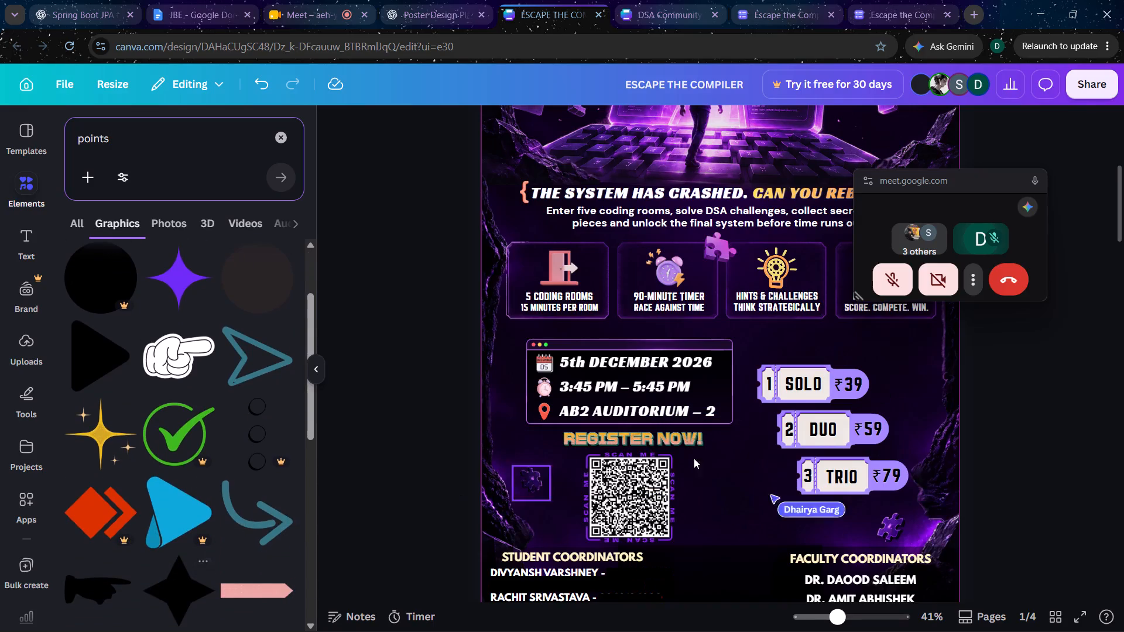
scroll(231, 450, down, 2)
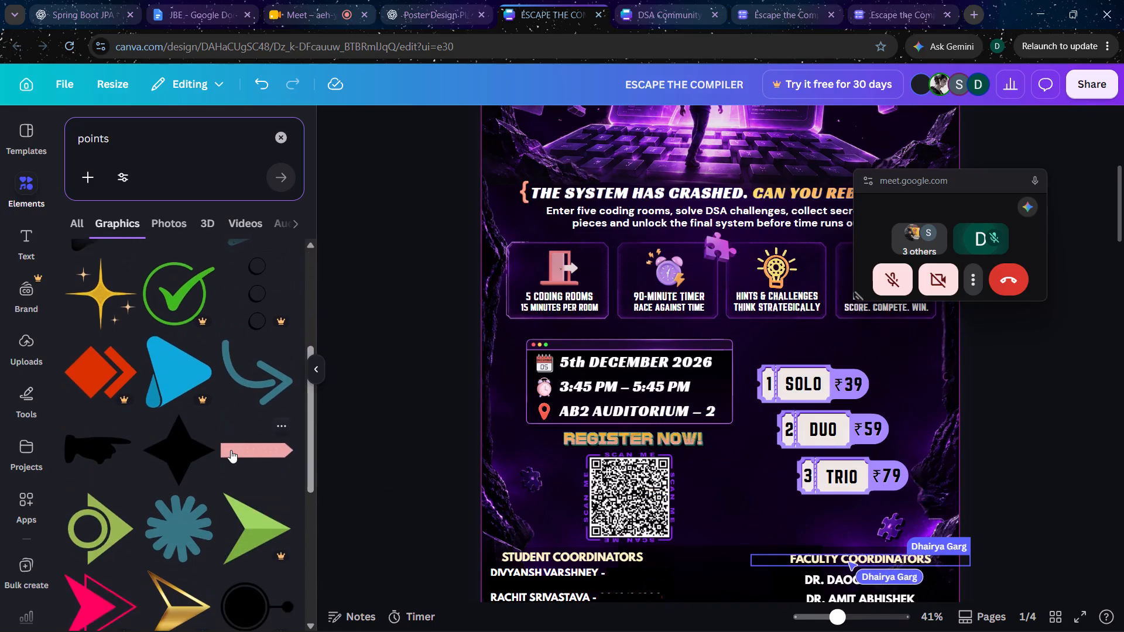
scroll(231, 450, down, 2)
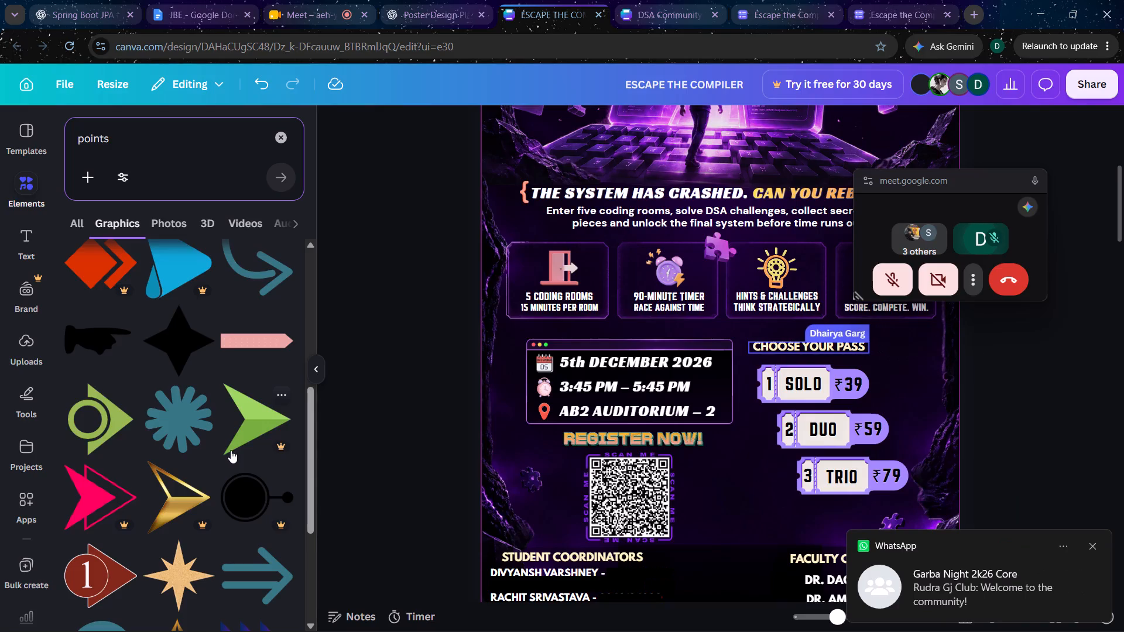
scroll(231, 450, down, 5)
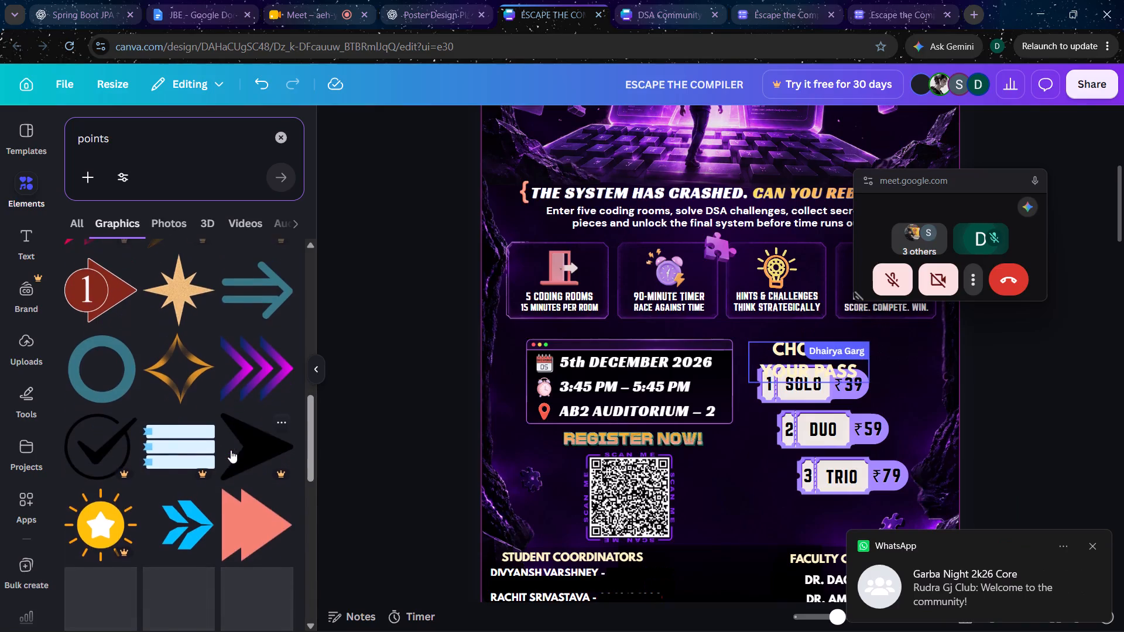
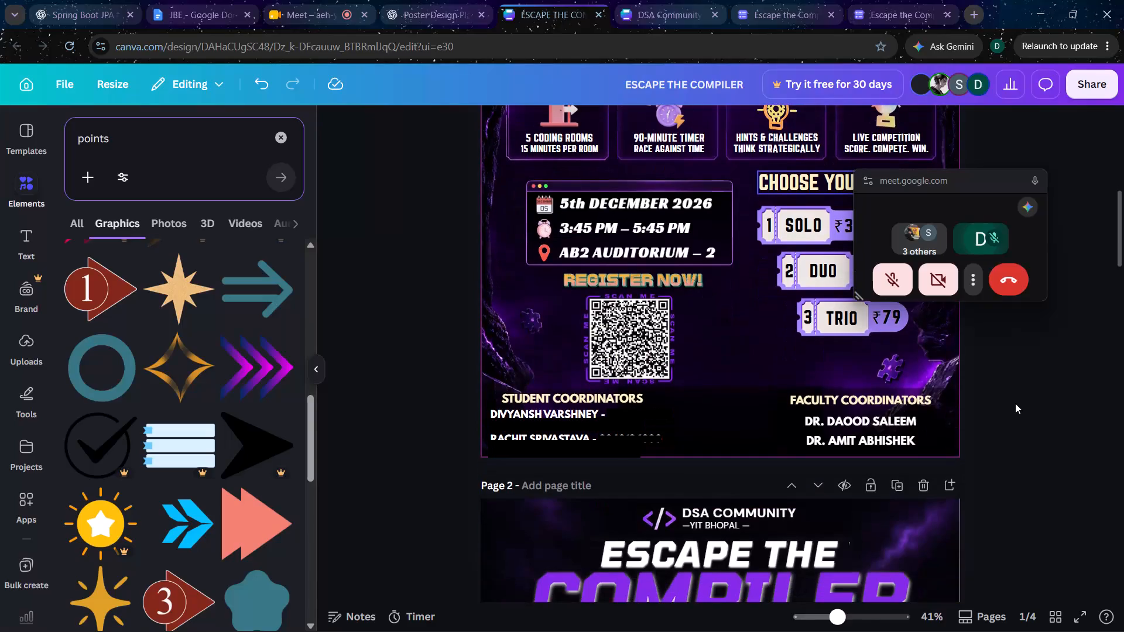
Review the page 1 poster layout from the header logos and title down to the pass prices and registration QR code.
scroll(1015, 403, down, 2)
scroll(1015, 403, up, 4)
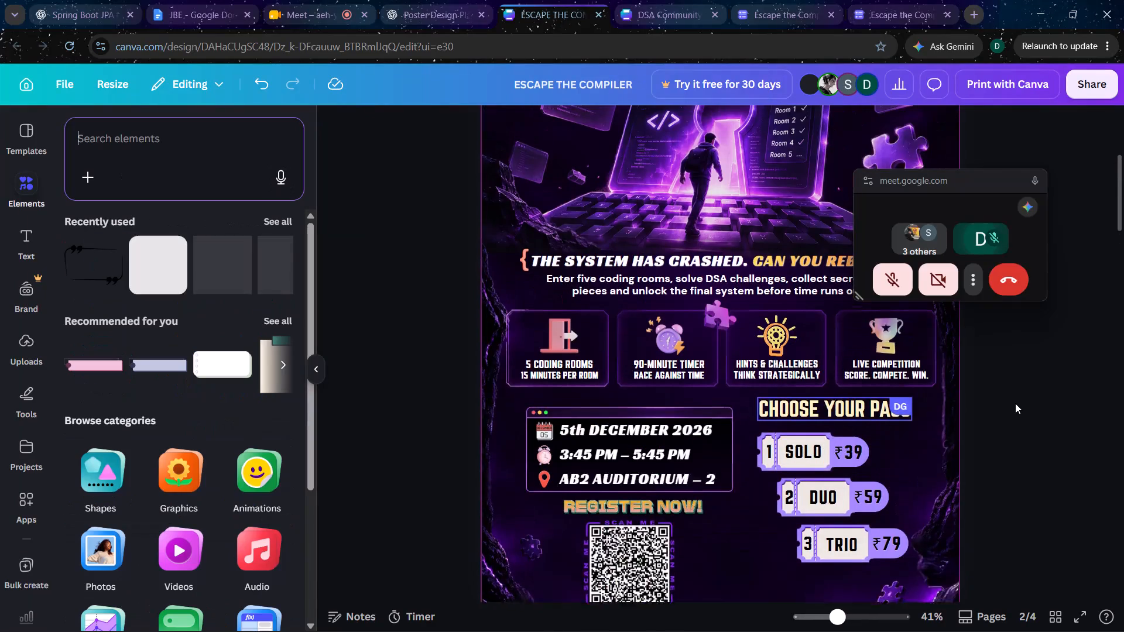
scroll(1015, 403, up, 4)
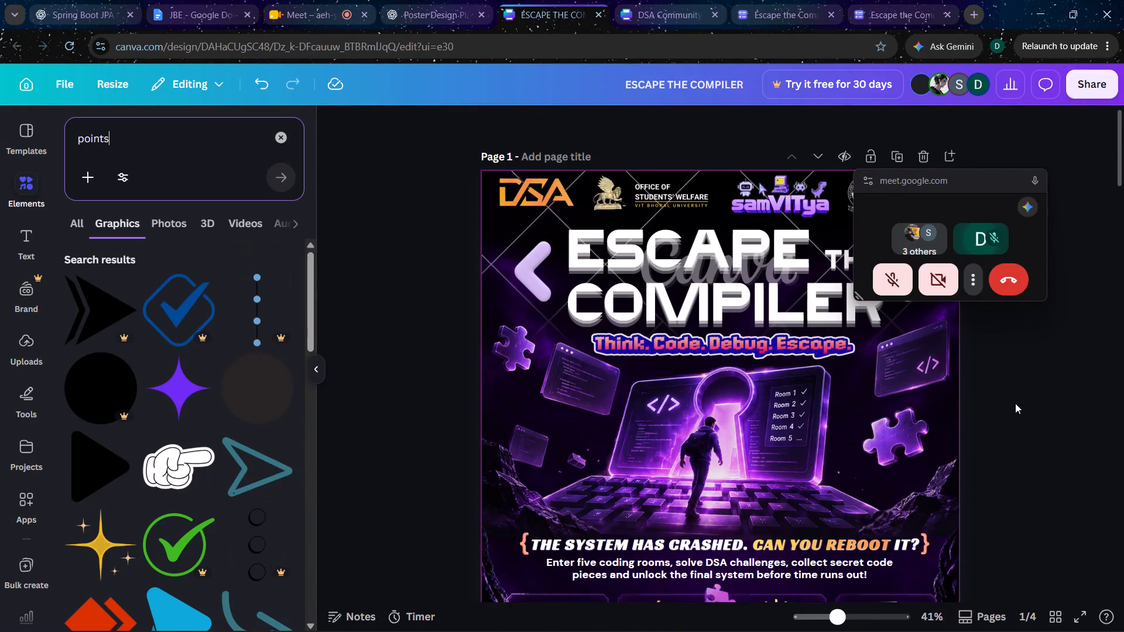
scroll(1015, 403, down, 1)
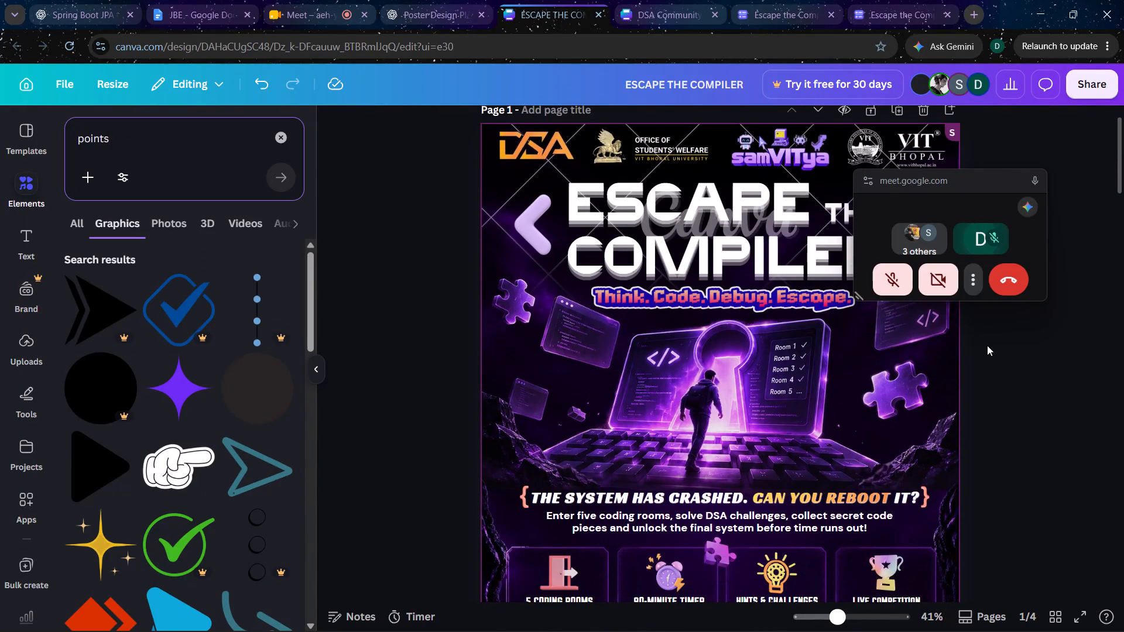
scroll(994, 445, down, 4)
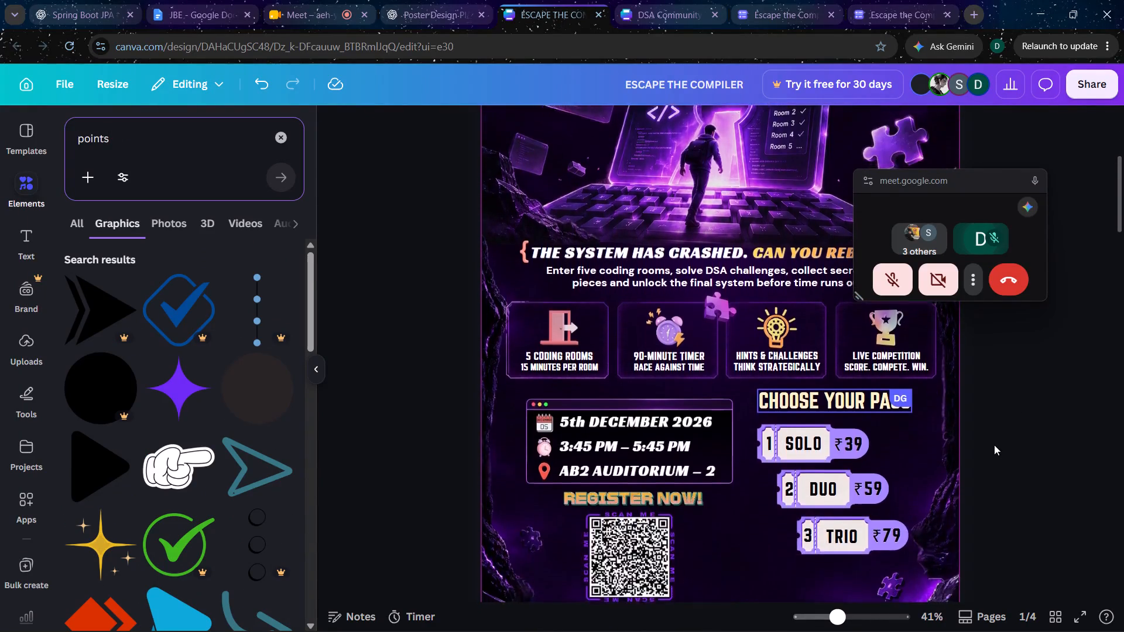
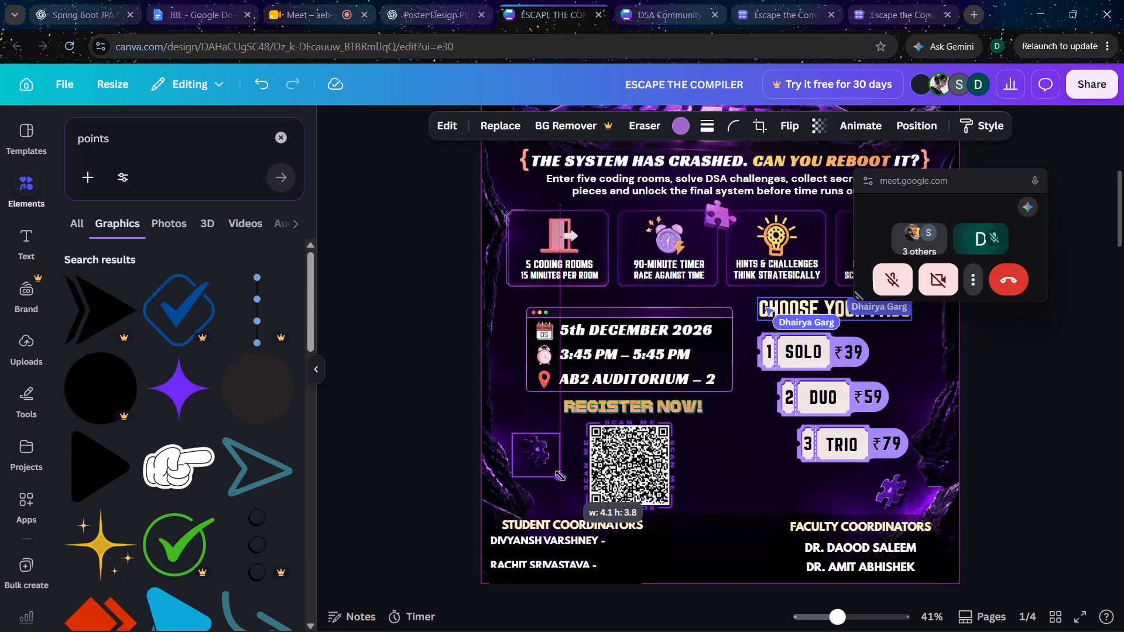
Resize the small dark puzzle piece beside the registration QR code on page 1 to about 4.1 by 3.8.
drag(560, 476, 561, 477)
click(1029, 463)
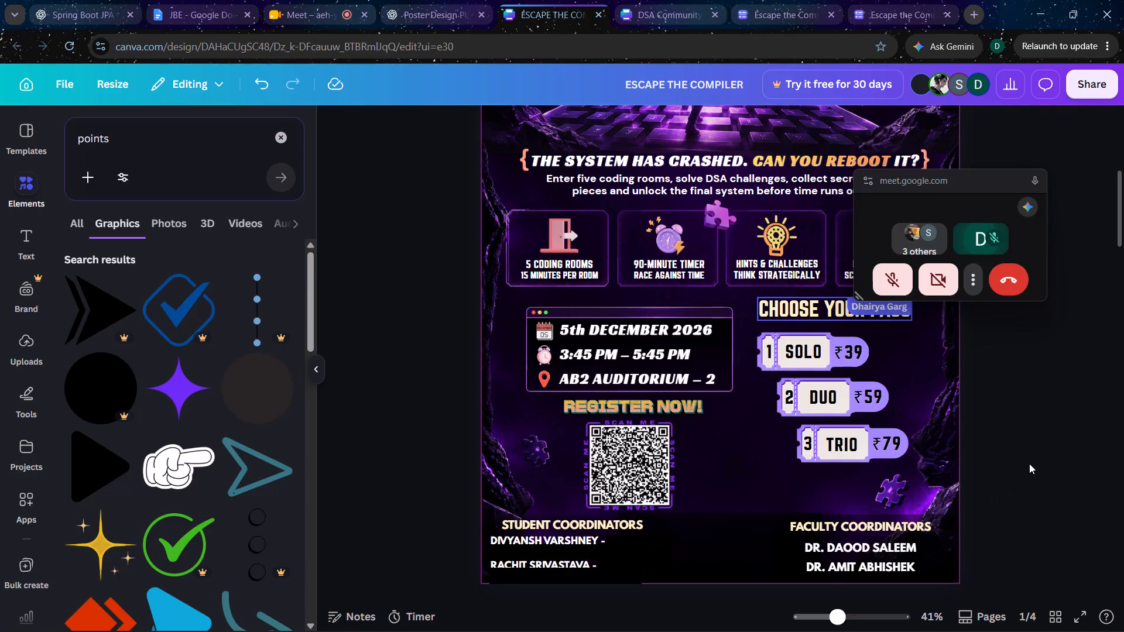
Copy the small dark puzzle piece beside the COMPILER title on page 3 and paste it onto the page 1 poster.
scroll(1029, 463, up, 1)
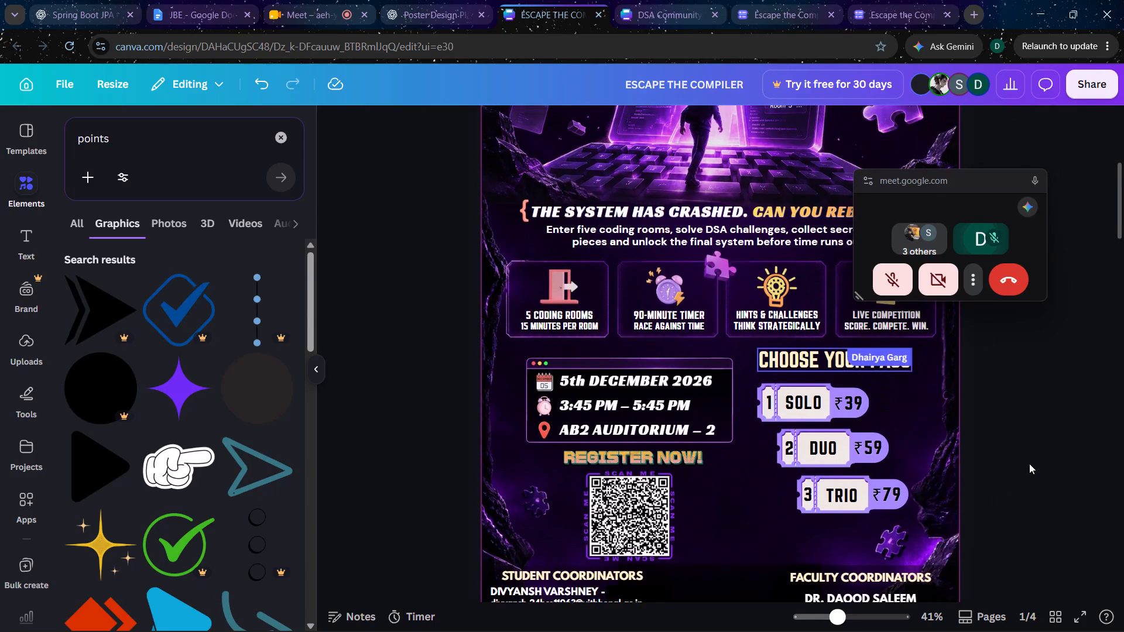
scroll(1029, 463, up, 1)
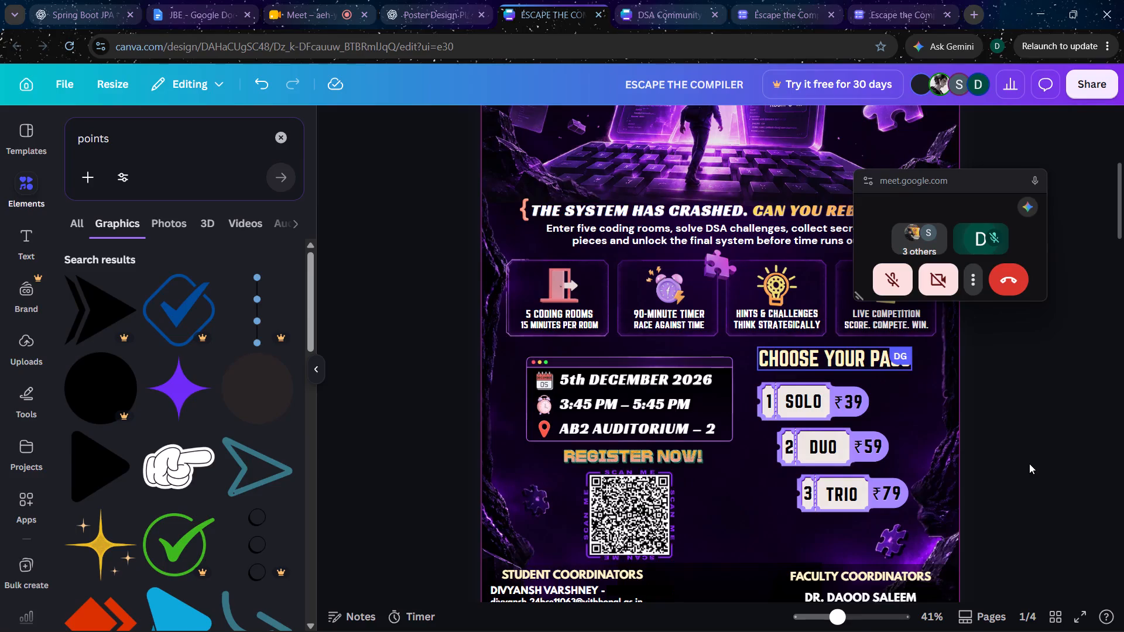
scroll(1029, 463, up, 3)
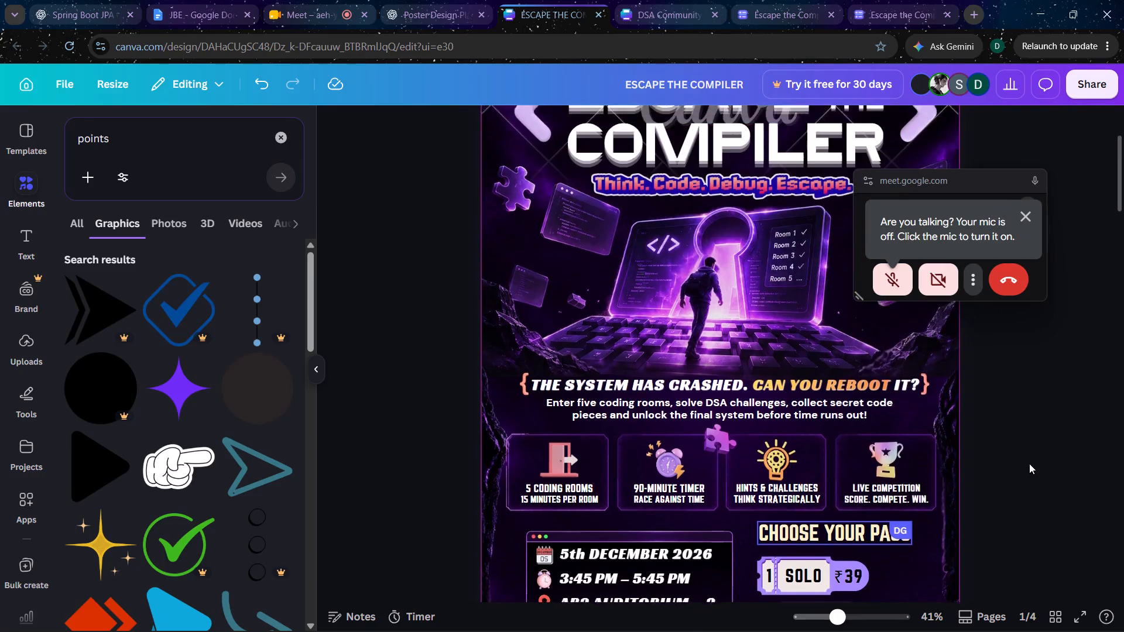
scroll(1029, 463, up, 2)
scroll(1029, 463, down, 9)
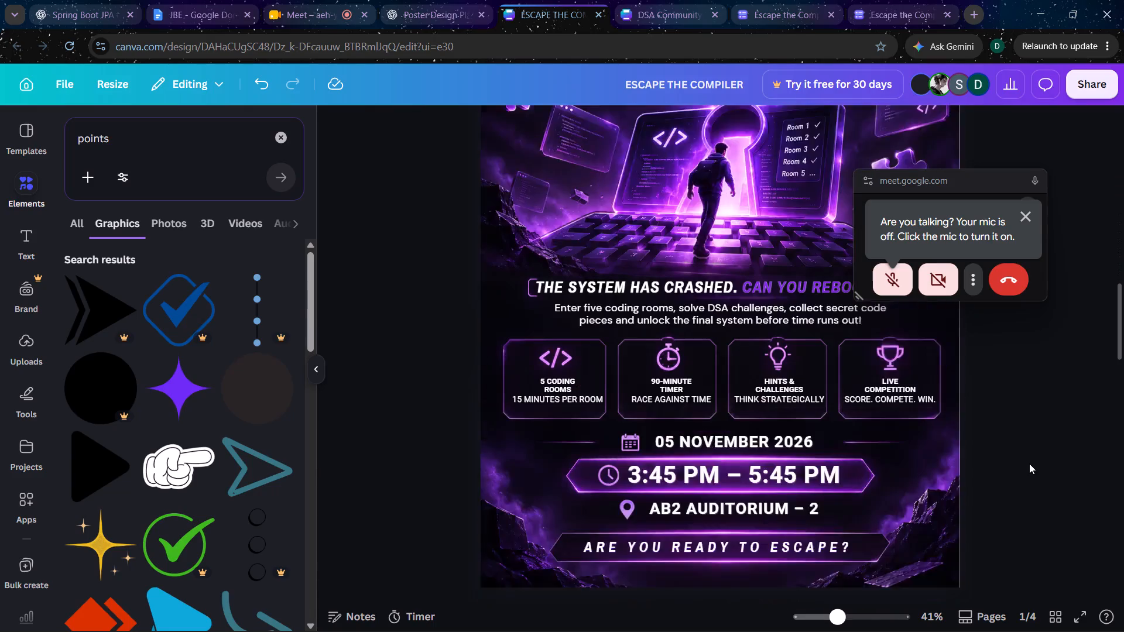
scroll(1029, 463, down, 4)
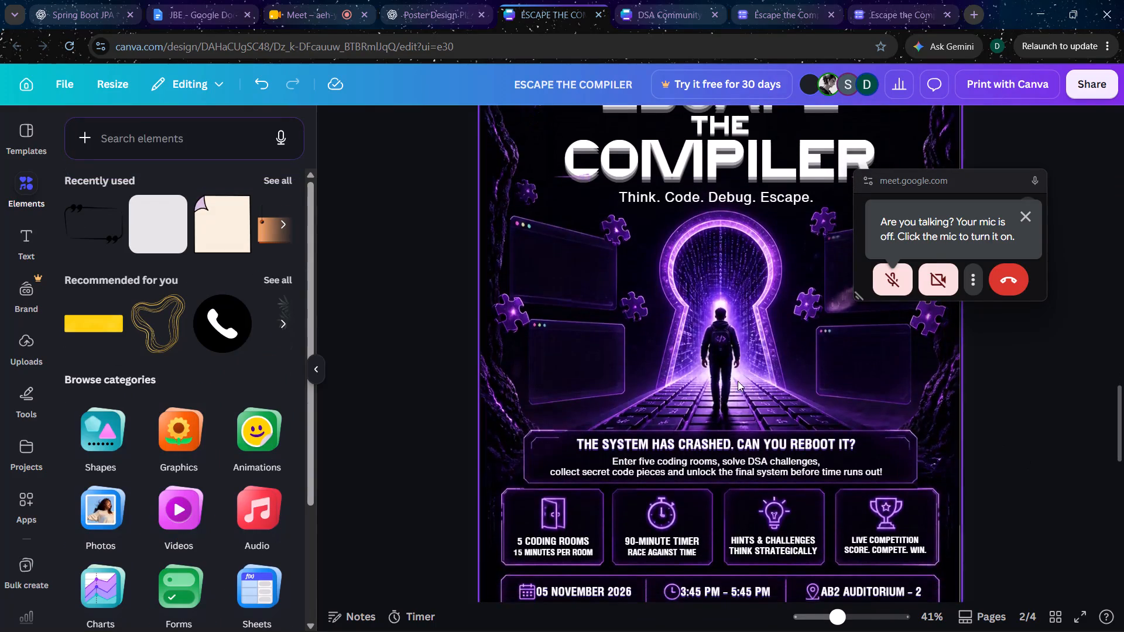
click(536, 201)
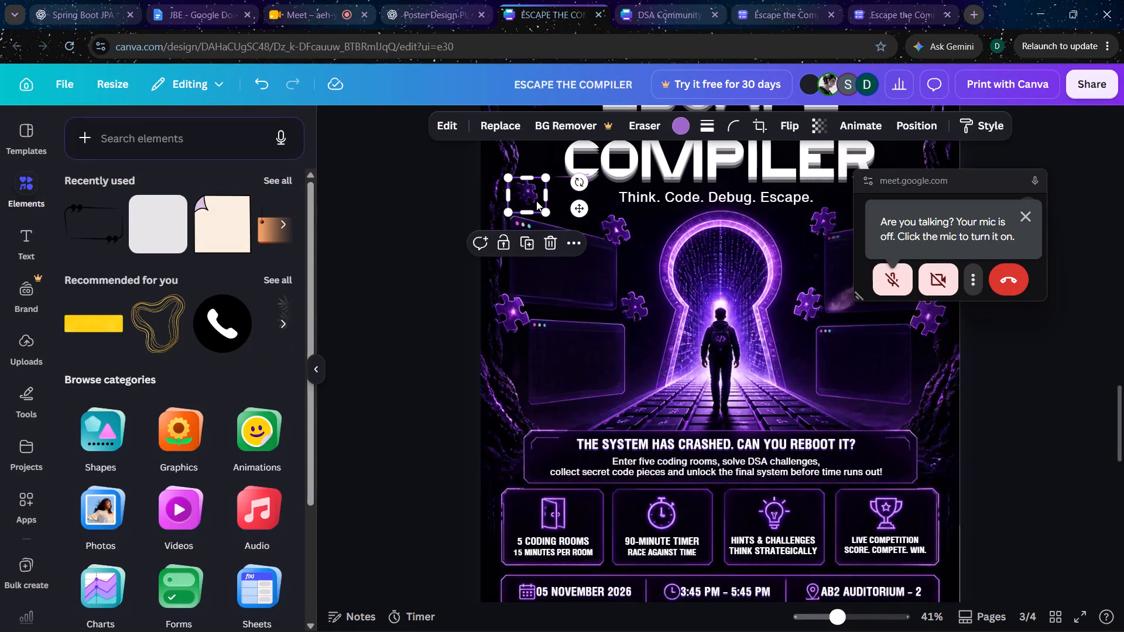
key(ctrl+c)
scroll(536, 201, up, 7)
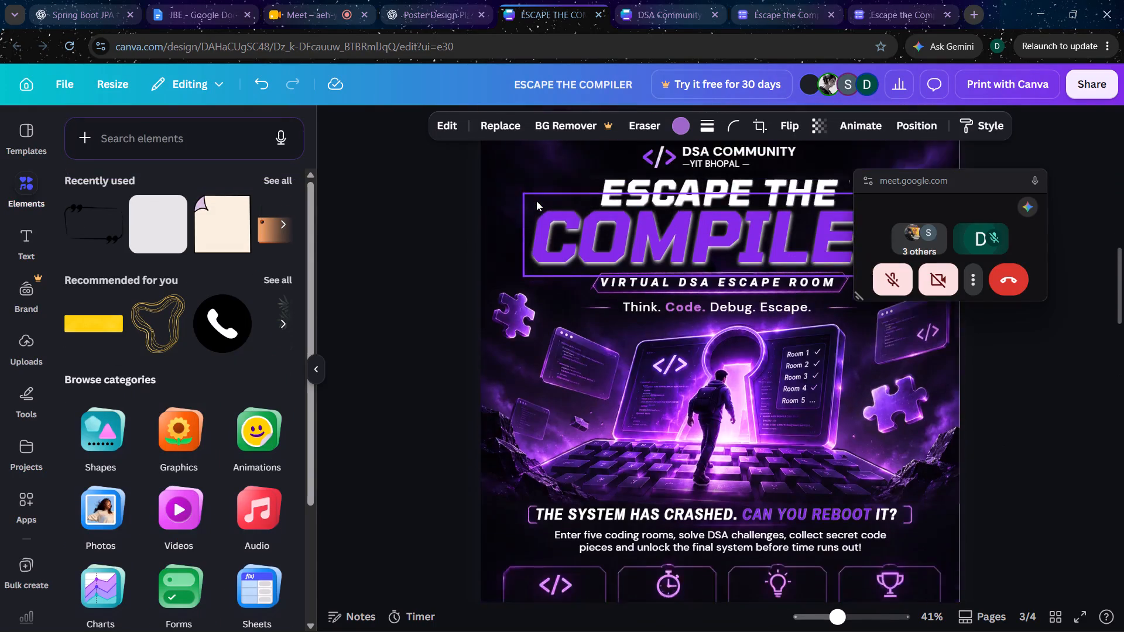
scroll(536, 201, up, 6)
scroll(774, 249, up, 4)
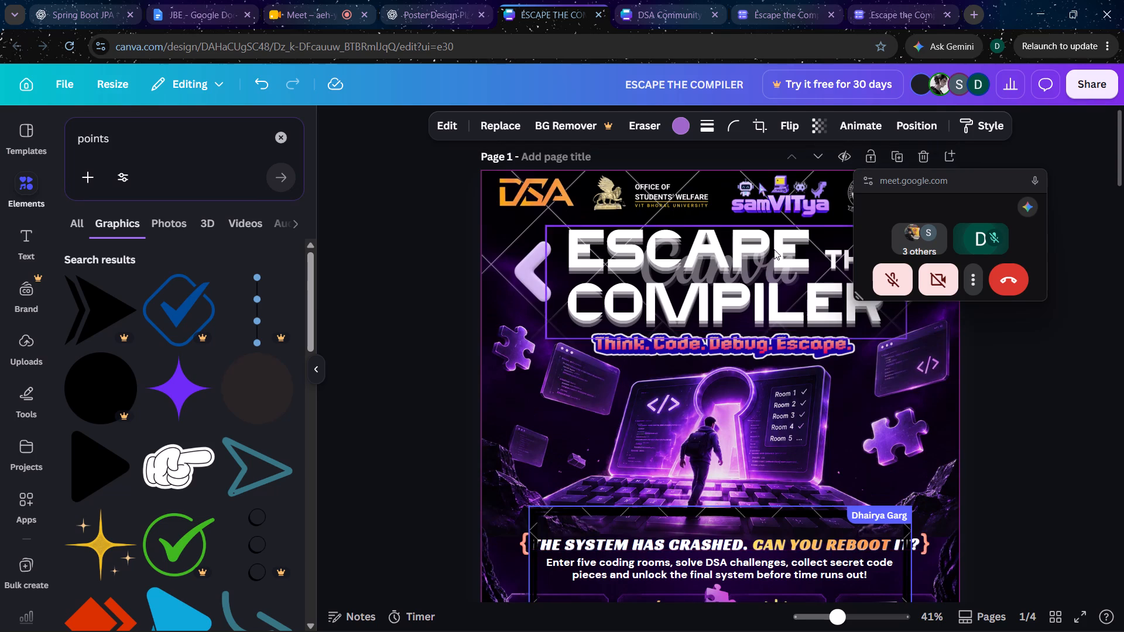
scroll(1040, 393, down, 3)
click(758, 547)
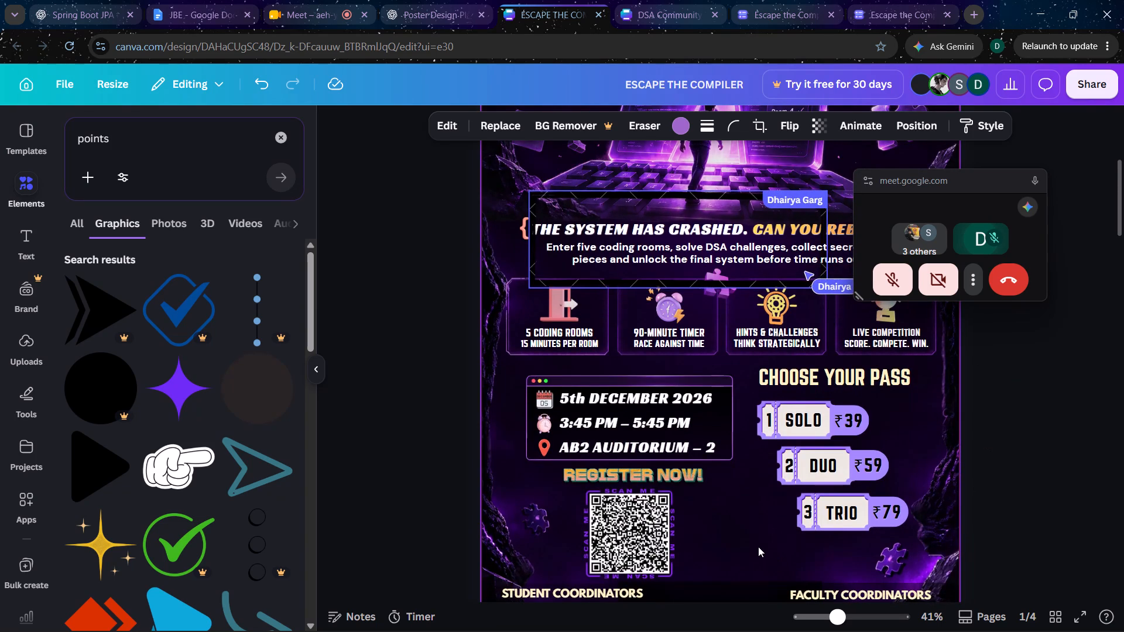
key(ctrl+v)
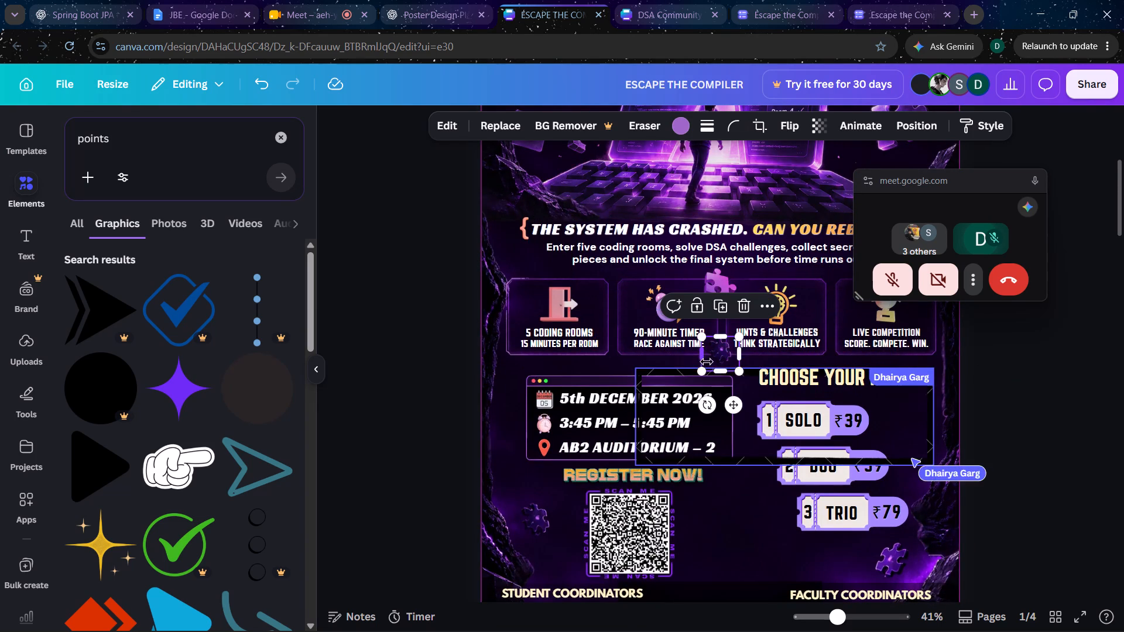
Adjust the pasted puzzle piece's size and place it just below the lower right corner of the date and venue box.
drag(720, 363, 763, 511)
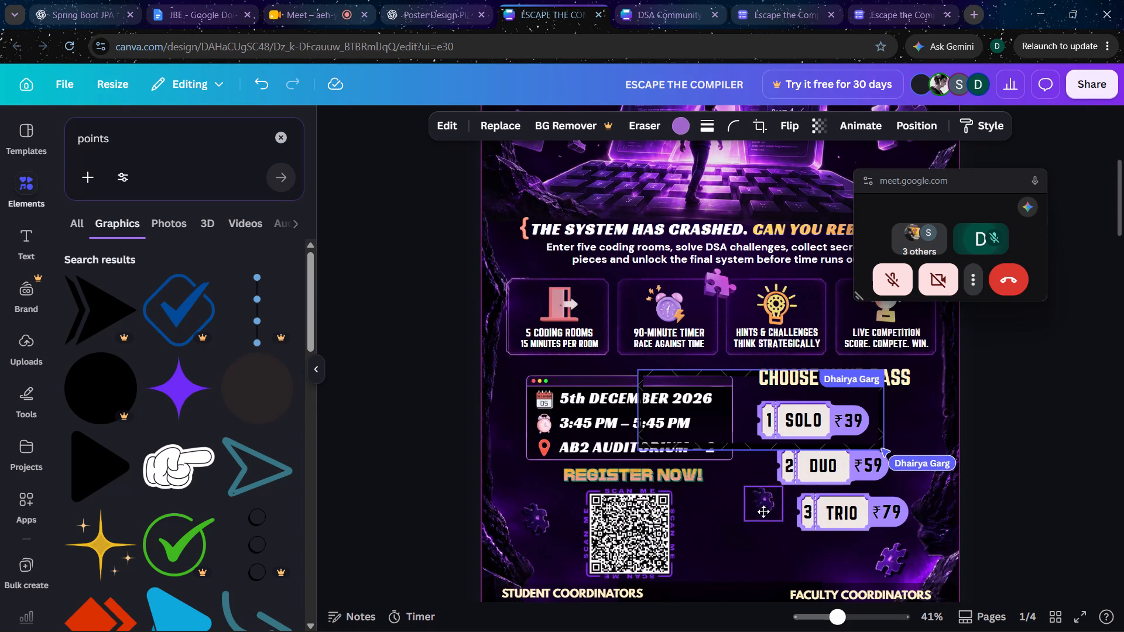
drag(763, 511, 750, 498)
drag(766, 507, 783, 525)
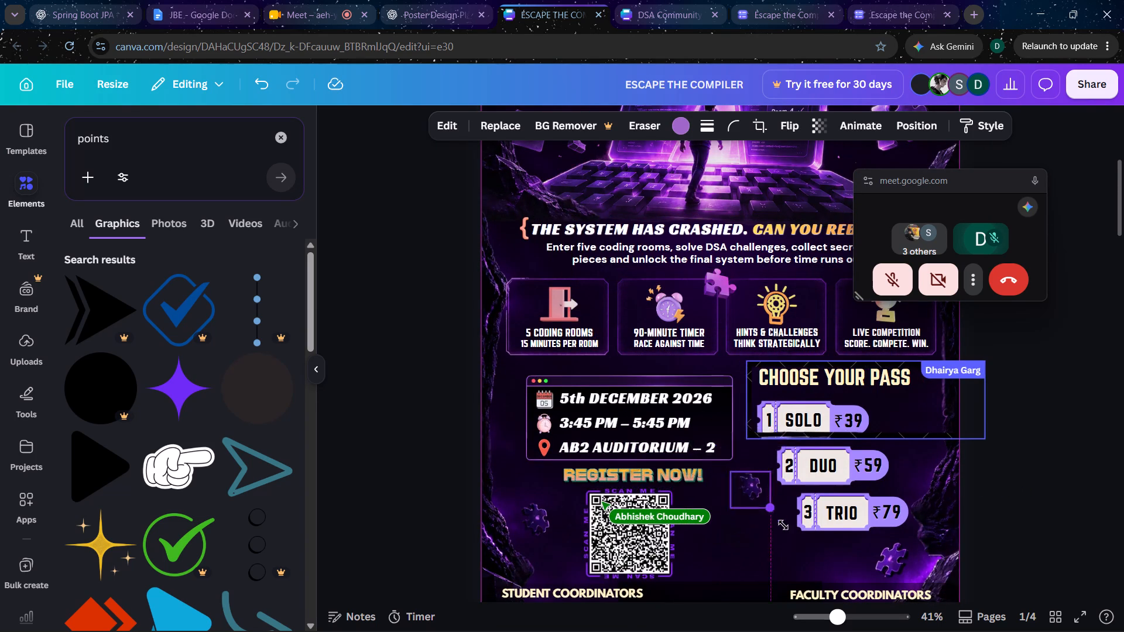
drag(783, 525, 775, 517)
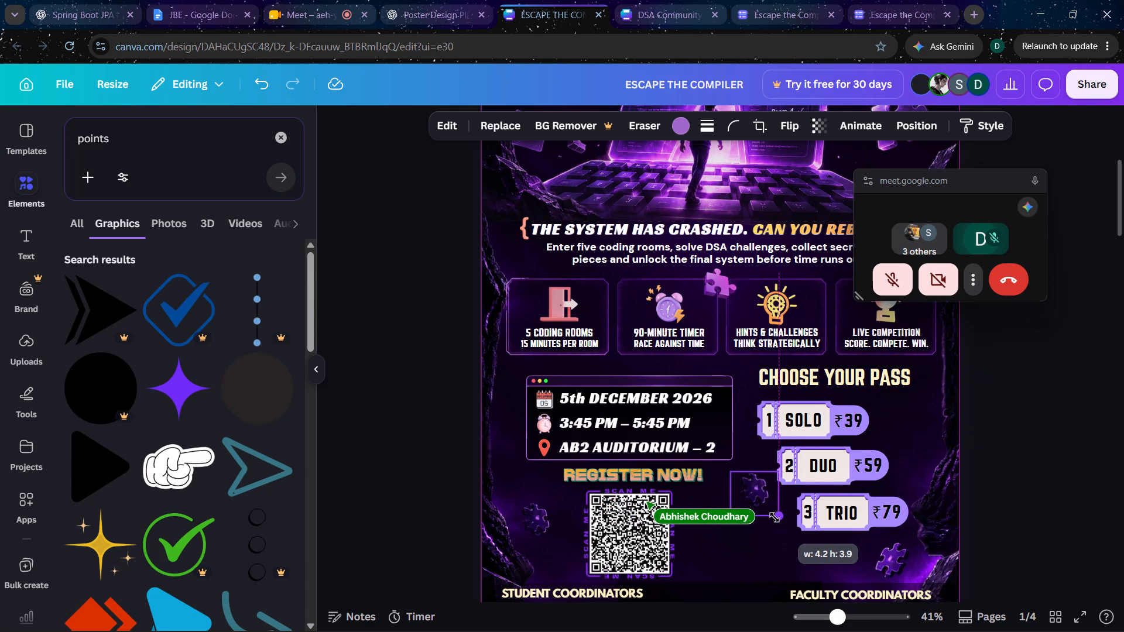
drag(775, 517, 759, 511)
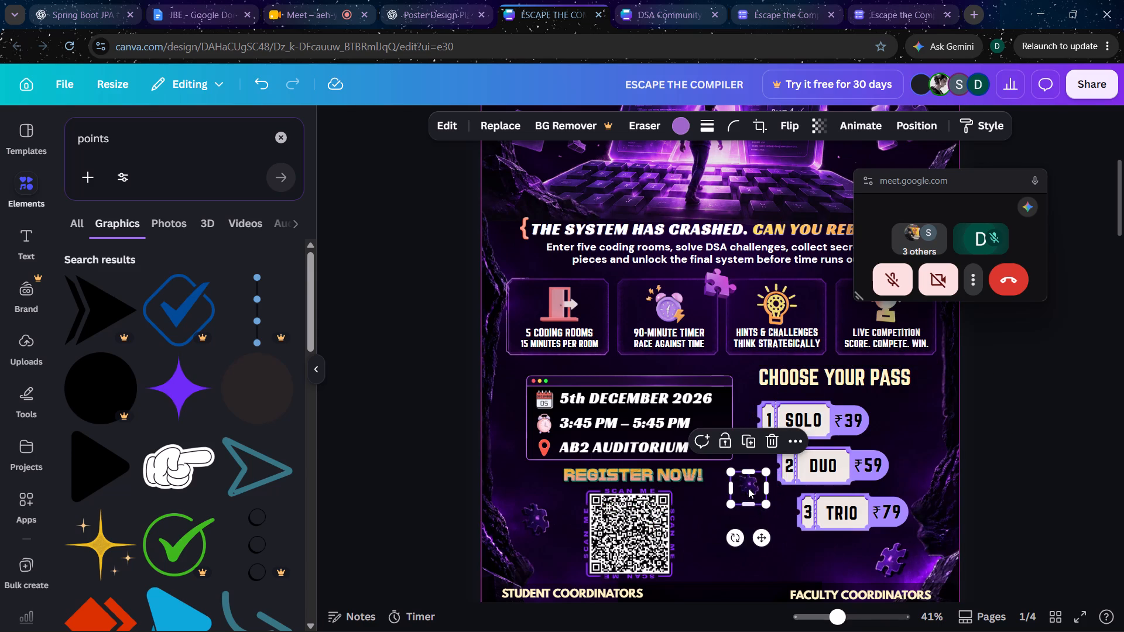
drag(748, 488, 739, 461)
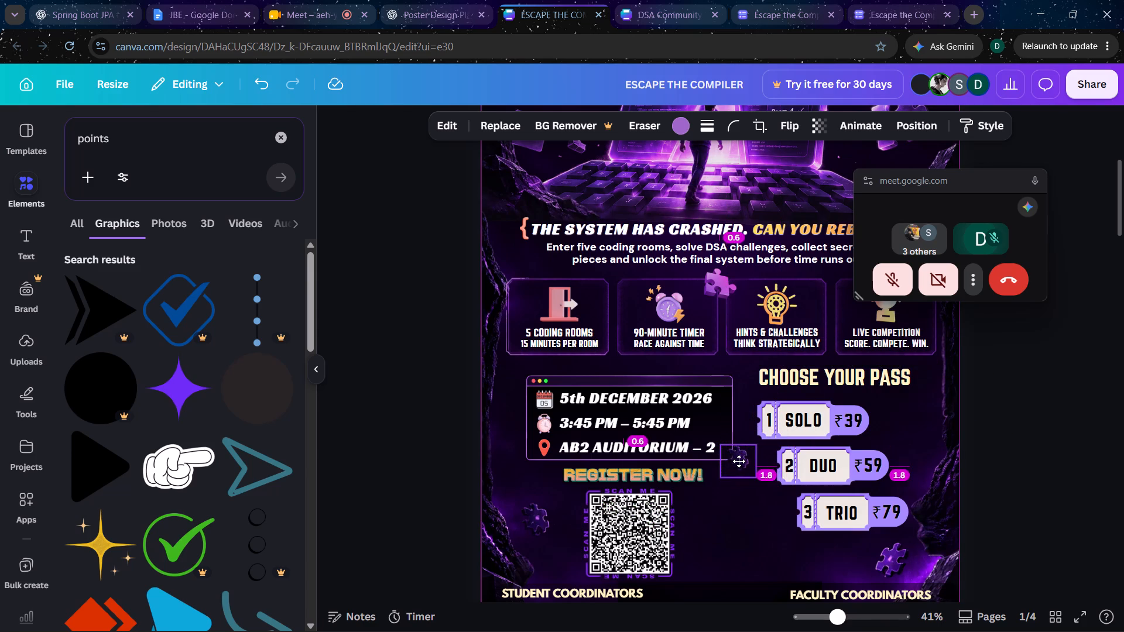
drag(739, 461, 732, 465)
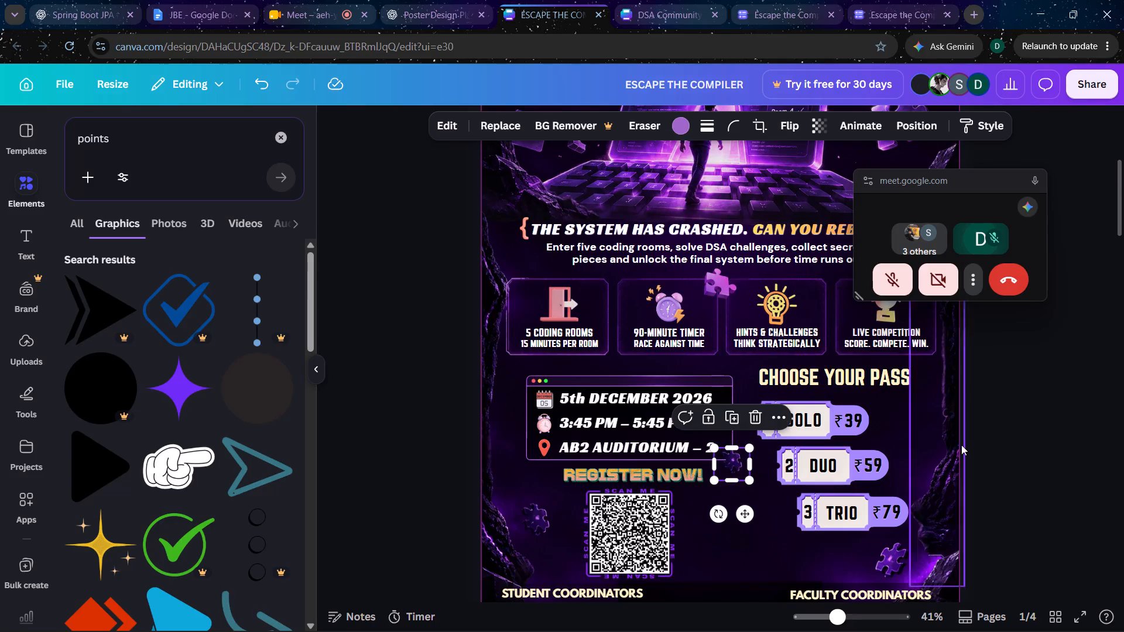
click(971, 441)
Rotate the puzzle piece at the date and venue box's corner clockwise to a diagonal tilt.
scroll(971, 441, down, 1)
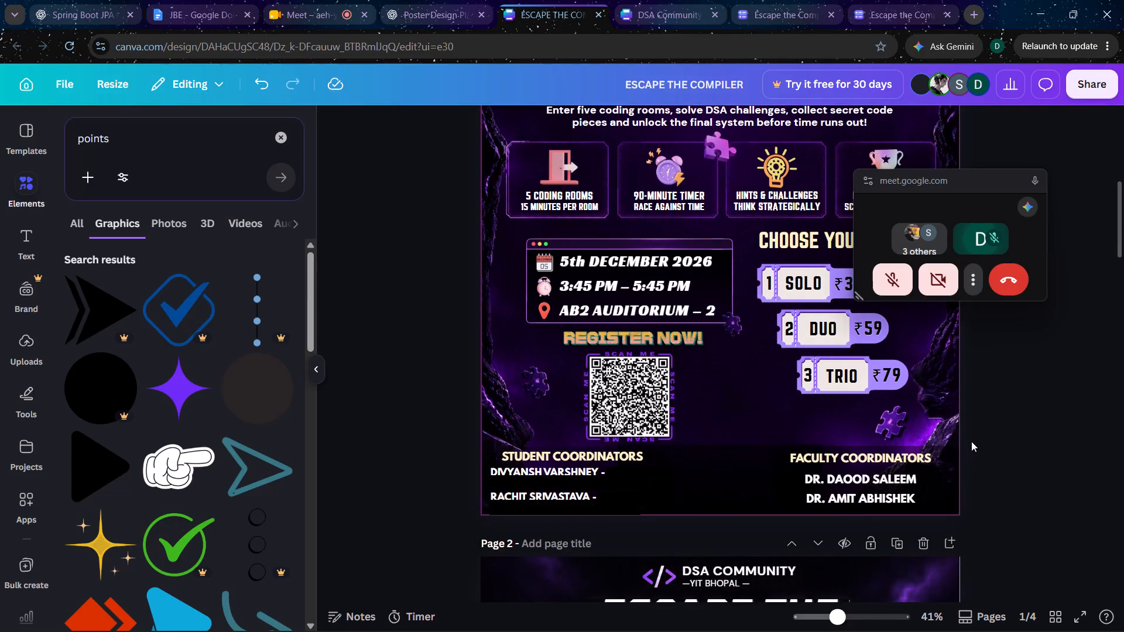
scroll(971, 441, down, 1)
click(736, 330)
drag(717, 375, 681, 365)
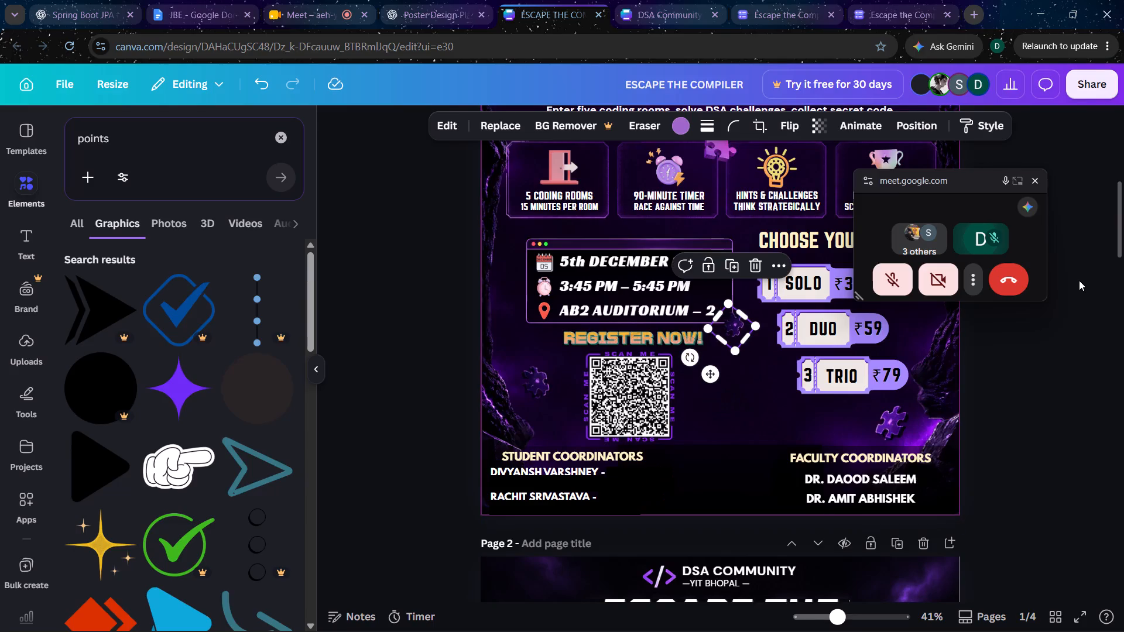
click(1043, 335)
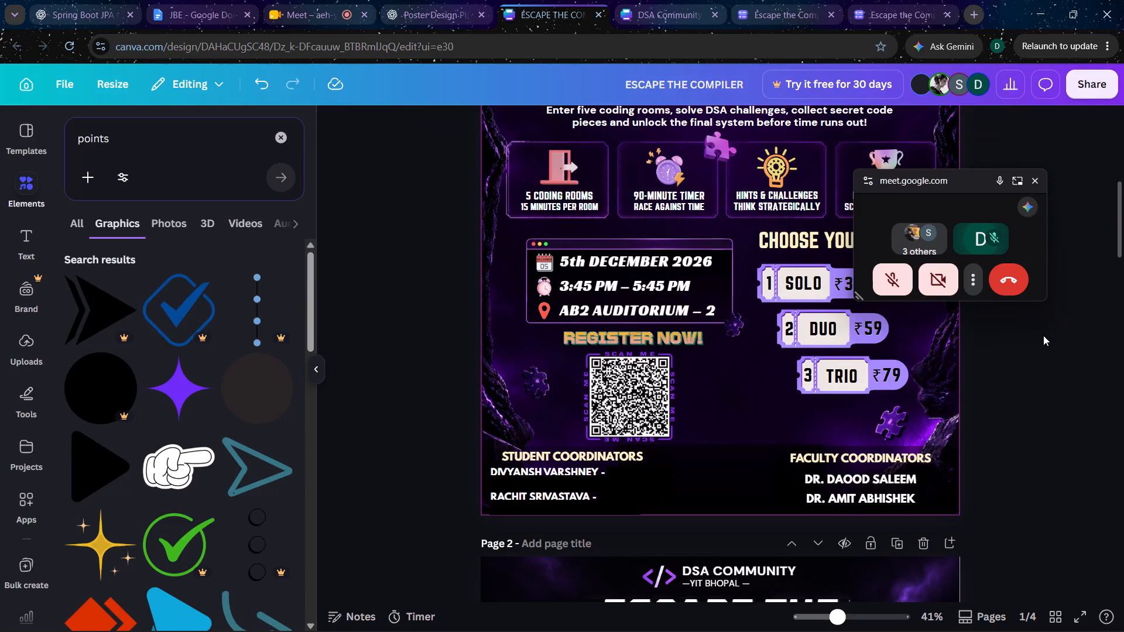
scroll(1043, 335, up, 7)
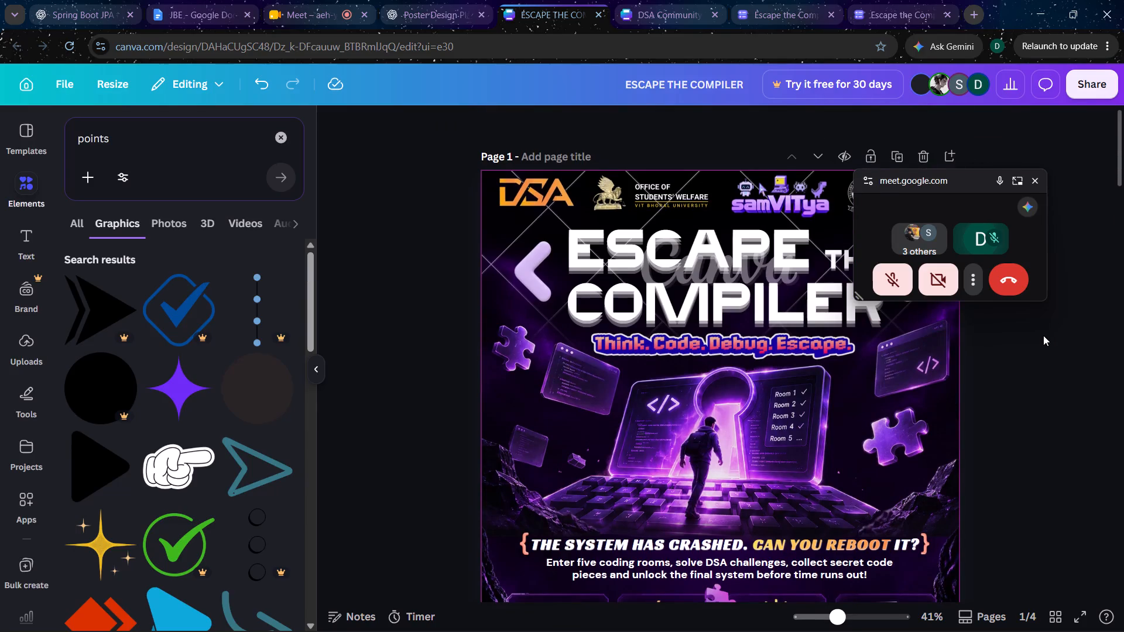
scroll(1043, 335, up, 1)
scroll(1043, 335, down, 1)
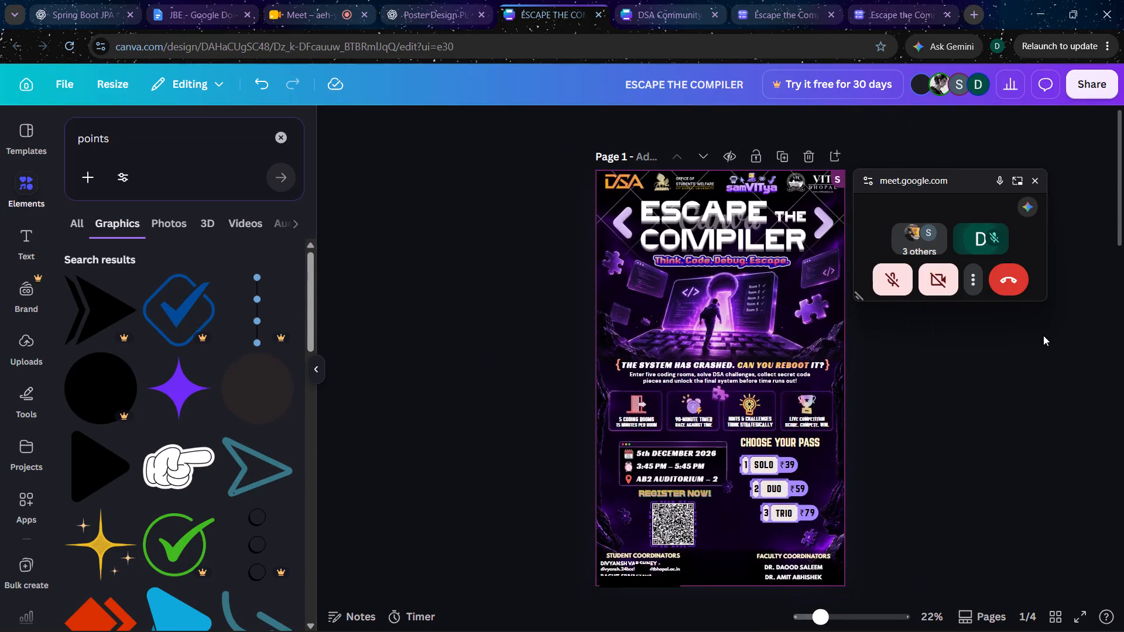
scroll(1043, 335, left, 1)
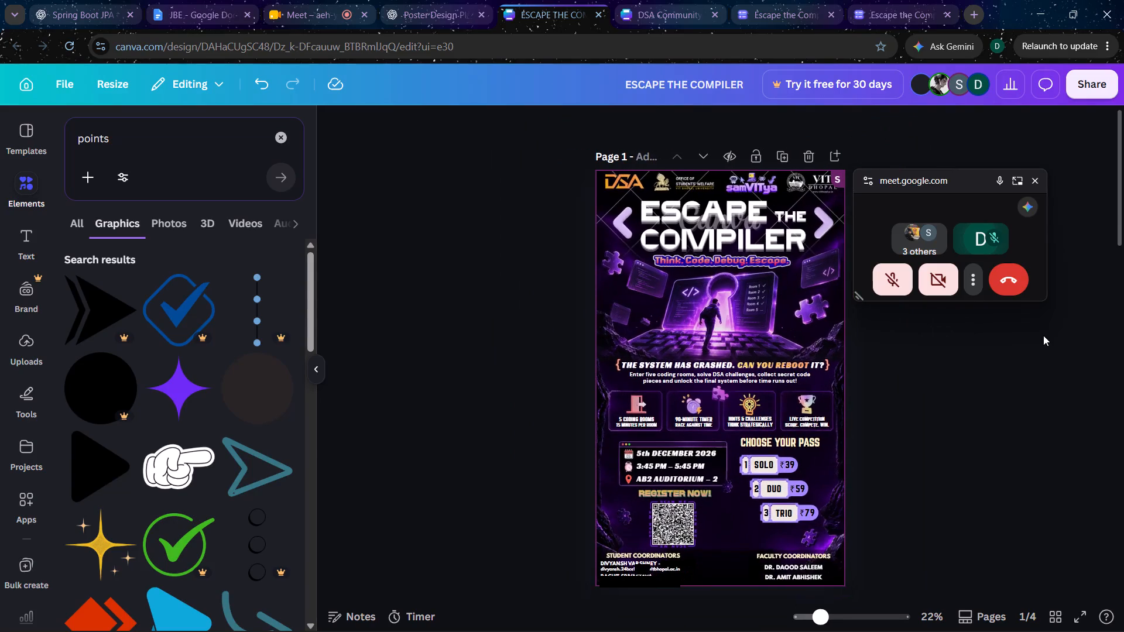